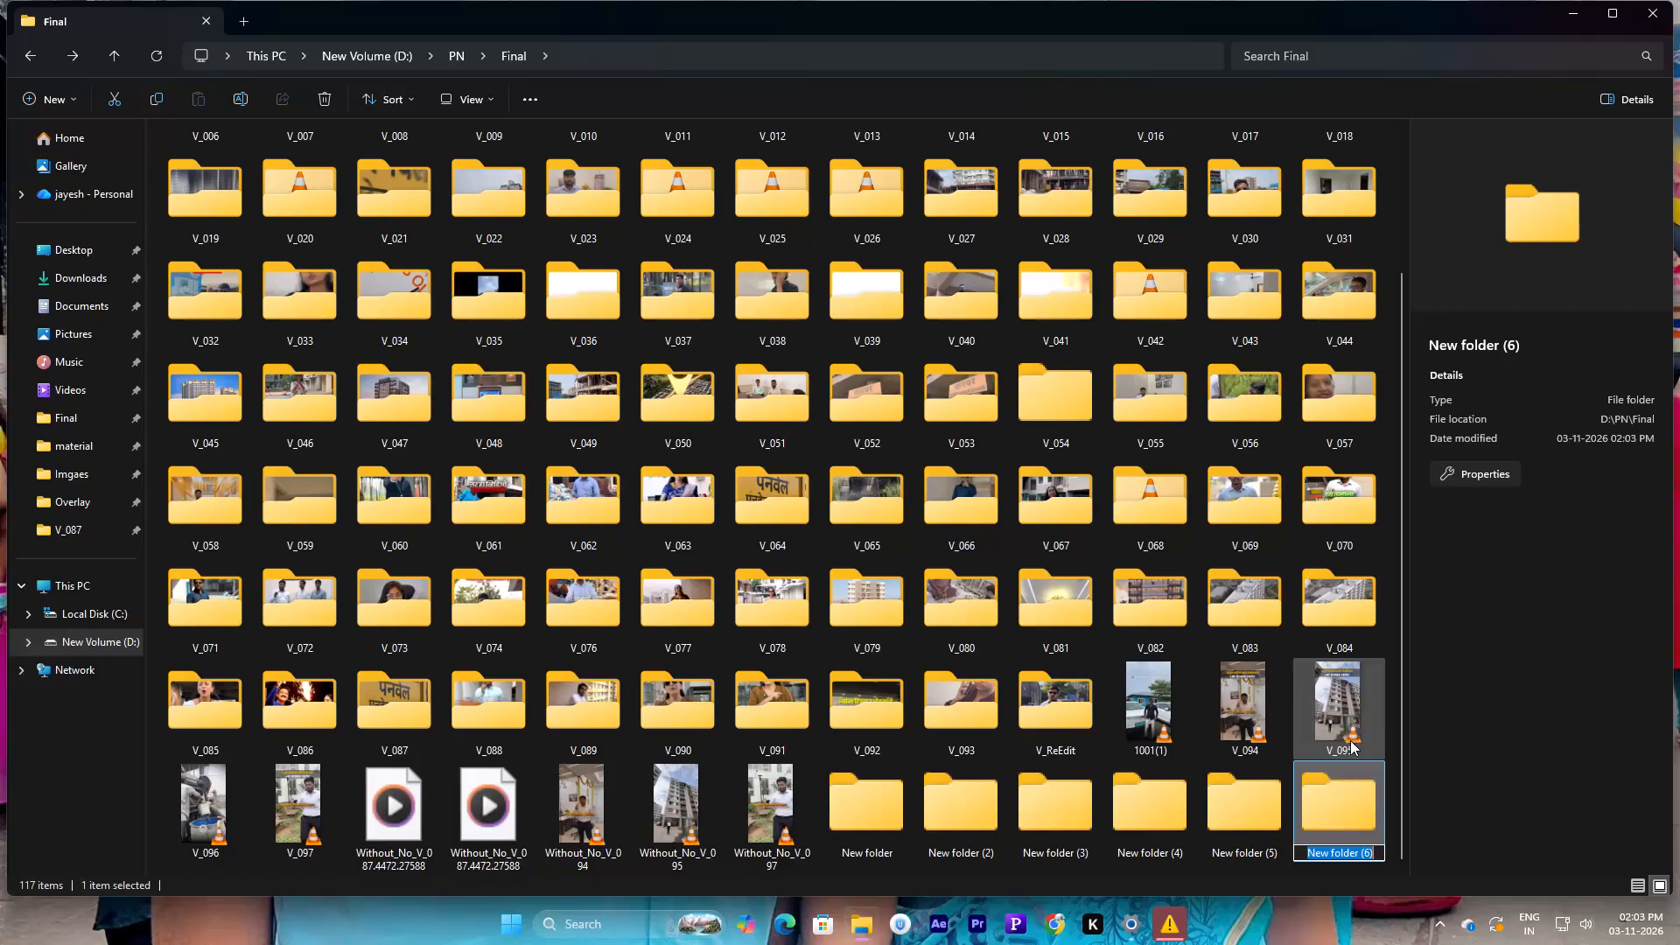
Rename the folder "New folder" as V_094, copying the name from the V_094 video.
scroll(1299, 797, down, 1)
click(1515, 718)
click(1242, 727)
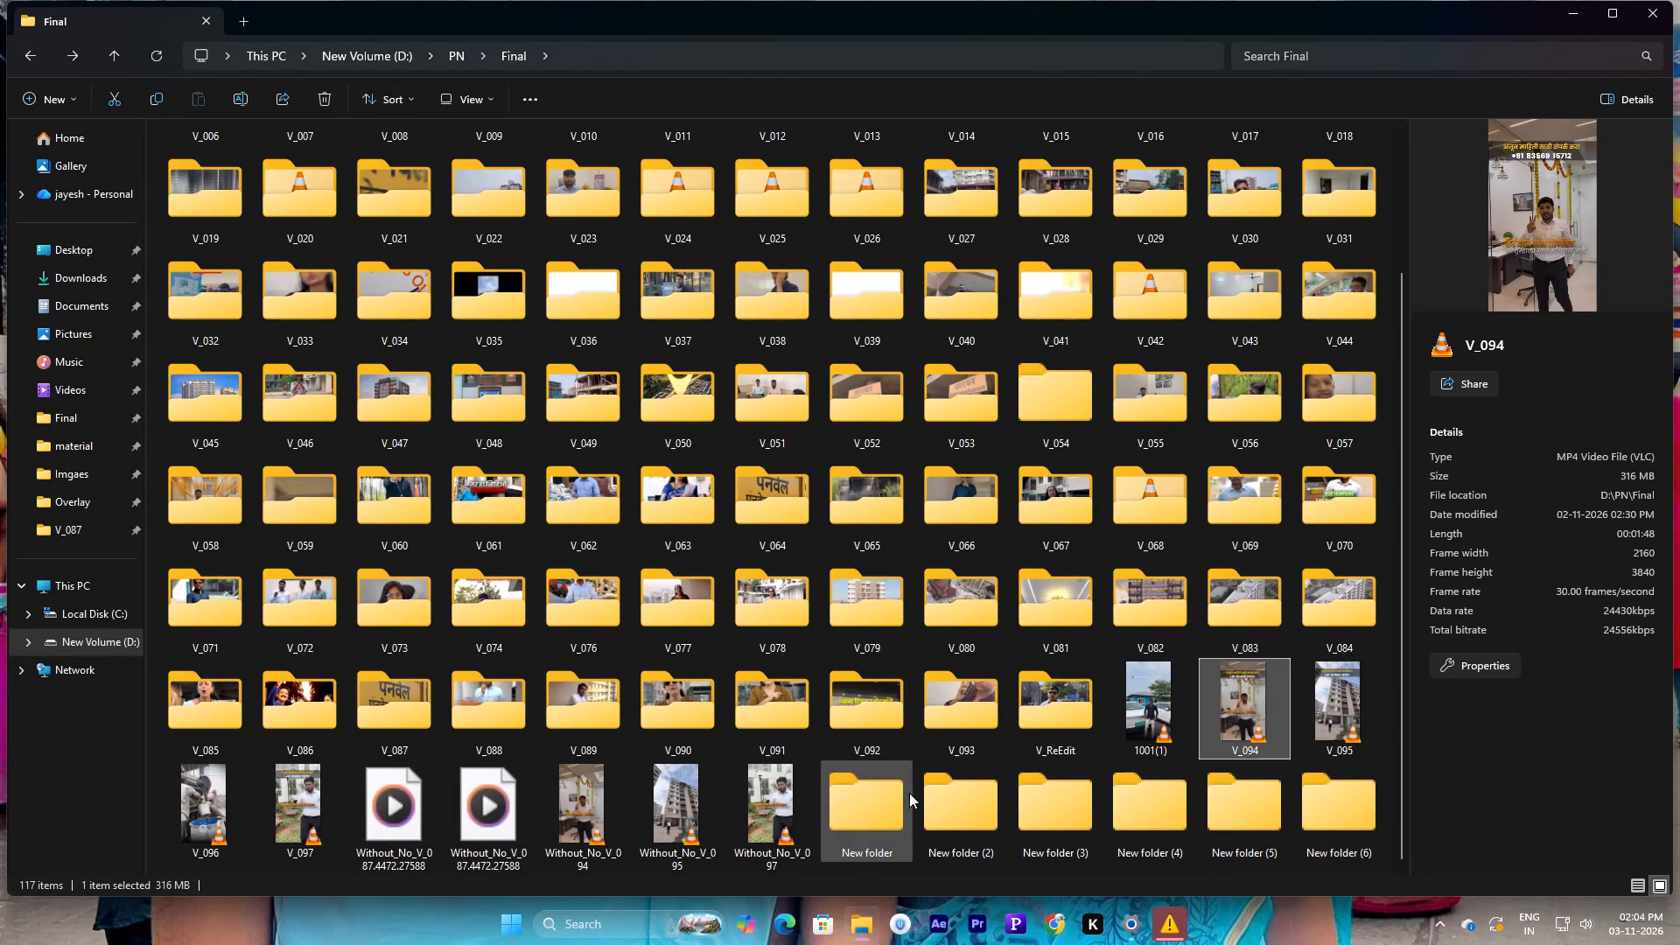
right_click(1242, 716)
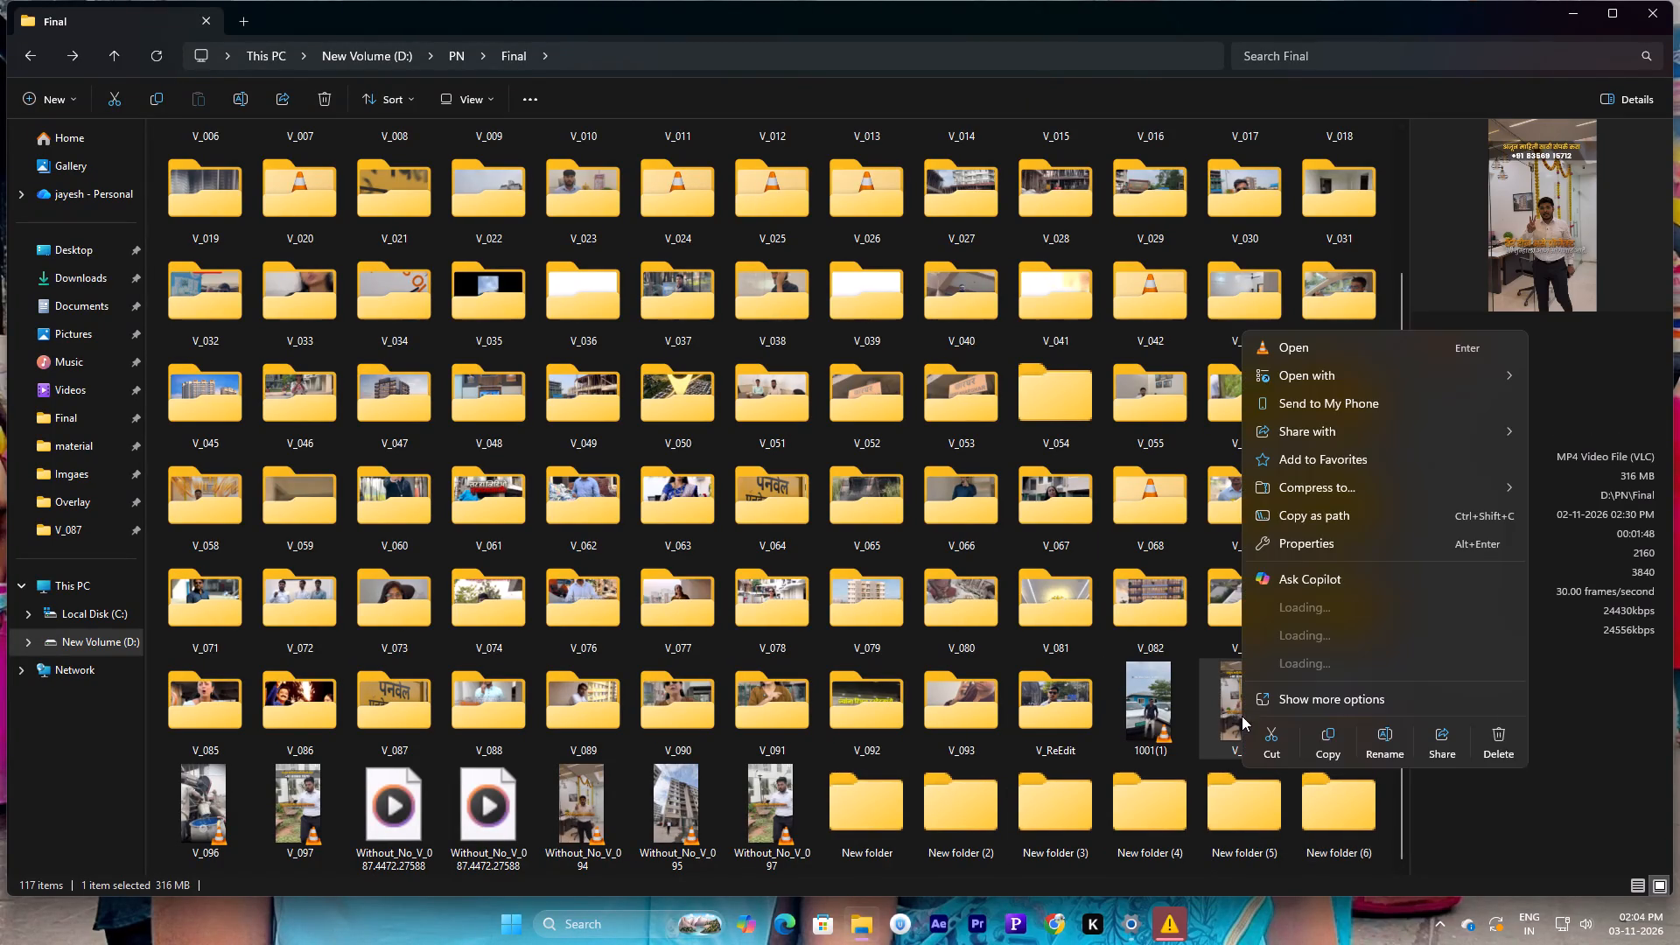
click(1383, 754)
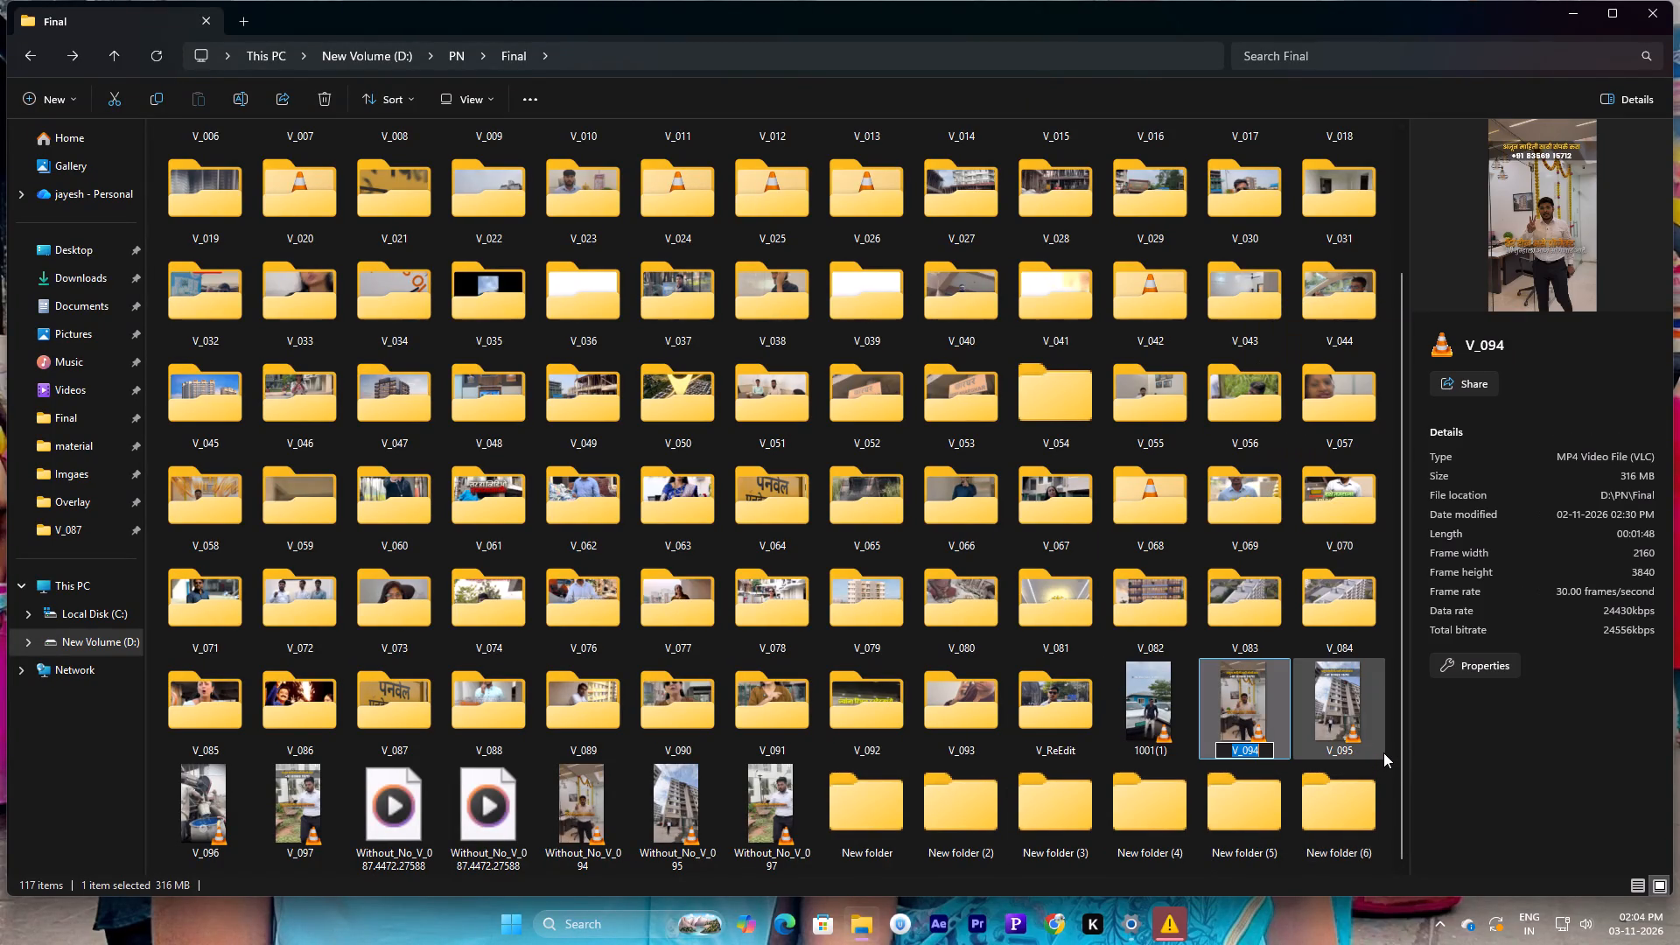
key(ctrl+c)
click(870, 801)
right_click(870, 801)
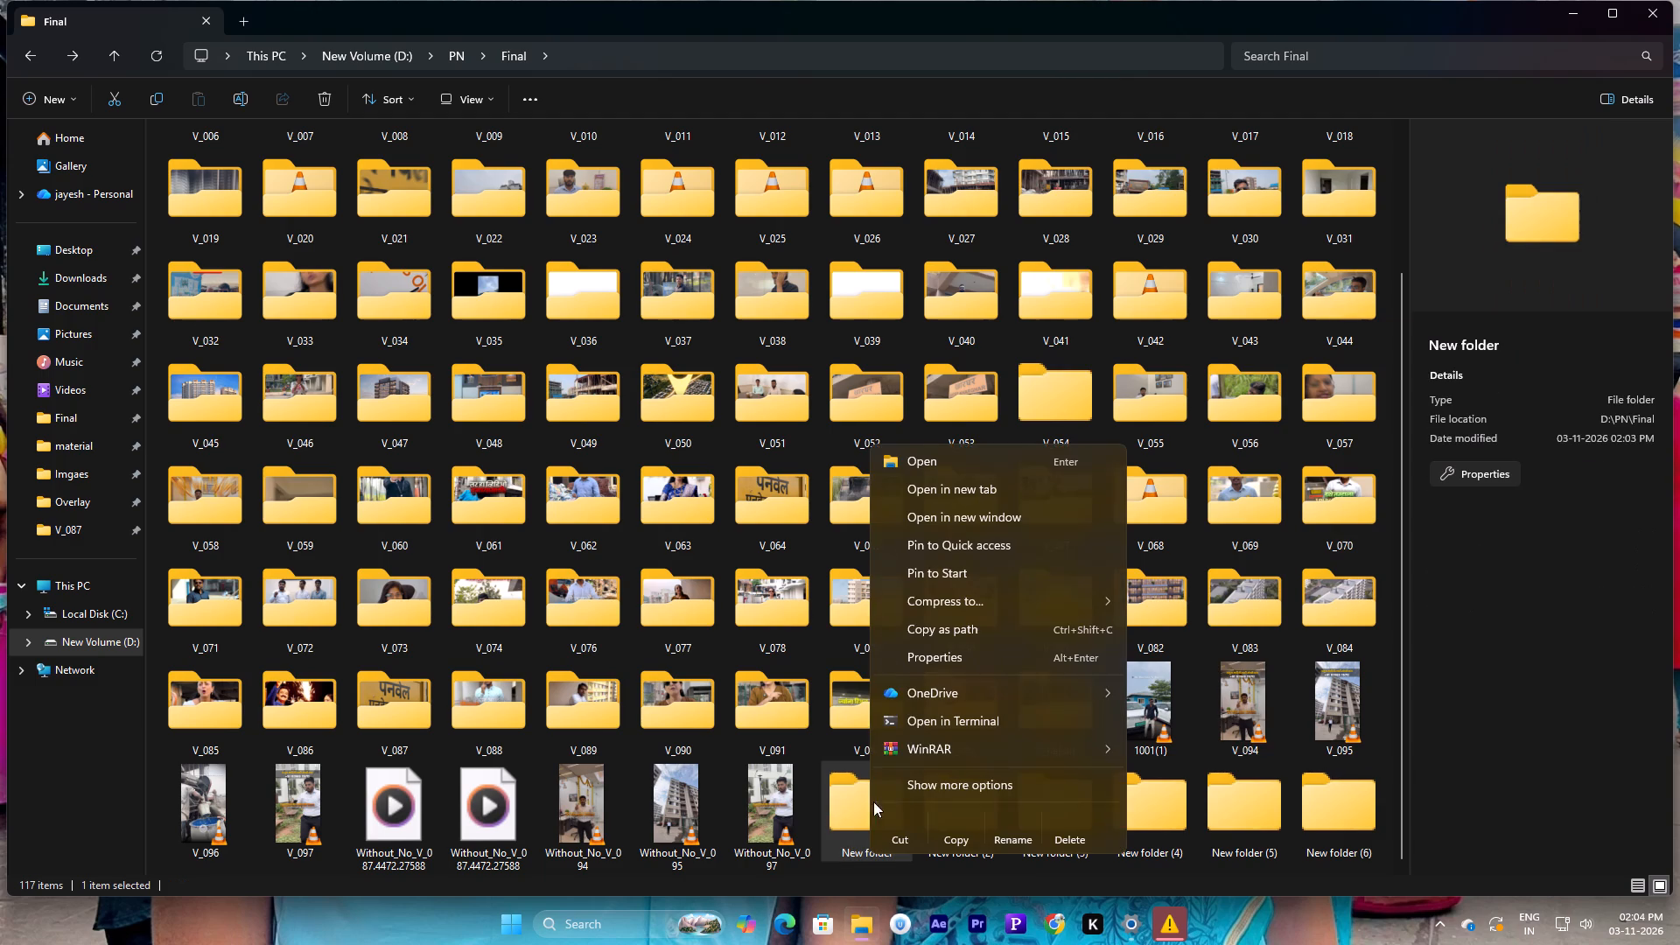
click(998, 821)
key(ctrl+v)
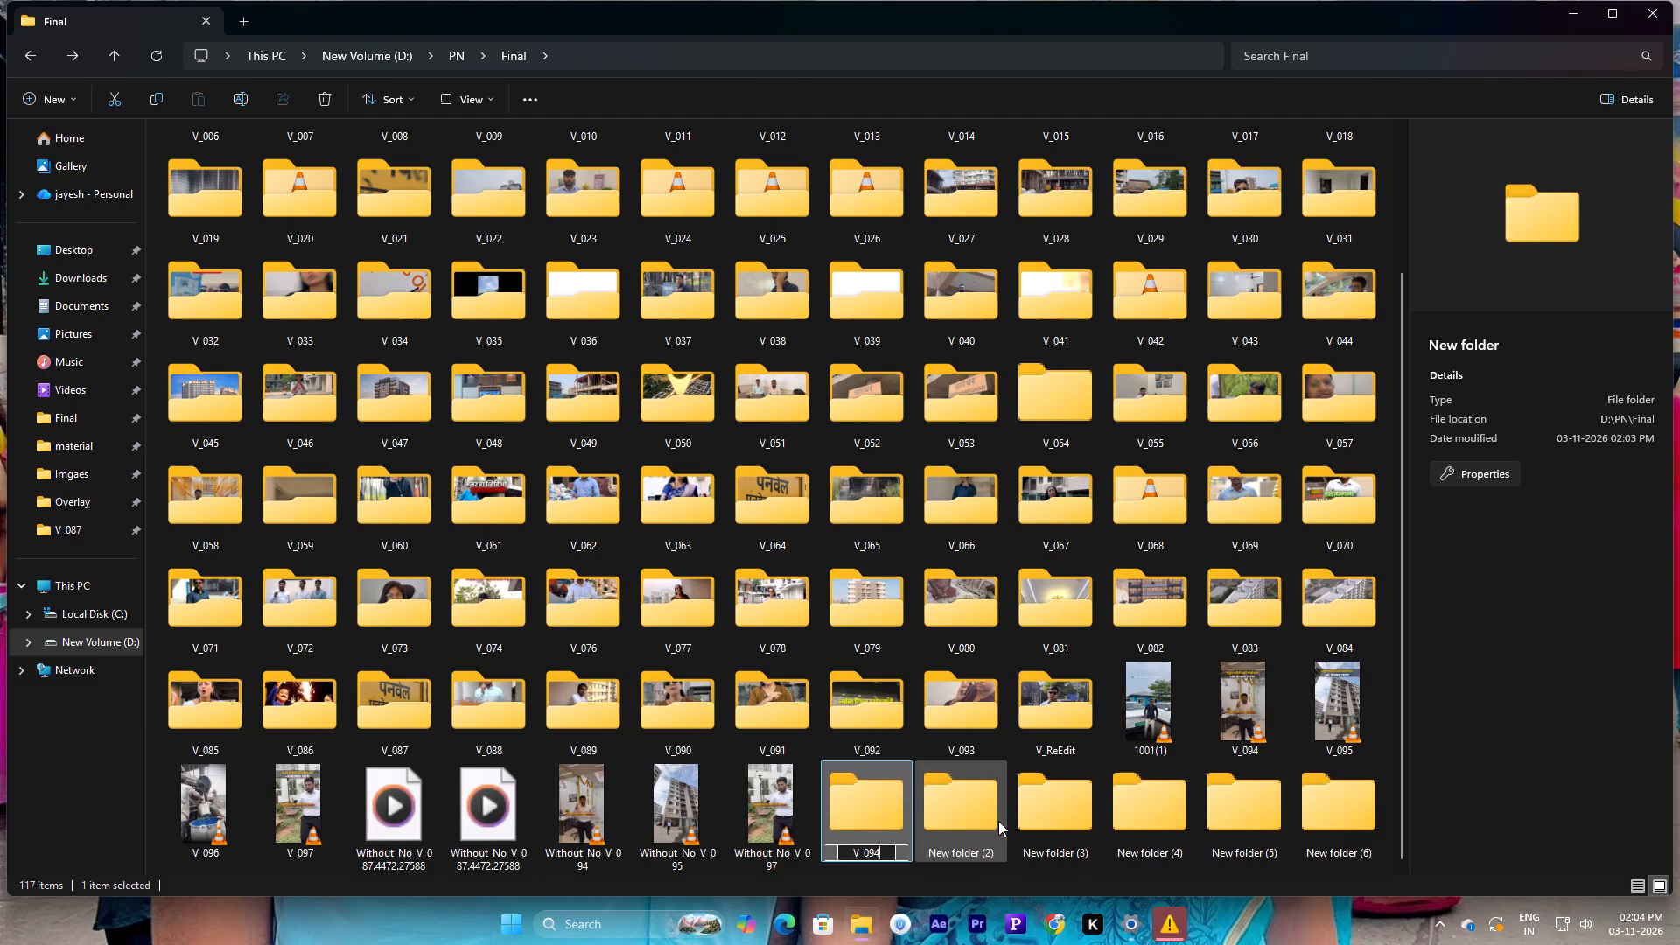
Rename the folder "New folder (2)" as V_095.
right_click(969, 830)
click(1093, 864)
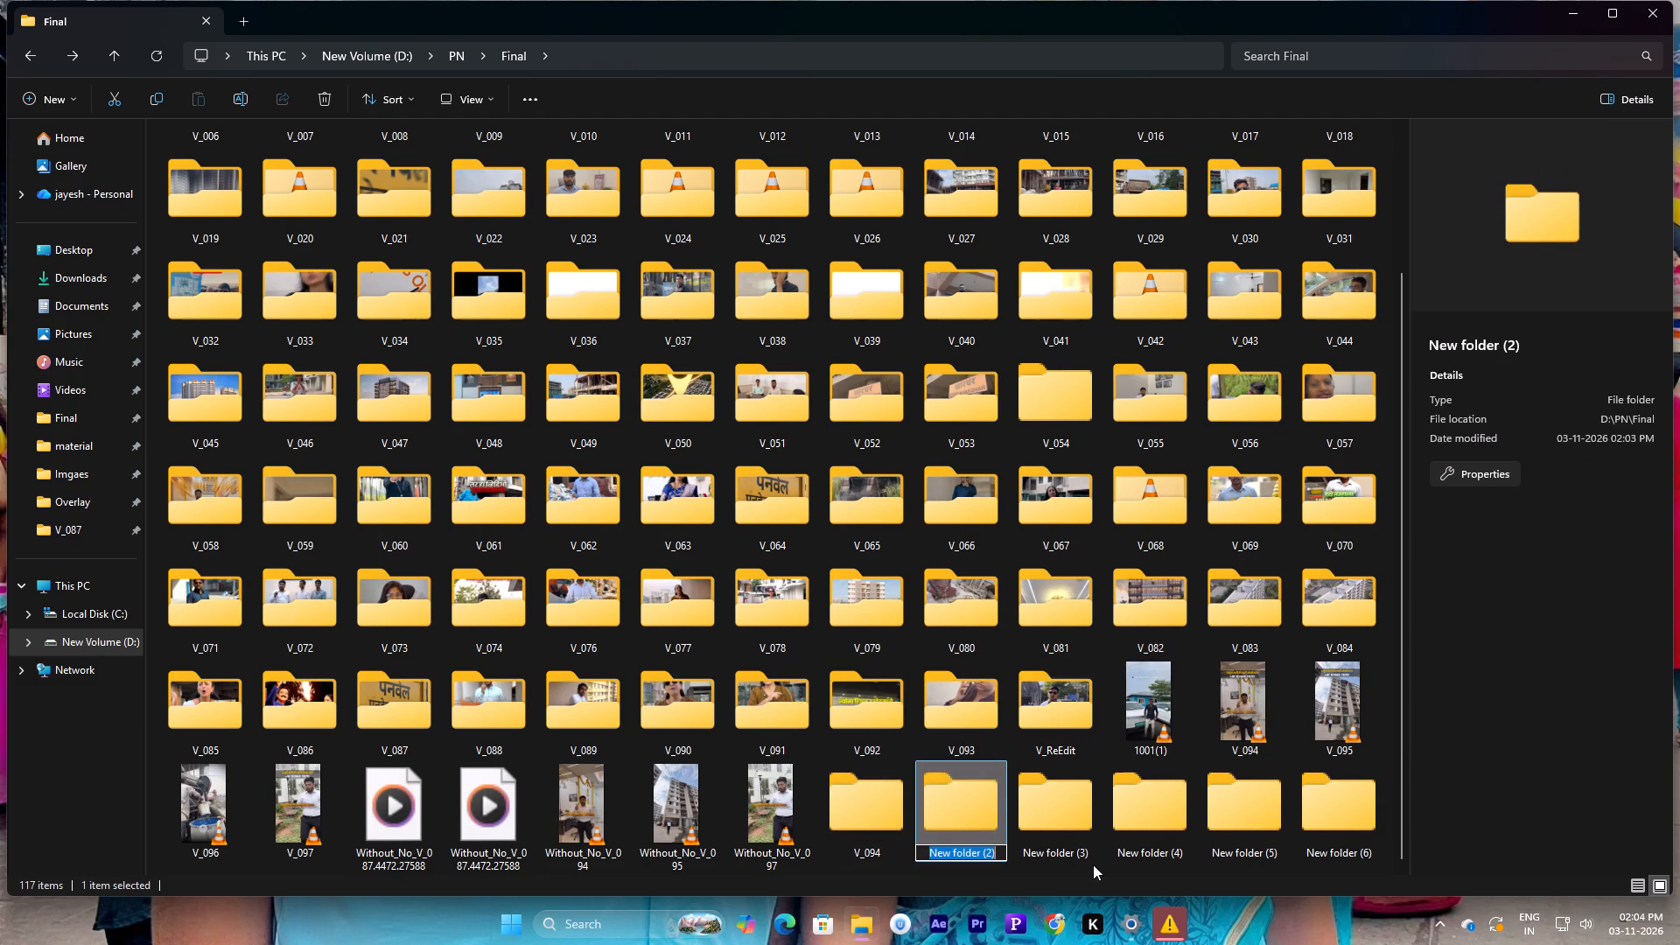
key(ctrl+v)
key(BackSpace)
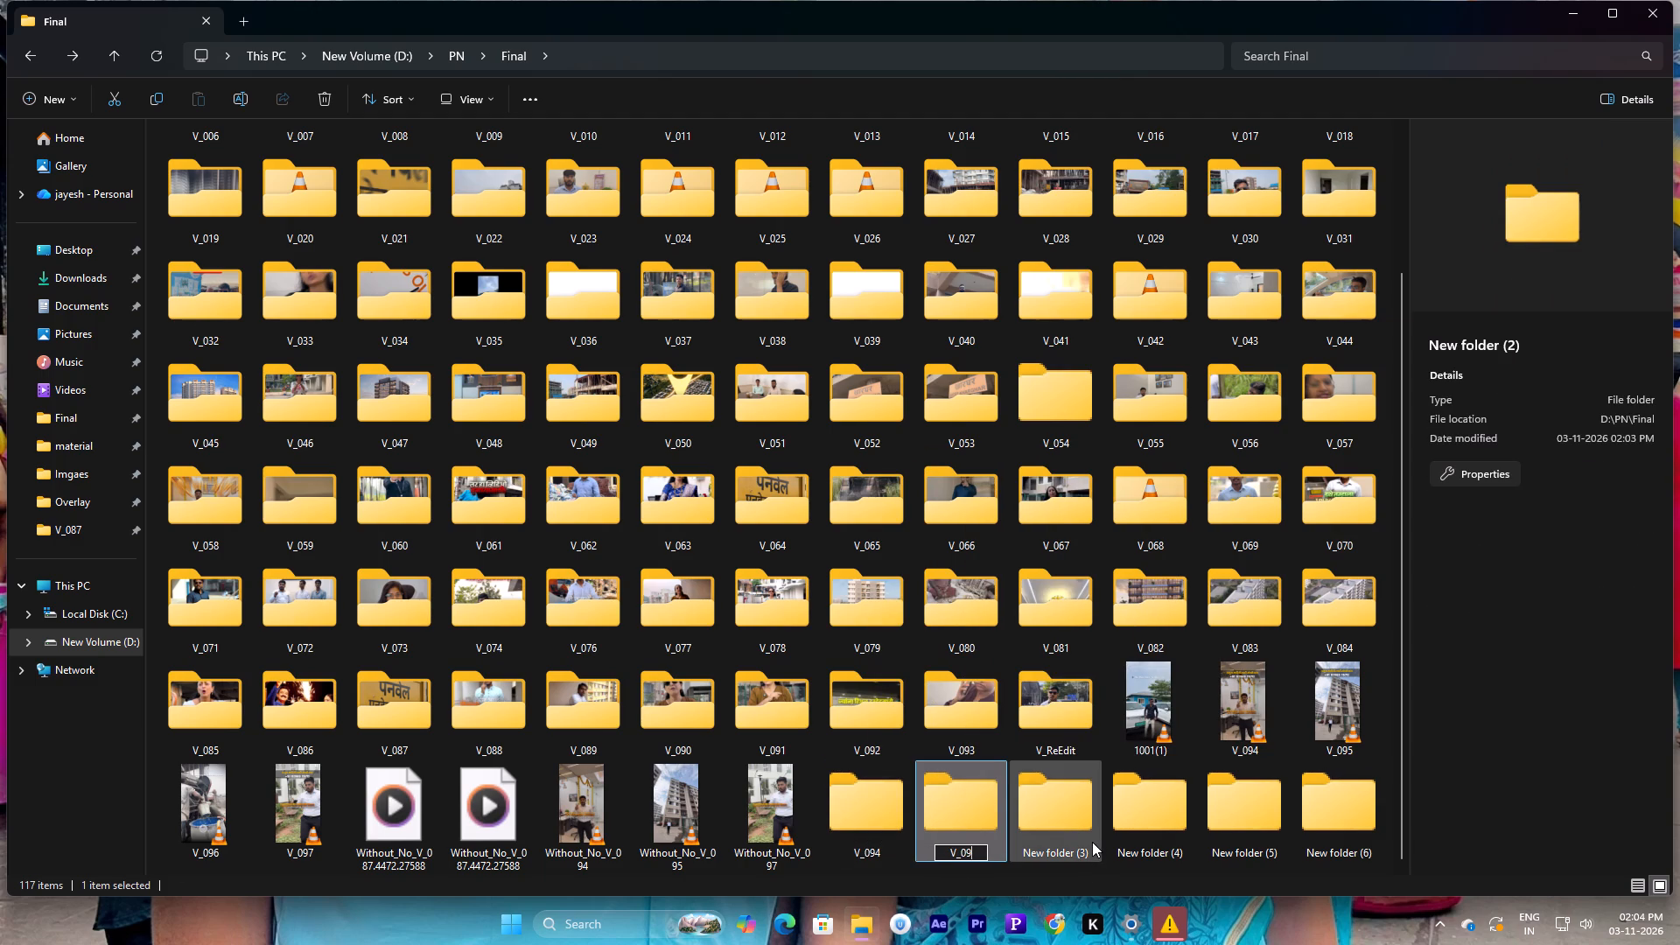
key(5)
Rename the folder "New folder (3)" as V_096.
right_click(1056, 811)
click(1207, 835)
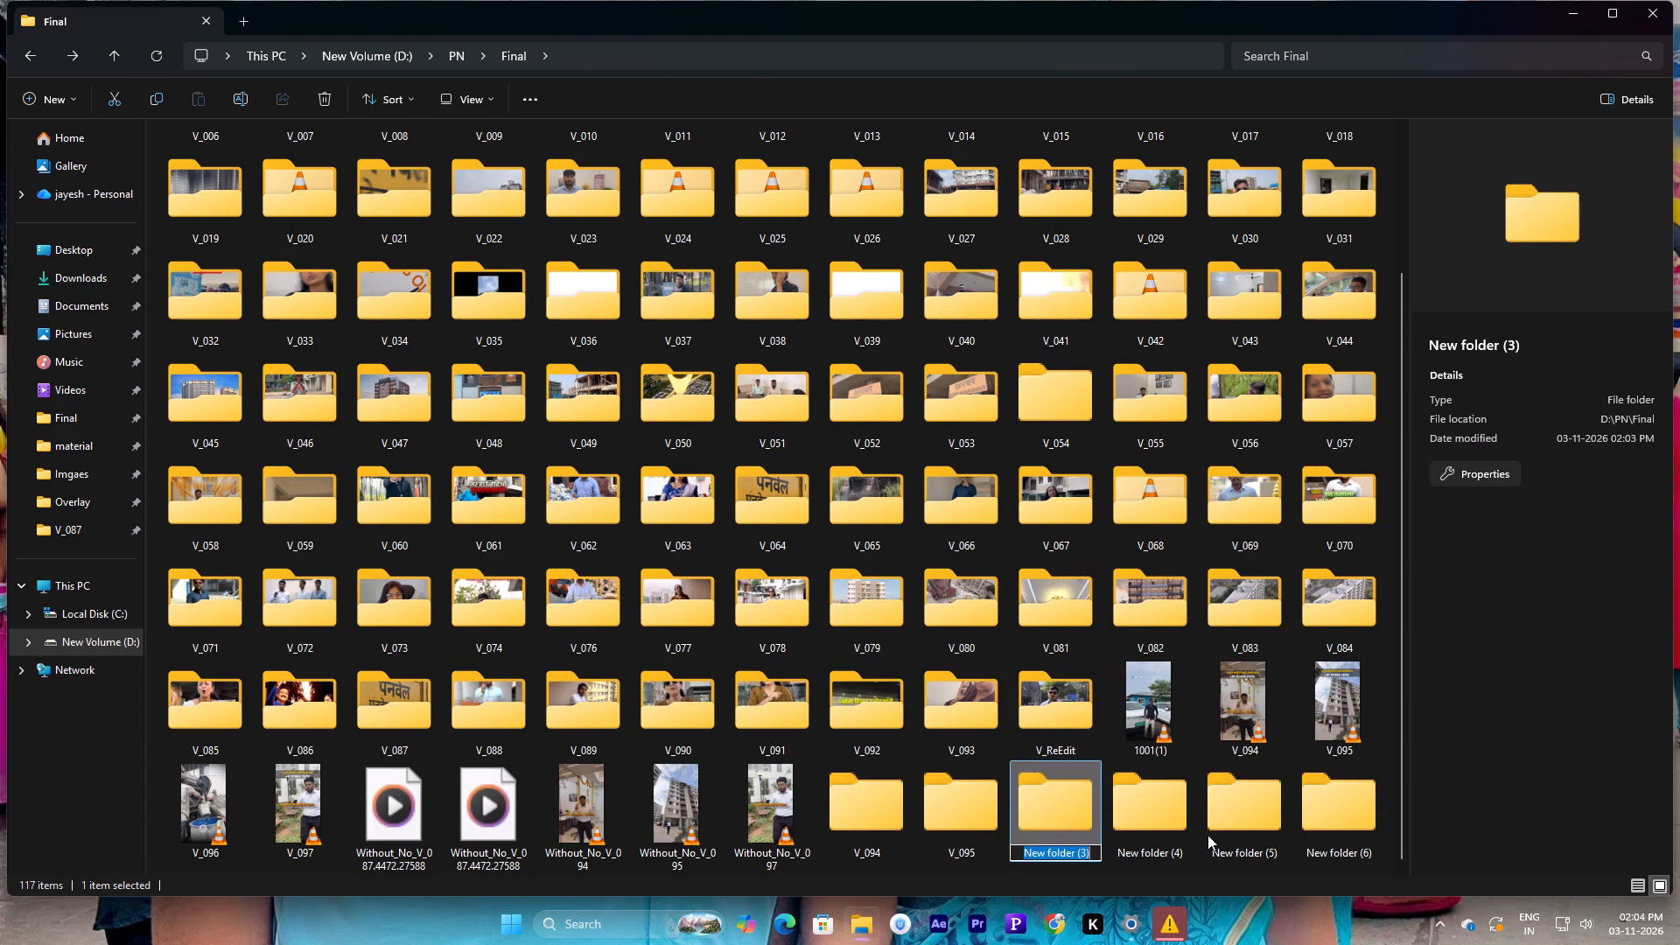
key(ctrl+v)
key(BackSpace)
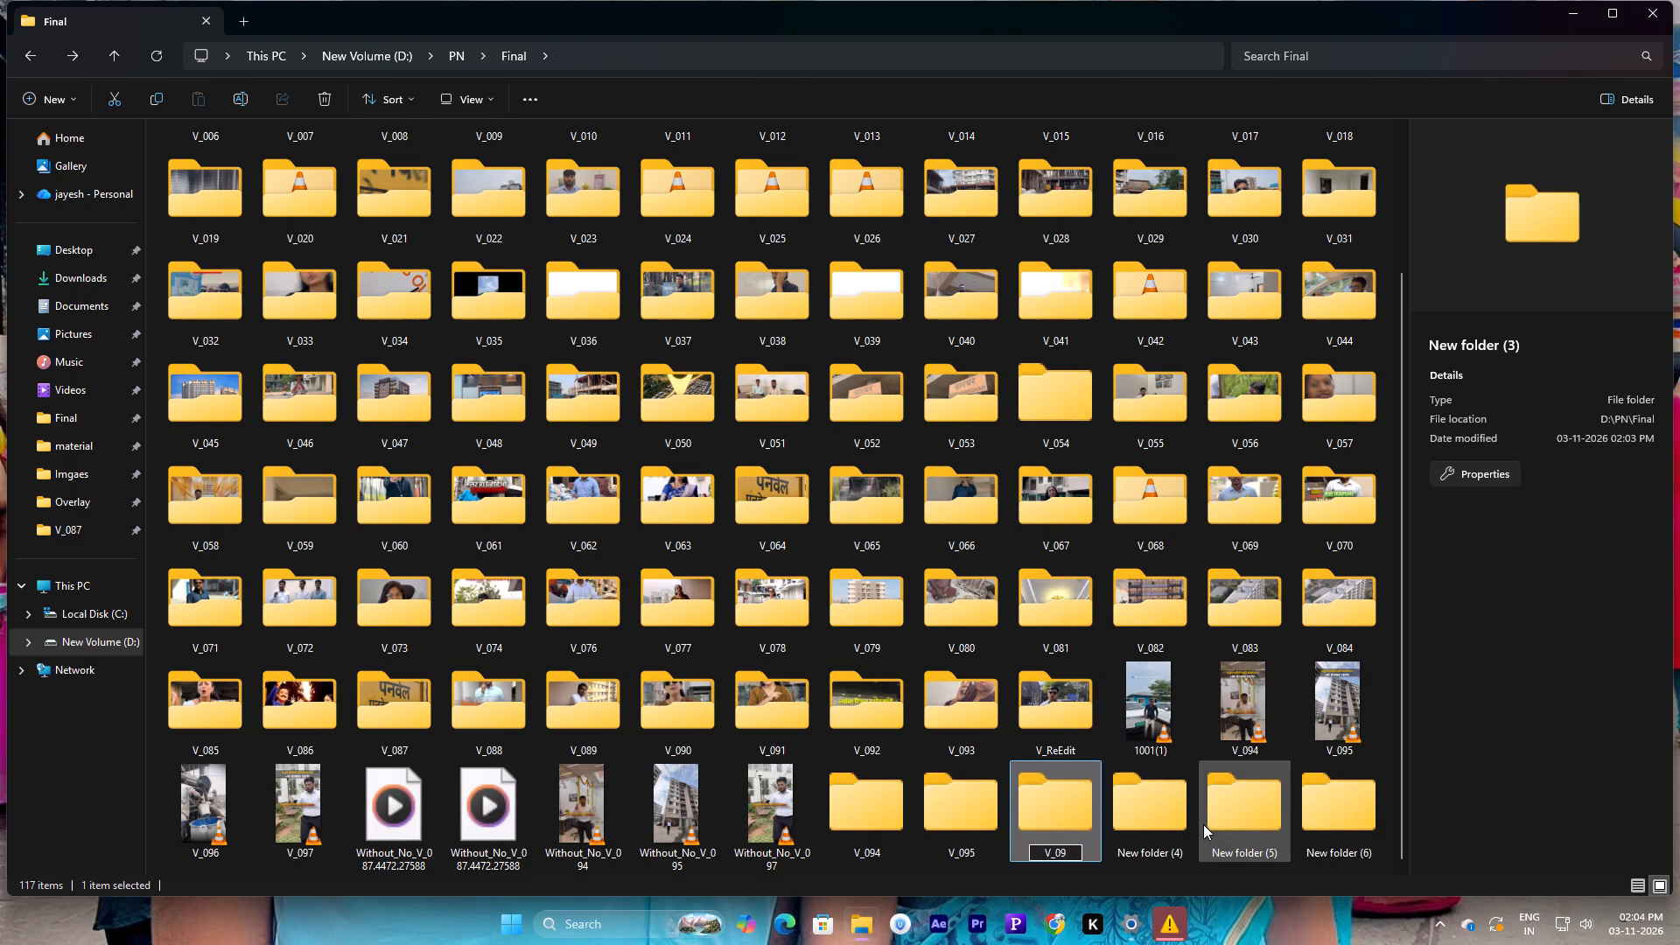
key(6)
Rename the folder "New folder (4)" as V_097.
right_click(1118, 805)
click(1249, 834)
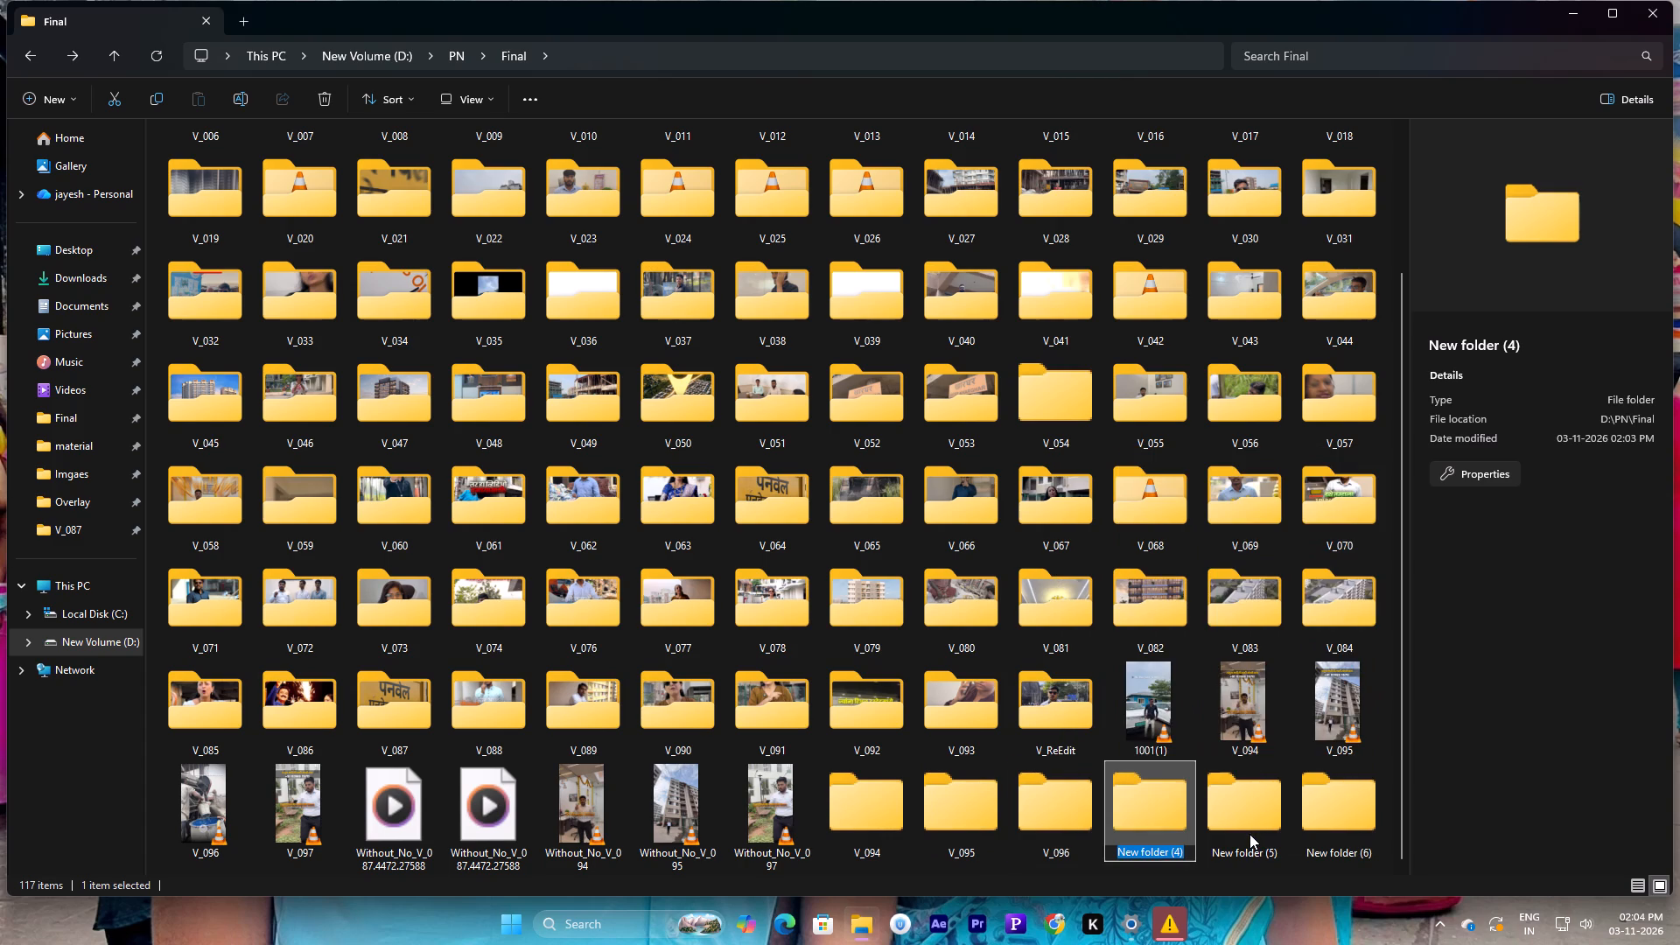
key(ctrl+v)
key(BackSpace)
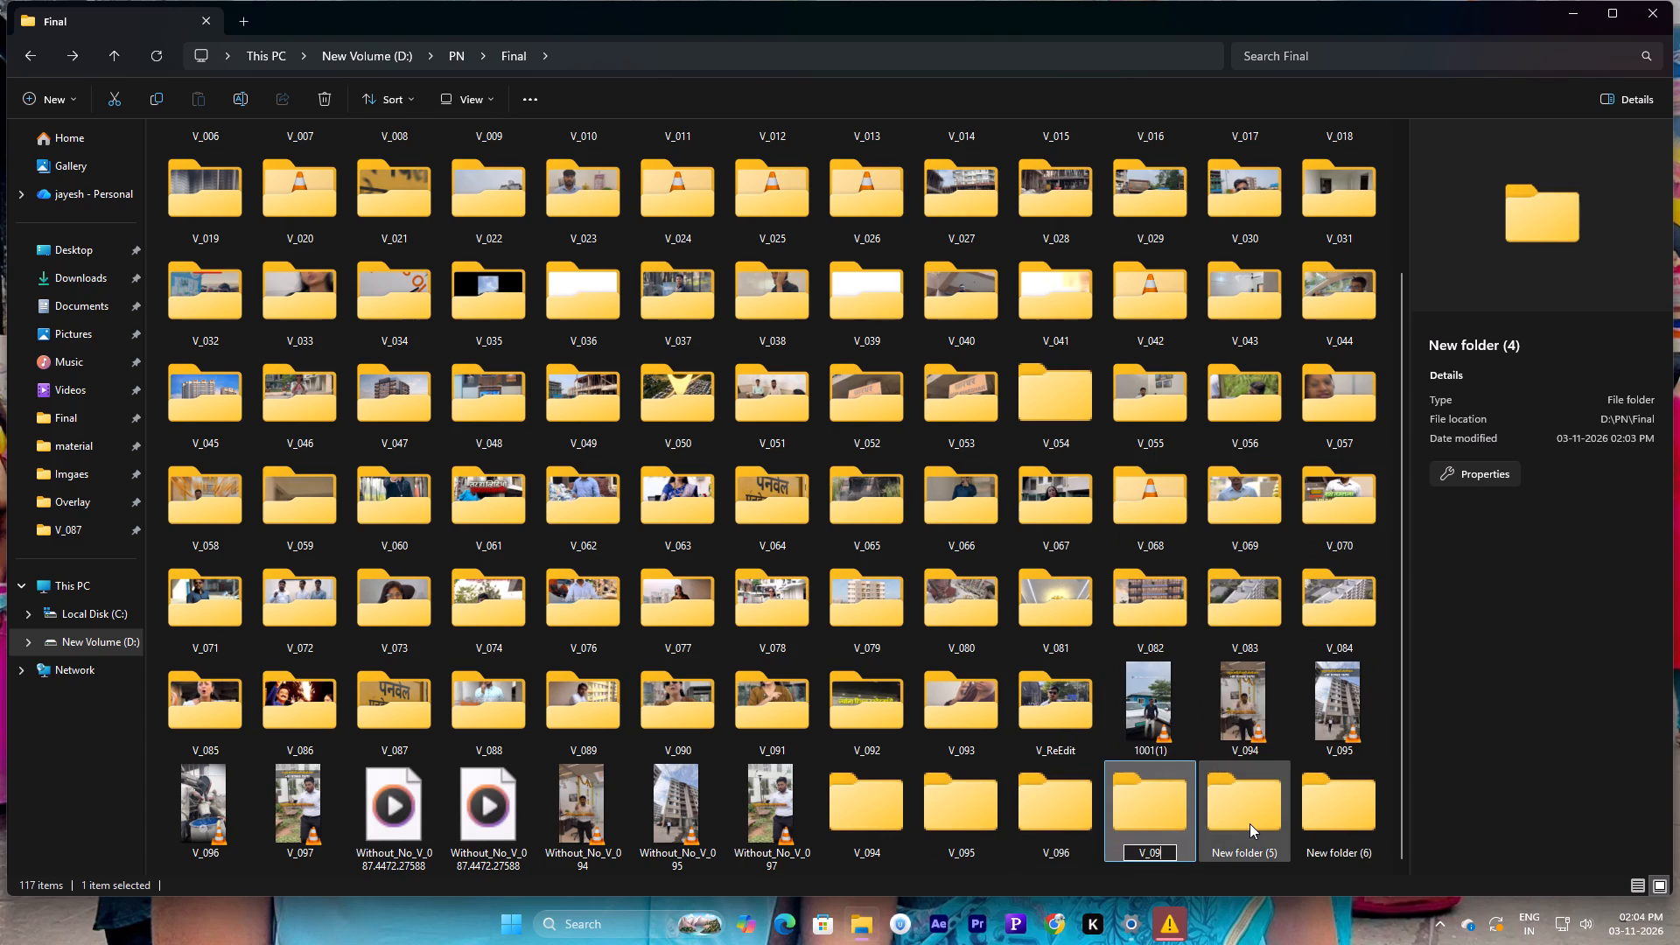
key(7)
Rename the folder "New folder (5)" as V_098.
right_click(1249, 823)
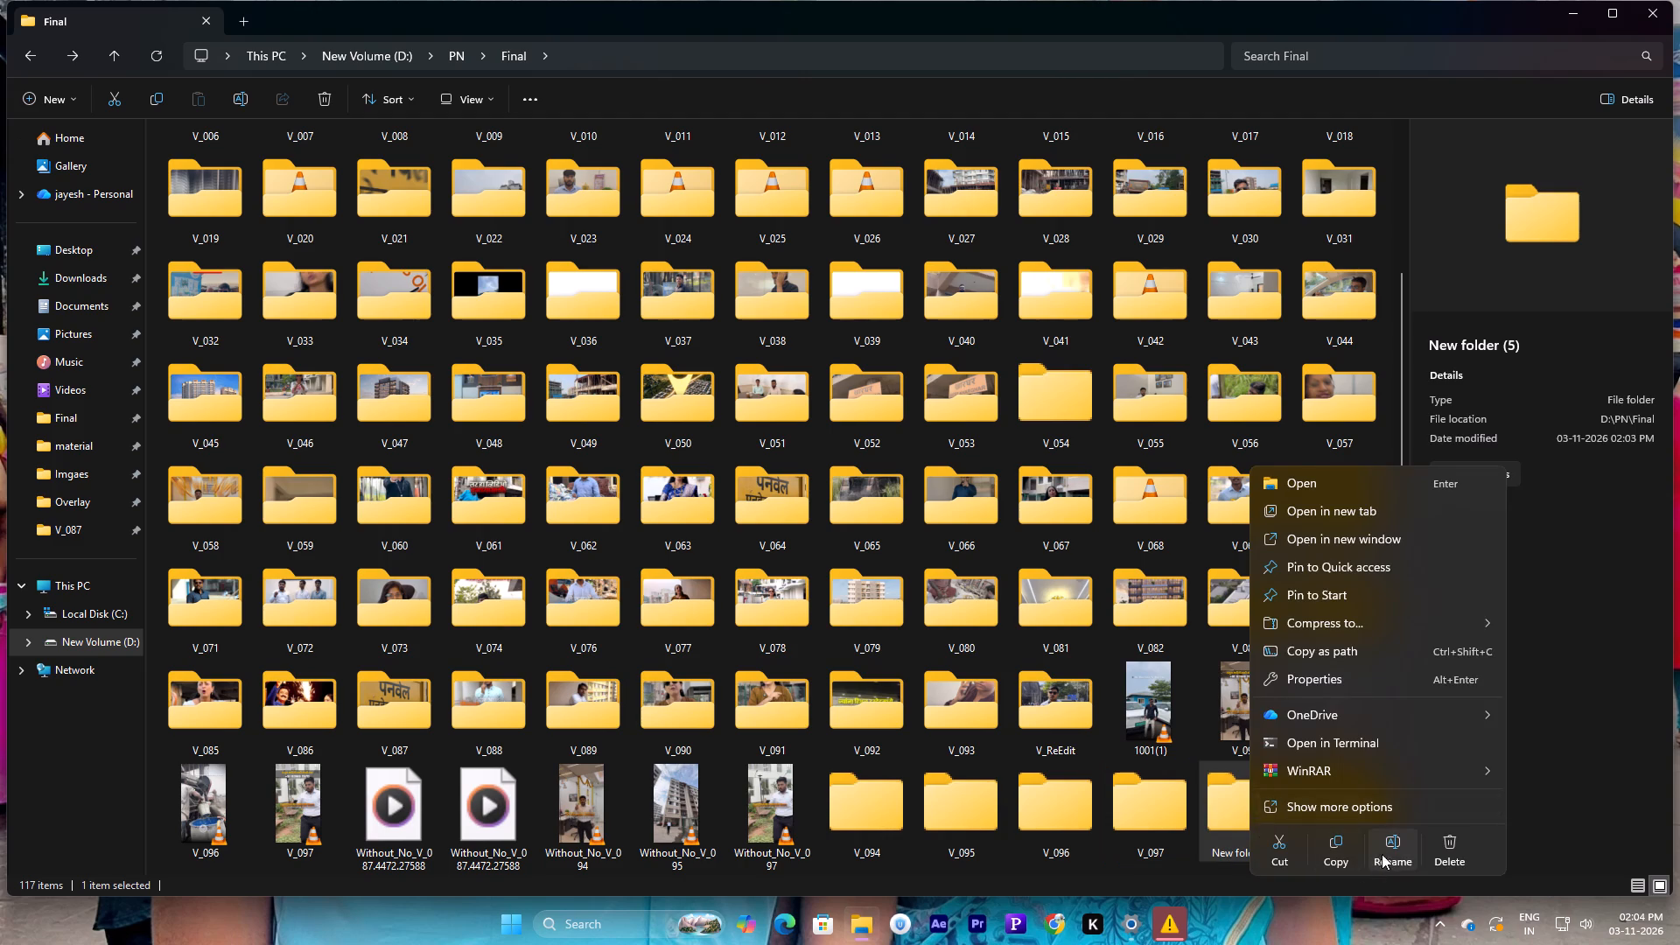
click(1390, 851)
key(ctrl+v)
key(BackSpace)
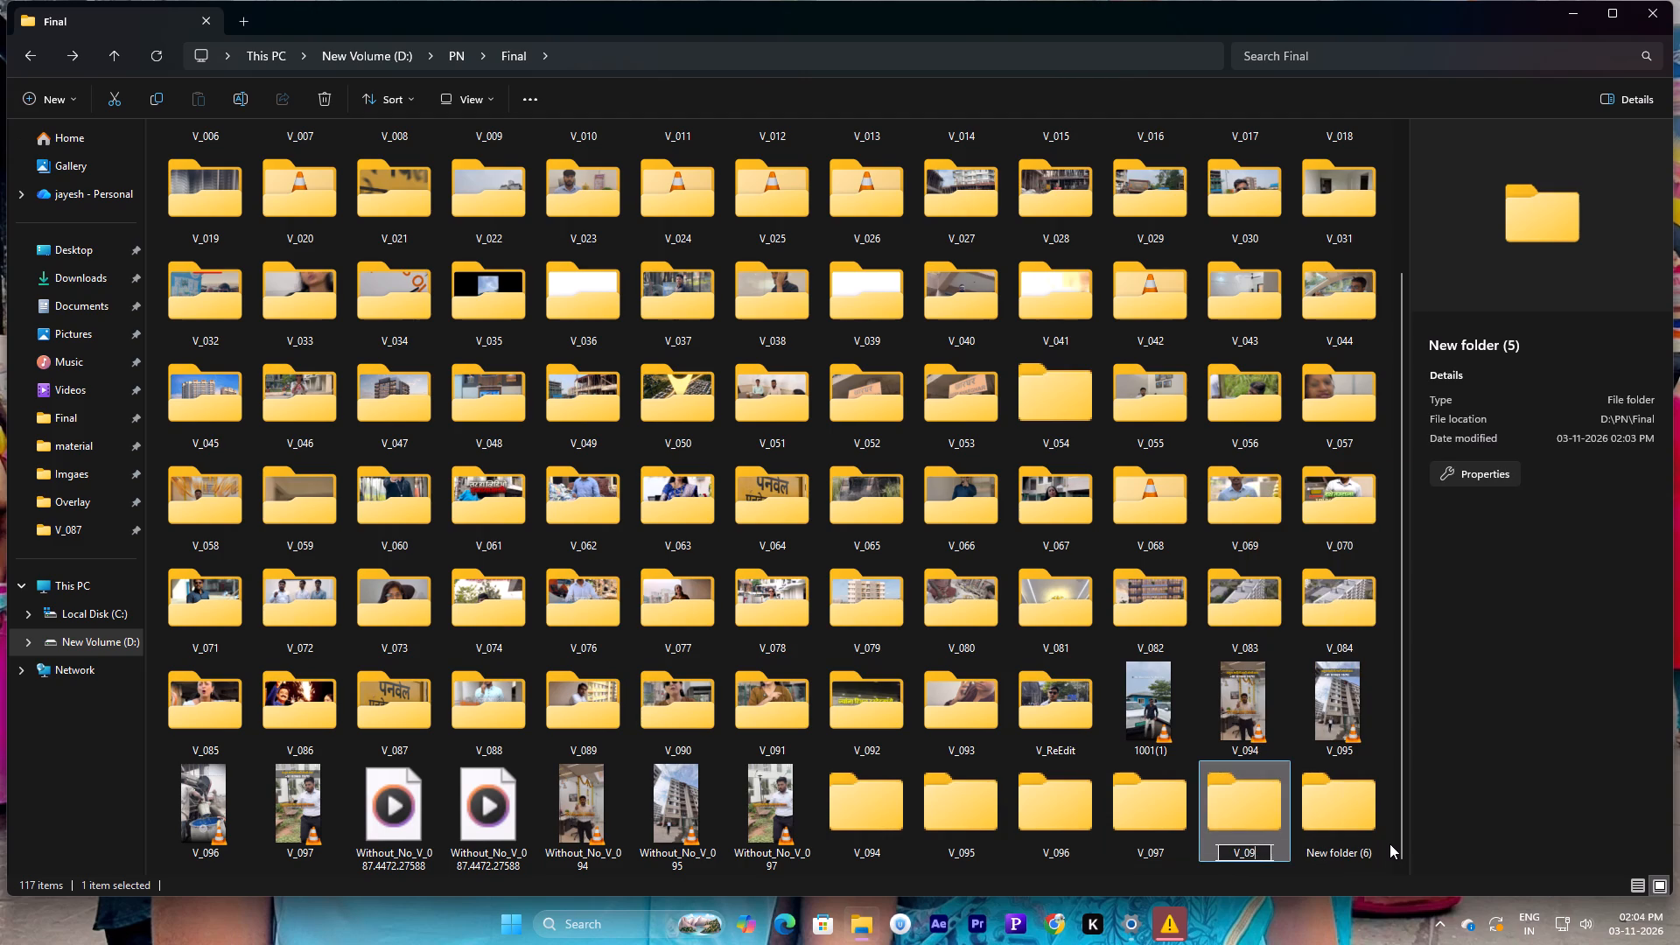
key(8)
Rename the folder "New folder (6)" as V_099.
right_click(1349, 808)
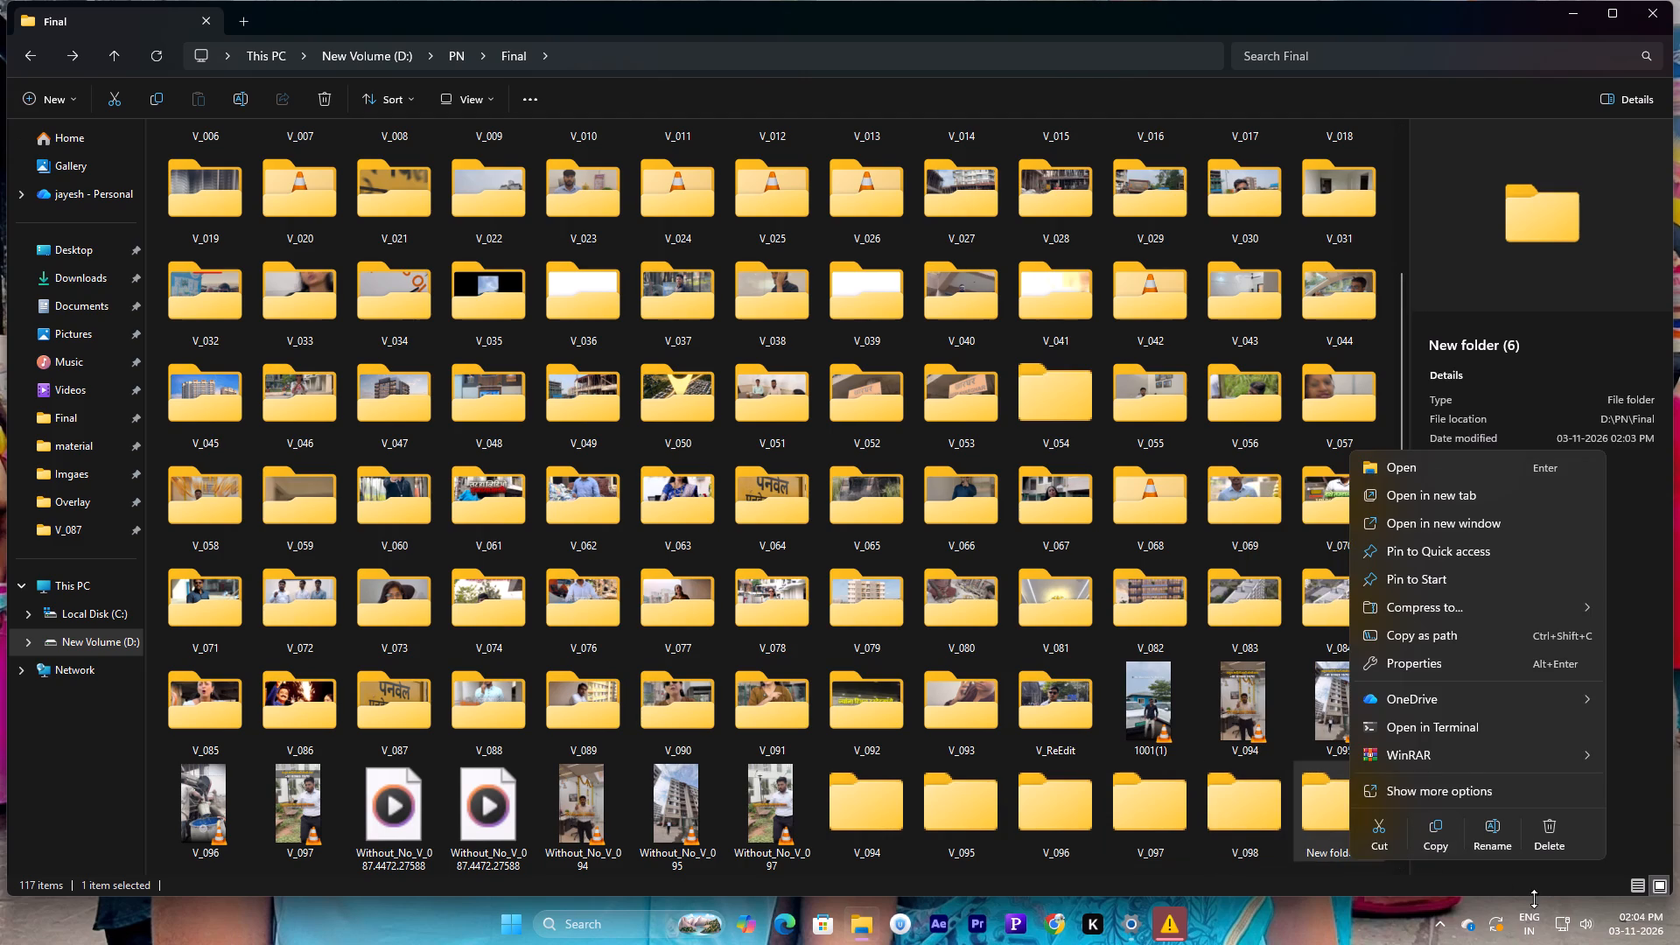
click(1492, 836)
key(ctrl+v)
key(BackSpace)
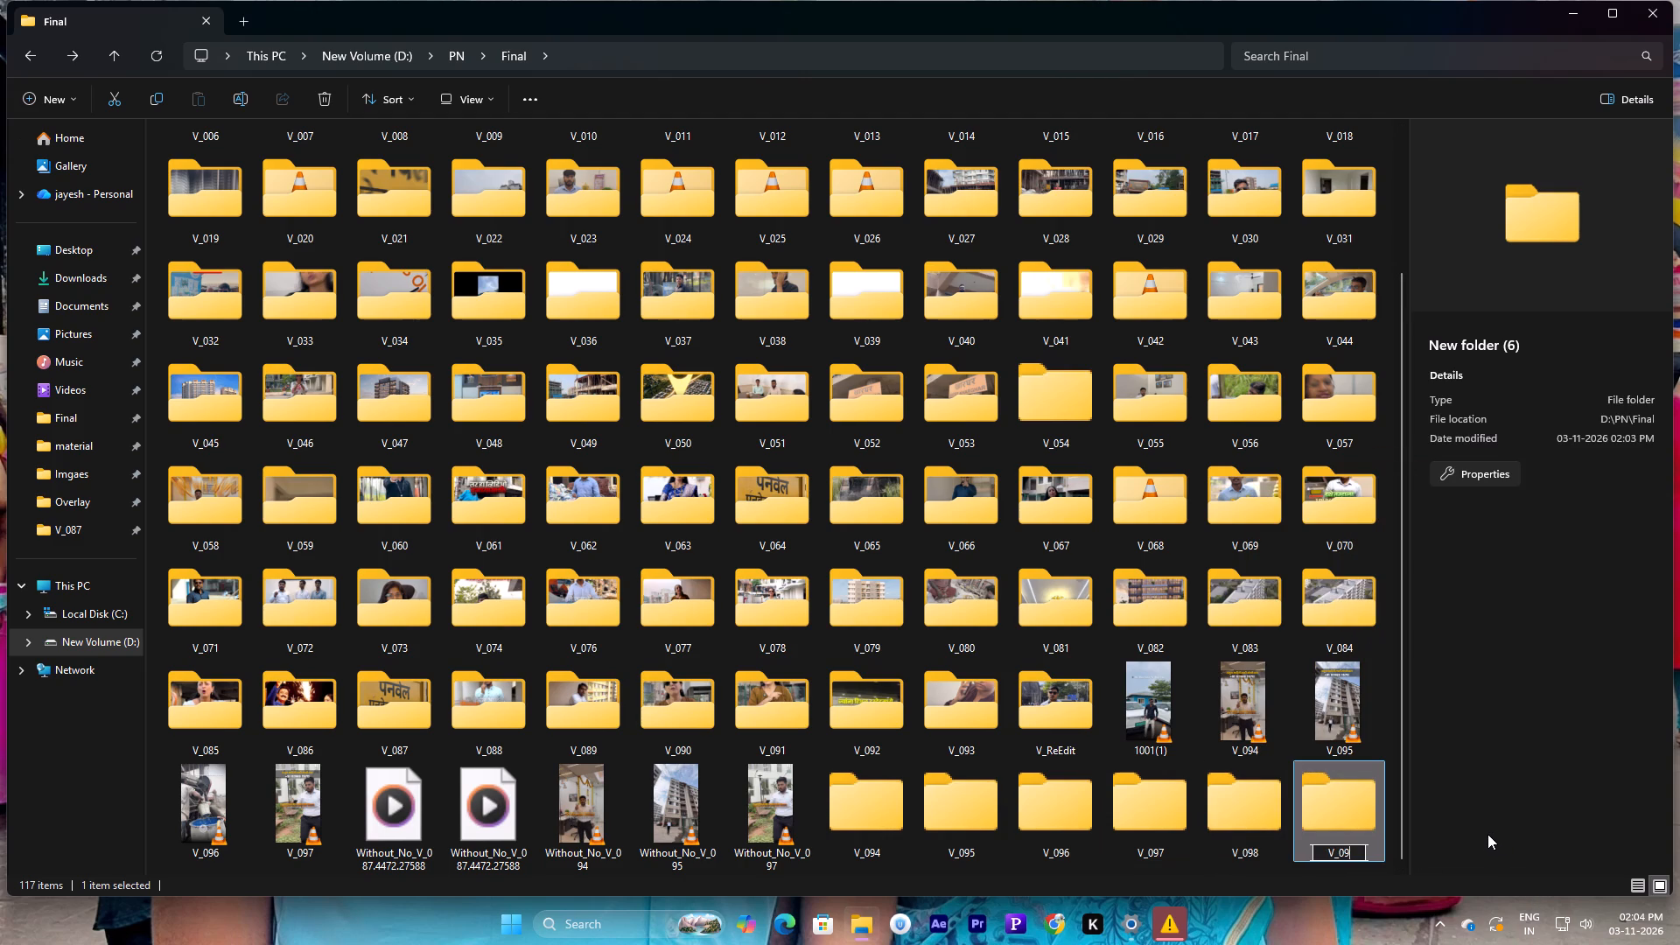
key(9)
Move the V_094 and Without_No_V_094 videos into the V_094 folder and return to the Final folder.
scroll(1164, 813, down, 3)
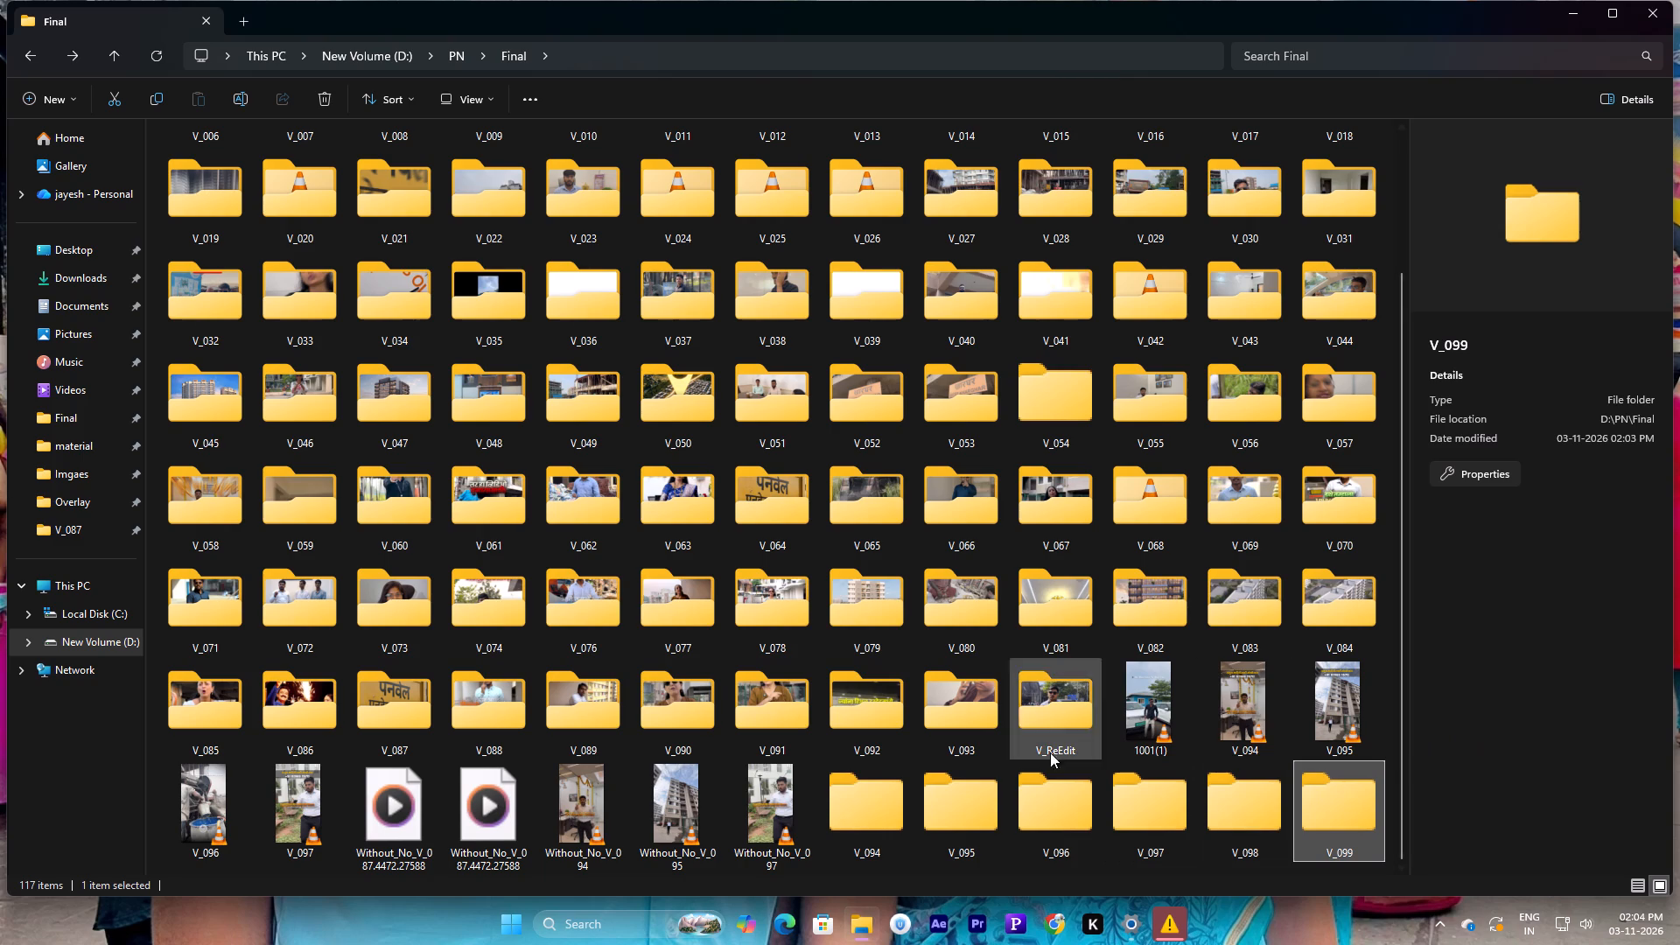
click(1263, 708)
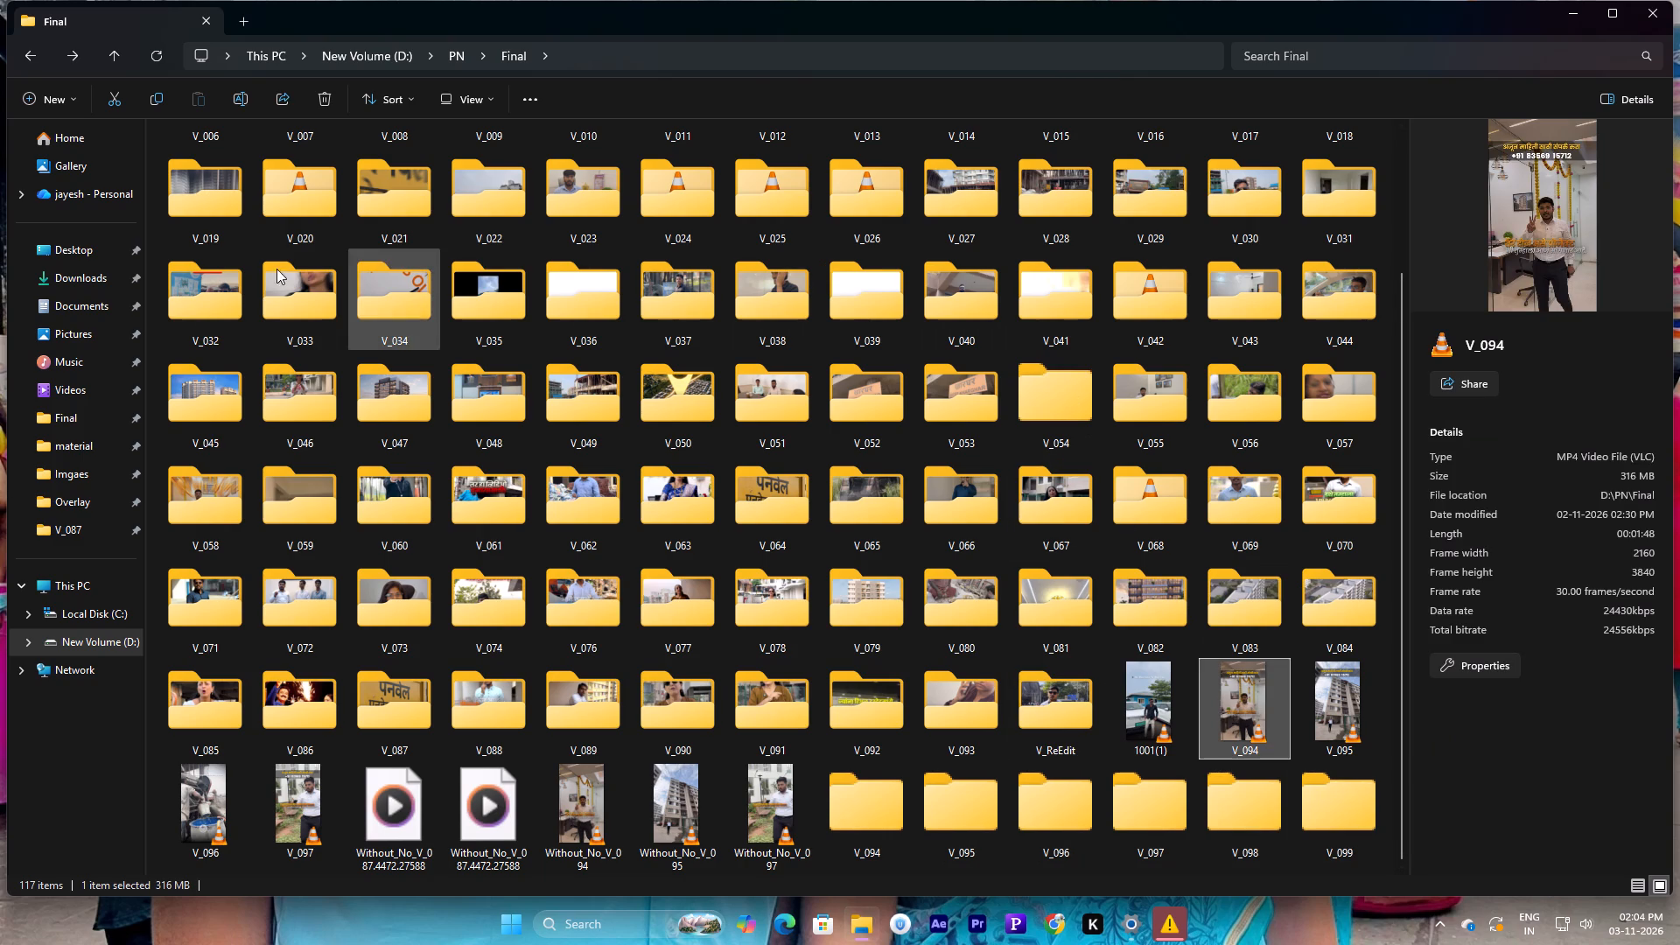
ctrl+click(569, 833)
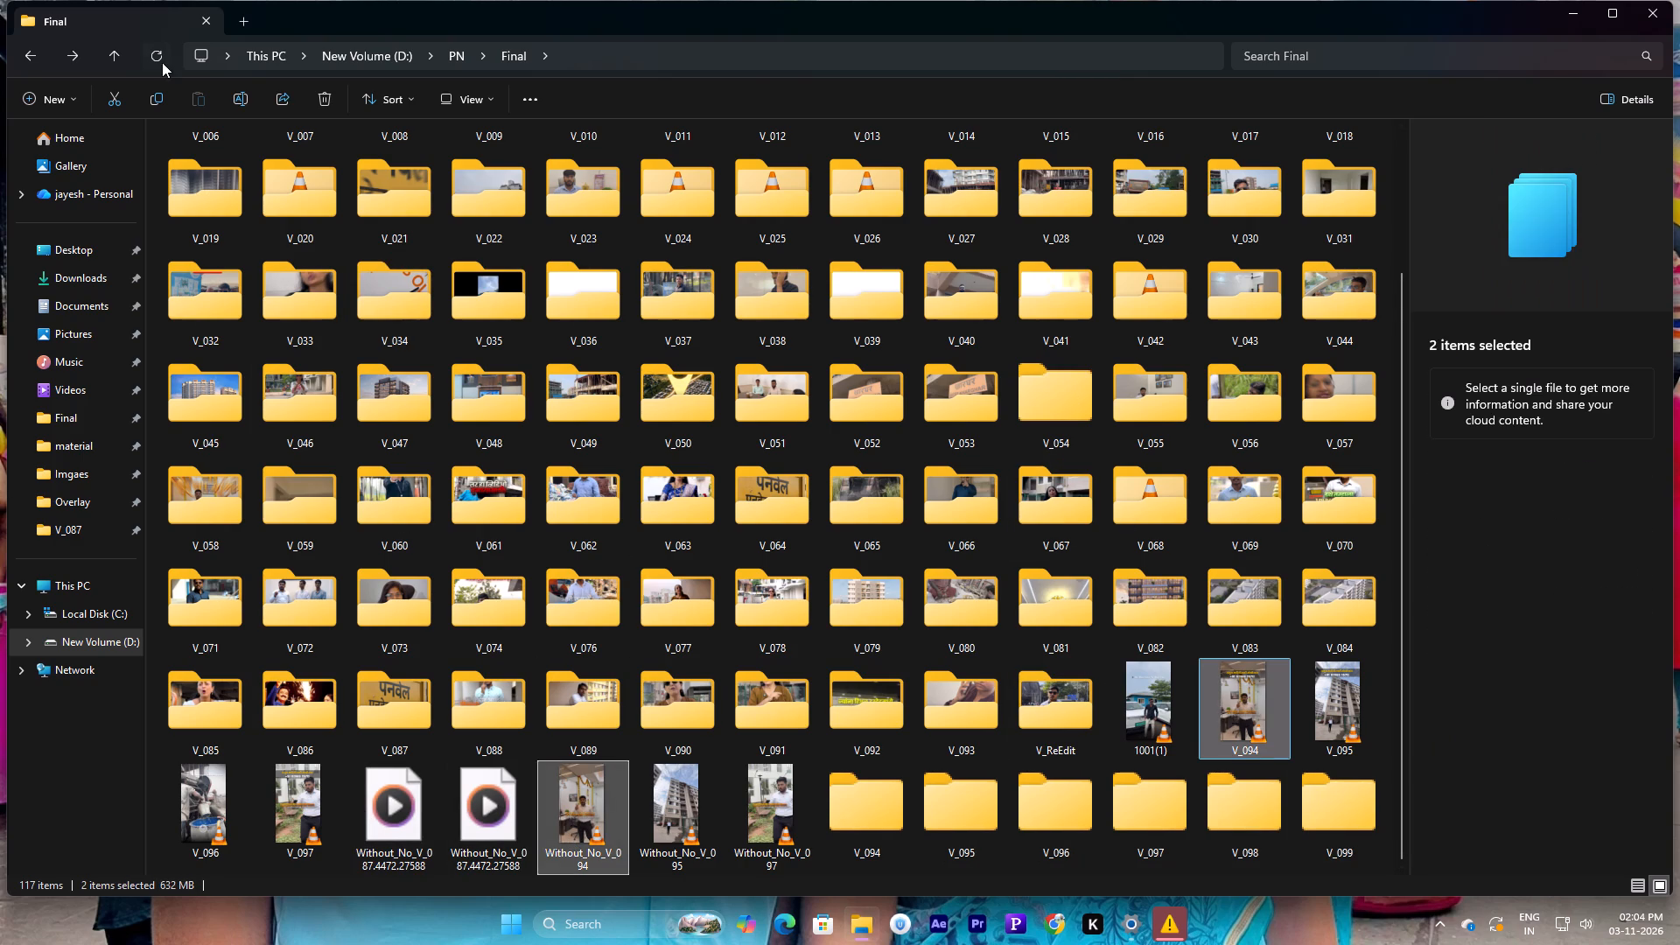
click(122, 94)
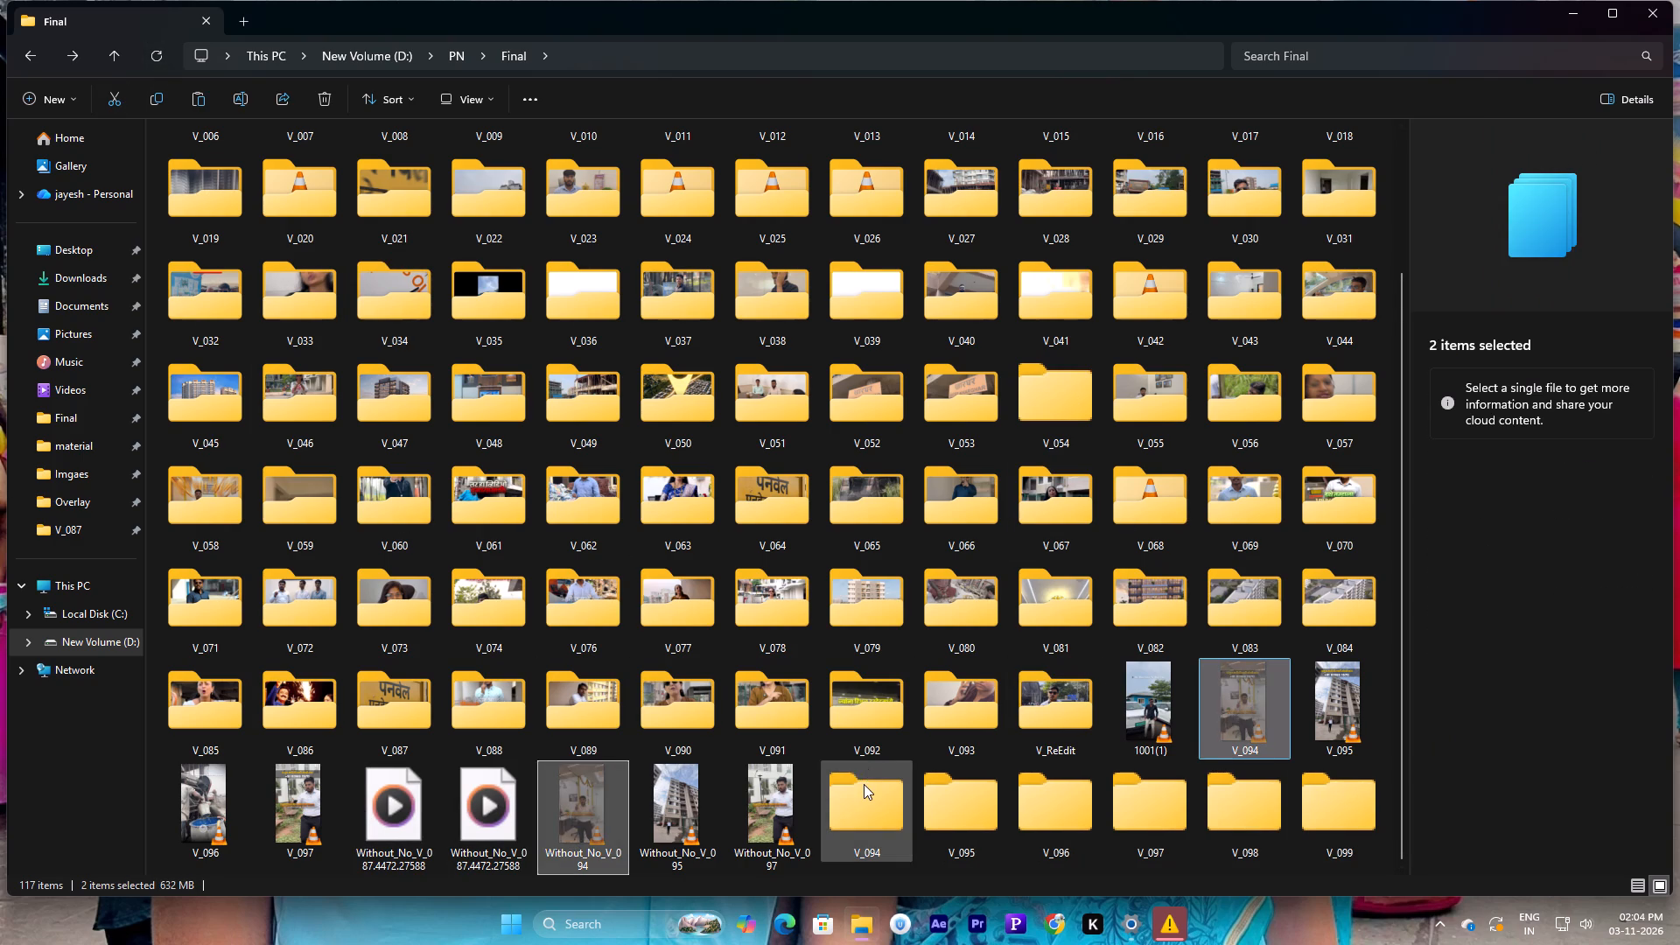
double_click(864, 784)
click(192, 104)
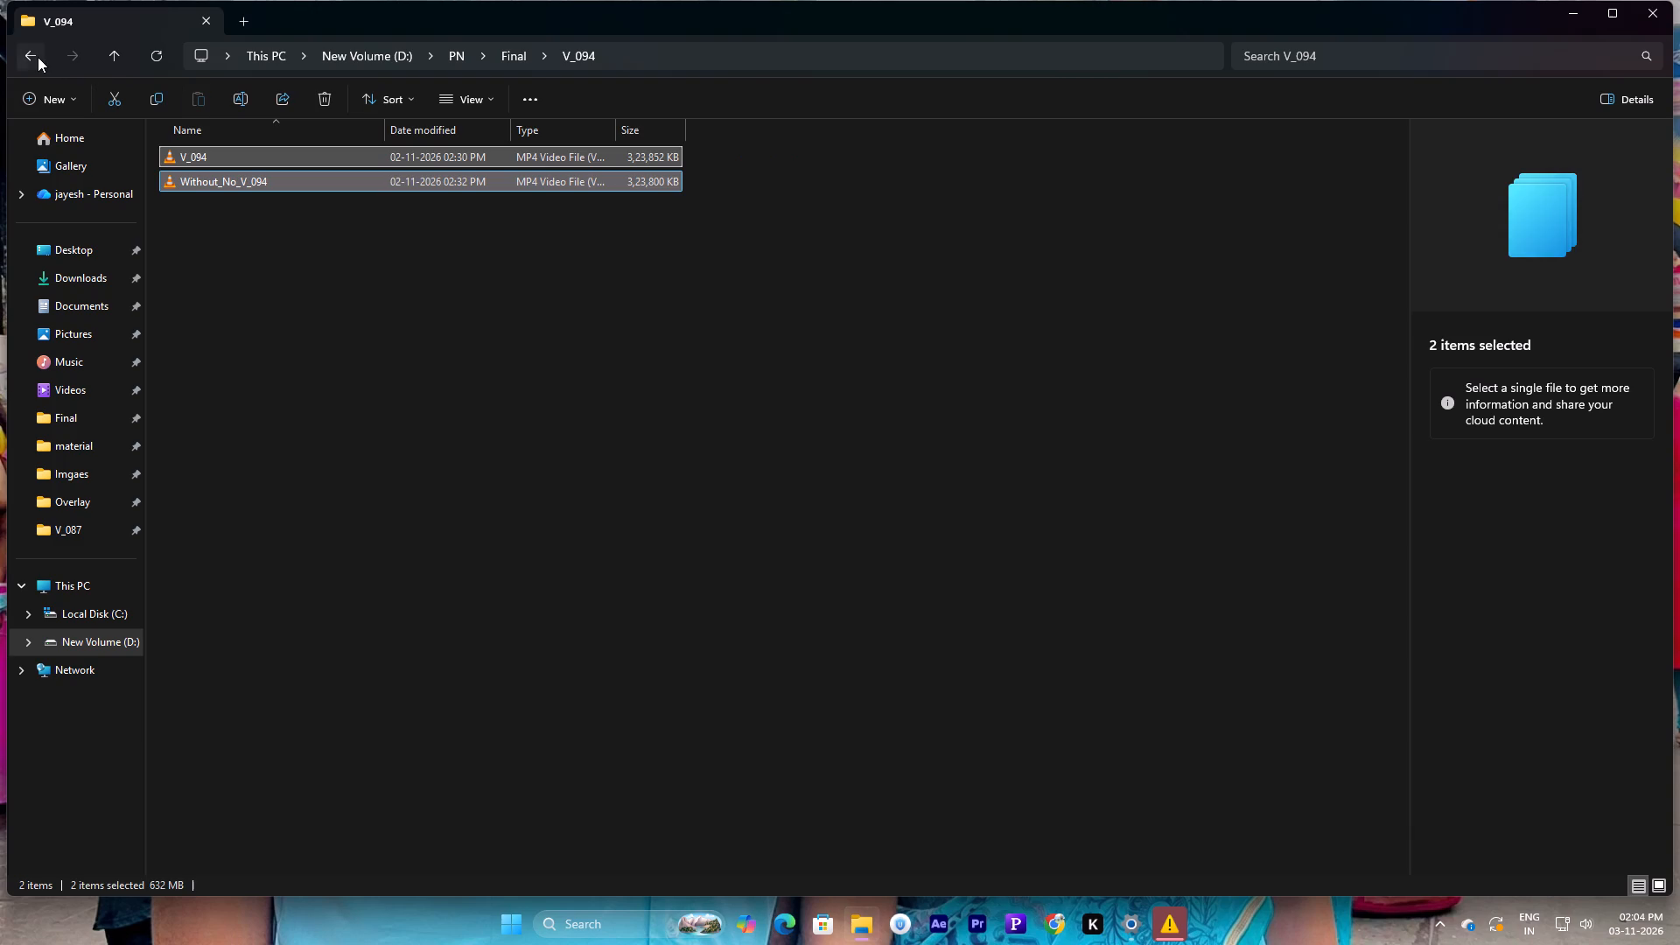
click(38, 57)
Move the V_095 and Without_No_V_095 videos into the V_095 folder and return to the Final folder.
scroll(947, 538, down, 3)
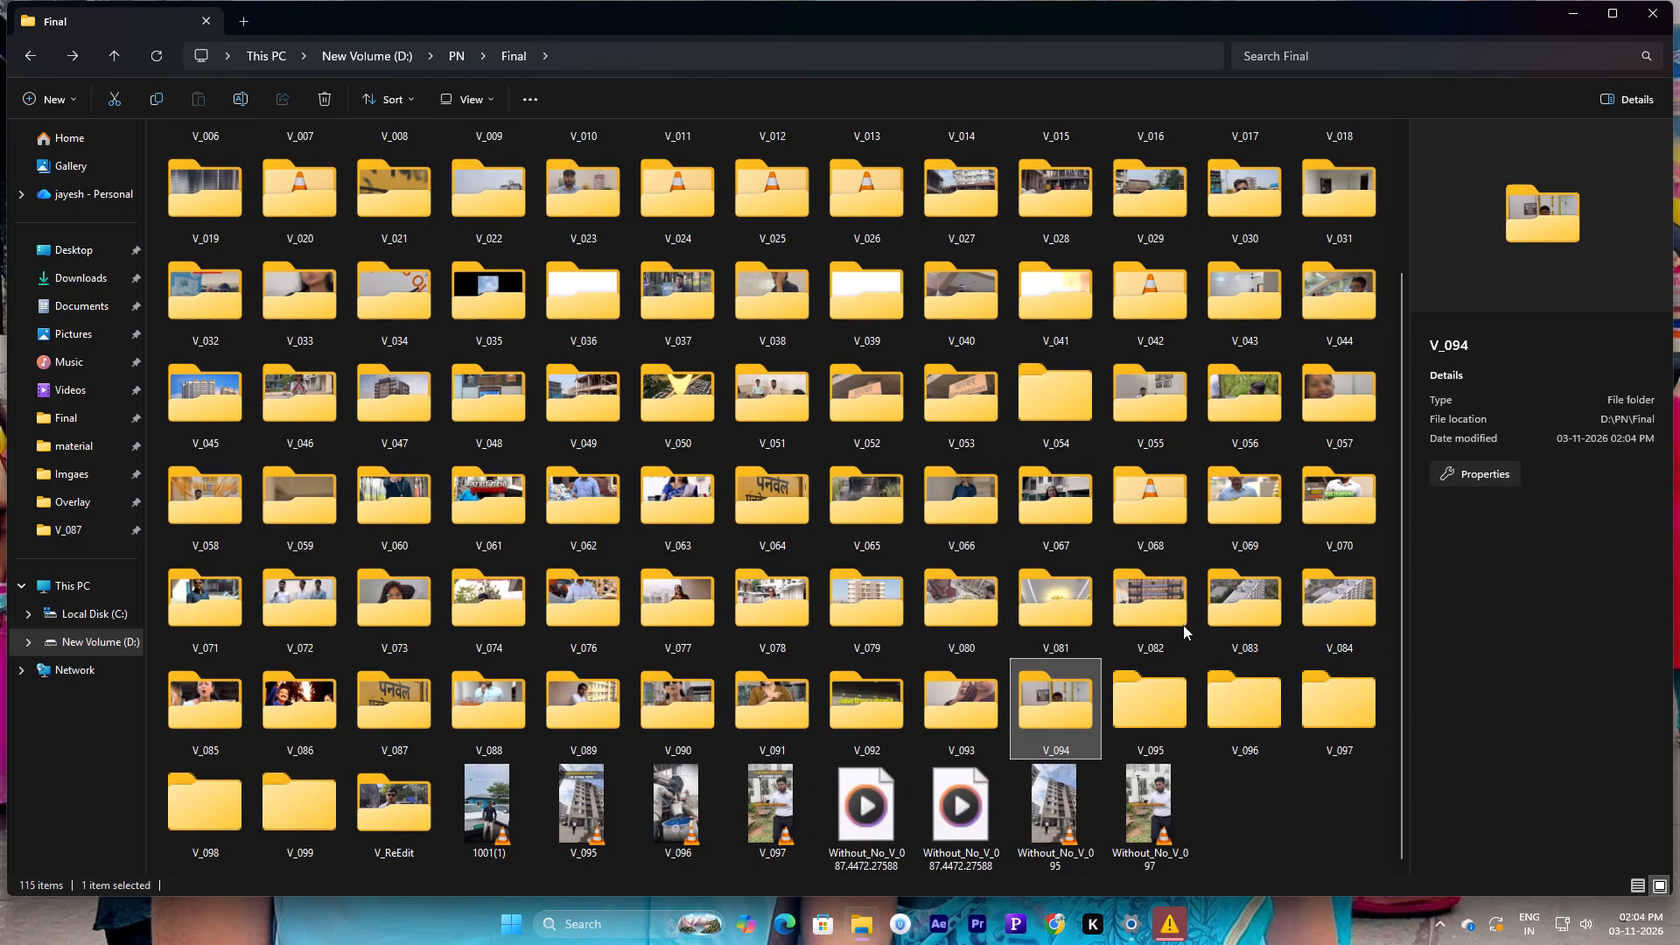
click(559, 785)
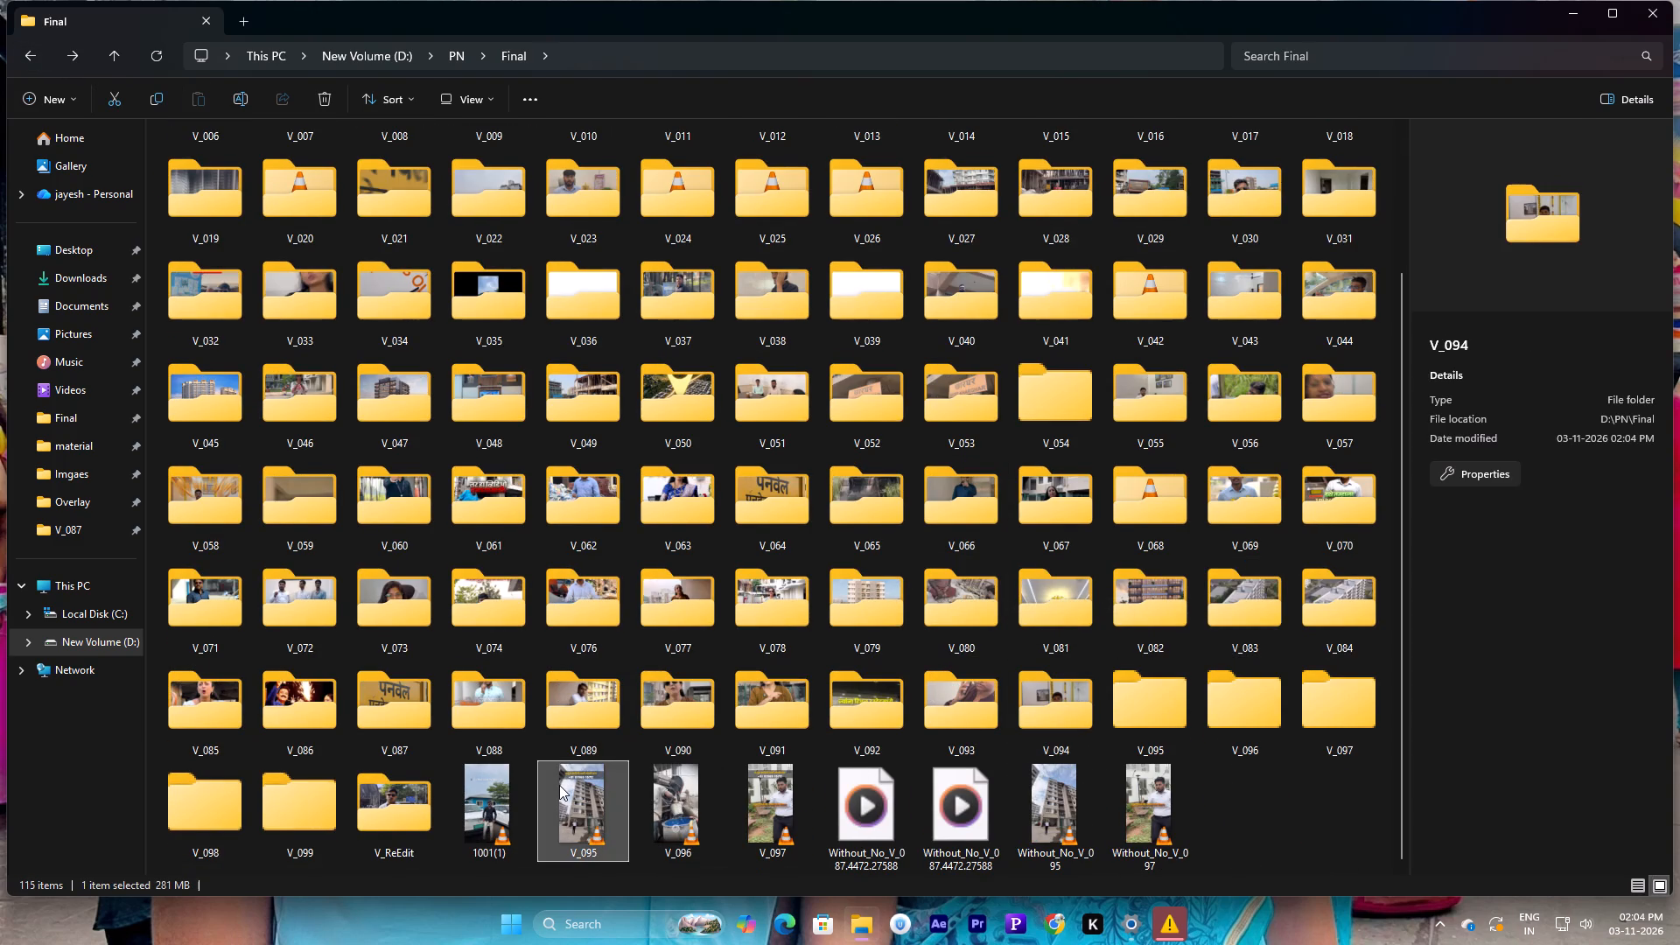
ctrl+click(1077, 802)
click(122, 99)
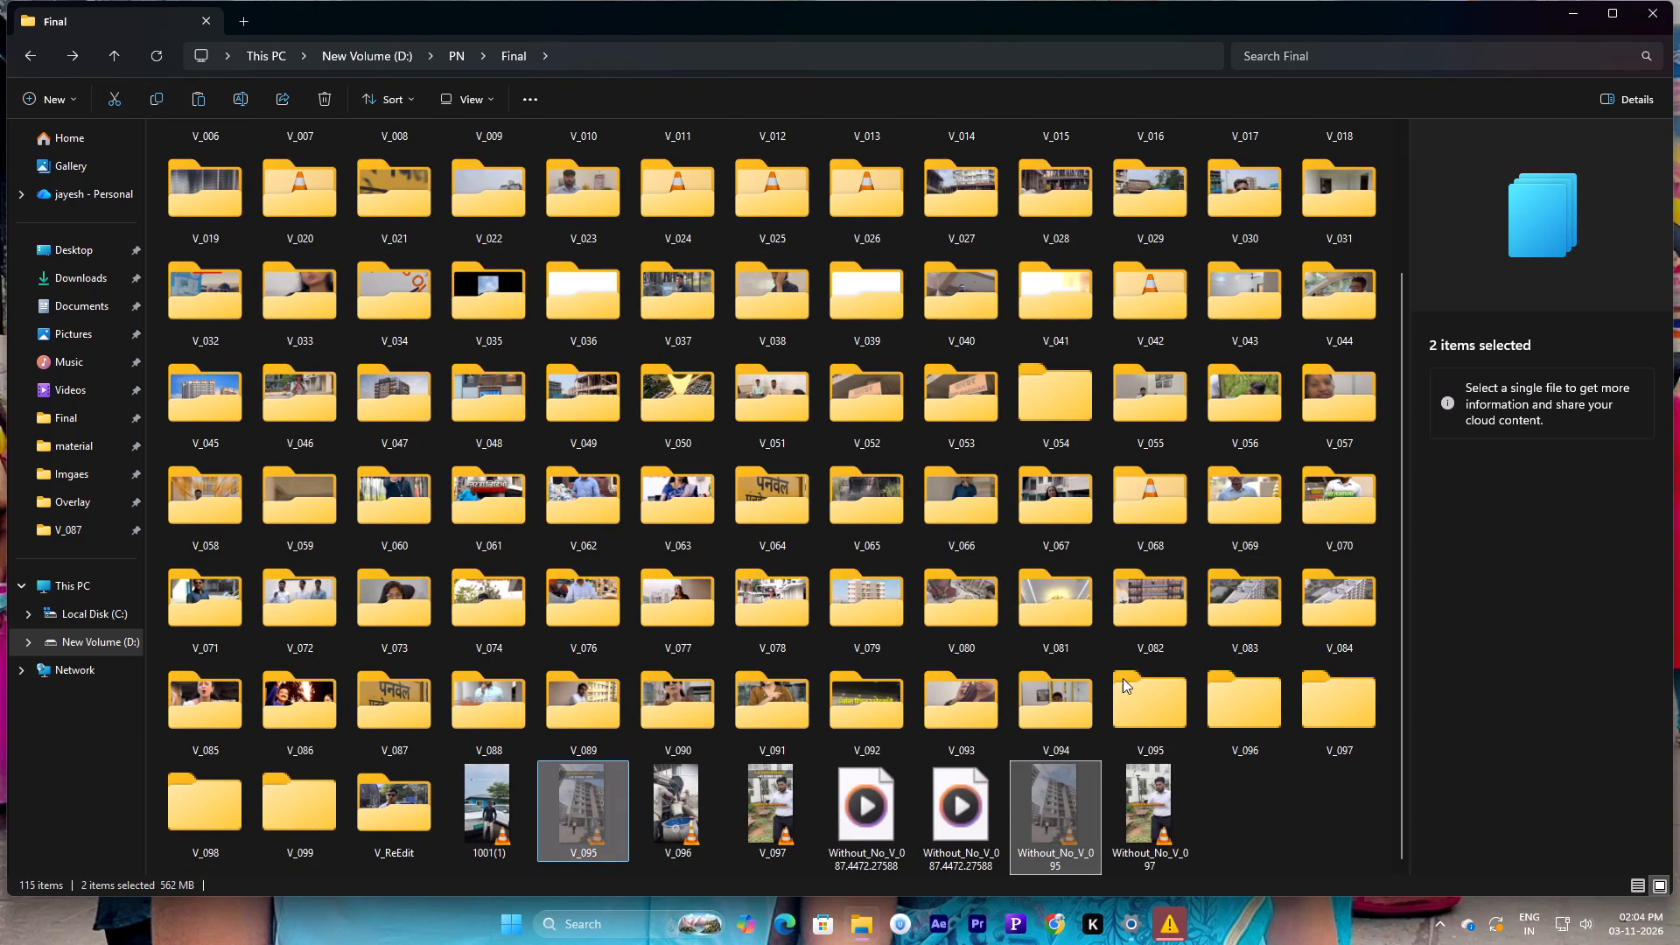
double_click(1140, 689)
click(203, 111)
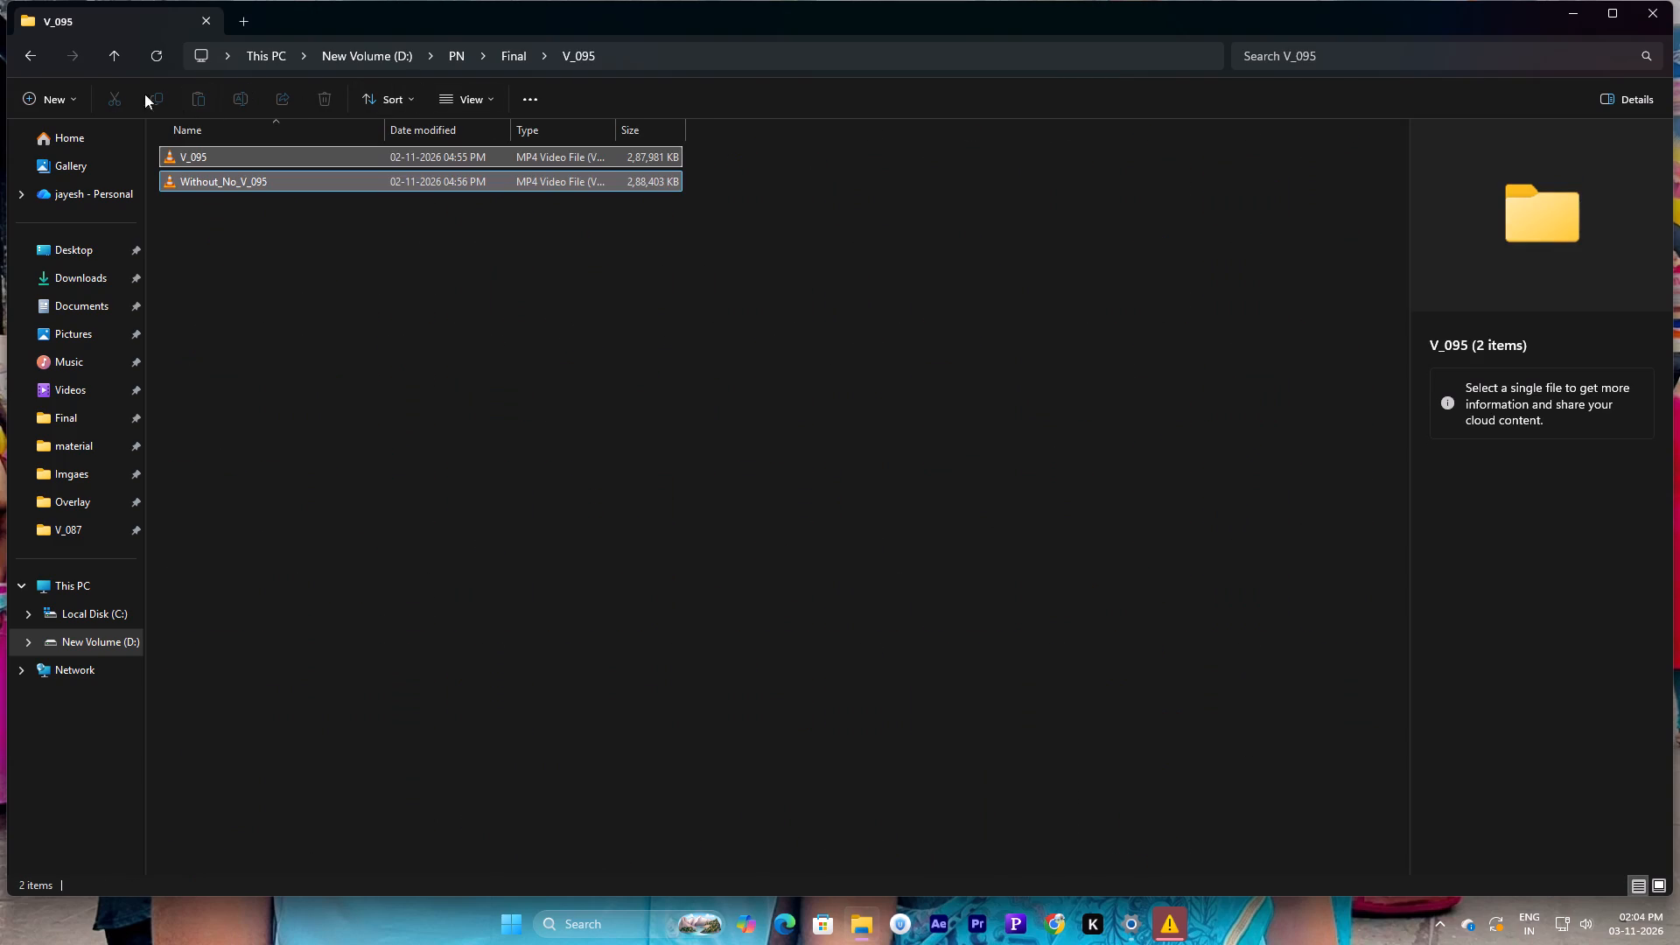
click(25, 52)
Move the V_096 video, together with the selected V_095 folder, into the V_096 folder.
scroll(750, 497, down, 3)
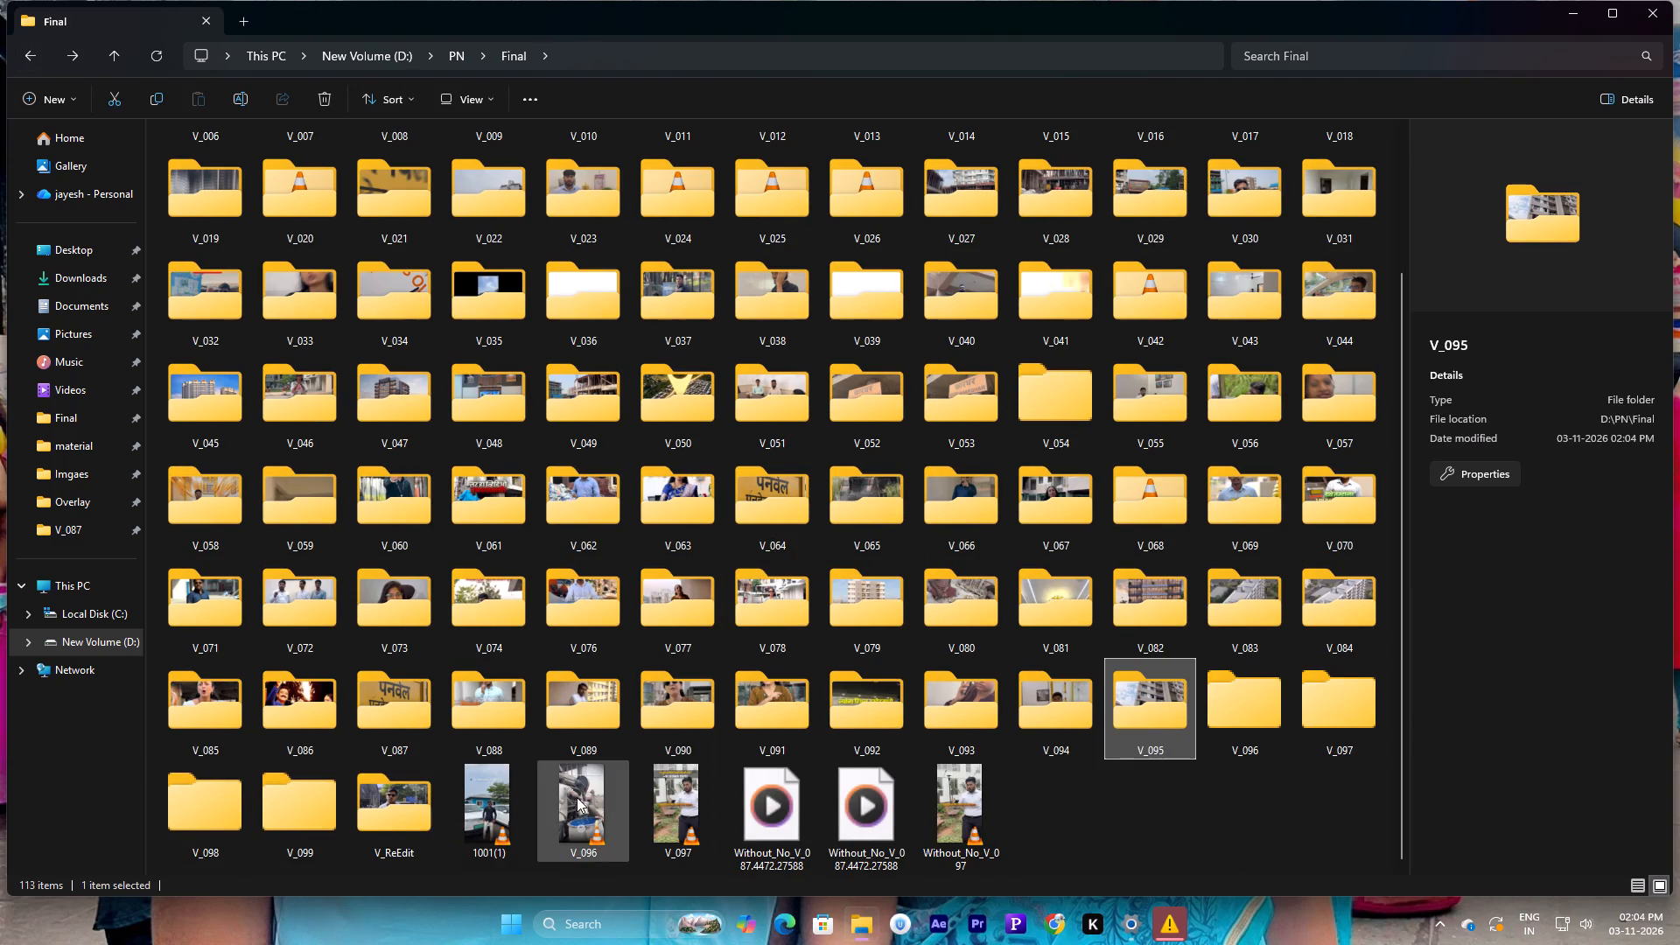
ctrl+click(589, 787)
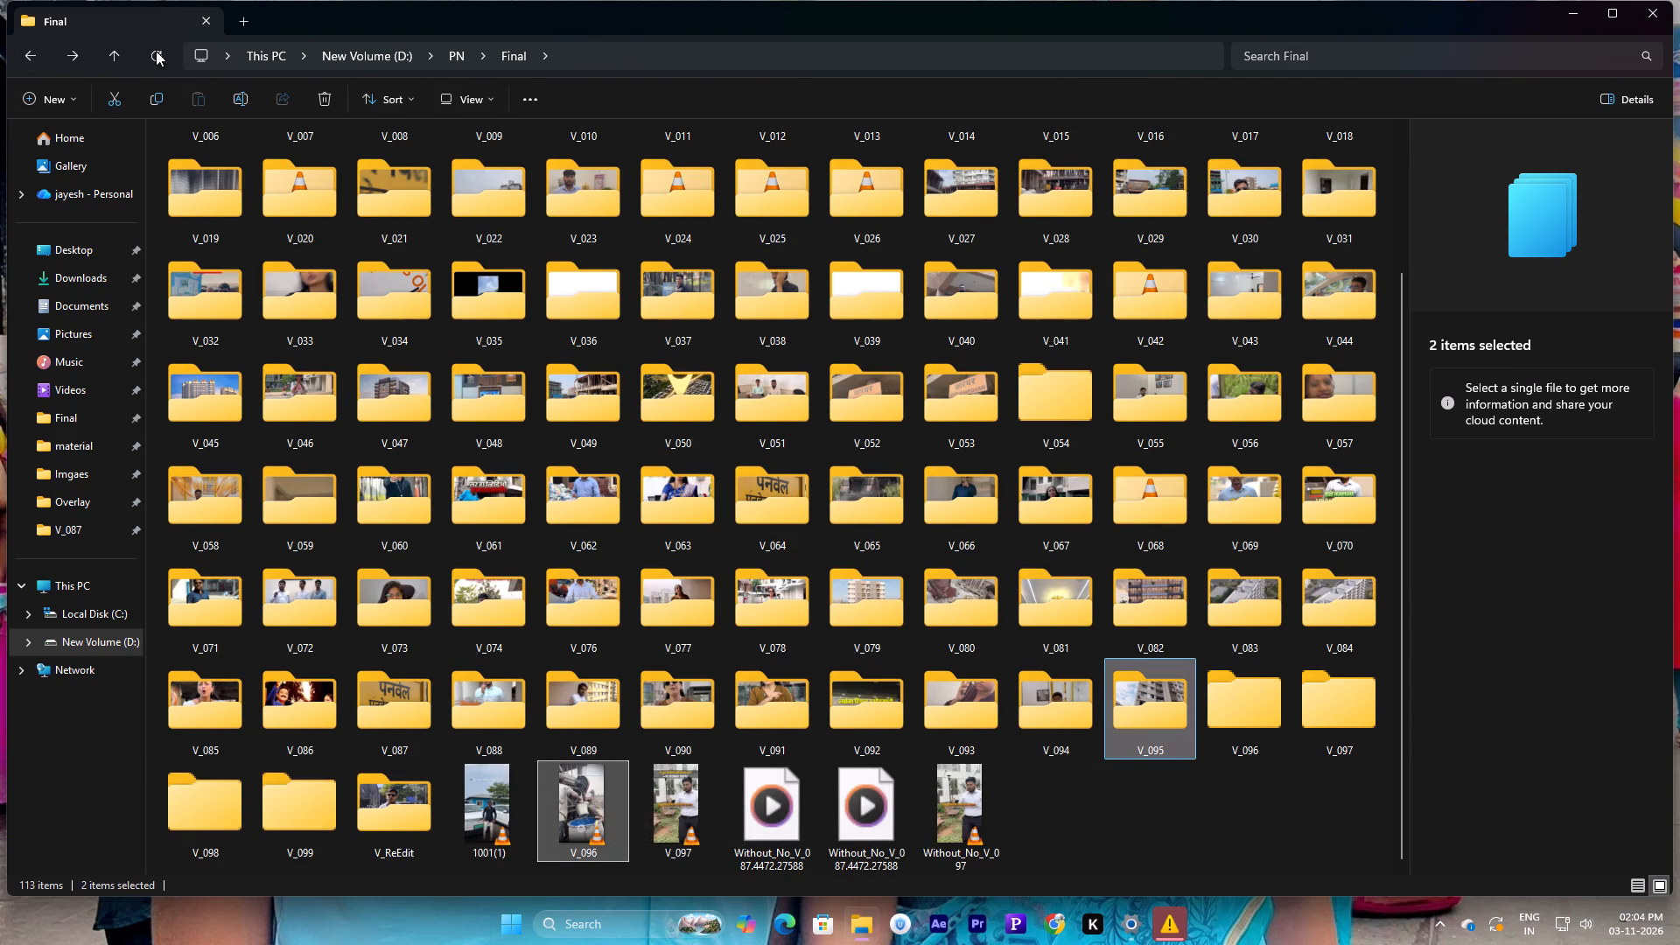
click(124, 101)
click(1273, 760)
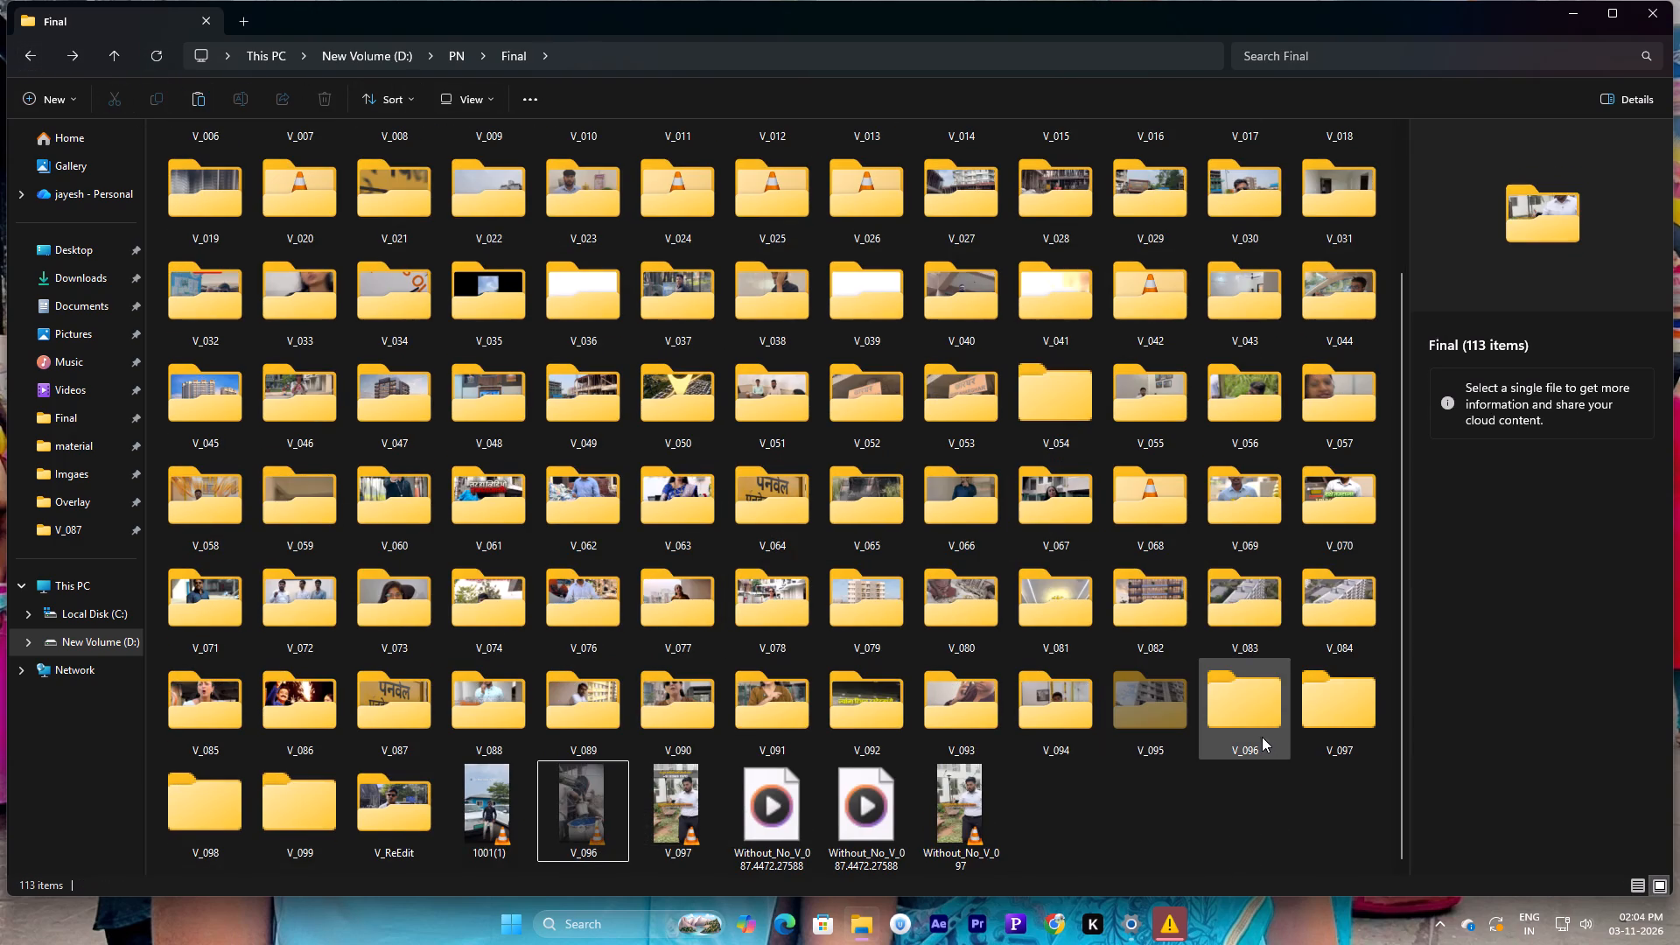
click(1260, 732)
click(1260, 732)
click(199, 91)
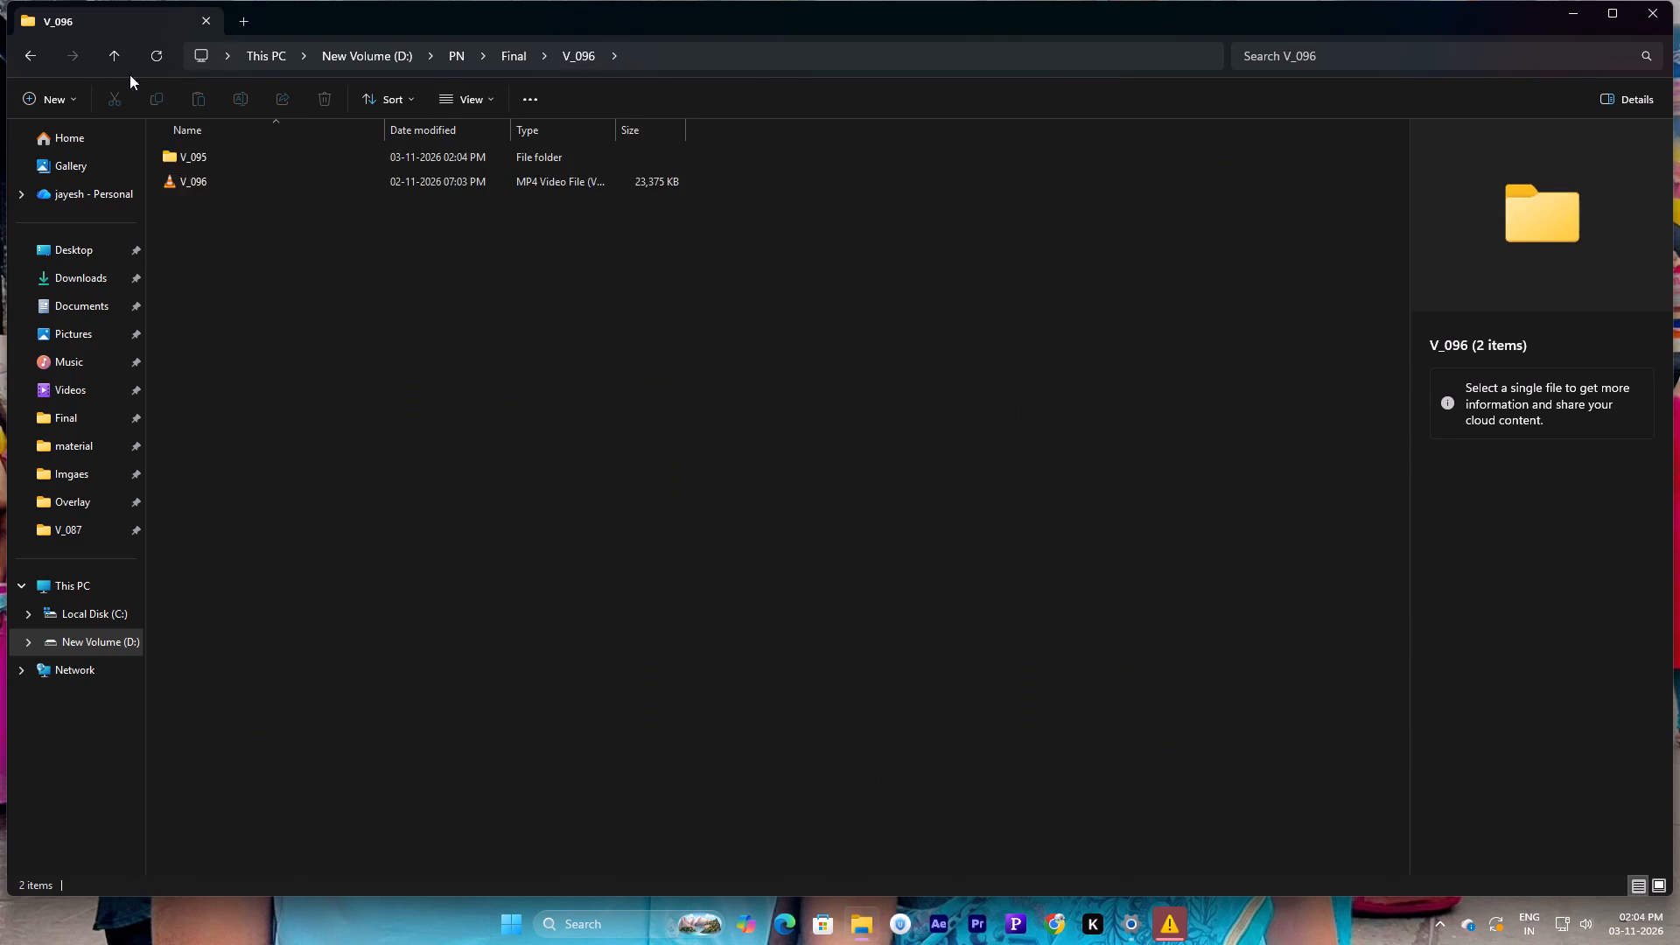
Move the V_095 folder out of the V_096 folder back into the Final folder.
click(276, 286)
click(250, 154)
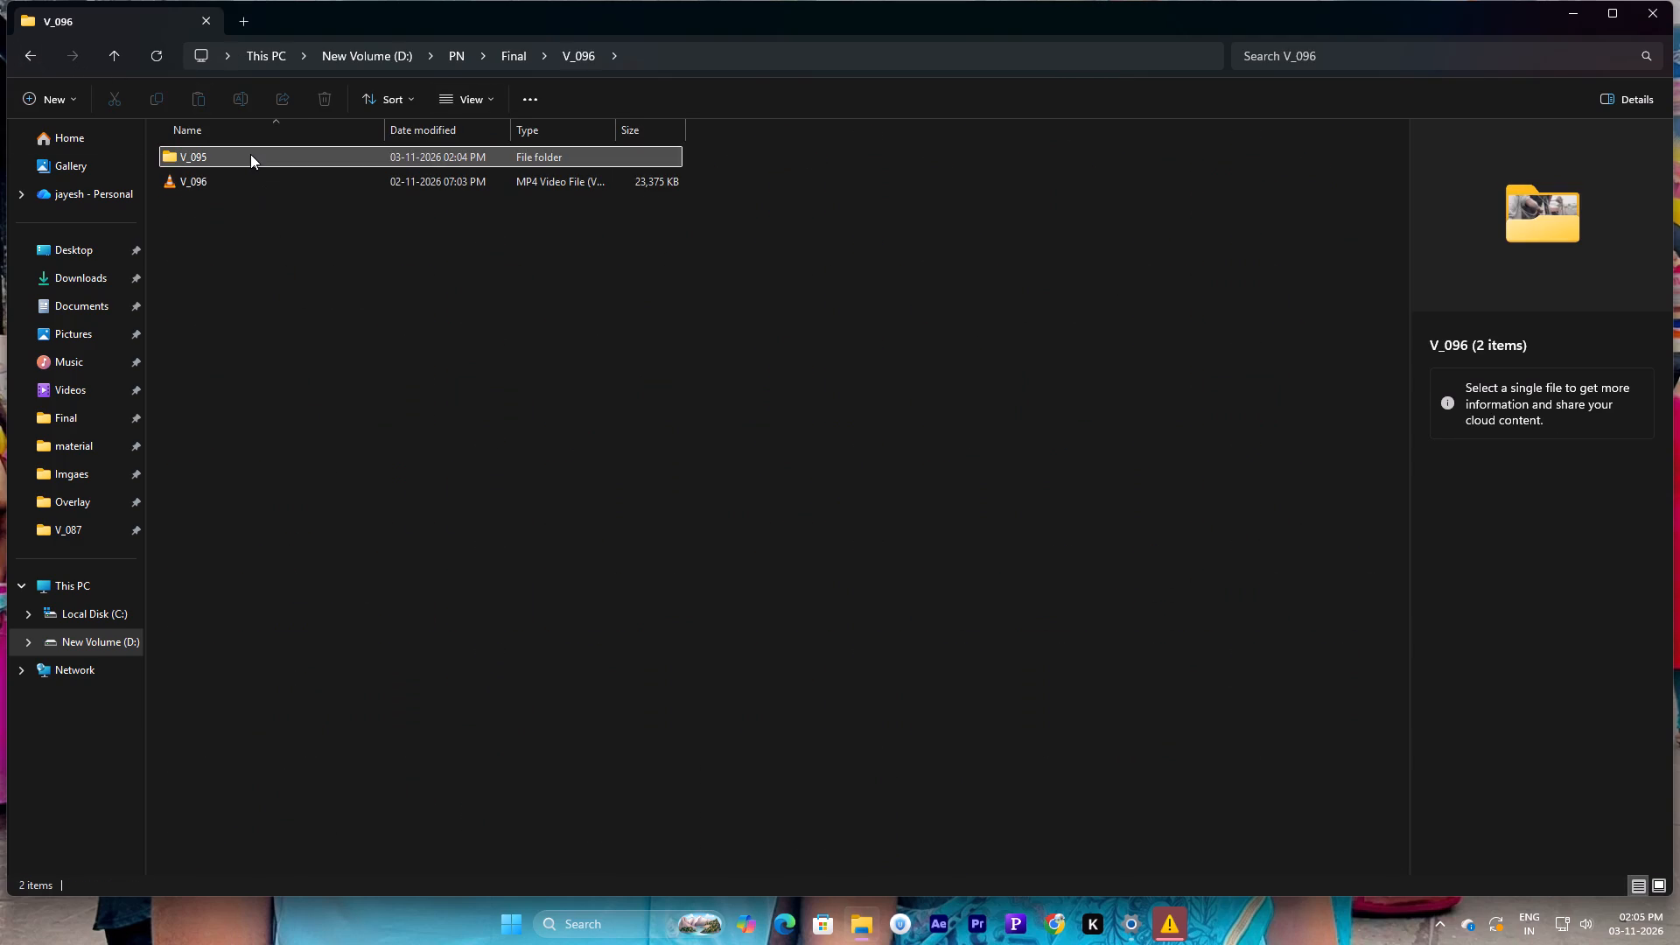
click(115, 94)
click(29, 52)
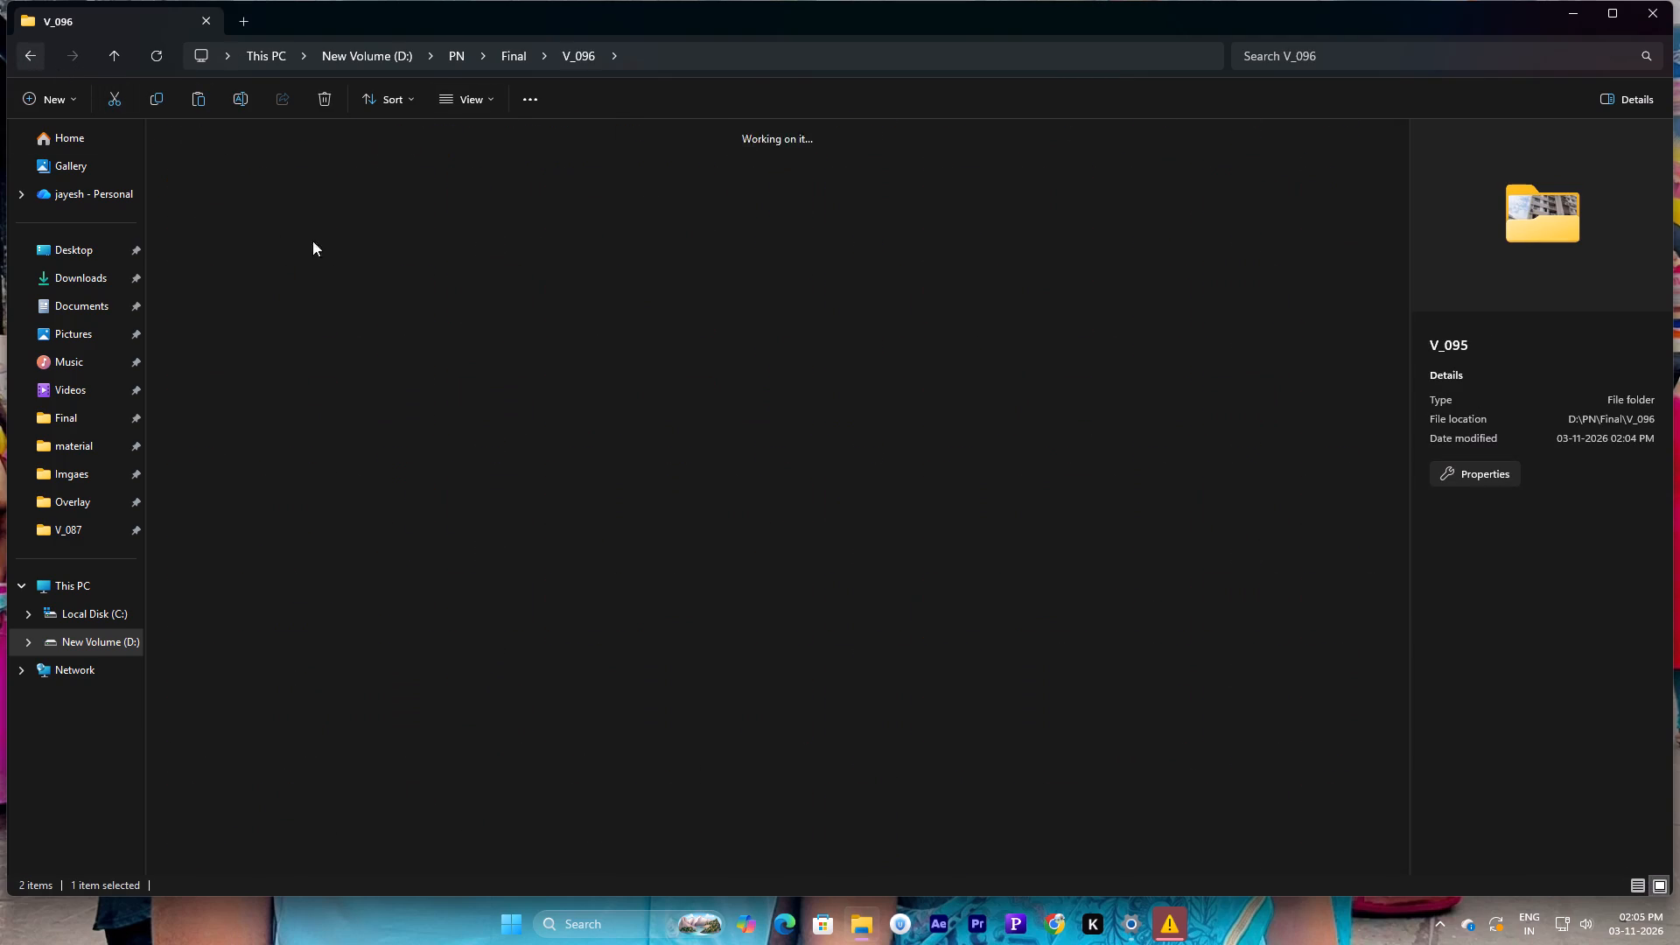
scroll(871, 582, down, 3)
right_click(1067, 801)
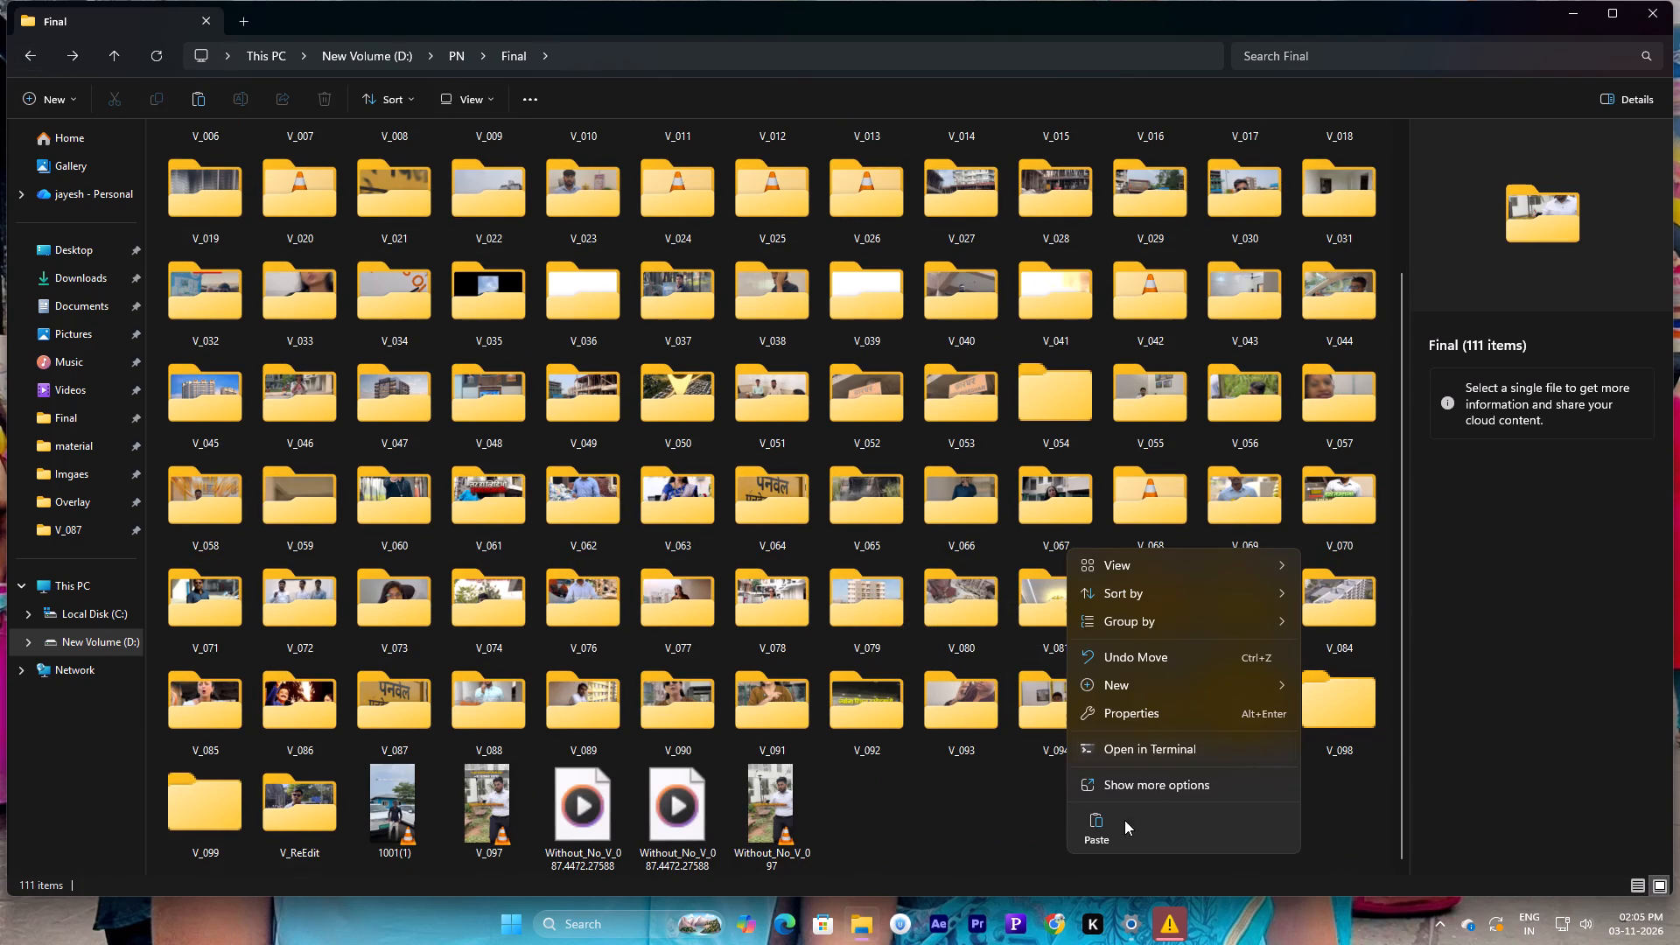
click(1110, 822)
scroll(1106, 825, down, 2)
click(1104, 825)
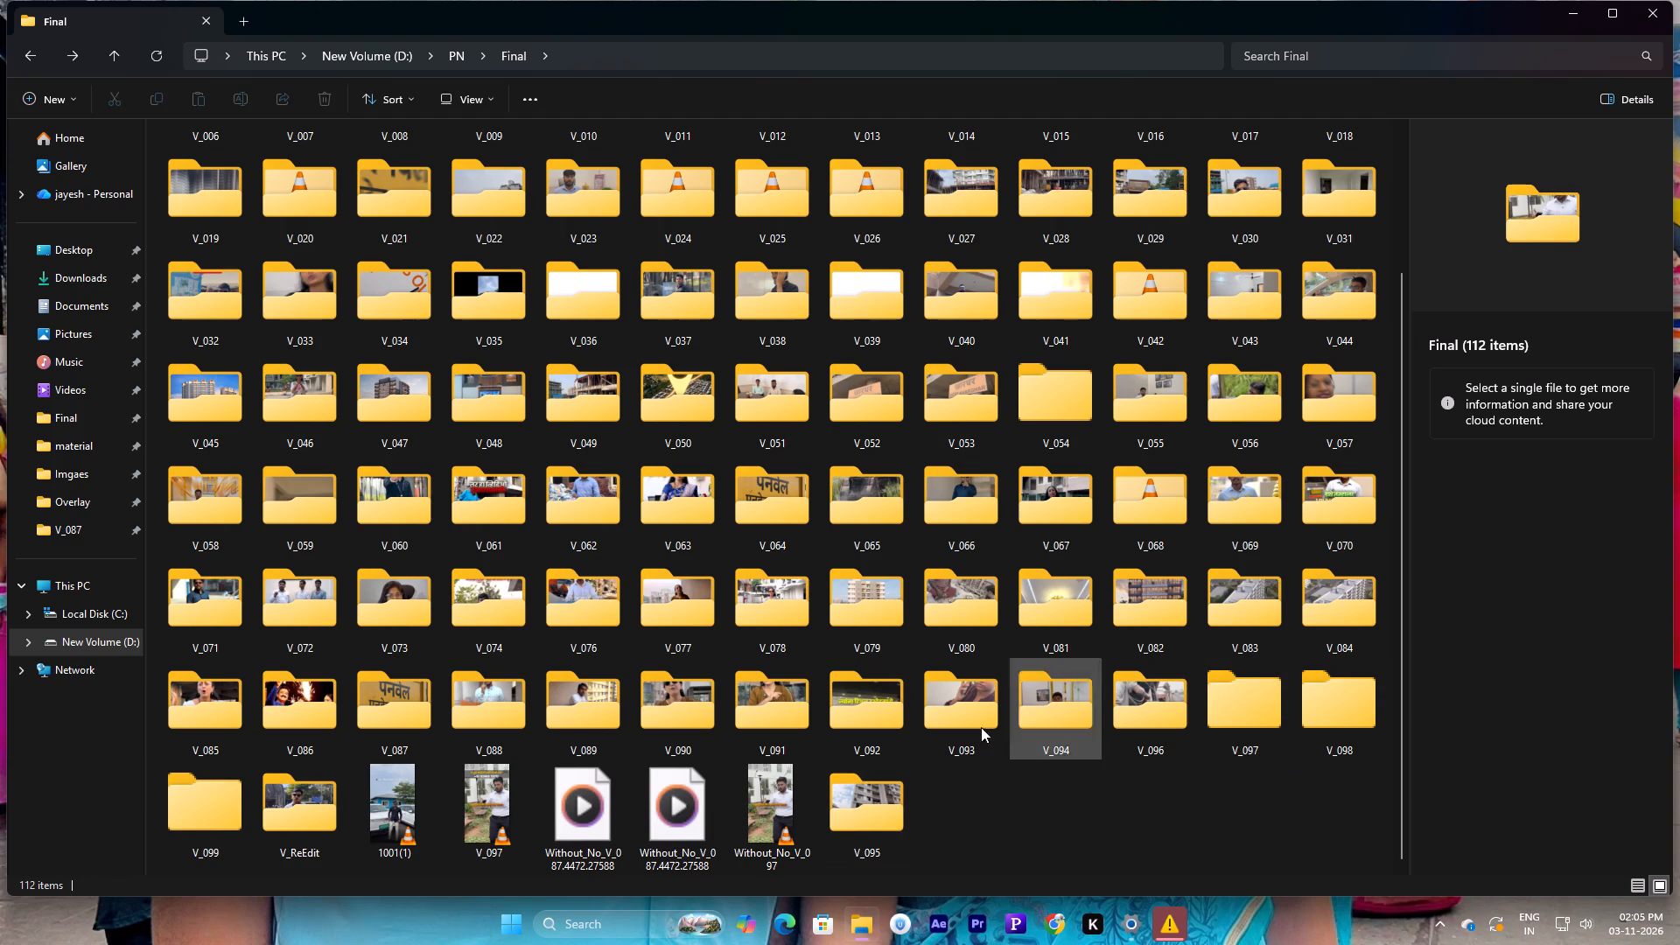
Move the V_097 and Without_No_V_097 videos into the V_097 folder.
click(485, 801)
ctrl+click(792, 843)
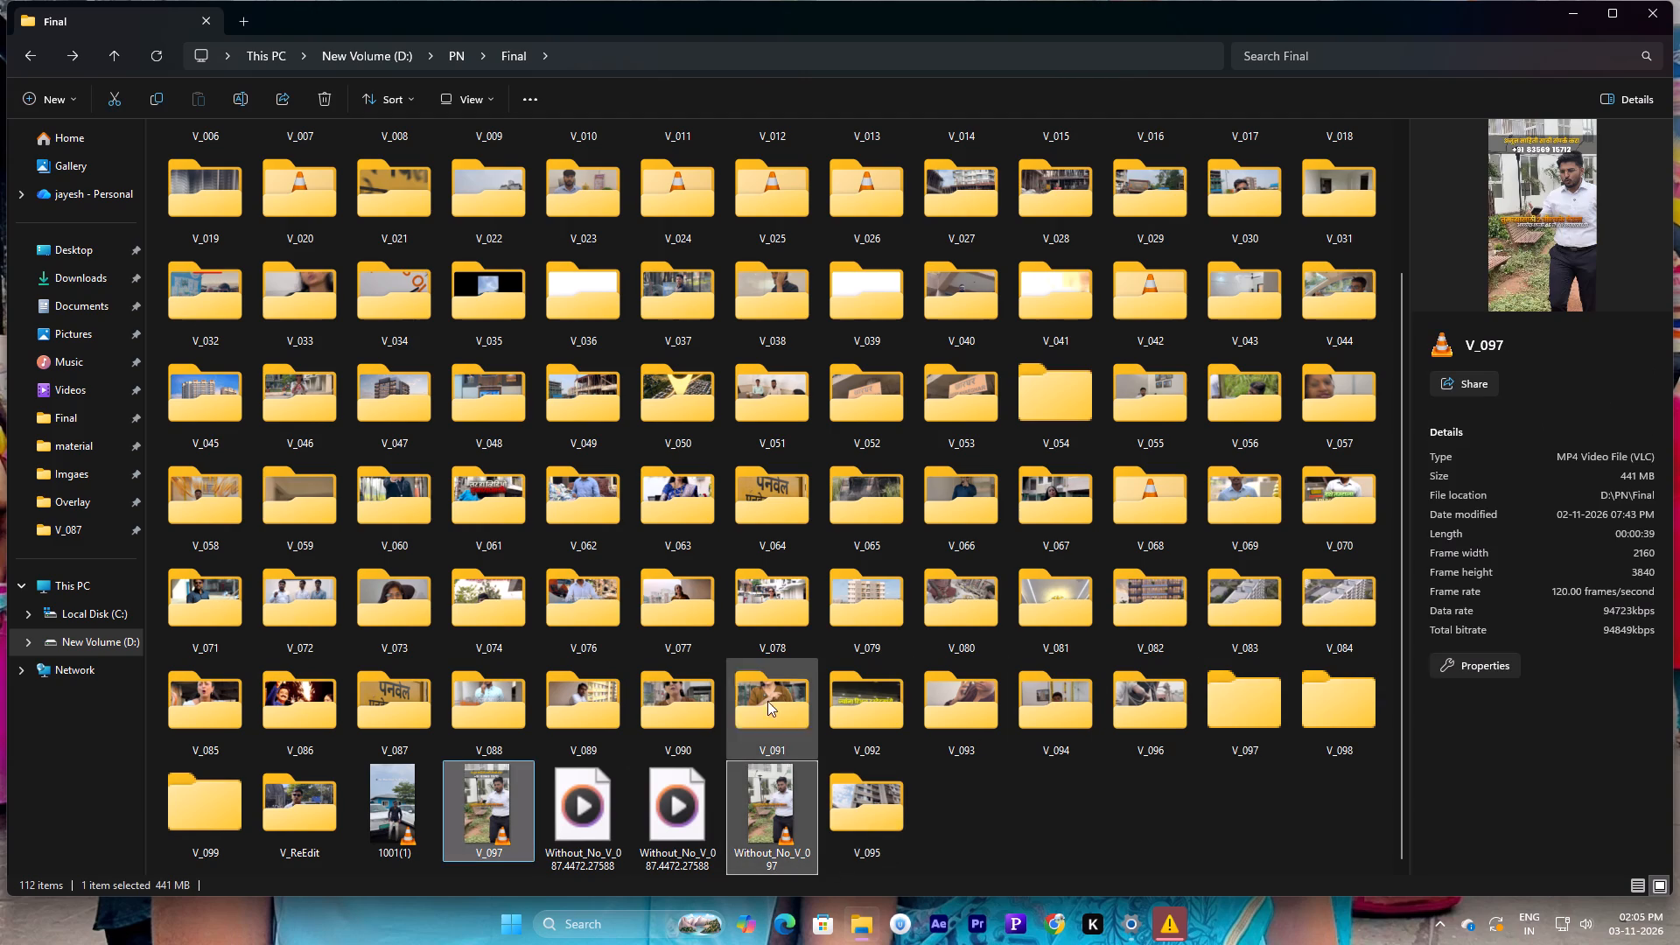
click(120, 88)
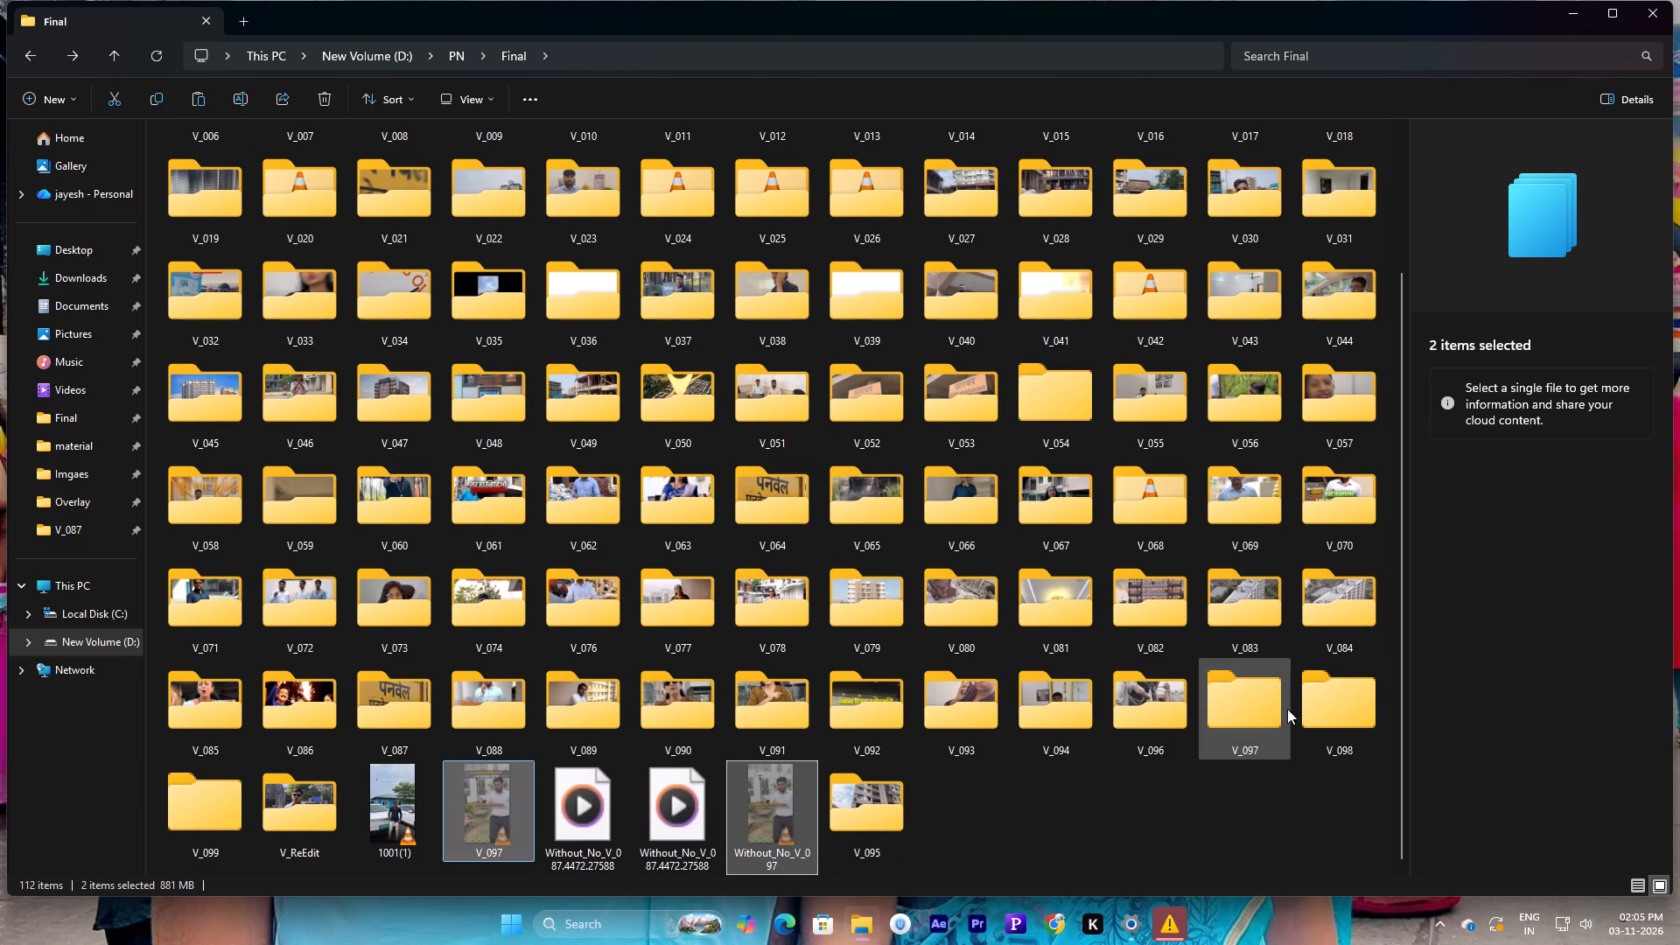
double_click(1278, 710)
click(196, 102)
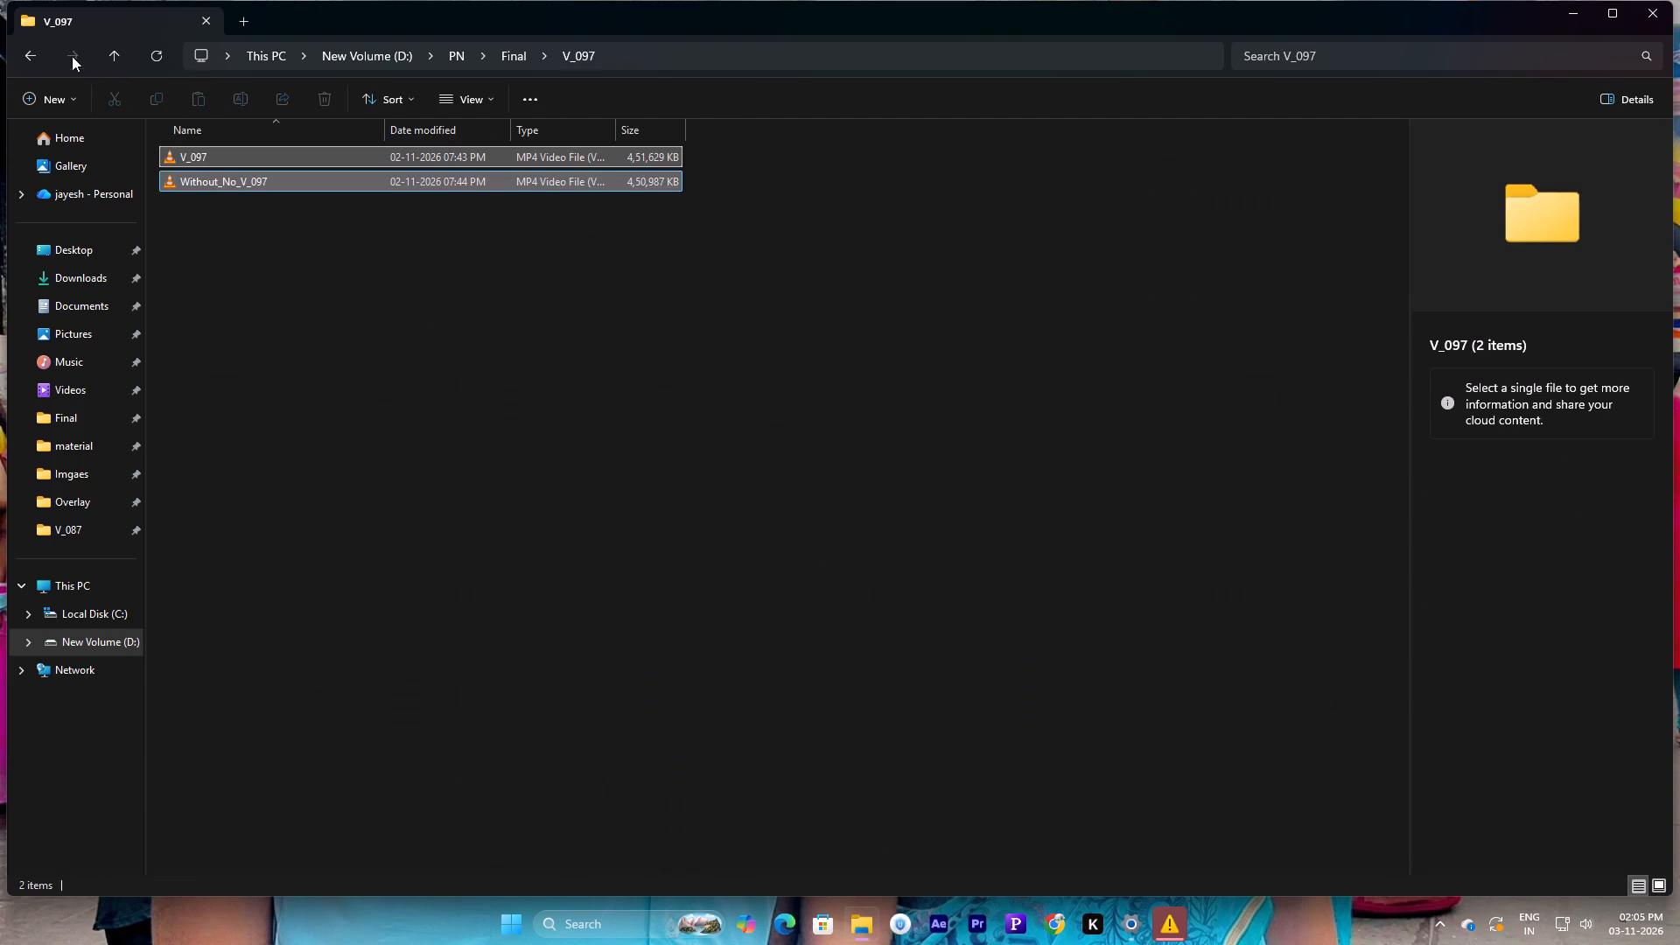
Return to the Final folder and delete the two leftover Without_No_V_087.4472.27588 files.
click(34, 54)
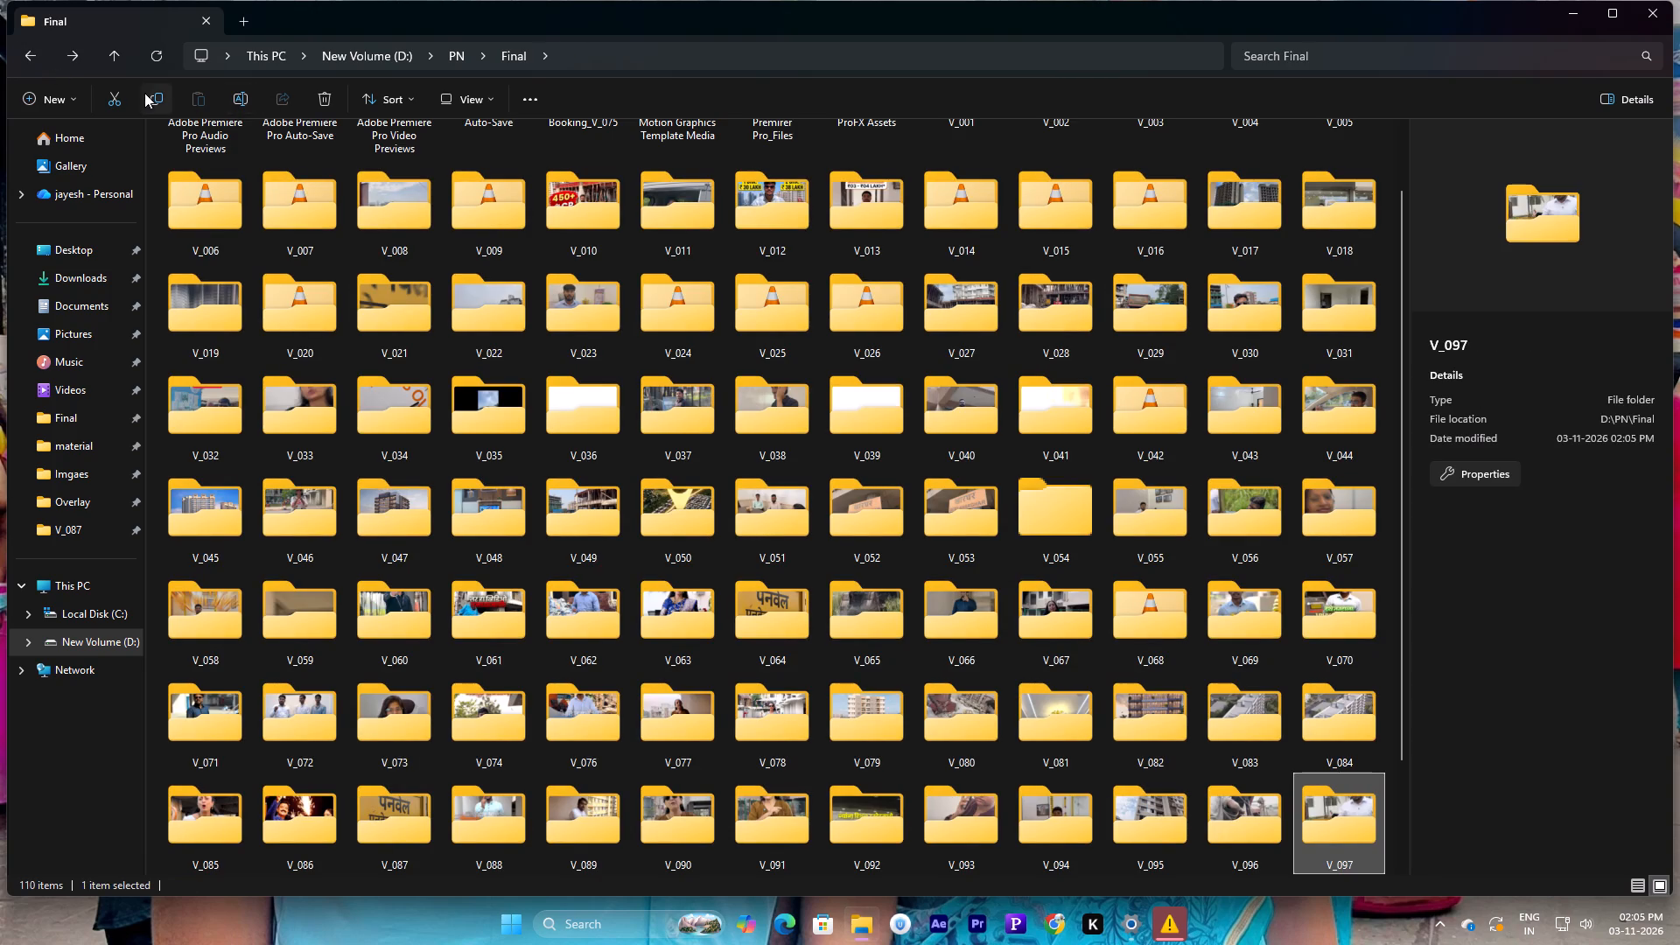
click(157, 56)
scroll(818, 512, down, 3)
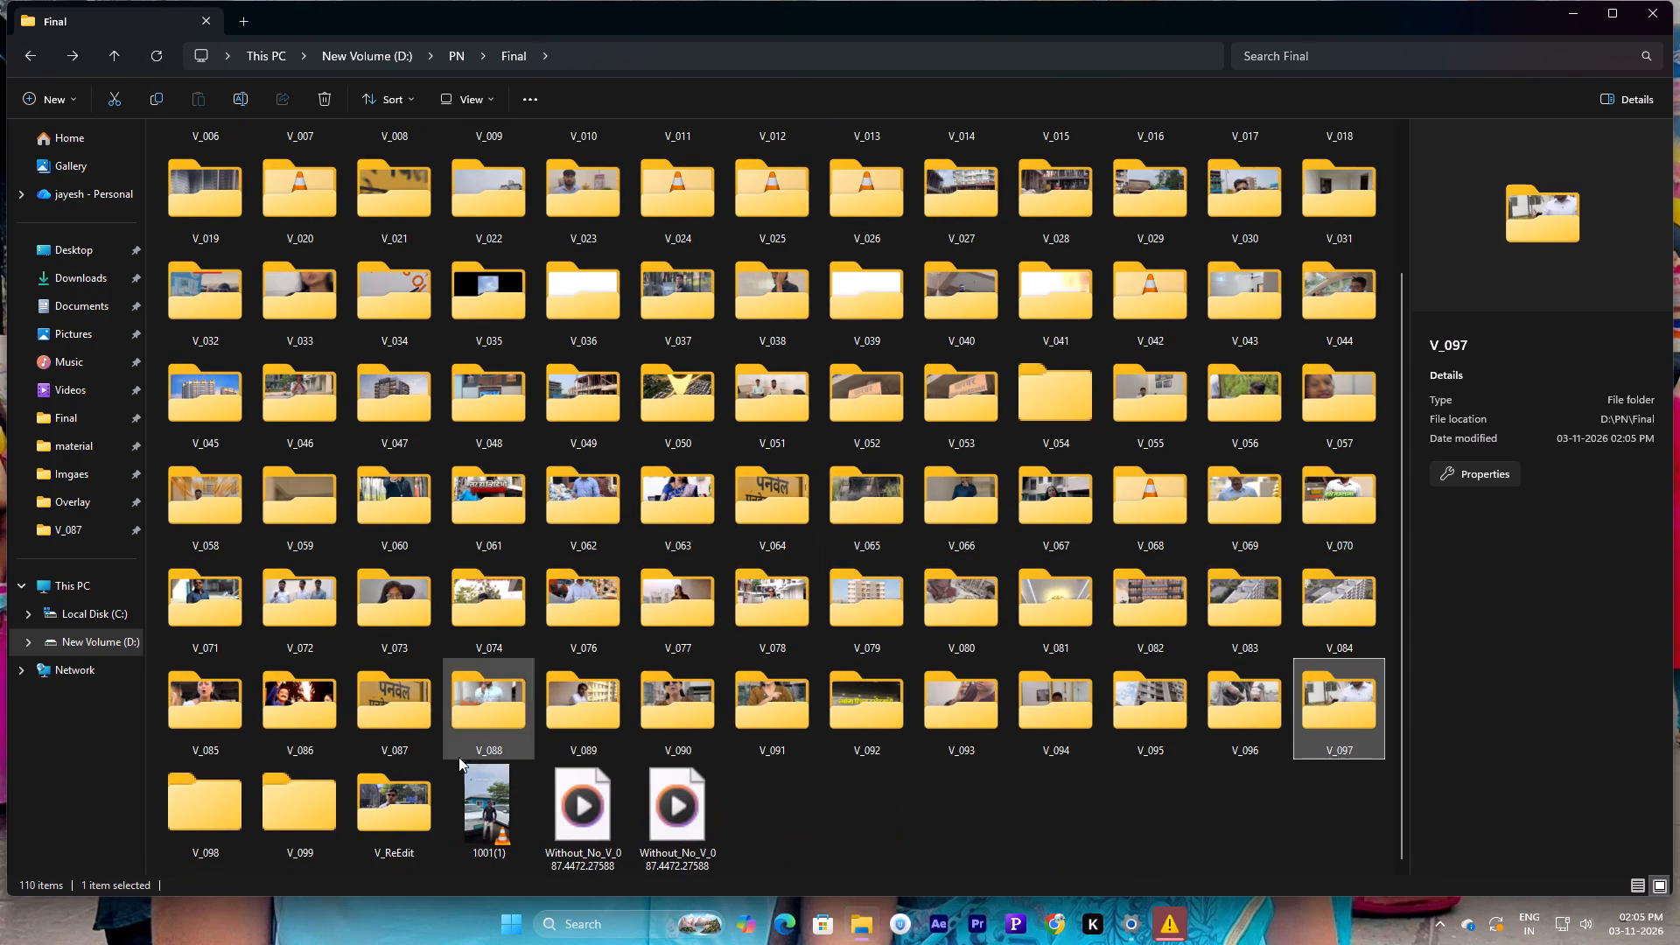
click(570, 808)
shift+click(687, 819)
key(Delete)
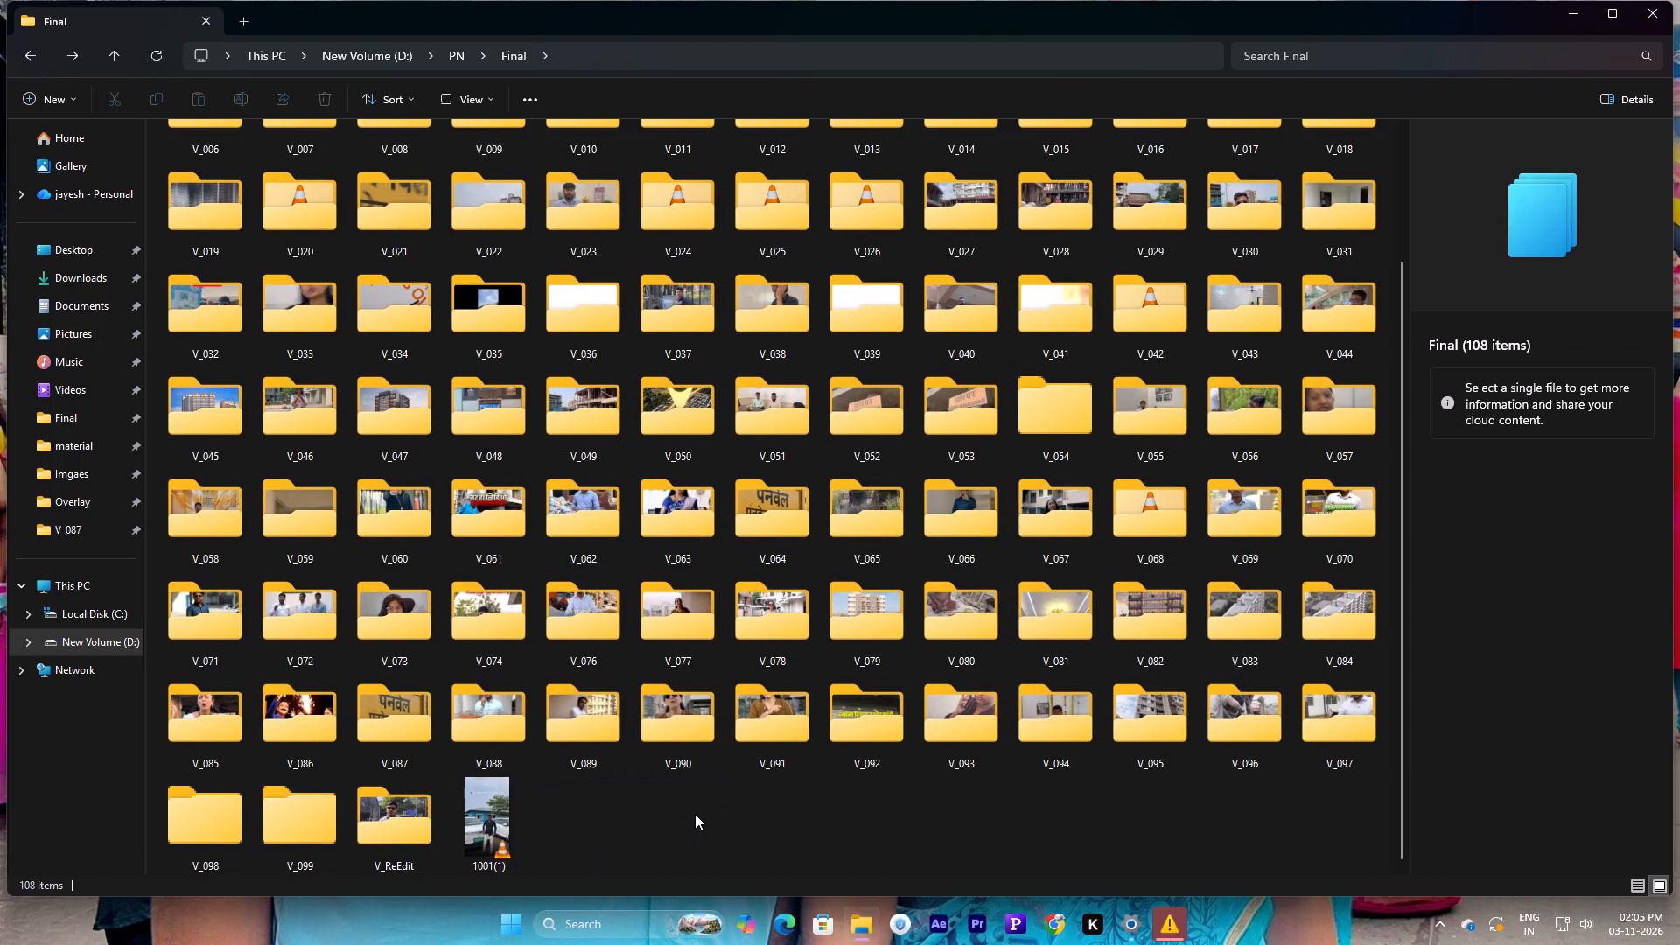
click(681, 821)
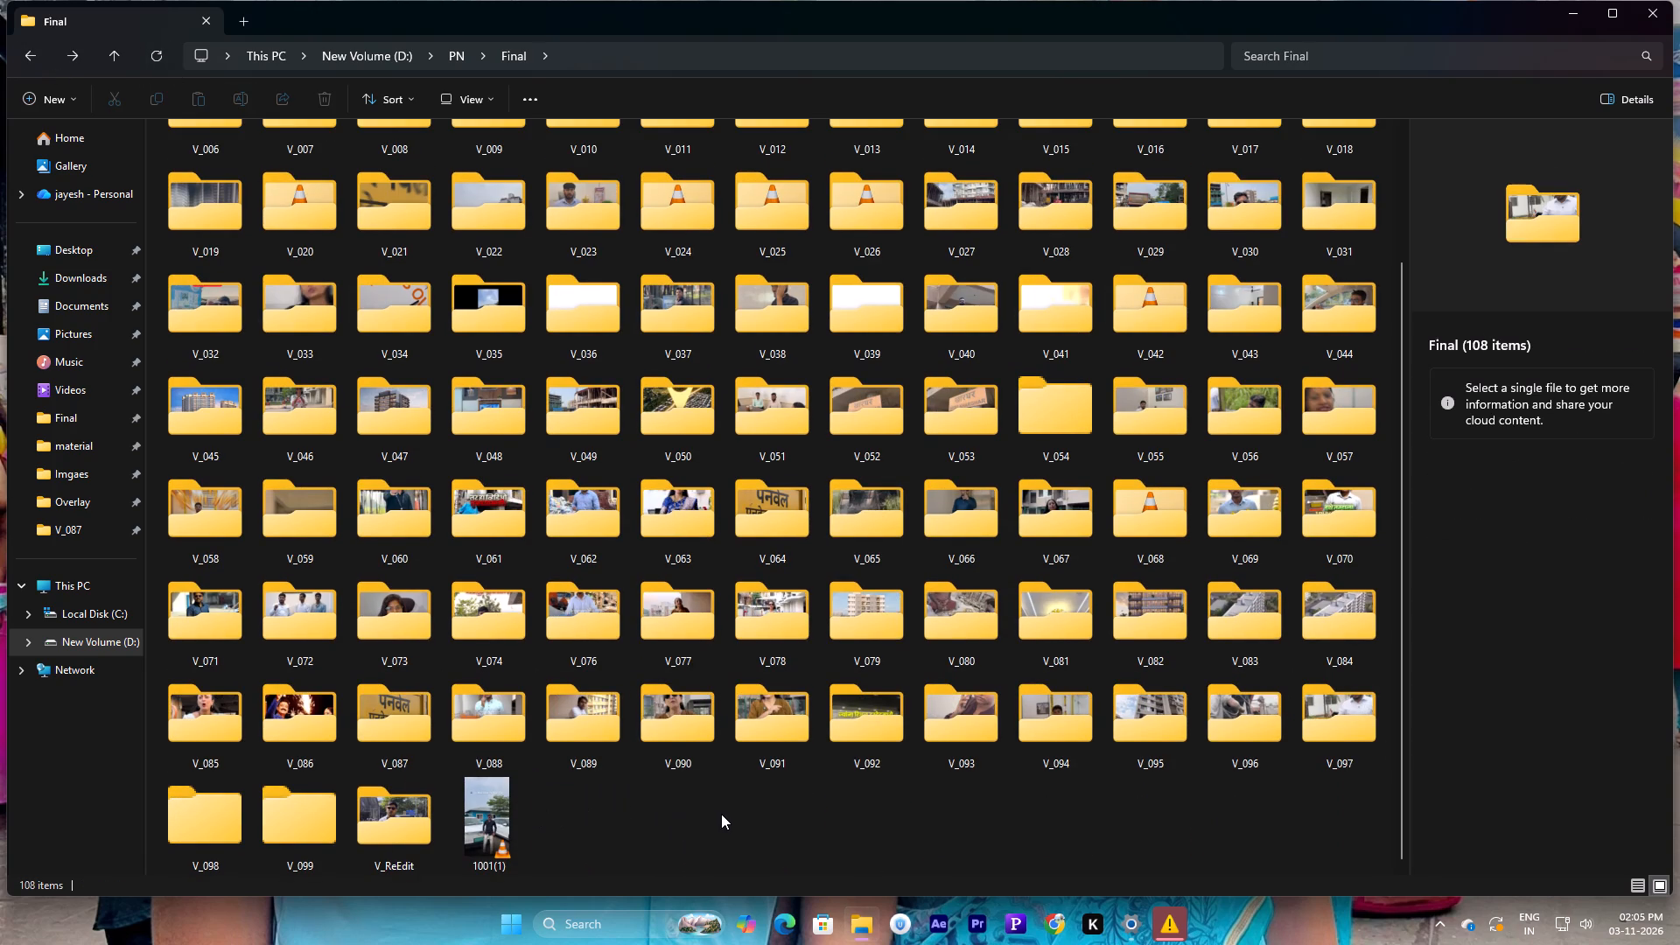
Play the Panvel-Re-edit video from the V_ReEdit folder to review it, close the player and return to the Final folder.
double_click(395, 789)
scroll(554, 694, down, 1)
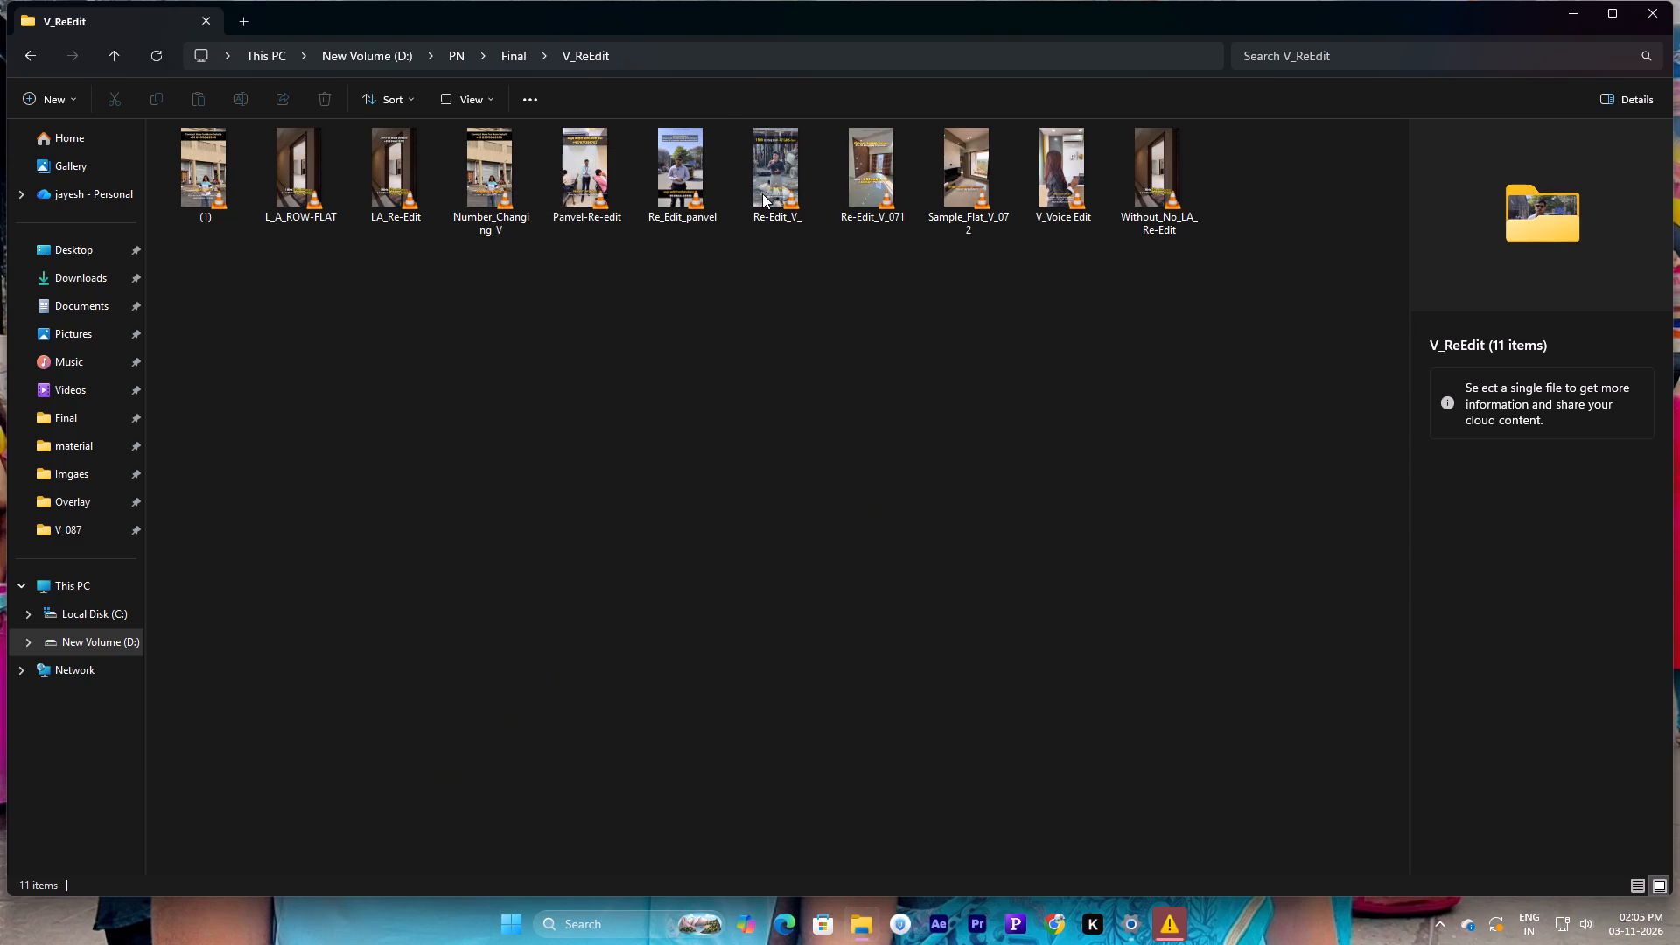
click(576, 157)
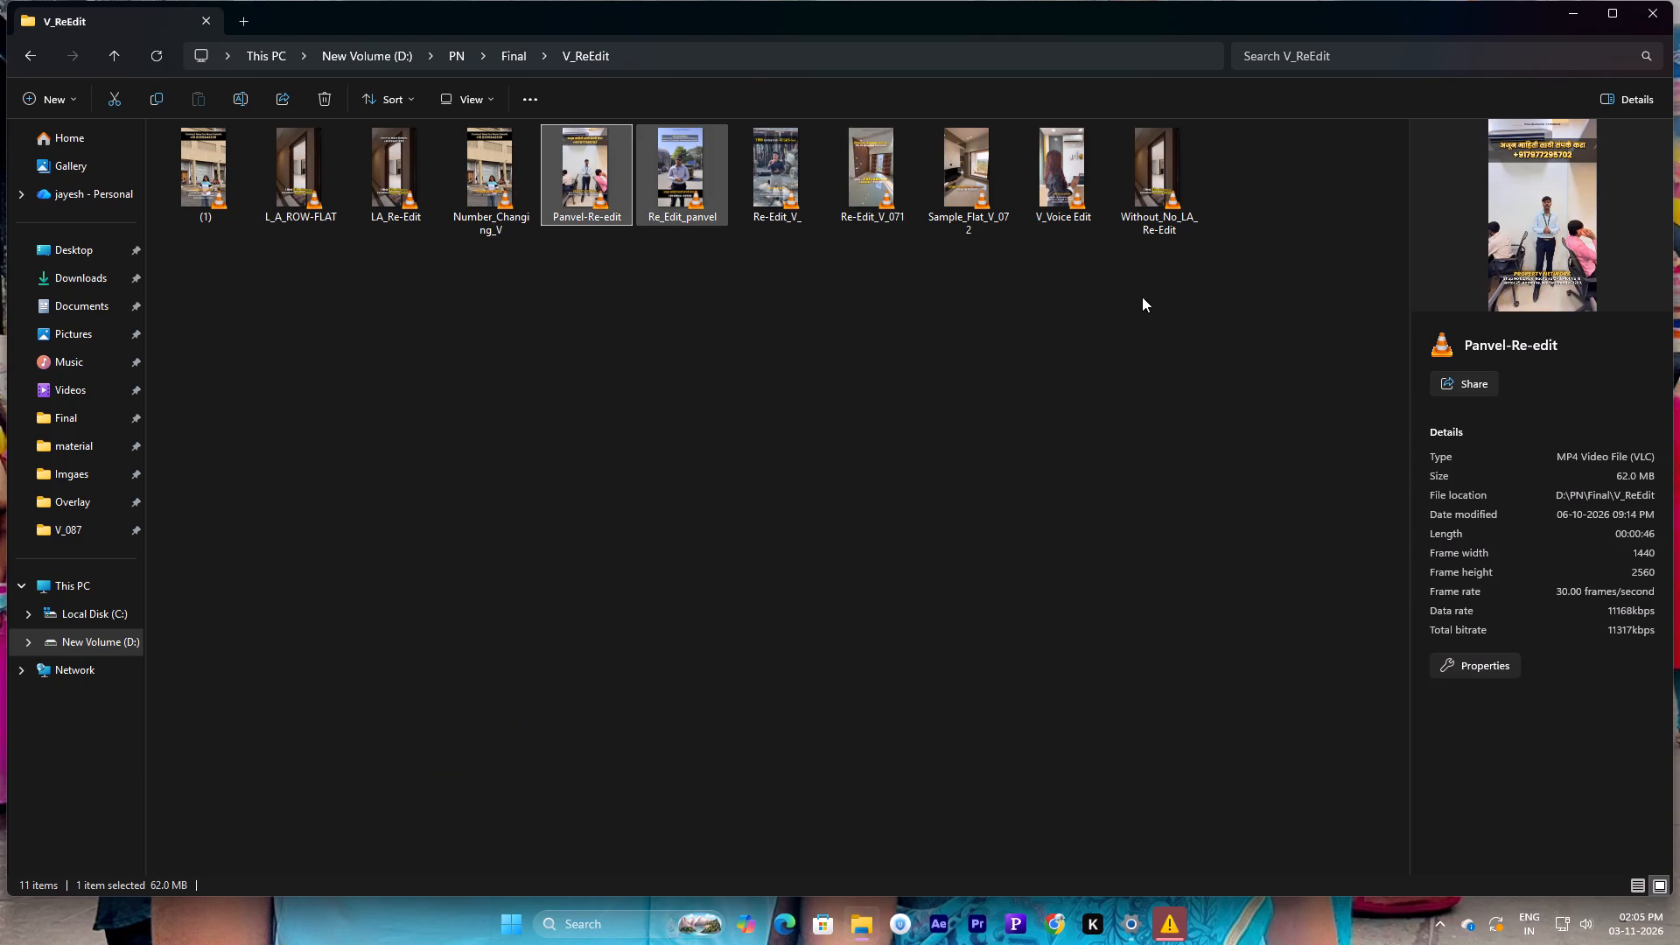
click(962, 310)
double_click(566, 159)
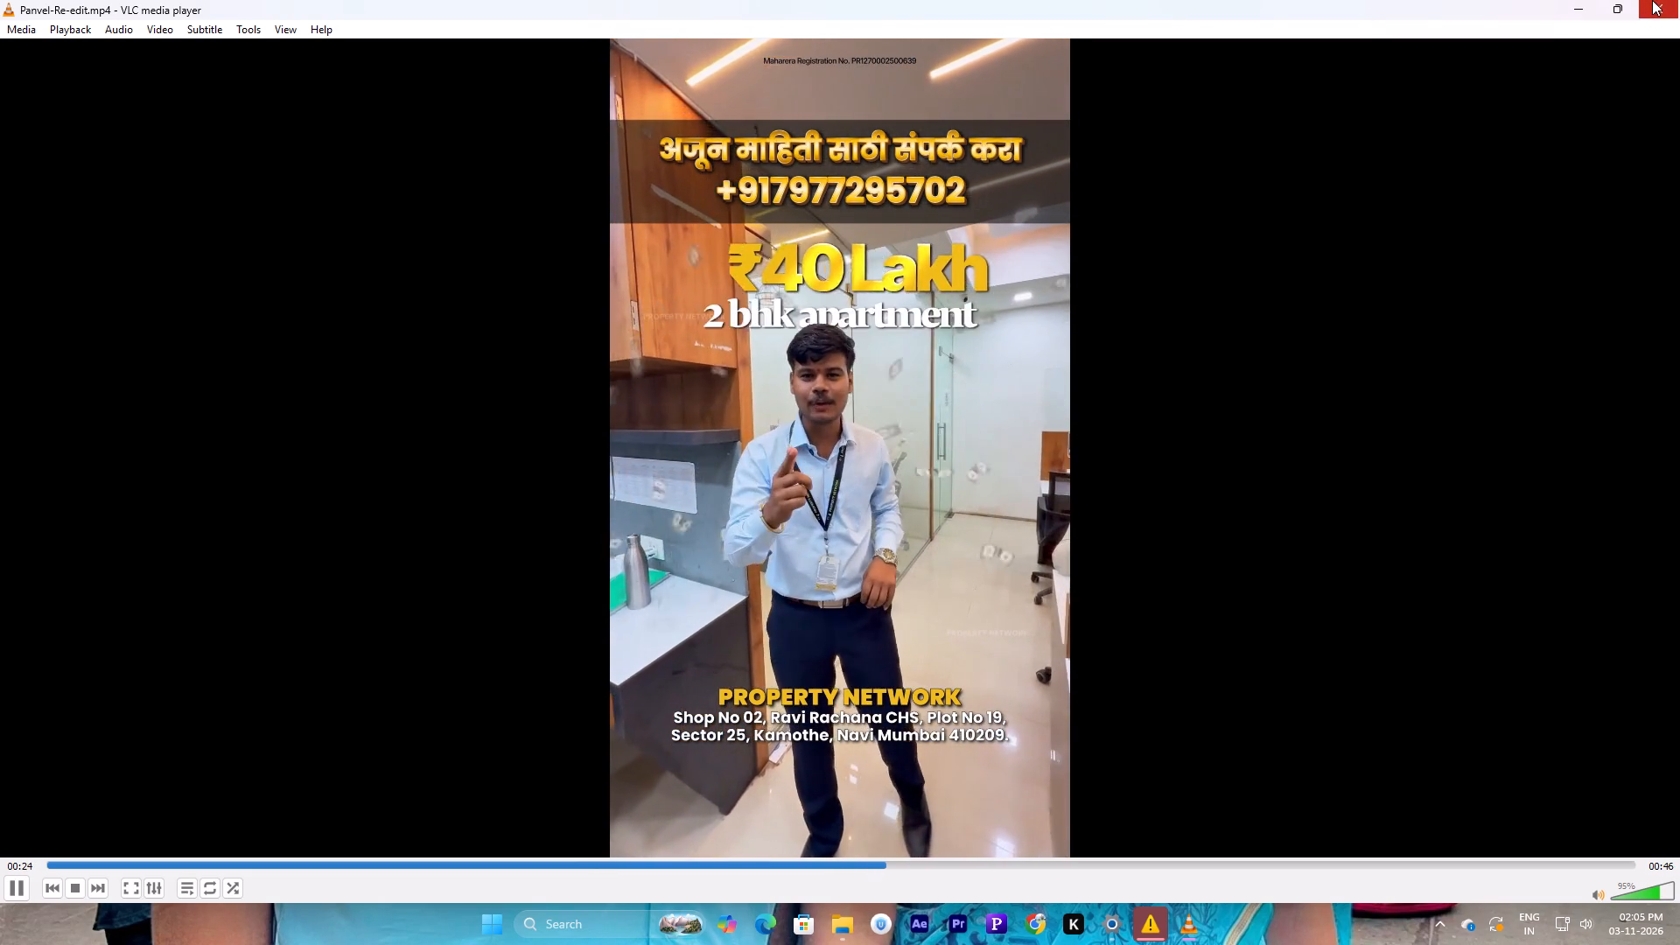
click(1652, 0)
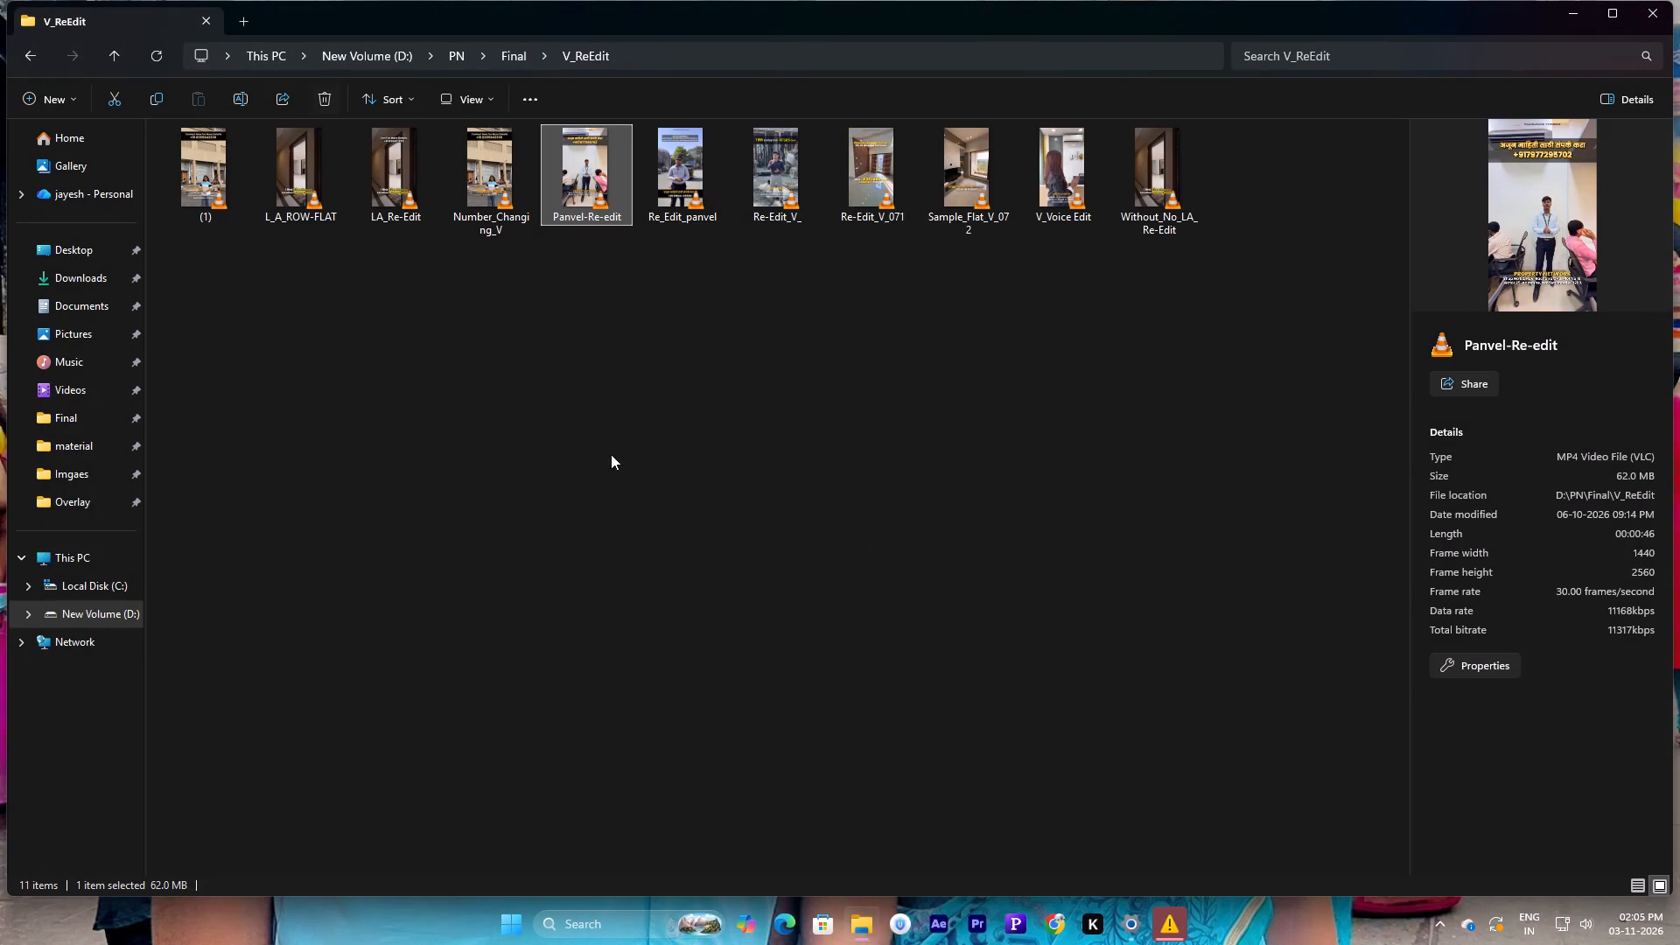
click(35, 48)
Play the V_092 video from the V_092 folder from its beginning, close the player and return to the Final folder.
scroll(426, 556, down, 2)
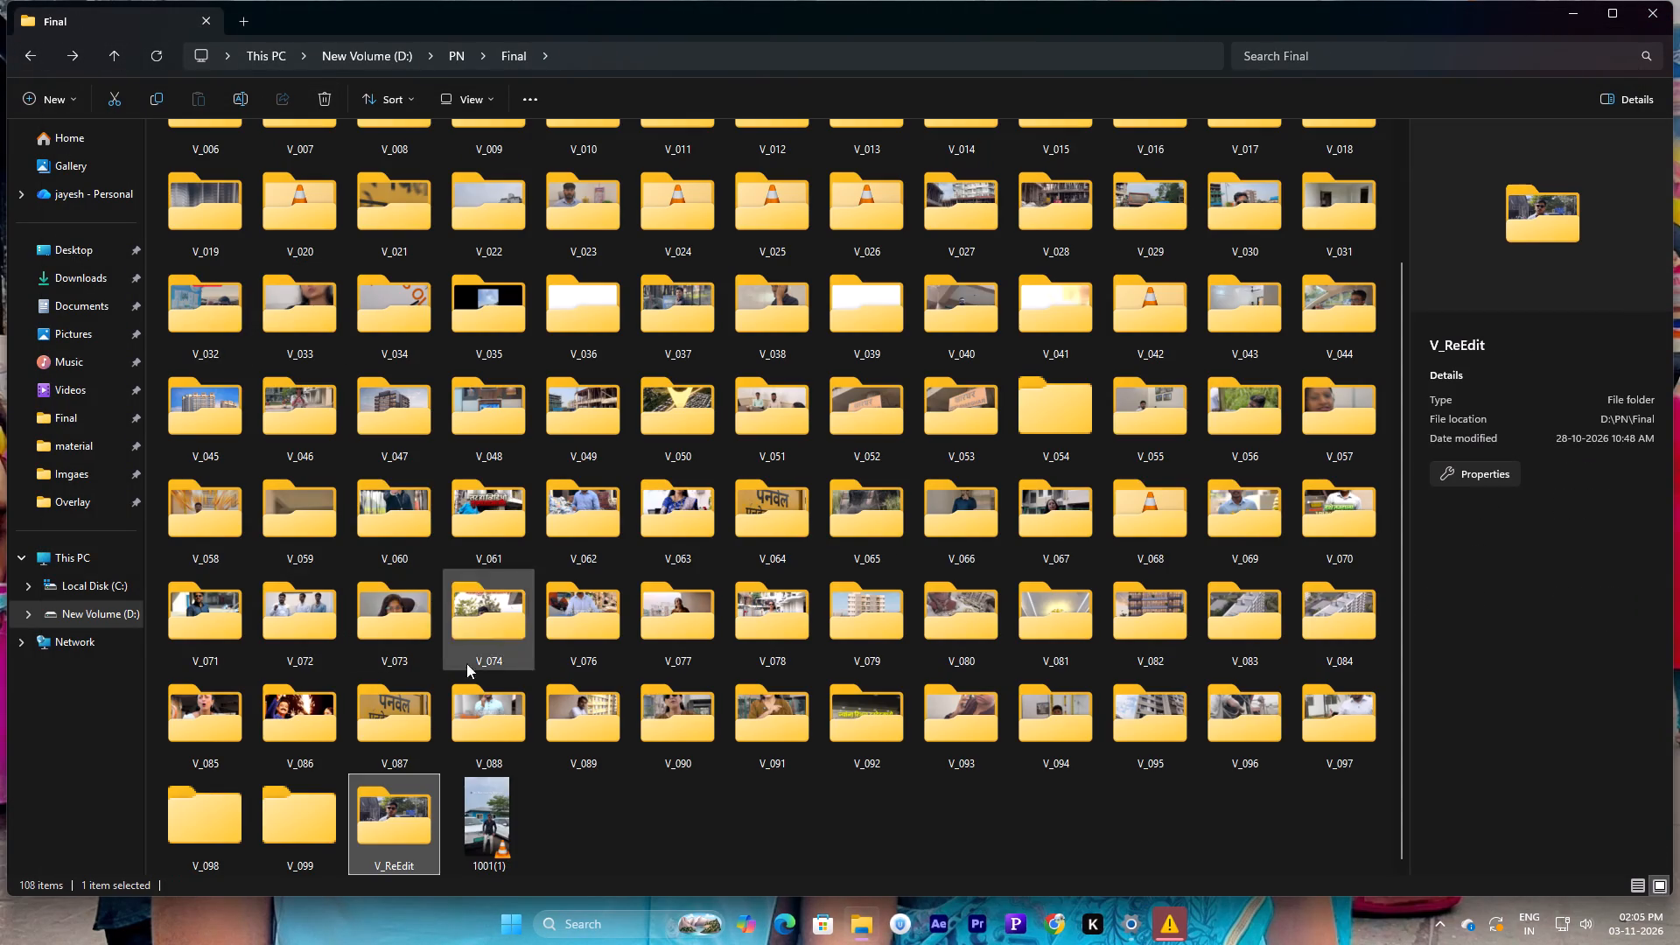
click(648, 822)
double_click(861, 725)
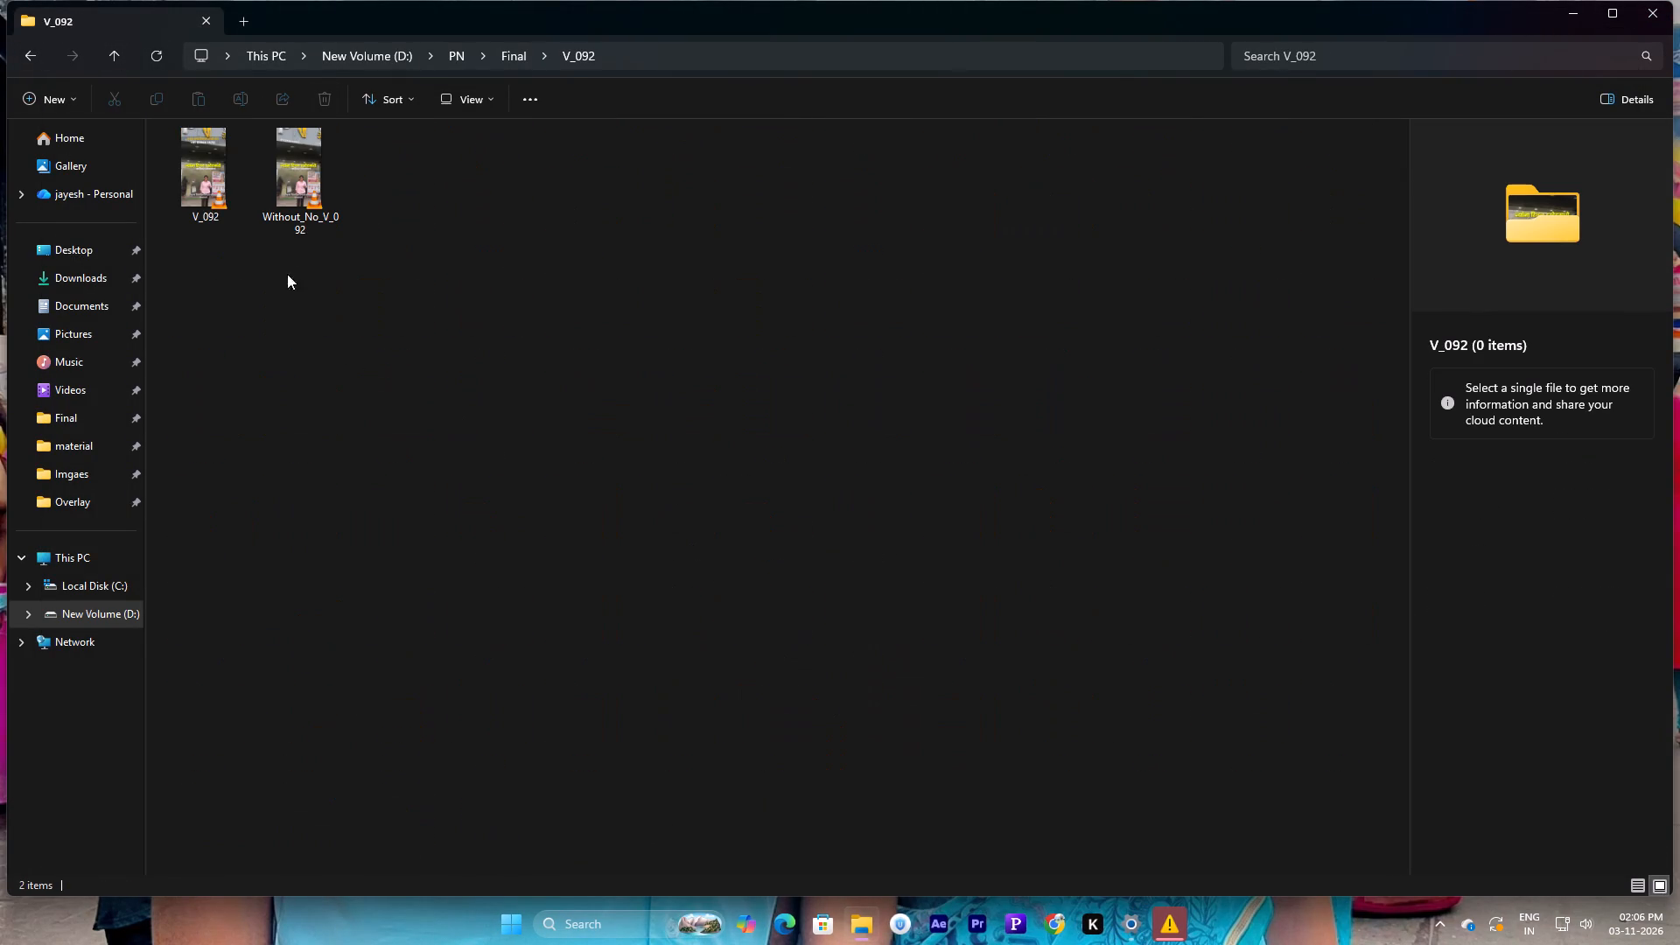
double_click(205, 171)
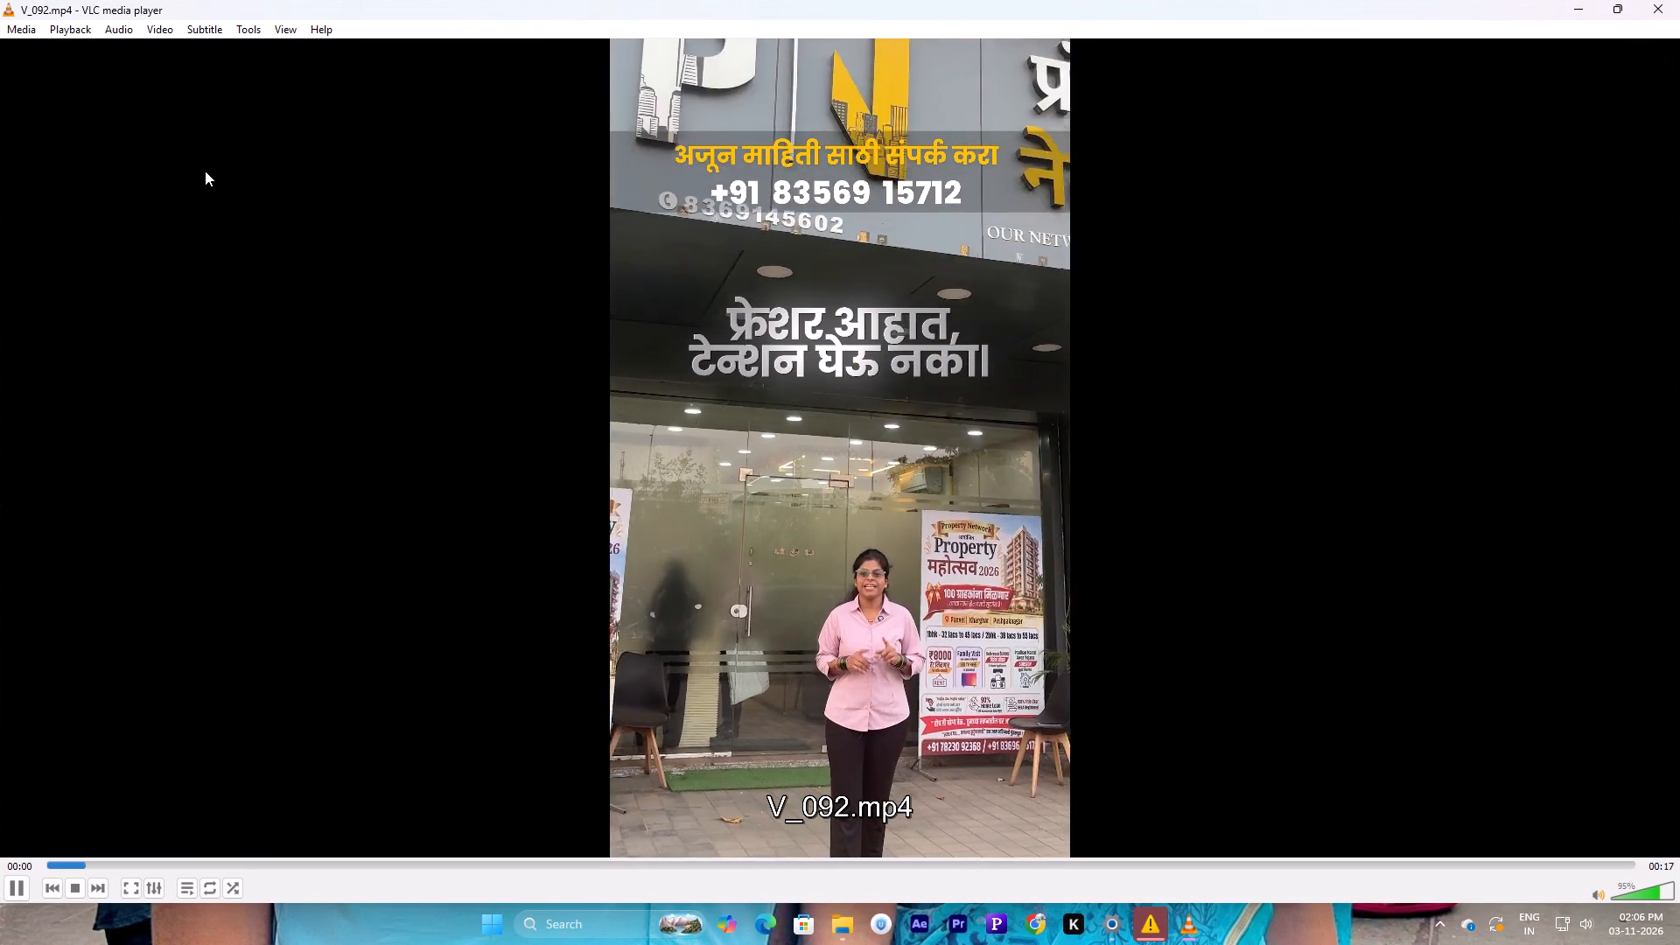
drag(62, 864, 61, 864)
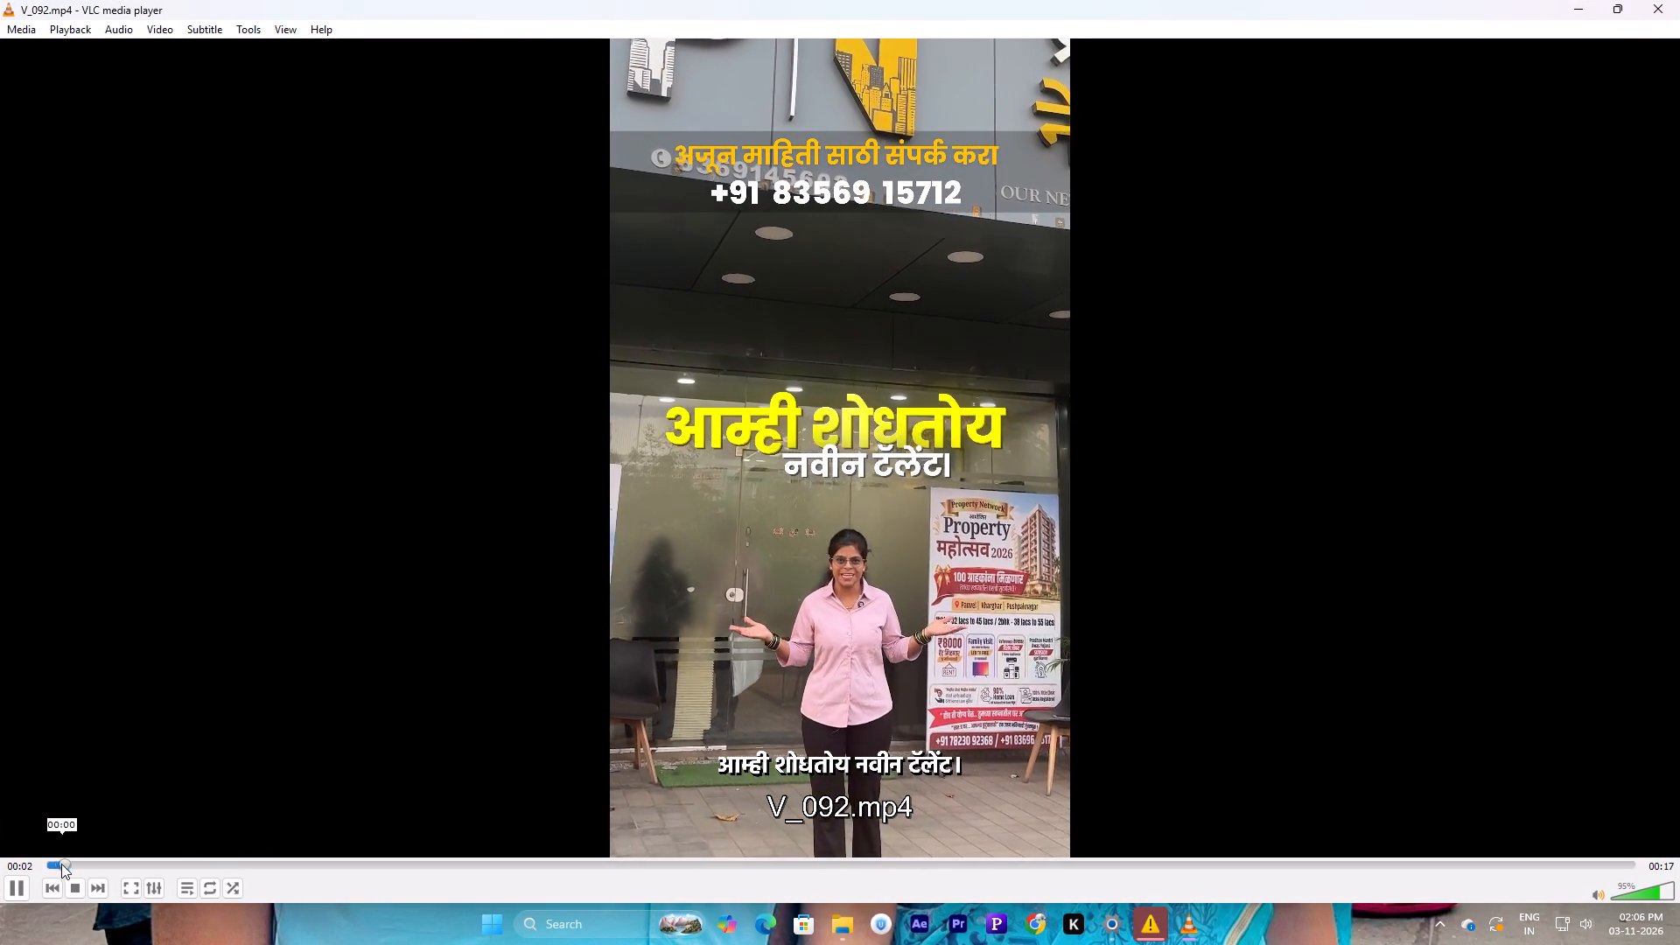
drag(61, 864, 29, 863)
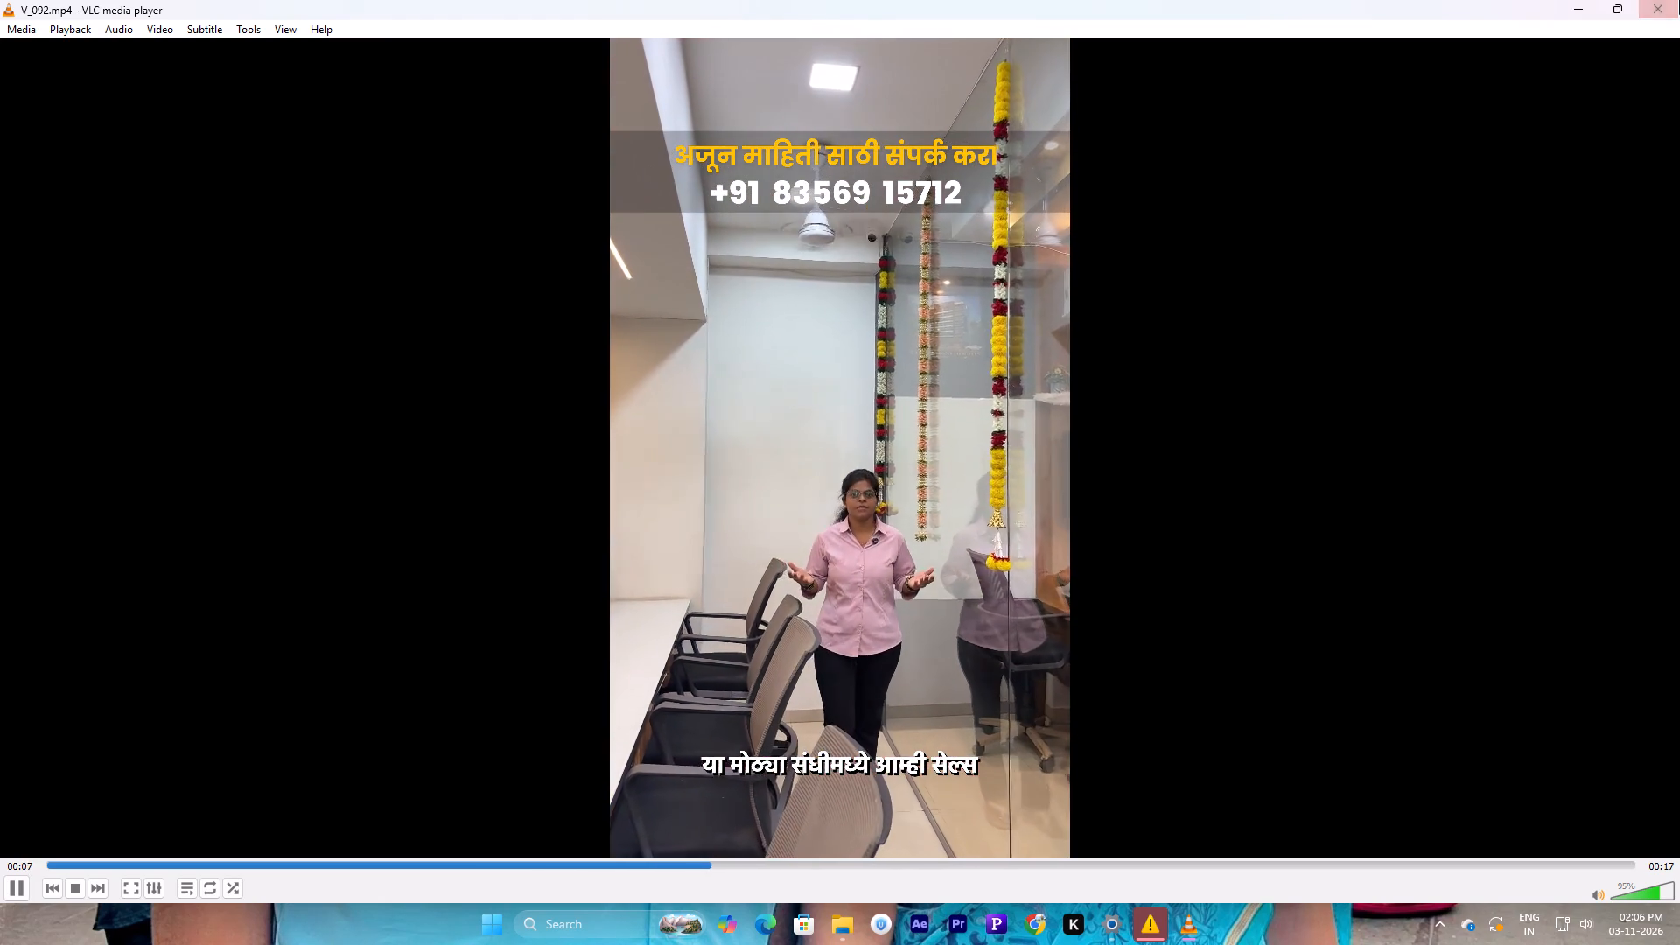
click(1679, 0)
click(42, 49)
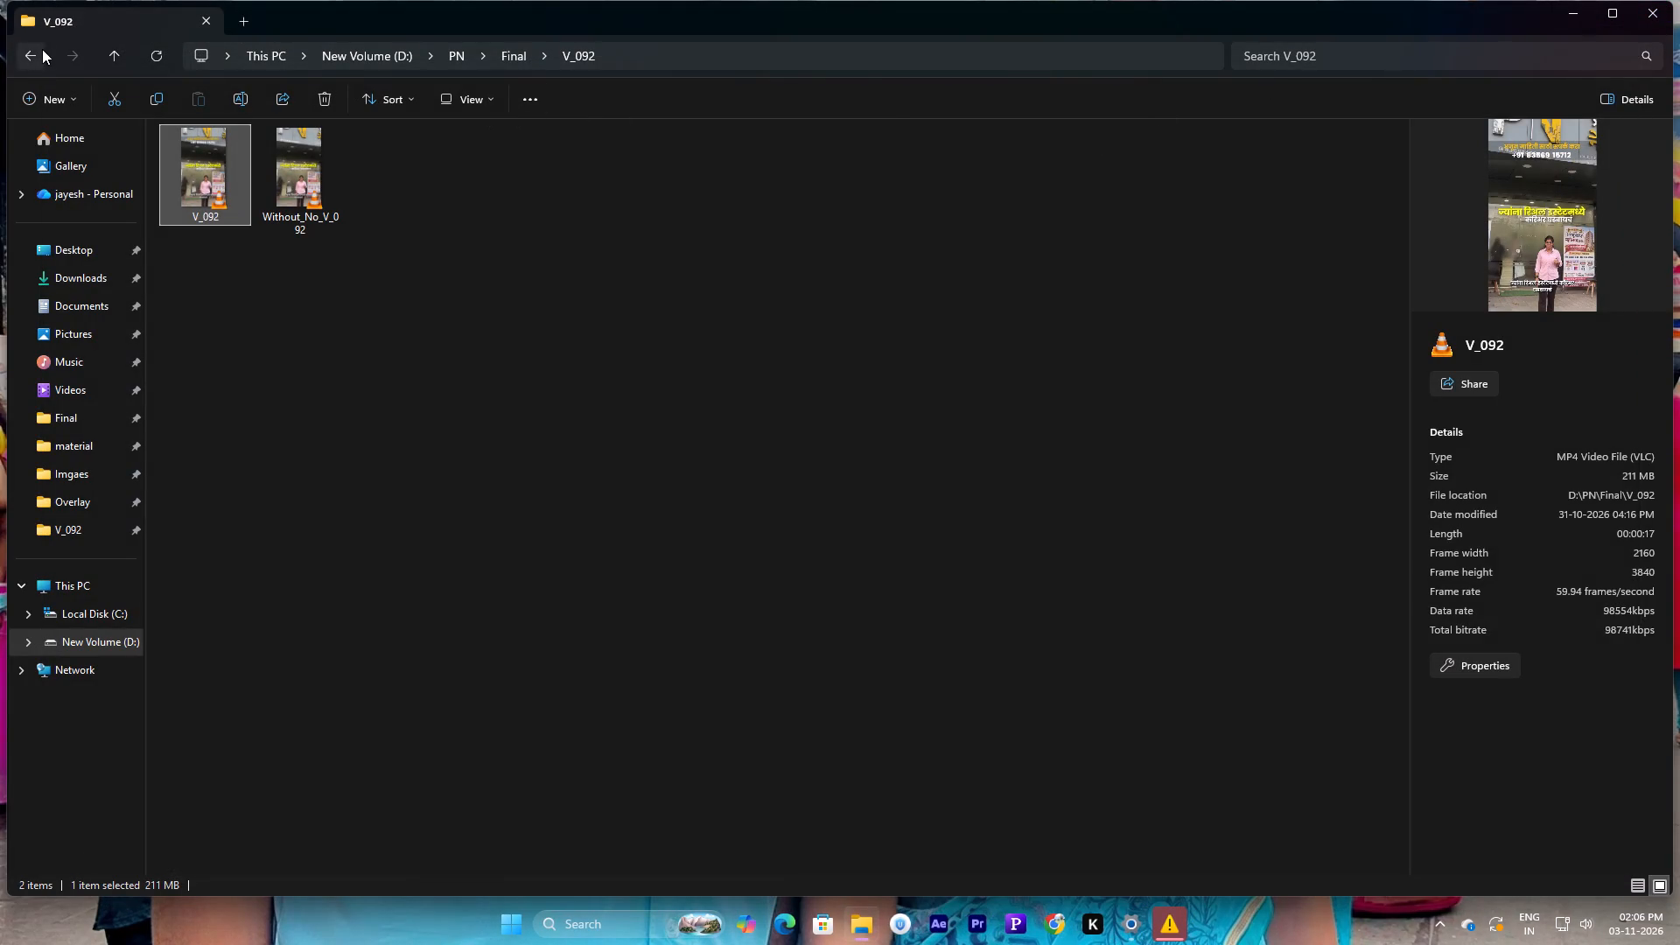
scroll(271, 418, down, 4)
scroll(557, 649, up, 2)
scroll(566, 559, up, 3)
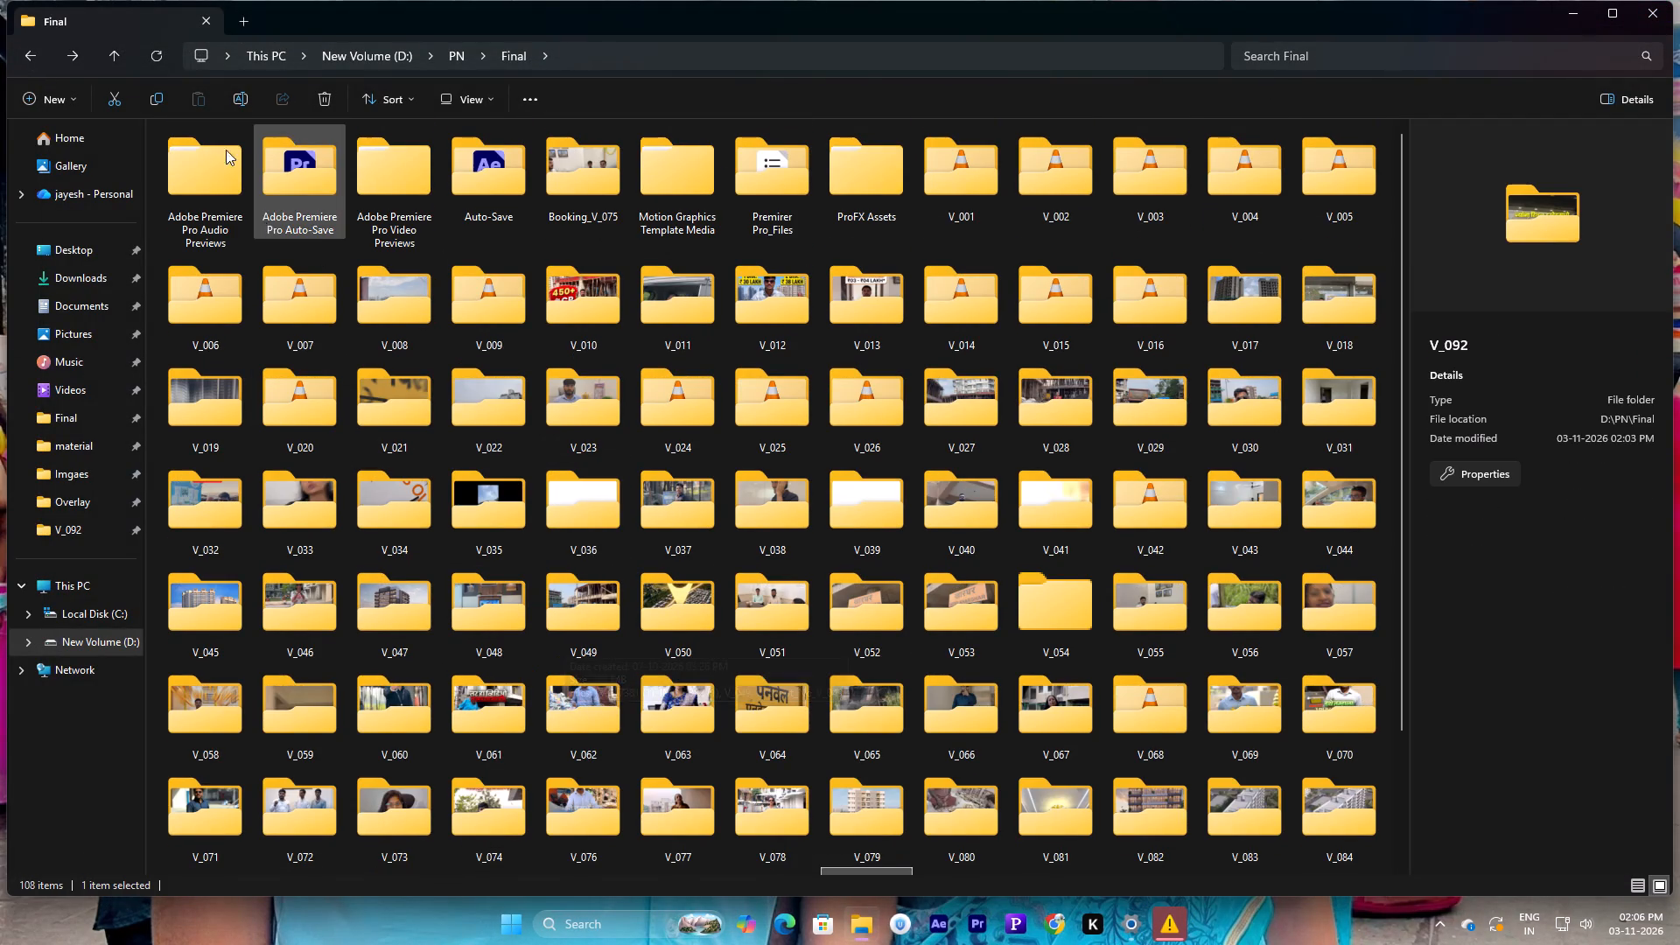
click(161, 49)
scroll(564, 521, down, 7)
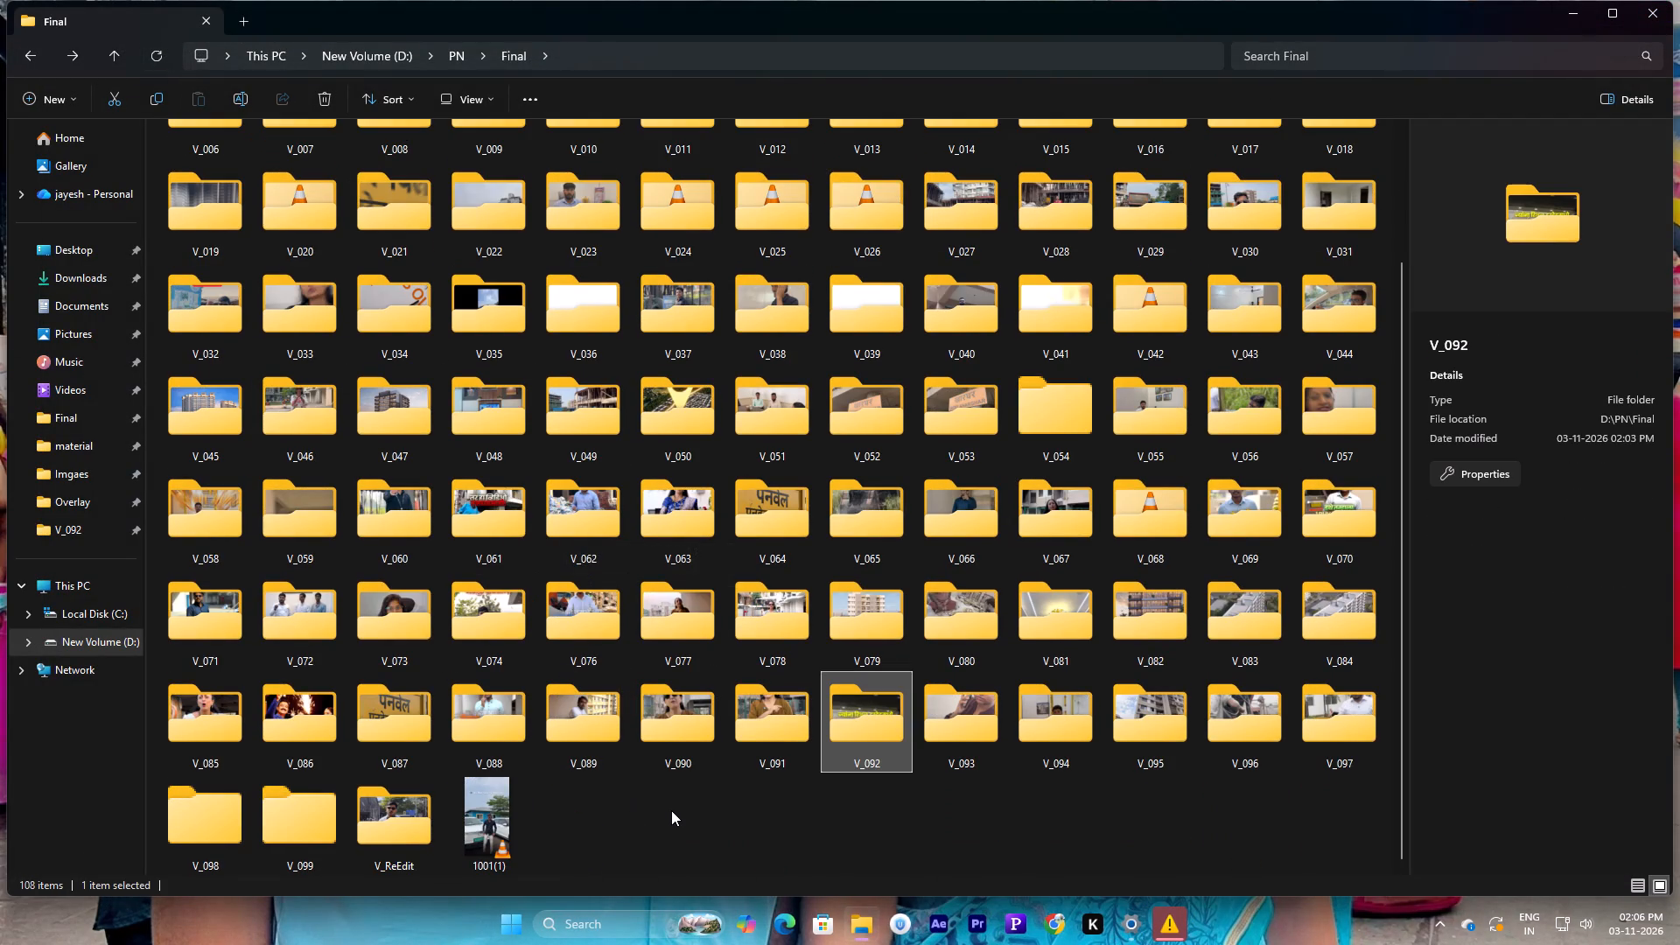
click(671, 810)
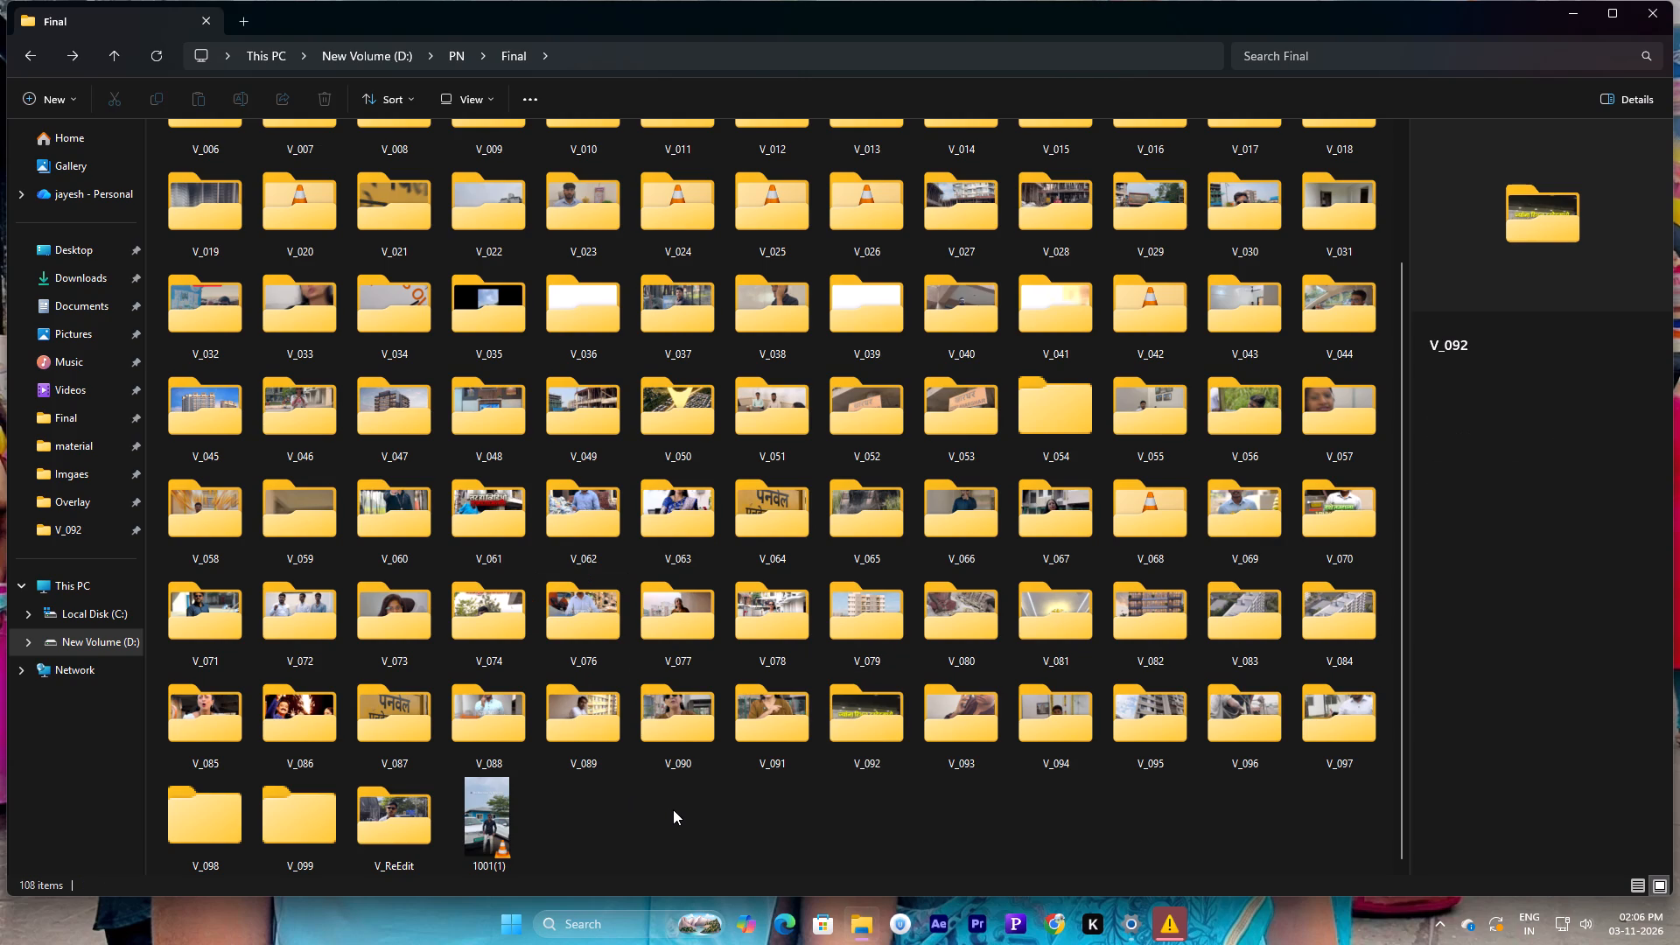
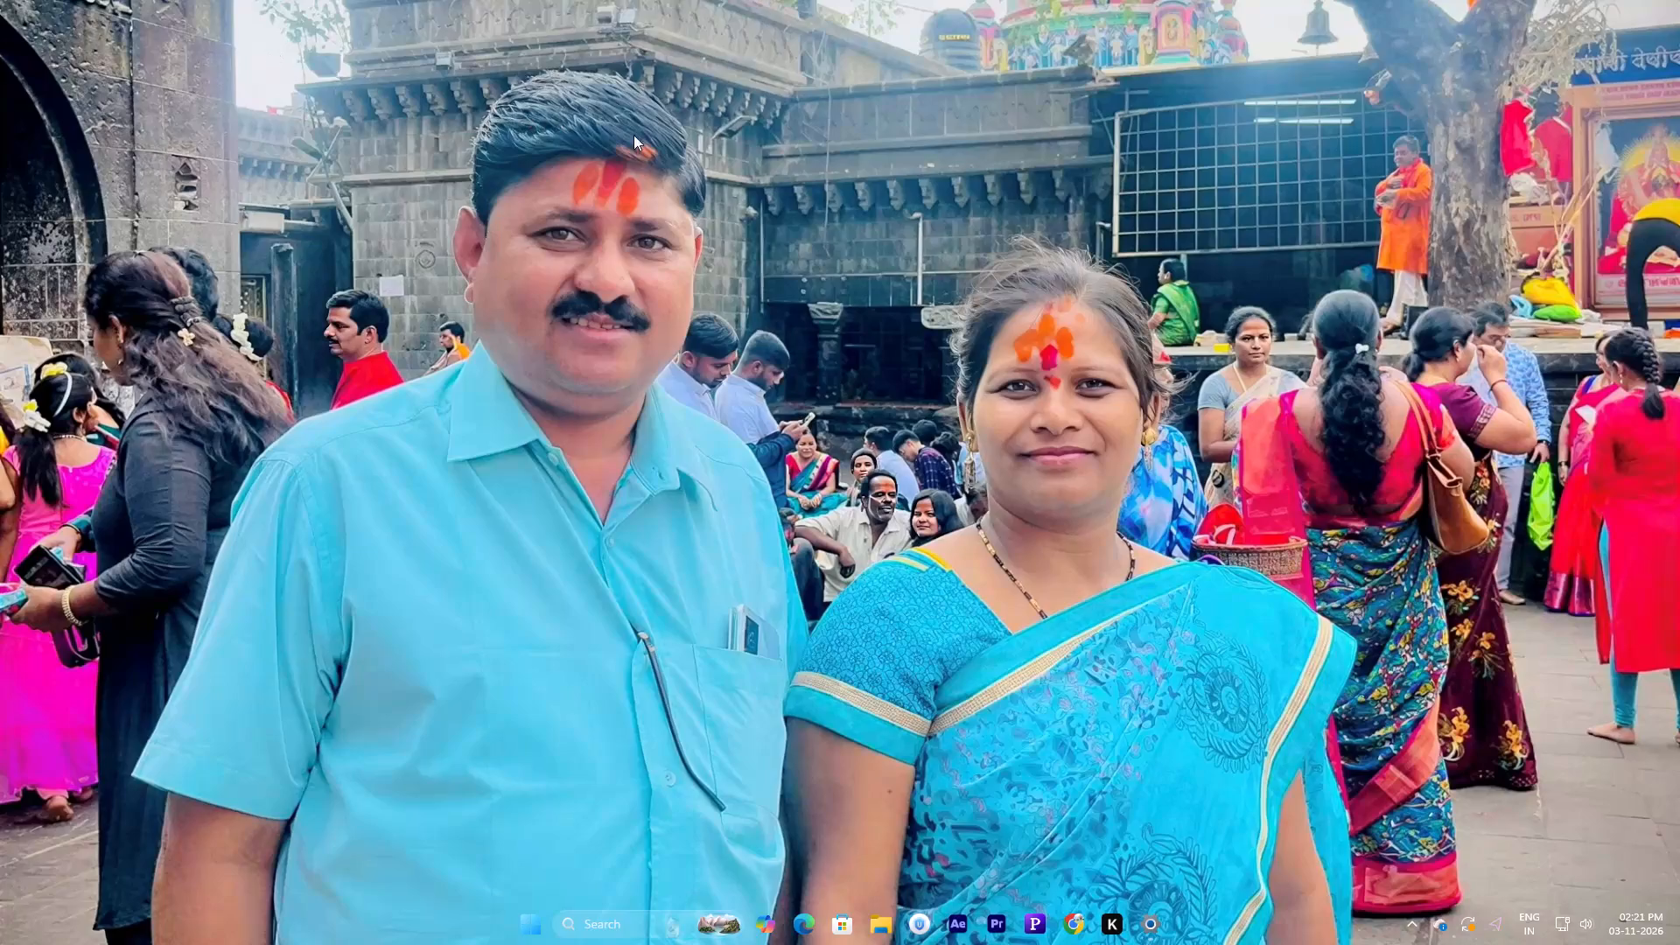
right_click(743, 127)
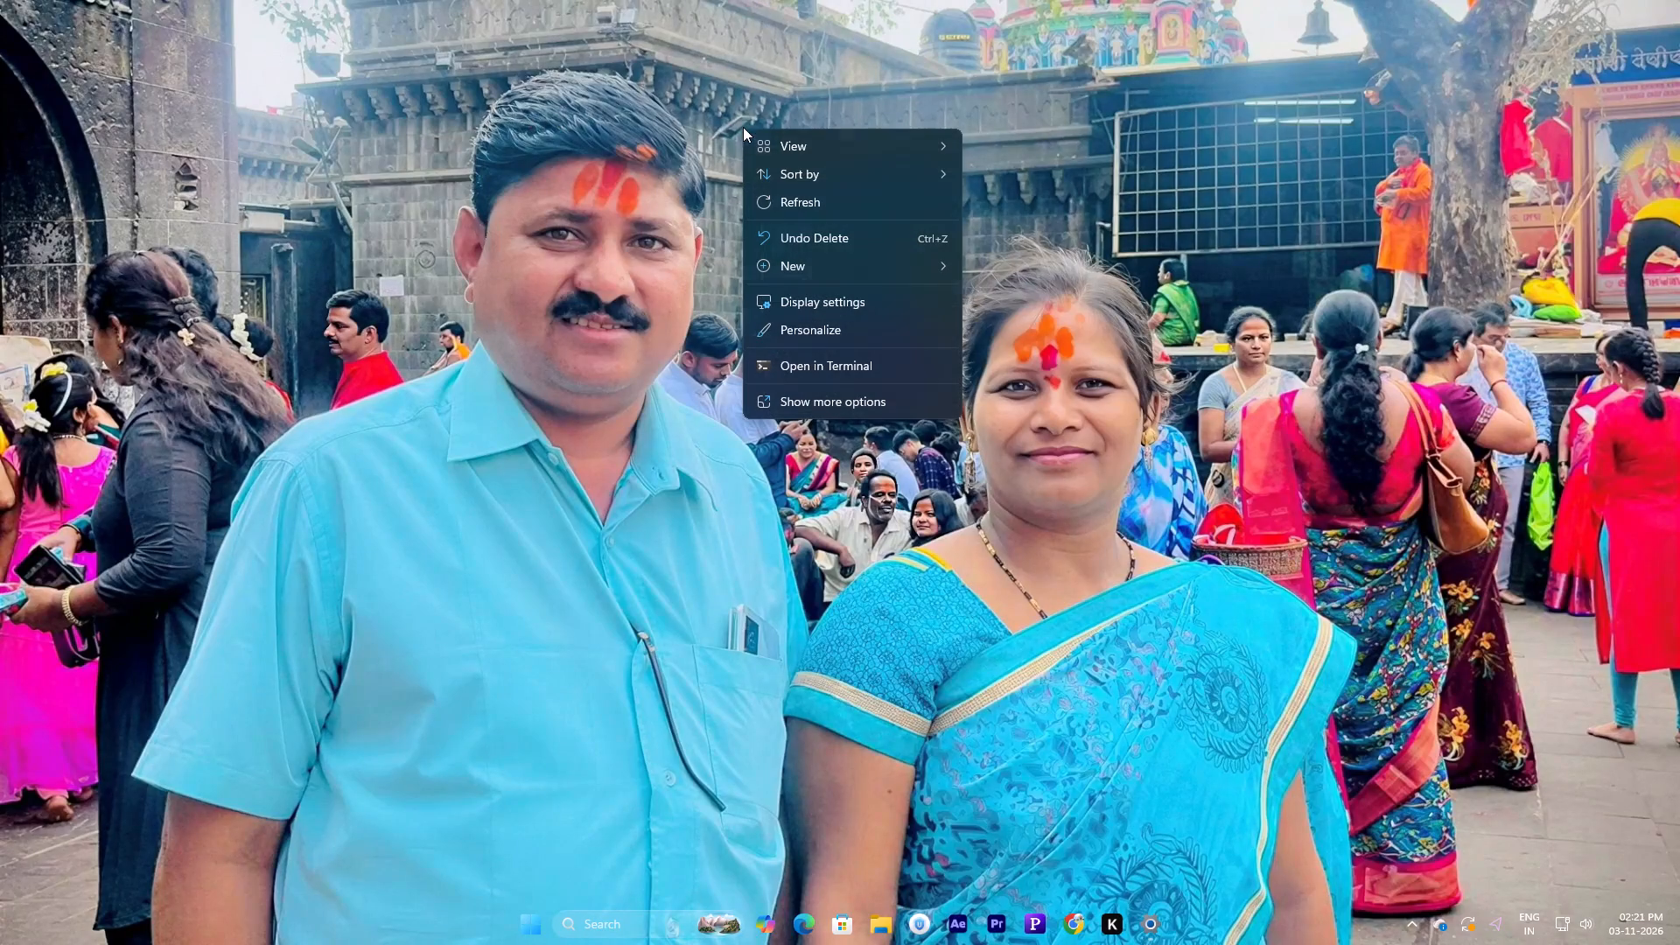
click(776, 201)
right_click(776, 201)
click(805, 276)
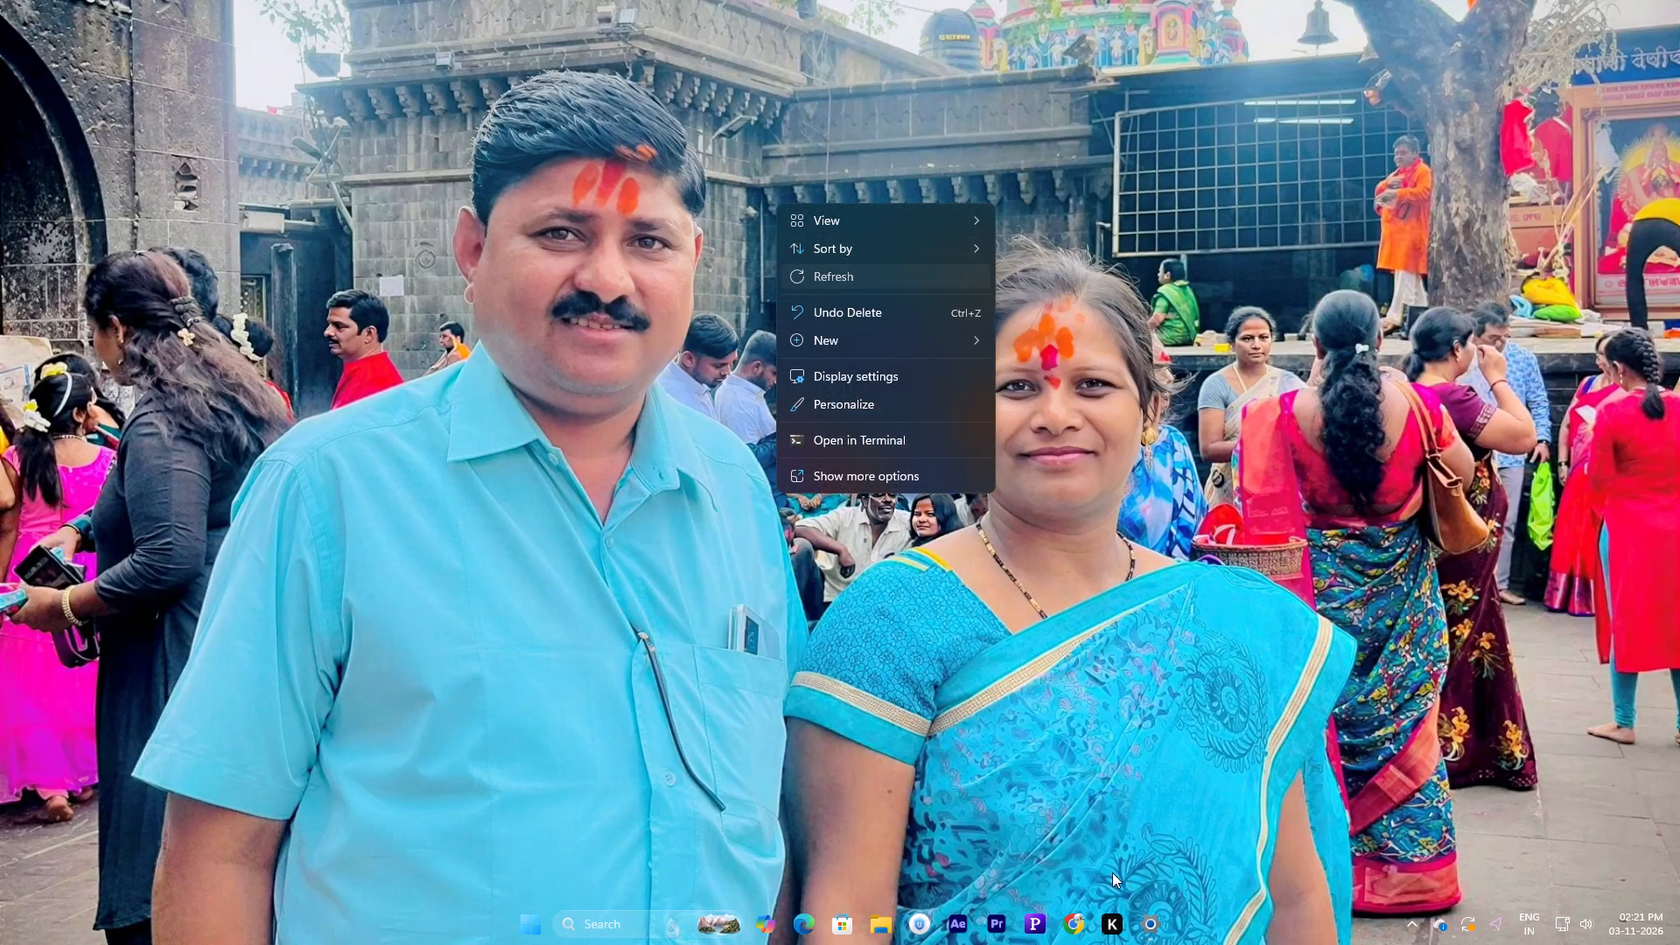
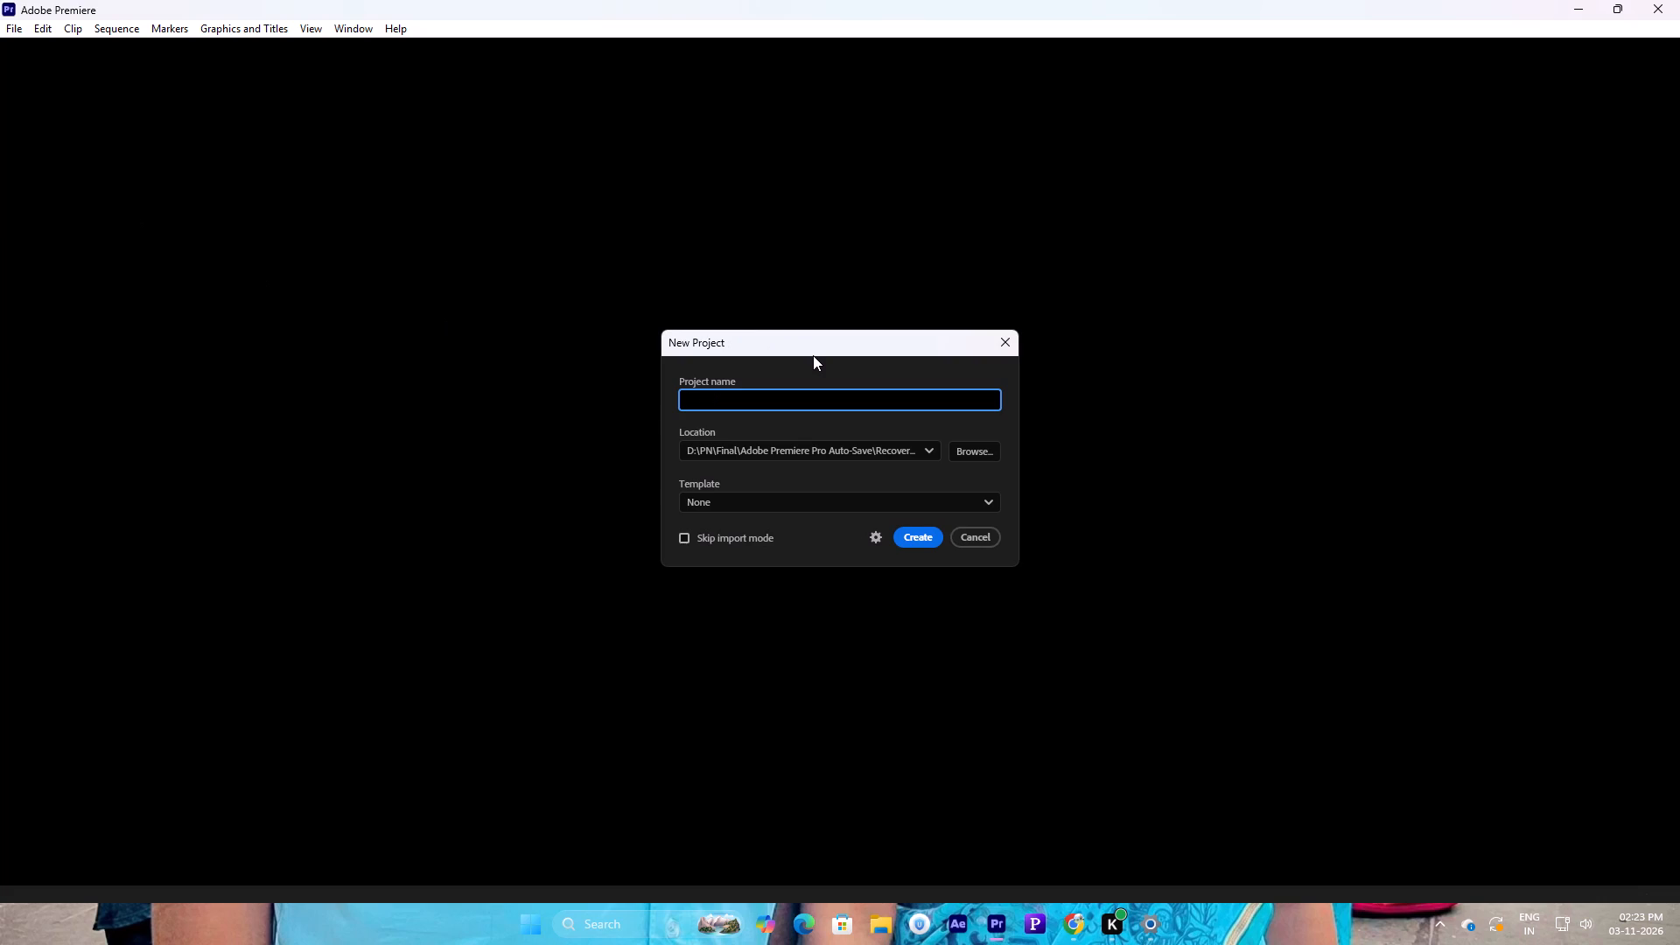
Create a new project named V_098 in the default location and skip the media import stage.
key(v)
text(_0)
key(BackSpace)
key(BackSpace)
key(BackSpace)
text(V_09)
key(8)
click(914, 539)
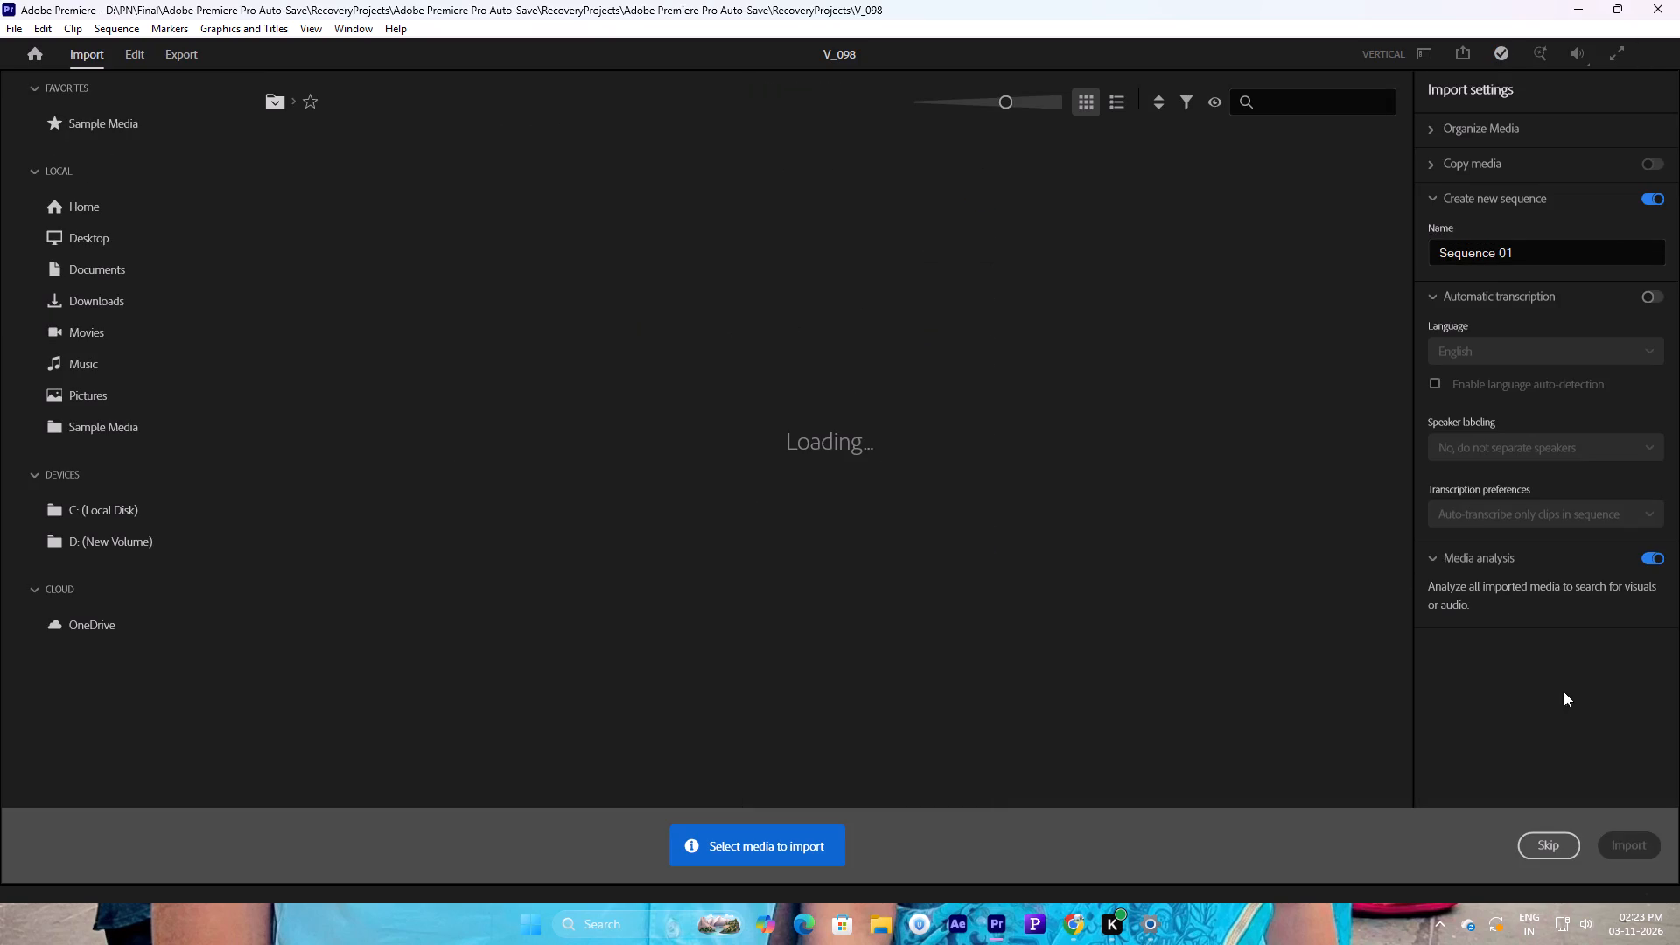
click(1564, 841)
Import the IMG_4299 and IMG_4305 videos from the Downloads folder into the project.
click(368, 342)
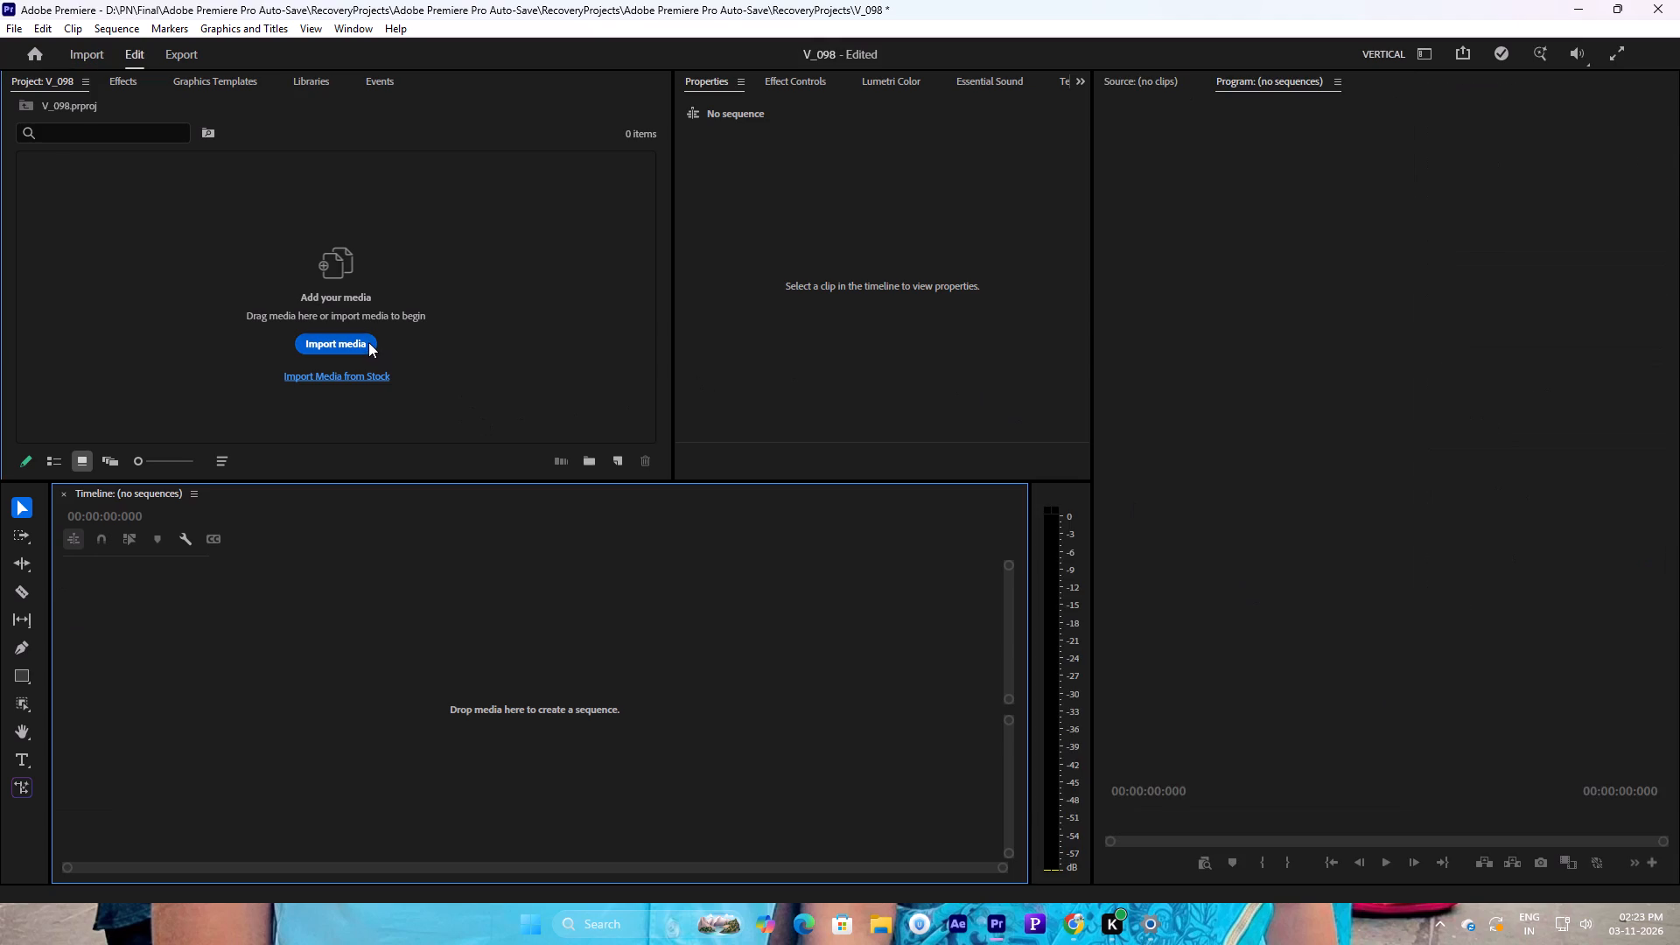
click(326, 269)
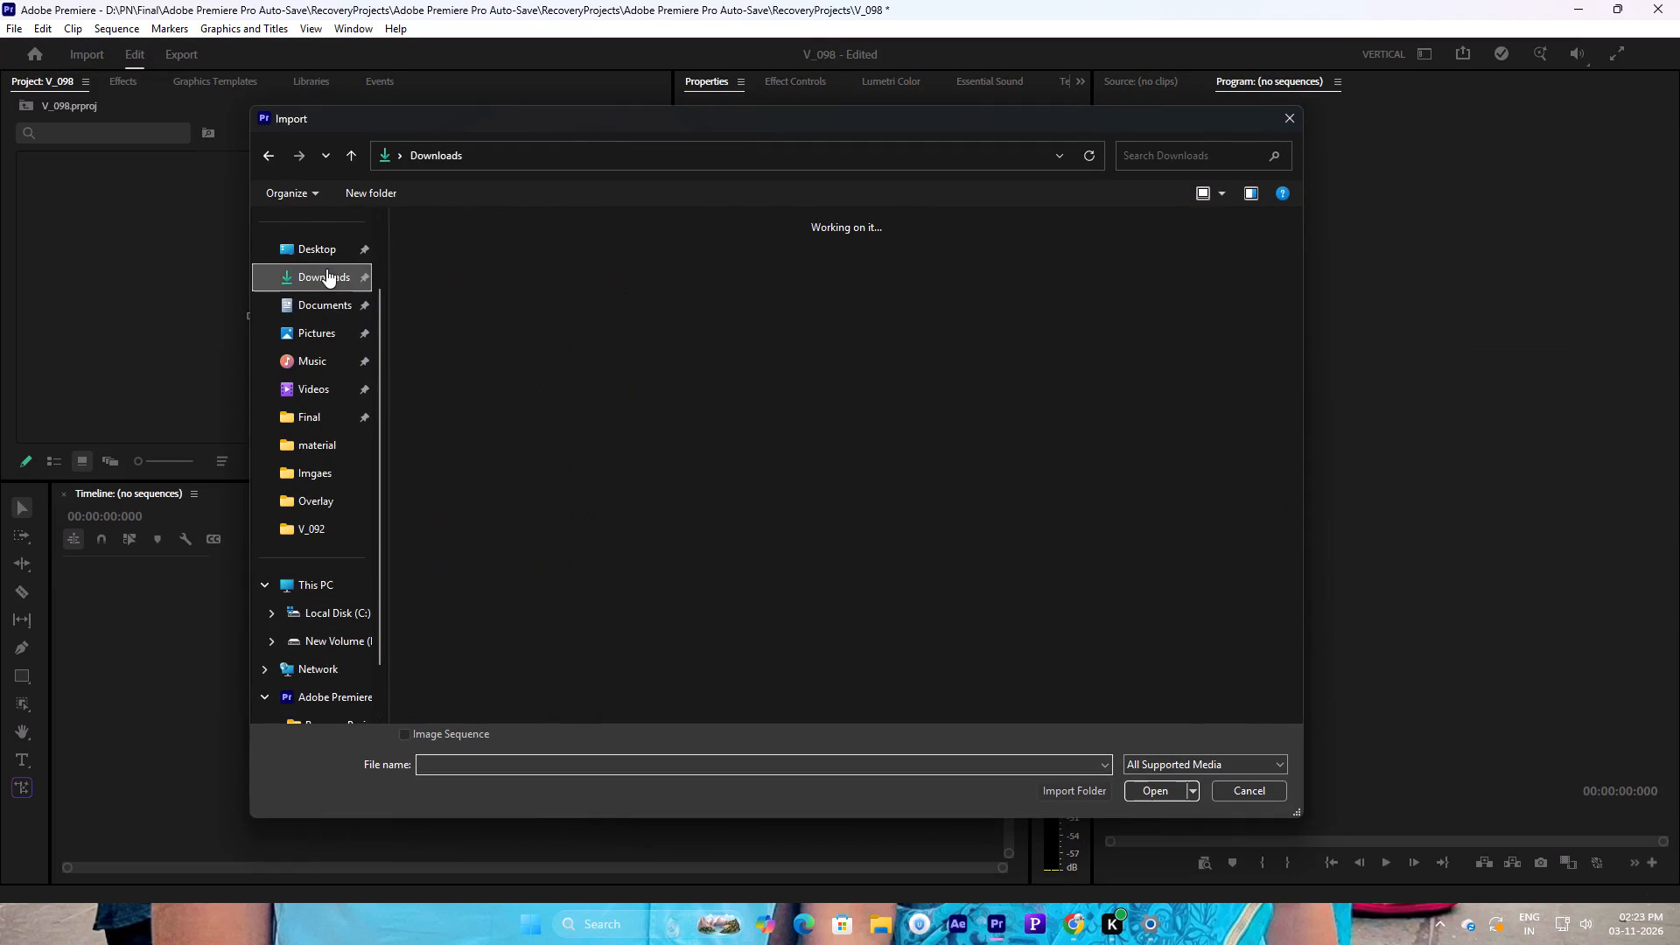
click(499, 311)
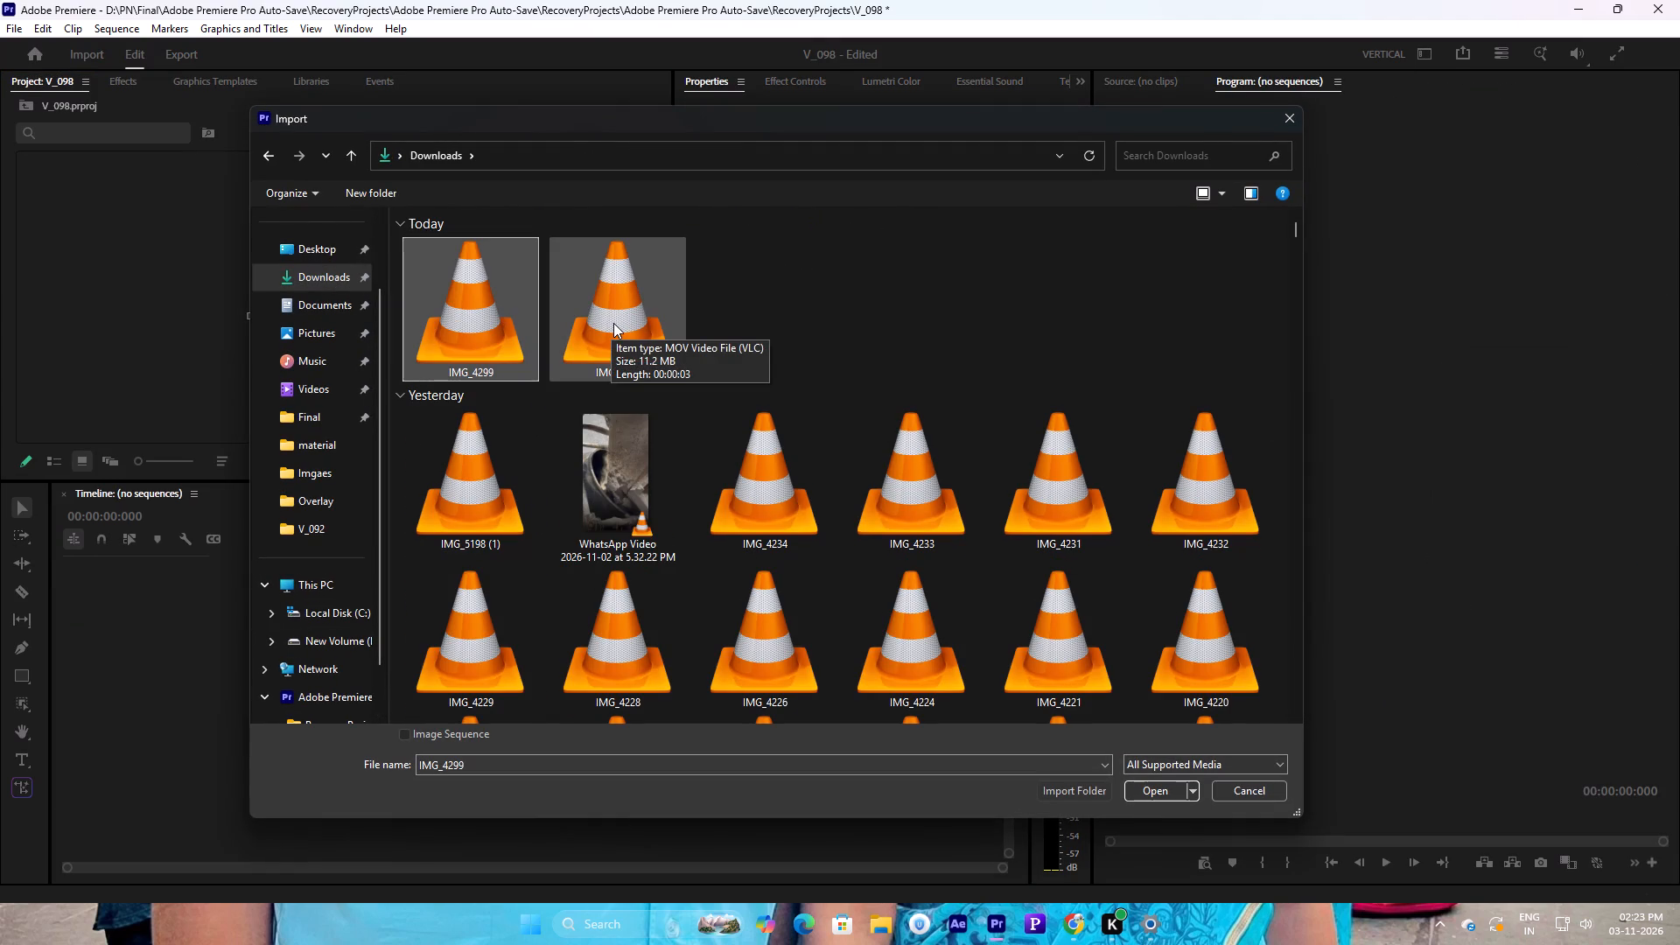
ctrl+click(613, 323)
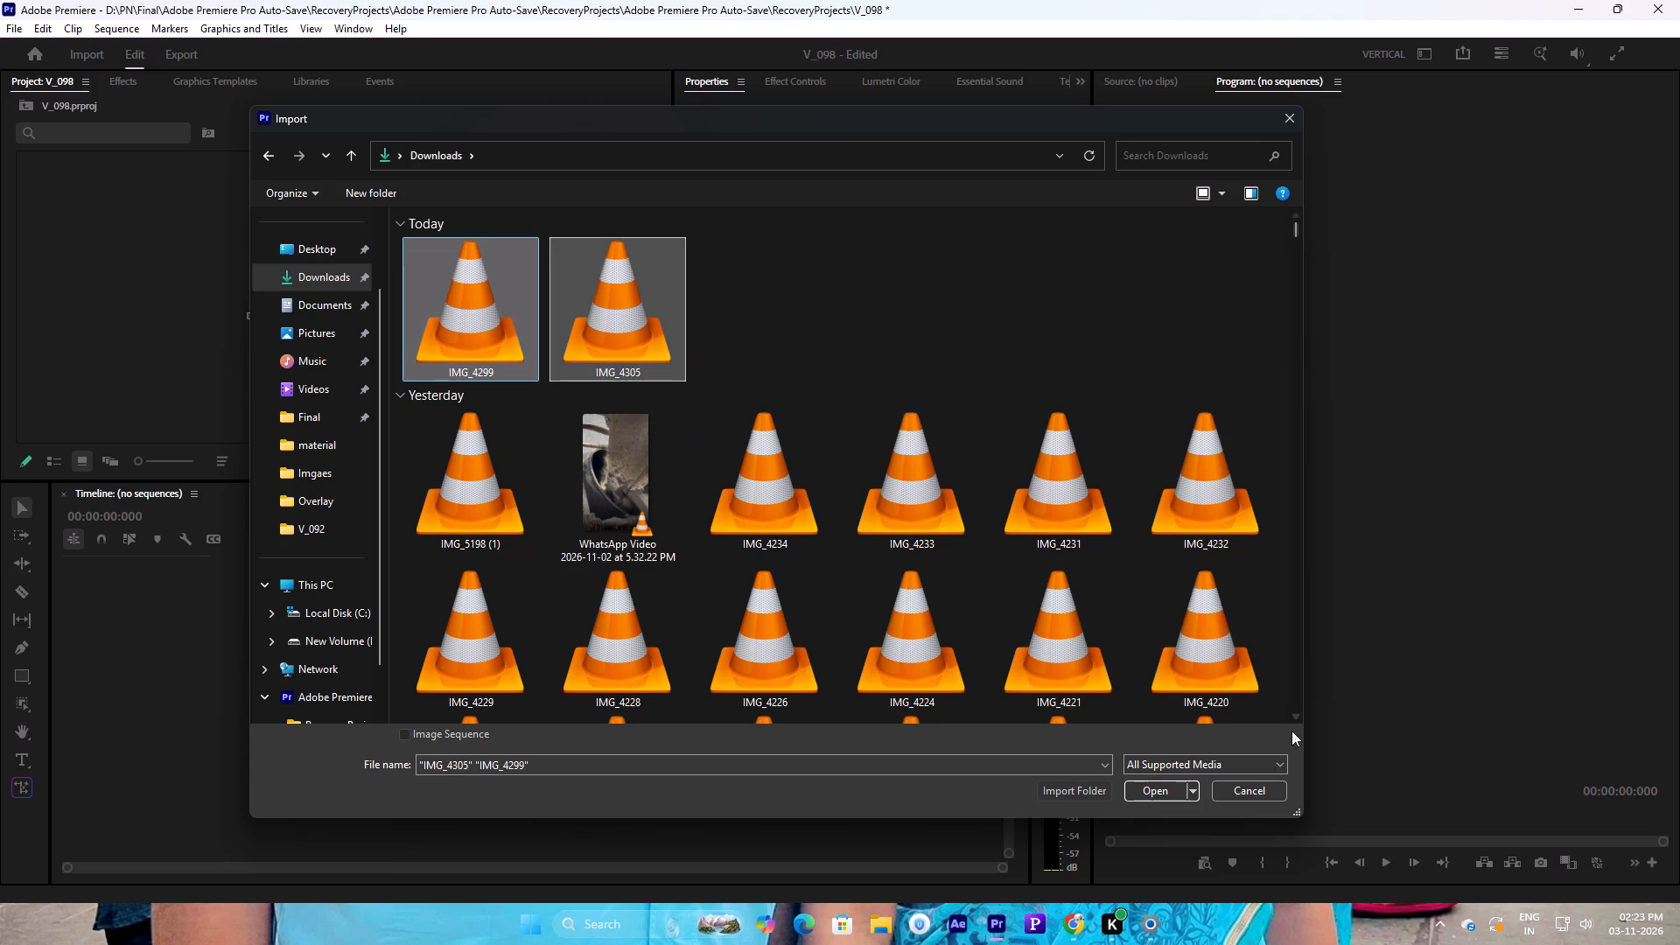
click(1165, 791)
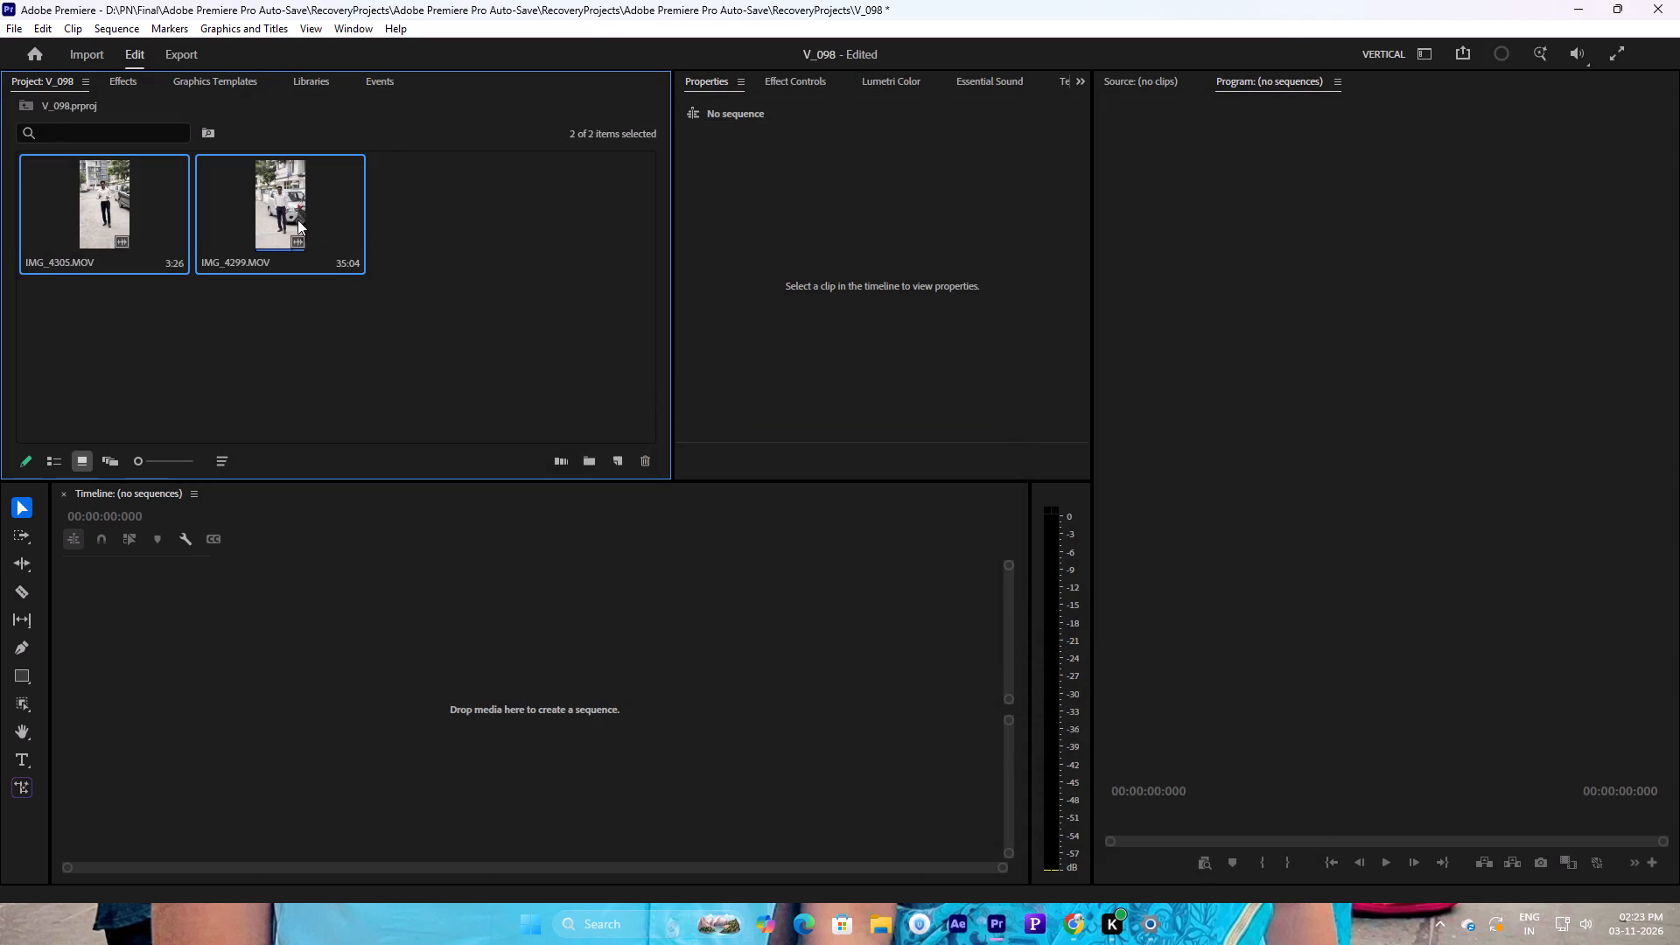
Create a new sequence from the two imported clips, with IMG_4305 placed before IMG_4299.
right_click(283, 205)
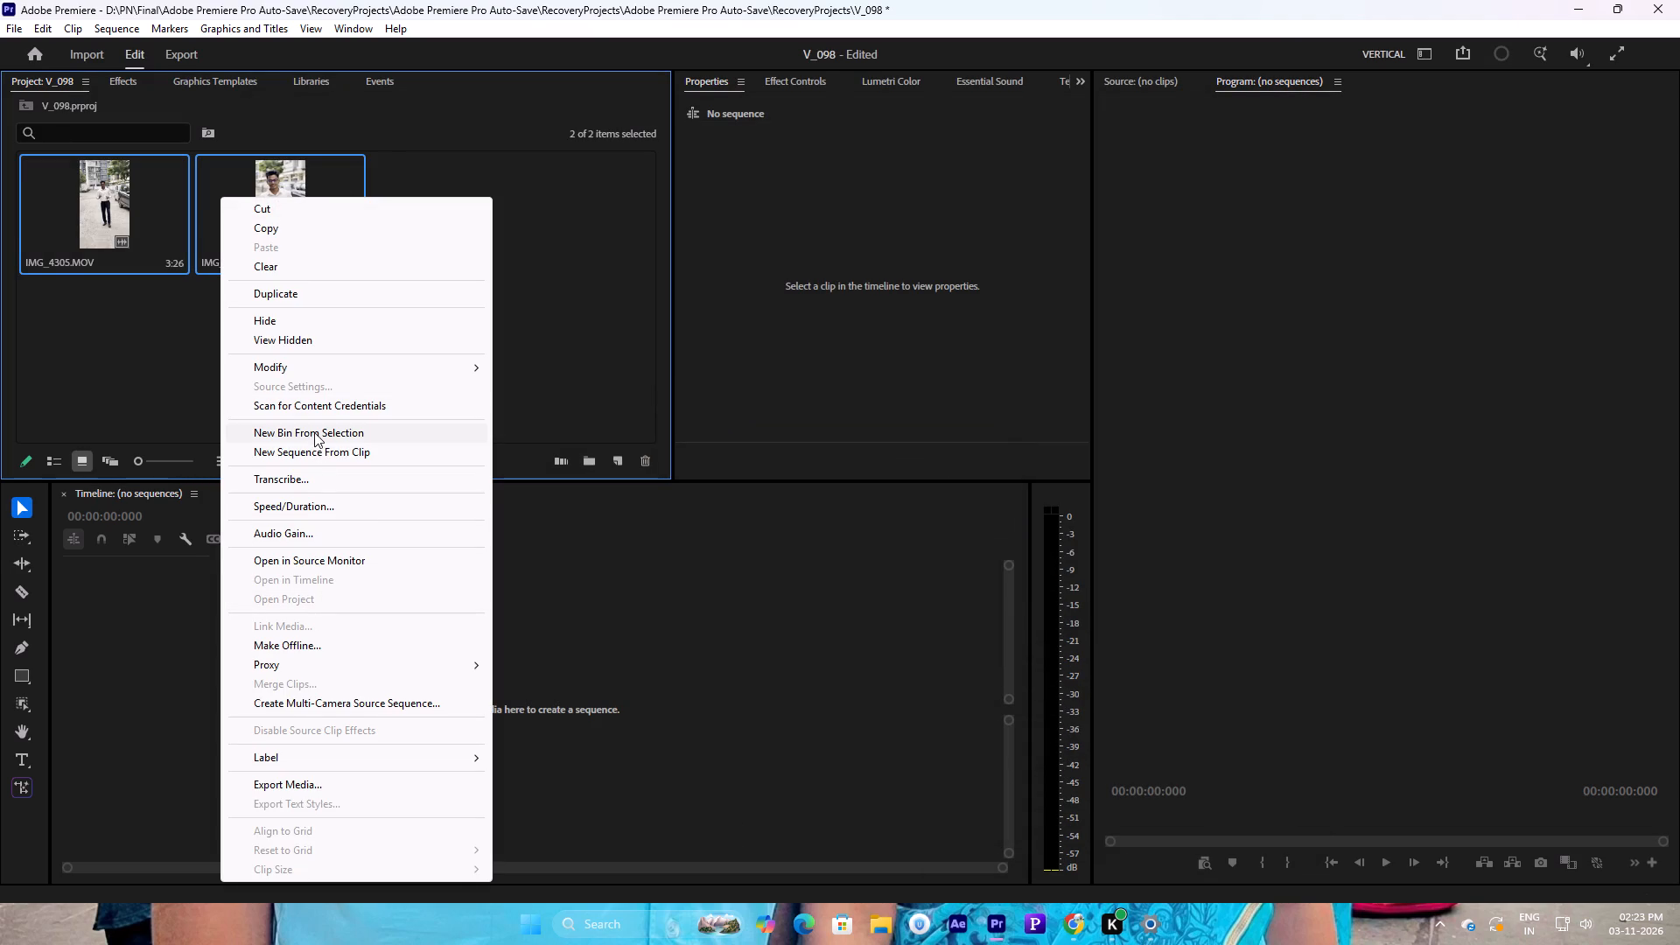
click(318, 455)
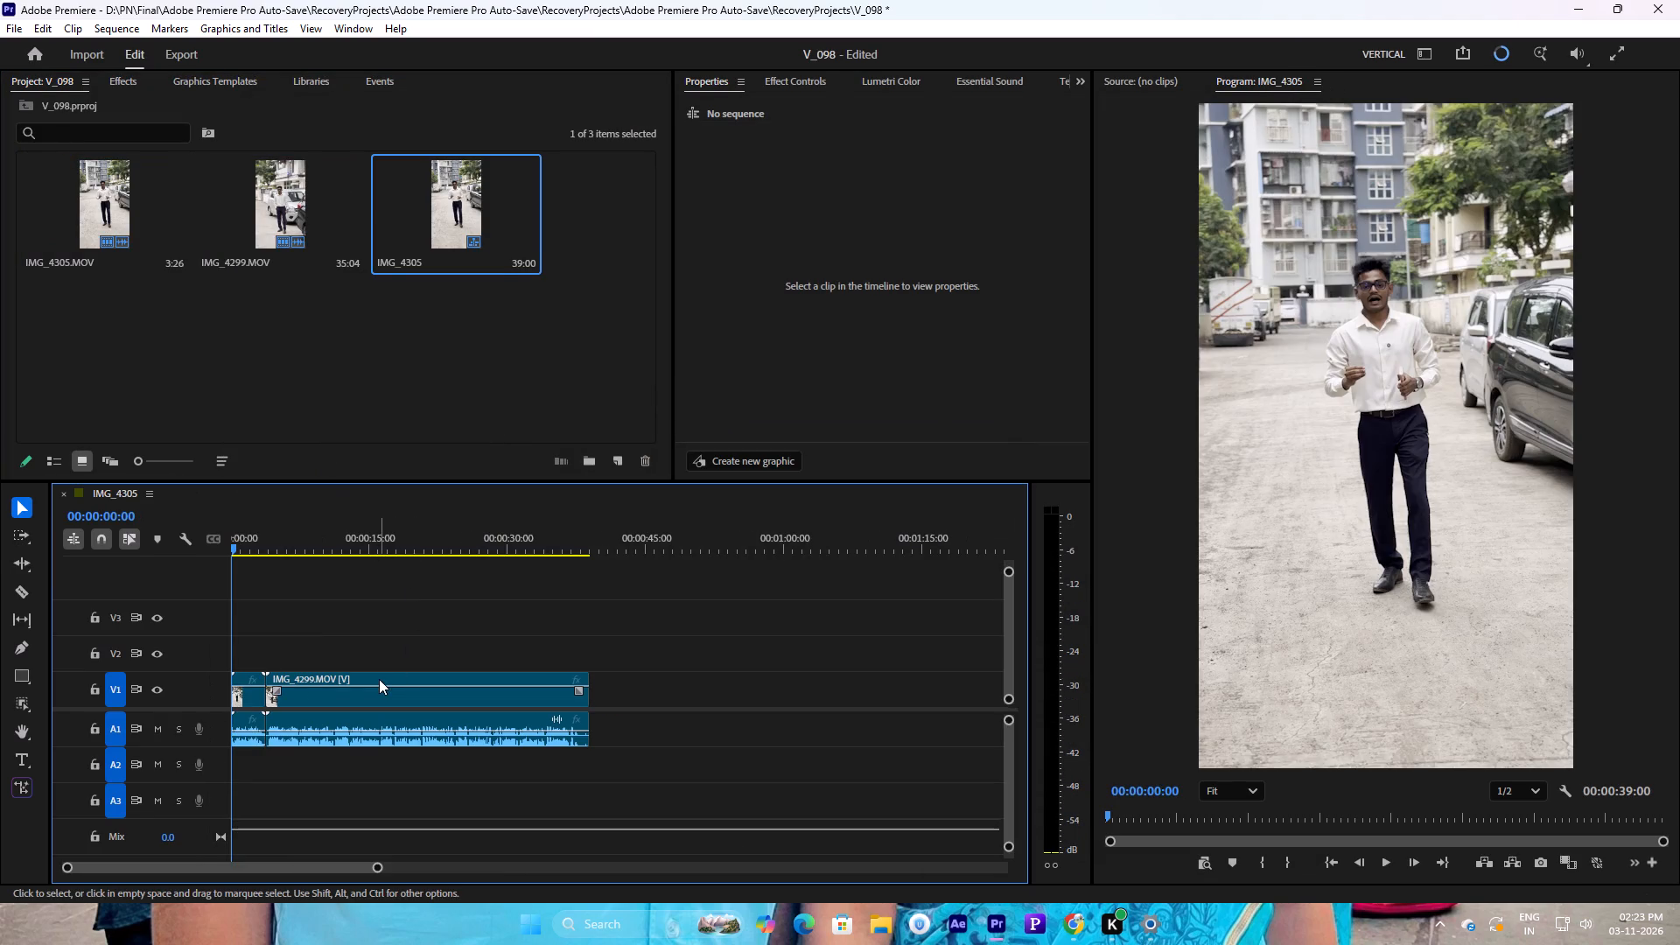
Trim the start of the IMG_4299 clip to 00:00:04:04 and delete the gap left after IMG_4305.
drag(381, 867, 270, 857)
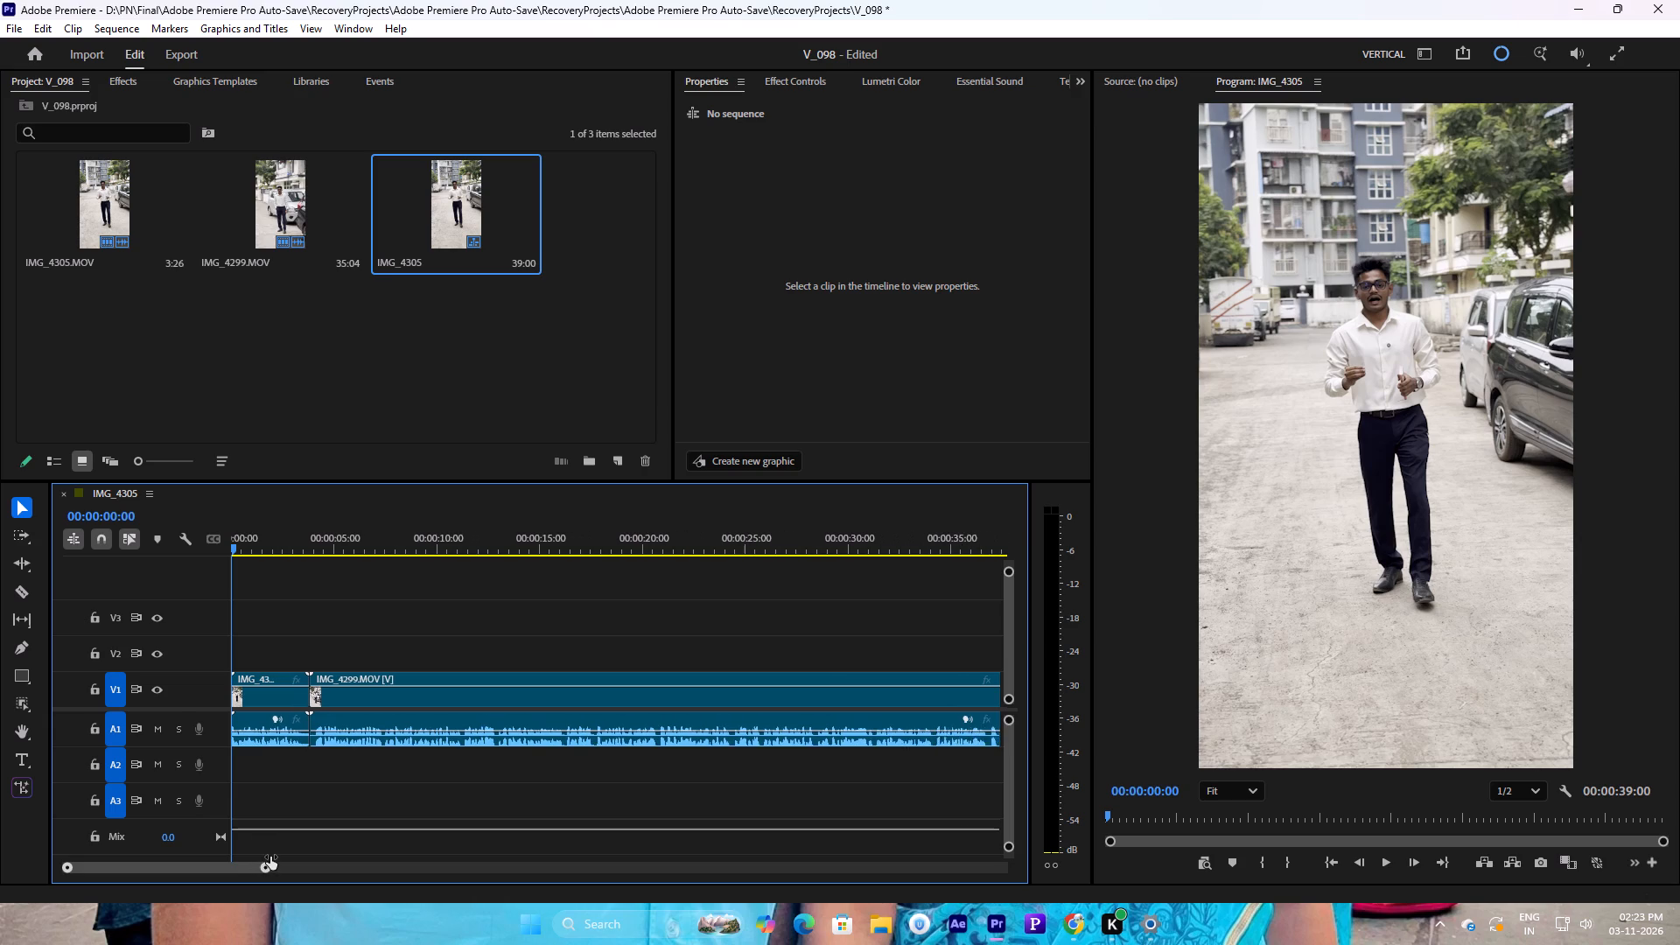
drag(270, 857, 269, 857)
drag(234, 549, 236, 548)
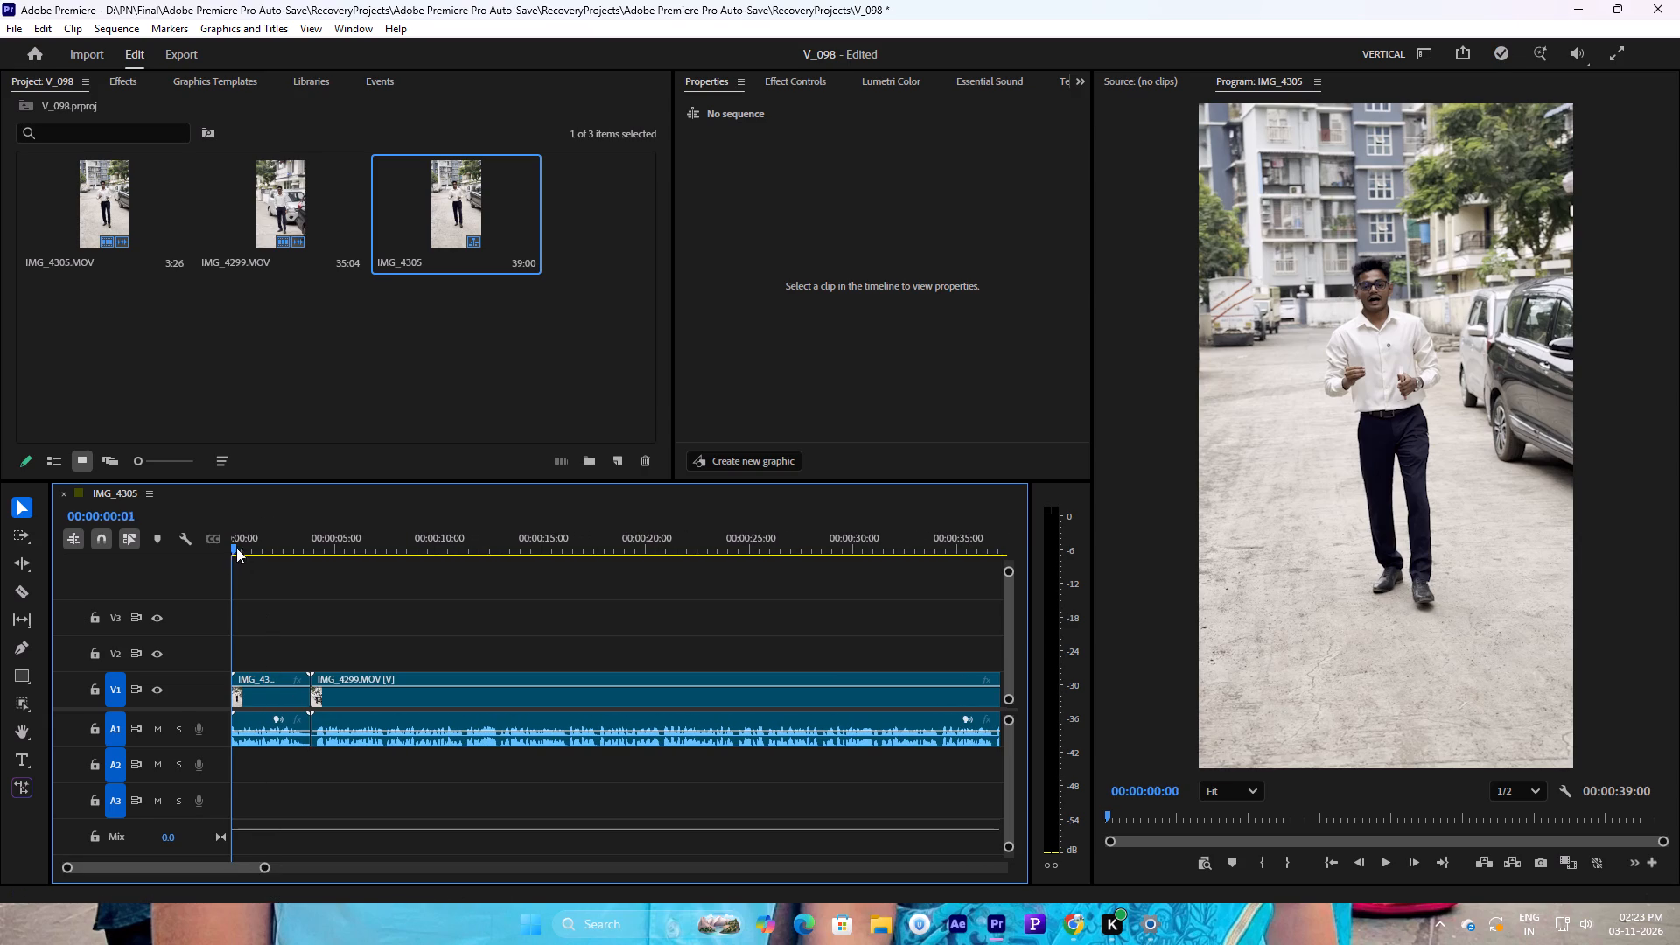
drag(236, 548, 321, 535)
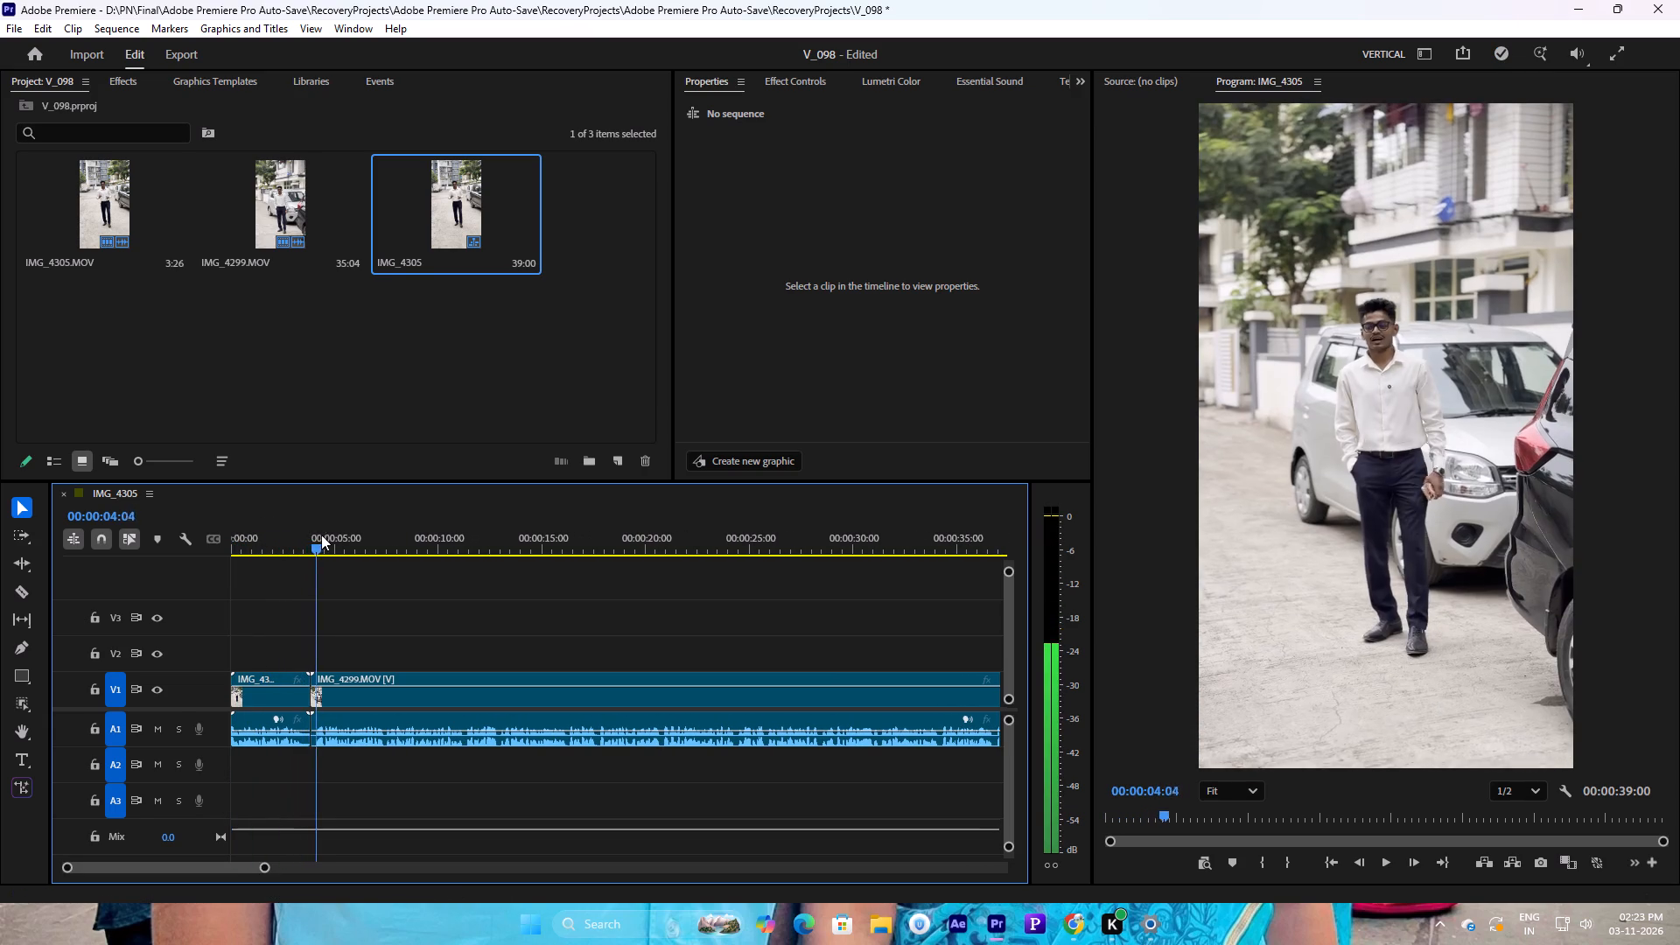
drag(321, 535, 318, 535)
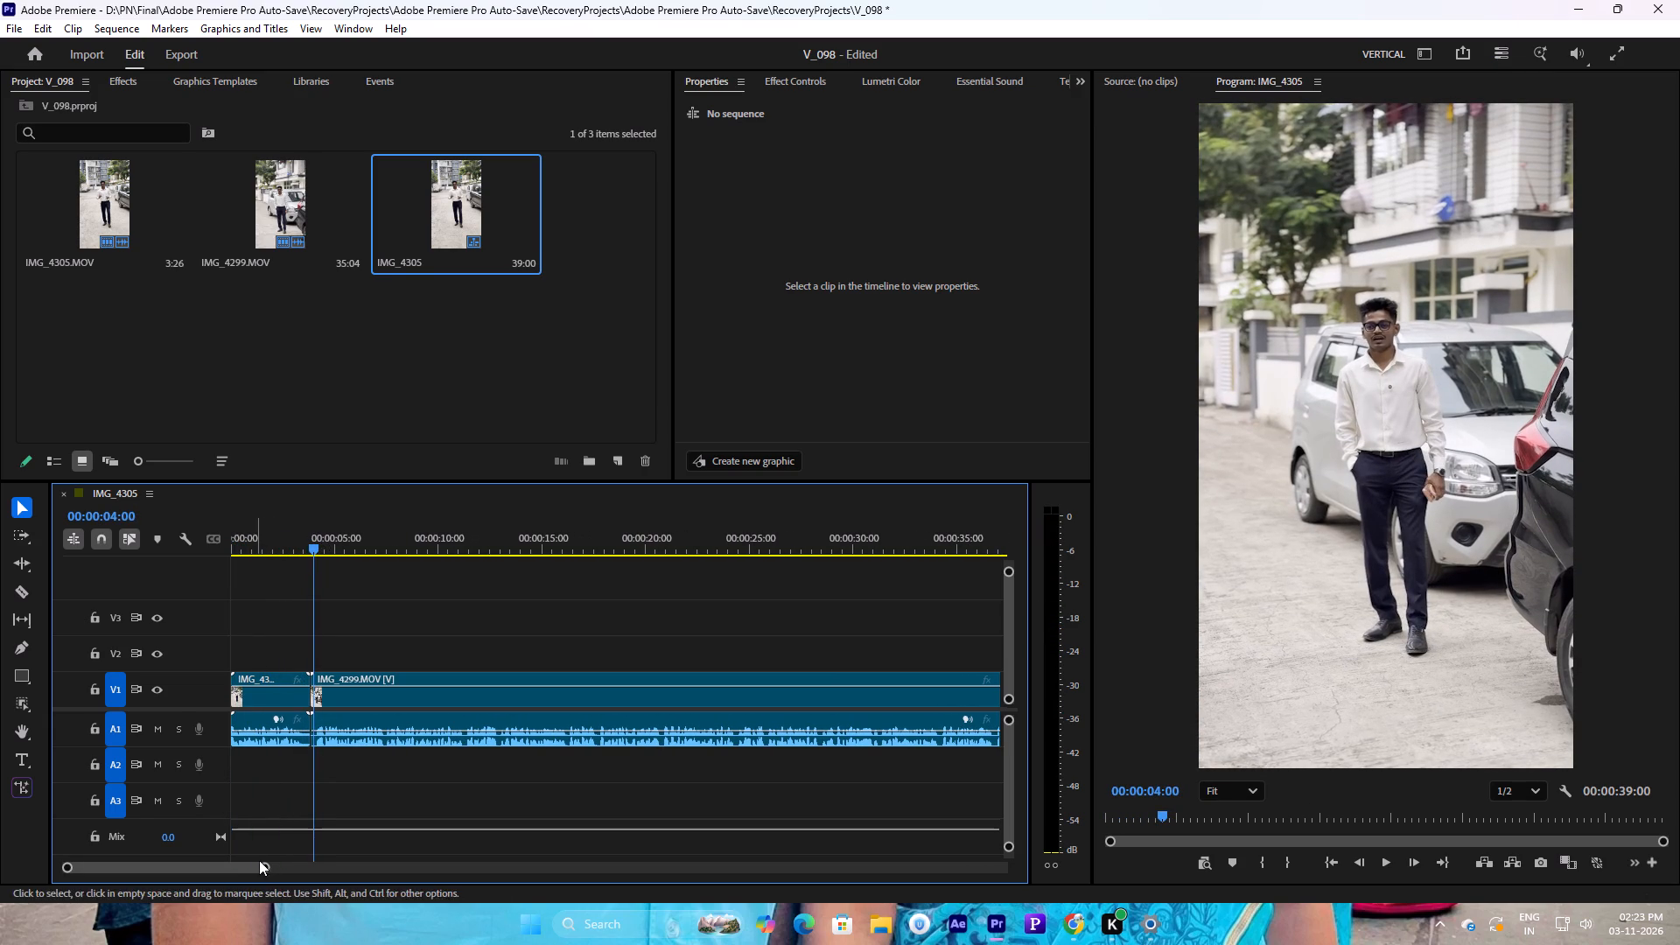
drag(265, 870, 188, 878)
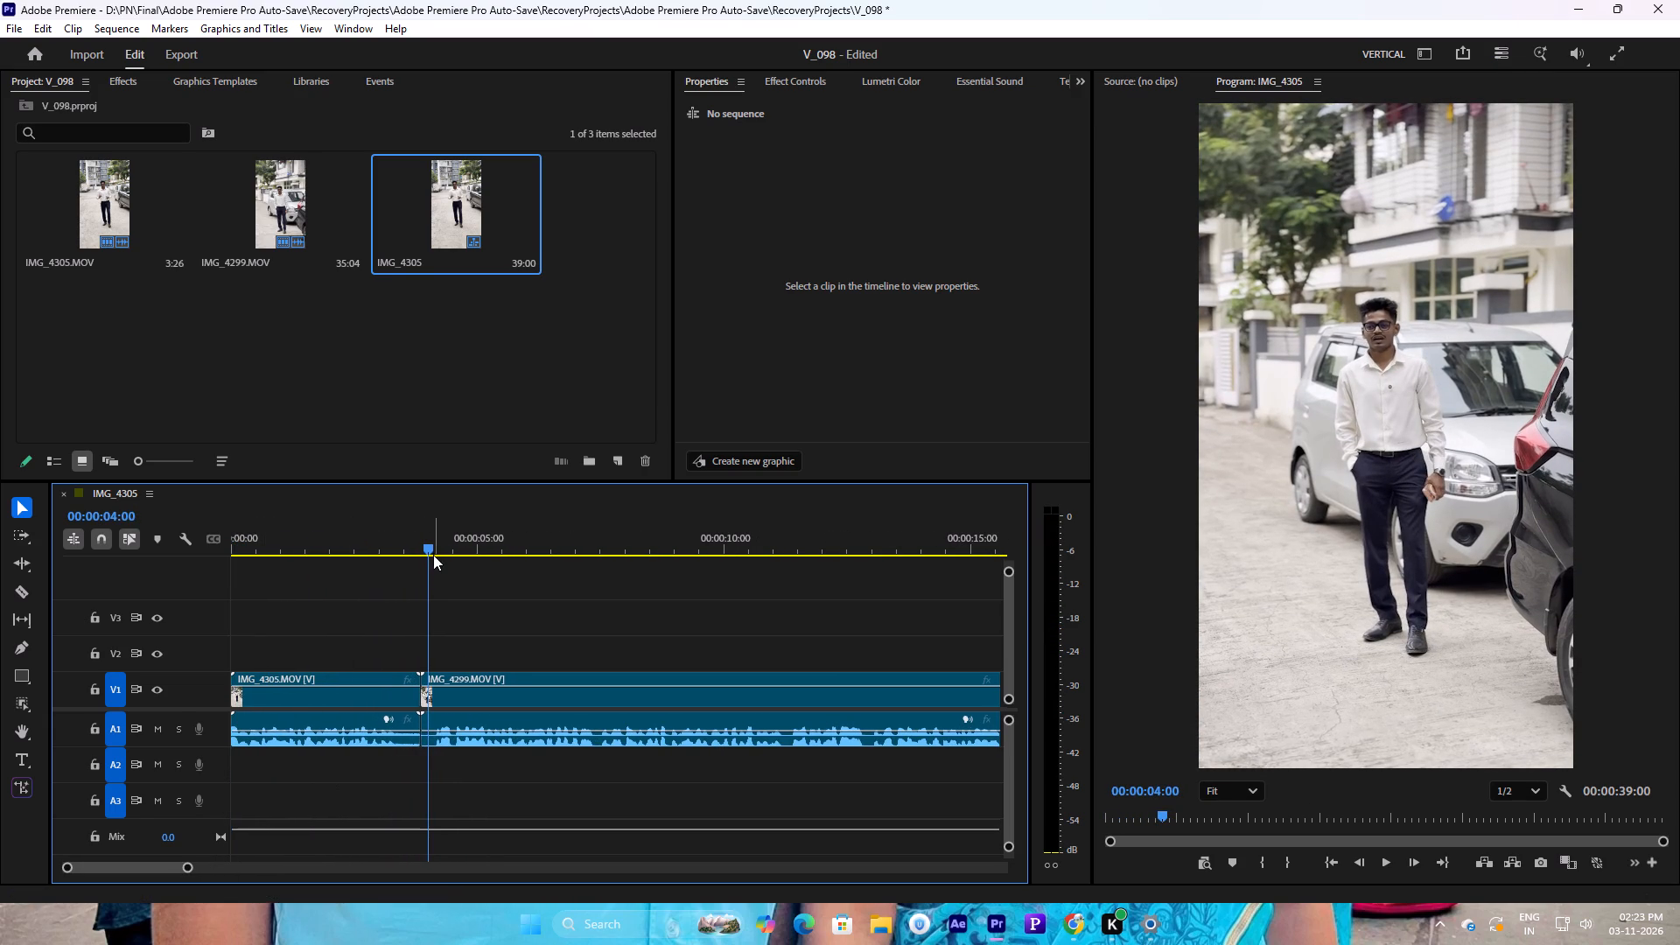
click(430, 545)
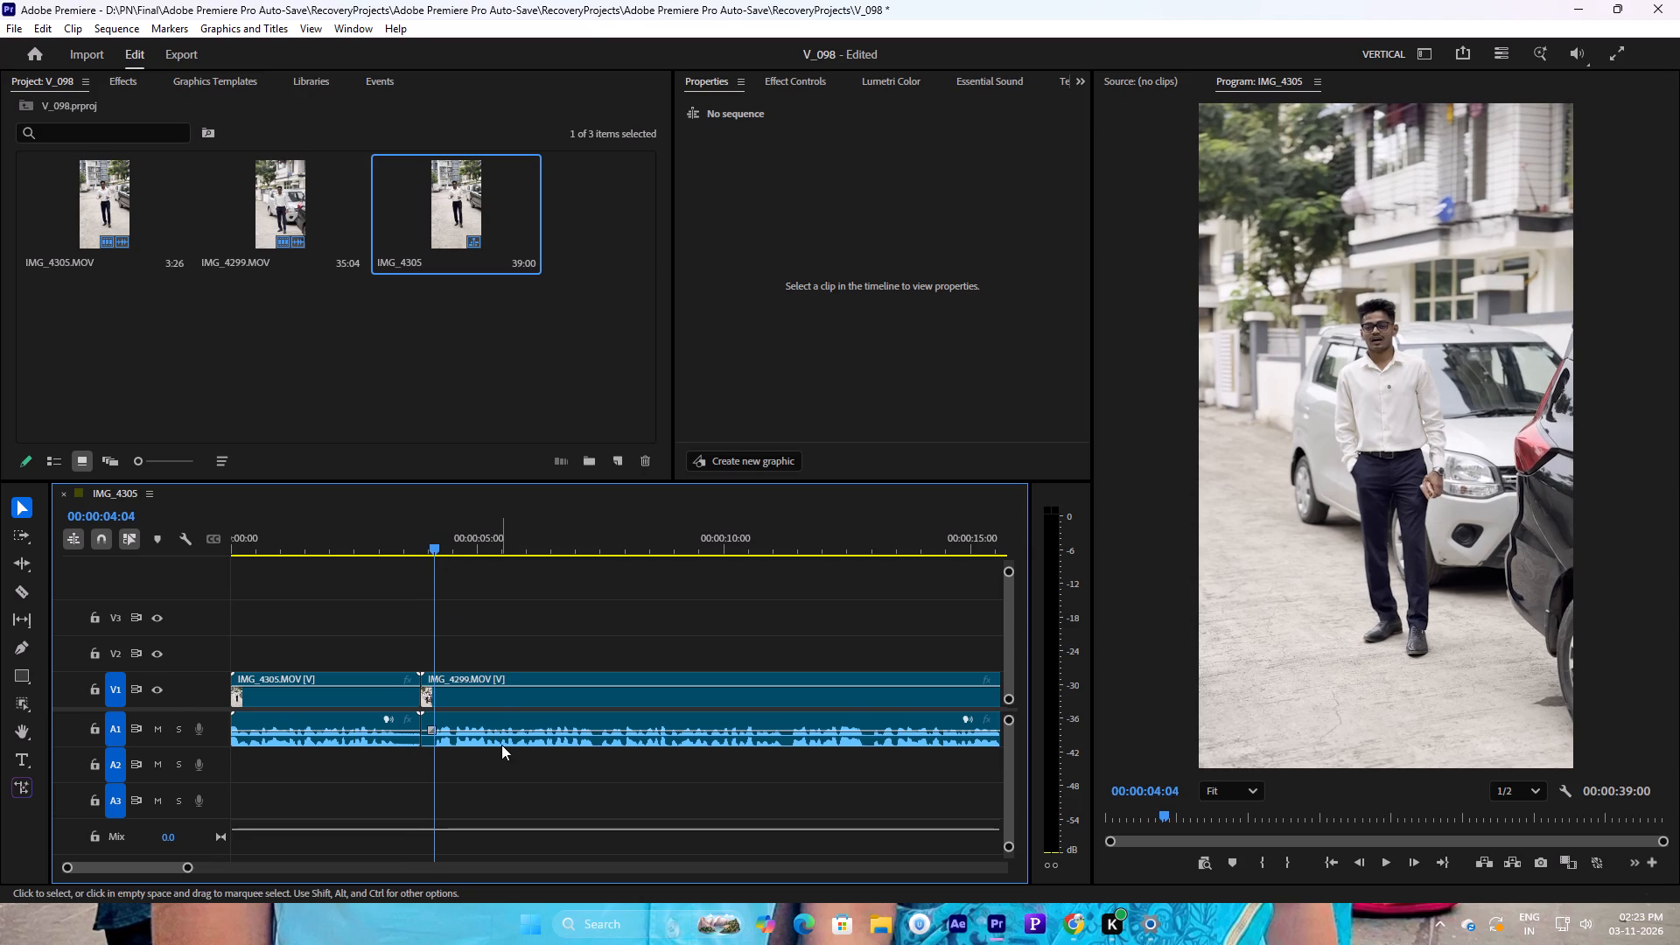
click(501, 711)
drag(429, 699, 439, 700)
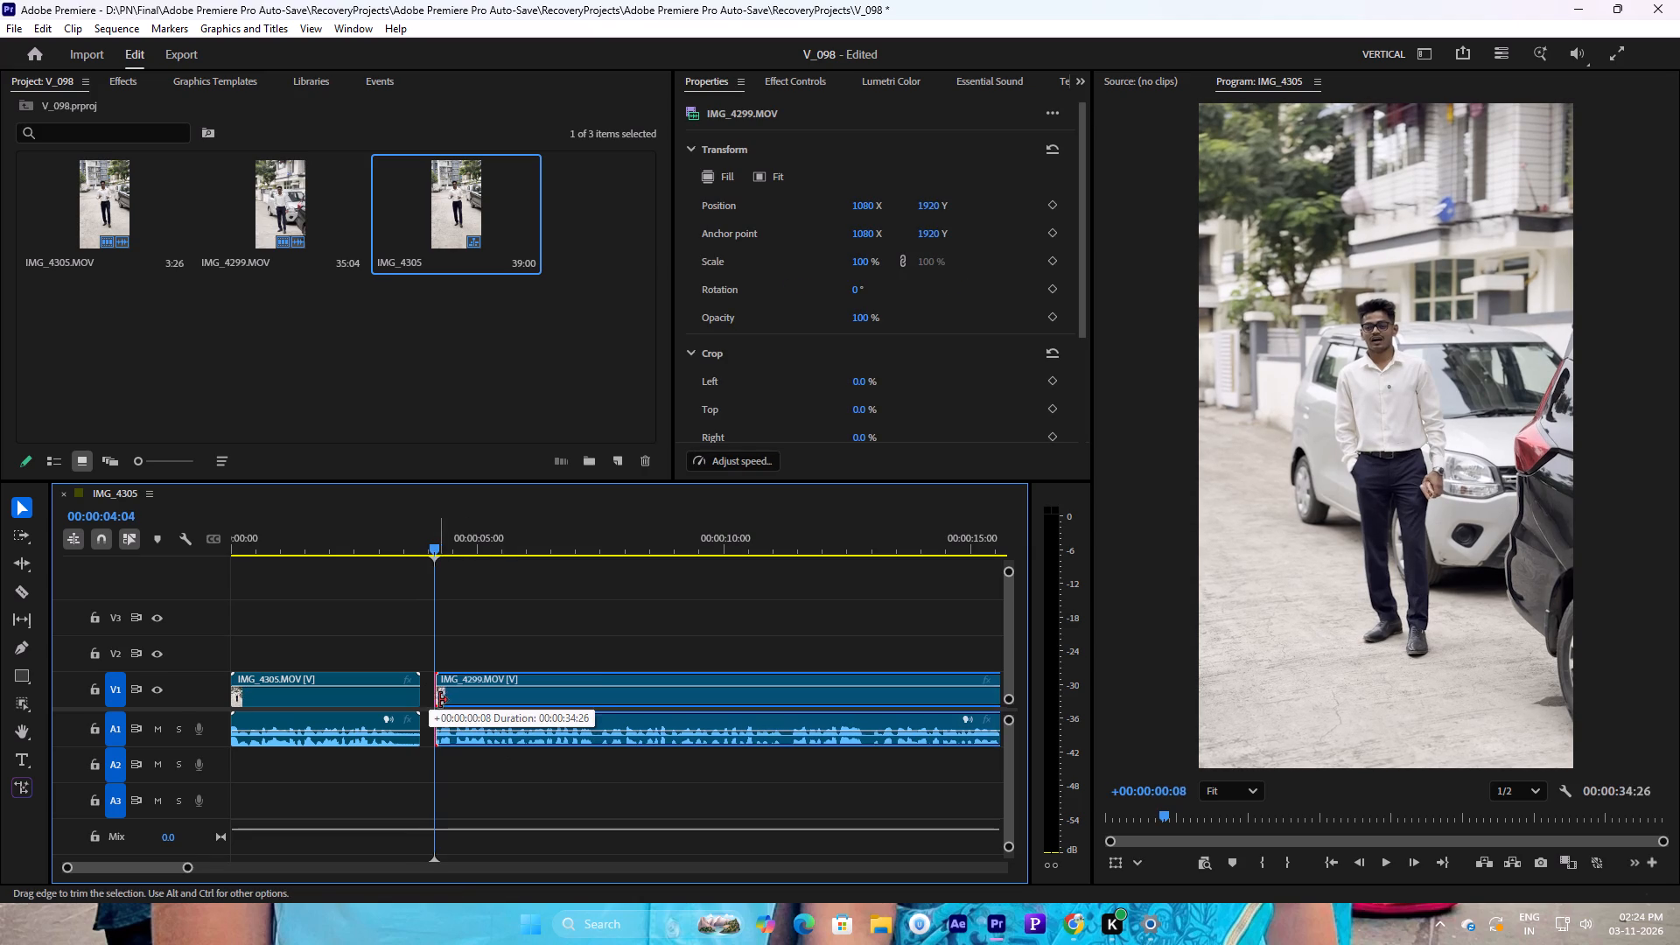
drag(439, 700, 443, 701)
click(427, 696)
key(Delete)
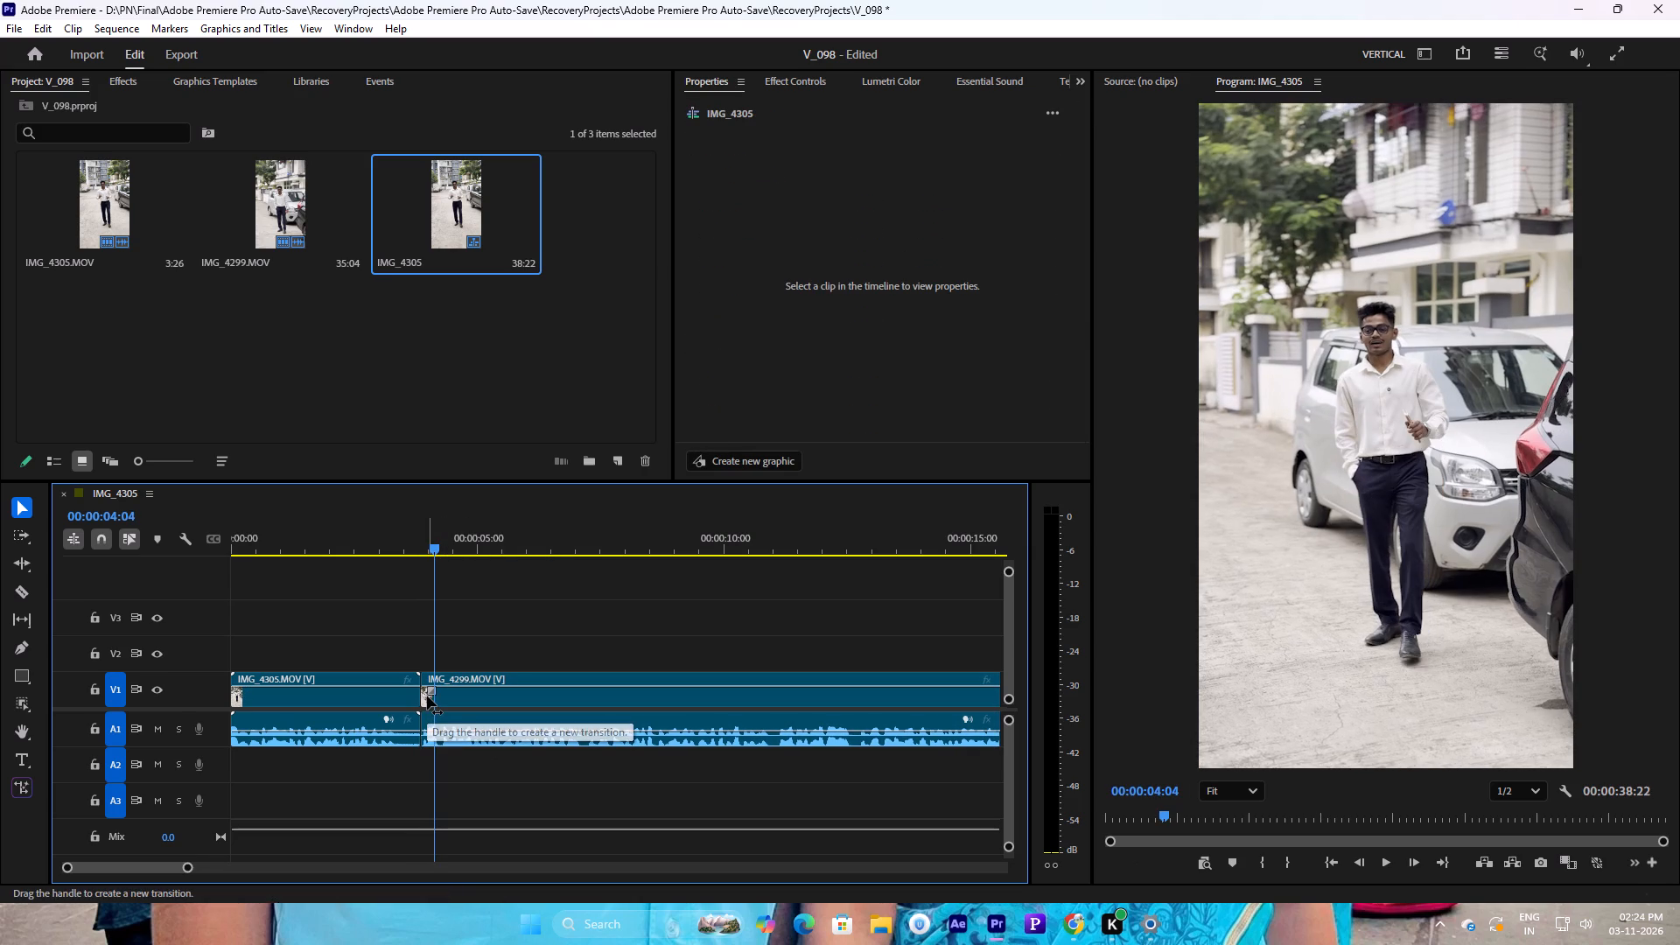
Trim the end of the IMG_4299 clip back to 00:00:37:14, where the speech ends.
drag(134, 865, 165, 859)
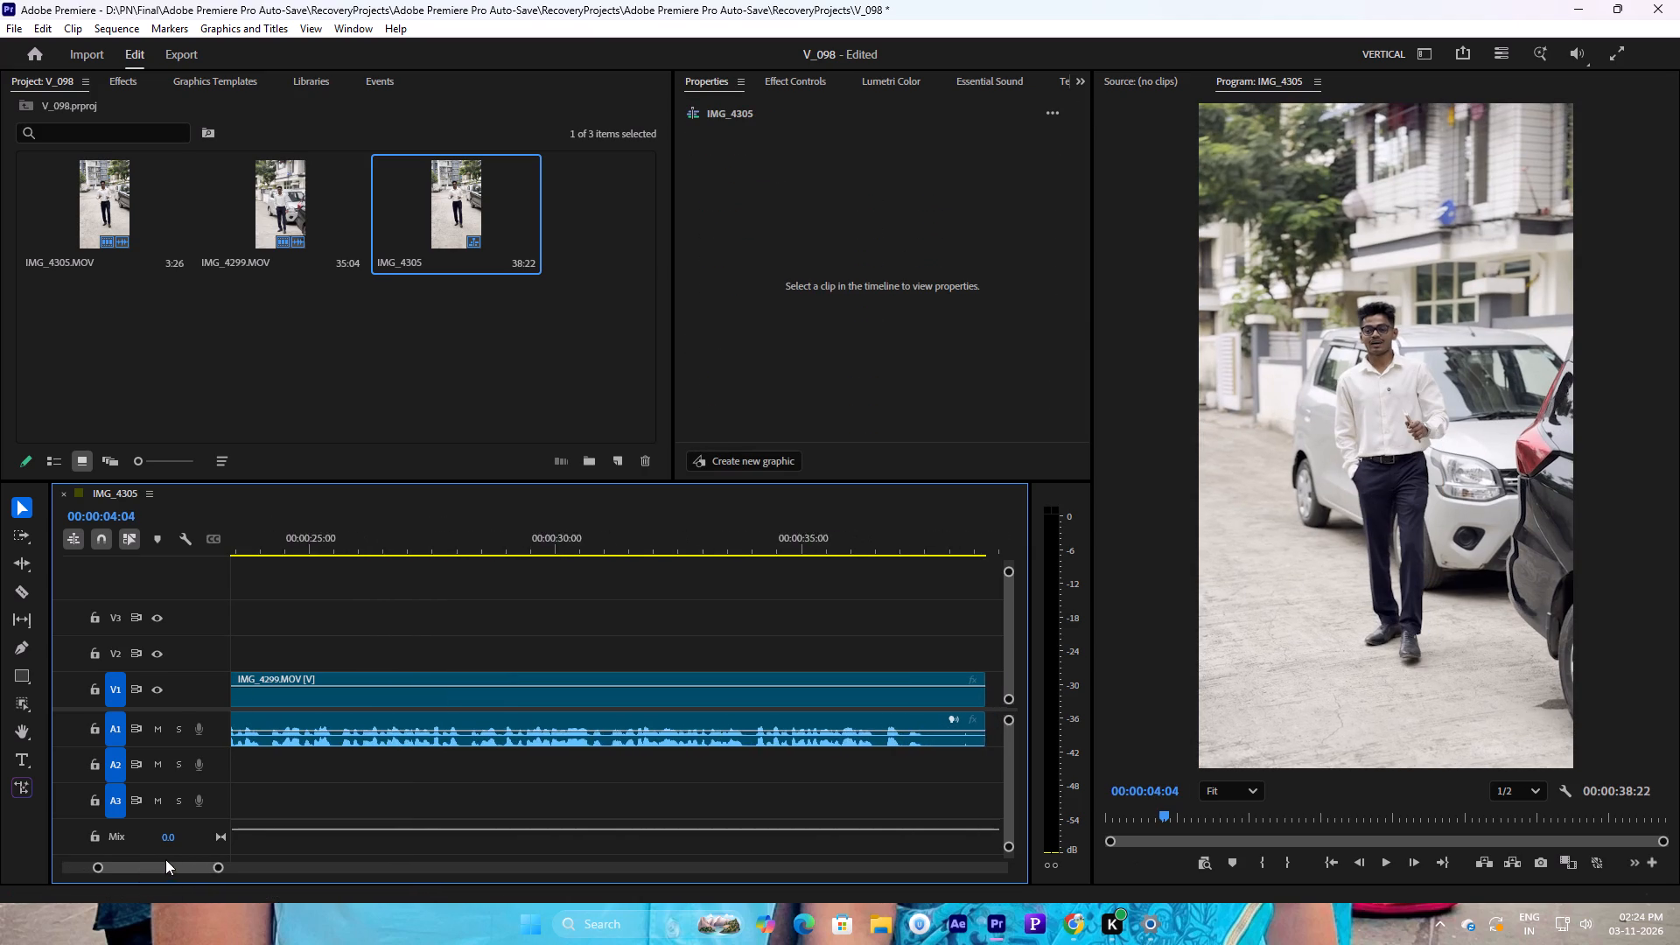
drag(165, 859, 166, 859)
drag(853, 542, 866, 542)
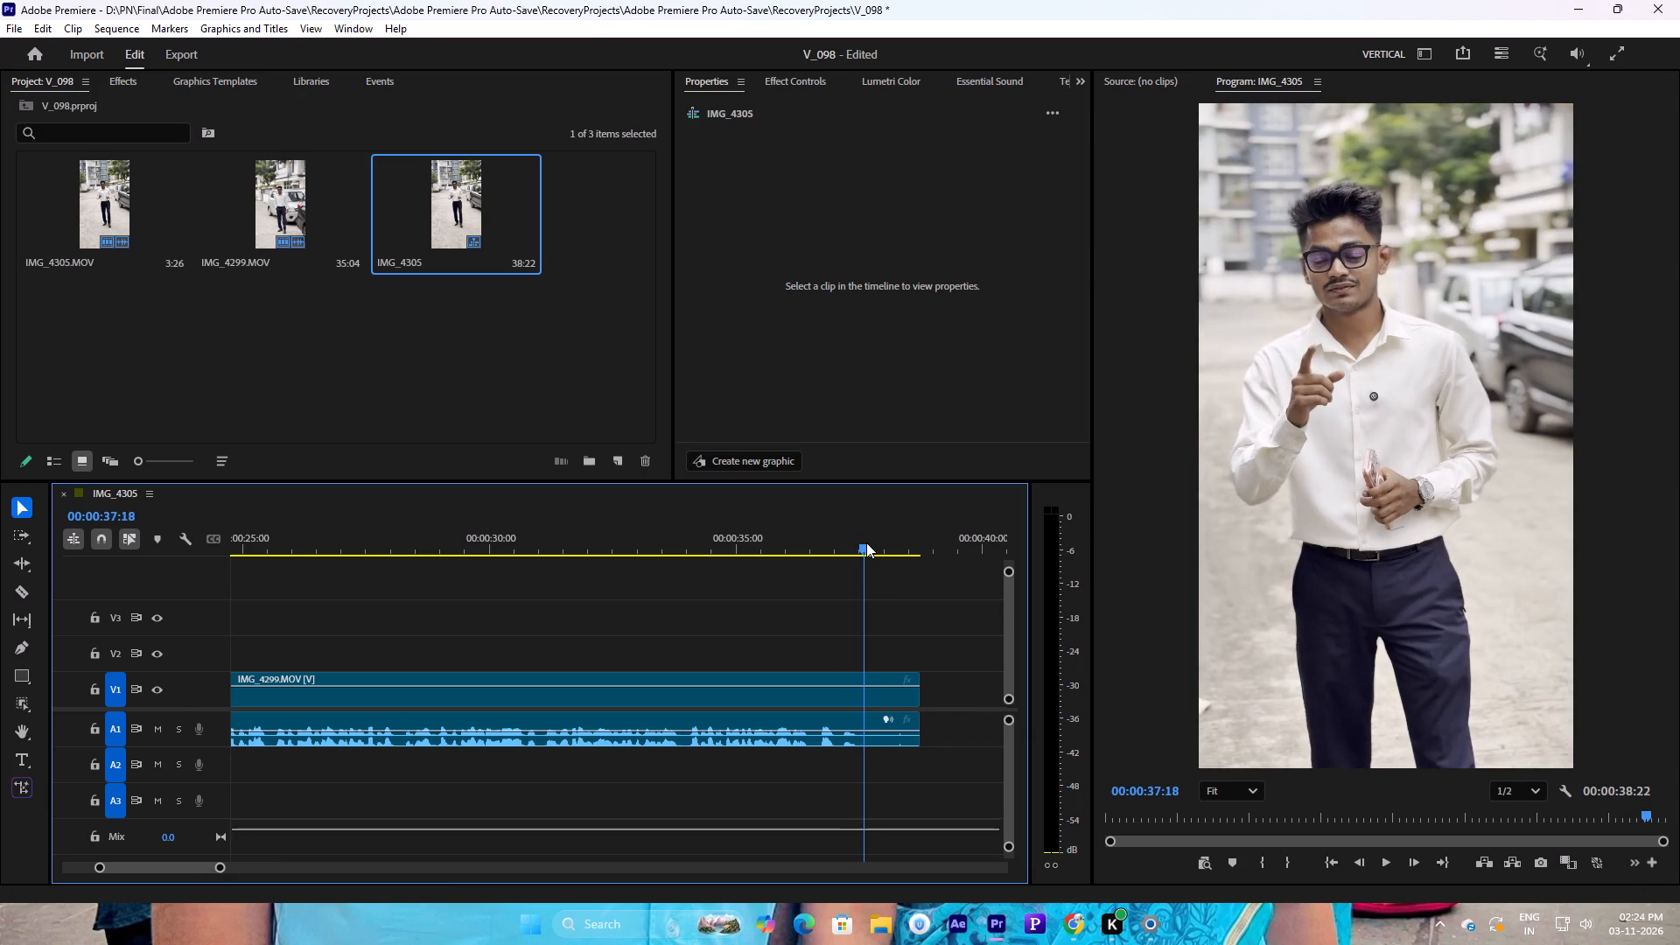
drag(866, 542, 861, 544)
click(858, 695)
drag(920, 703, 919, 705)
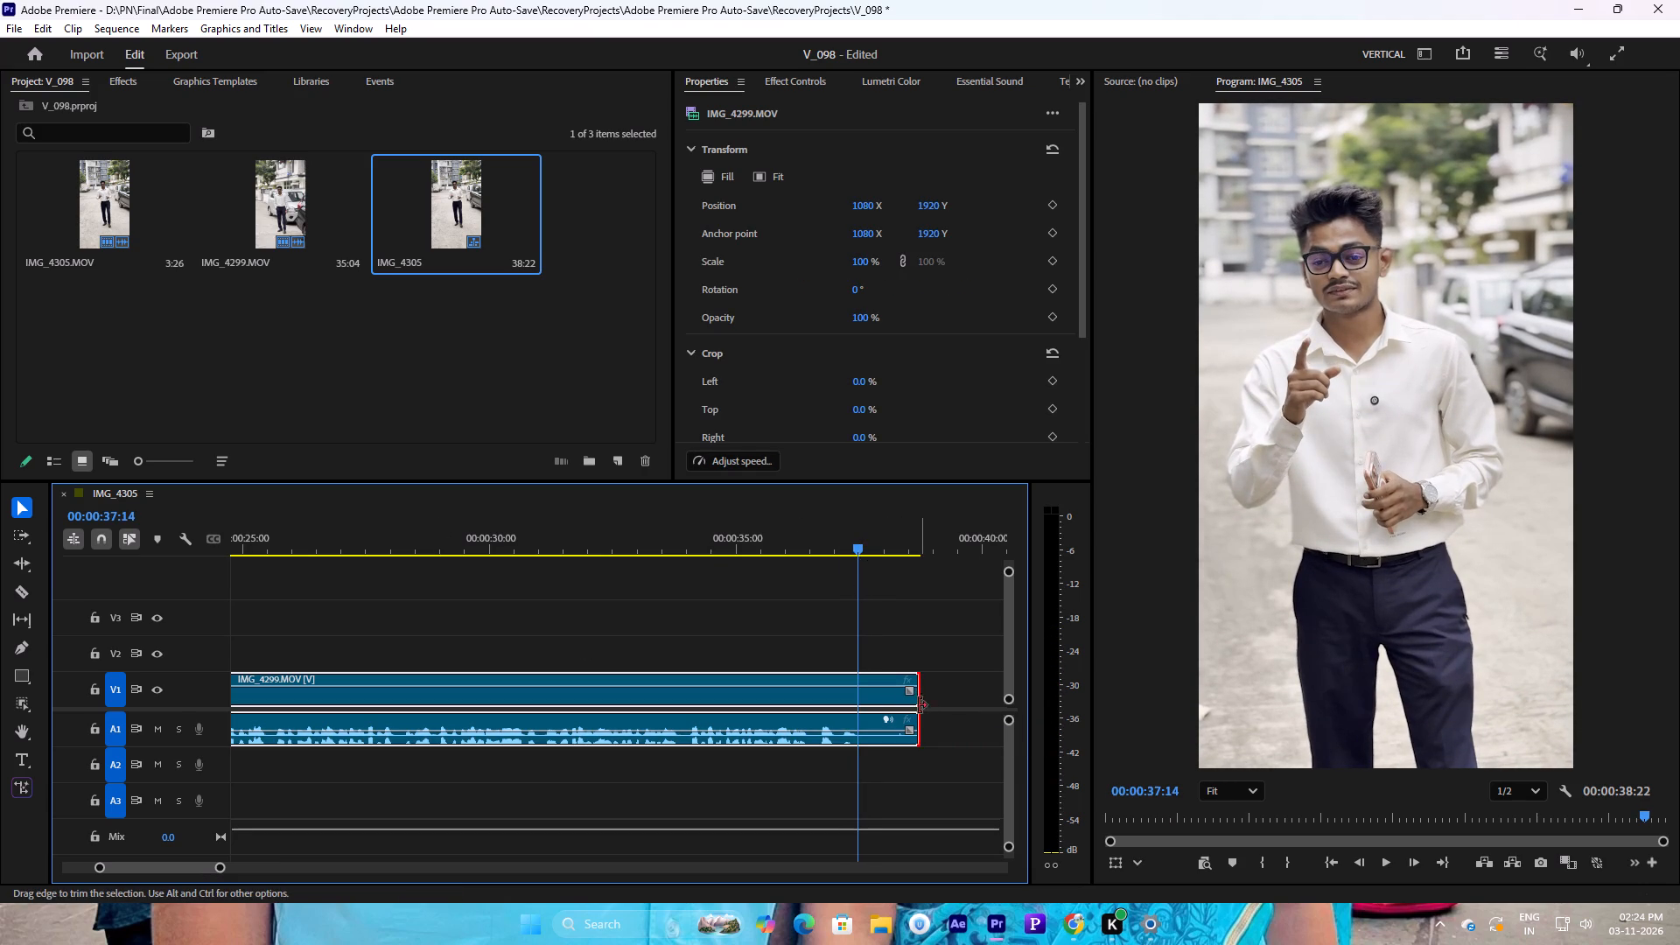
drag(919, 705, 862, 710)
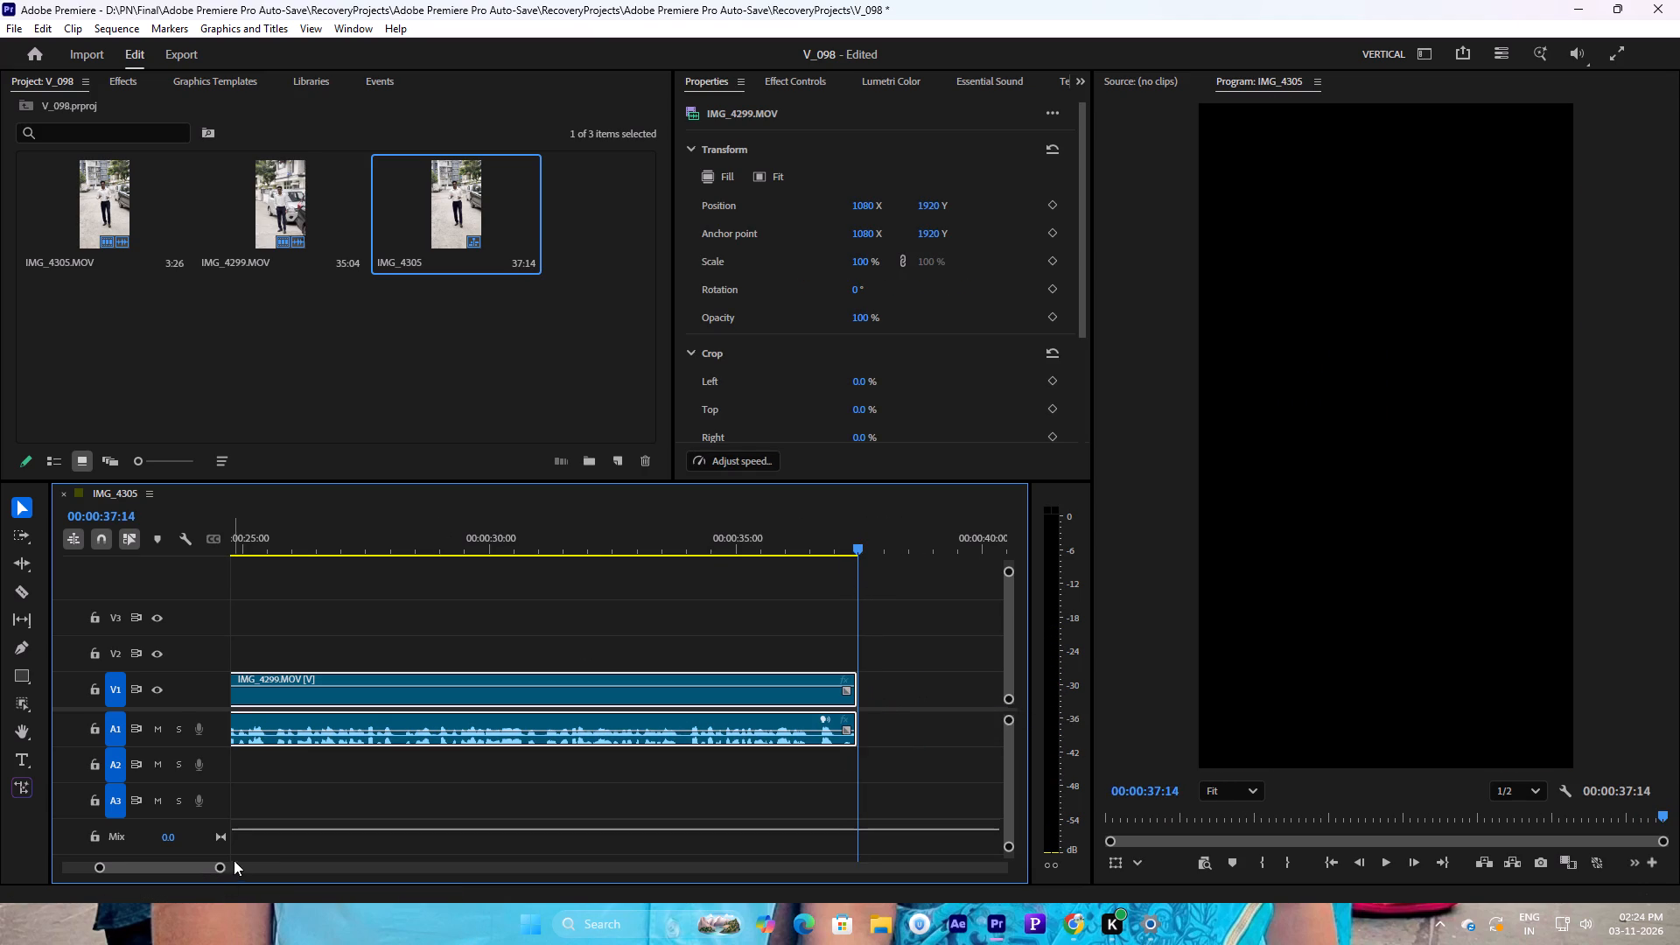
Play the sequence from about two seconds through the join into IMG_4299 to check the cut, and stop playback.
drag(222, 866, 354, 871)
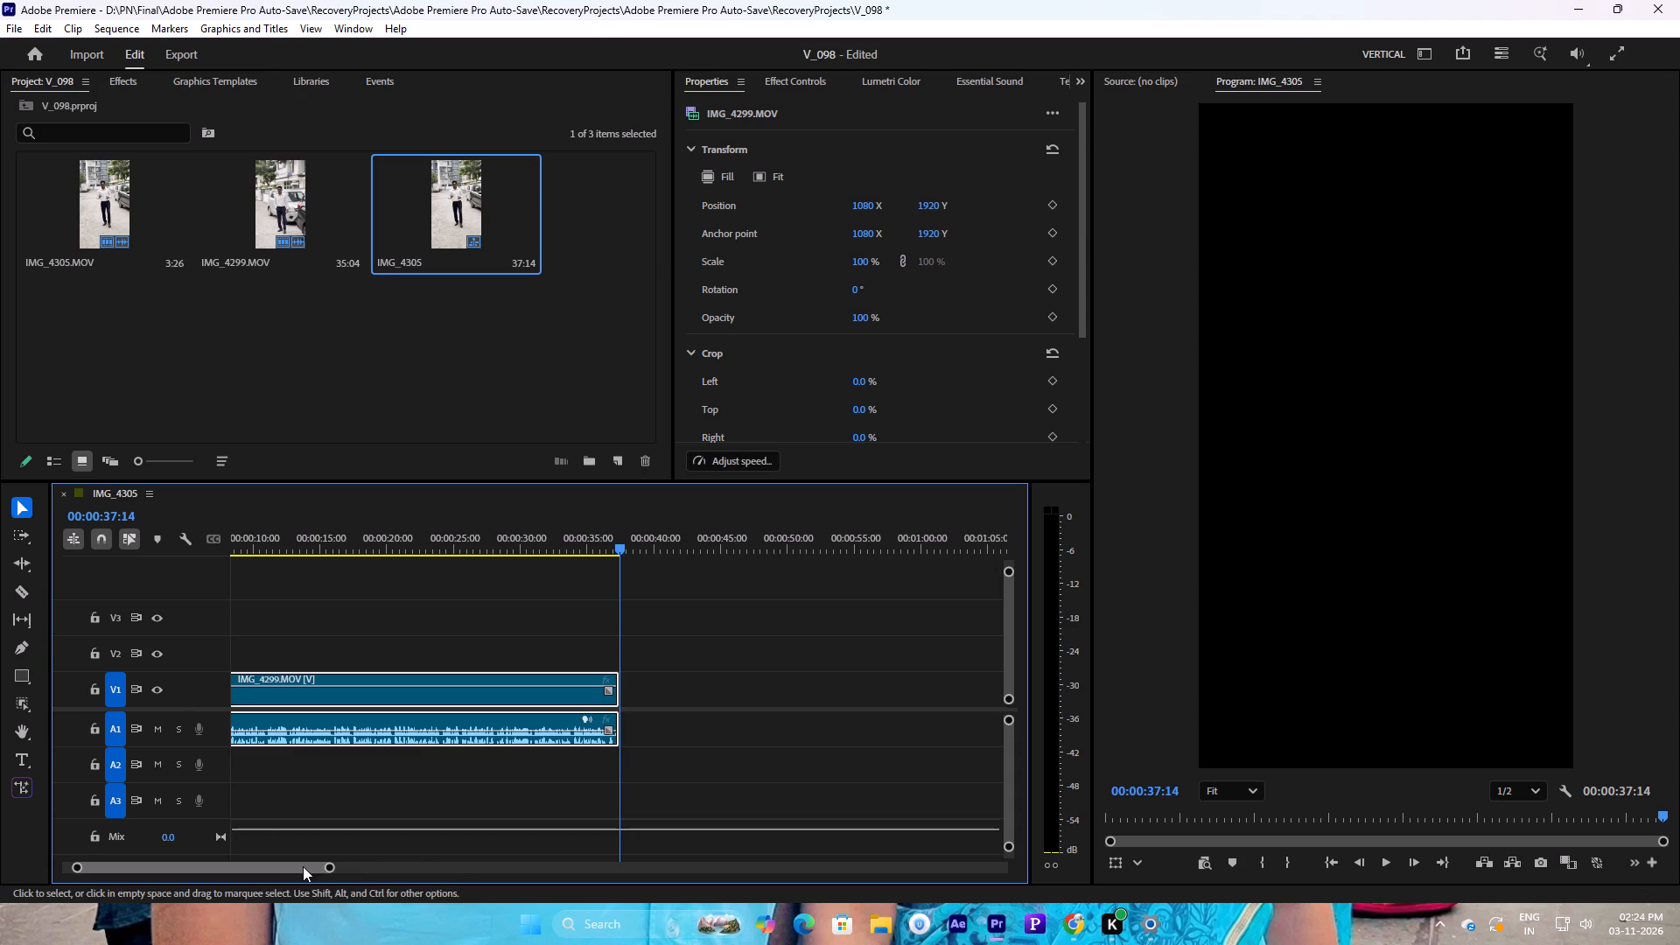
drag(303, 866, 245, 878)
drag(300, 539, 272, 543)
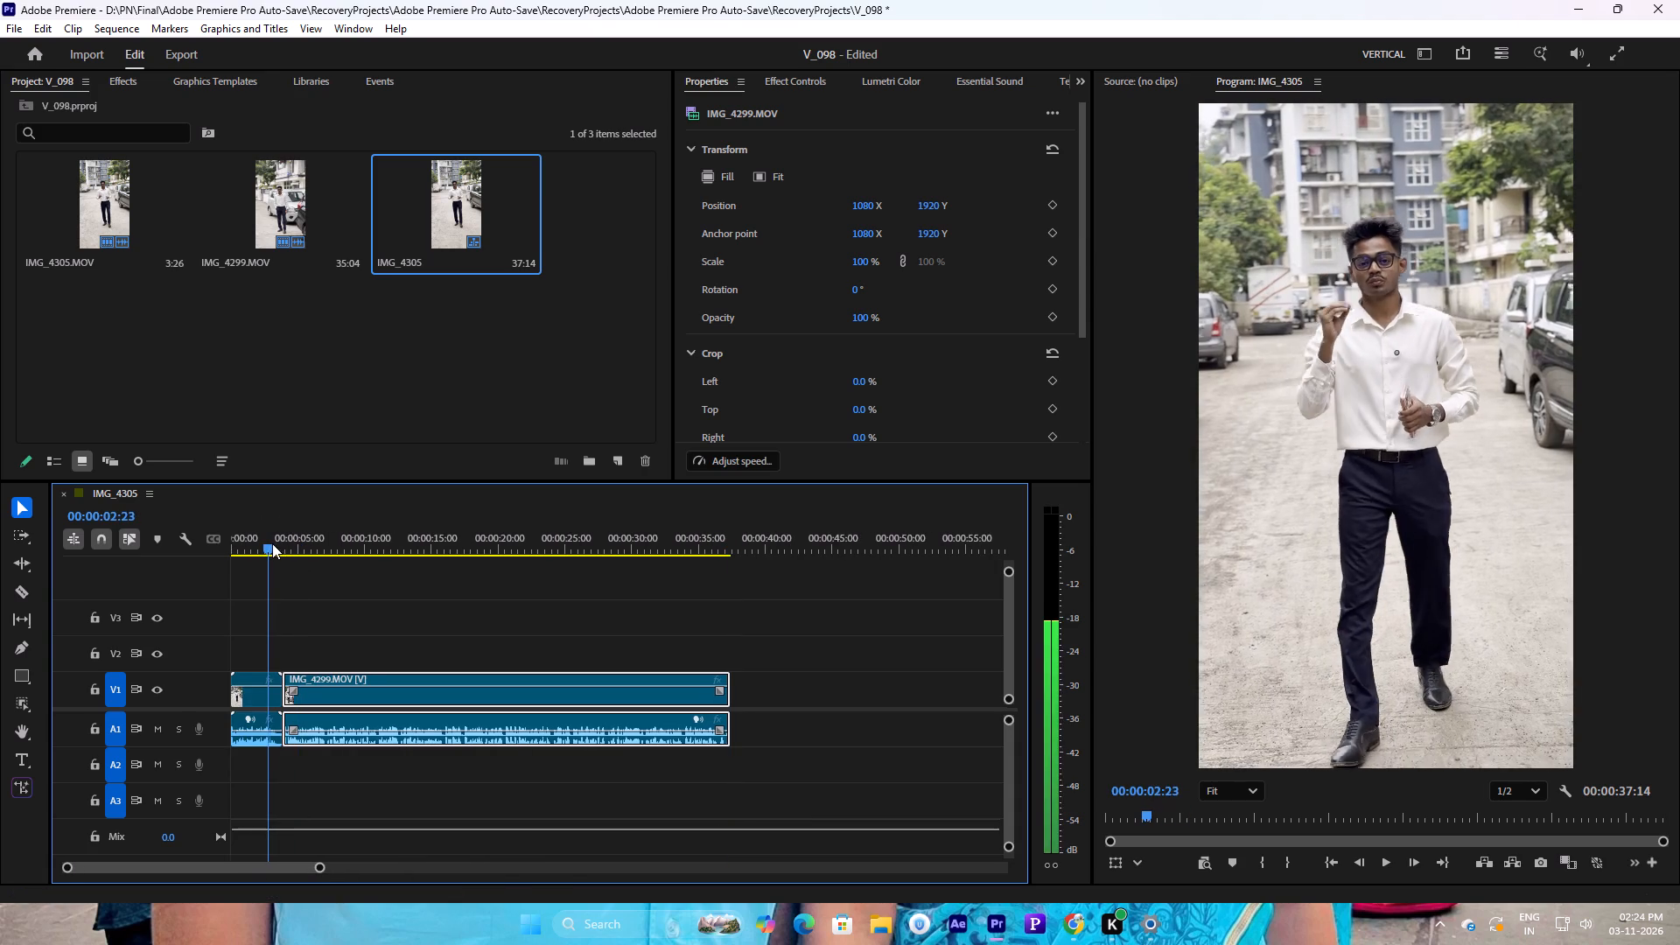
drag(272, 543, 274, 543)
click(262, 542)
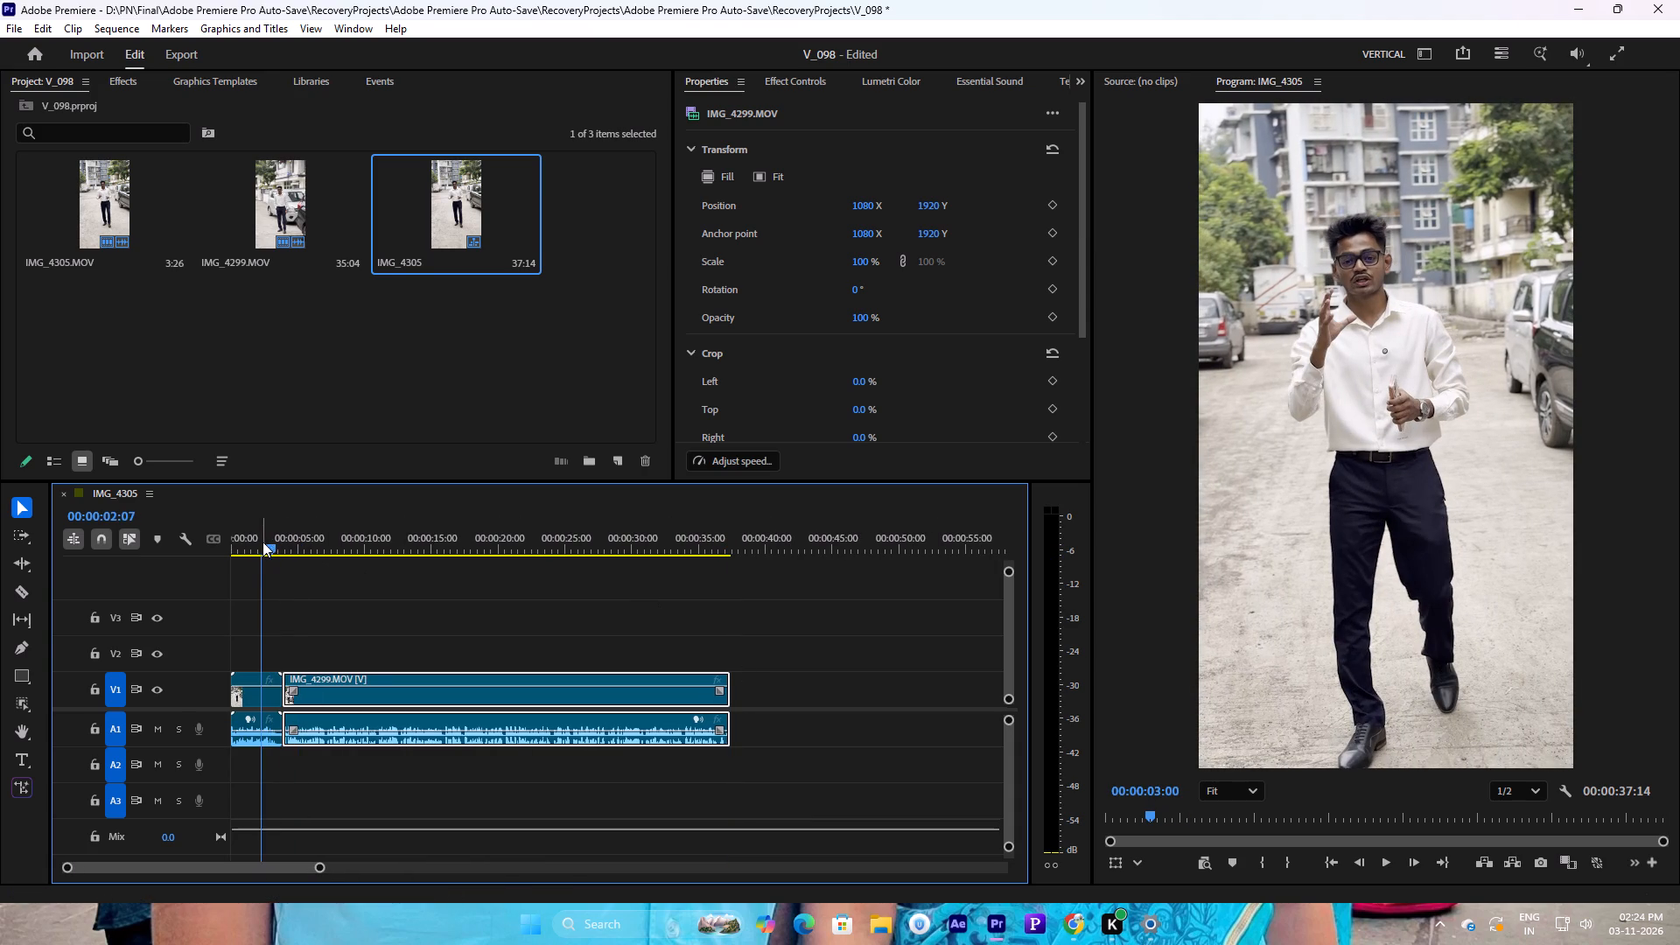
click(1387, 861)
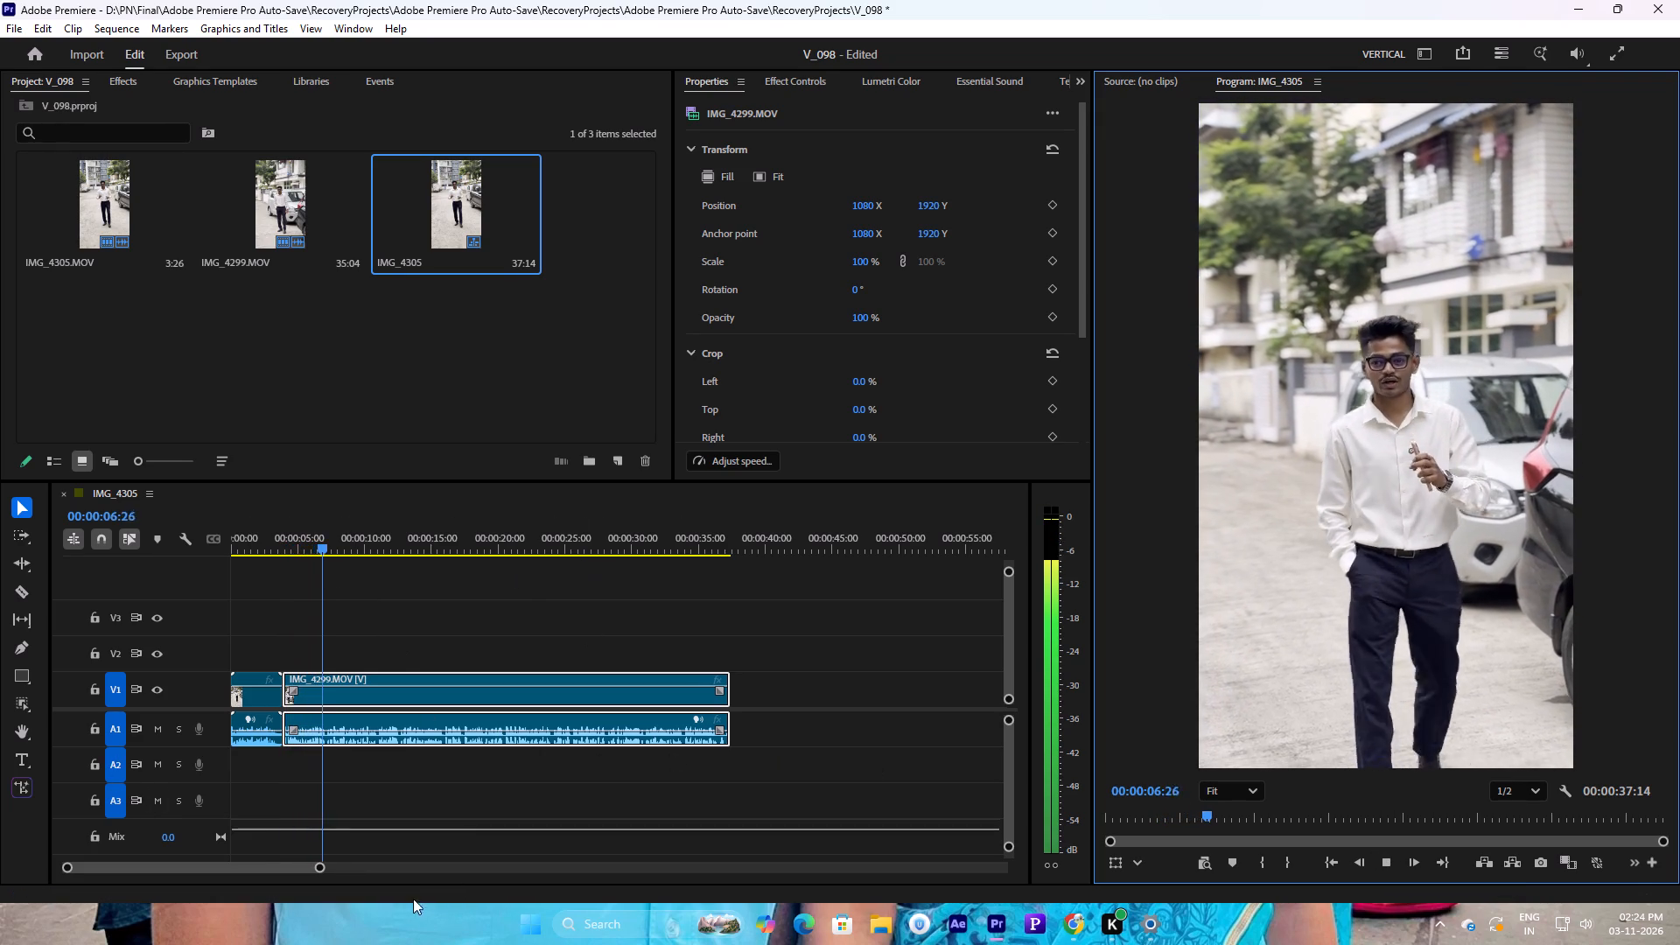
drag(316, 868, 195, 877)
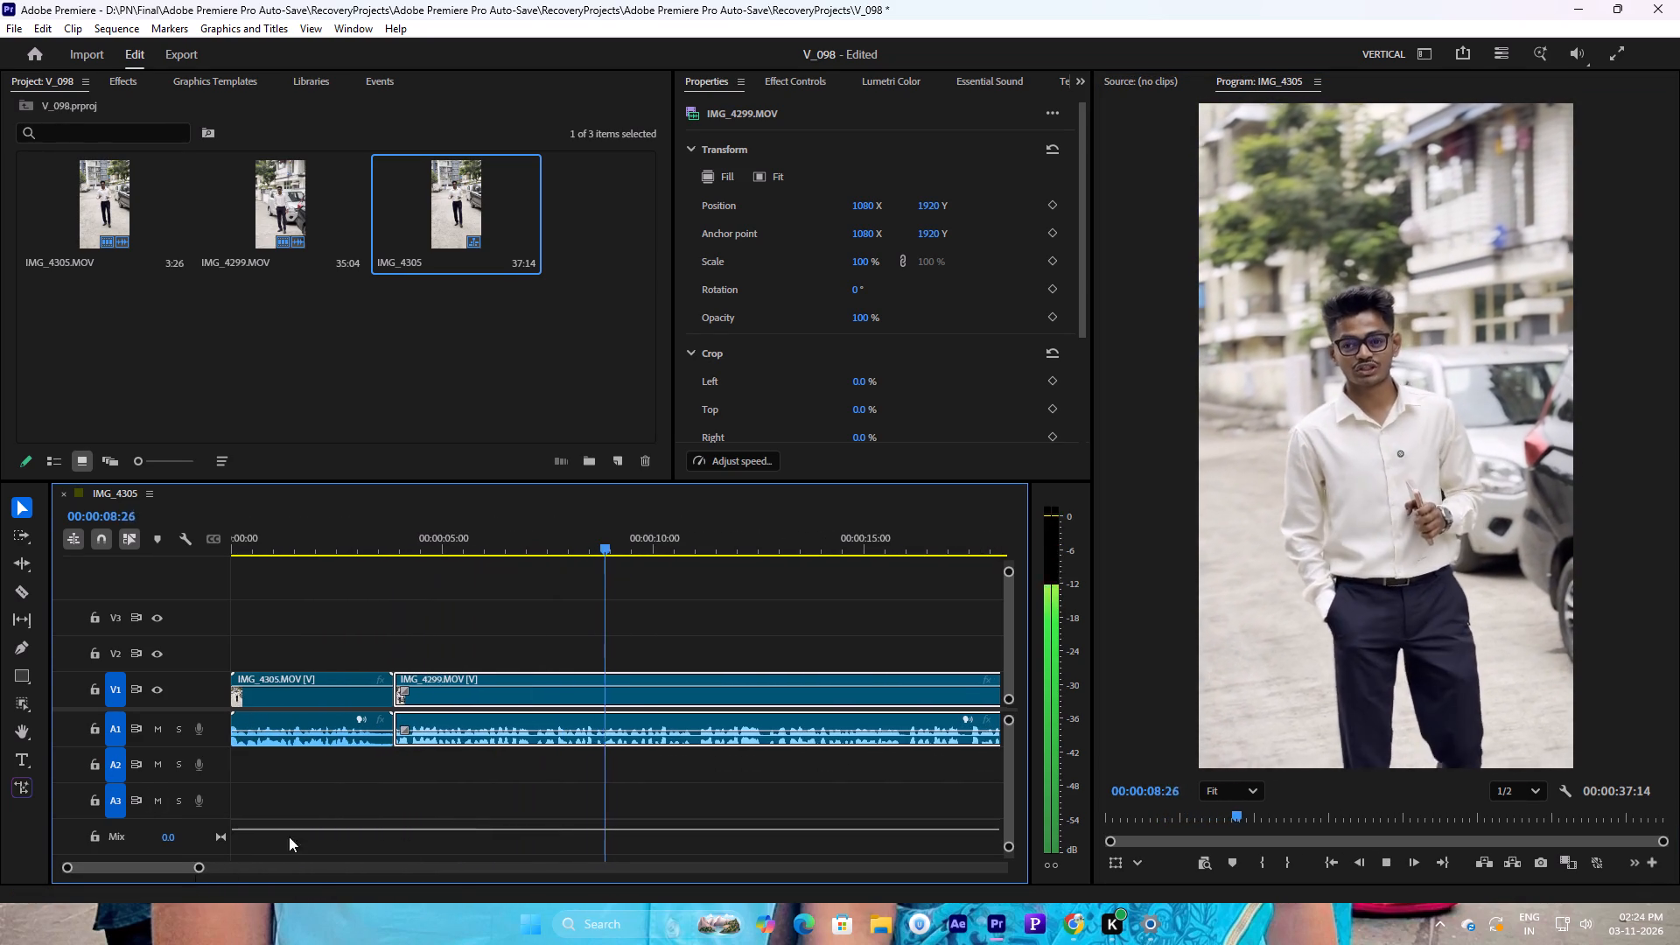
click(1387, 858)
click(336, 619)
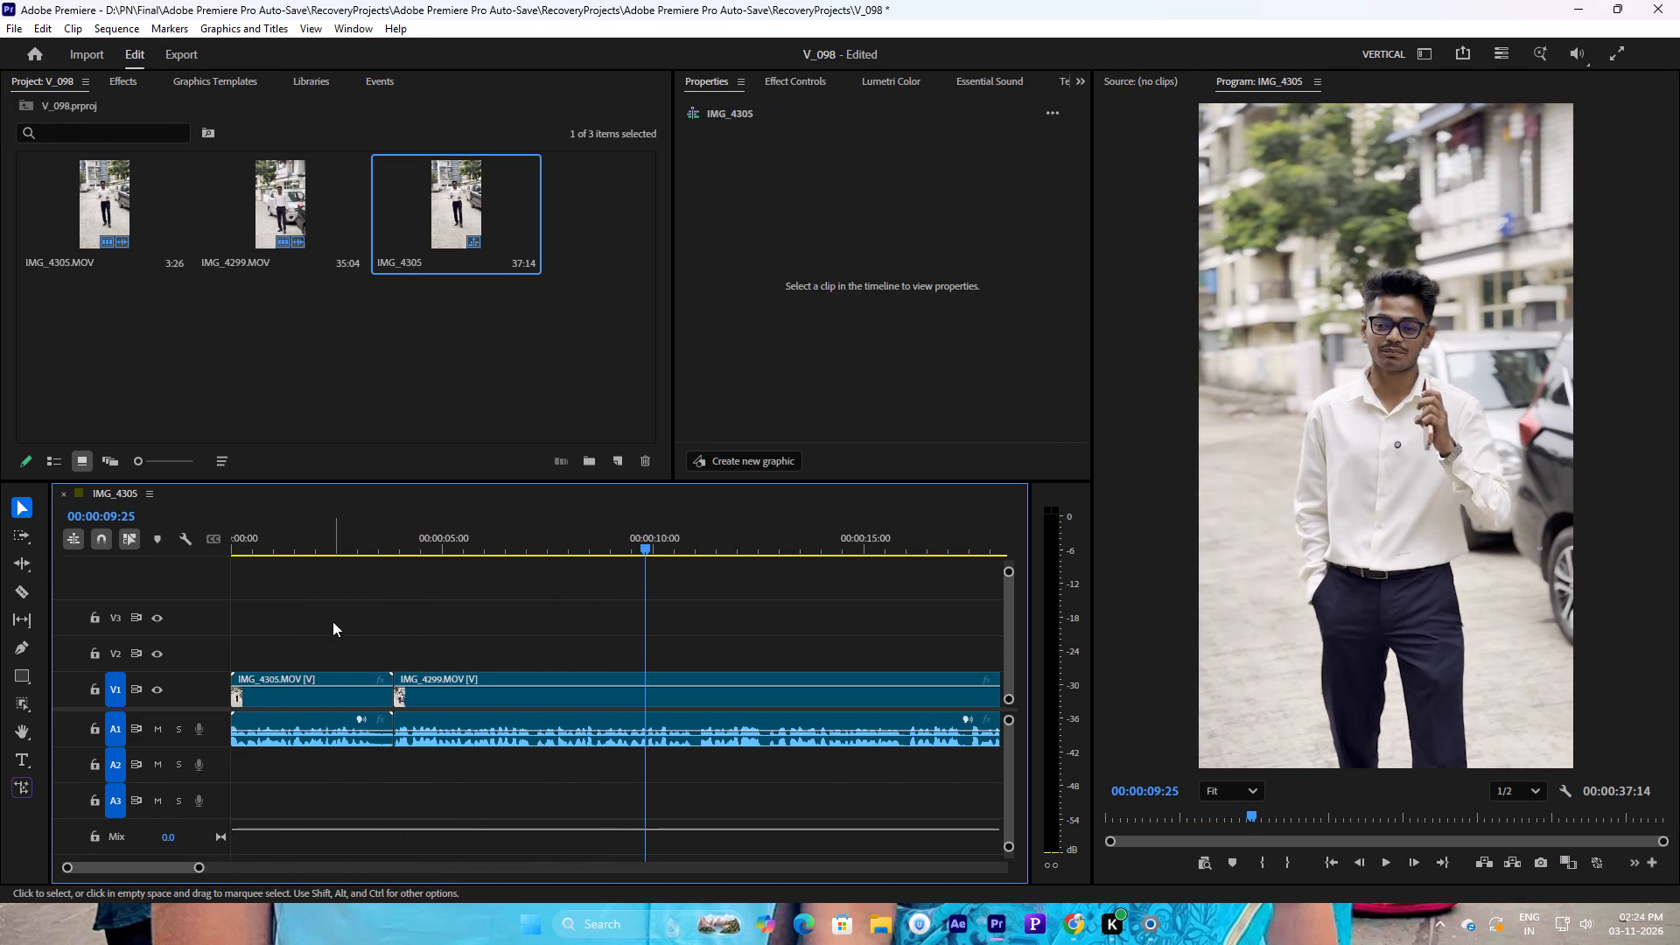
Replay the join between IMG_4305 and IMG_4299, and move the playhead back to 00:00:03:20 near the end of IMG_4305.
click(395, 548)
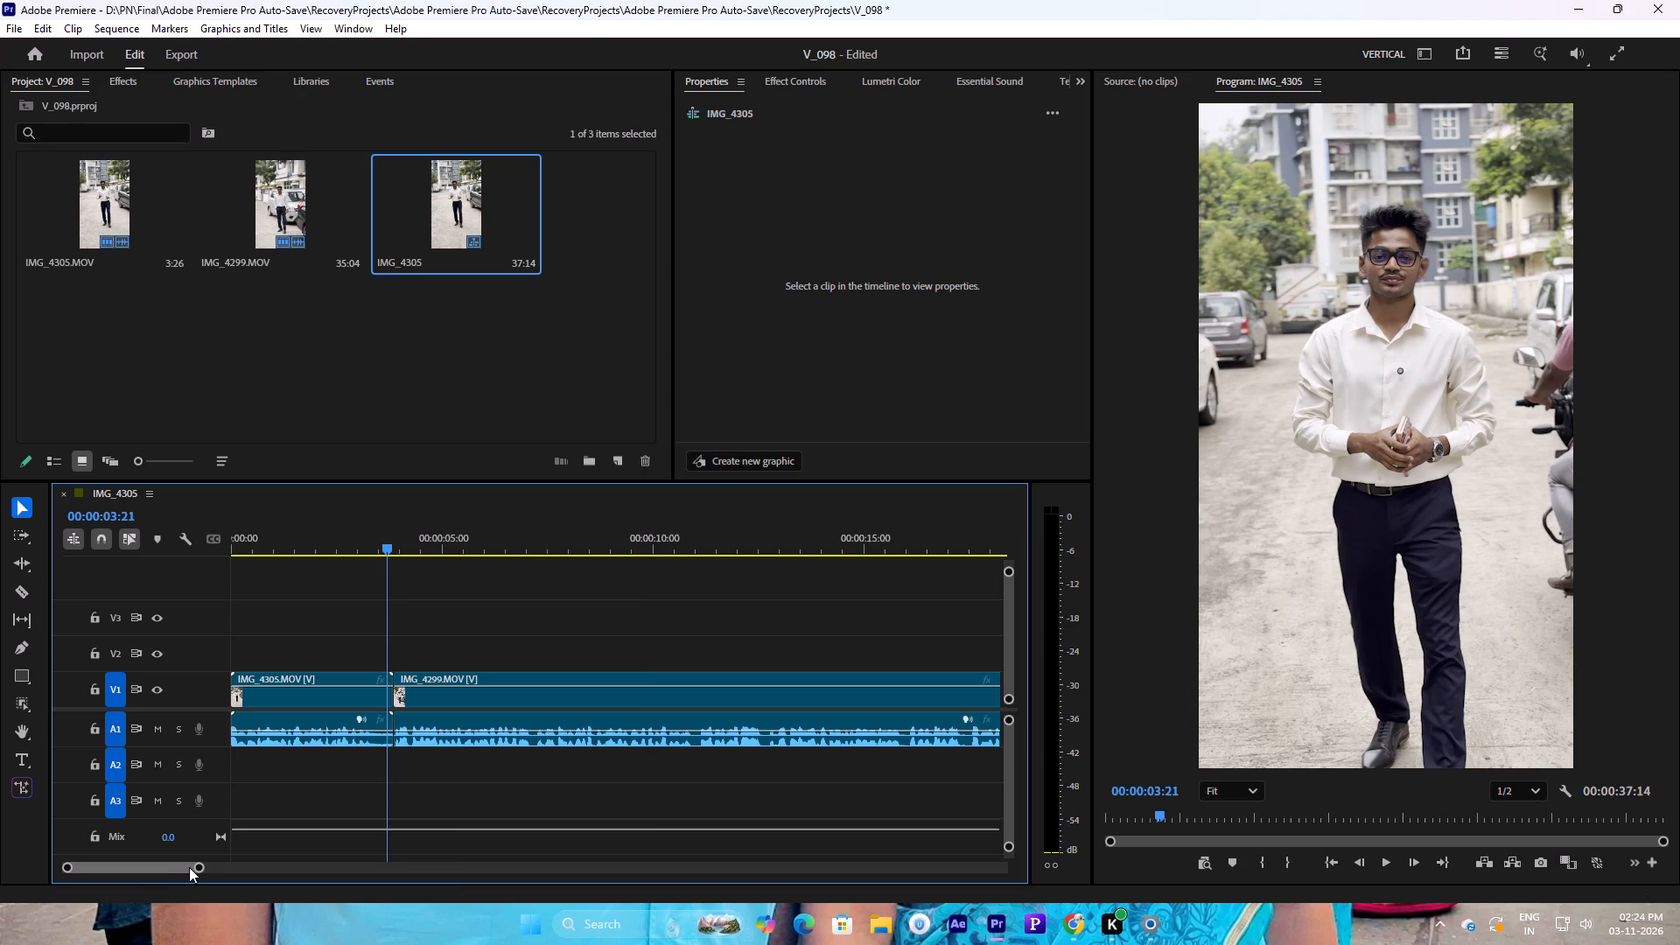
click(192, 867)
drag(196, 865, 158, 873)
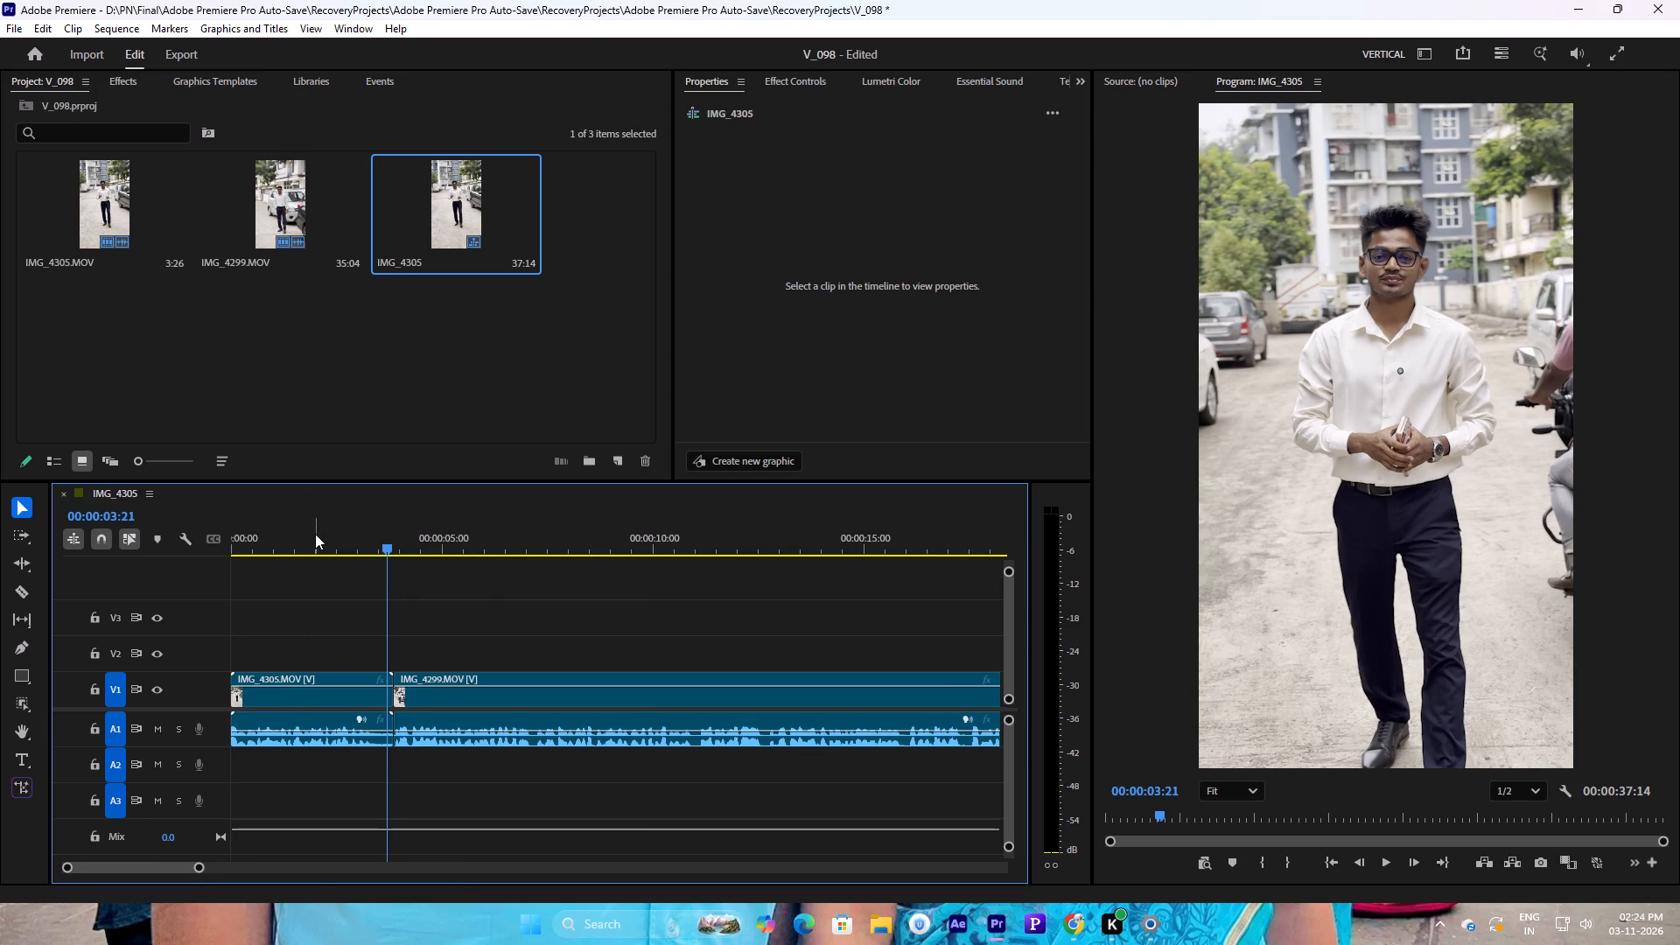
click(315, 534)
click(1391, 864)
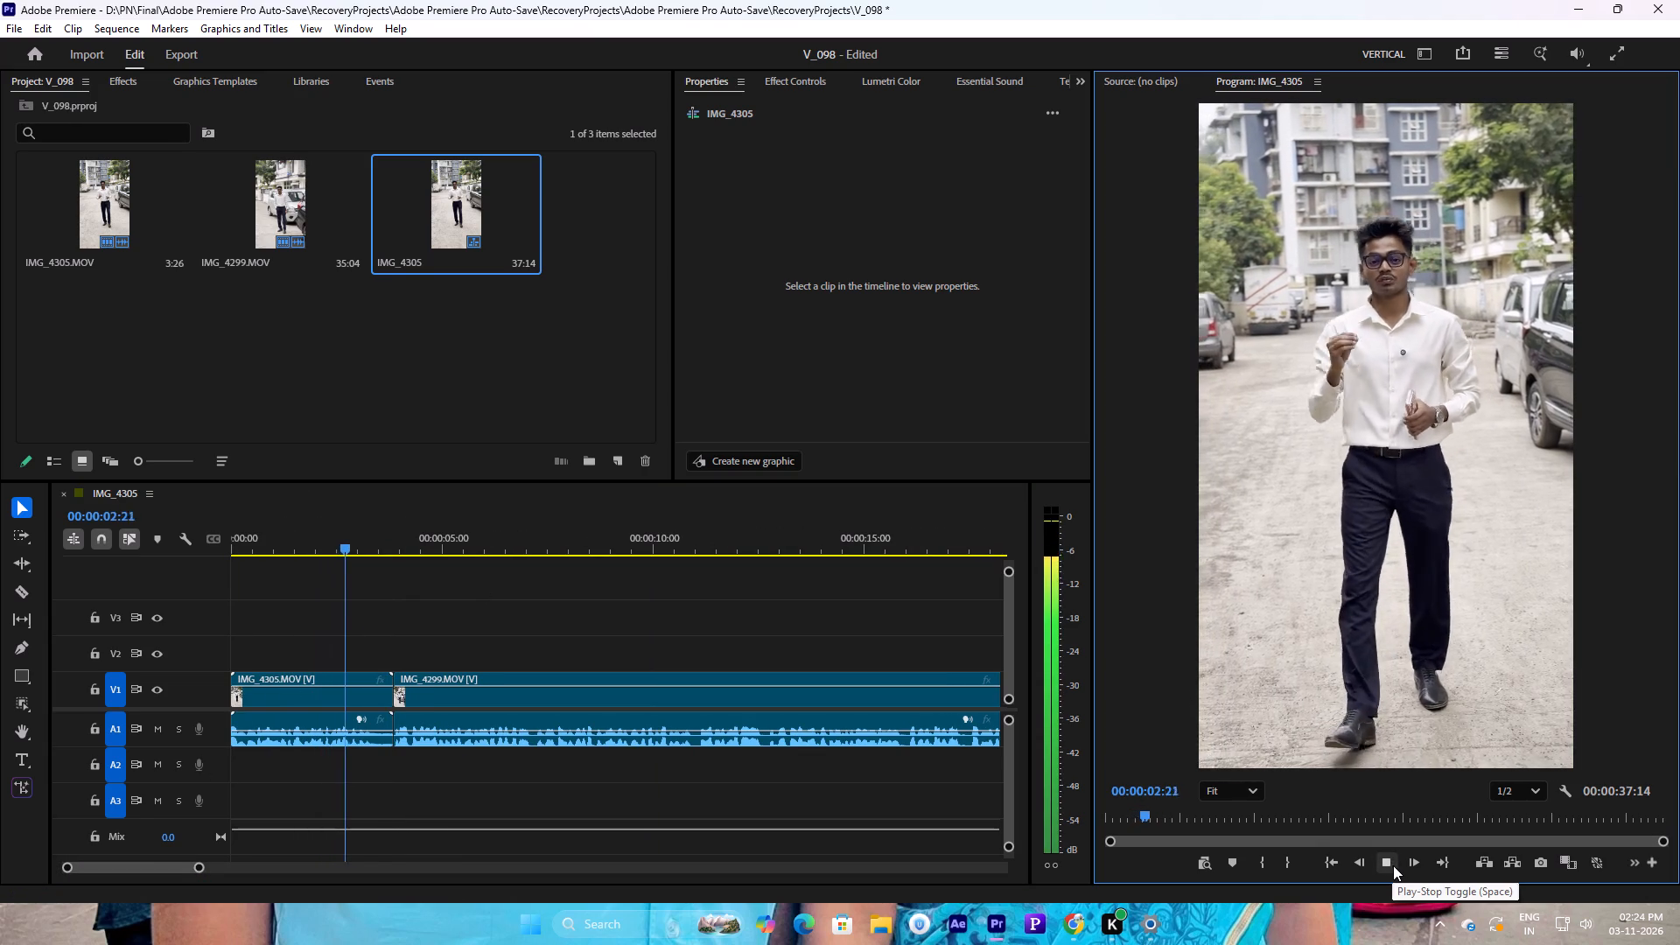
click(1384, 844)
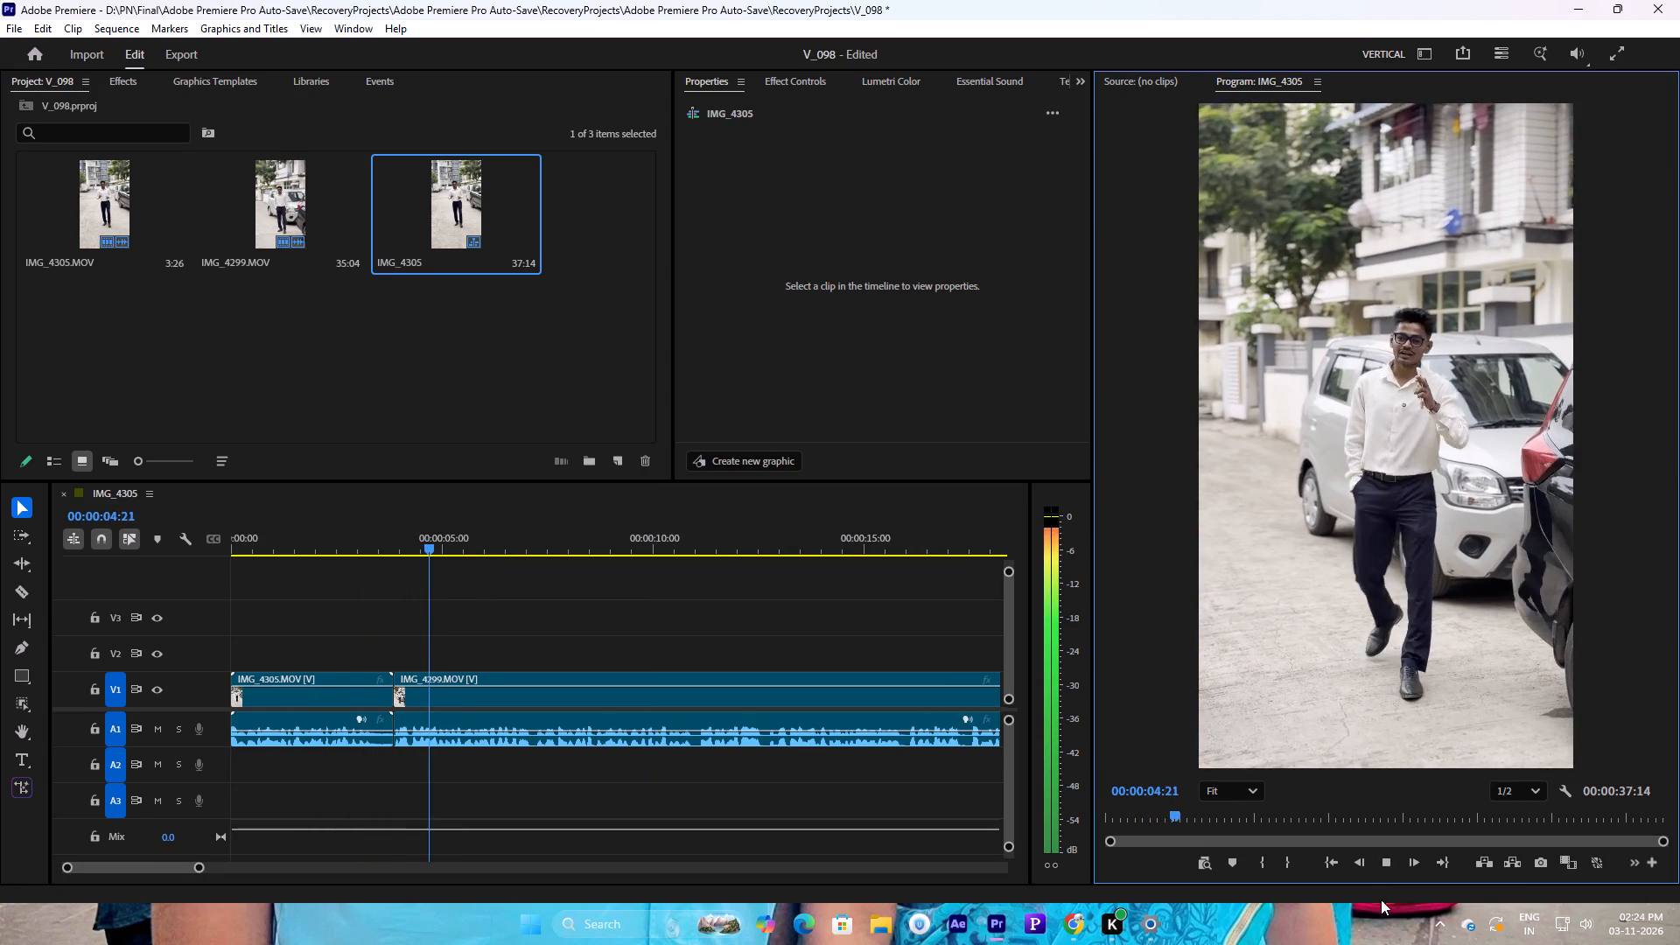
click(1374, 864)
click(1386, 860)
drag(404, 546, 385, 547)
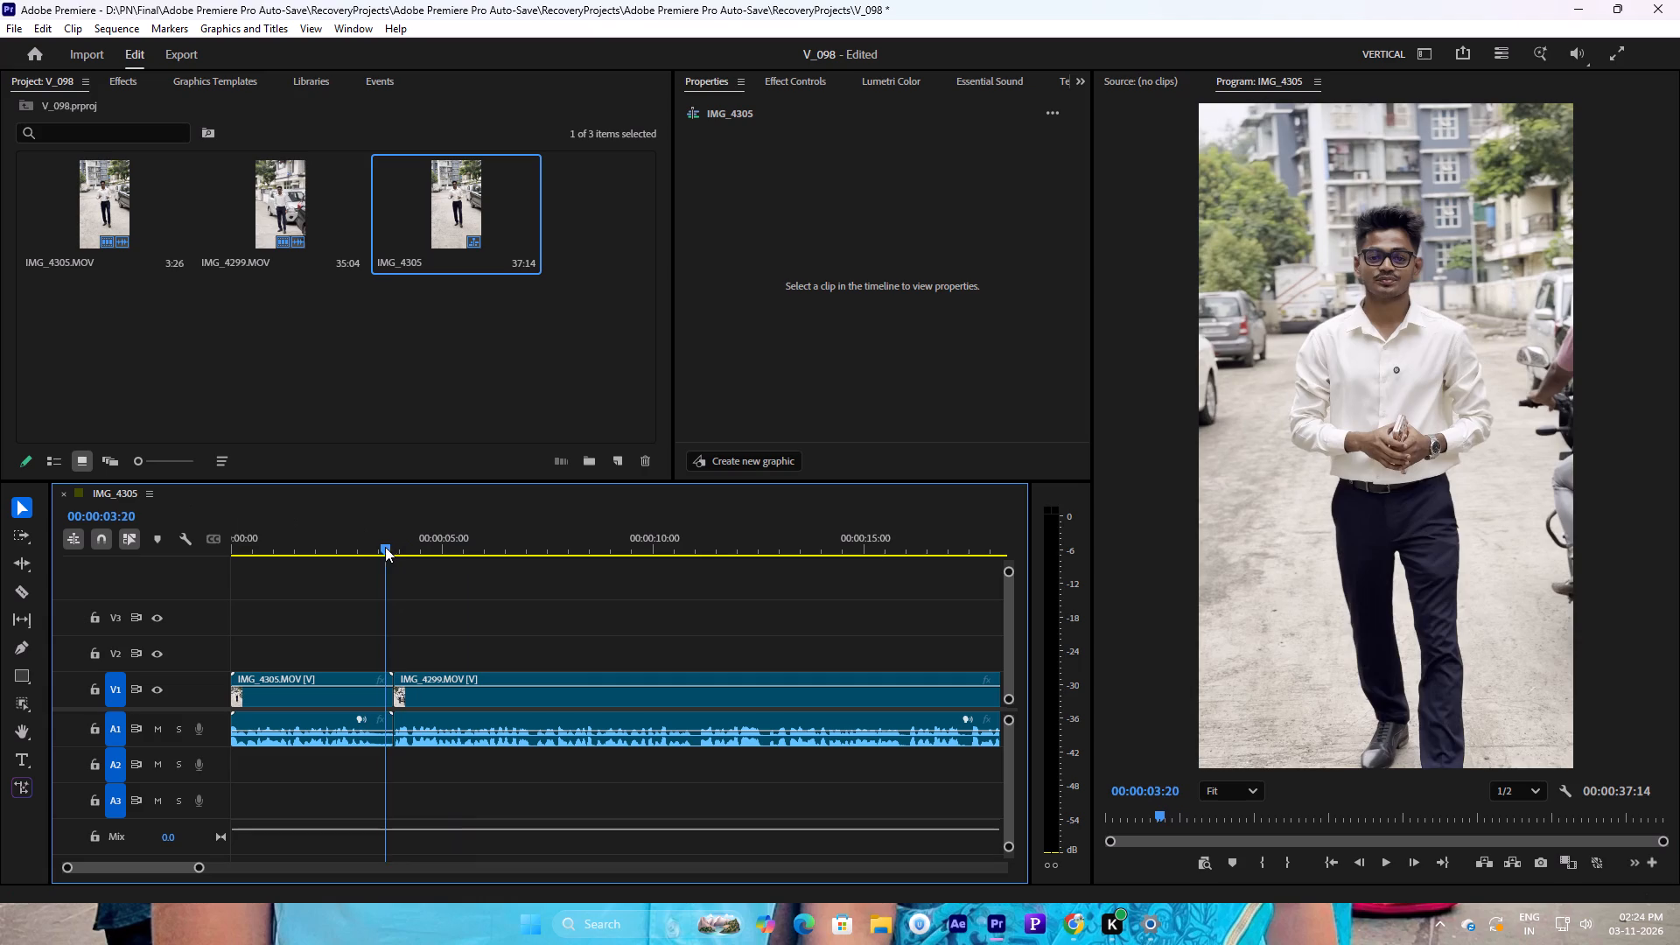
Replay the last moments of IMG_4305 and park the playhead at 00:00:03:10.
drag(385, 547, 362, 544)
click(1389, 866)
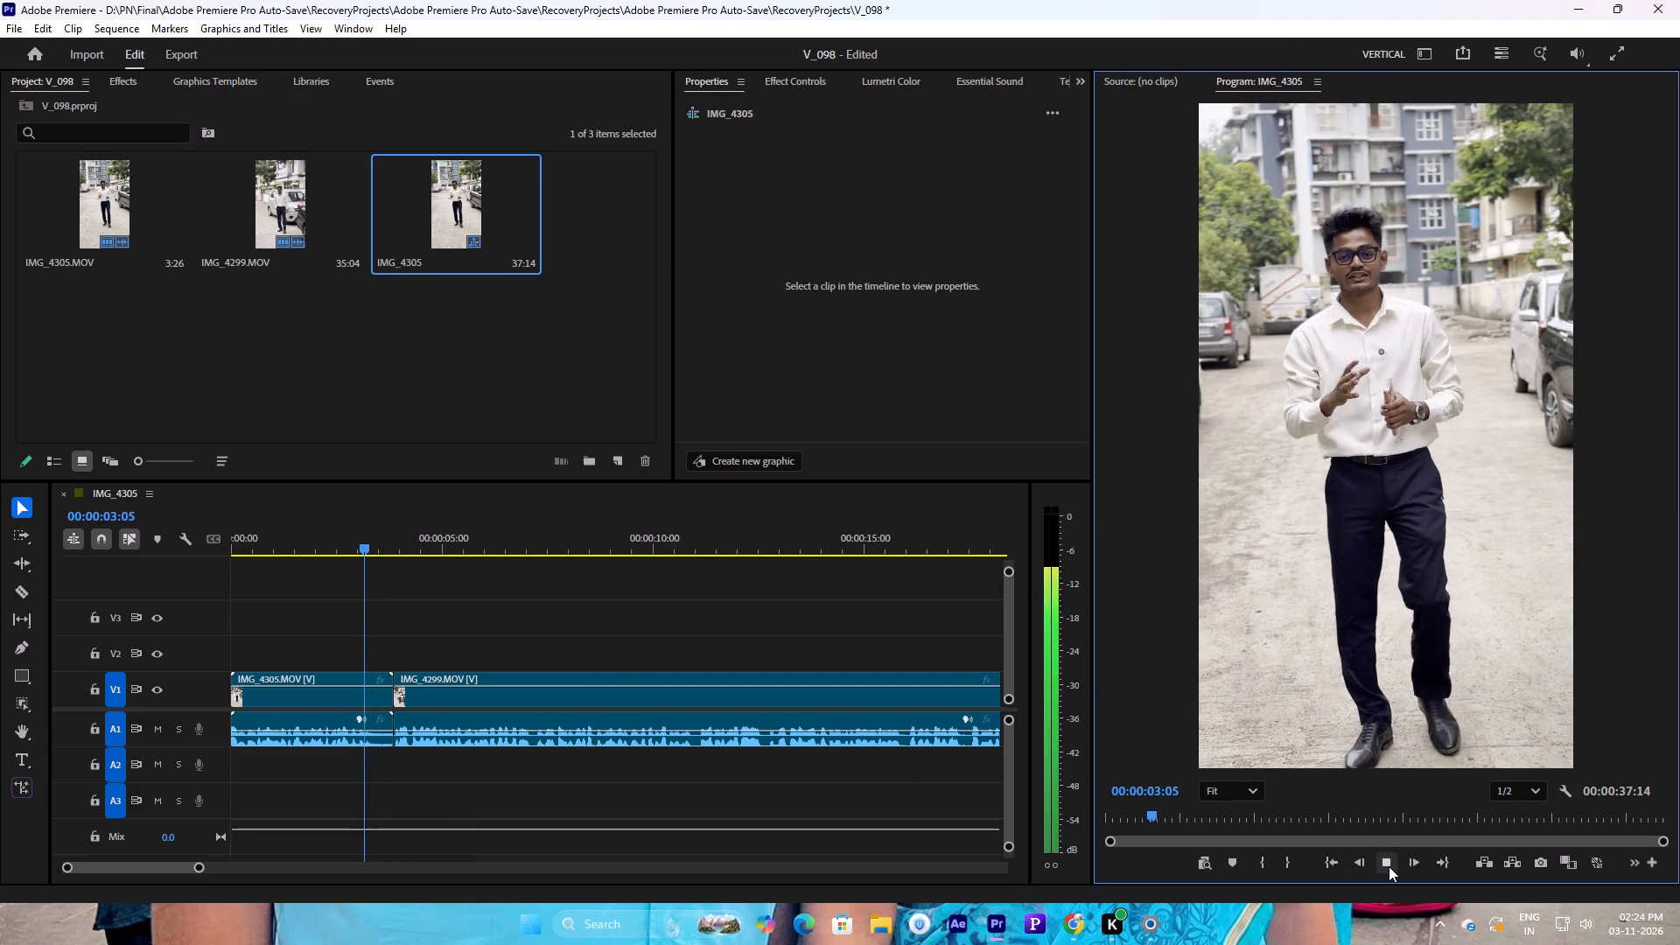
click(1389, 866)
drag(381, 544, 371, 548)
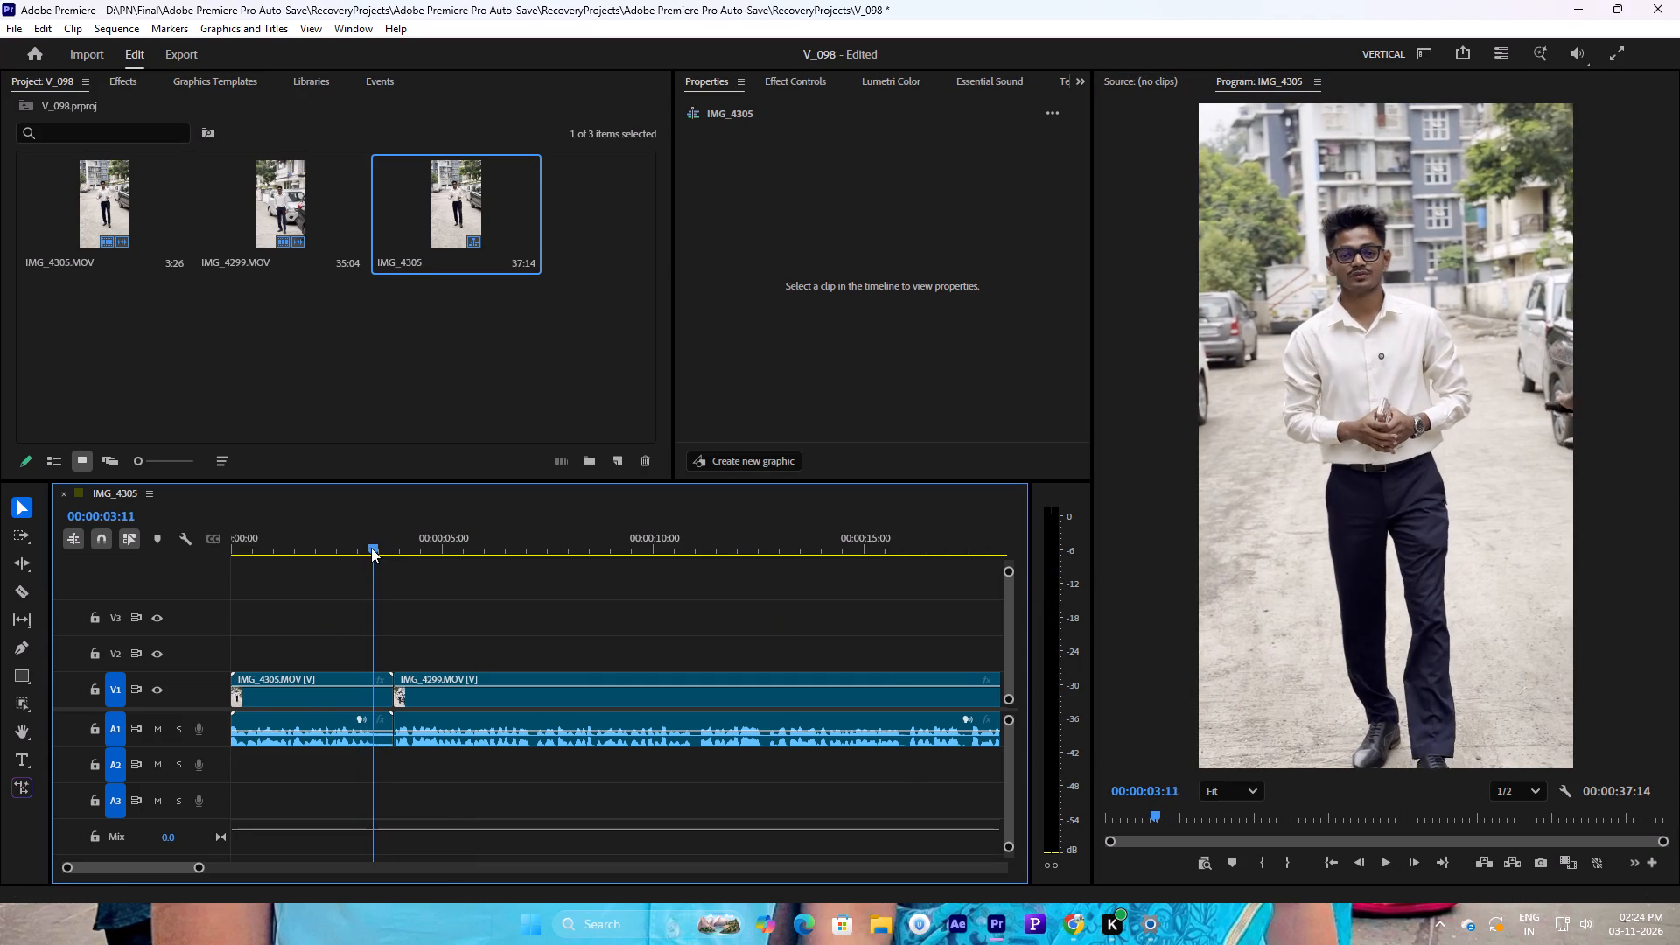
drag(371, 548, 369, 548)
Move the IMG_4305 clip to directly after IMG_4299 and delete the gap left at the start of the sequence.
drag(322, 697, 1004, 719)
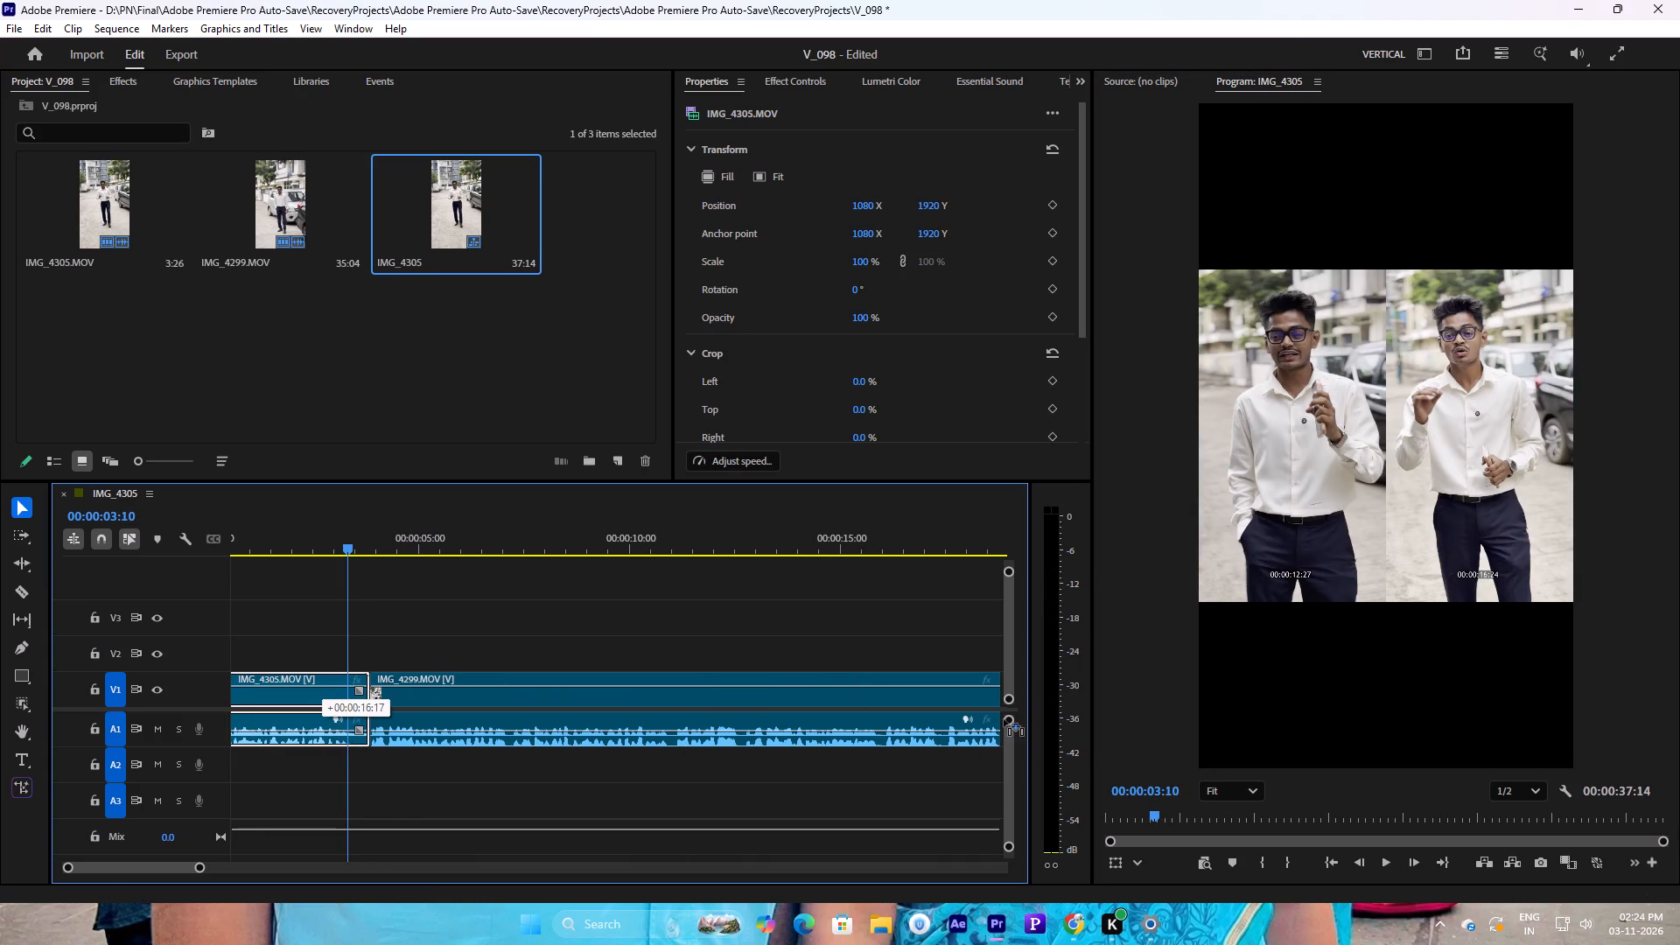
drag(1004, 719, 254, 695)
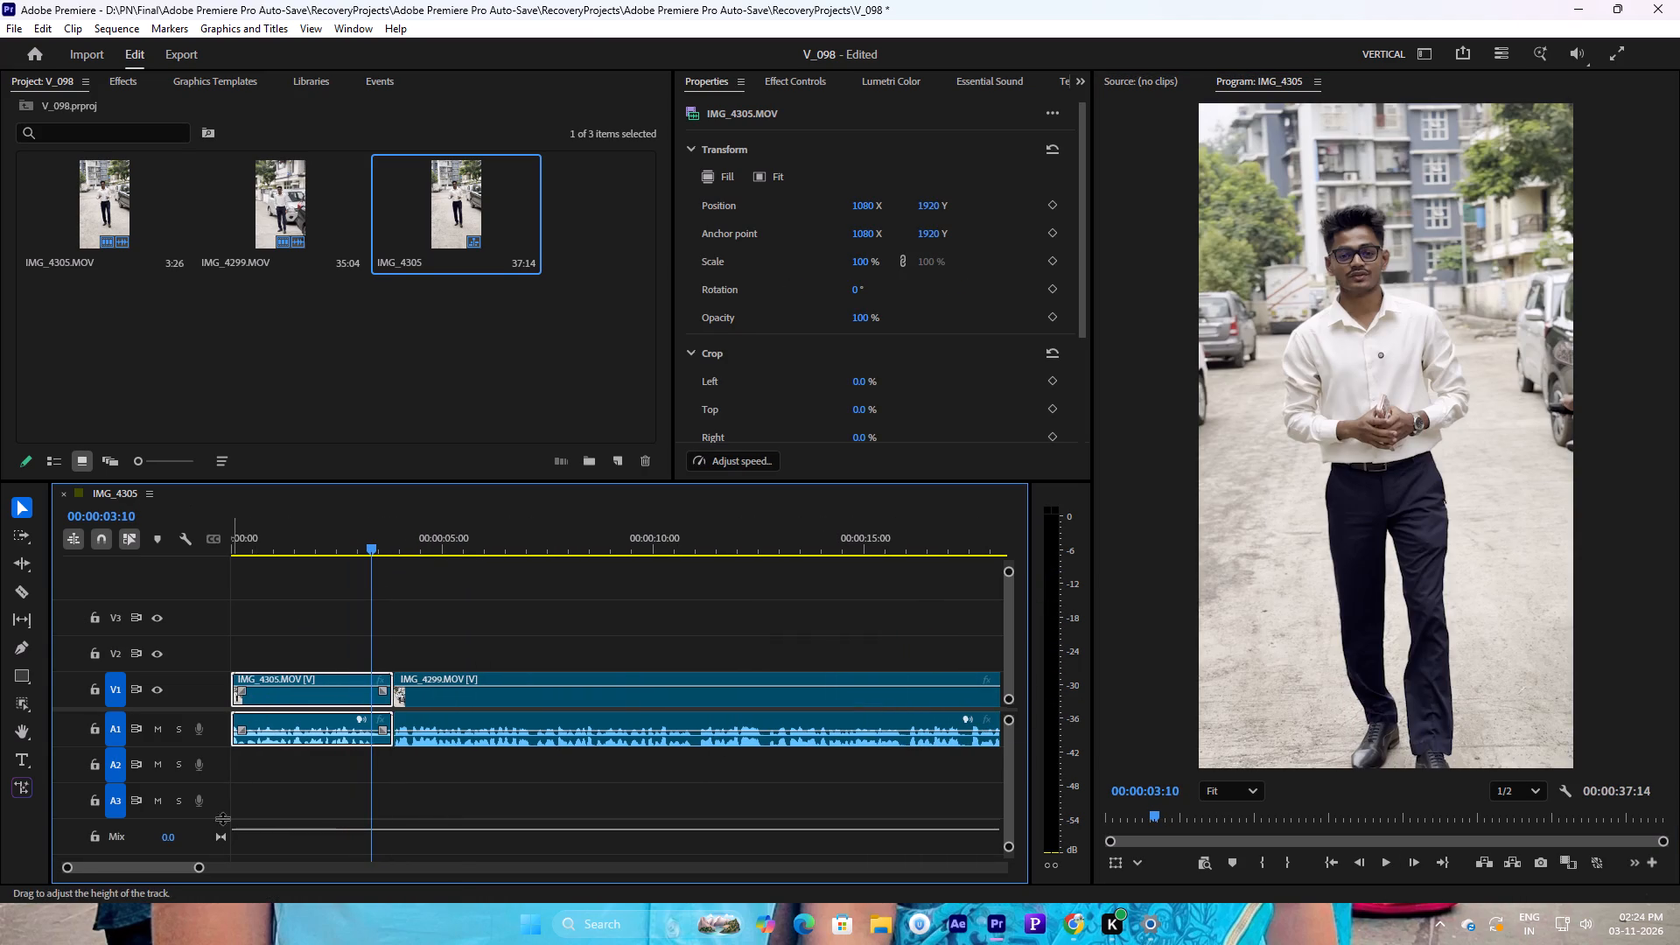
drag(198, 868, 334, 854)
drag(251, 694, 706, 733)
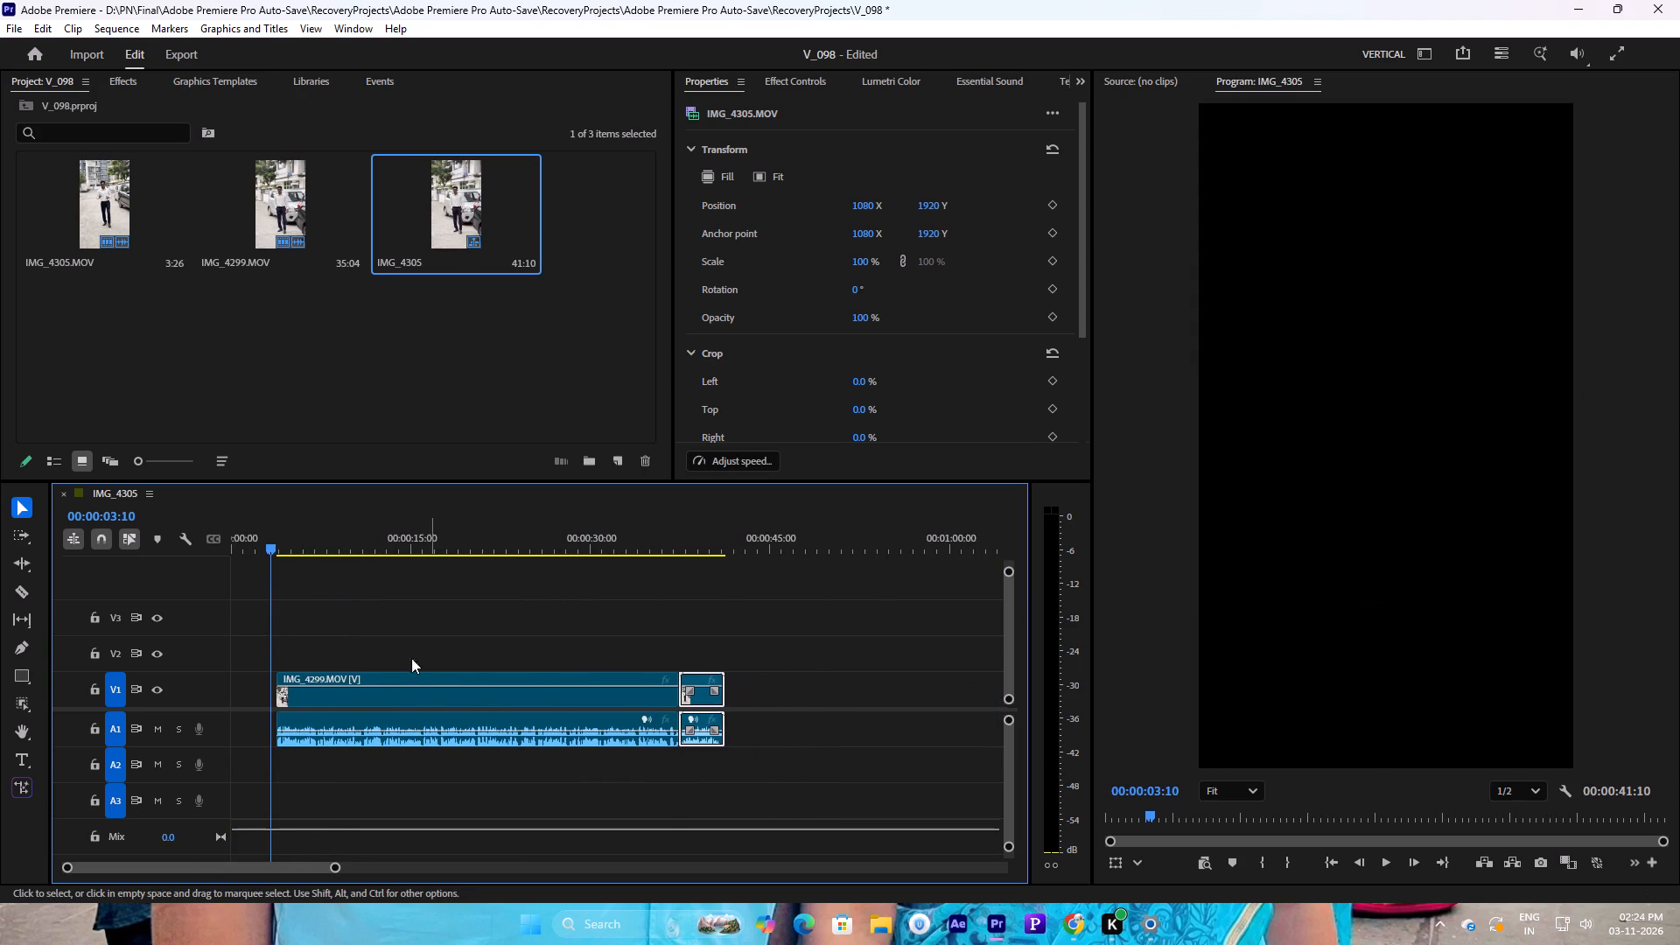
click(254, 678)
key(Delete)
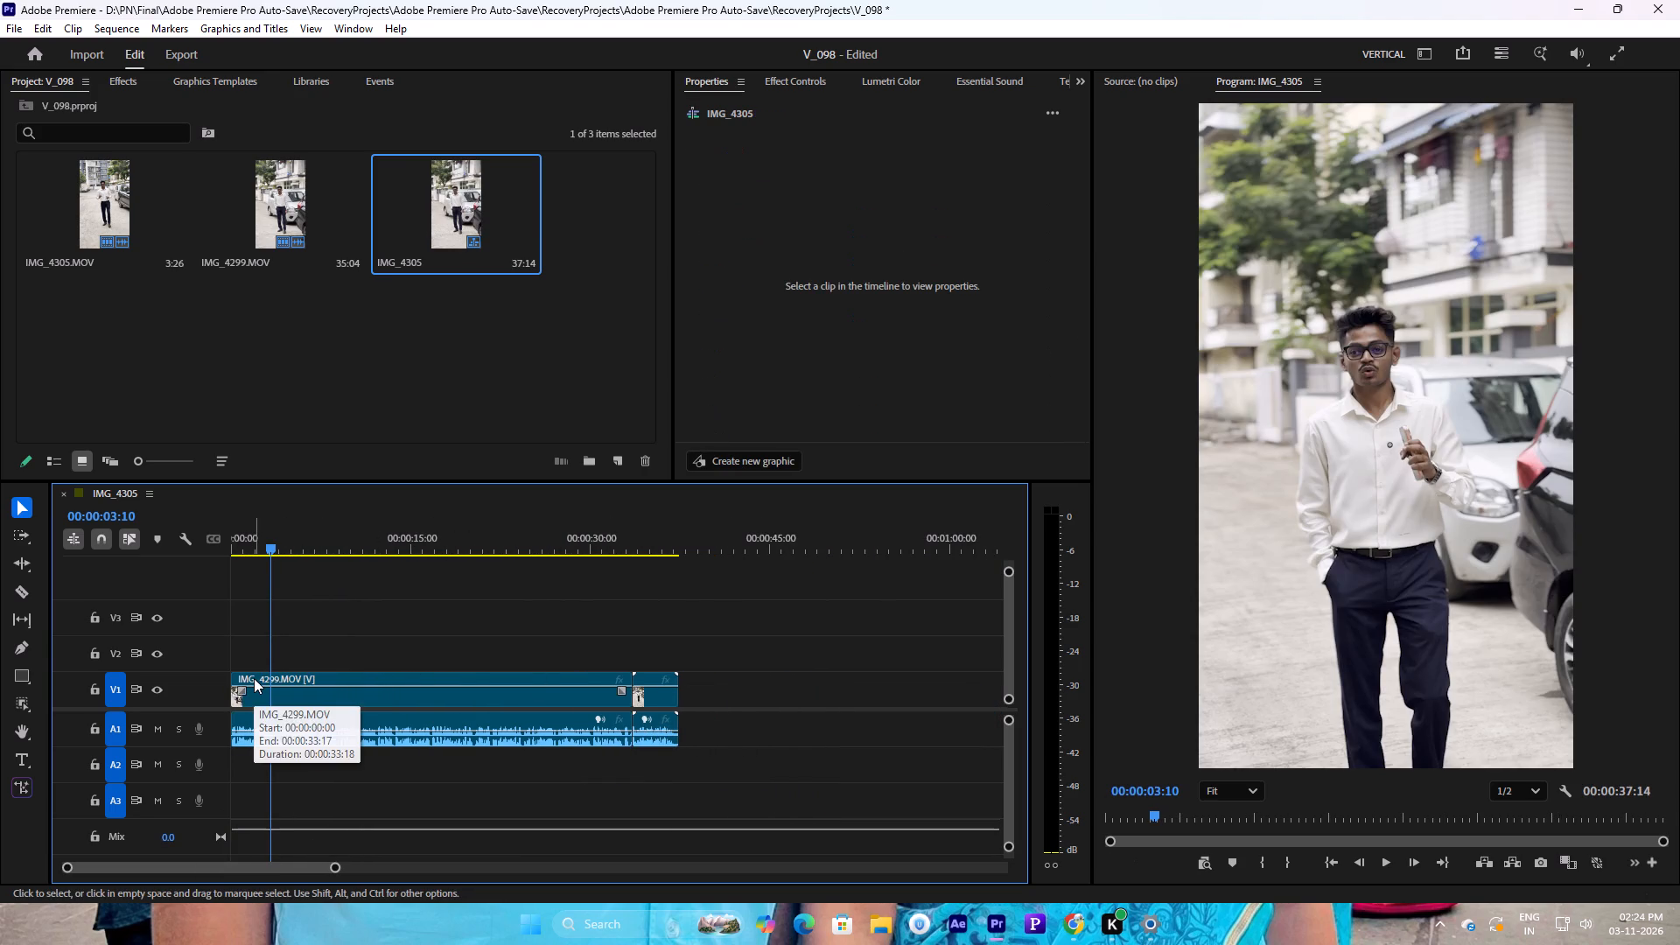
Play the sequence from about 31 seconds across the join from IMG_4299 into IMG_4305, replaying the end of IMG_4299.
click(610, 533)
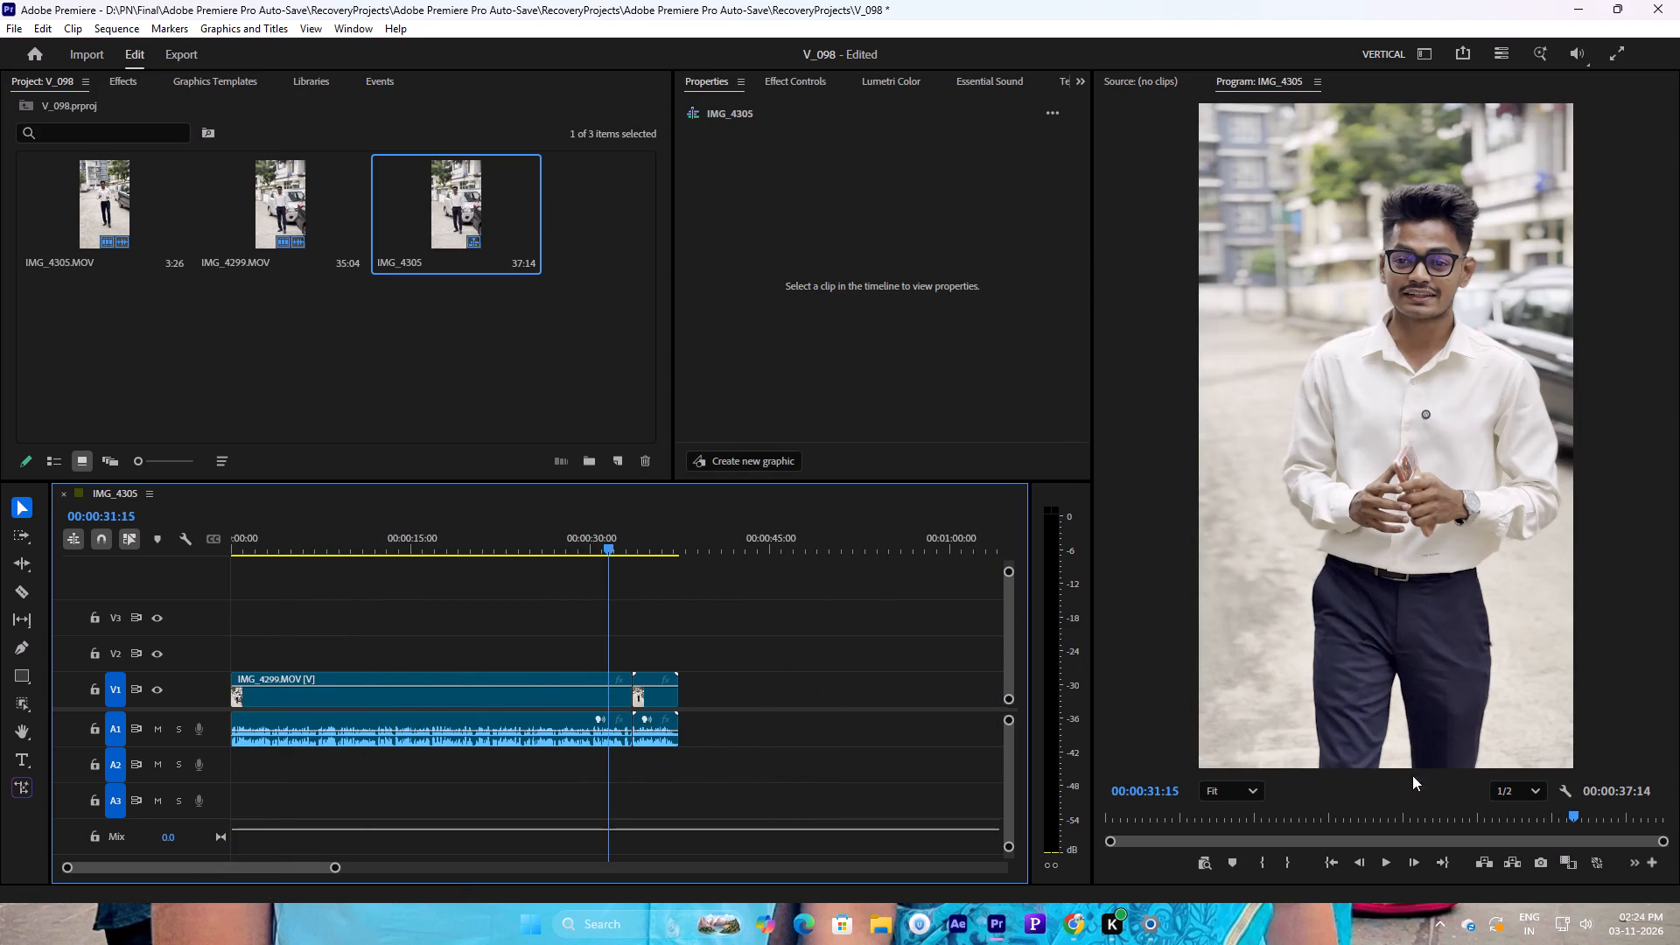
click(1384, 856)
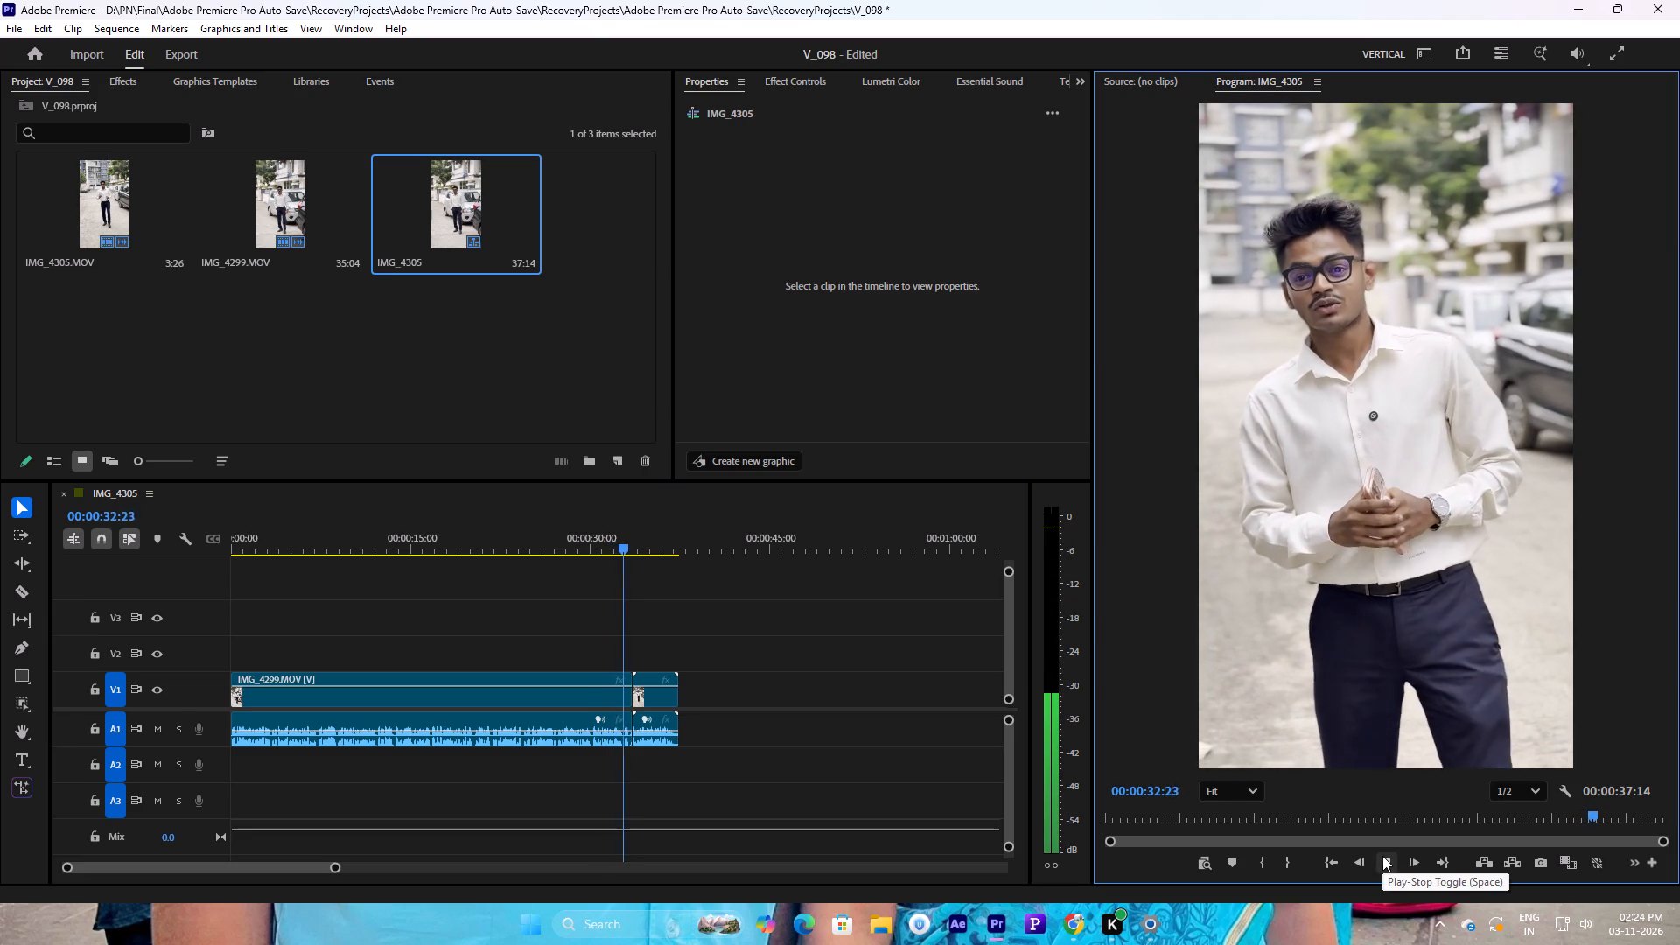
click(1382, 856)
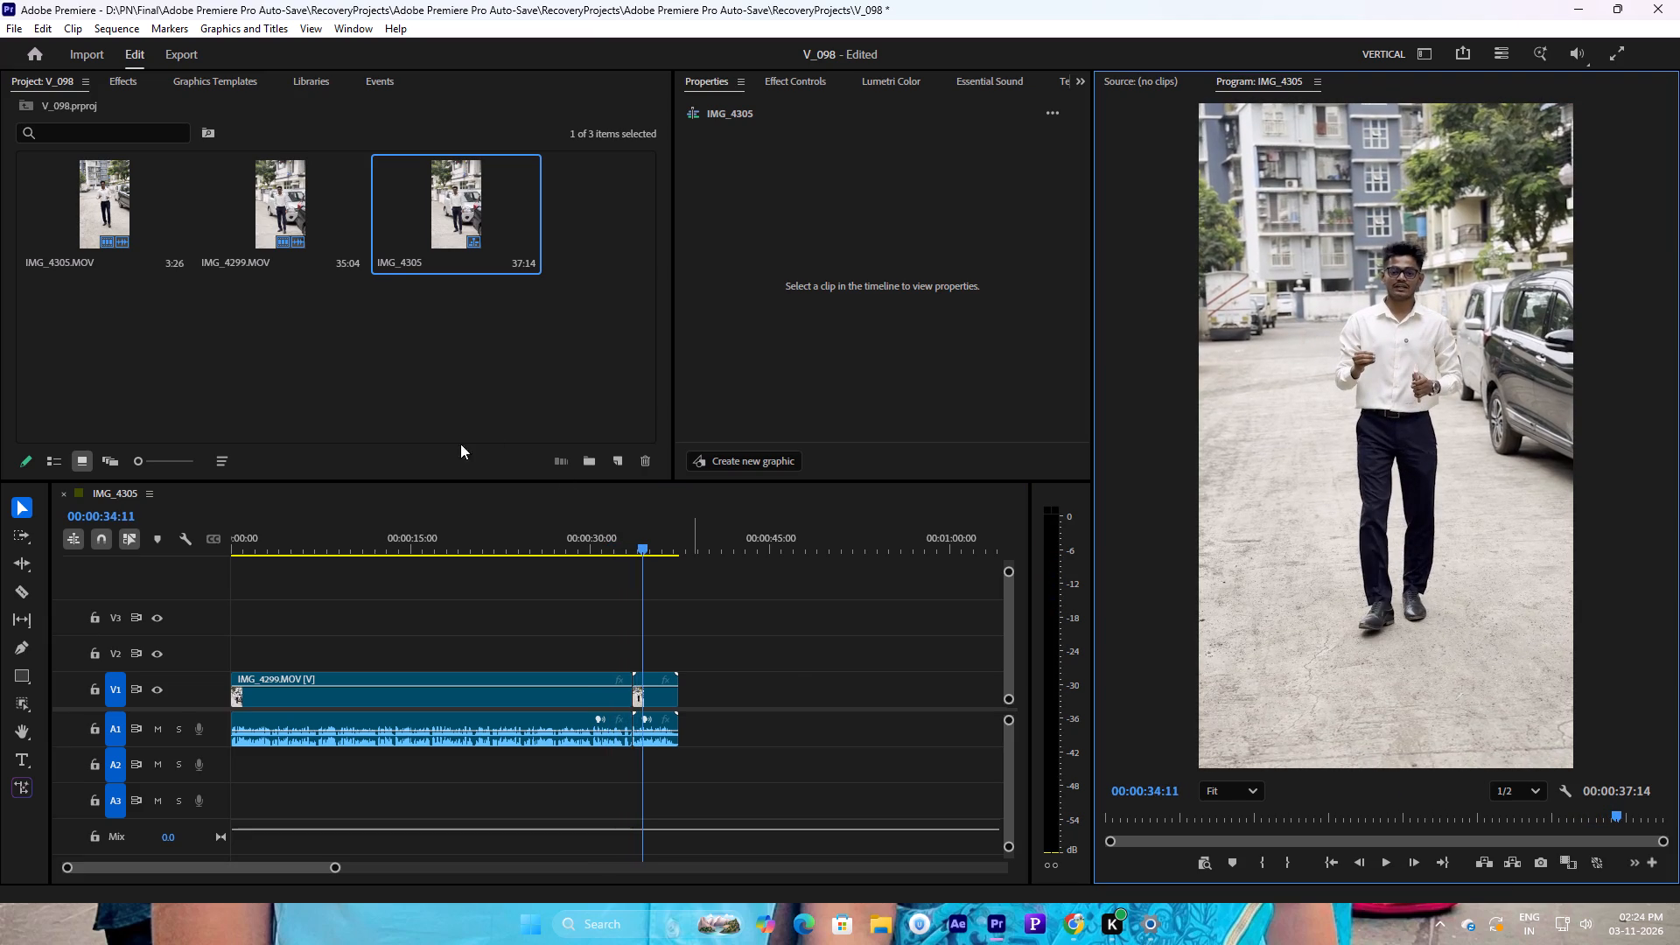
click(1390, 865)
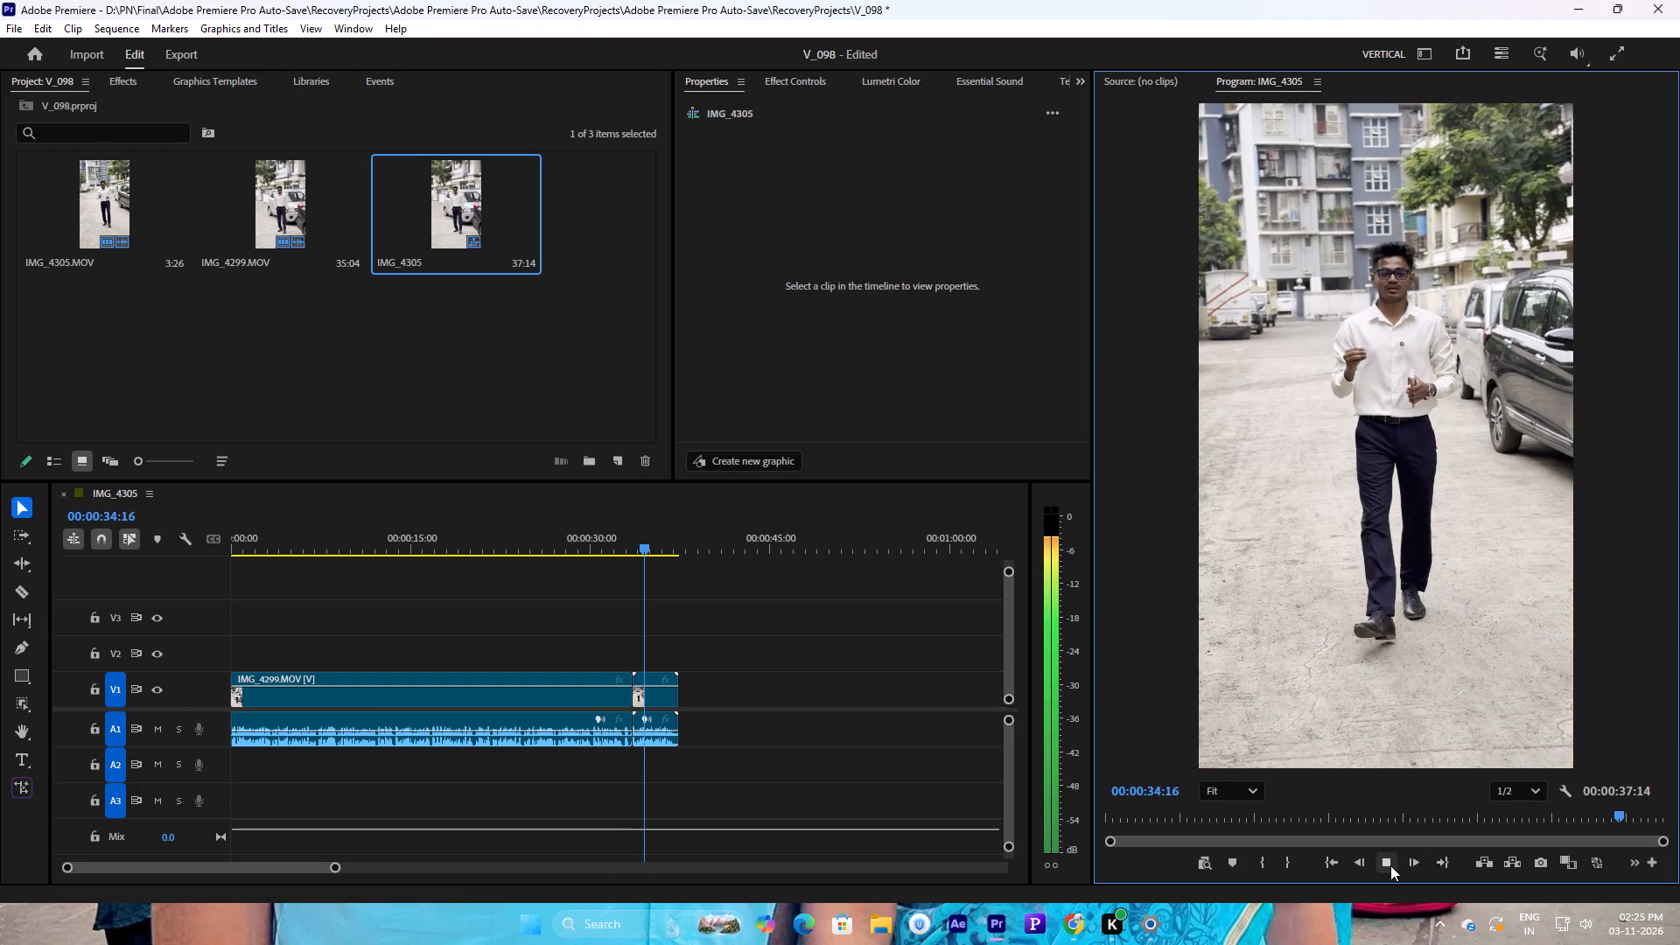
click(1390, 865)
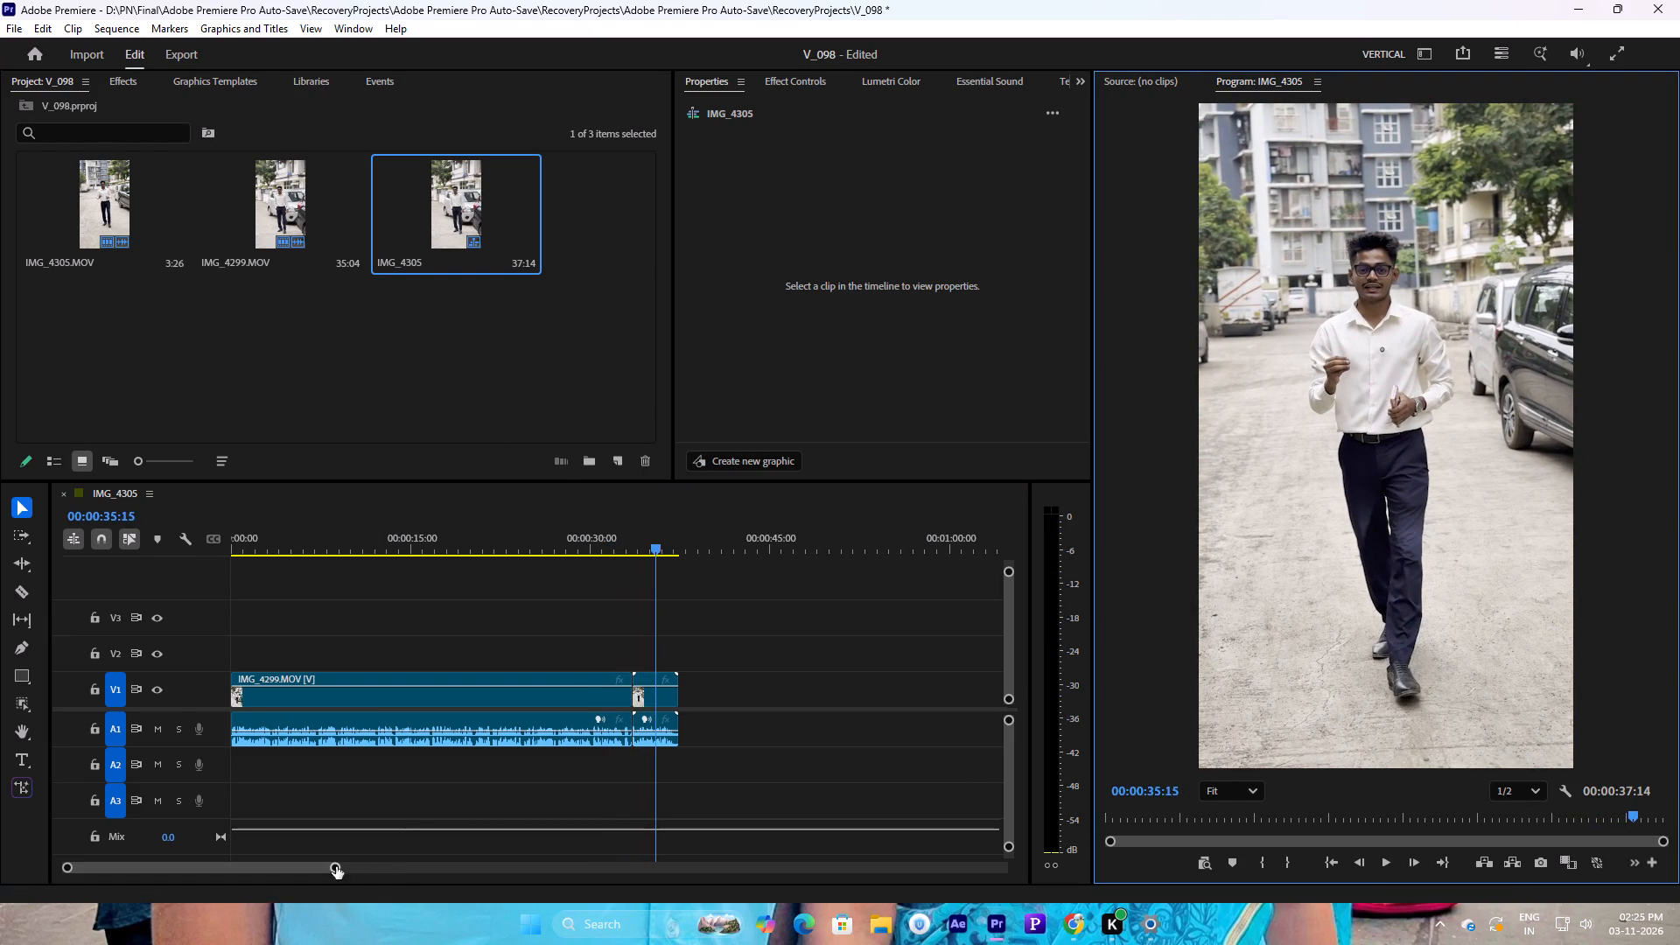
click(330, 868)
drag(343, 866, 248, 876)
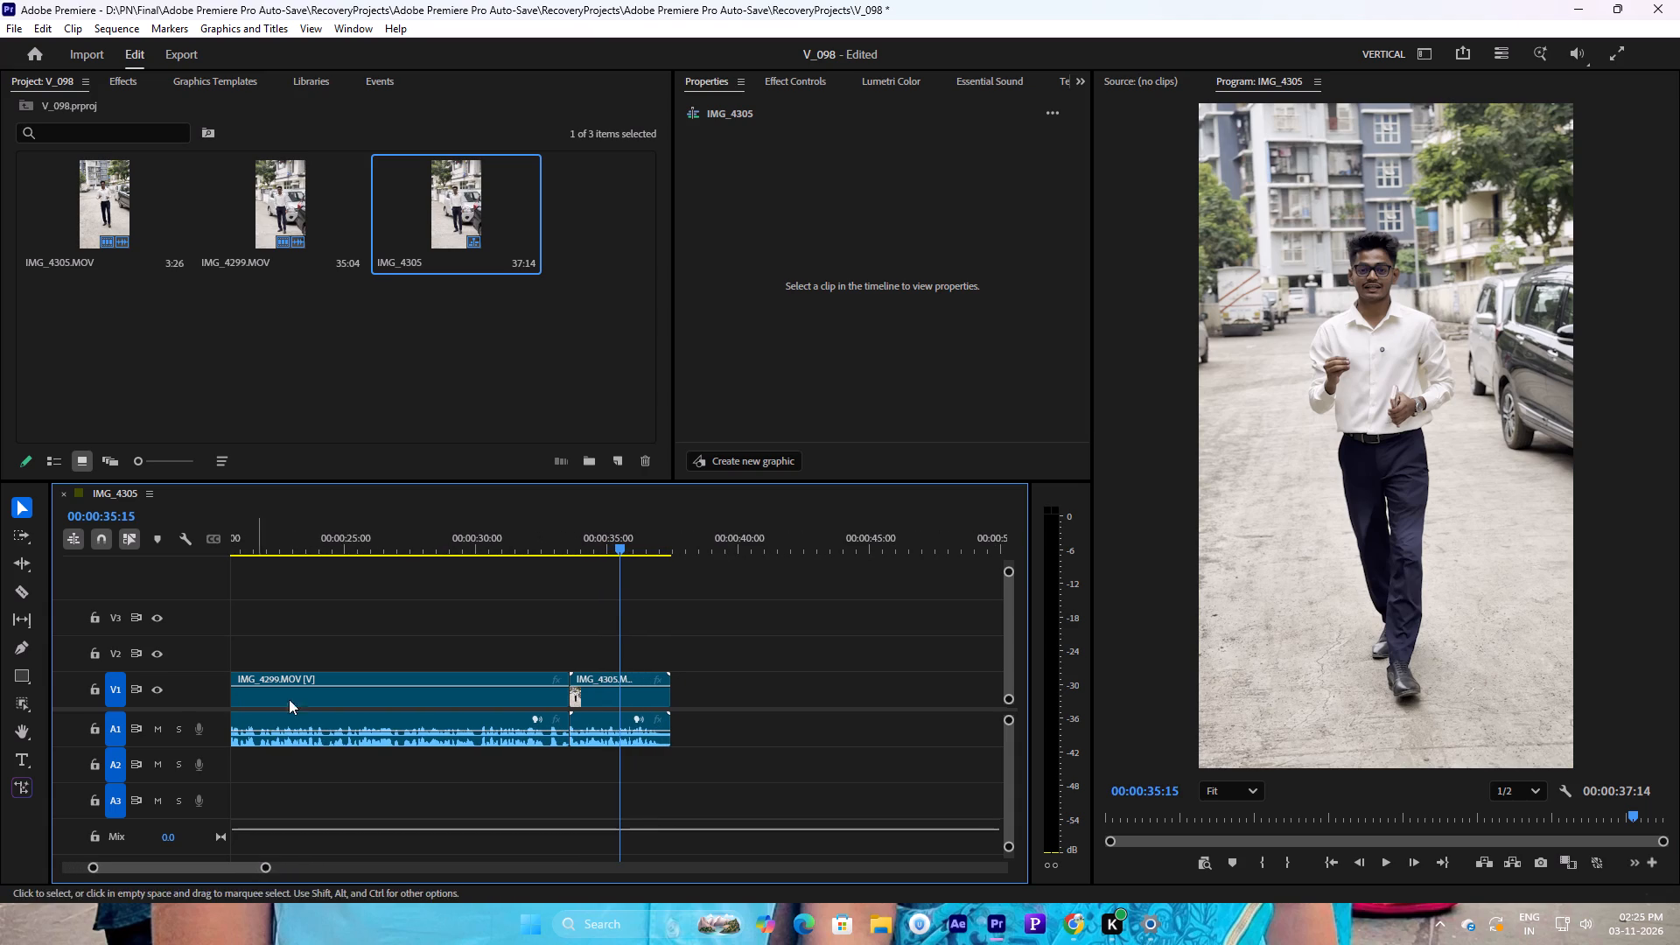
click(494, 529)
click(1388, 855)
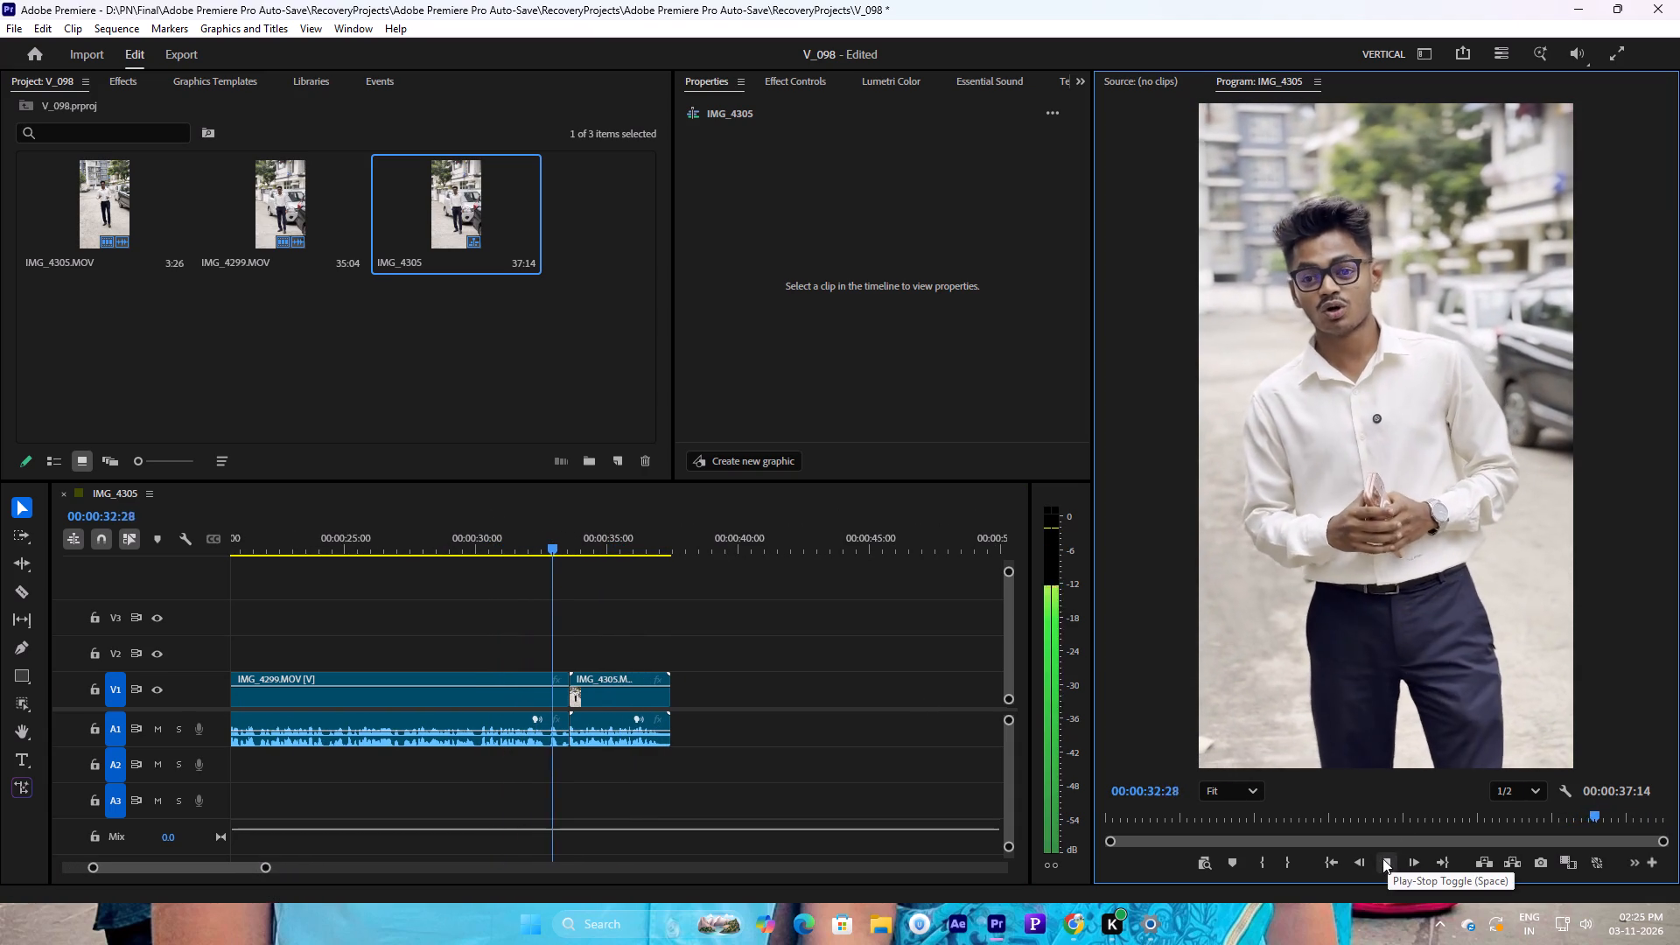
click(1382, 858)
Trim the end of the IMG_4299 clip to 00:00:32:19 and delete the gap before IMG_4305.
drag(560, 551, 540, 556)
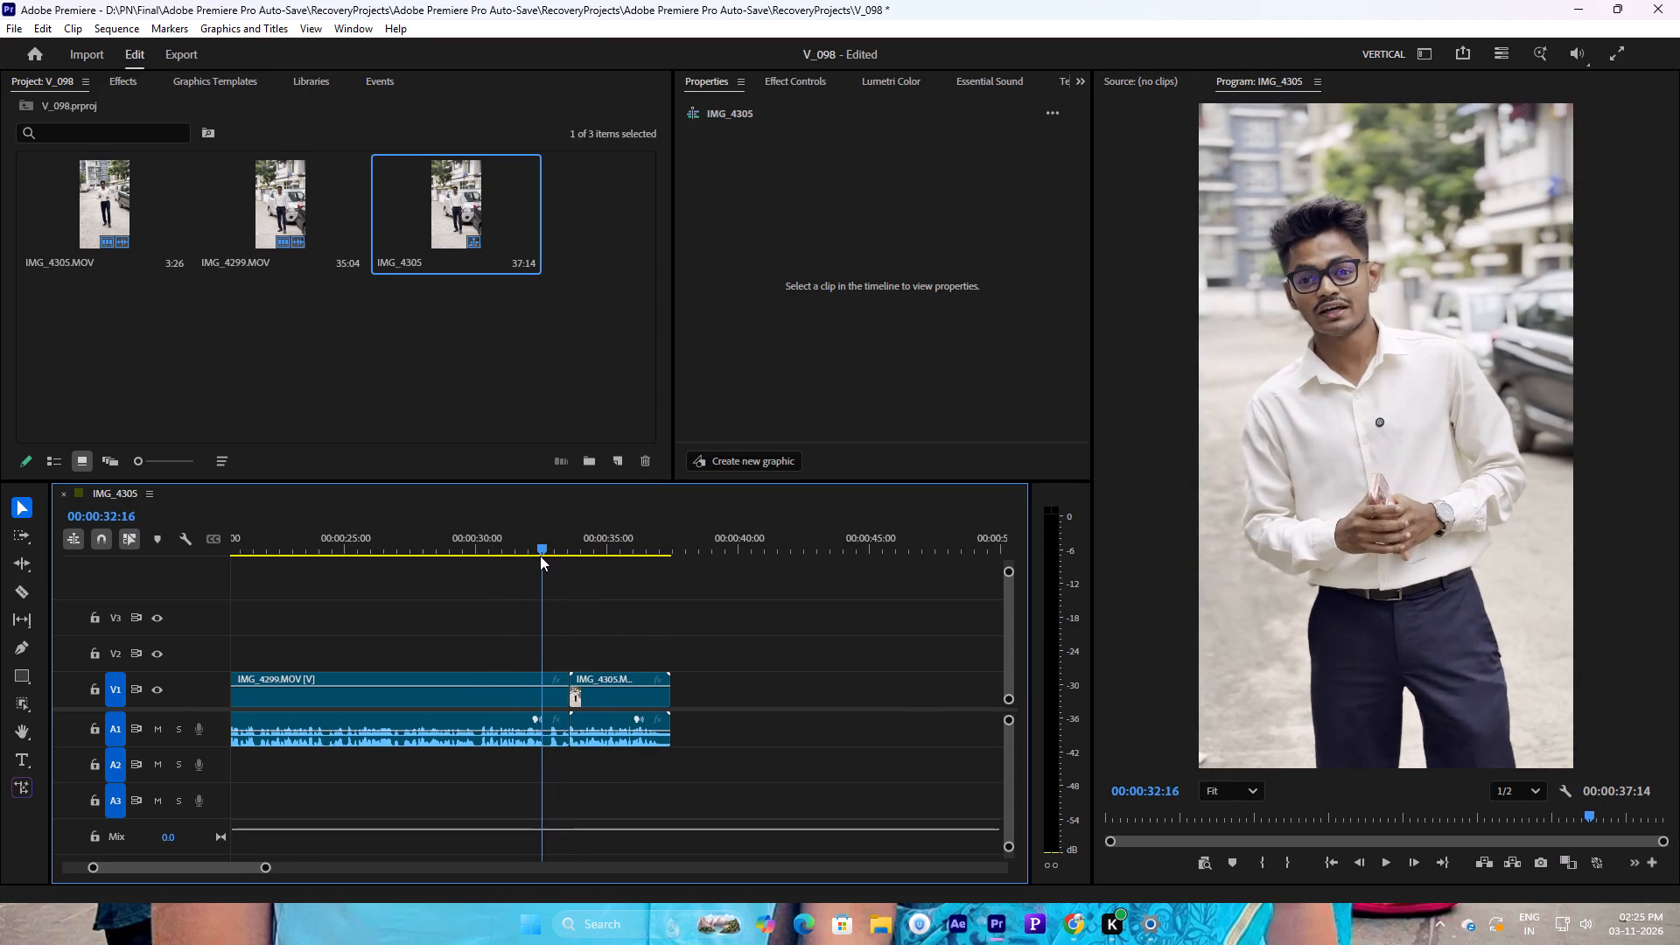
drag(540, 556, 544, 557)
click(541, 690)
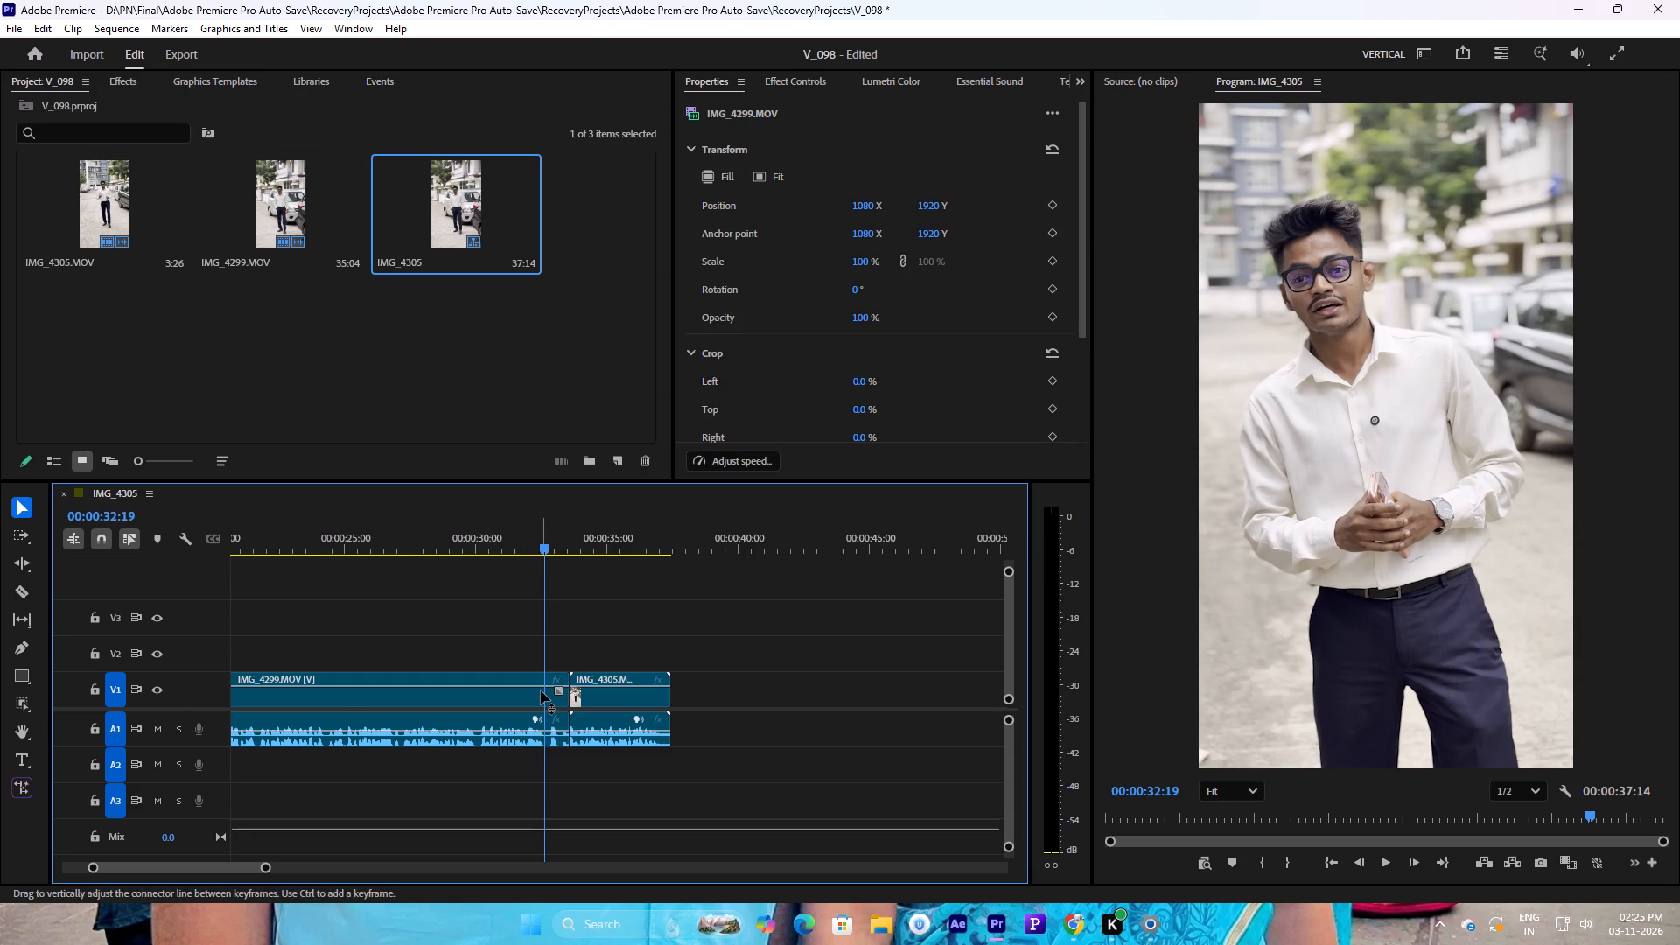
drag(570, 696, 546, 699)
click(553, 693)
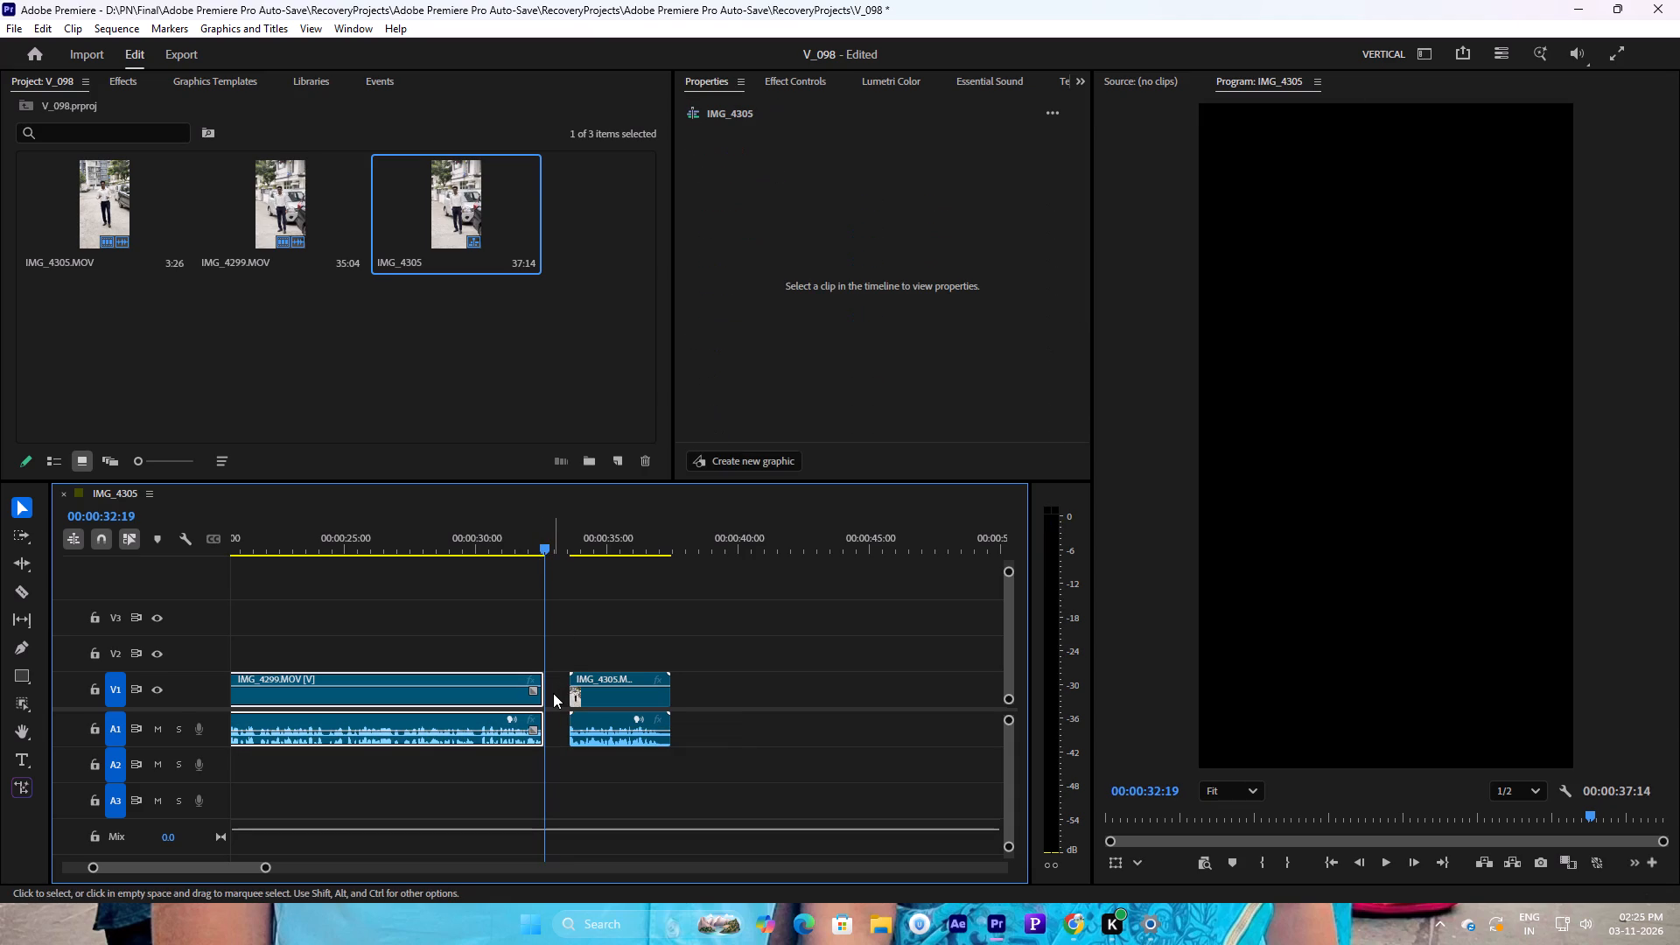
key(Delete)
Place the playhead at 00:00:31:05 and raise the system volume for playback.
click(507, 529)
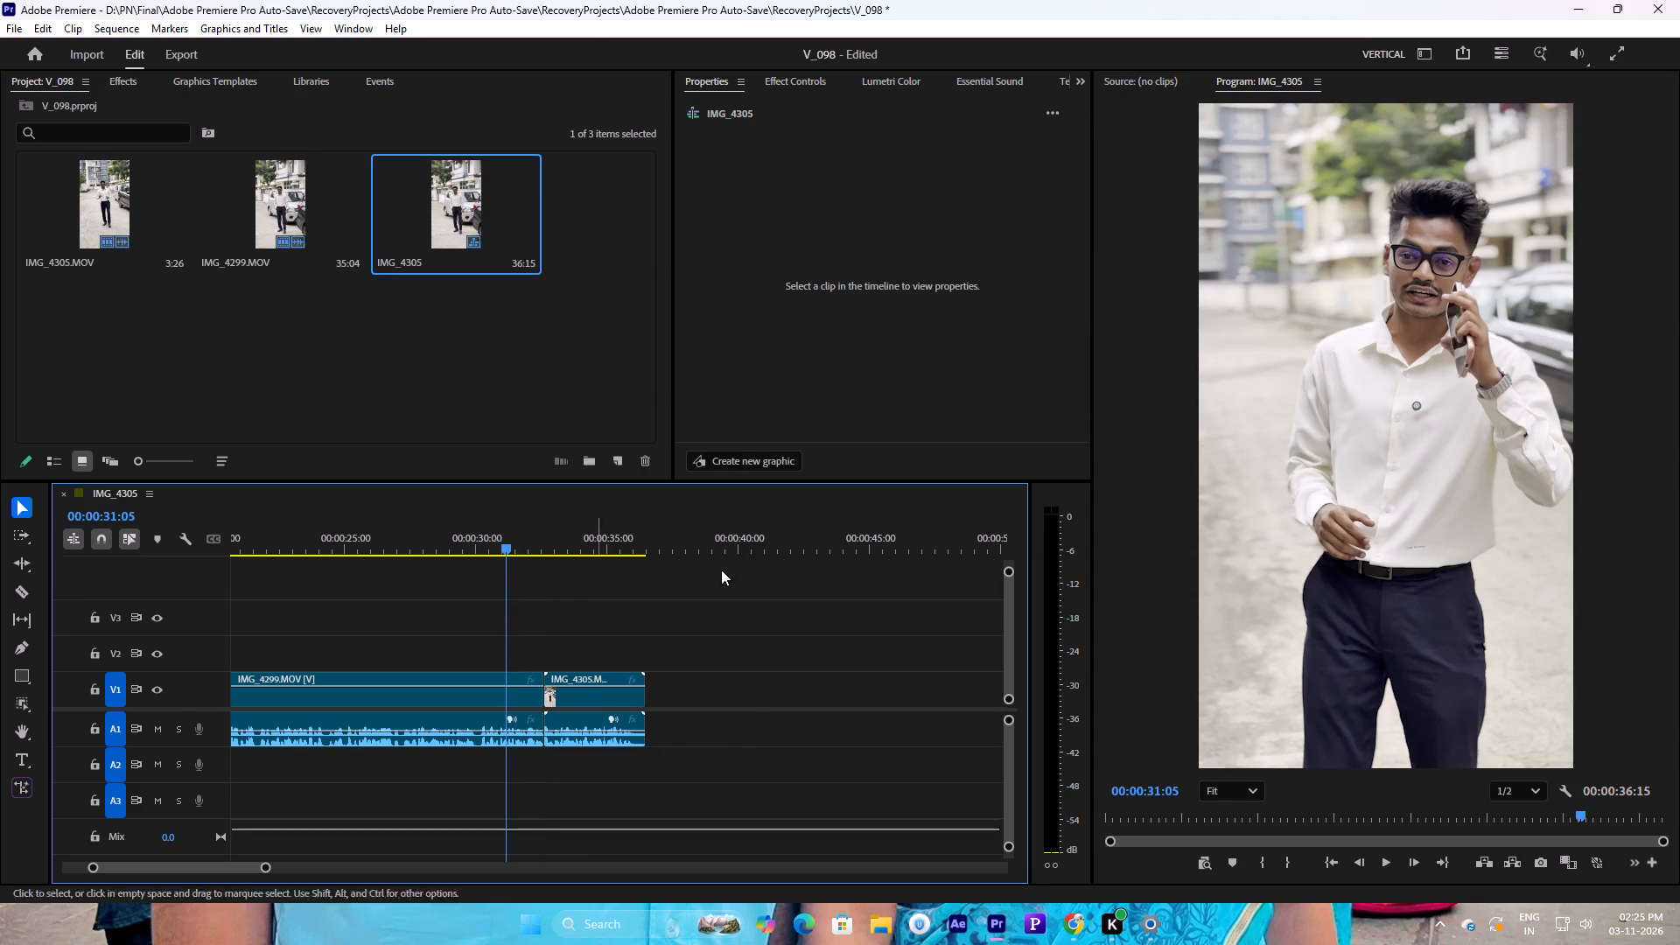
click(1584, 921)
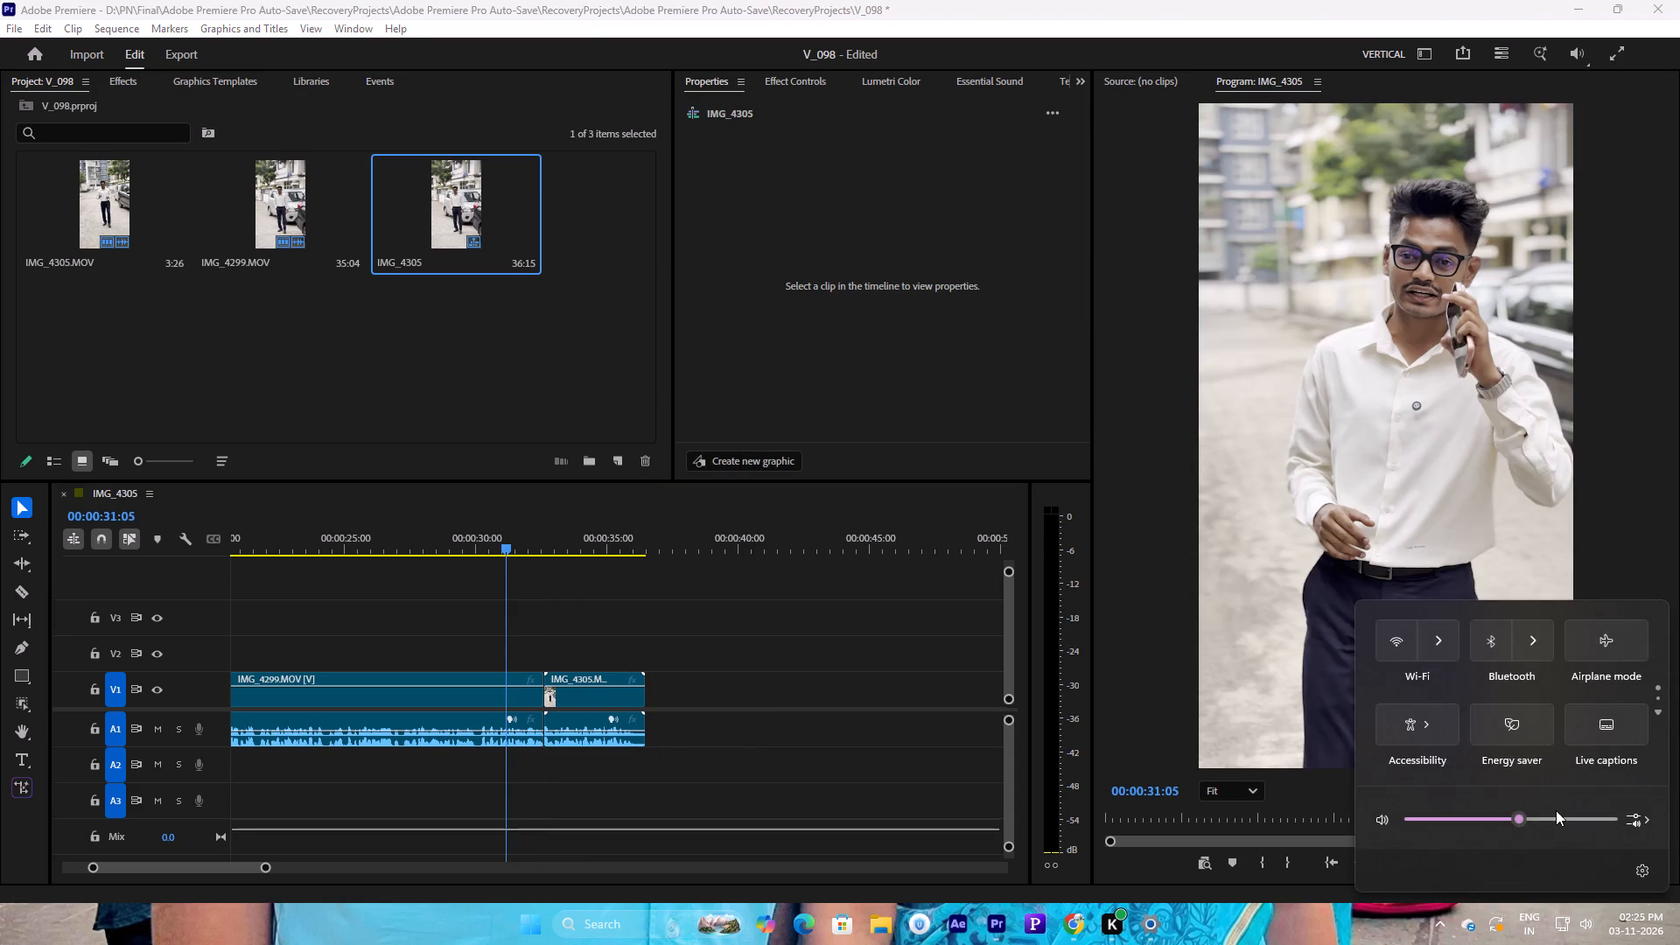
click(1556, 810)
click(1569, 944)
Play the sequence from 00:00:31:05 through the join to the end of IMG_4305.
click(1388, 868)
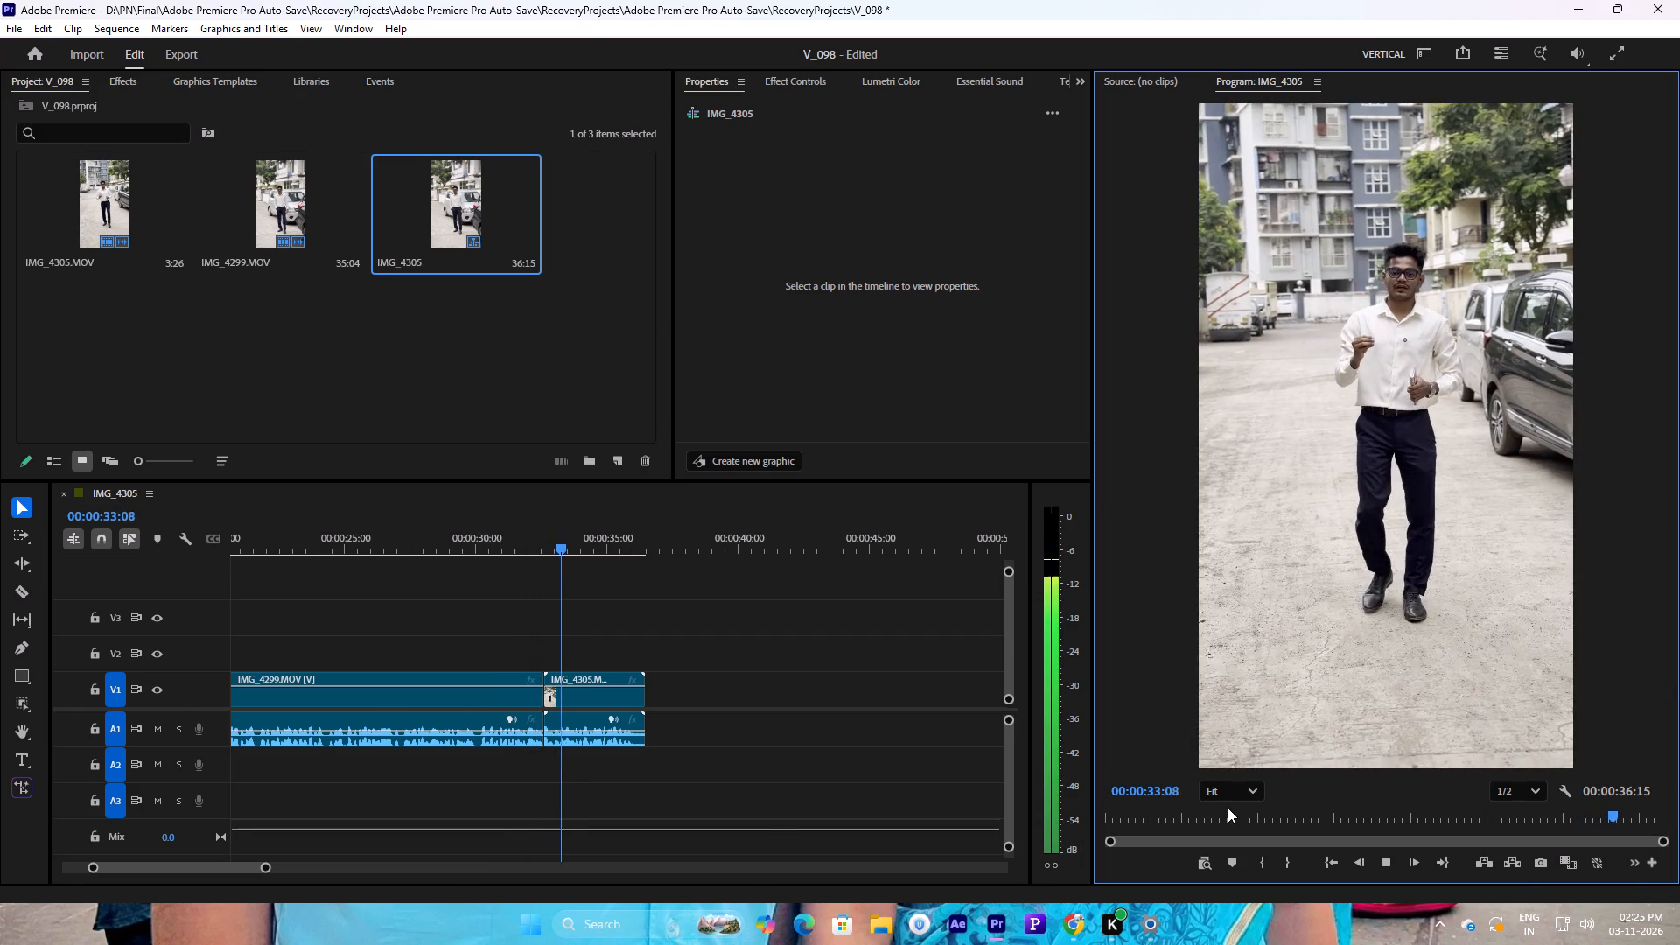
drag(265, 865, 345, 850)
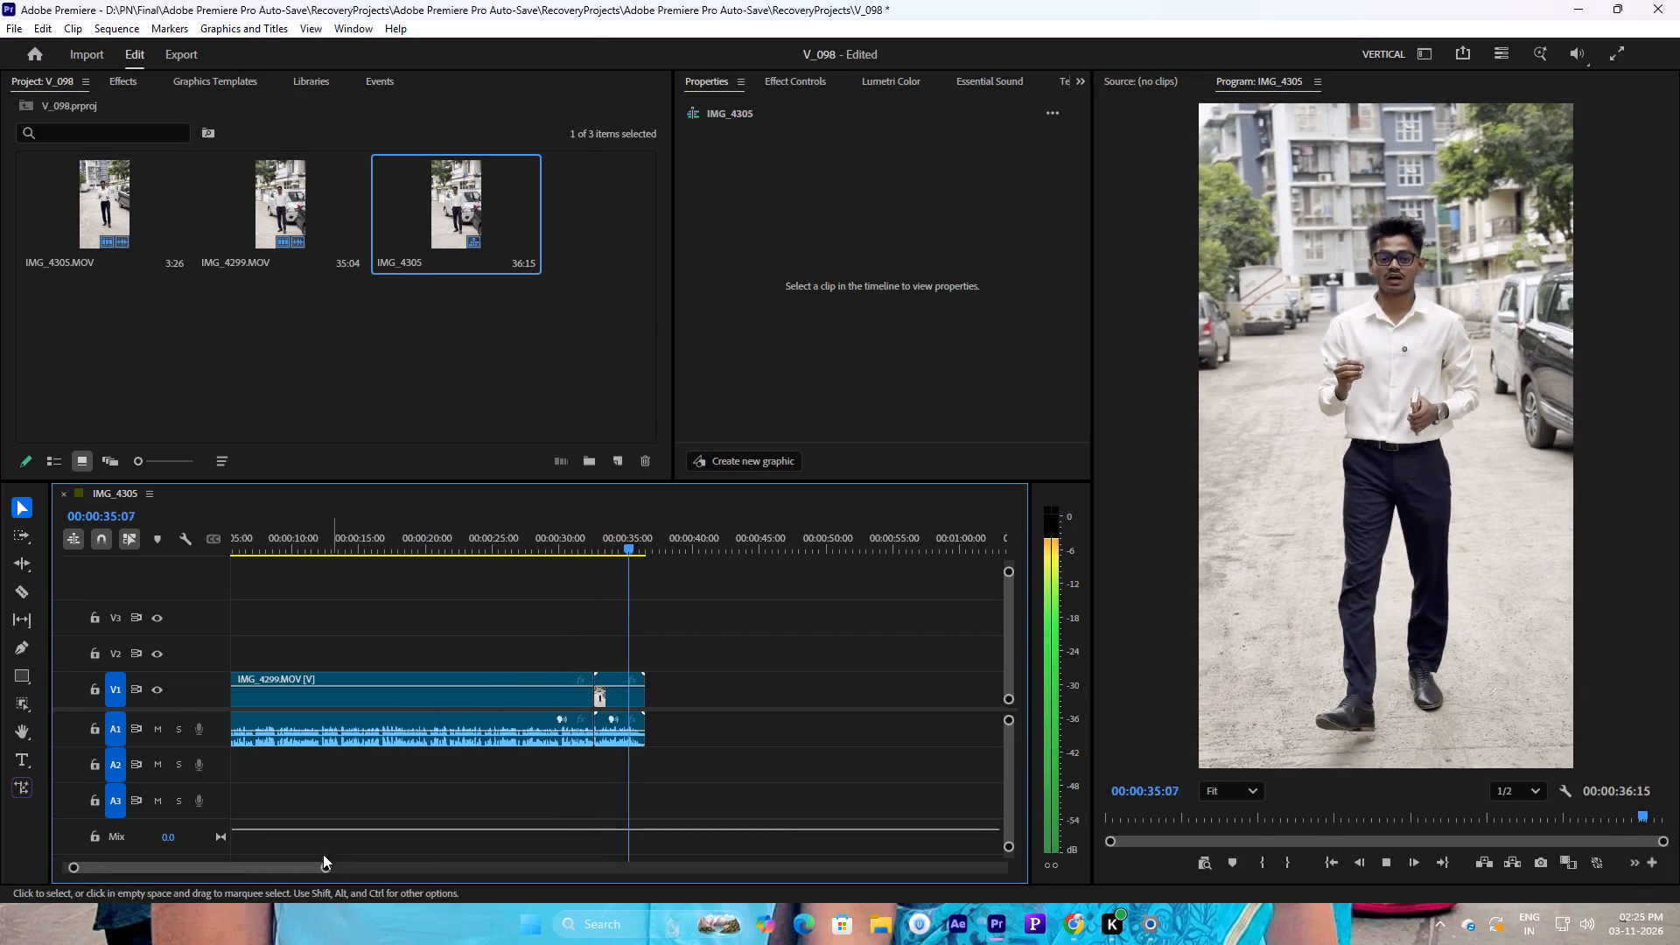
drag(280, 866, 232, 876)
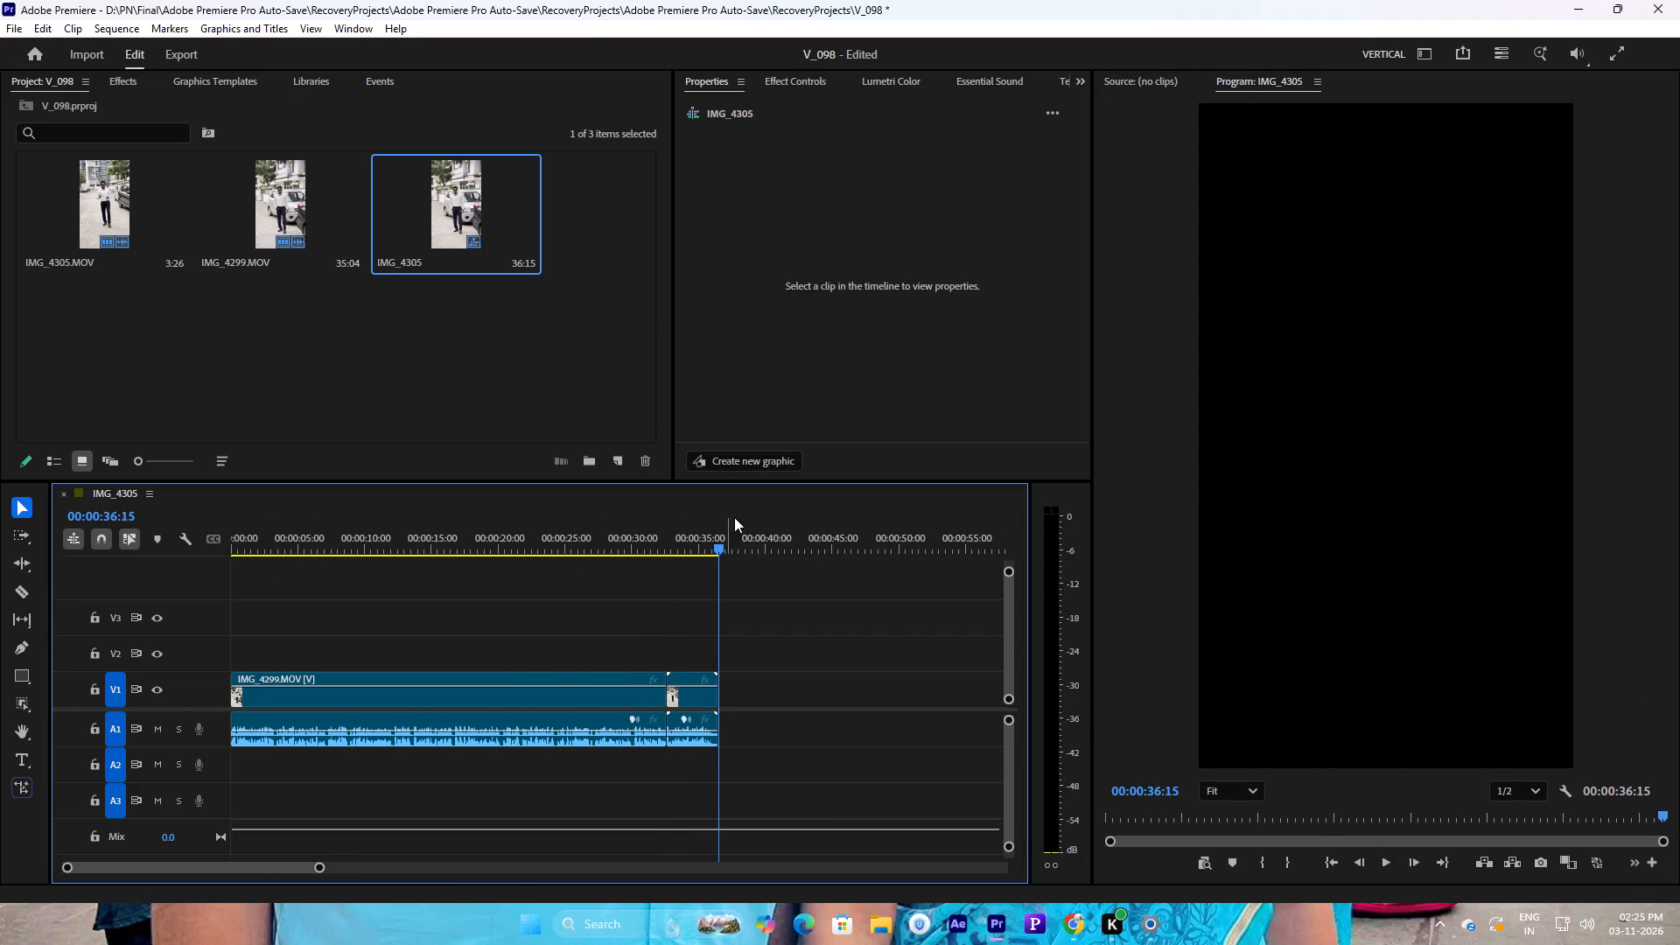
Trim the end of the IMG_4305 clip to 00:00:36:01.
click(717, 543)
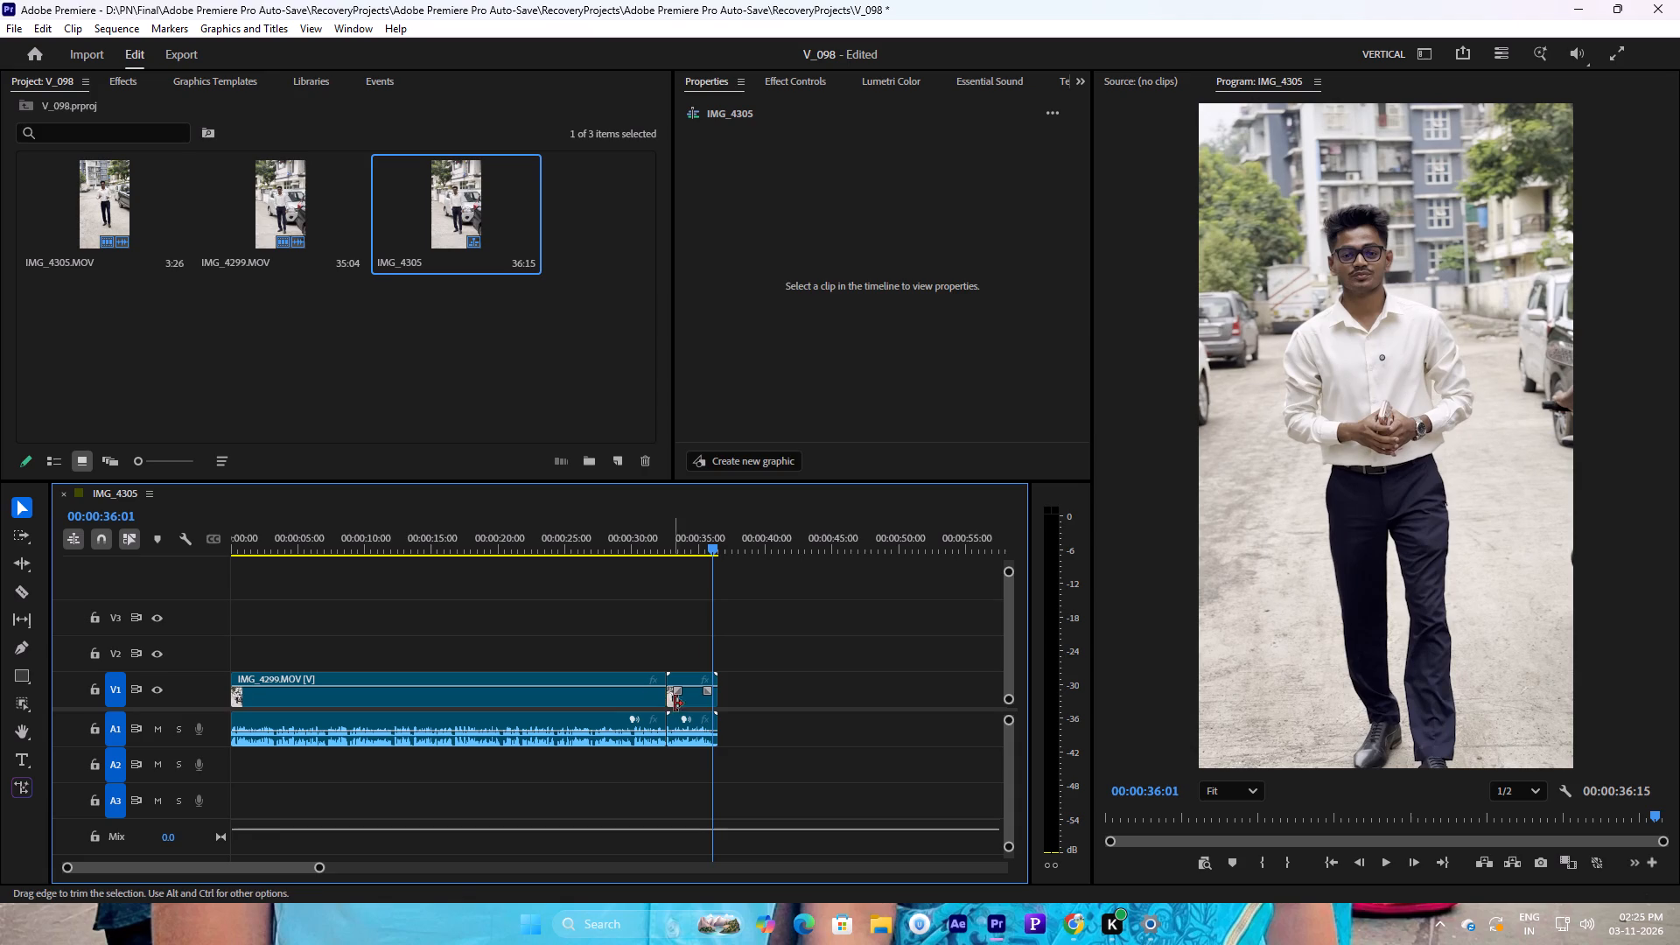
click(696, 703)
drag(716, 702, 701, 703)
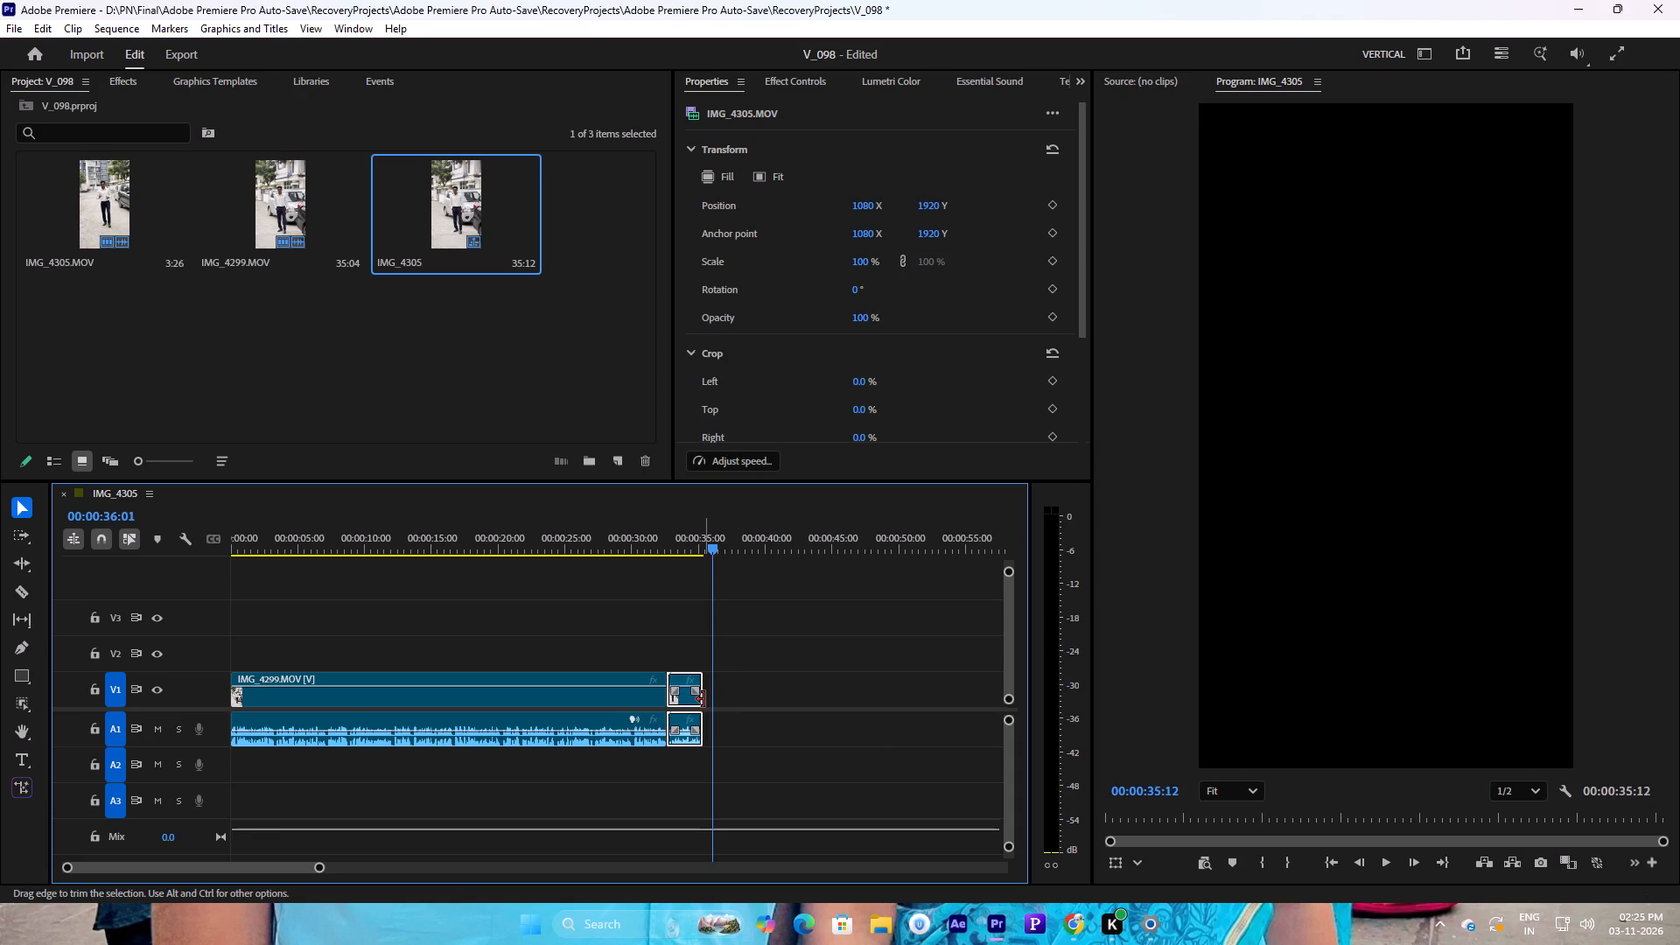
drag(703, 699, 715, 696)
Play IMG_4305 from 00:00:33:16 to the end of the sequence to check the new ending.
click(682, 538)
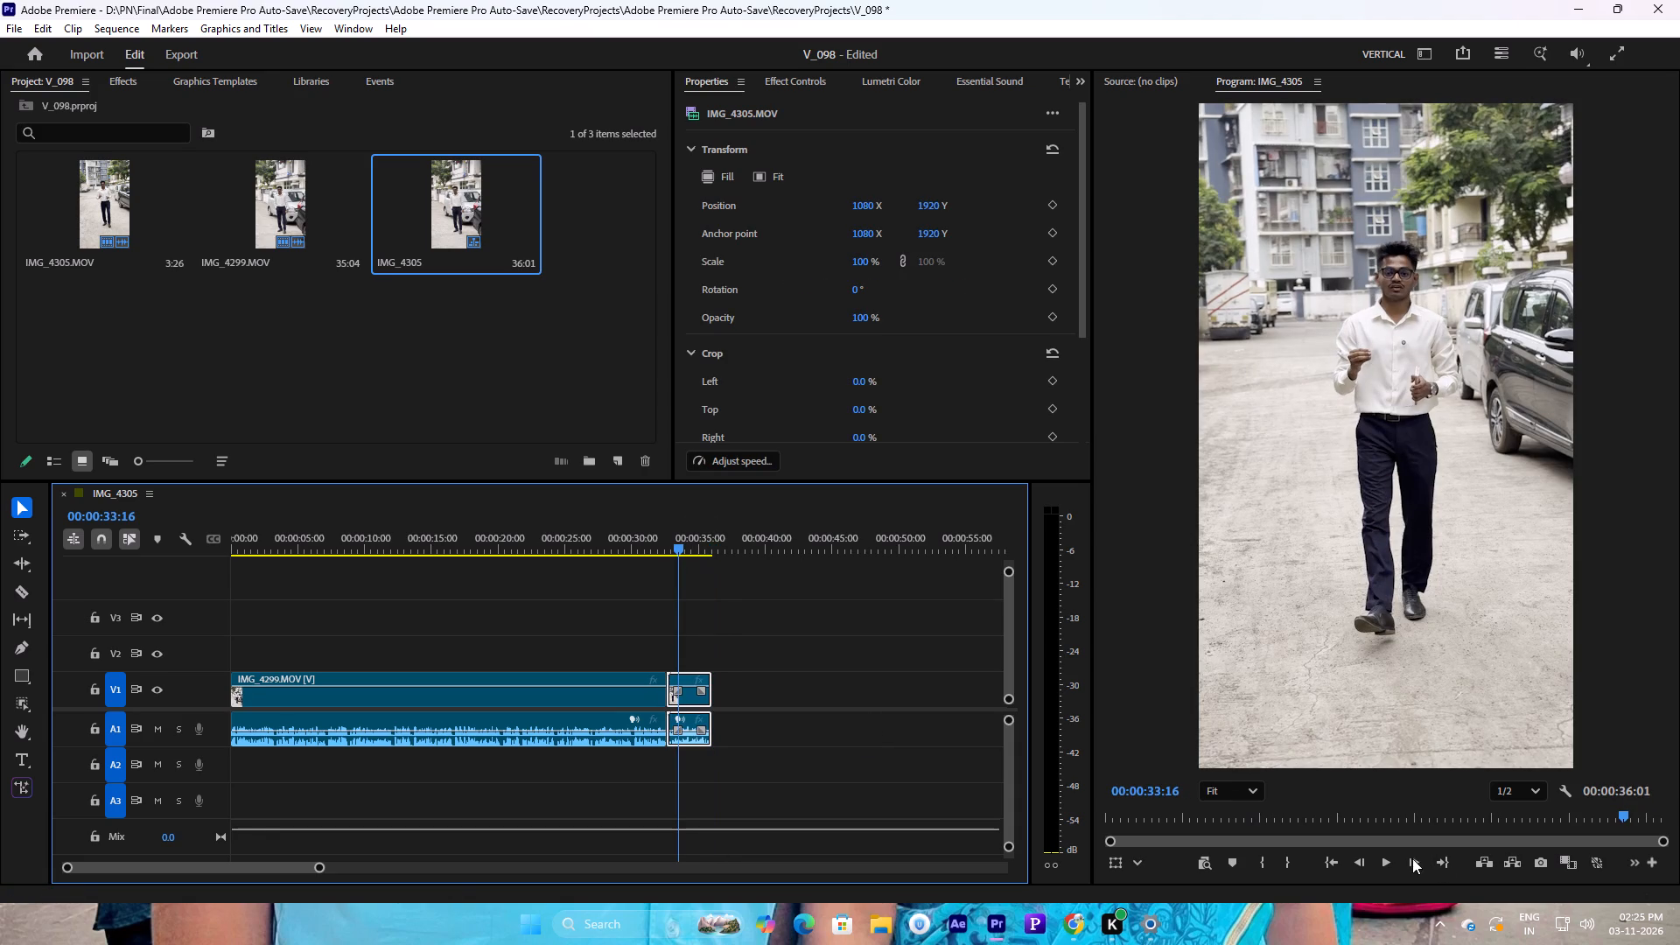
click(1396, 856)
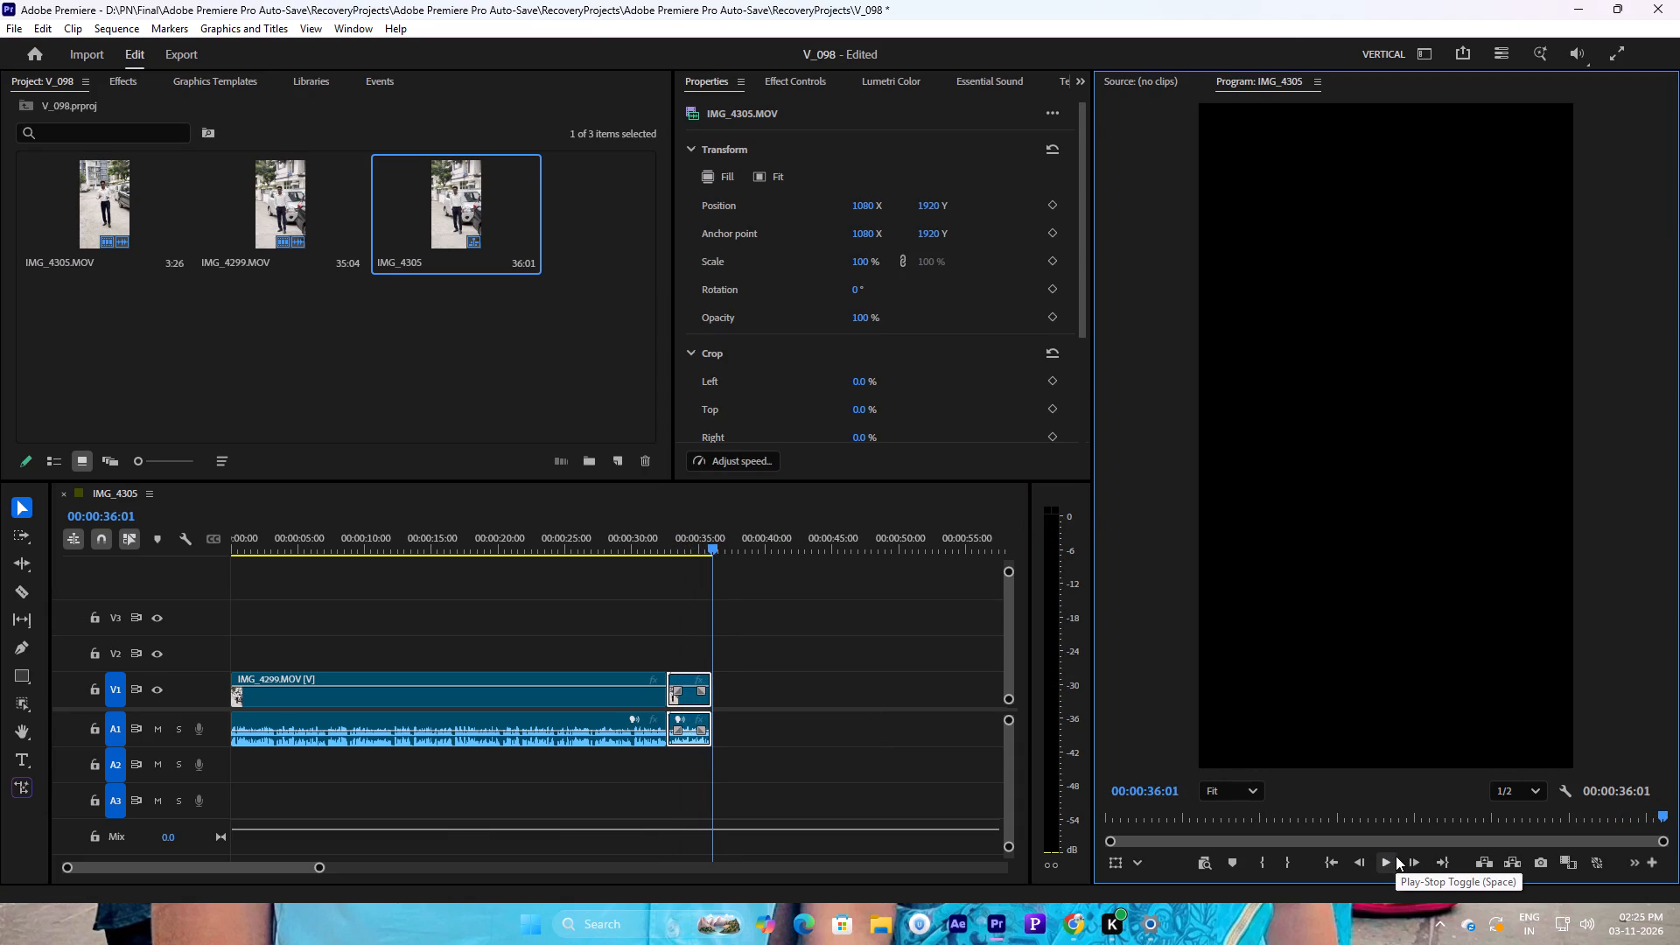
Review the sequence from its beginning, restarting near 00:00:00:06 and stopping playback at 00:00:21:11.
drag(497, 546, 137, 610)
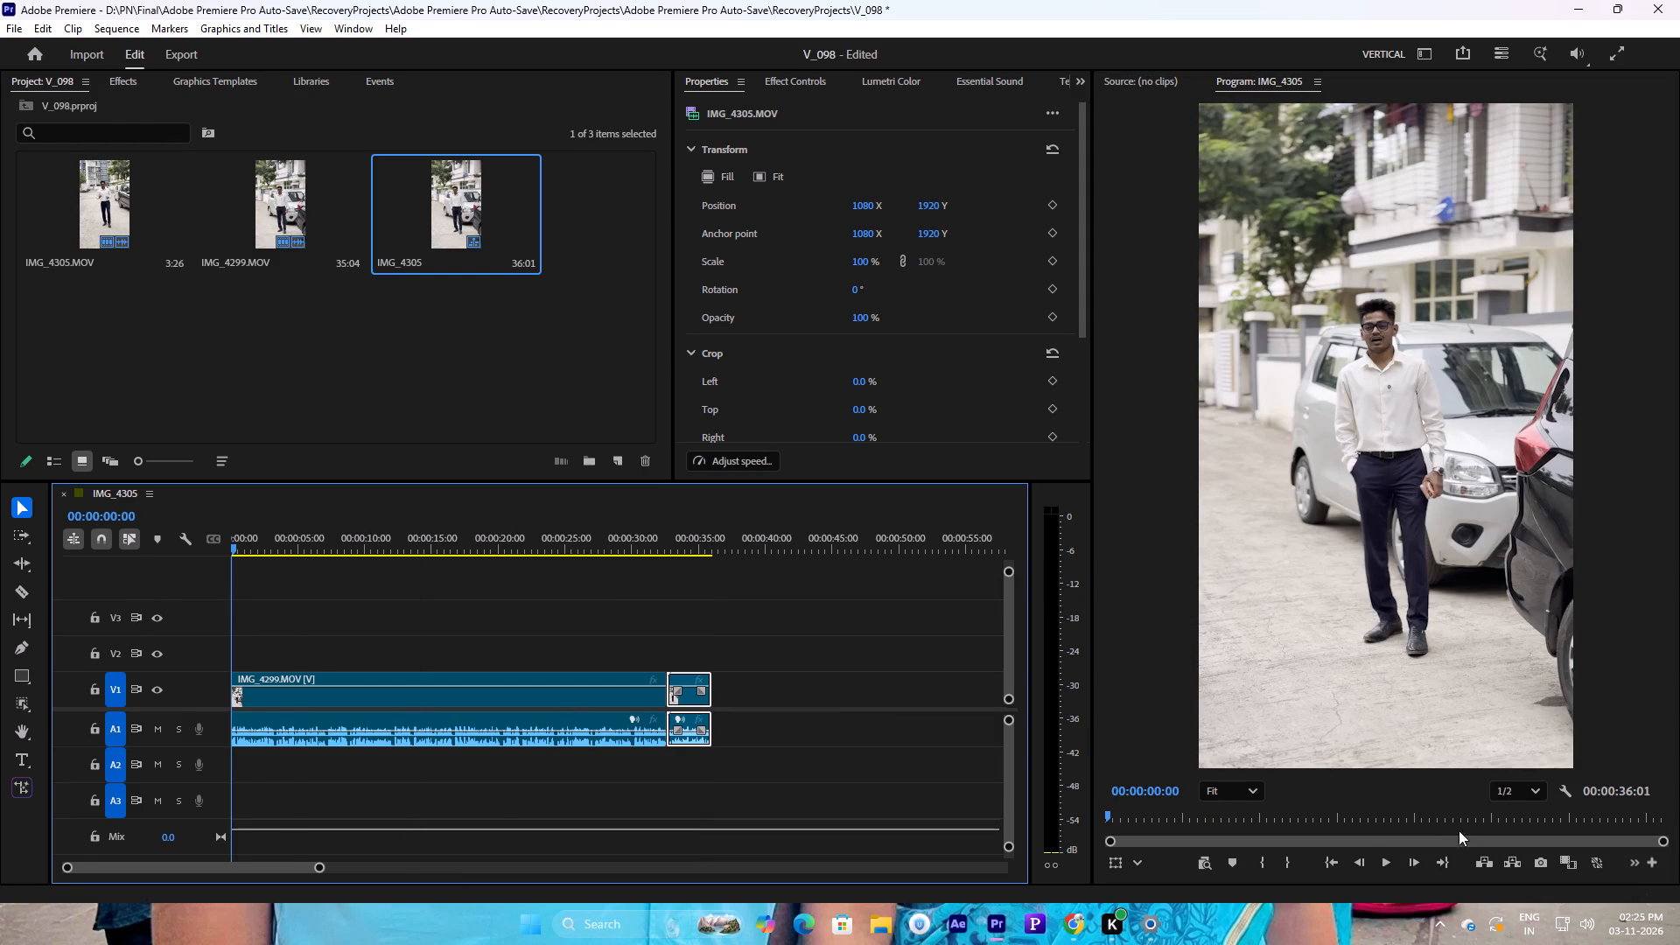
click(1378, 868)
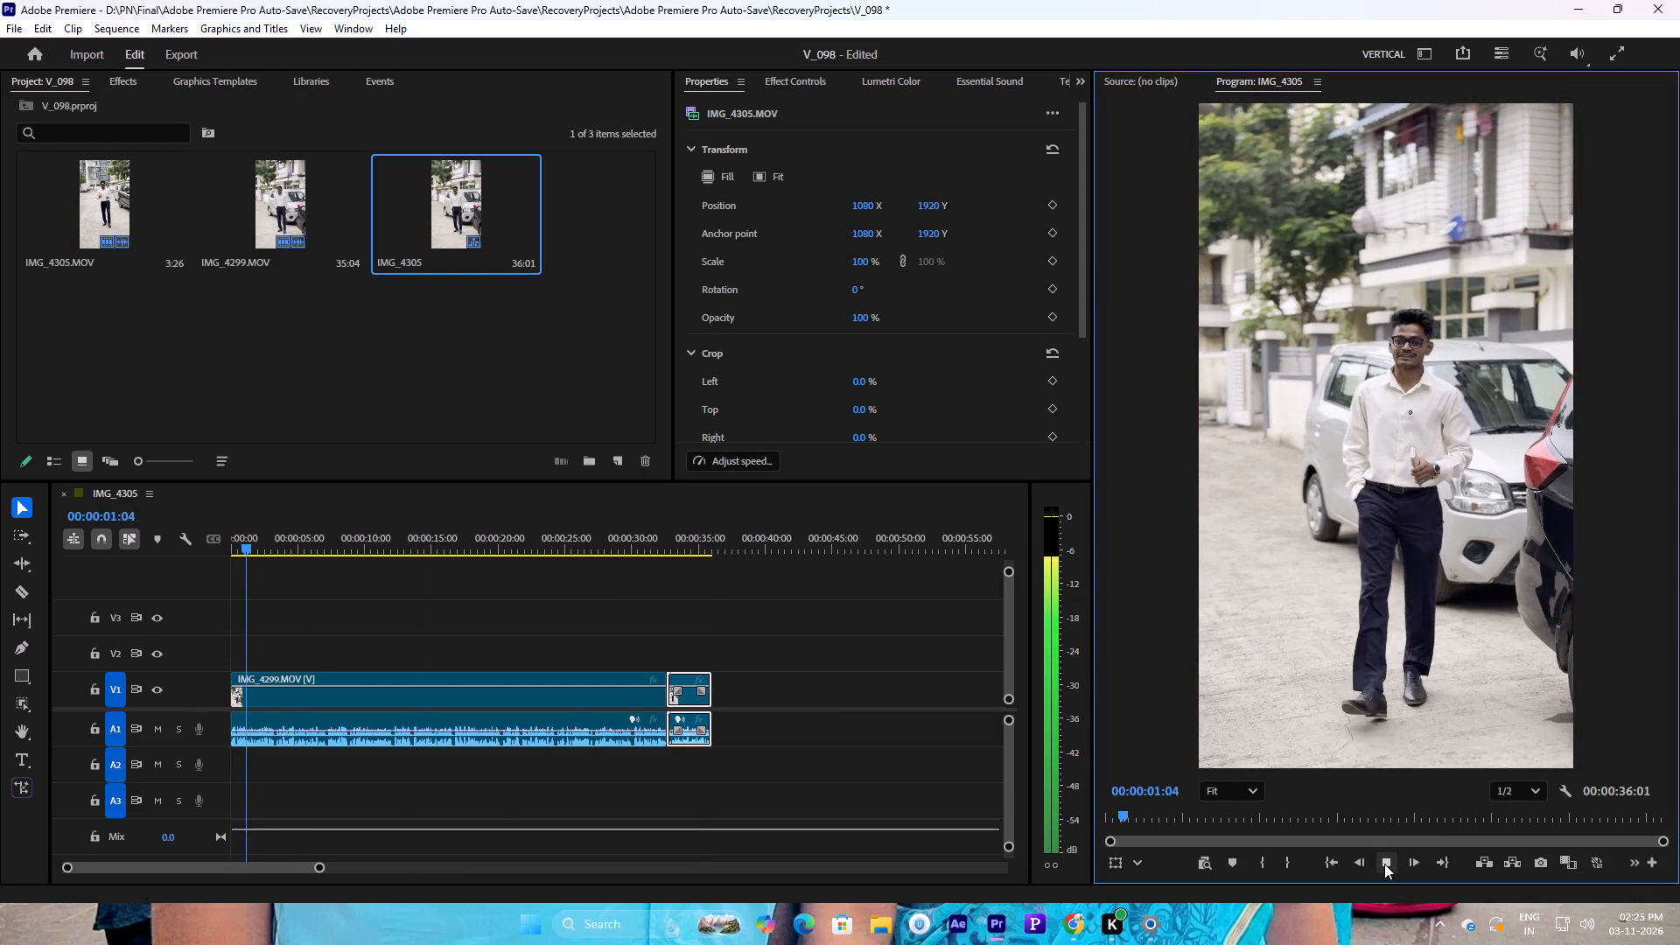
click(1384, 864)
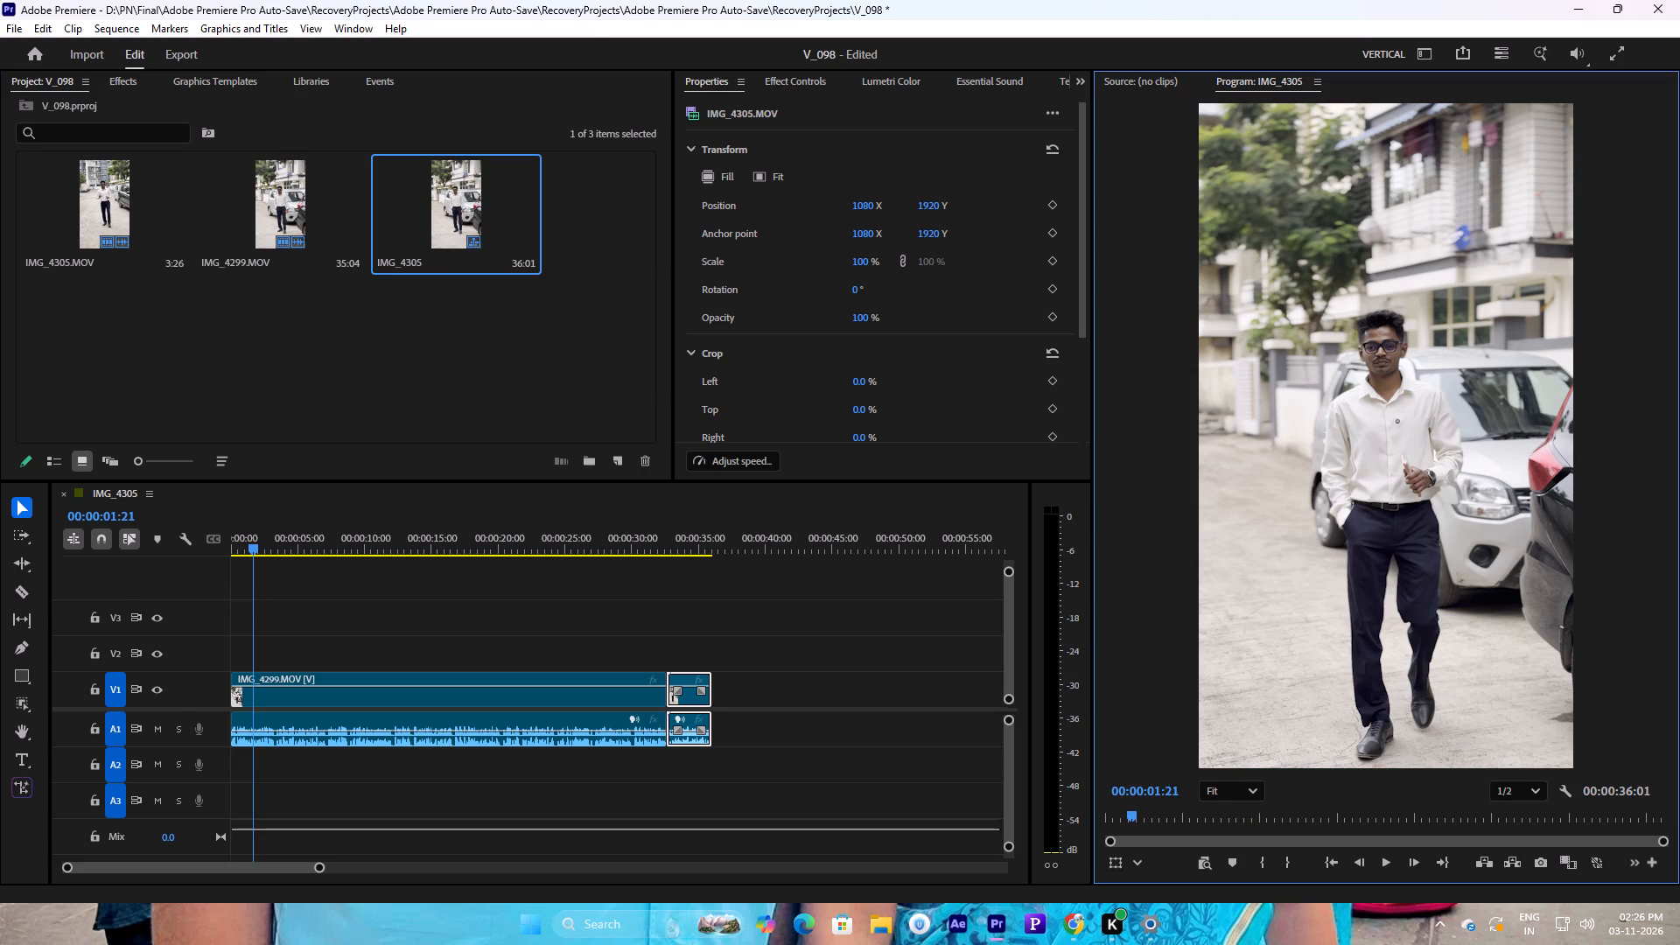
scroll(640, 944, up, 2)
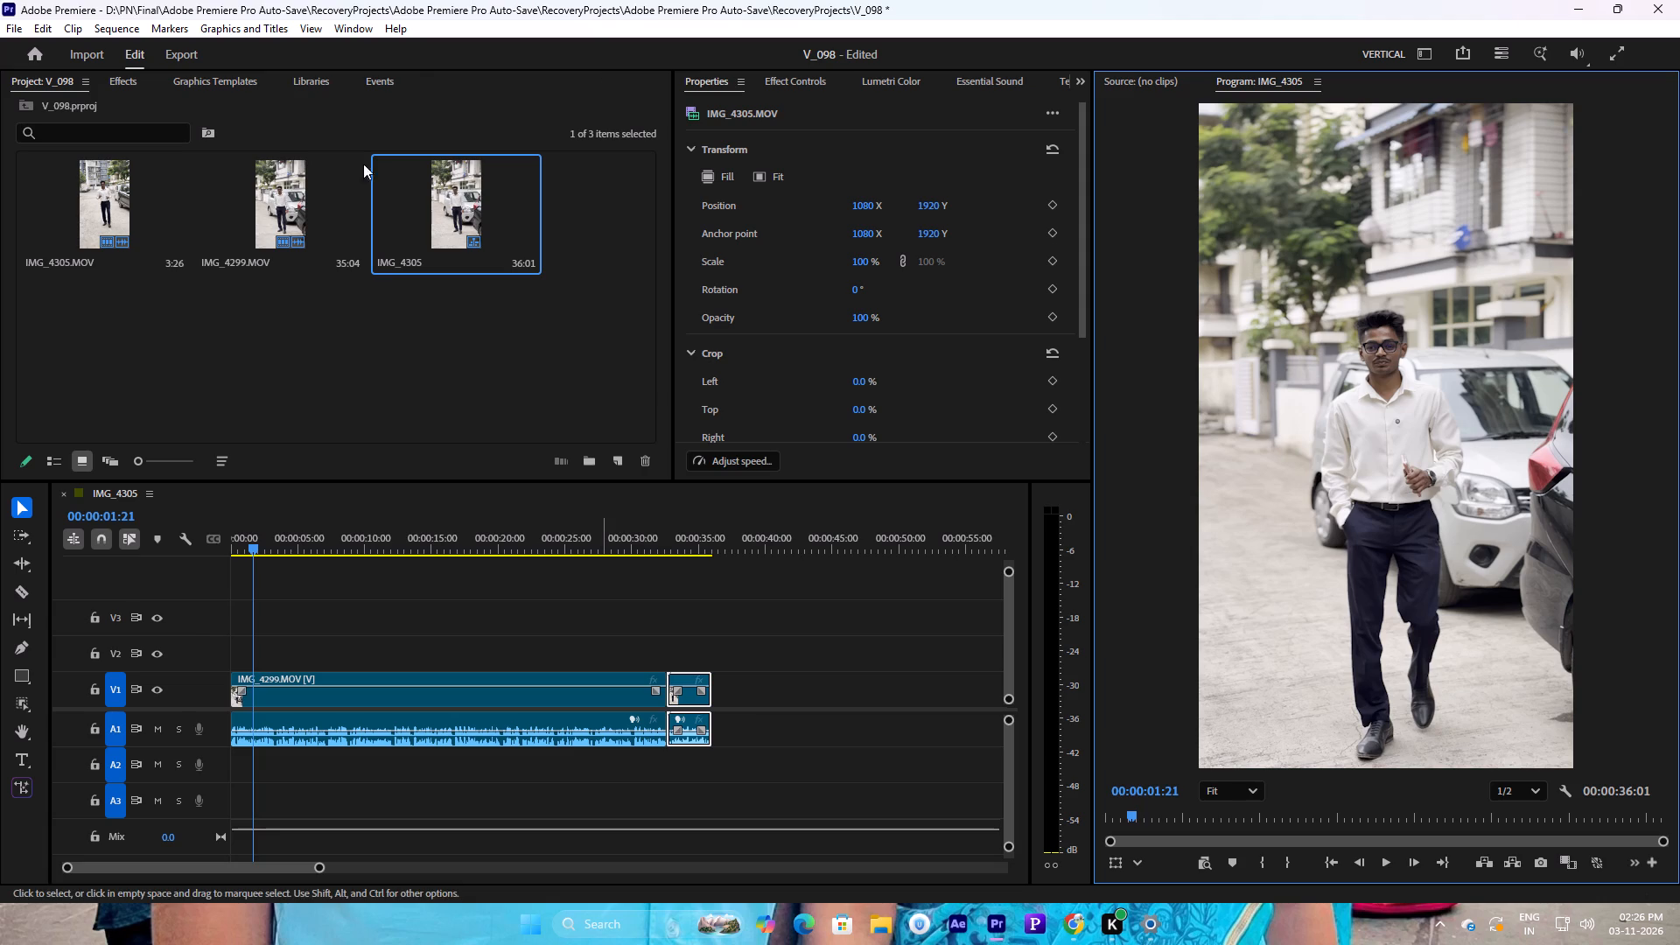
click(351, 577)
drag(317, 539, 235, 549)
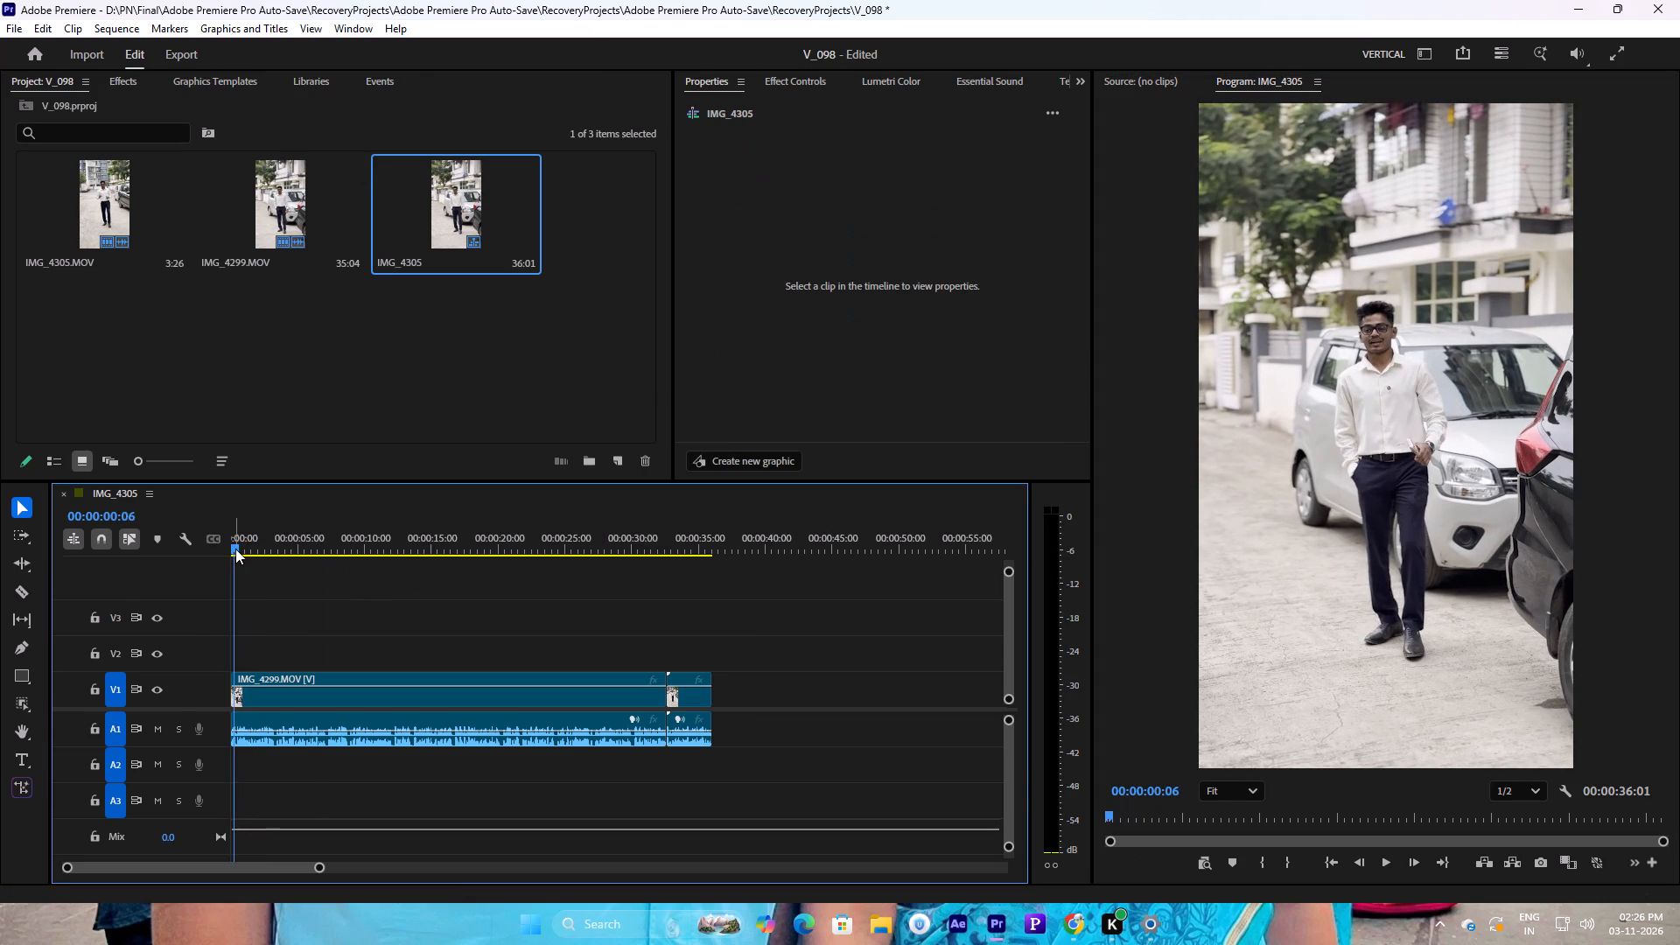
key(space)
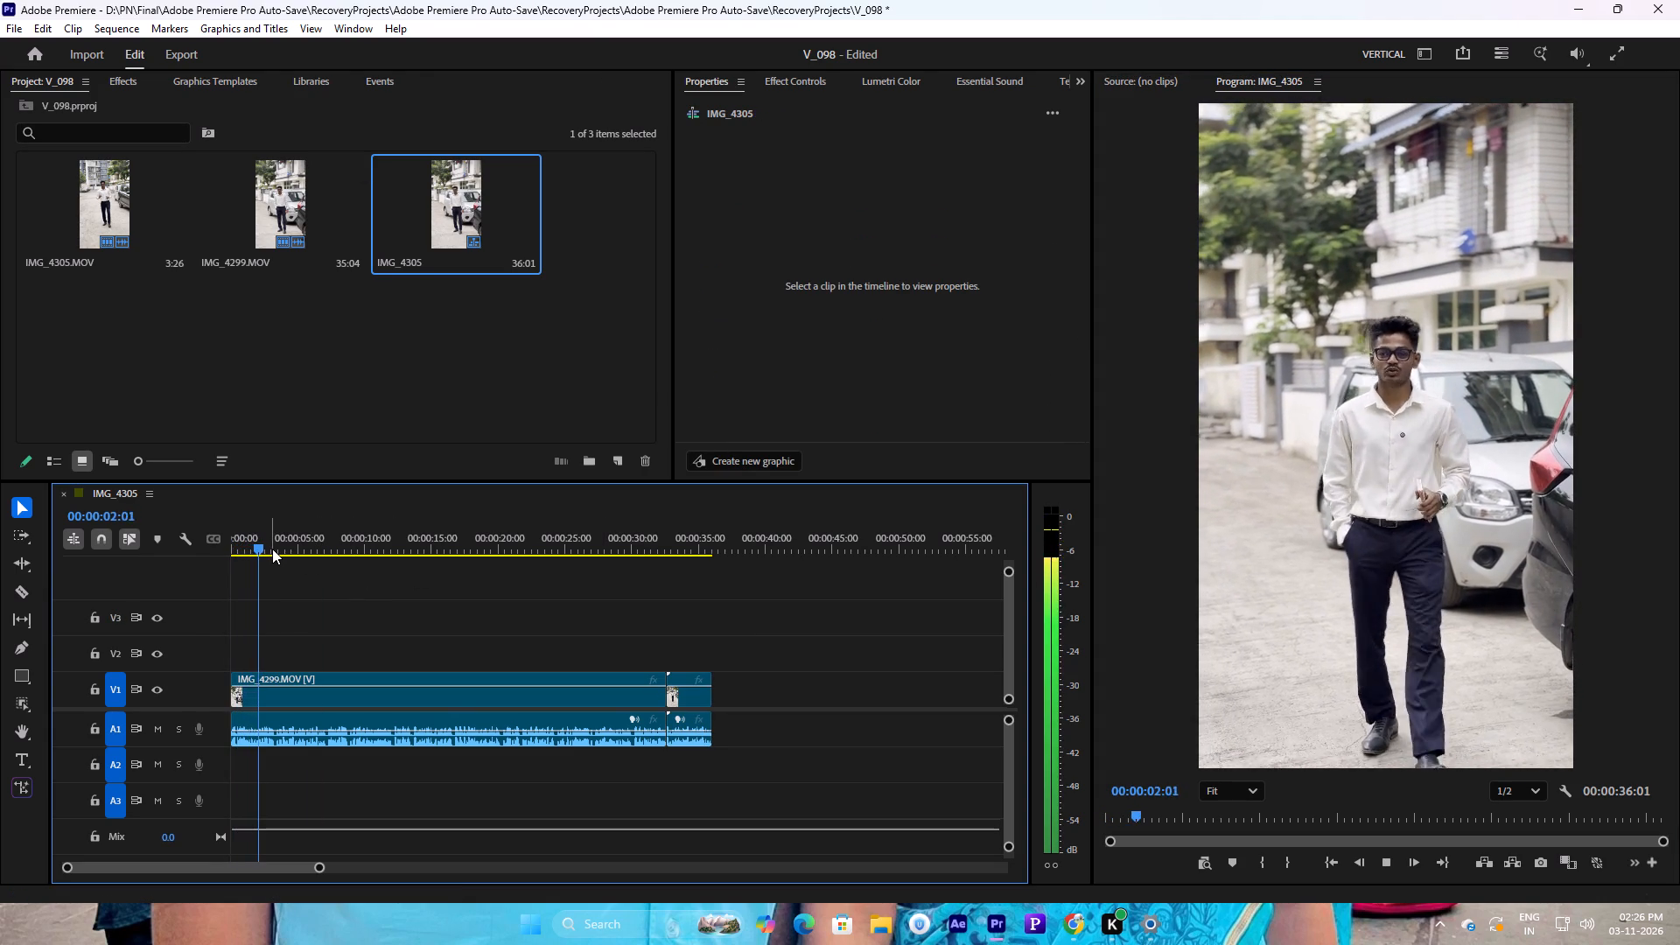
click(300, 309)
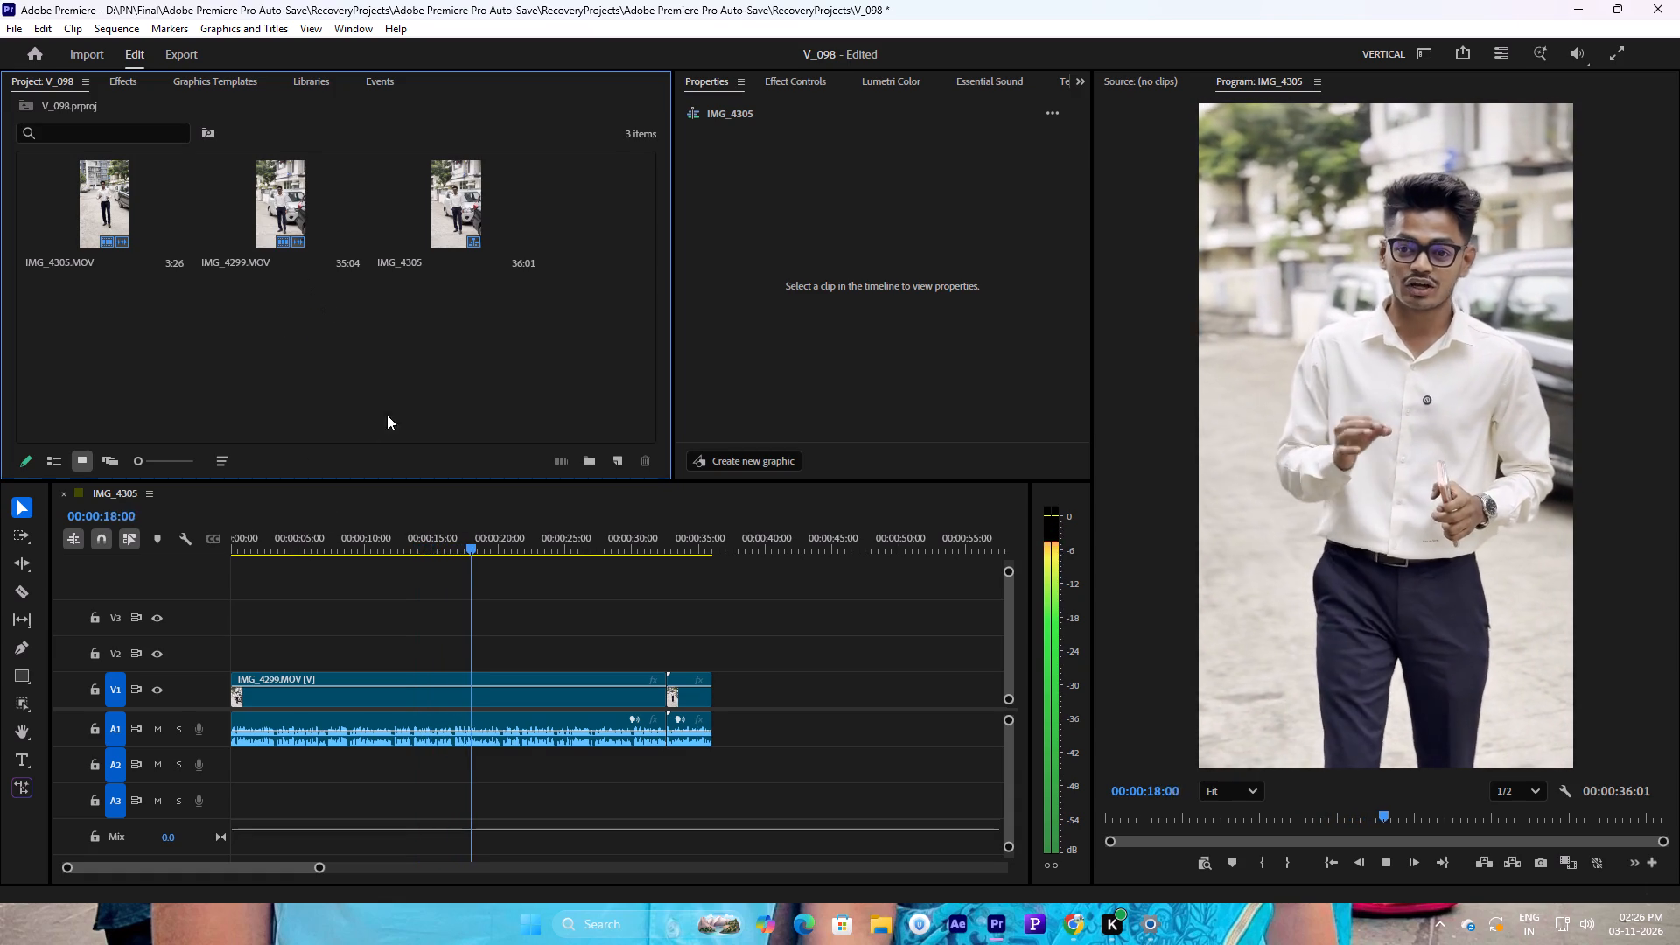
key(space)
Browse the material folder for supporting footage and import the JAI MALHAR_Drone-shot video into the project.
double_click(447, 384)
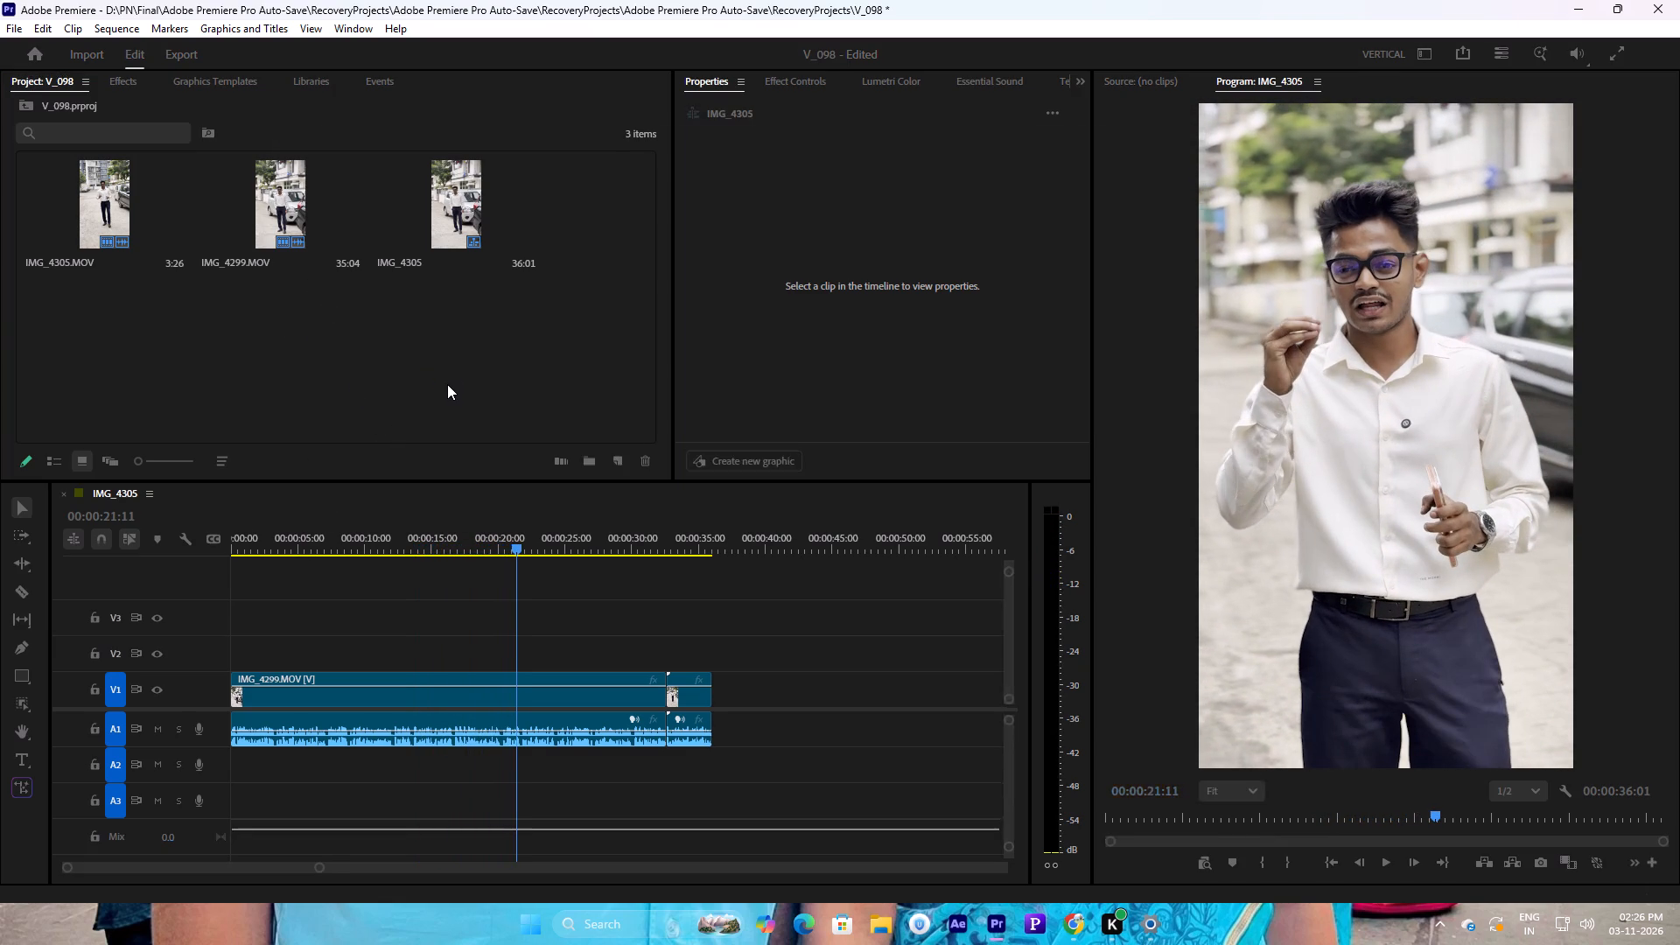
click(315, 379)
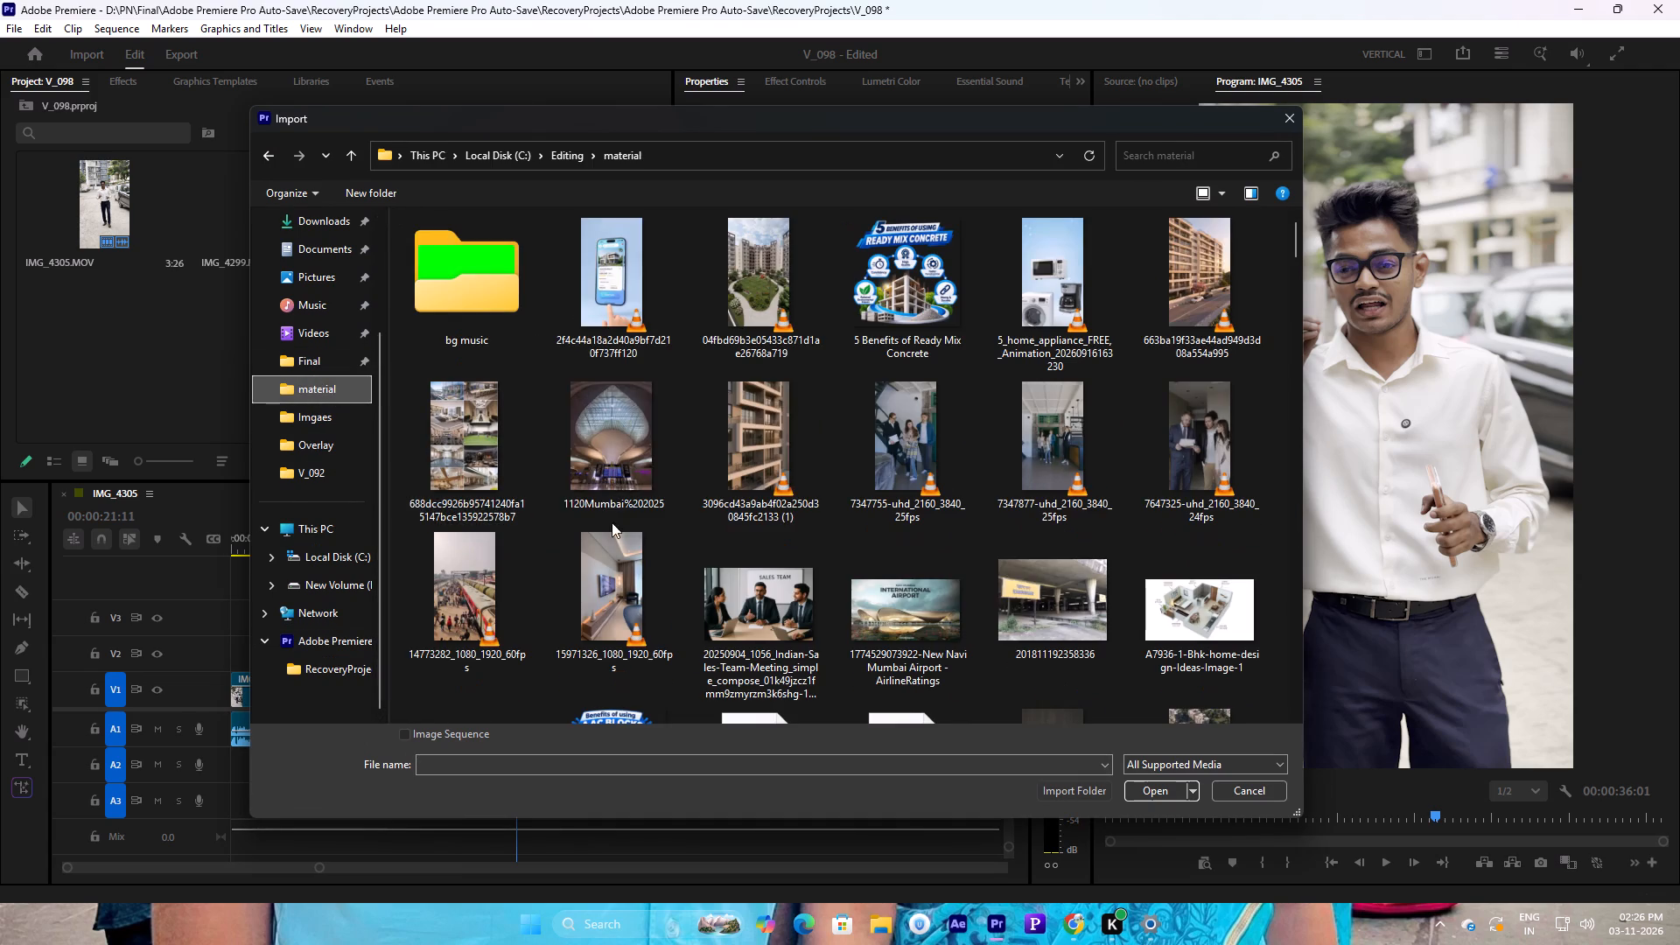
scroll(795, 412, down, 1)
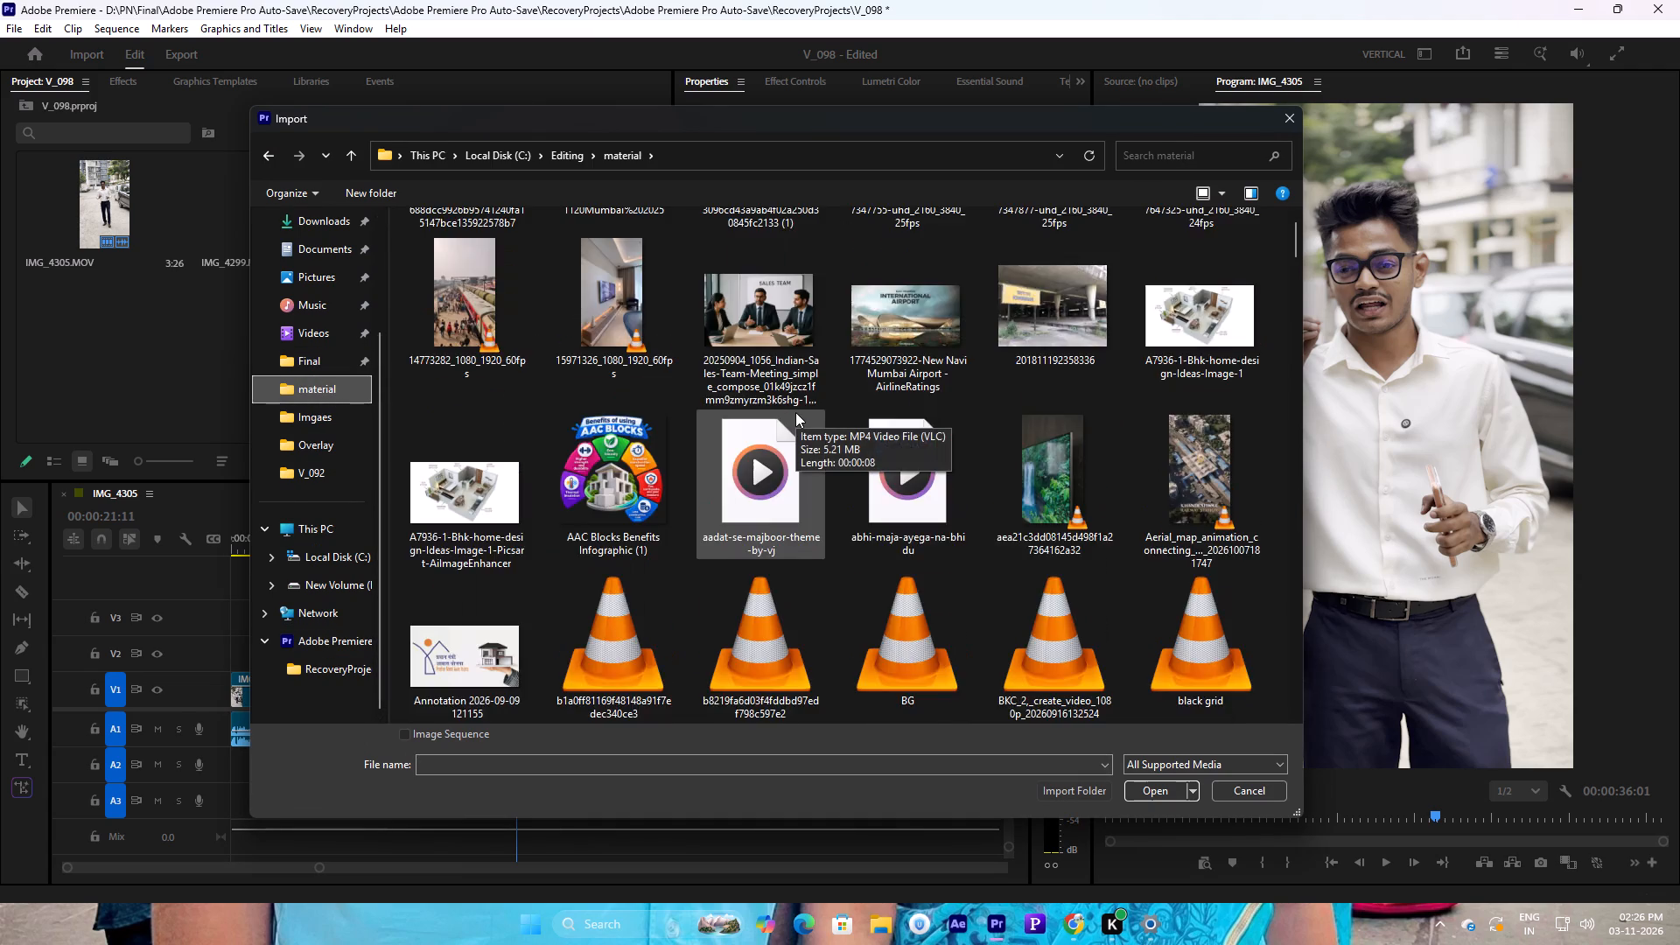
scroll(795, 412, down, 11)
scroll(799, 445, up, 1)
scroll(799, 445, down, 12)
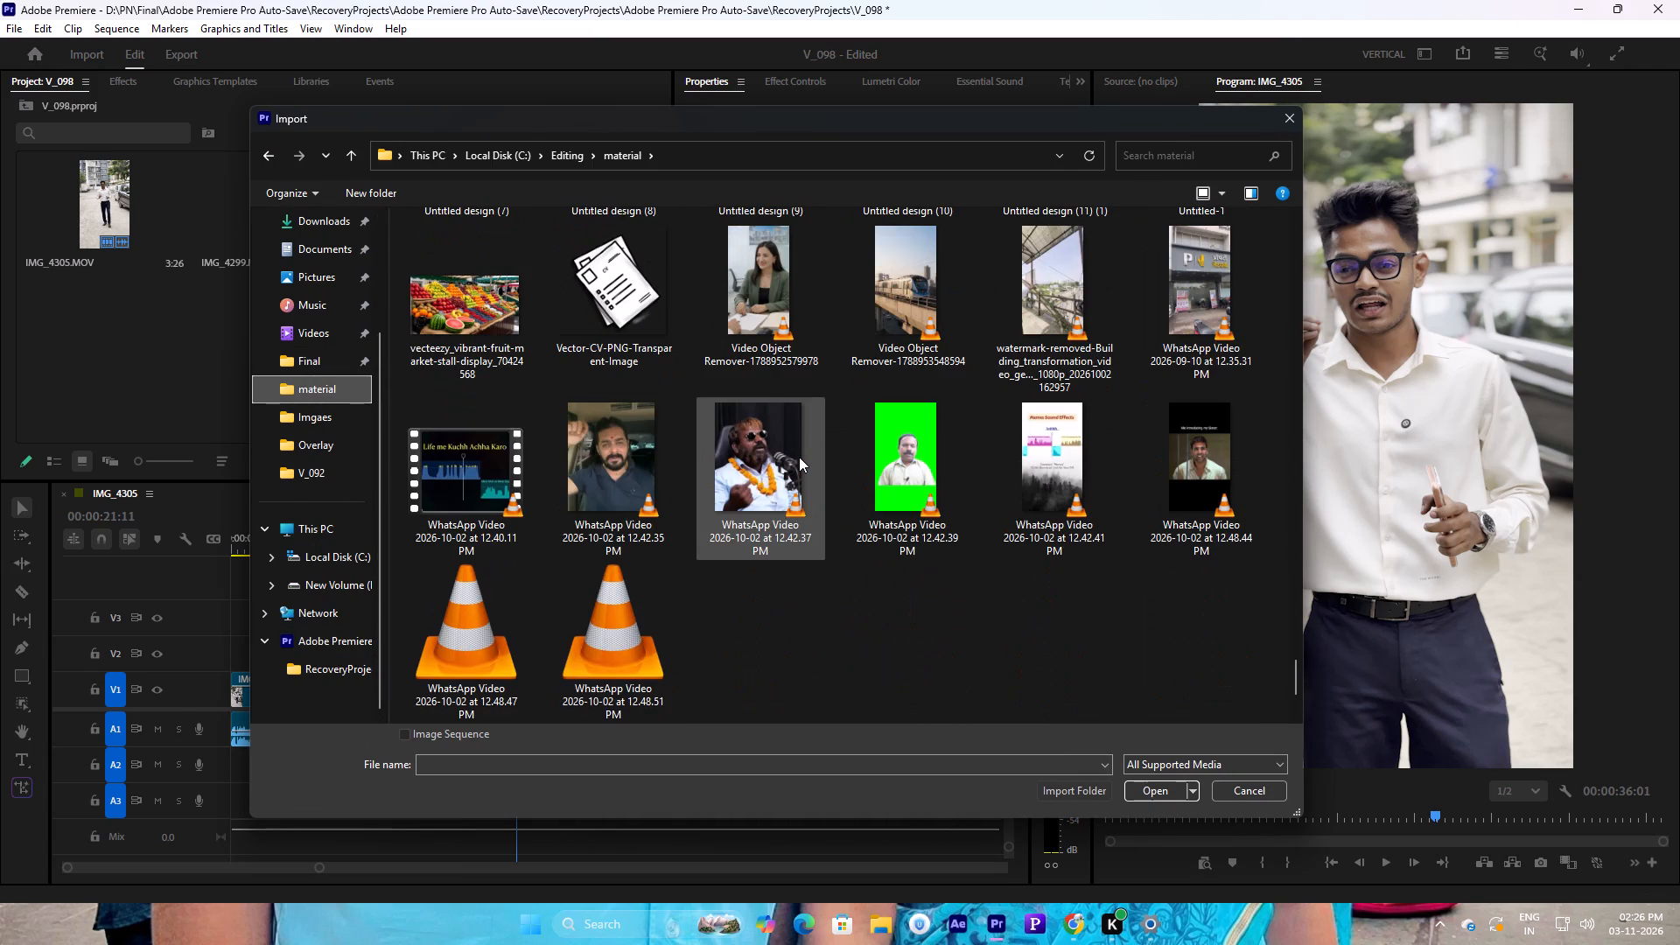
scroll(990, 628, up, 1)
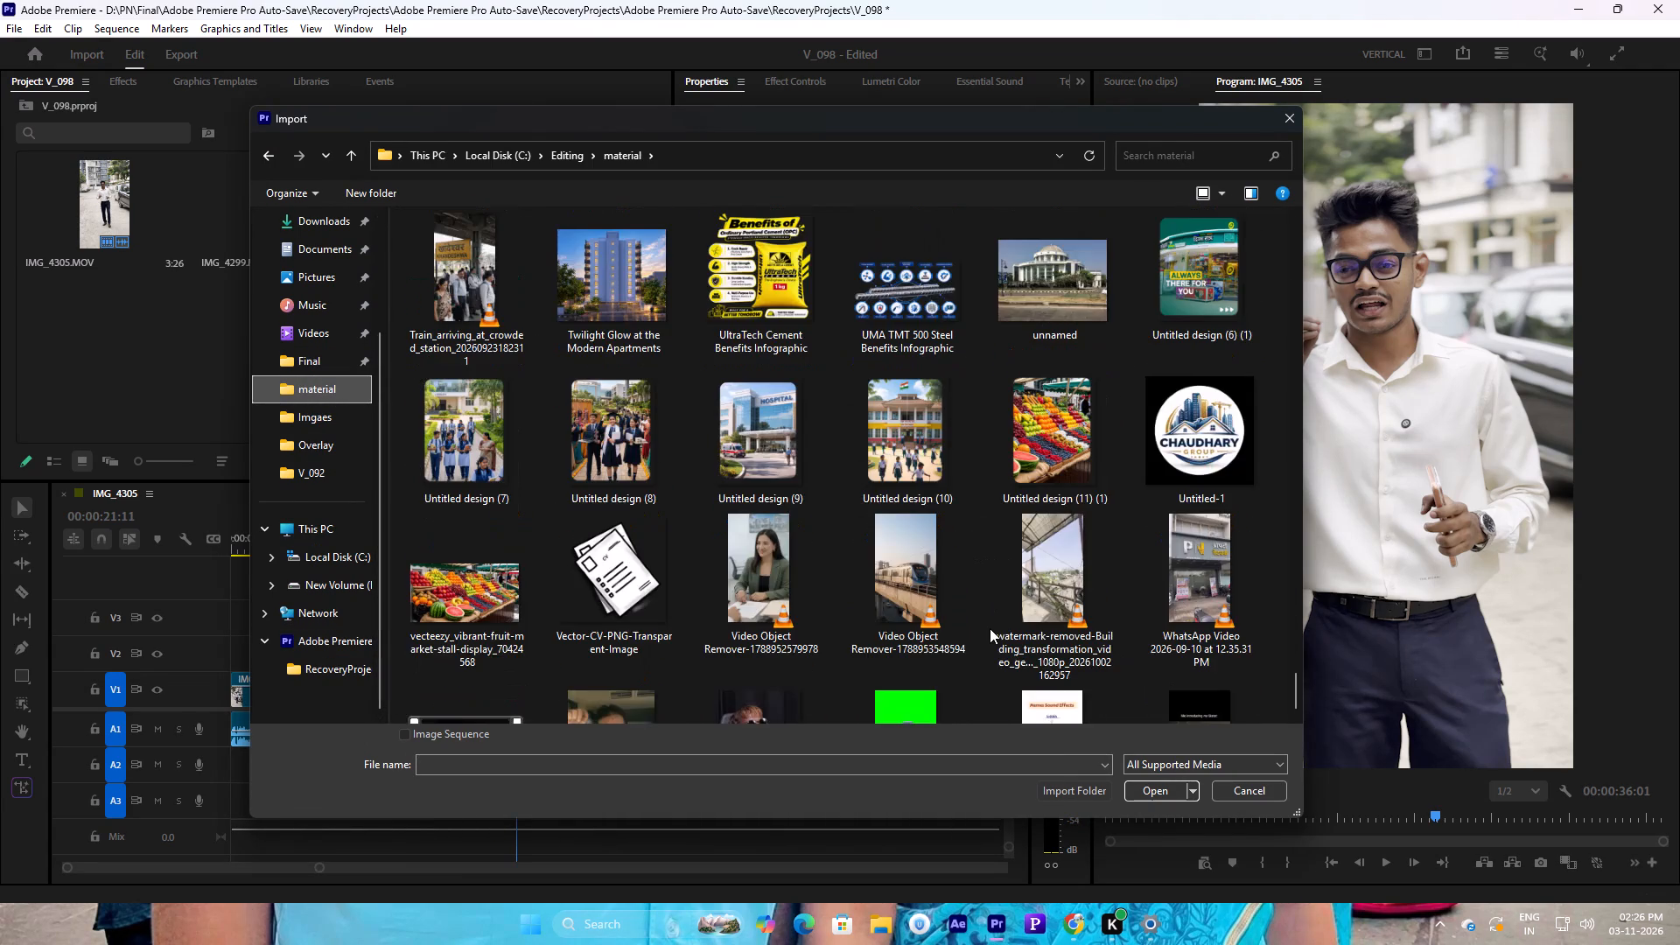
scroll(990, 628, up, 3)
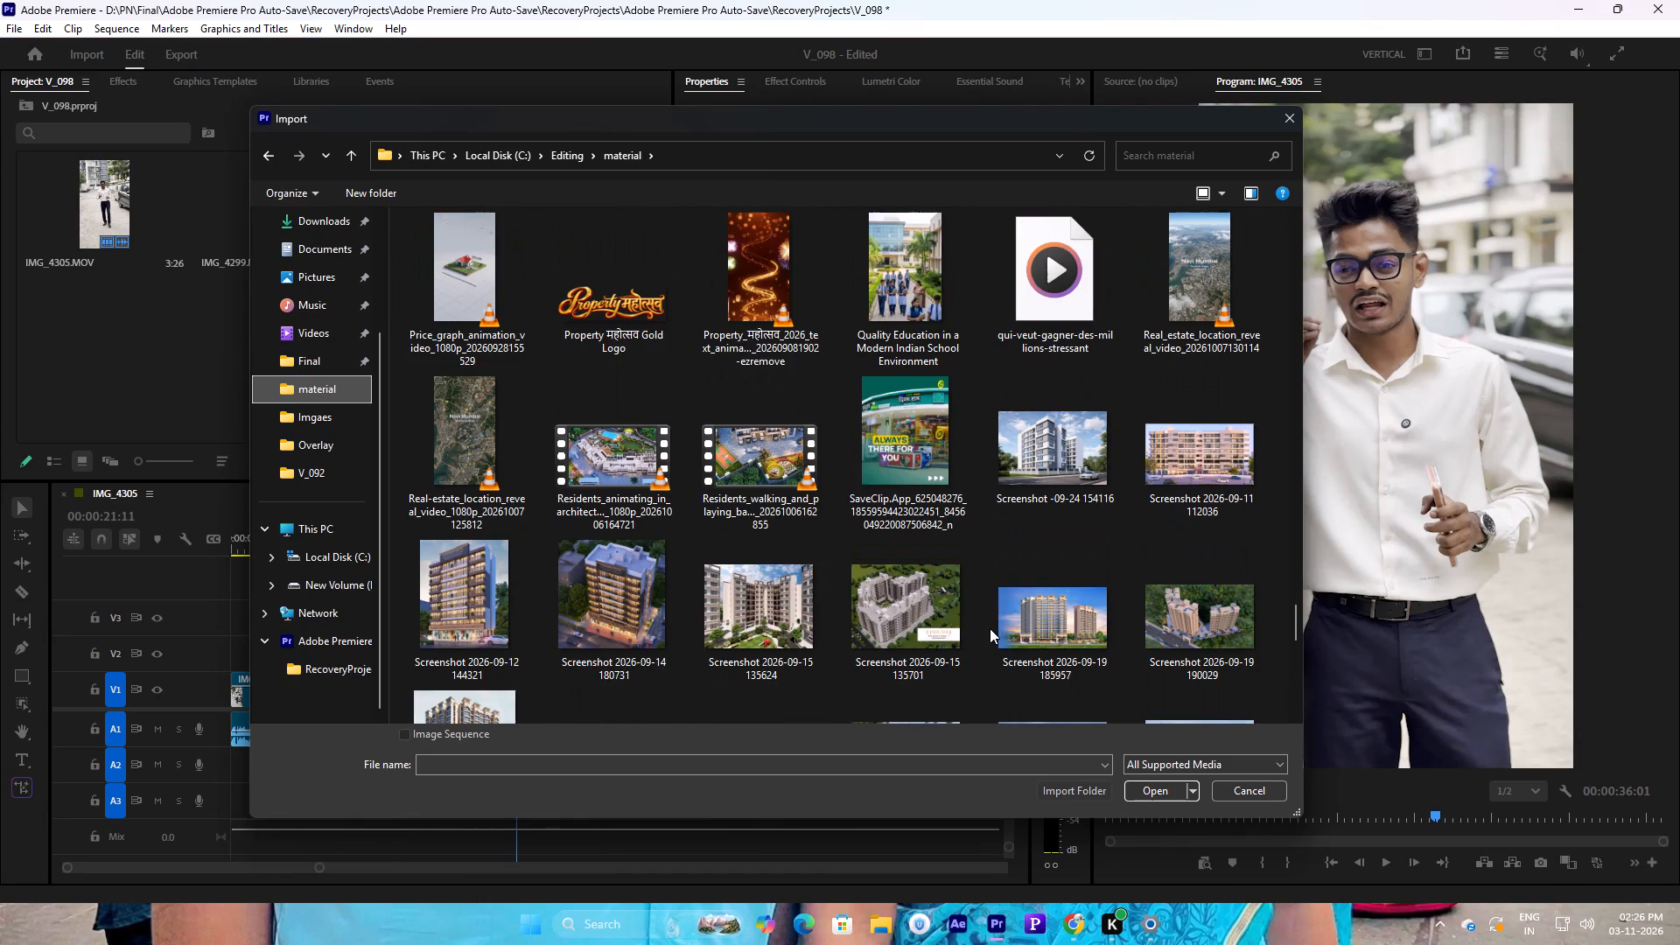
scroll(990, 628, up, 3)
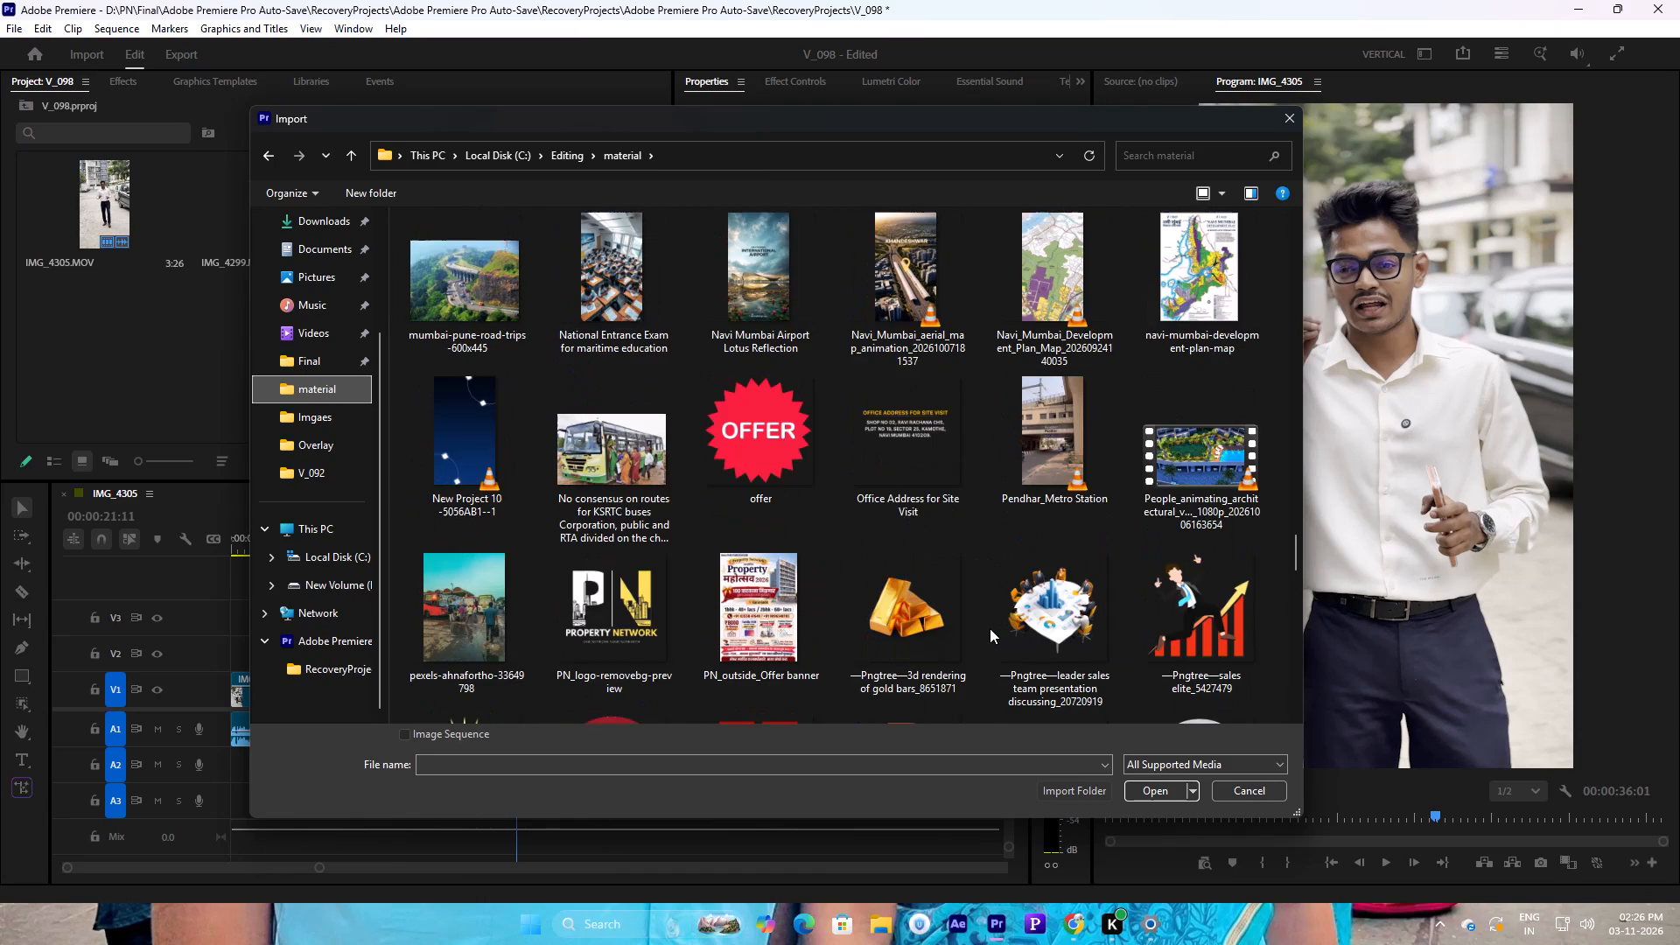
scroll(990, 628, up, 2)
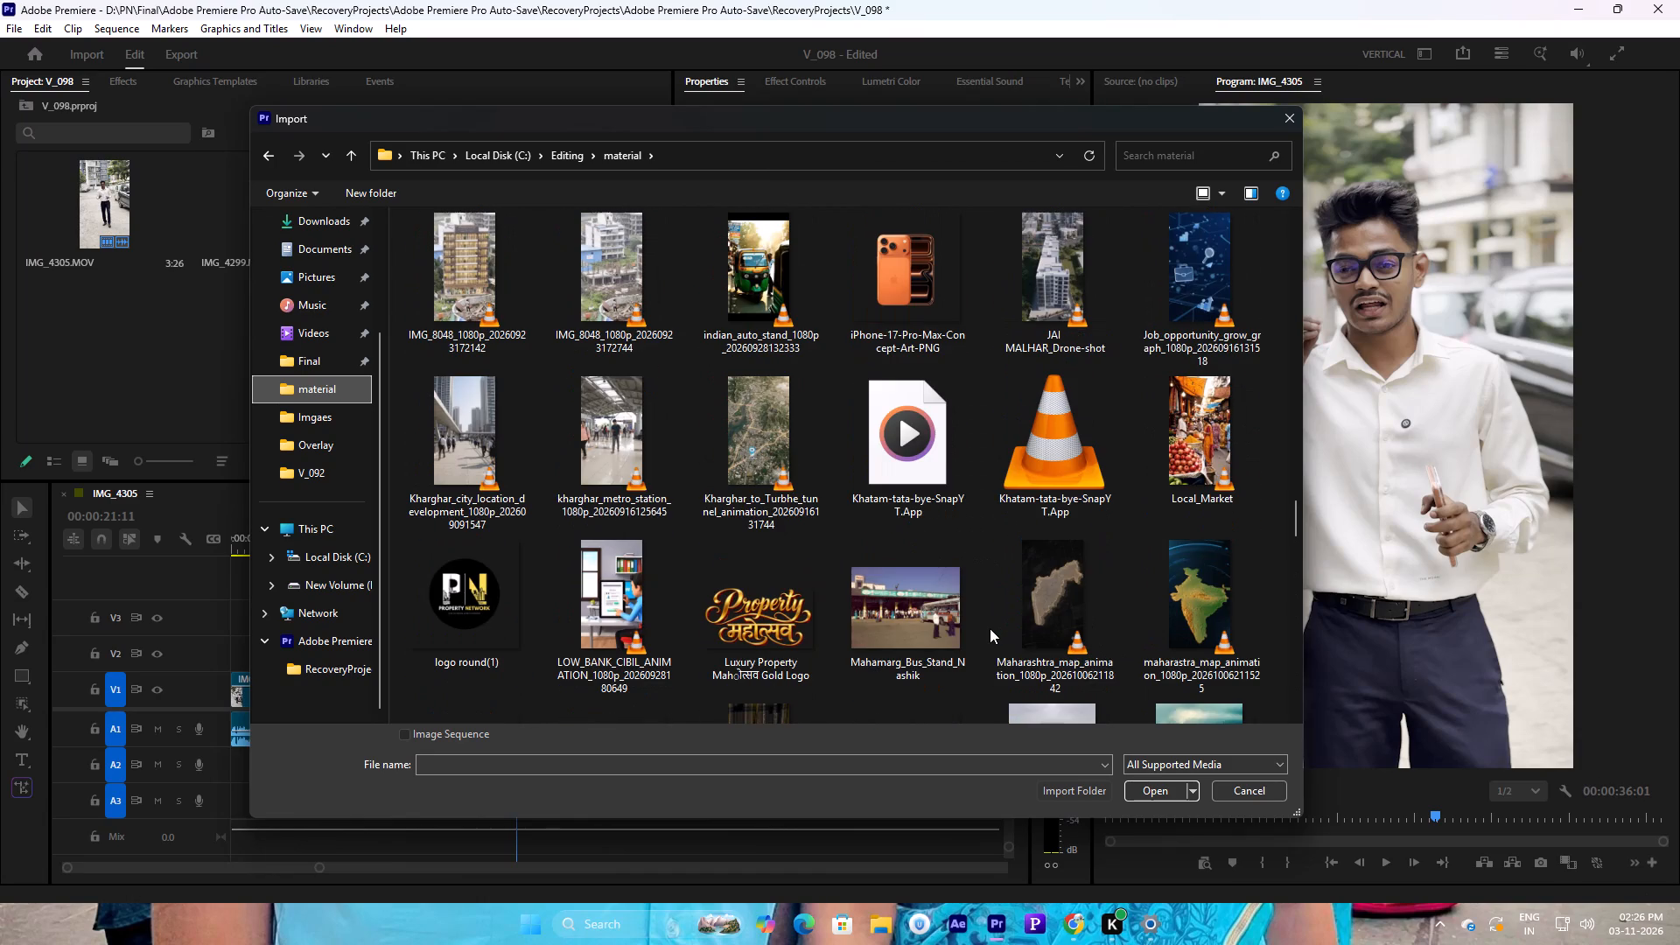
scroll(990, 628, up, 1)
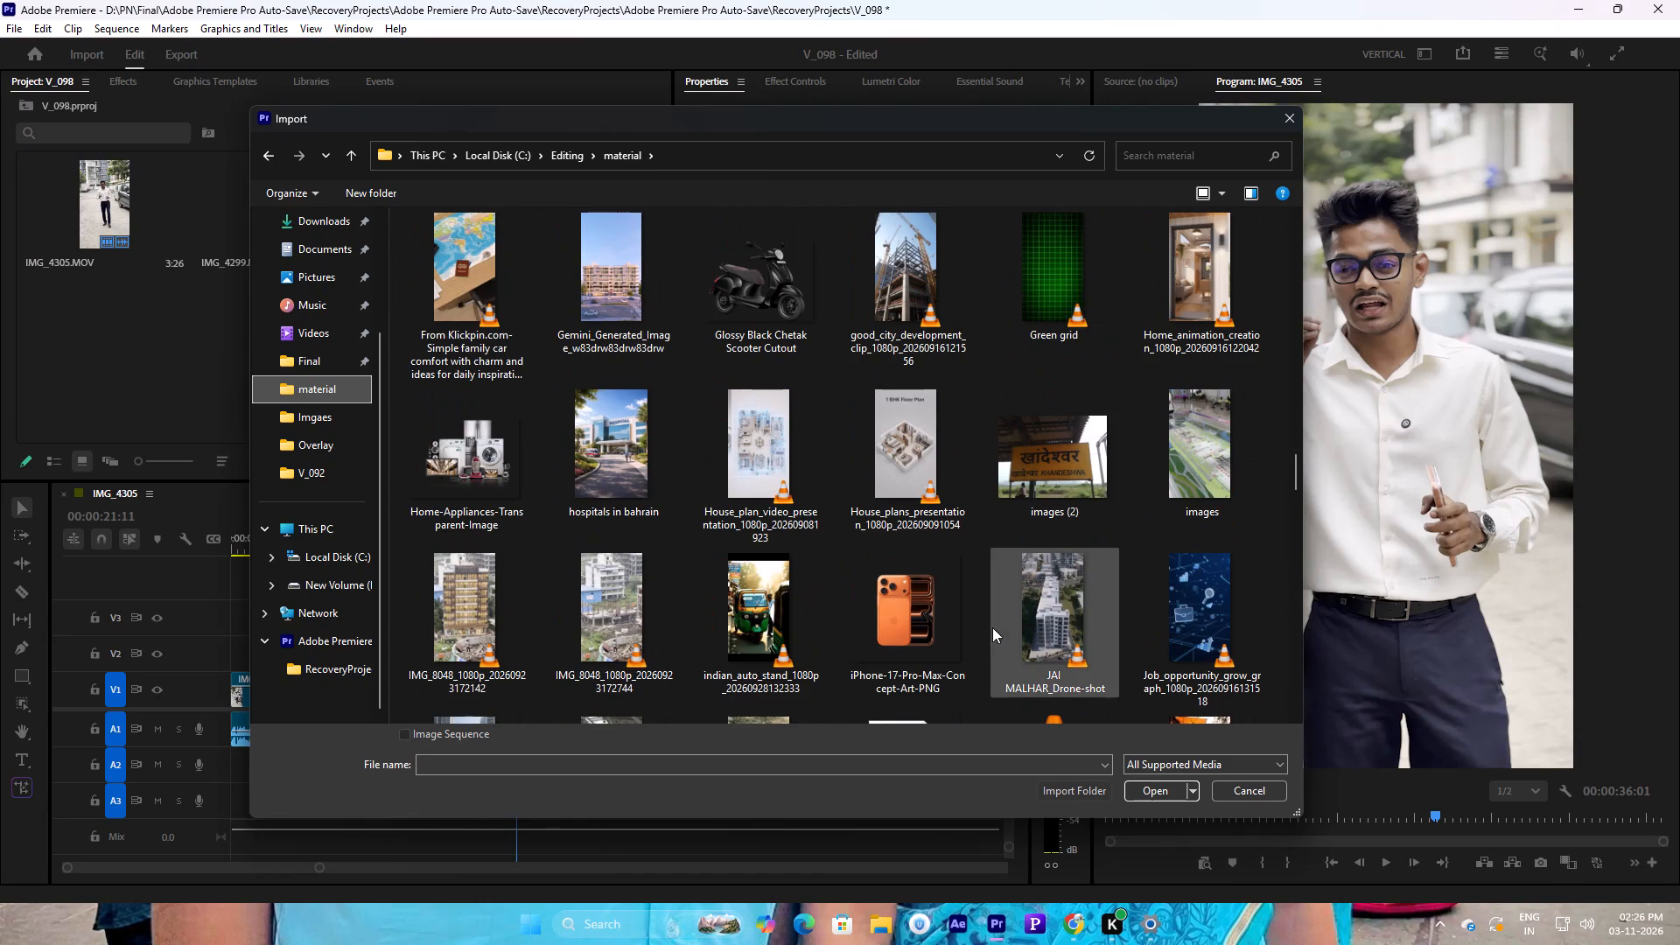
click(1055, 586)
scroll(969, 615, up, 1)
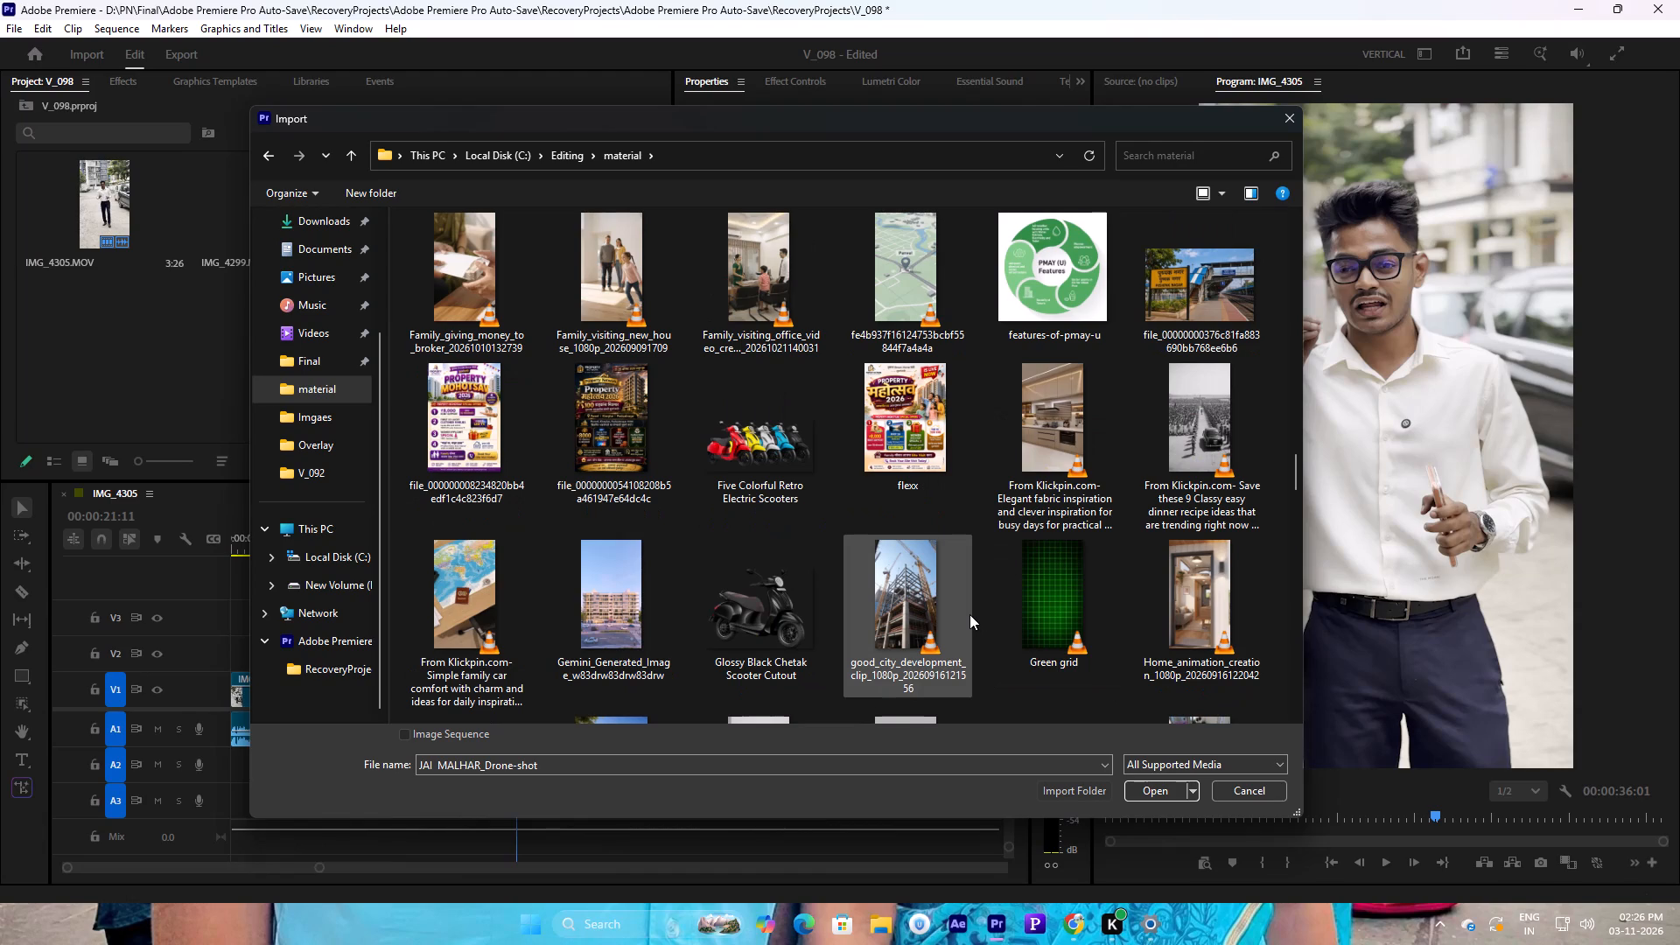
scroll(969, 614, up, 1)
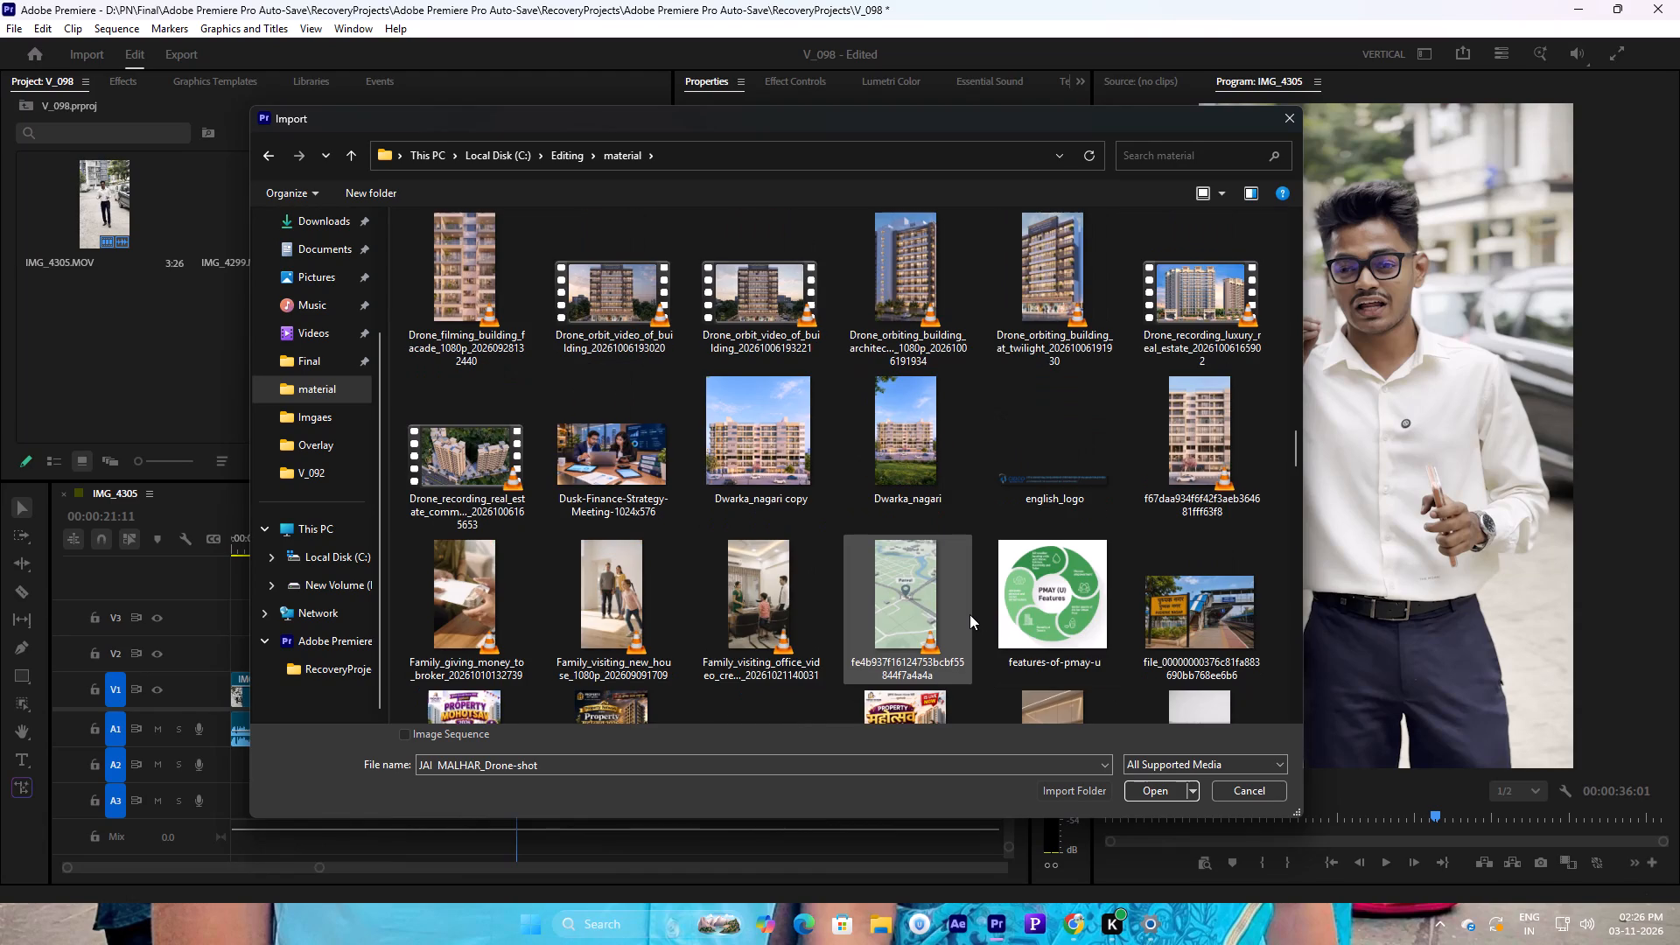
scroll(969, 614, up, 3)
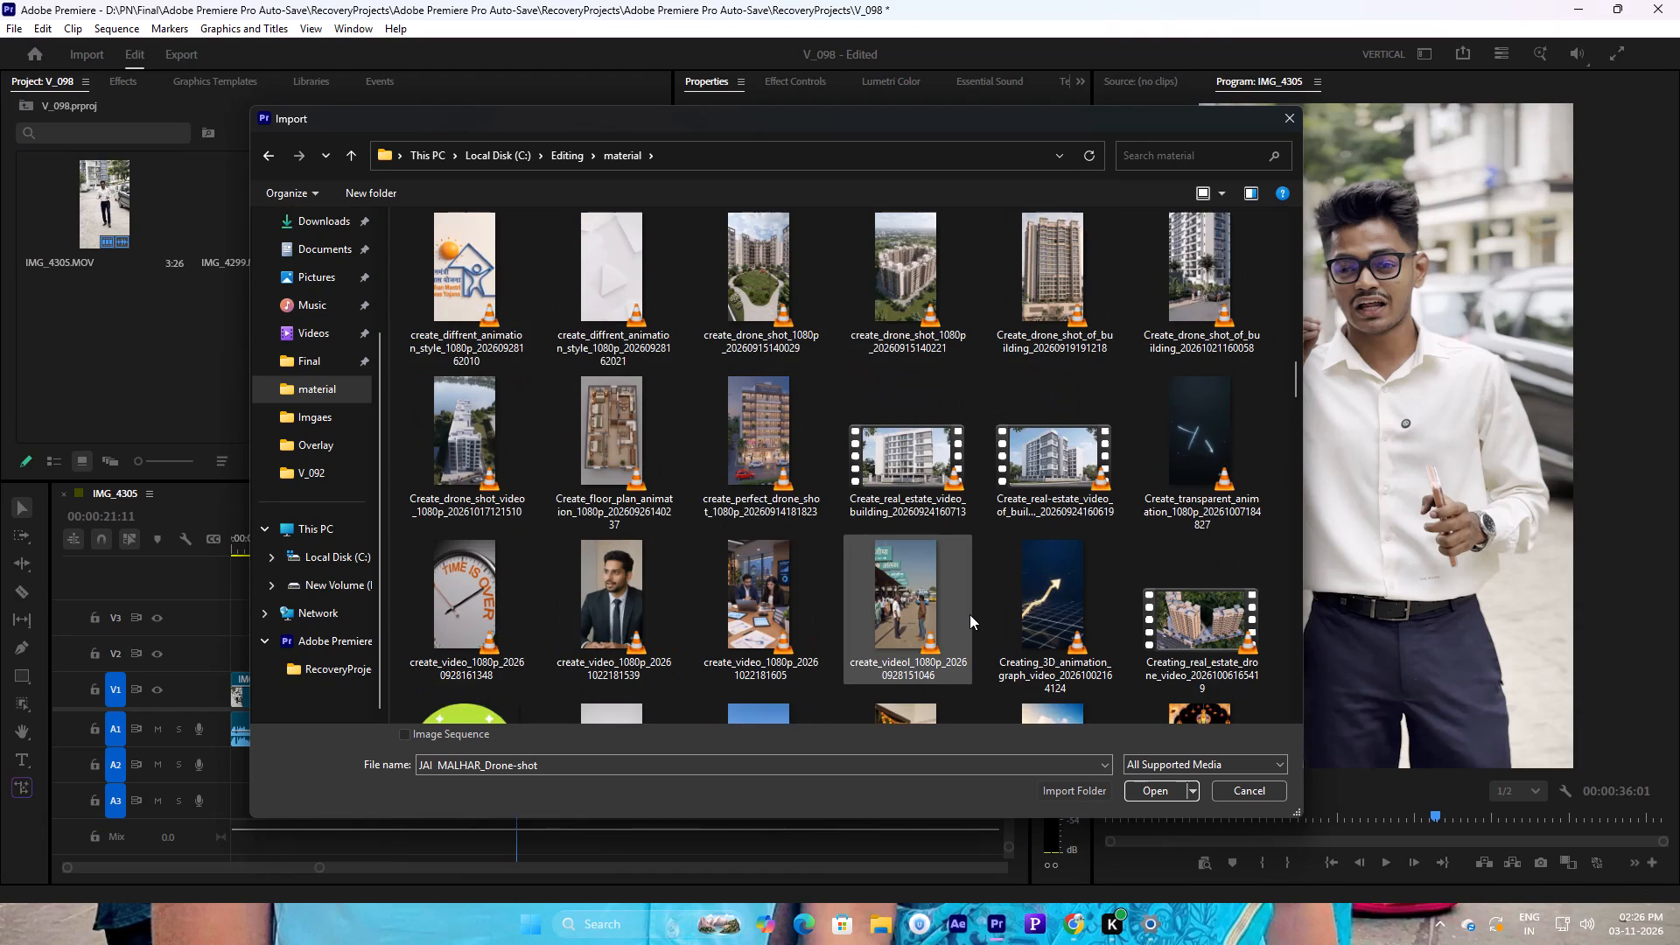
scroll(969, 614, up, 4)
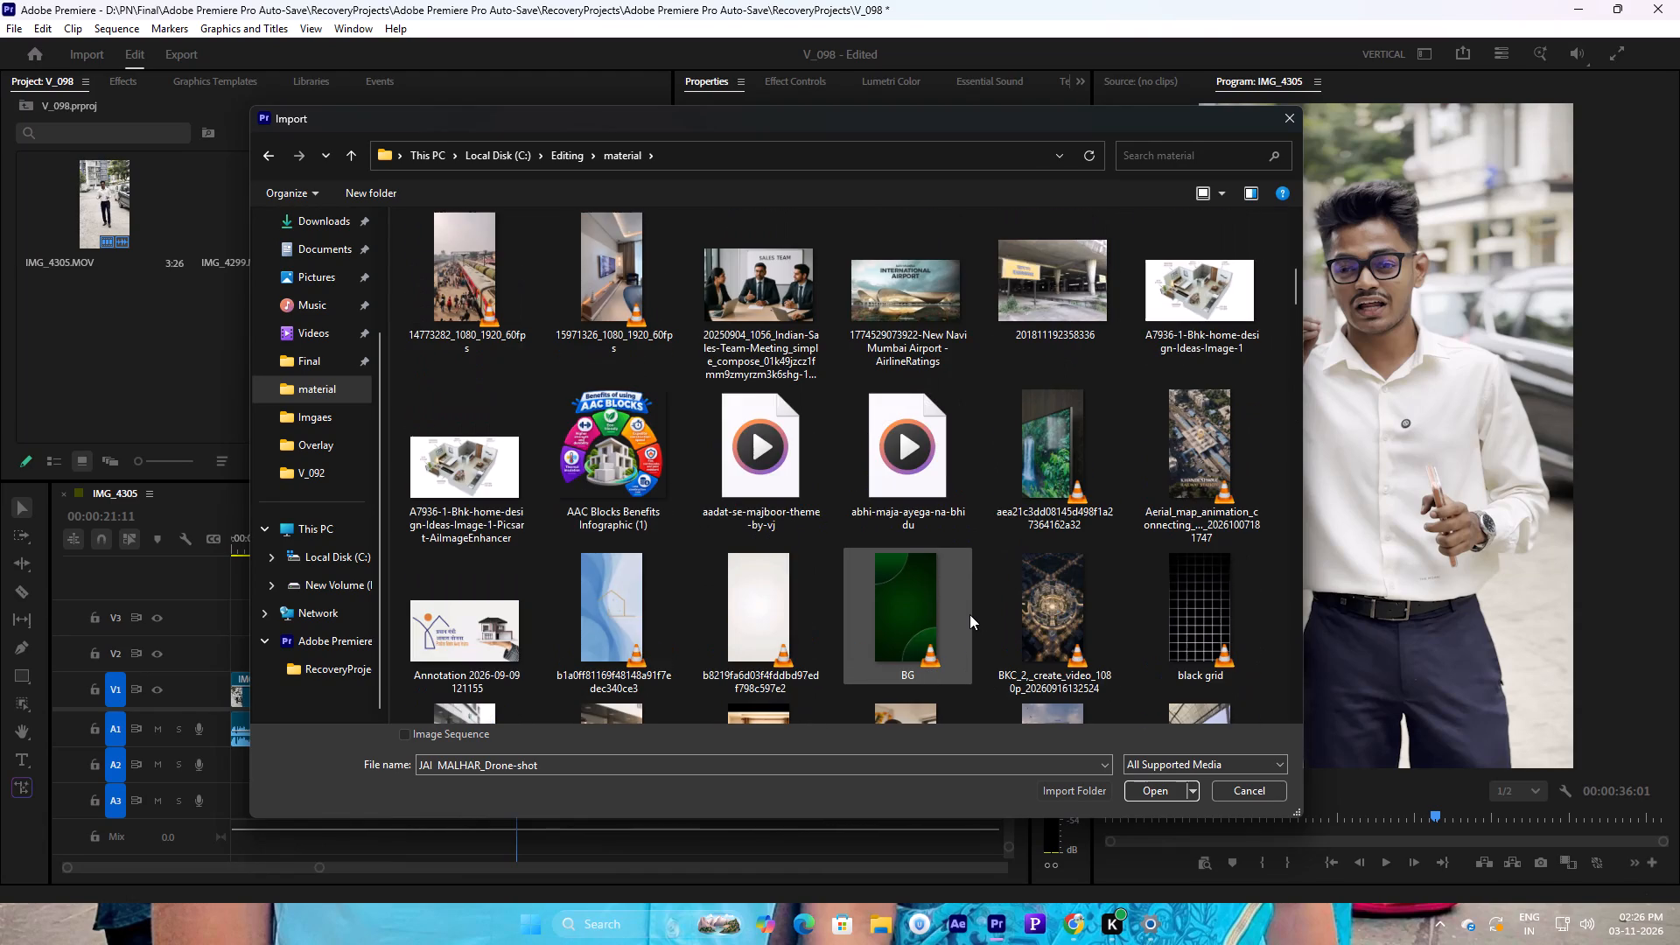
scroll(969, 614, up, 2)
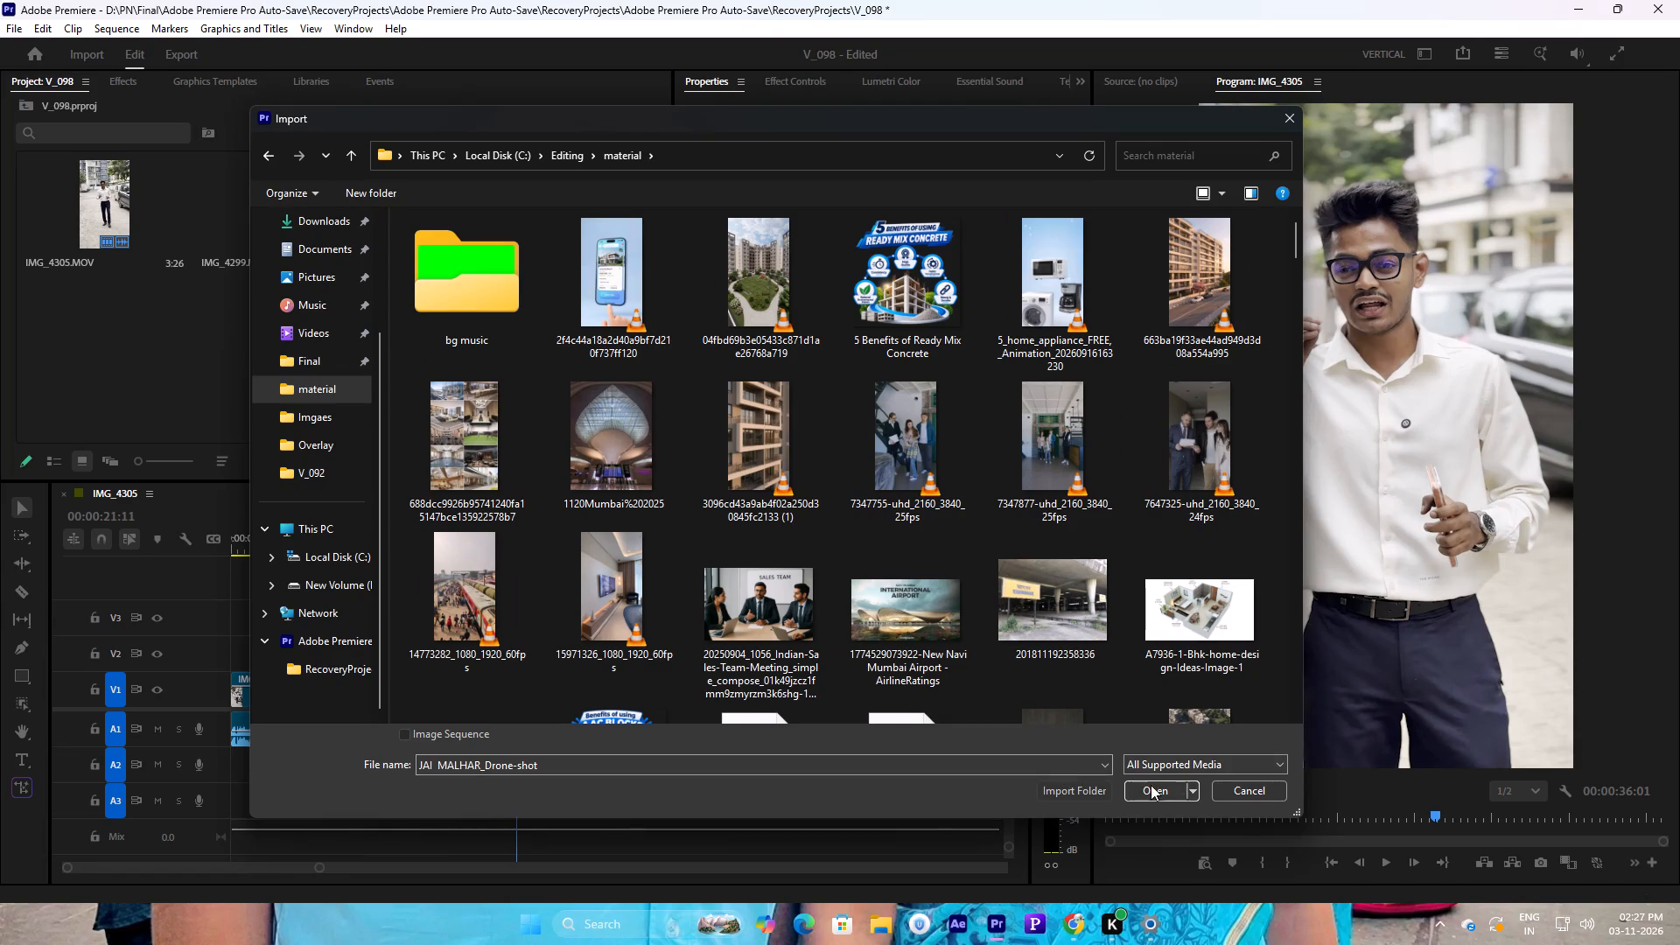
click(1150, 785)
Import the Google Flow - 06 Aug, 17-19 video from the Overlay folder.
double_click(267, 364)
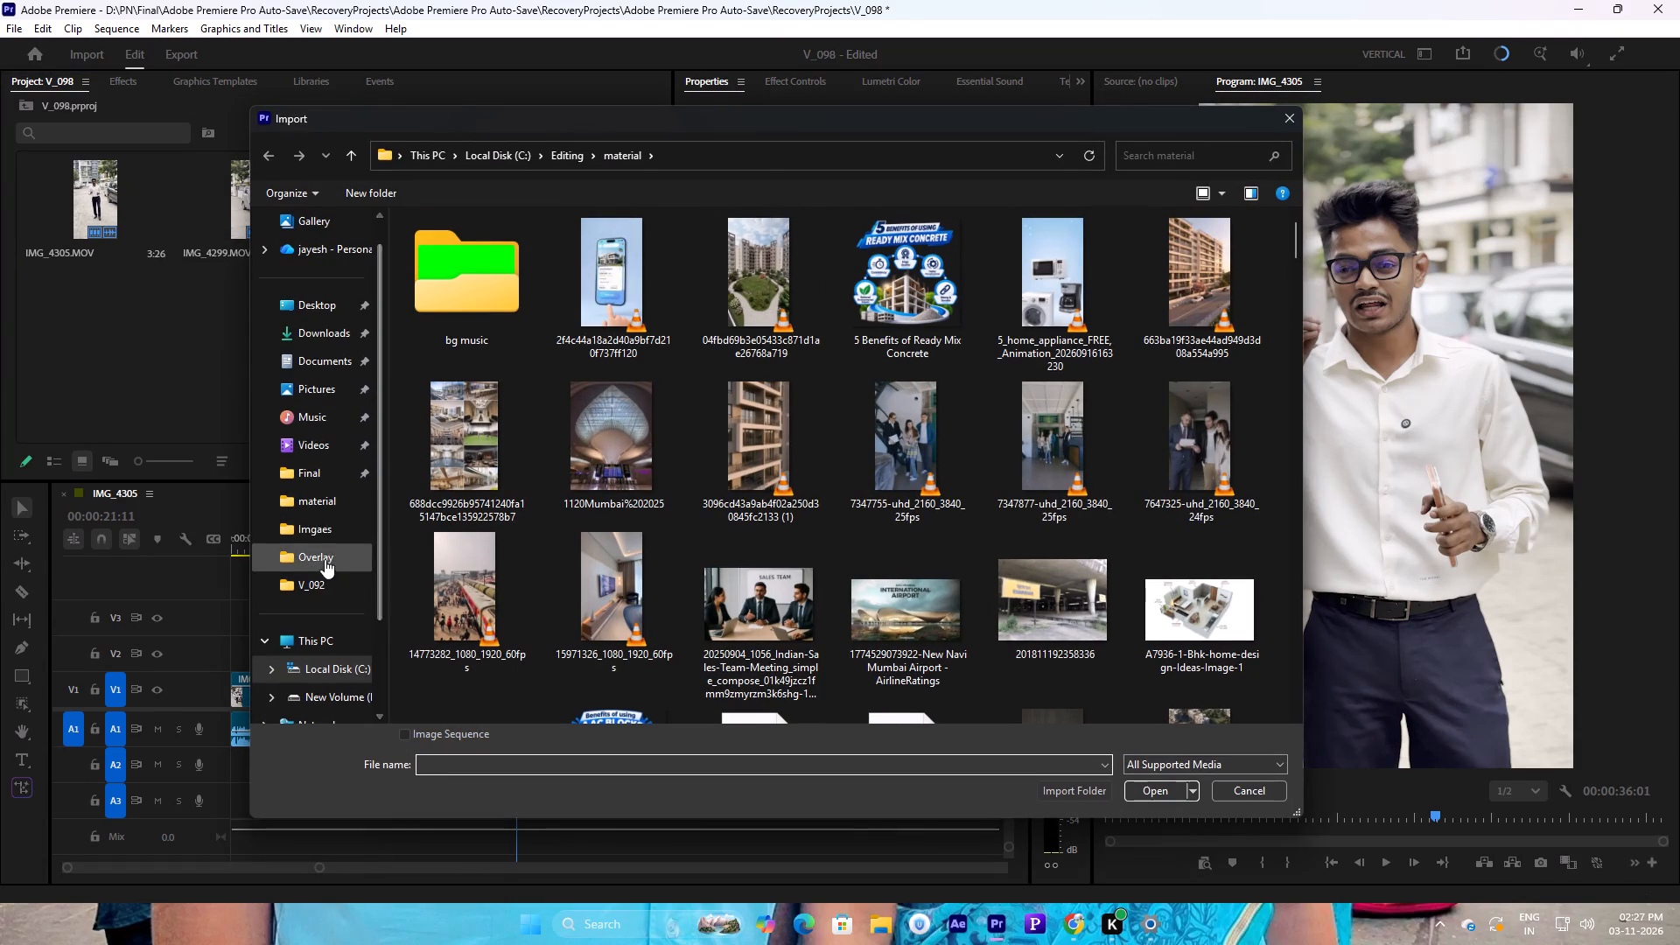
click(324, 561)
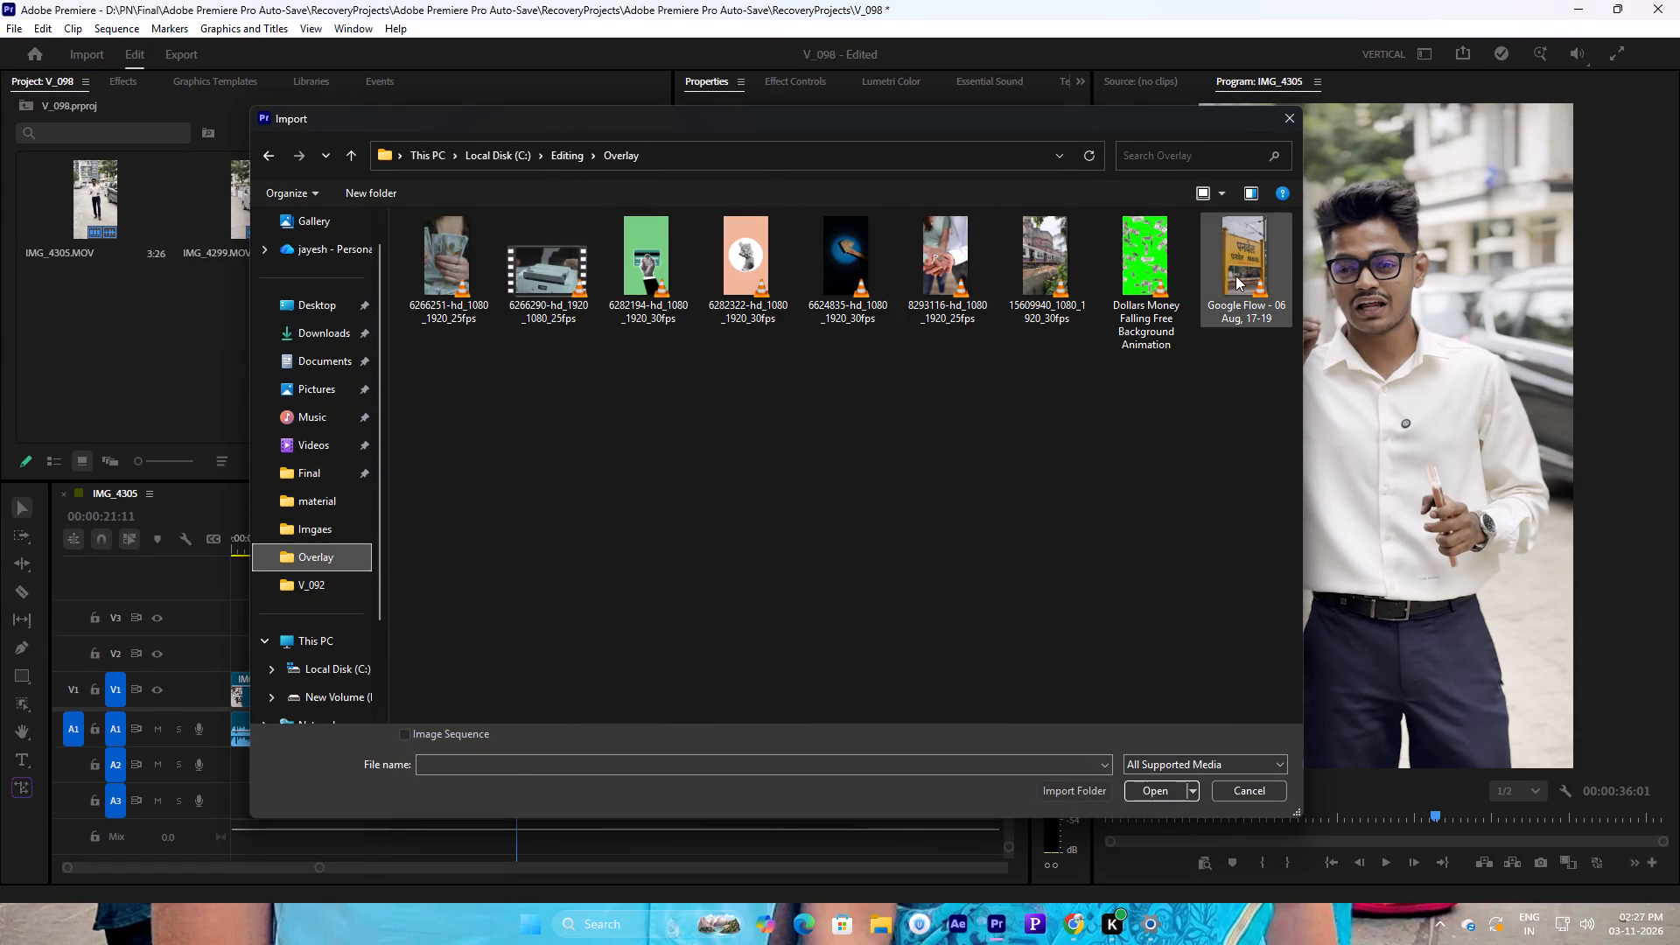
click(1235, 276)
click(1160, 783)
Play the IMG_4305 sequence from its beginning and stop at 00:00:28:19.
drag(286, 531, 181, 543)
key(space)
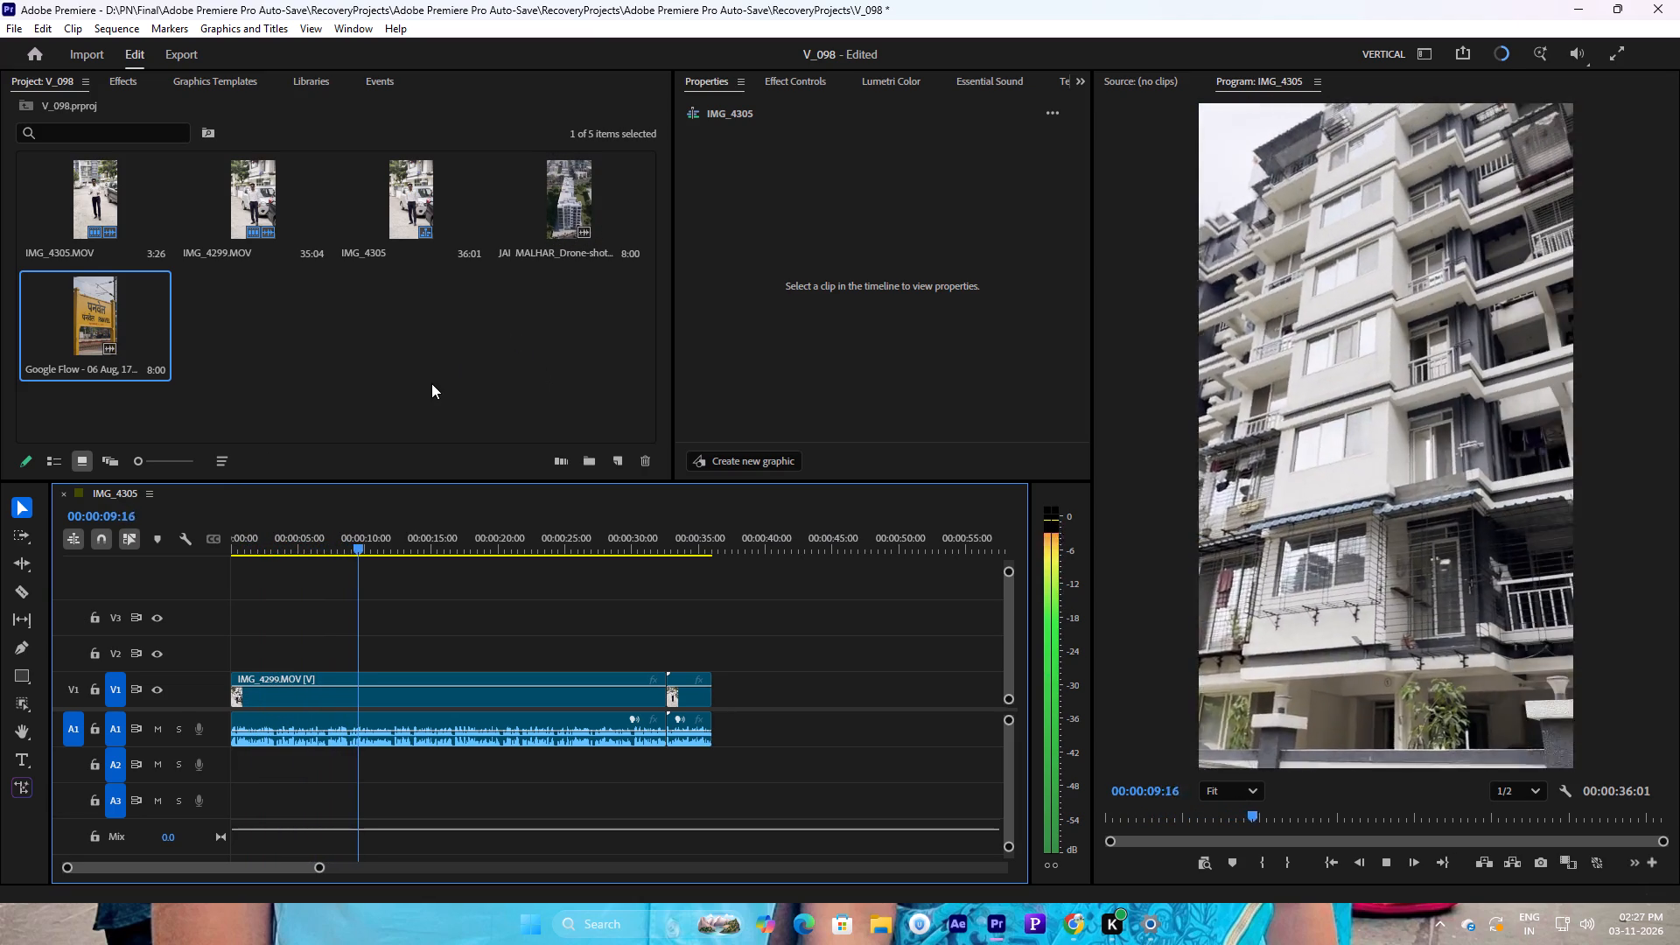
key(space)
key(space)
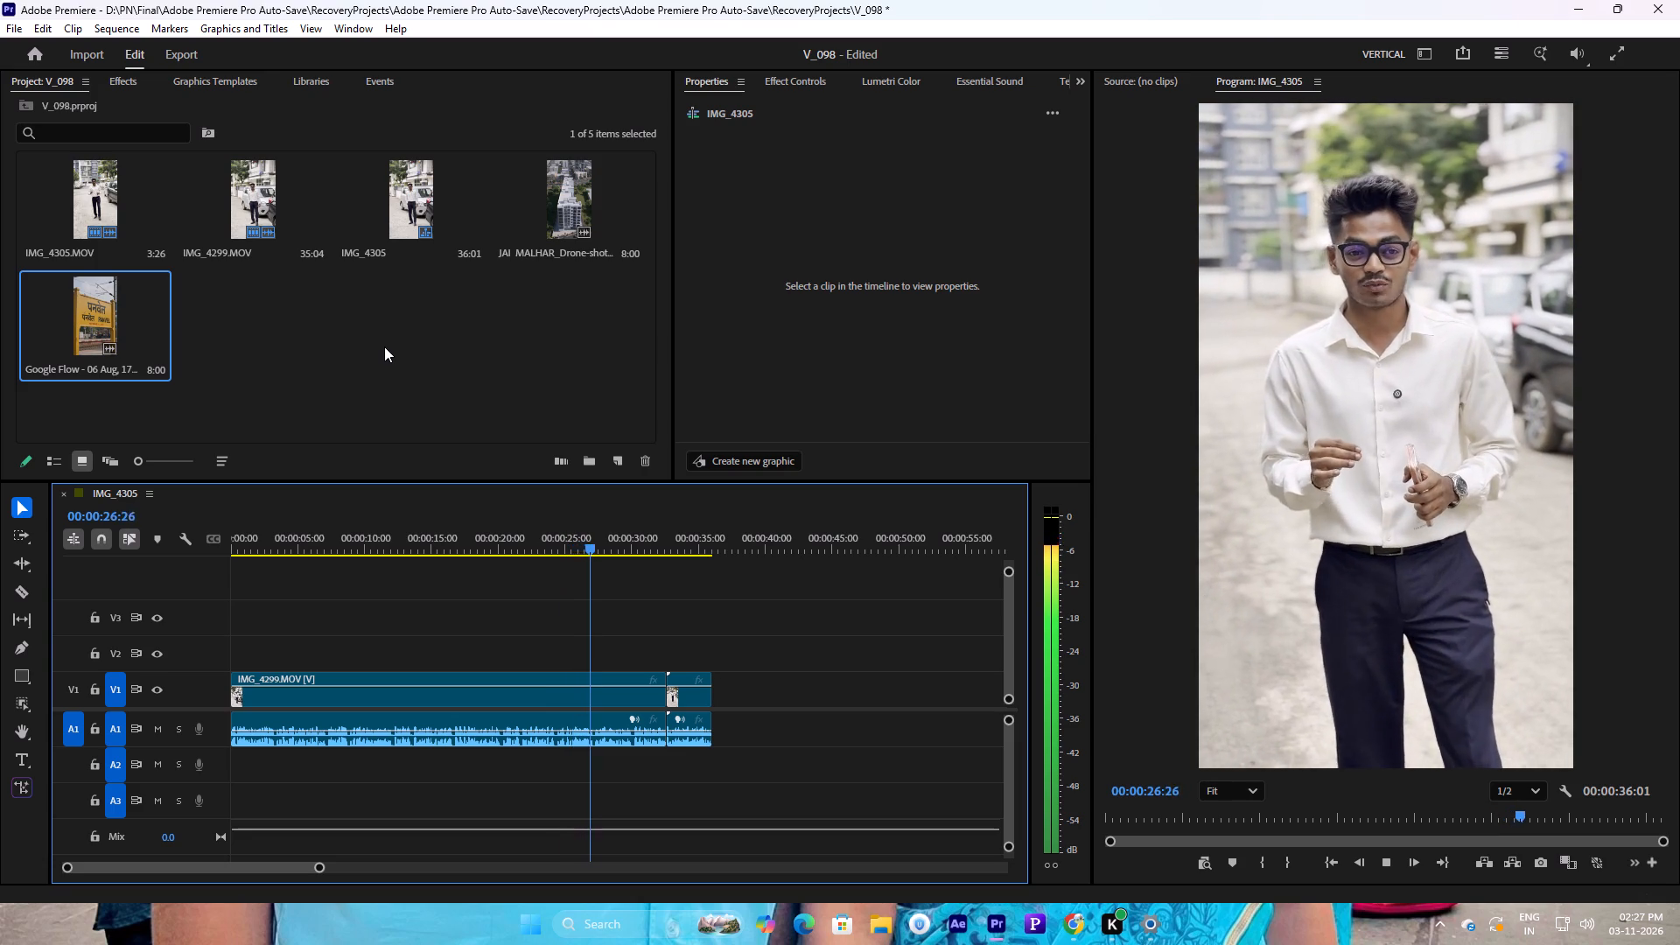
key(space)
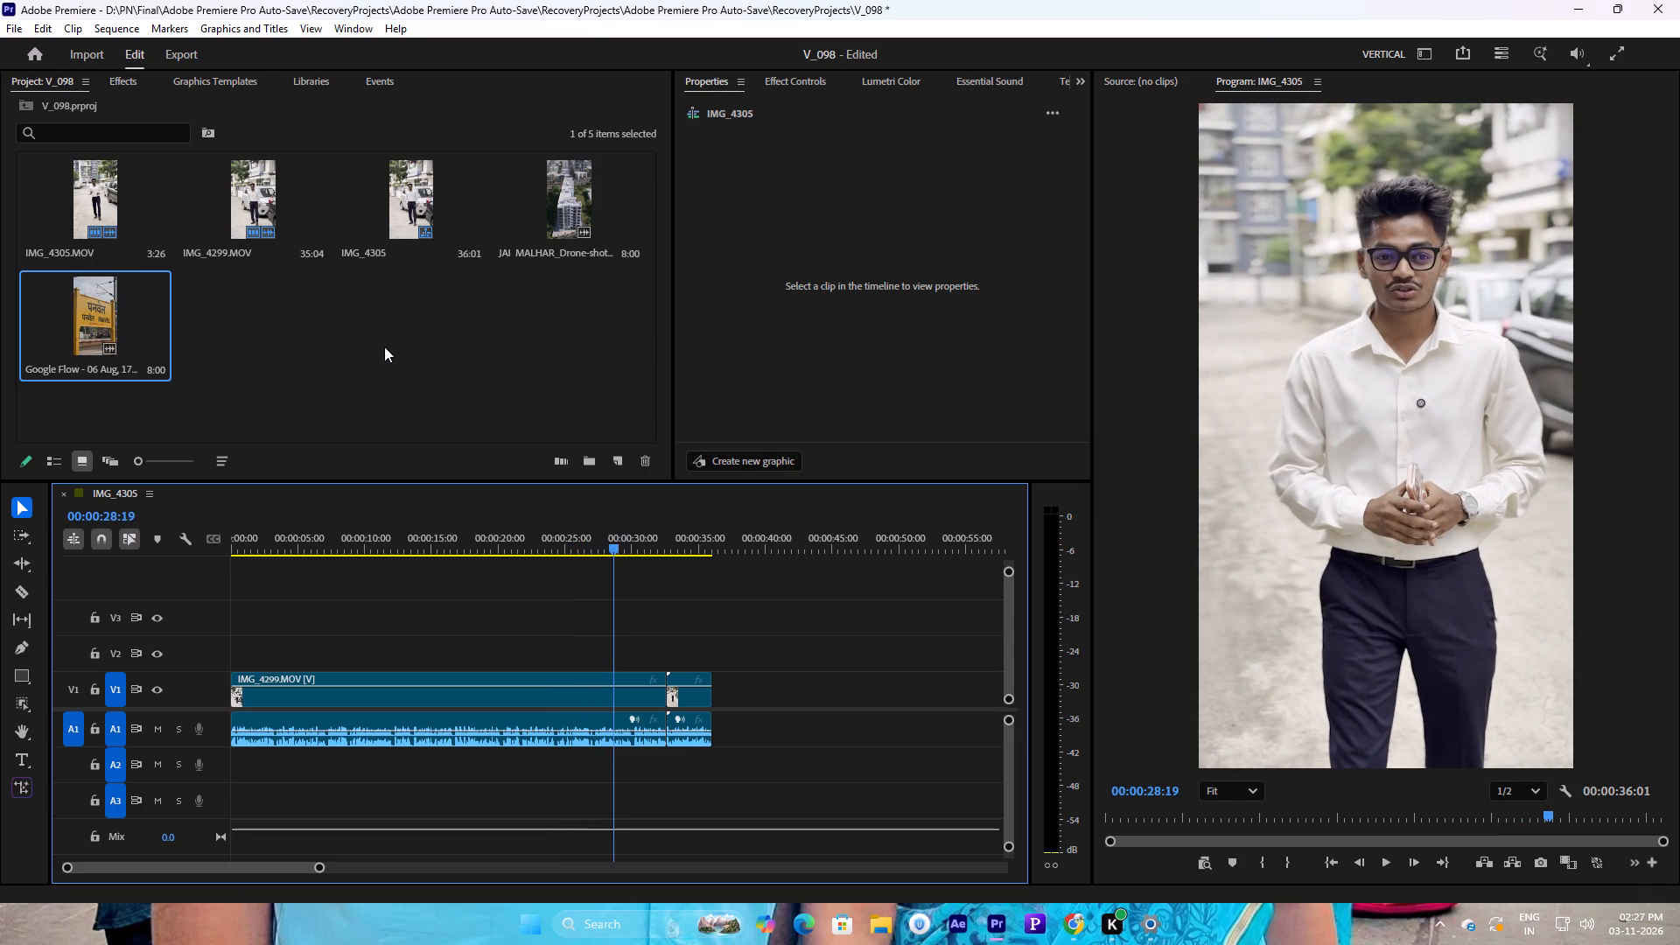
Import the Pradhan Mantri Awas Yojana logo image from the material folder.
double_click(384, 346)
click(338, 477)
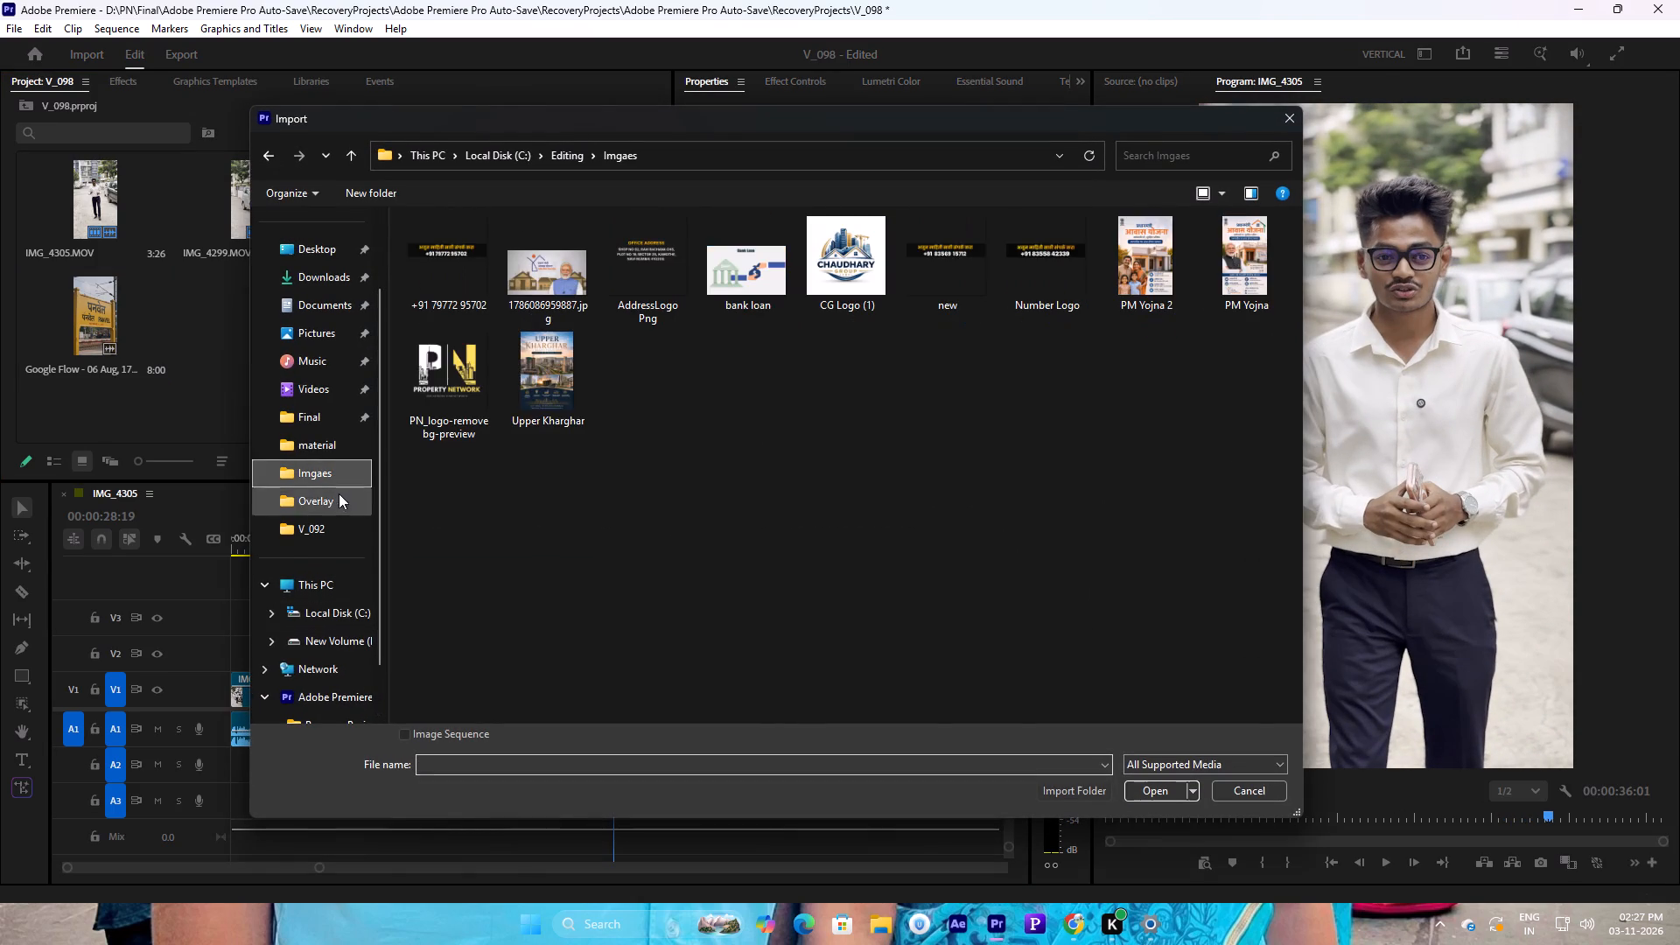
click(325, 430)
click(325, 441)
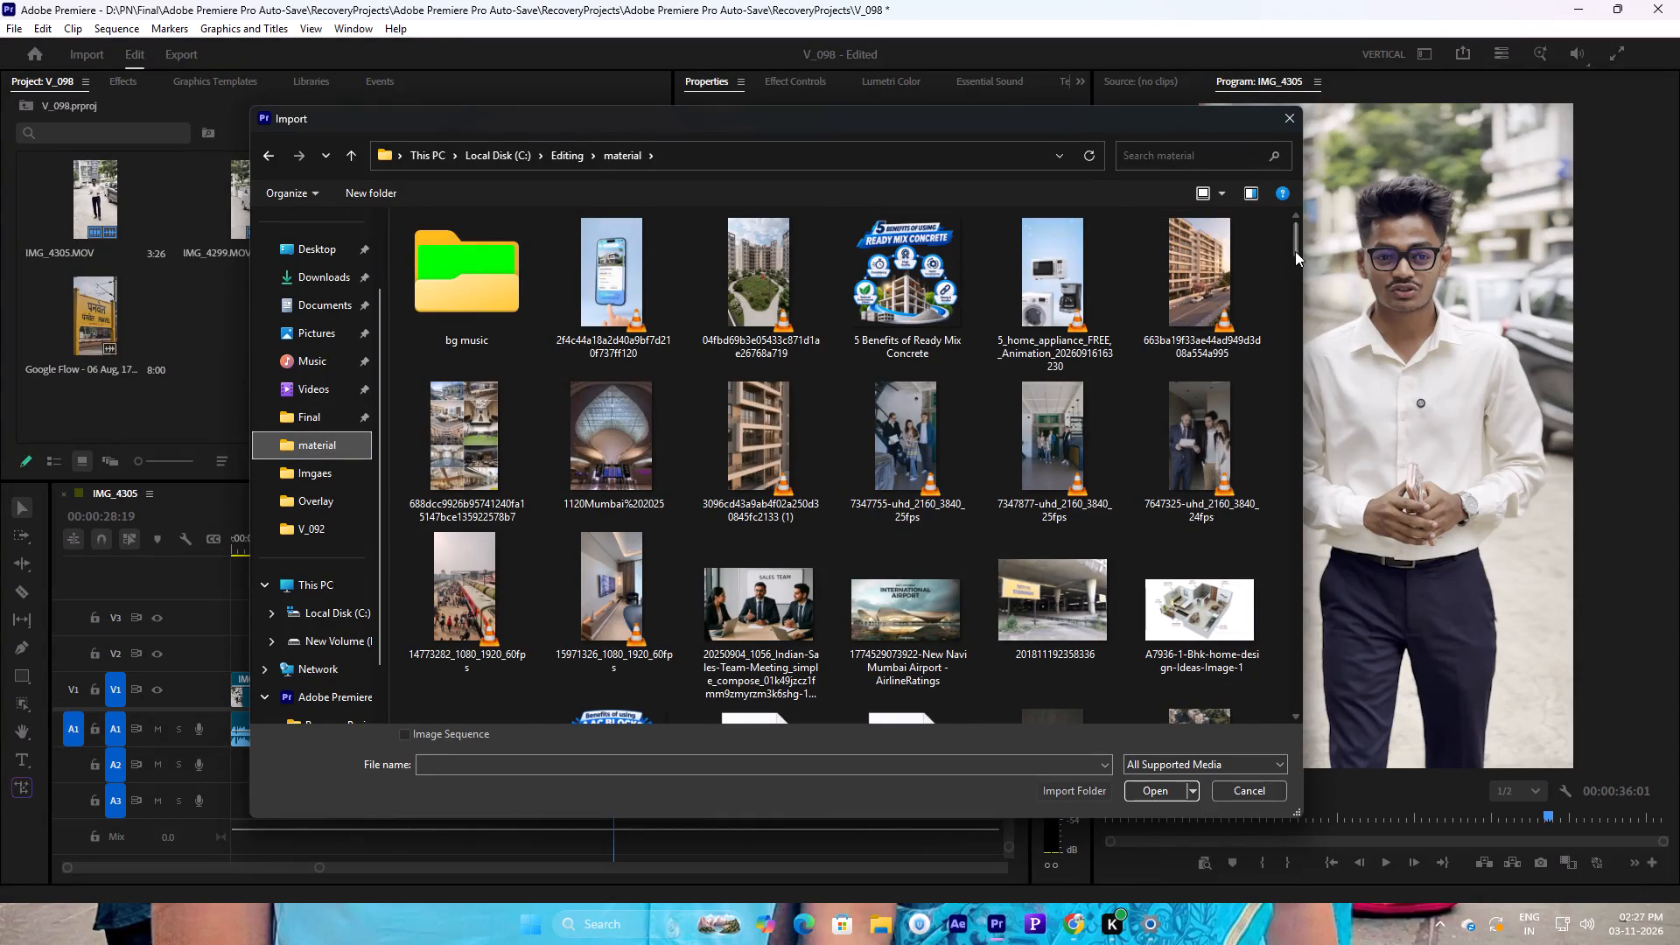
drag(1297, 251, 1322, 542)
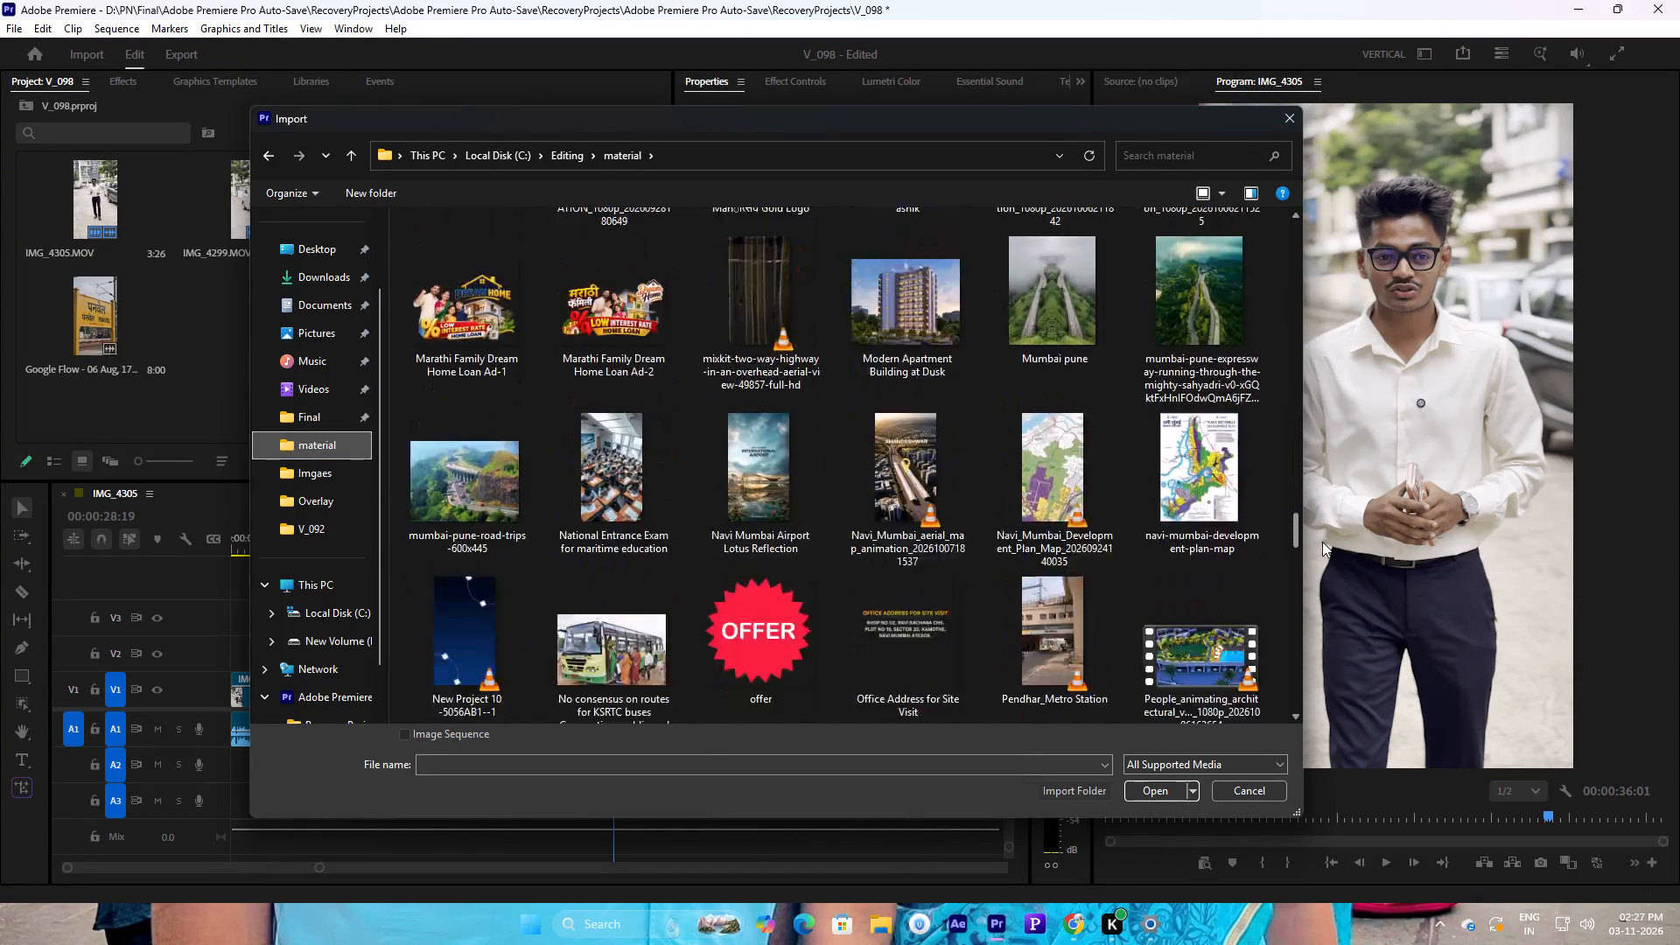
drag(1322, 542, 1329, 591)
click(841, 372)
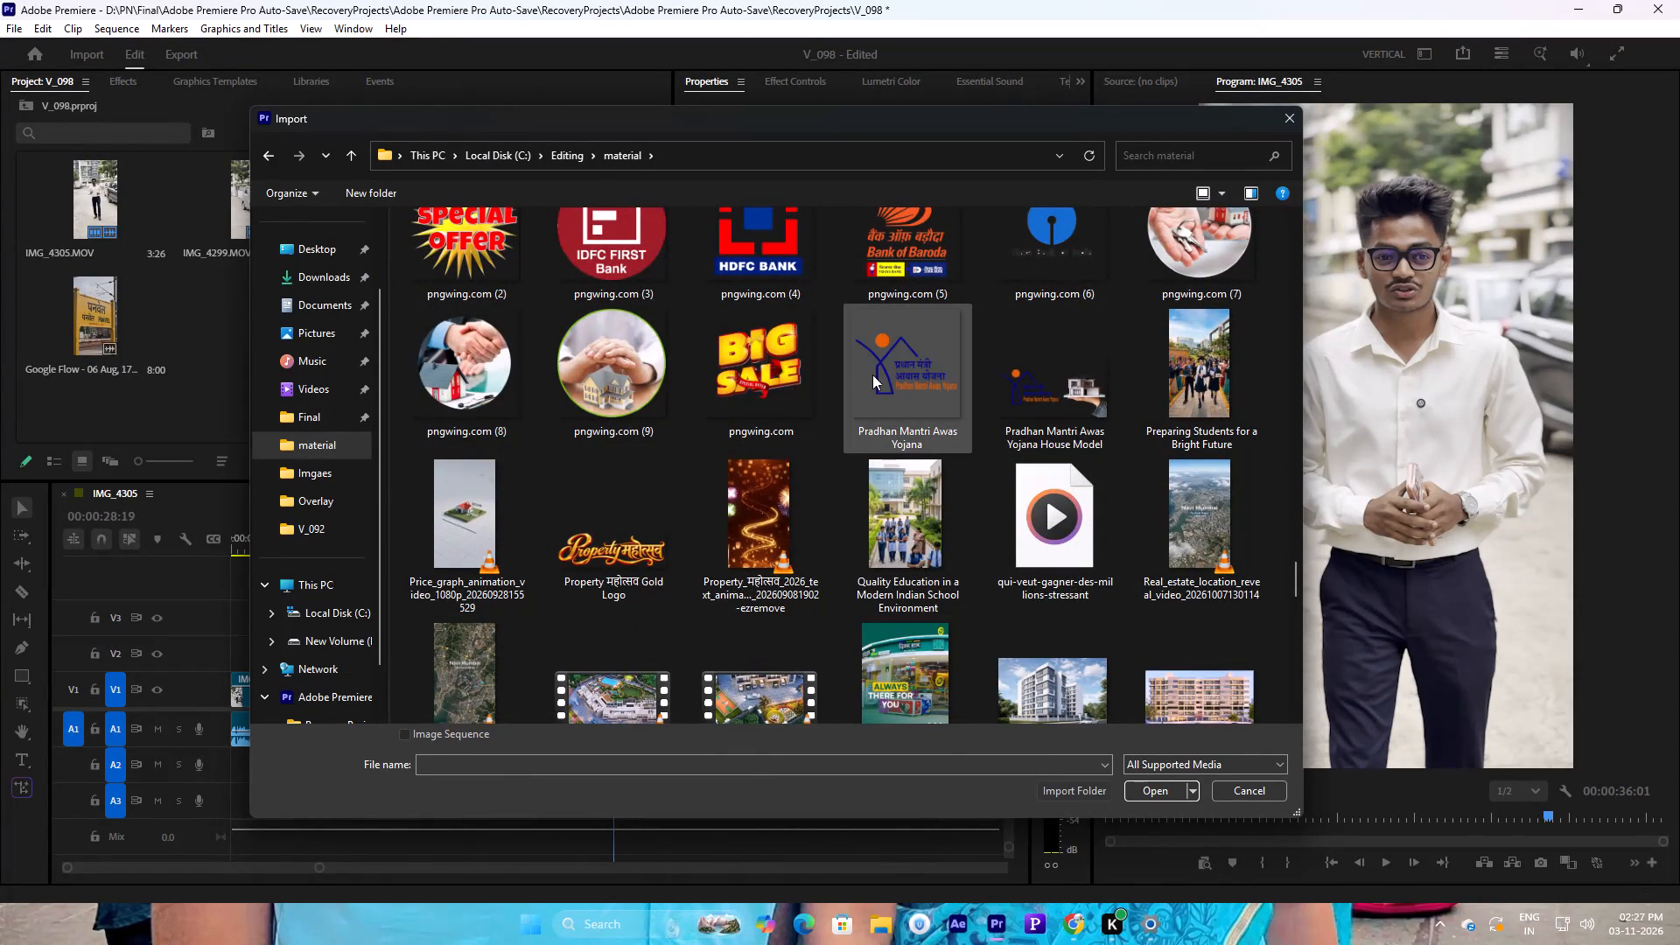
click(872, 374)
click(1169, 787)
Play the rest of the sequence from 00:00:28:19 to its end.
key(space)
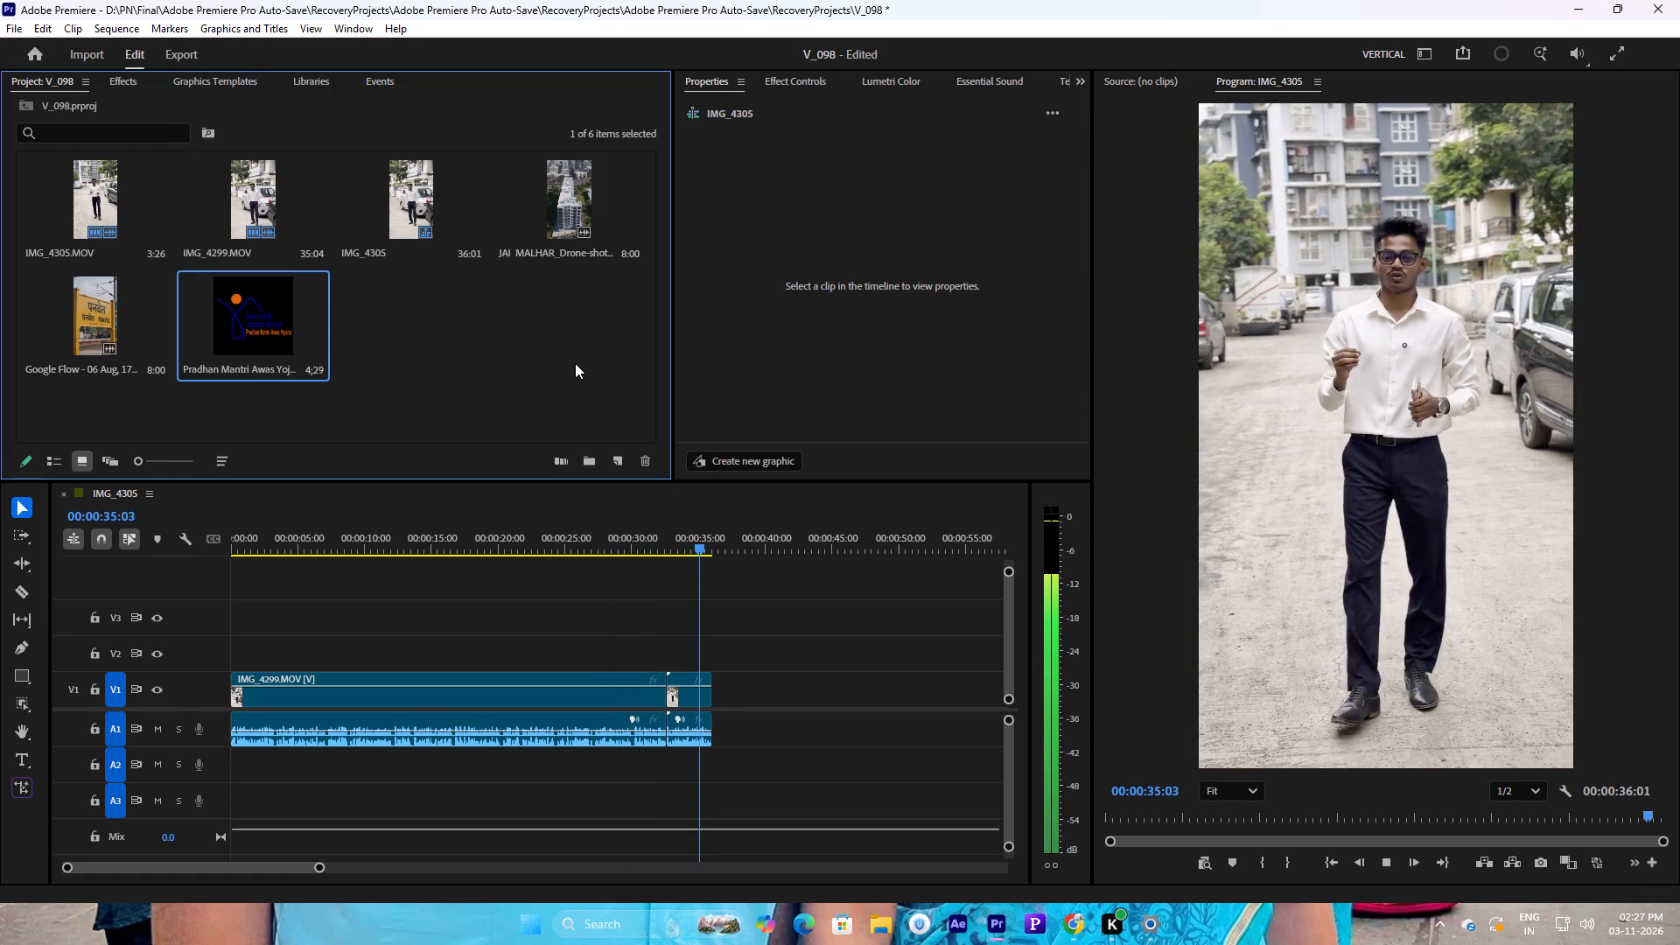
click(454, 356)
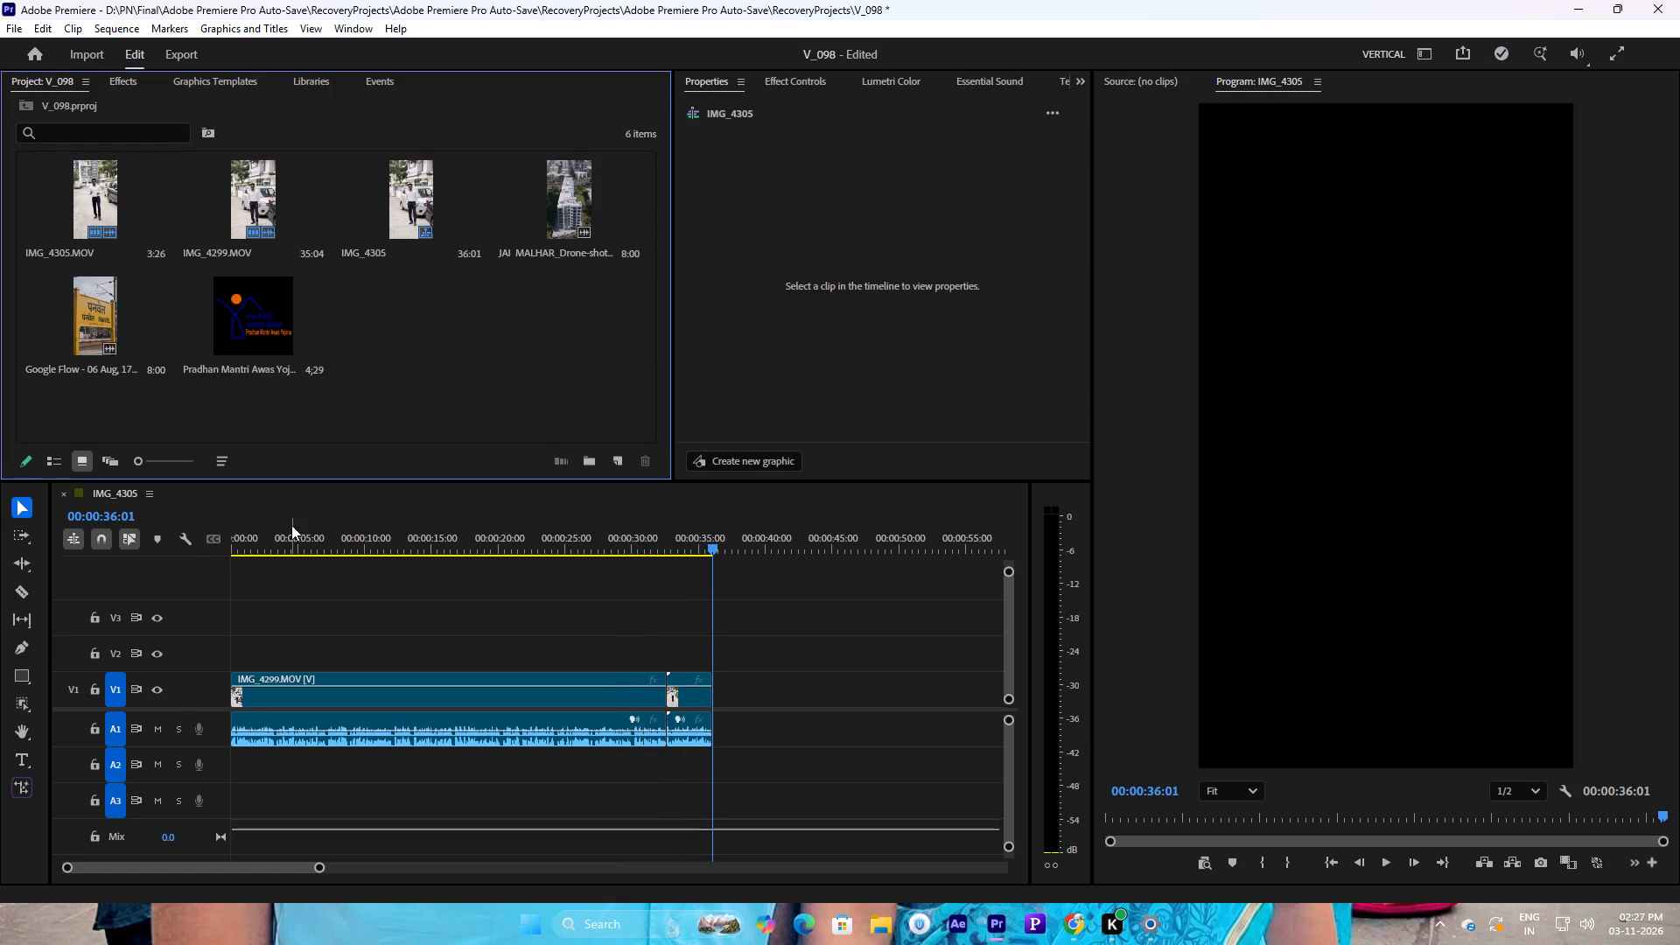
Return the playhead to 00:00:00:00 and create a new sequence from the Google Flow and JAI MALHAR_Drone-shot clips.
drag(291, 553, 71, 479)
click(98, 314)
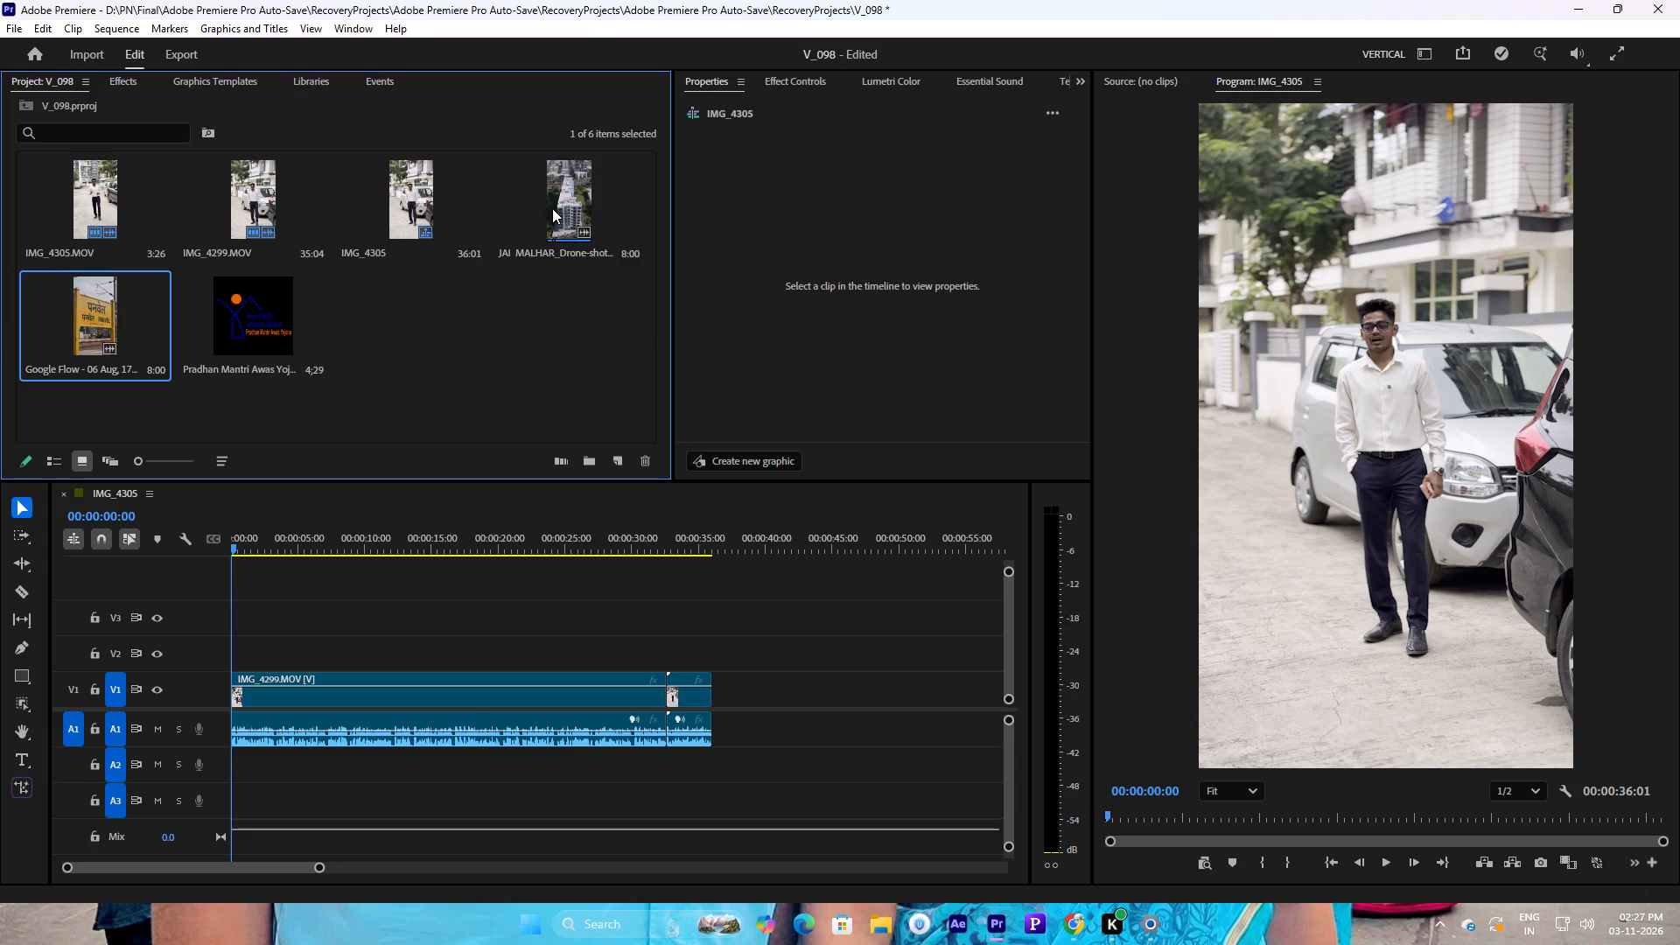
ctrl+click(552, 208)
right_click(552, 208)
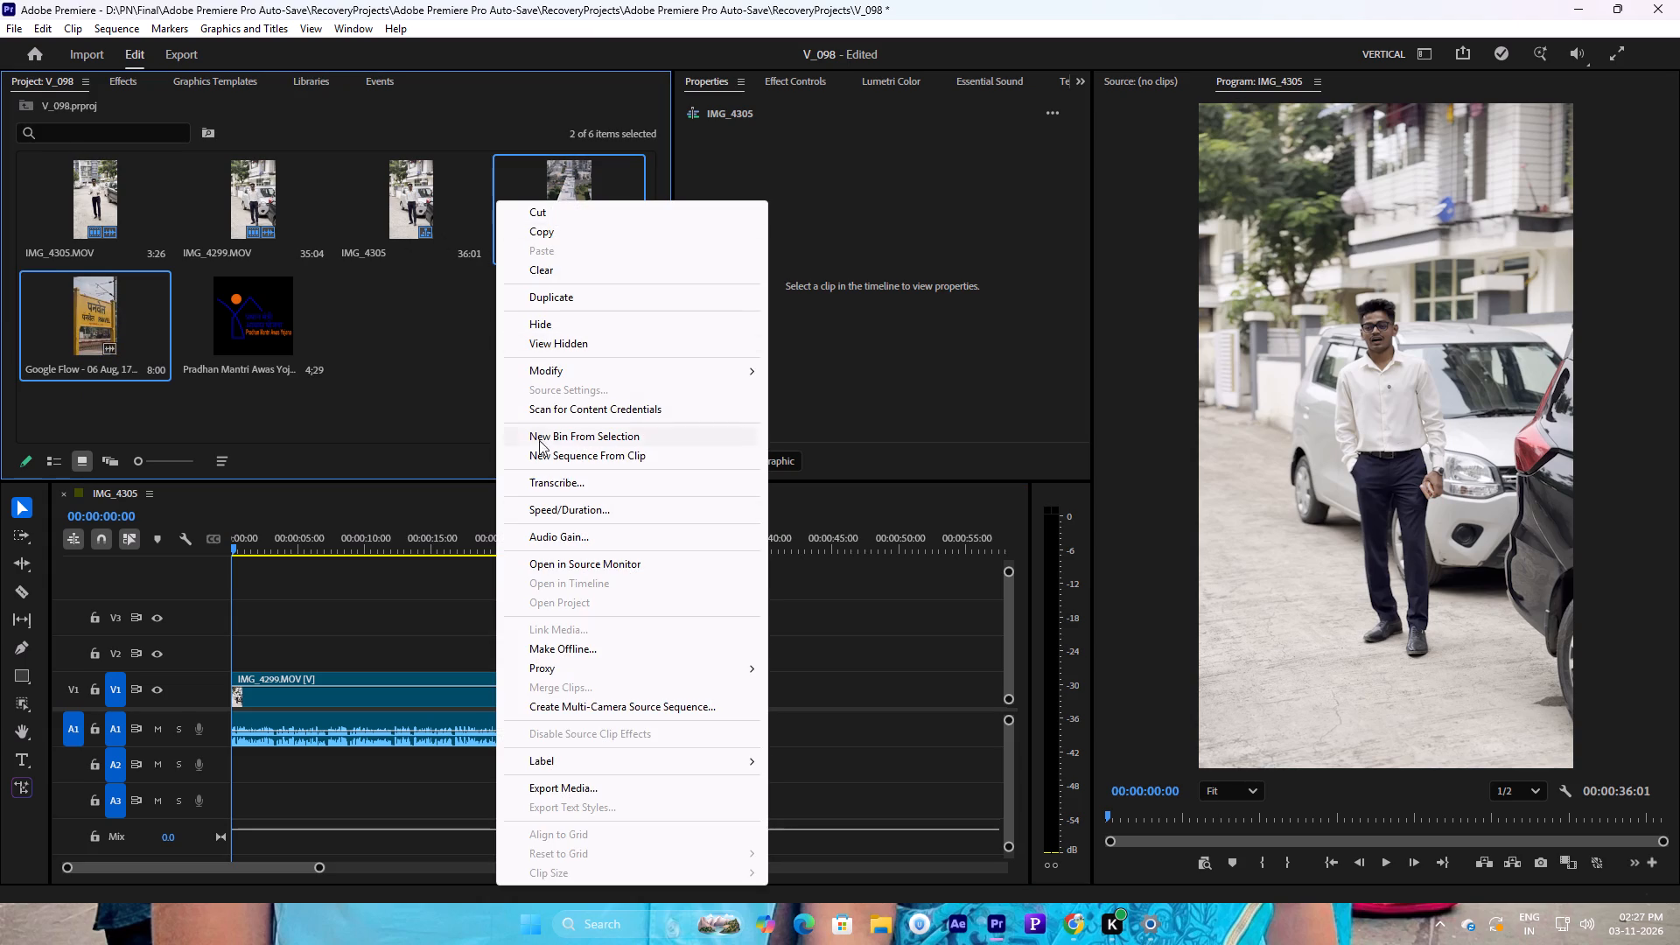
click(542, 449)
Unlink the audio of both clips in the Google Flow sequence and delete it from track A1.
drag(625, 669, 250, 696)
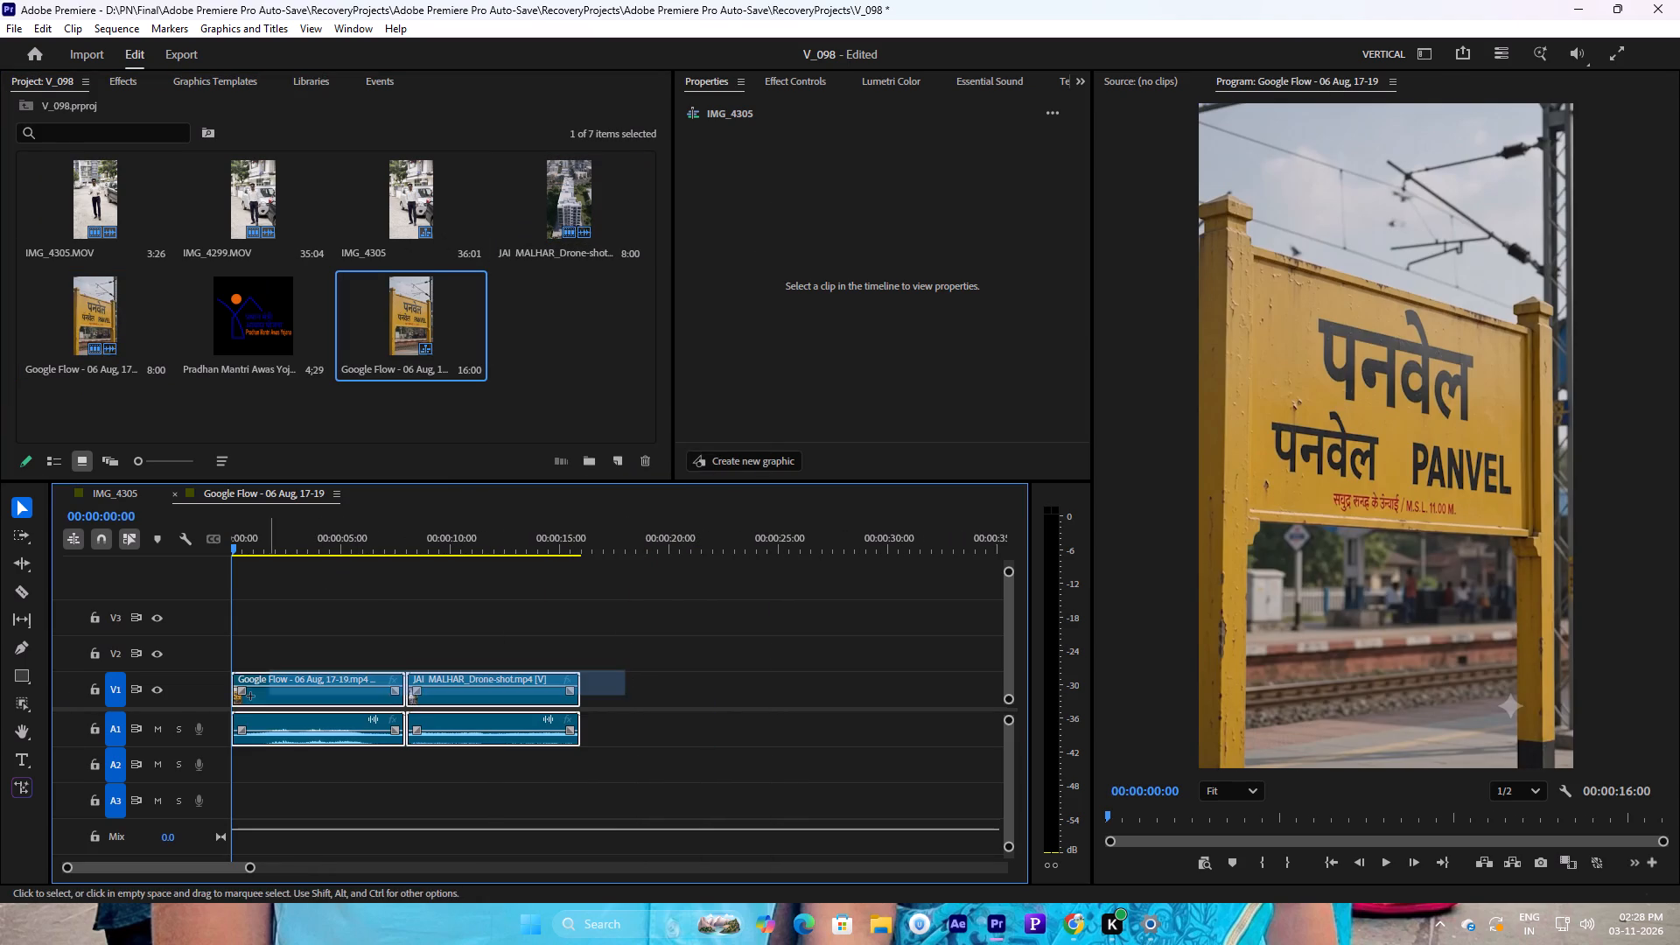
drag(250, 696, 199, 689)
right_click(540, 689)
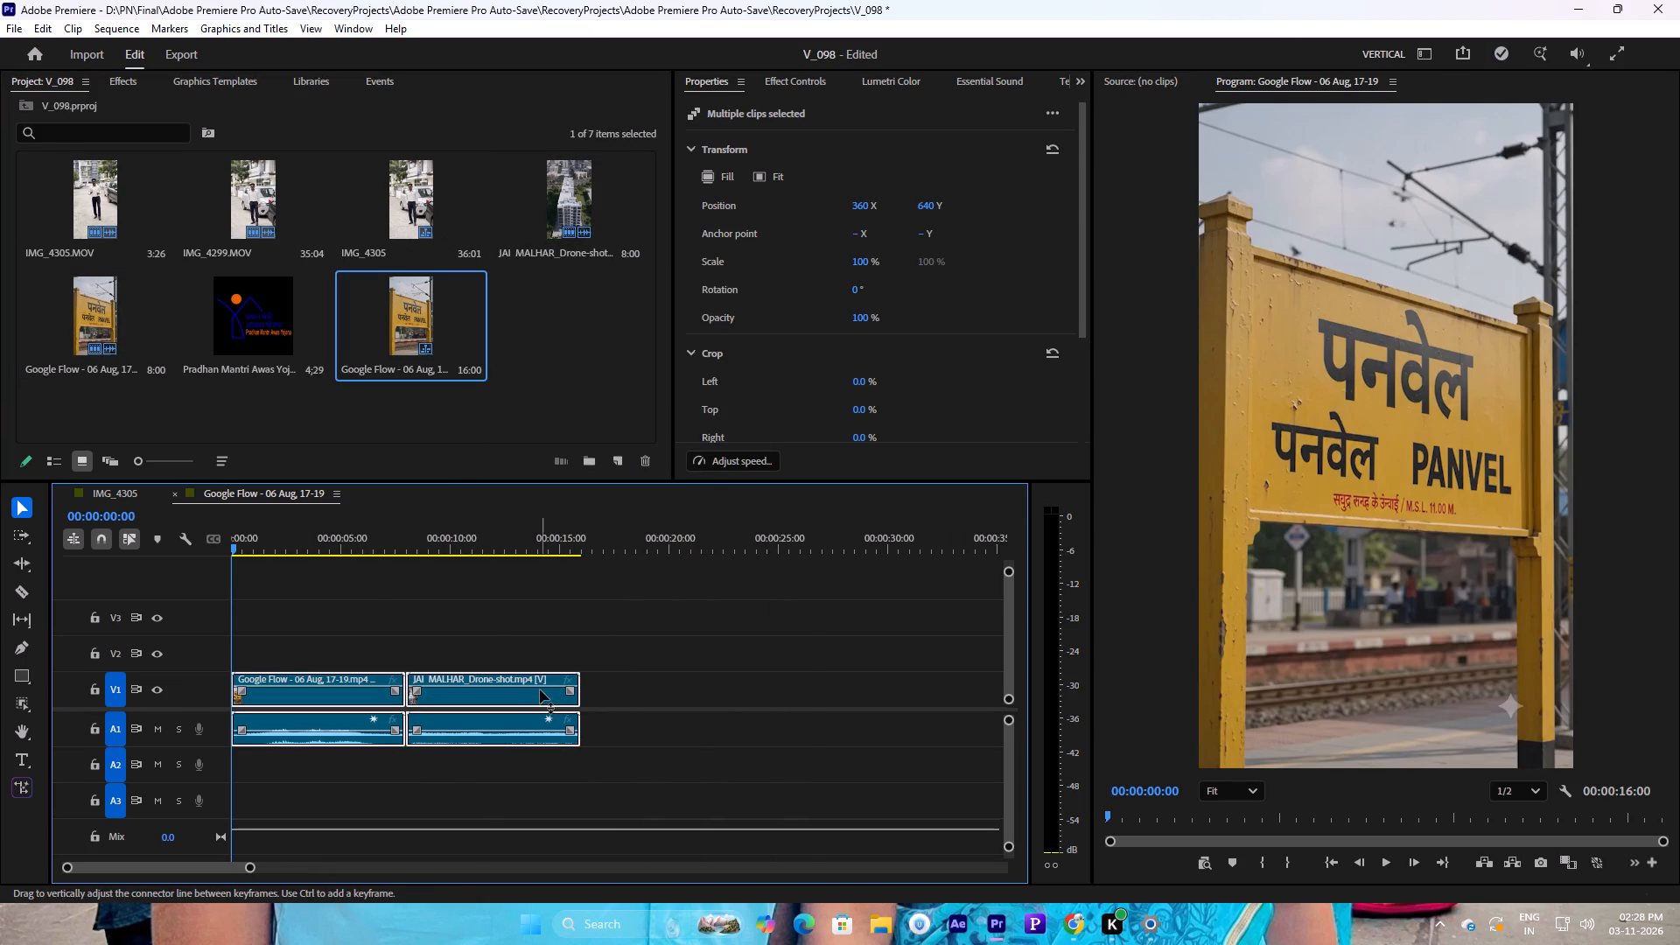
click(586, 328)
drag(659, 731, 247, 752)
key(Delete)
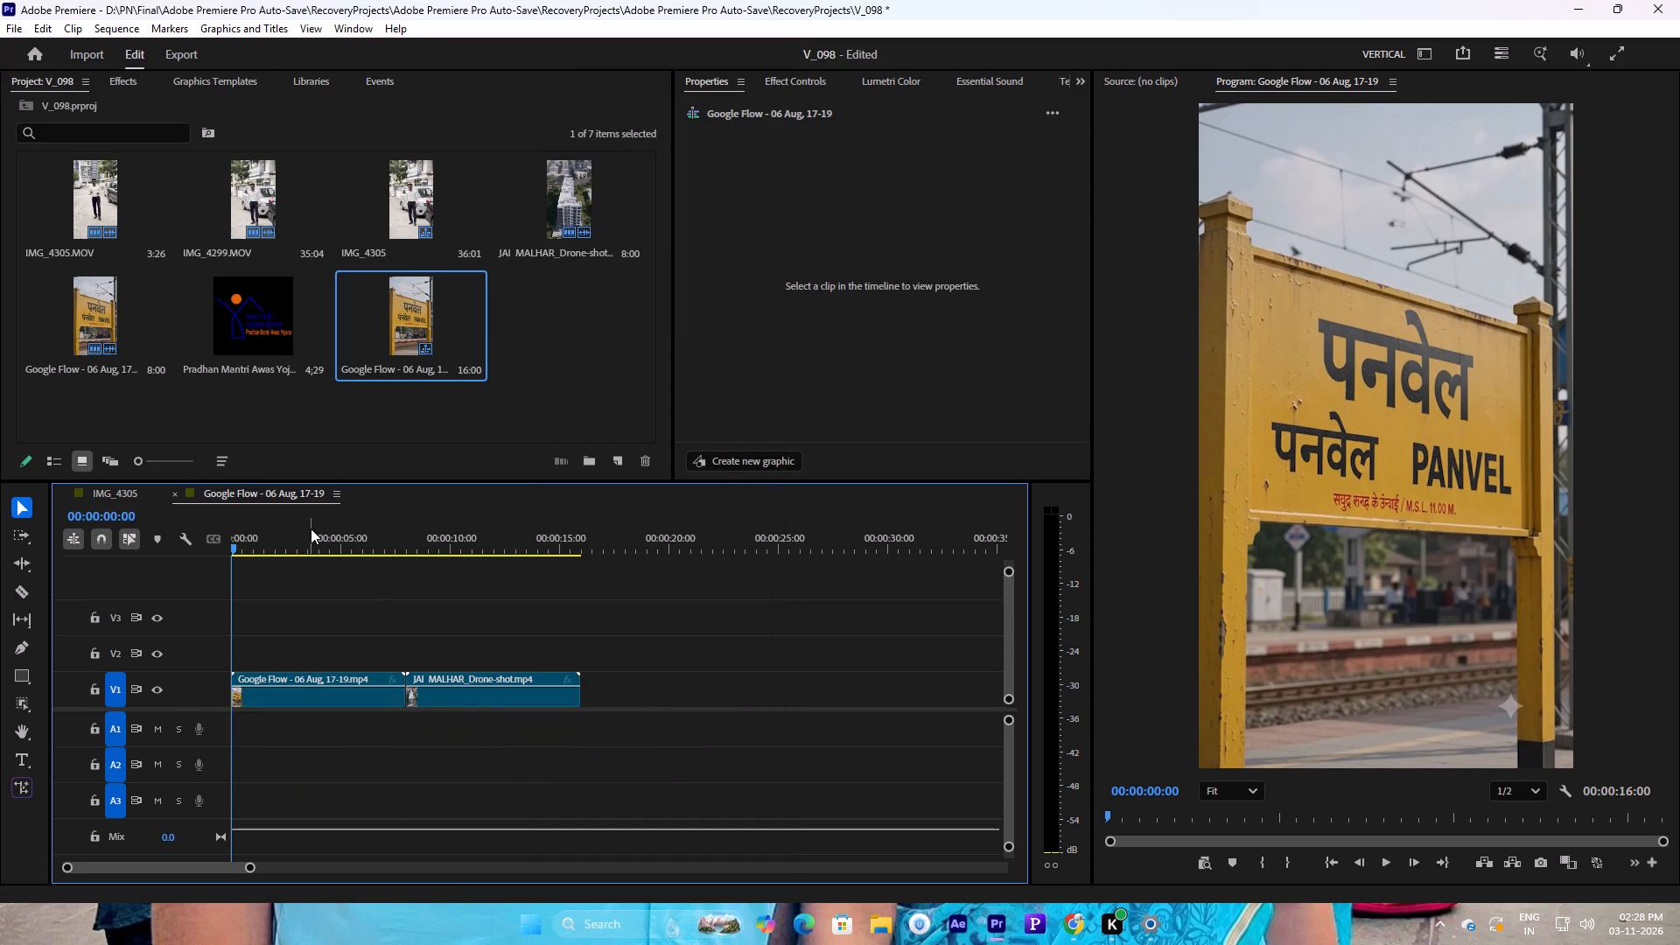
Move the Google Flow - 06 Aug, 17-19 video clip into the IMG_4305 sequence, on track V2 at the start.
drag(304, 688, 307, 666)
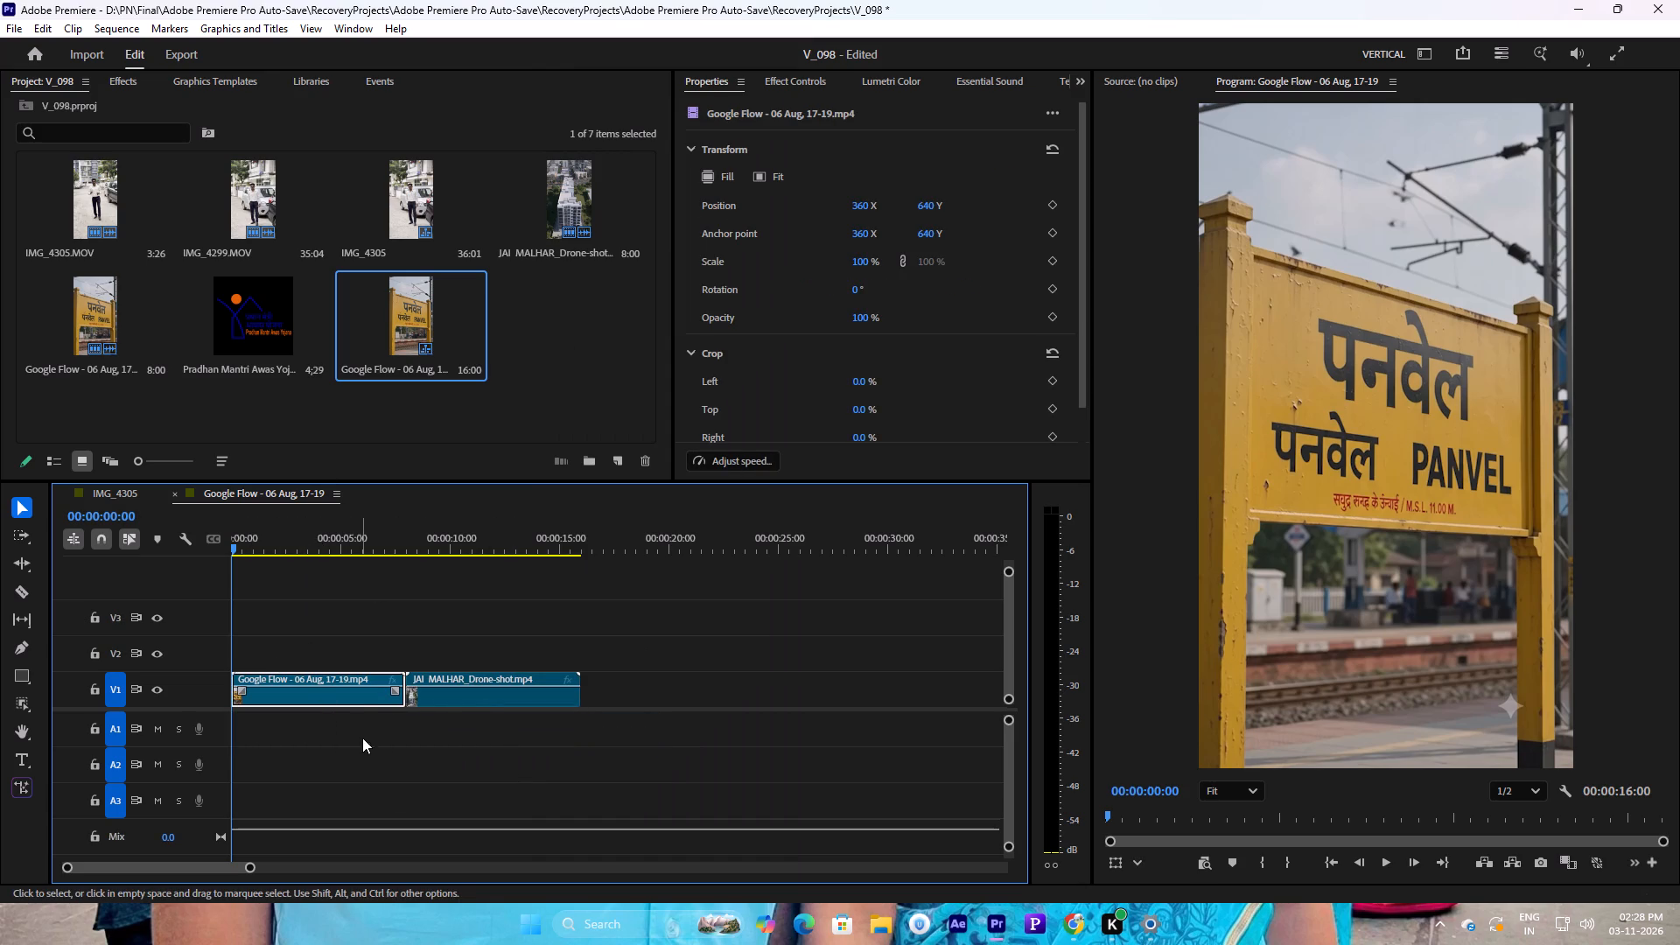
drag(357, 703, 108, 497)
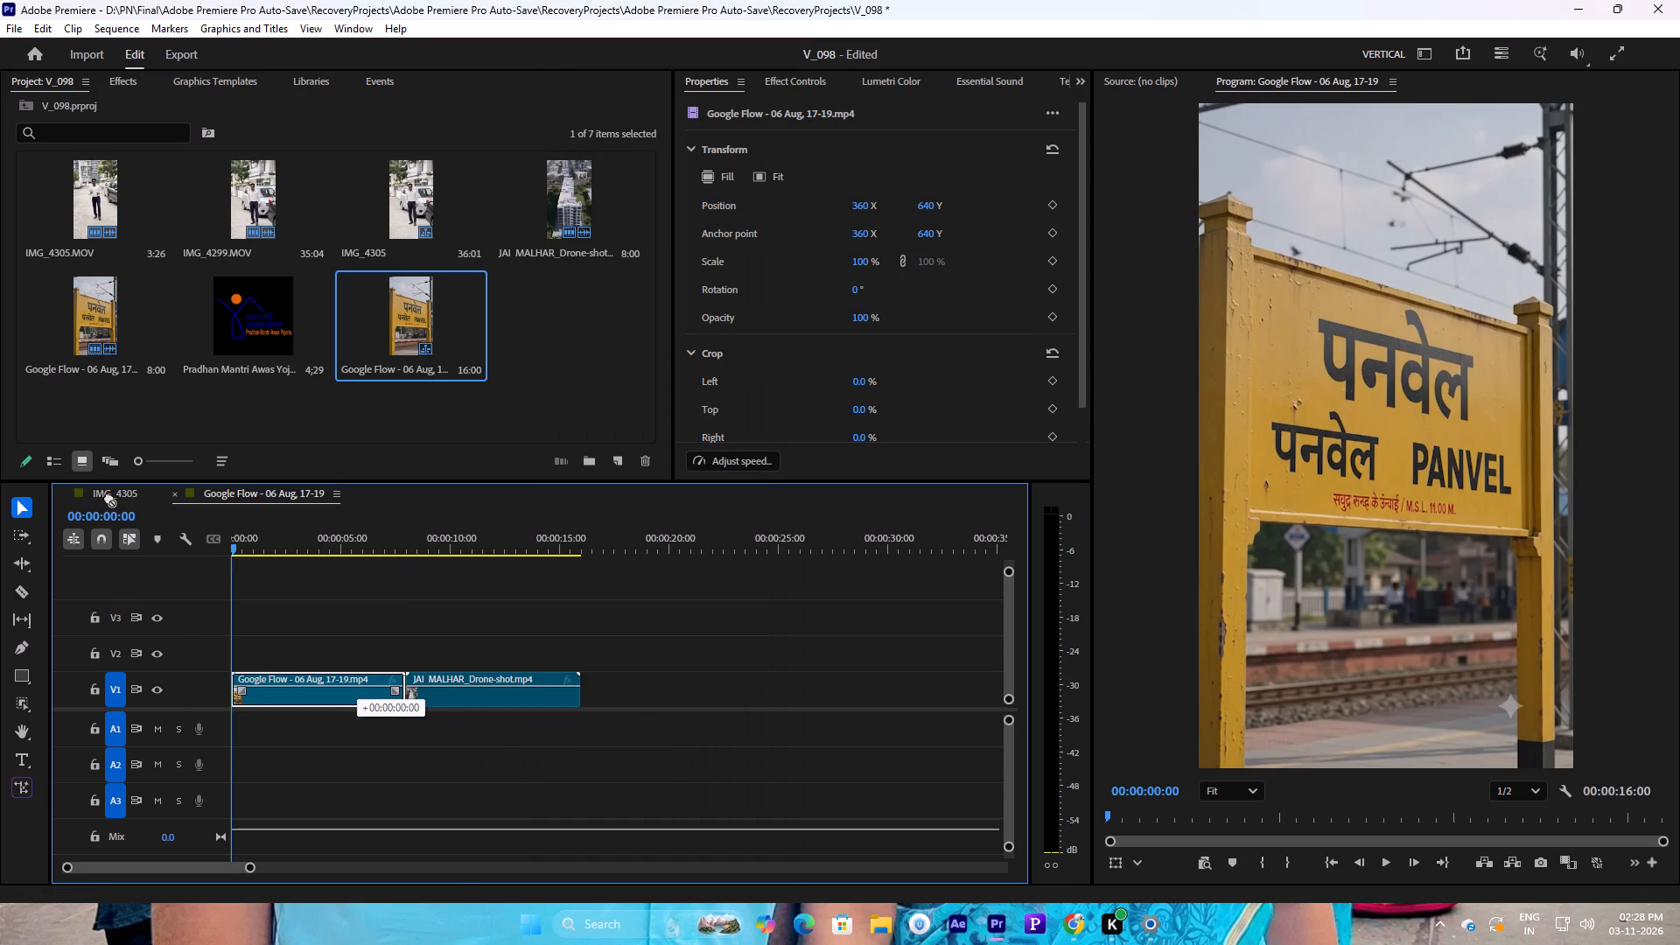
drag(108, 497, 287, 648)
Trim the end of the Google Flow clip on track V2 to 00:00:03:10.
key(space)
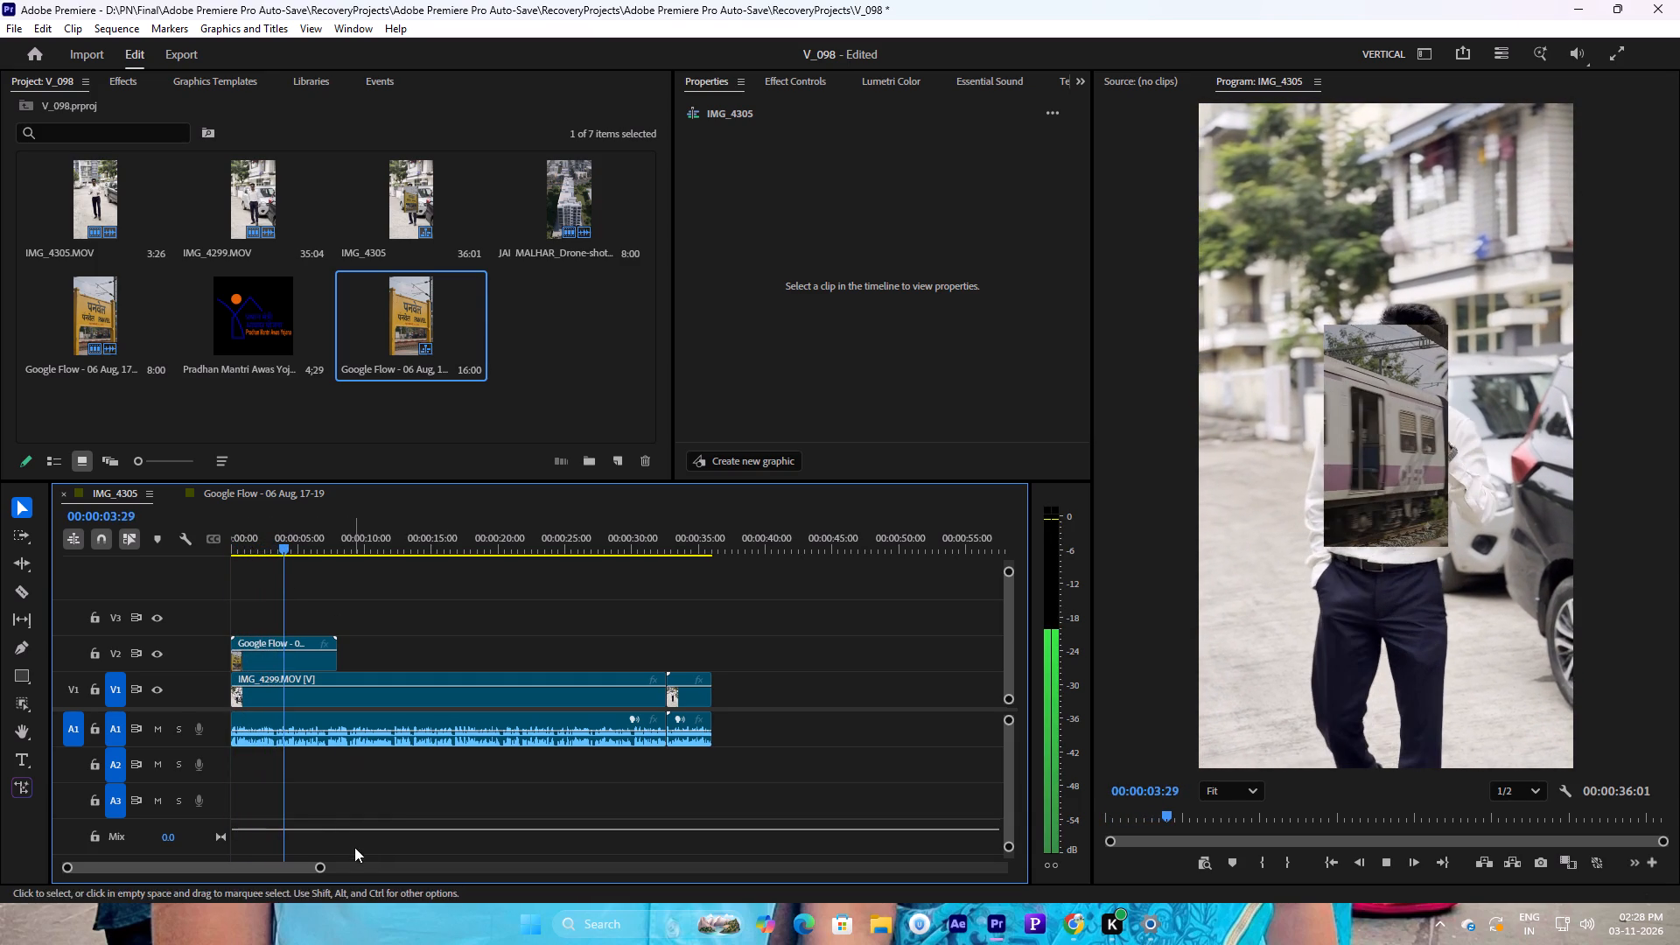
key(space)
drag(319, 865, 219, 863)
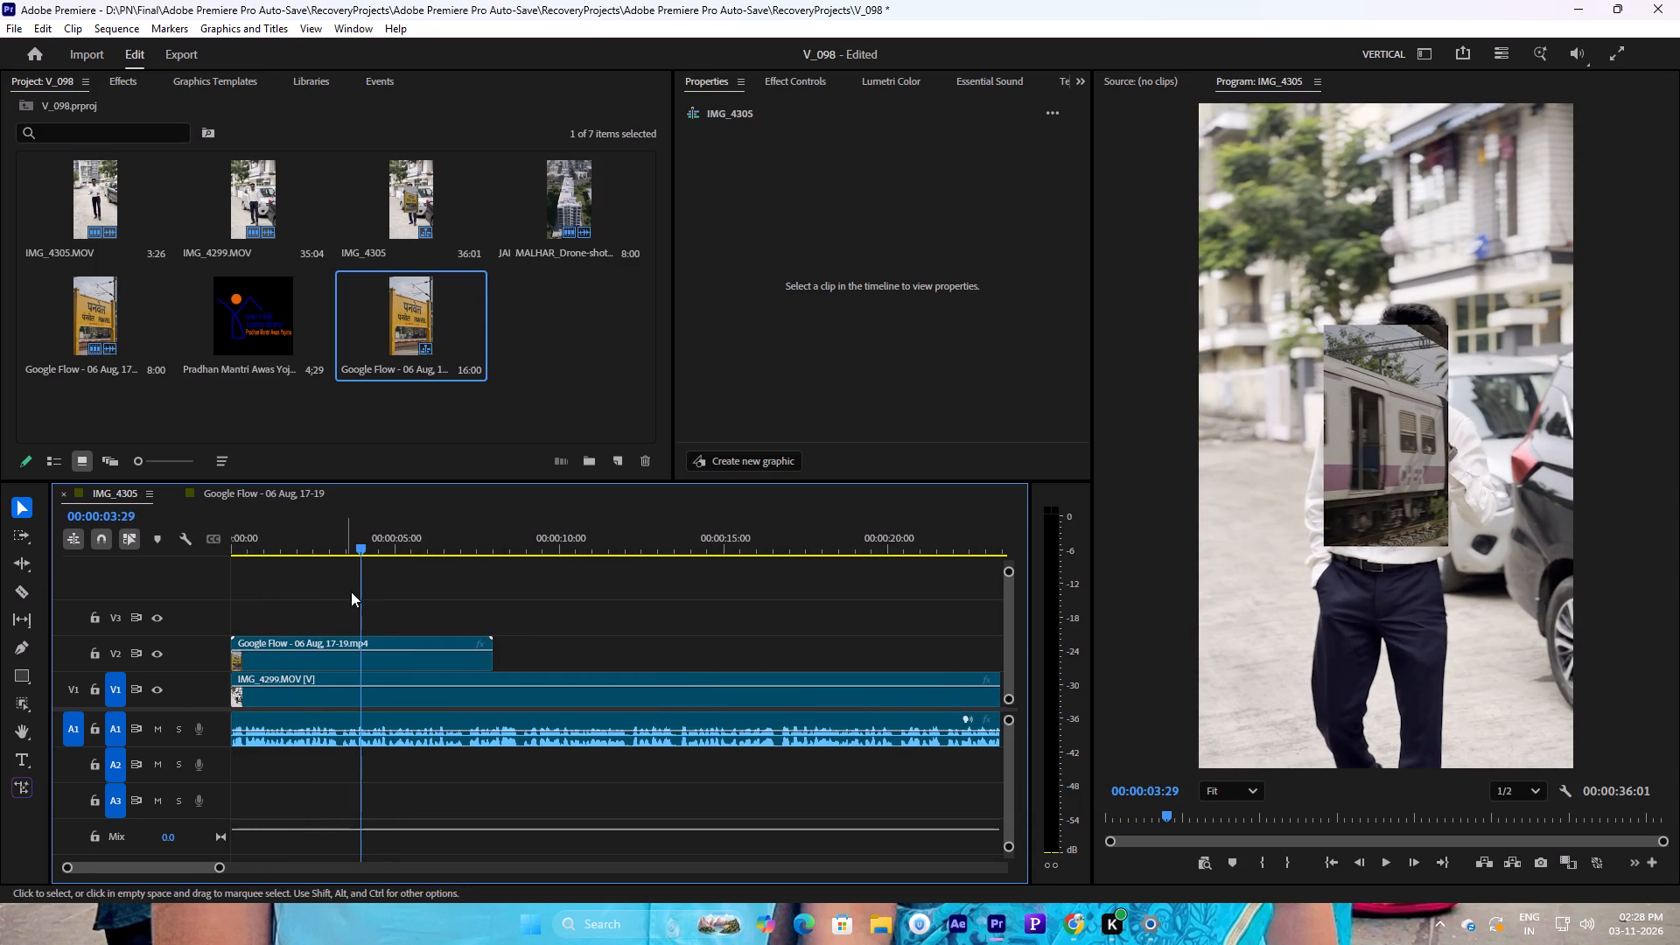
drag(364, 546, 346, 547)
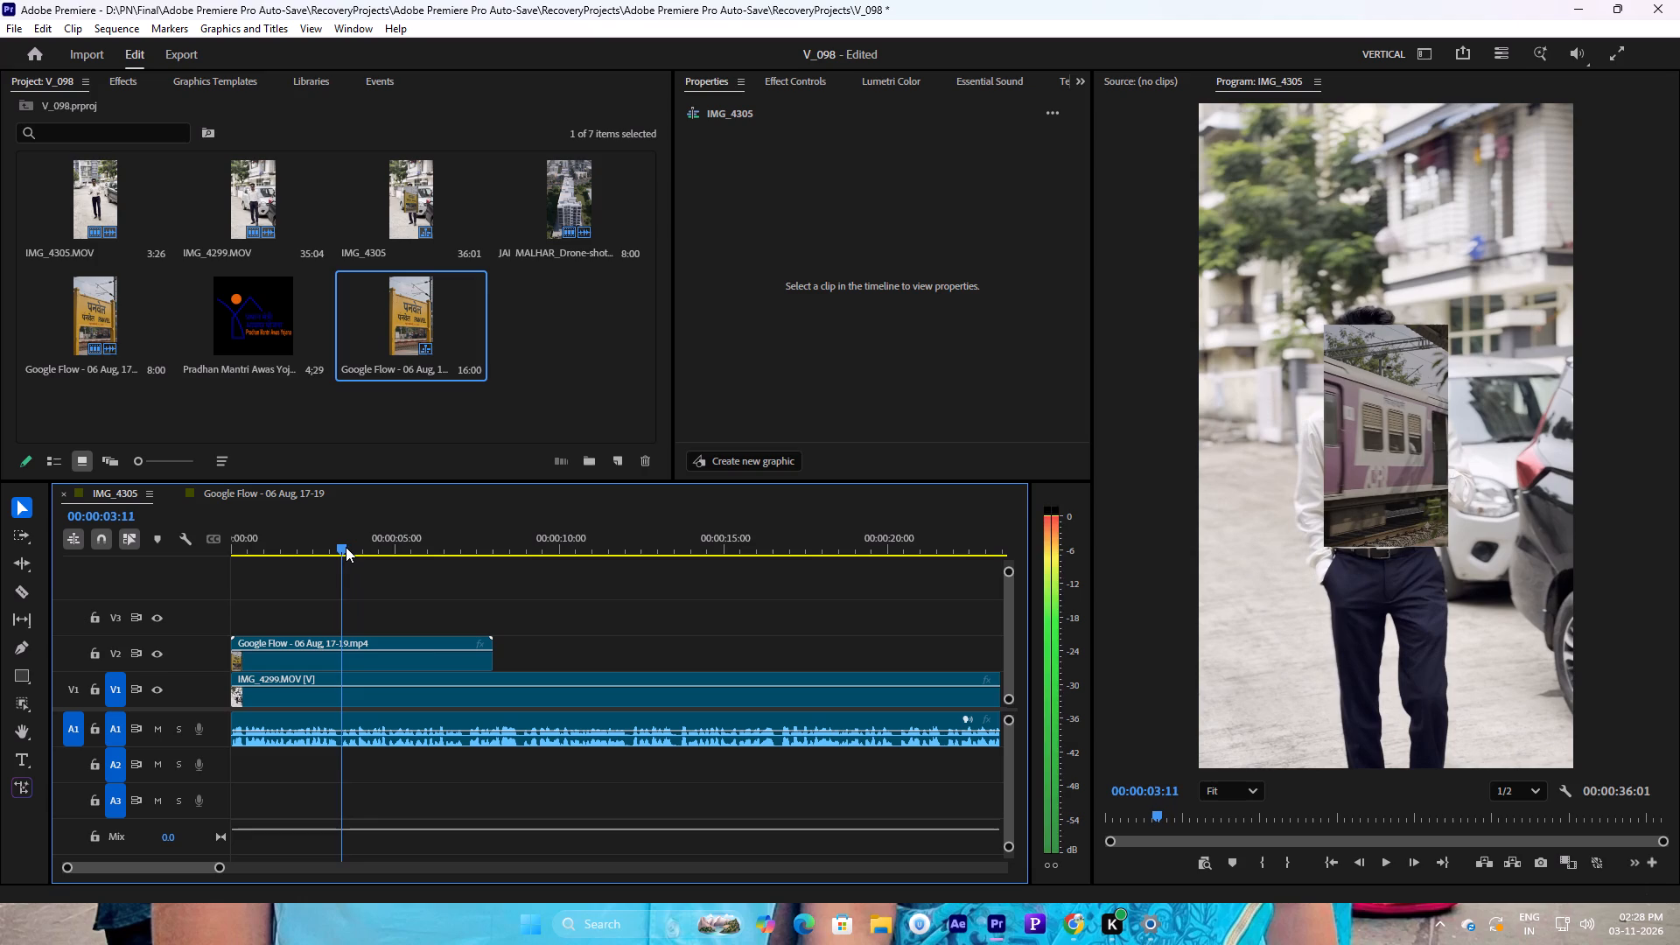
drag(346, 547, 344, 548)
drag(493, 658, 328, 642)
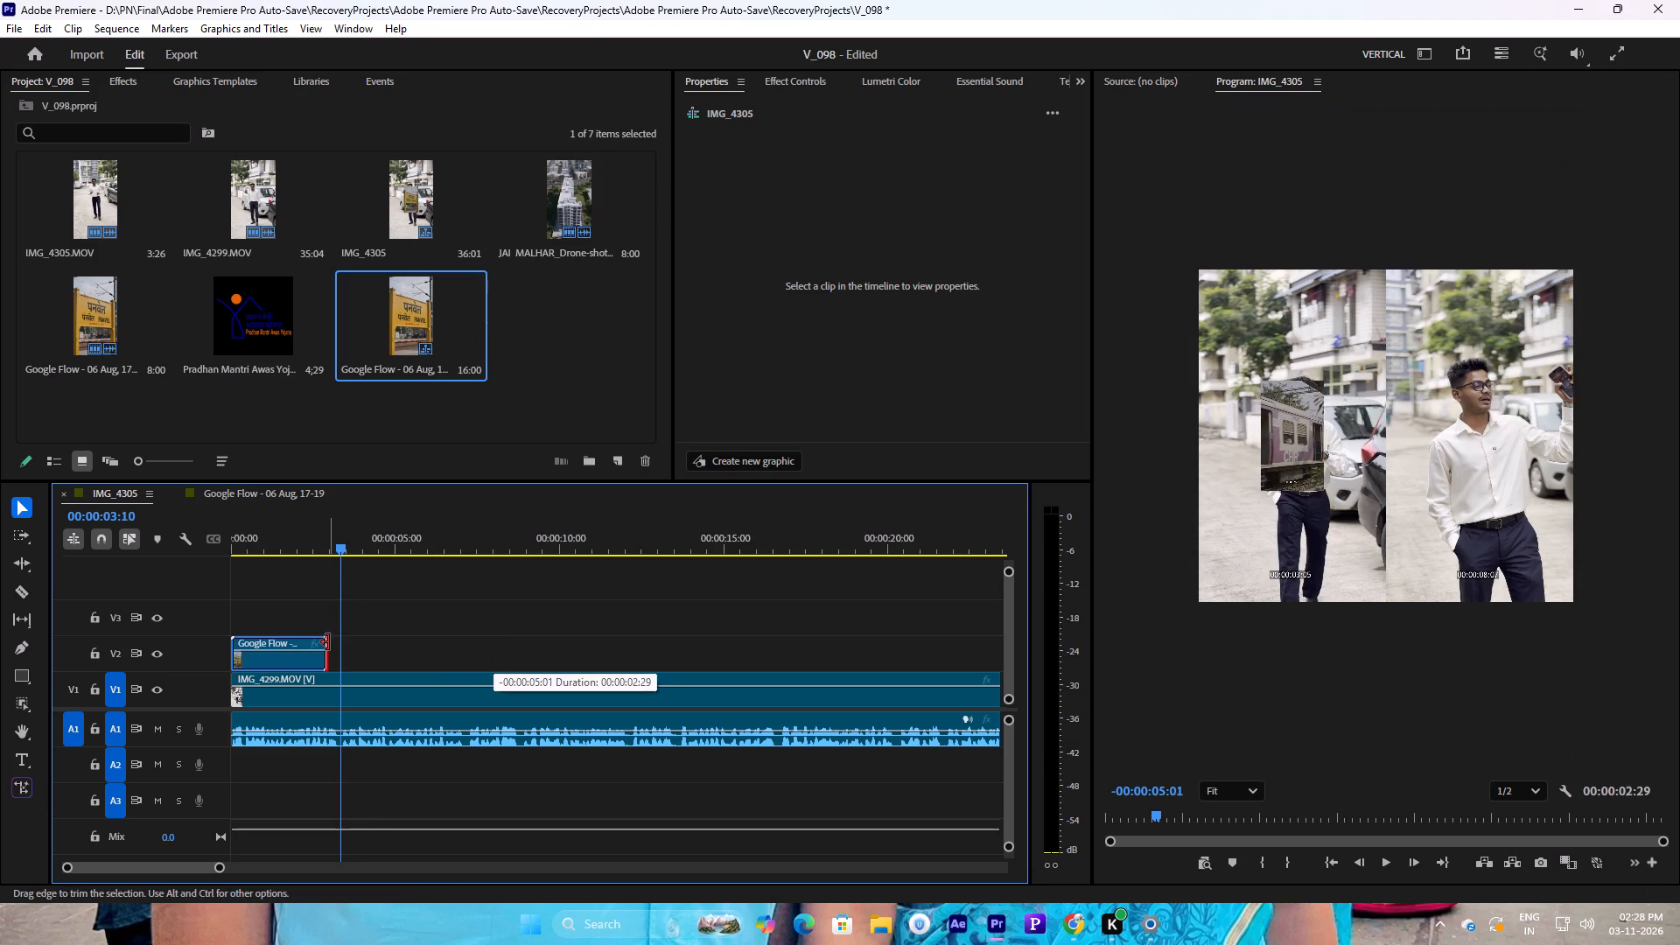
drag(328, 642, 346, 650)
Move the trimmed Google Flow clip down to track V1 over the start of IMG_4299 and preview it from the beginning.
drag(313, 659, 304, 687)
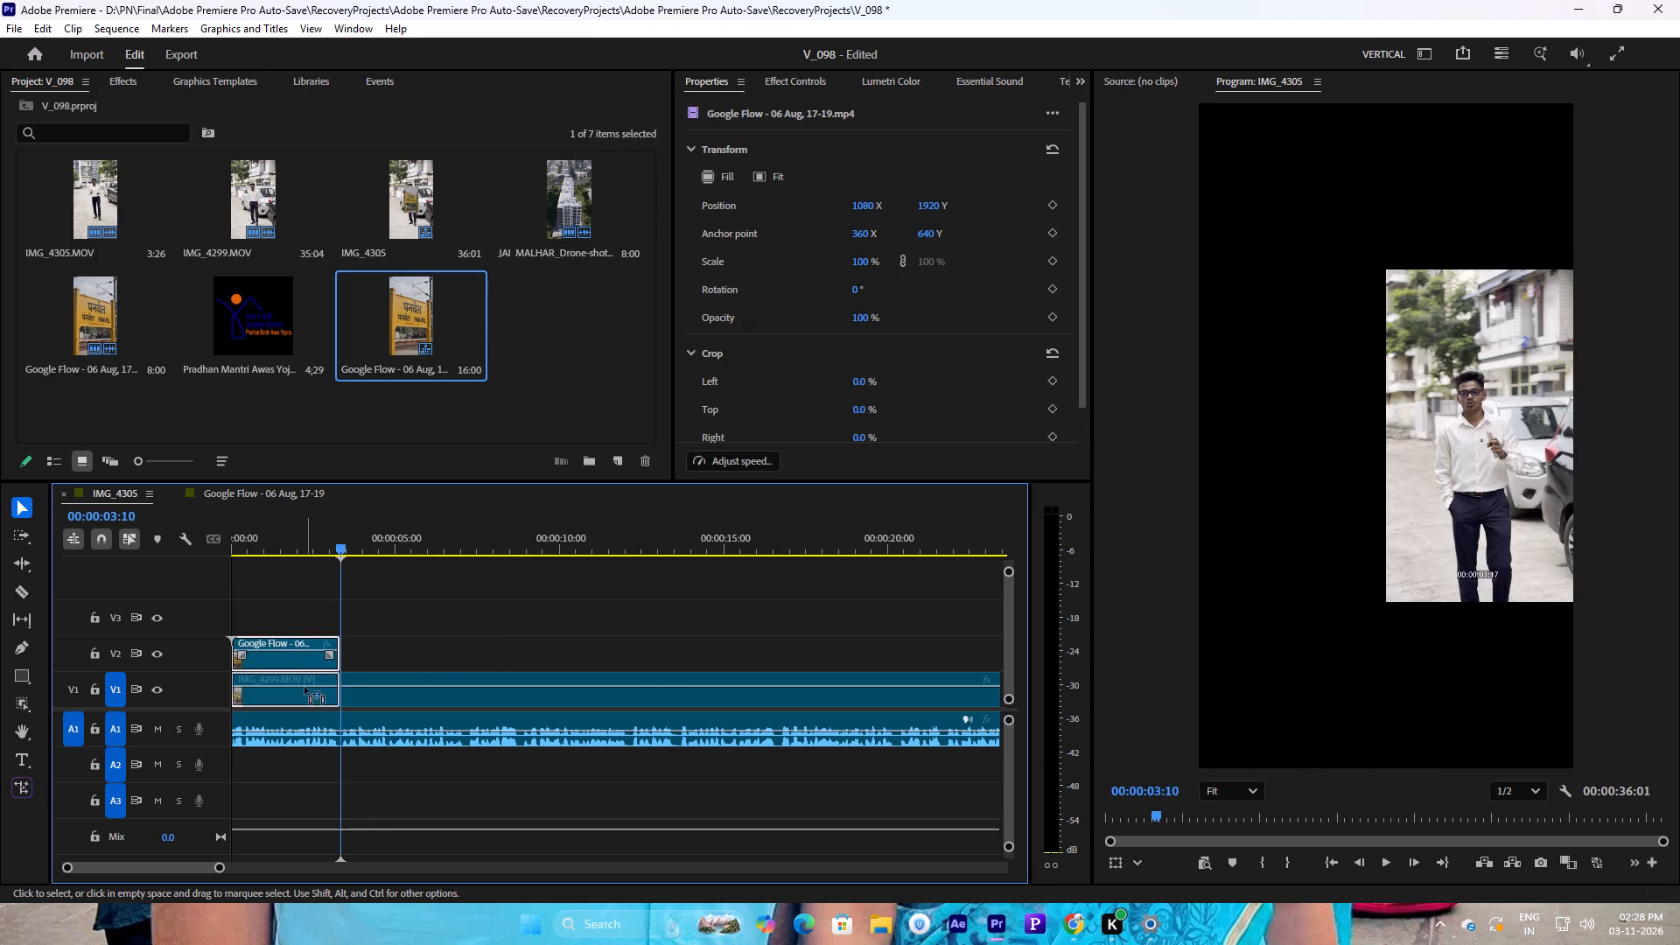
drag(304, 687, 304, 690)
drag(279, 549, 184, 567)
key(space)
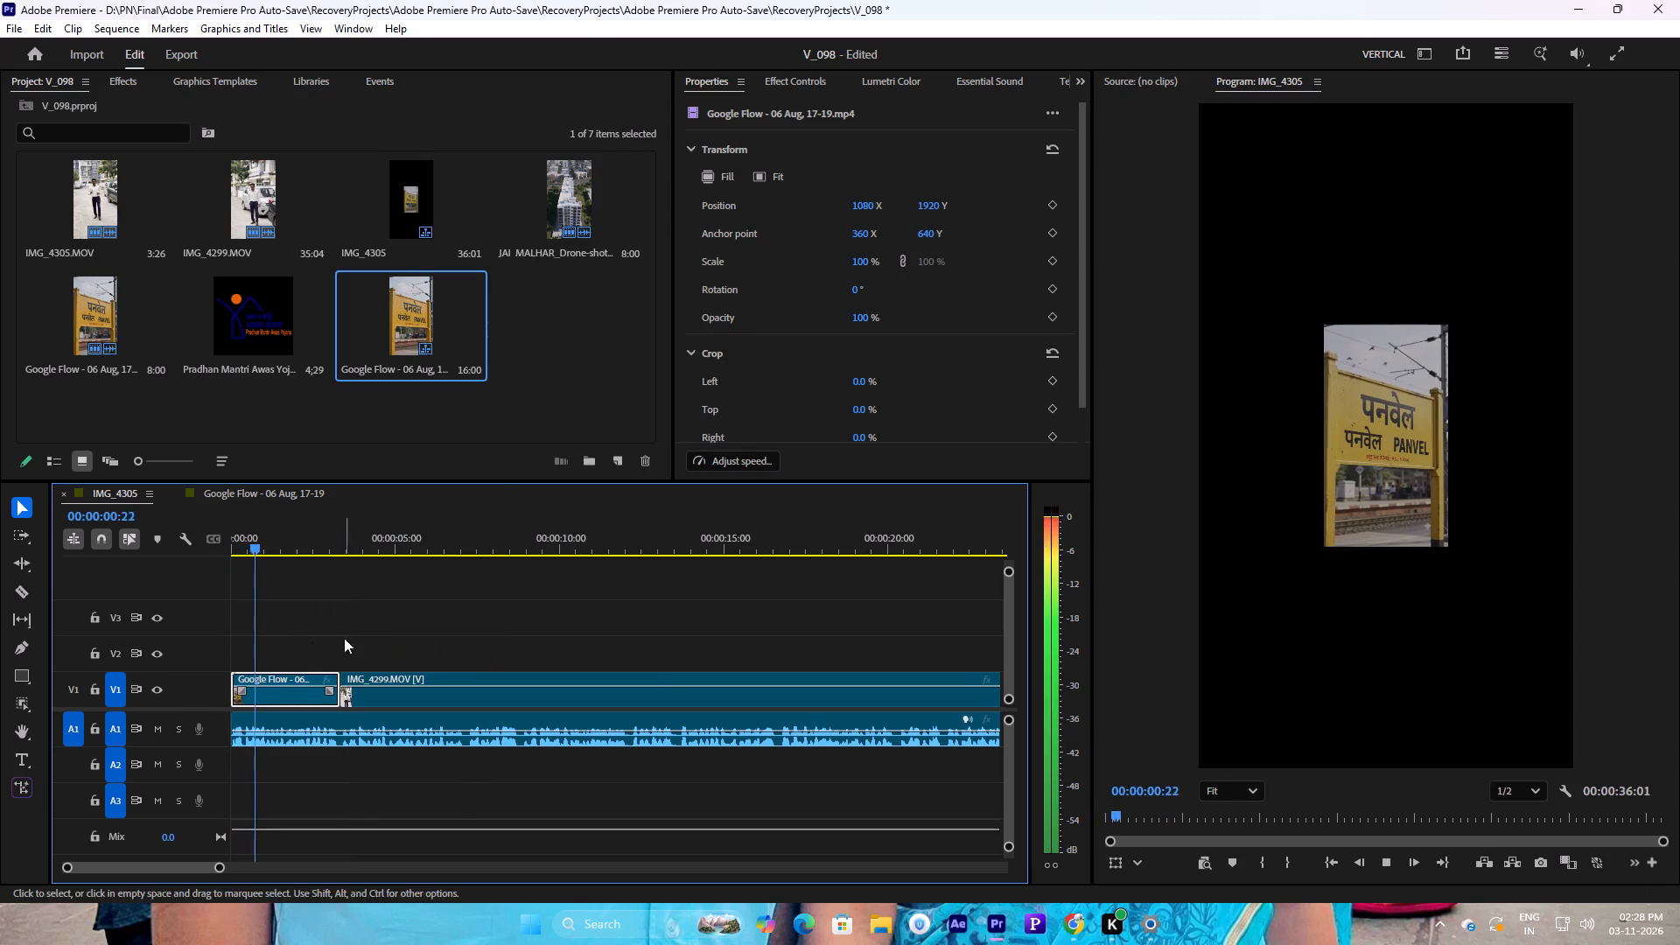
key(space)
Set the scale of the Google Flow clip to 300%.
click(867, 261)
drag(866, 262, 691, 279)
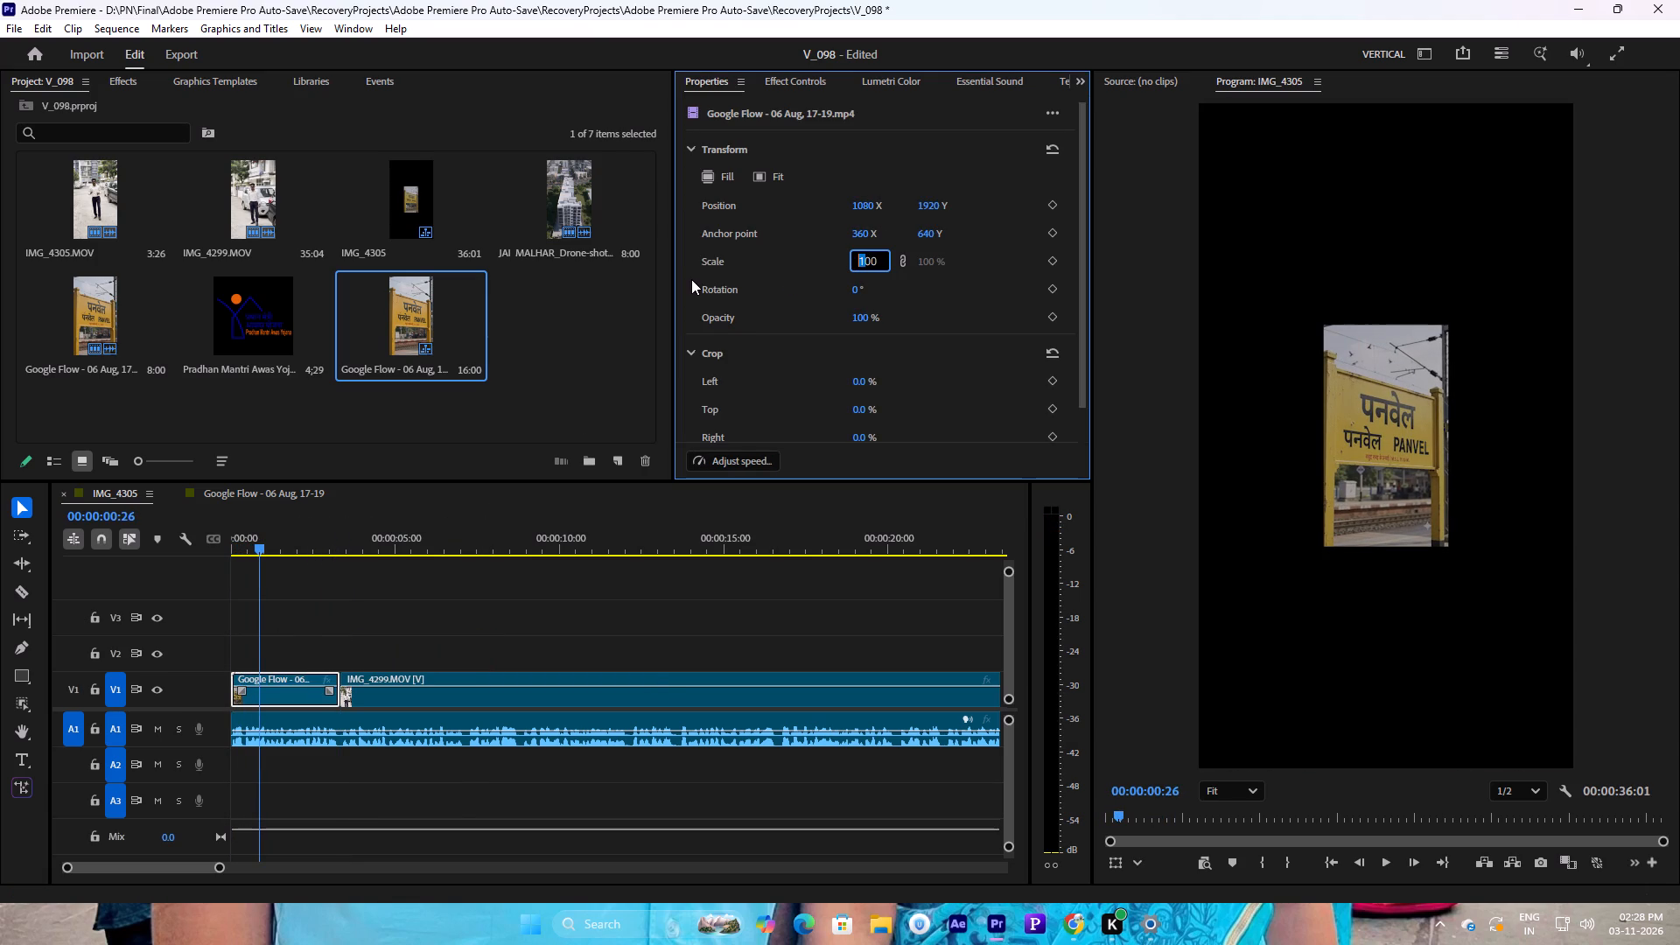
key(2)
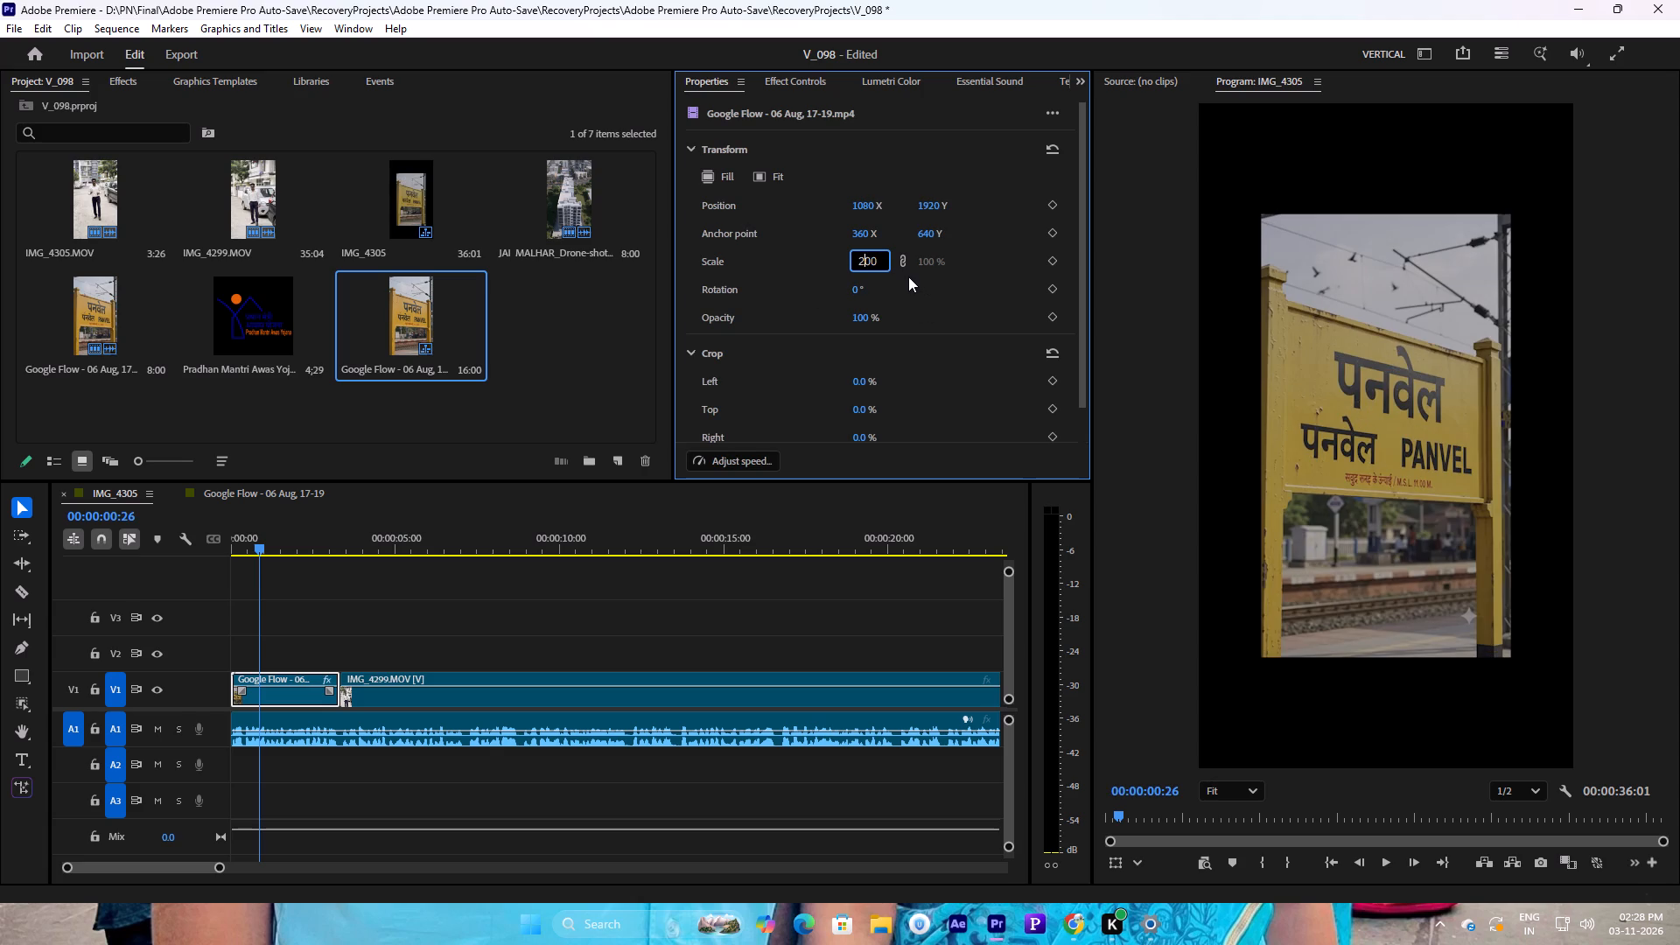
key(BackSpace)
key(3)
key(Return)
Play the opening past the end of the Google Flow clip and save the project.
key(space)
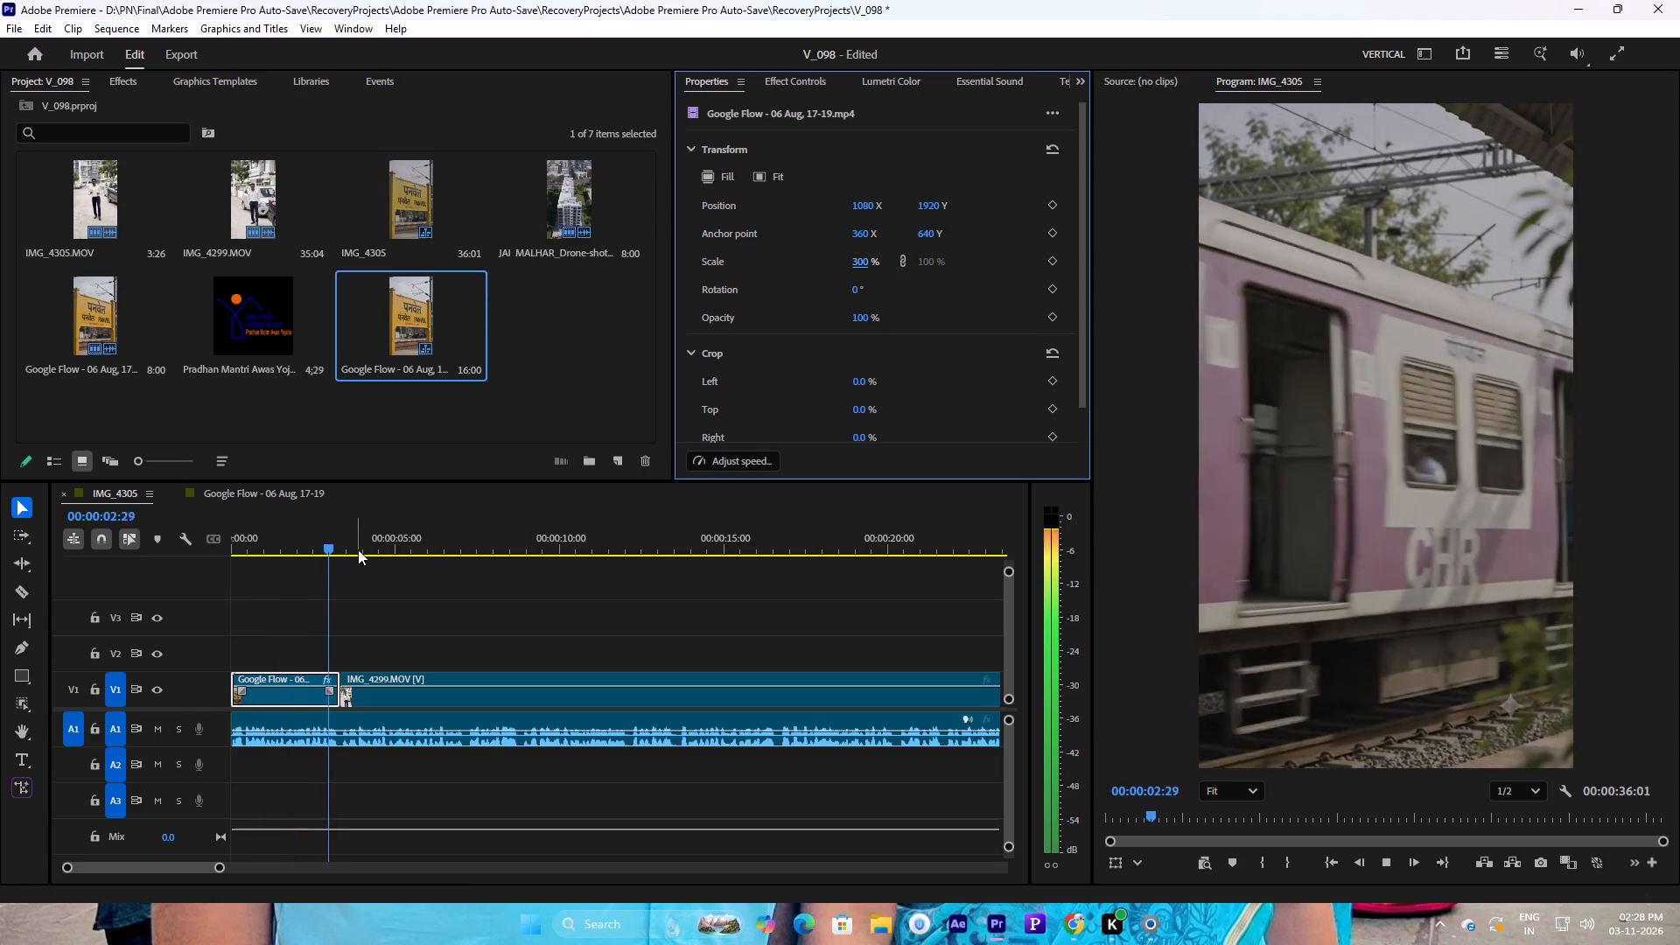
drag(219, 871, 245, 864)
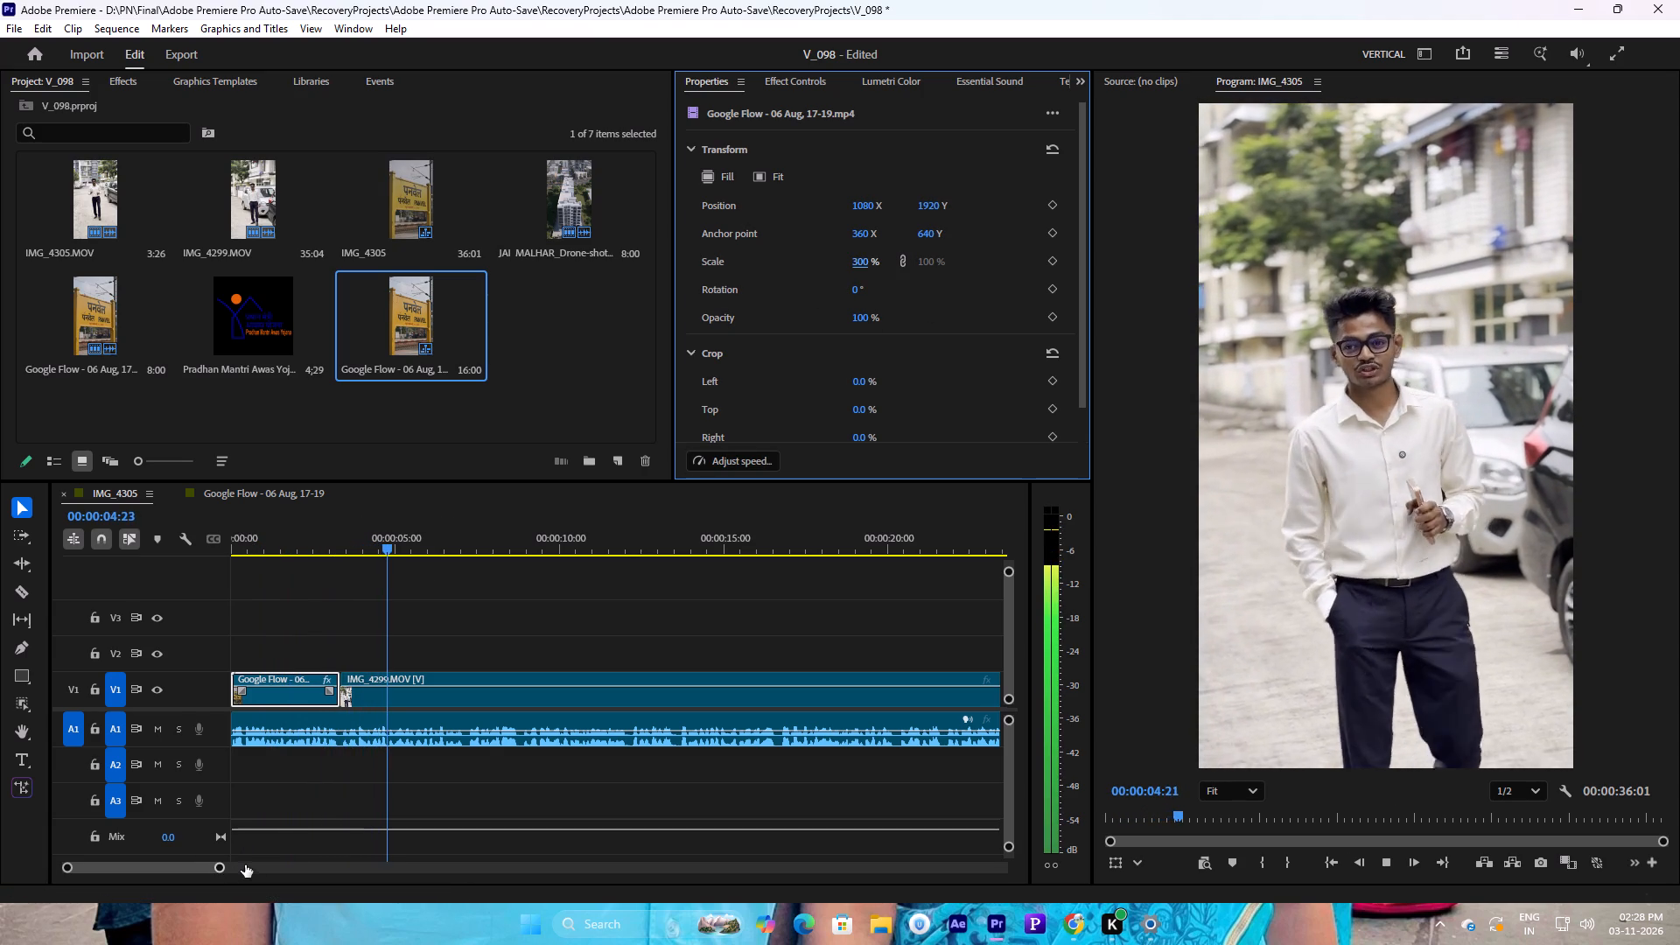
drag(245, 864, 262, 862)
key(space)
key(ctrl+s)
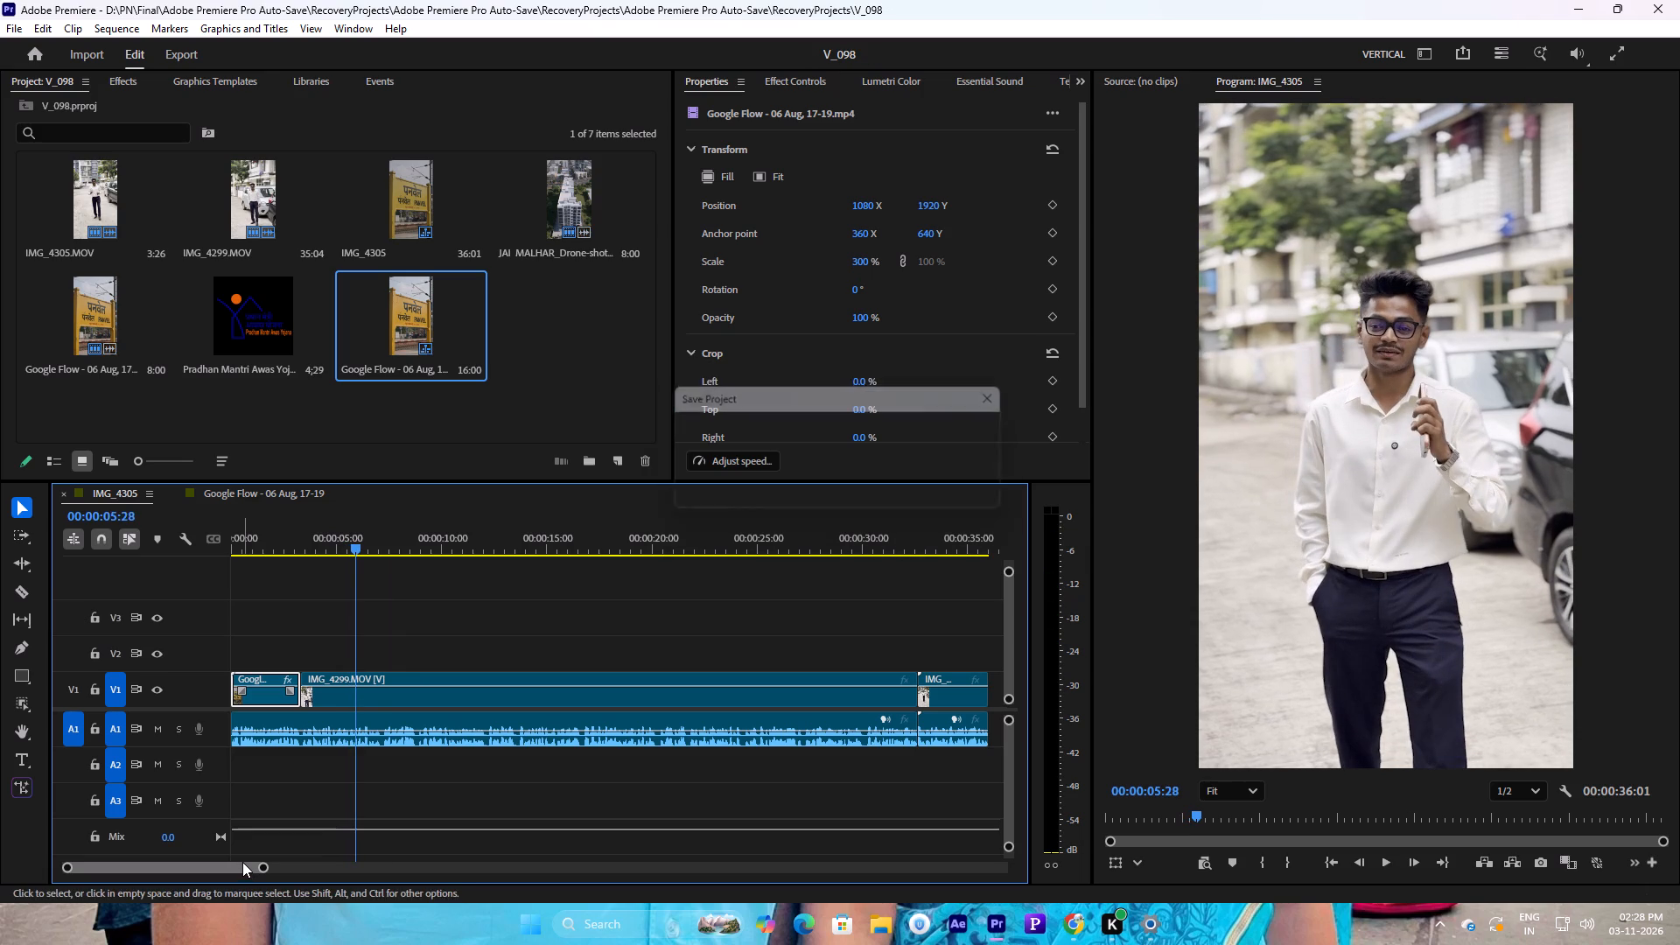
Move the JAI MALHAR_Drone-shot clip from the Google Flow sequence into IMG_4305, on track V2 at 00:00:07:07.
key(space)
drag(264, 868, 323, 864)
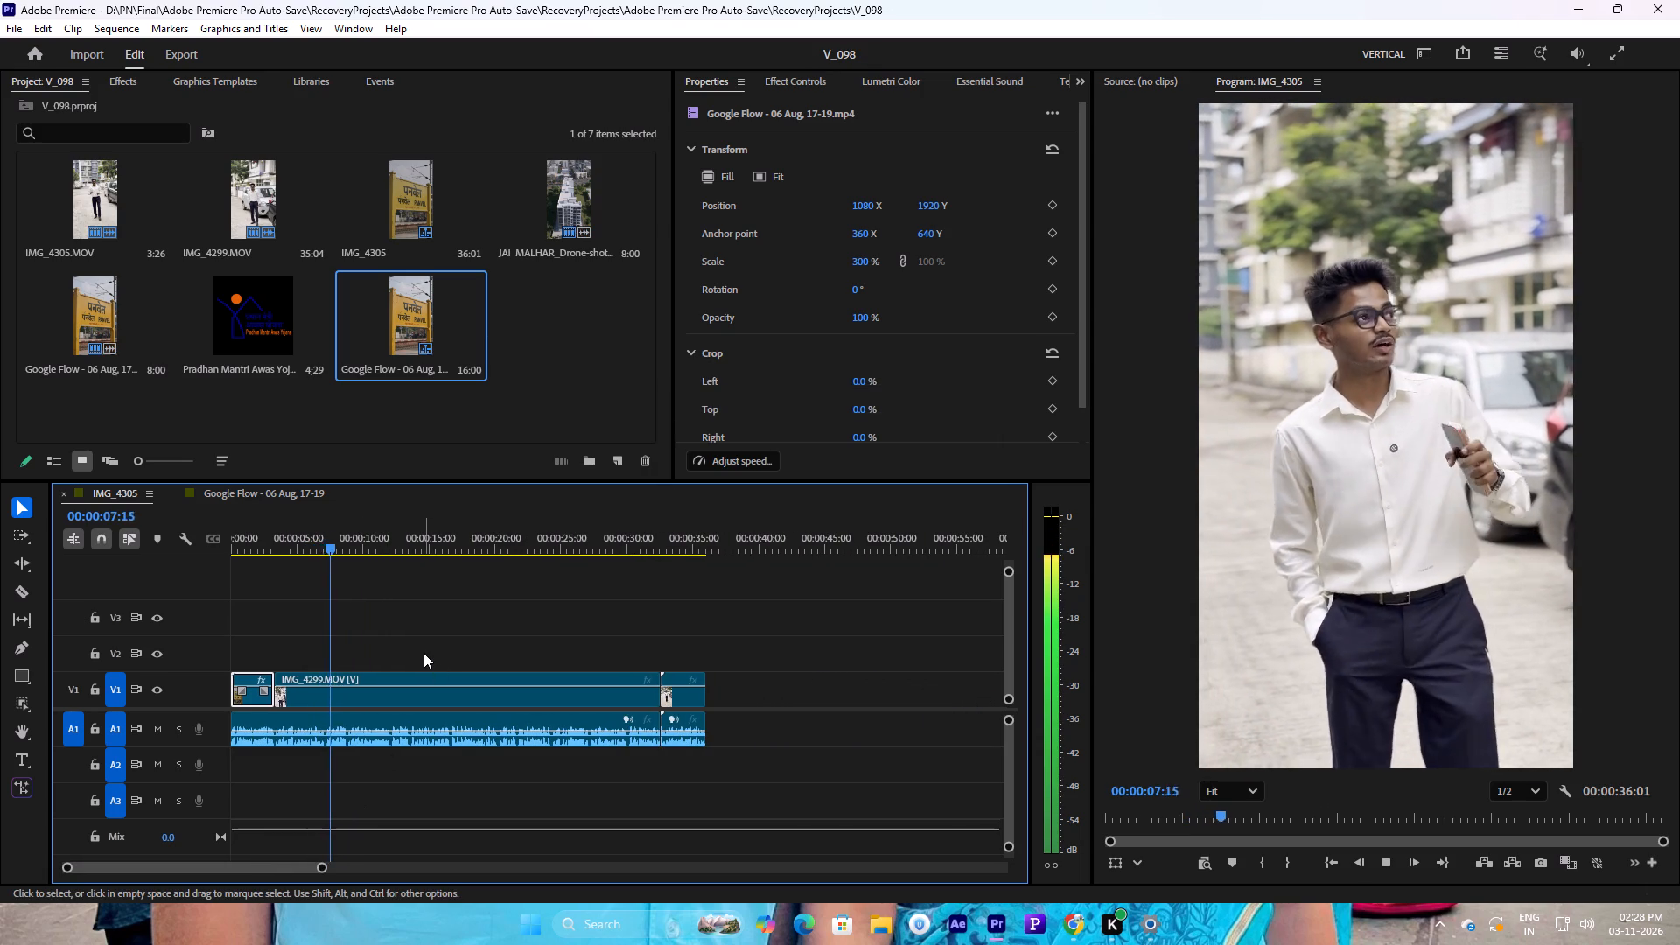
key(space)
drag(344, 543, 325, 548)
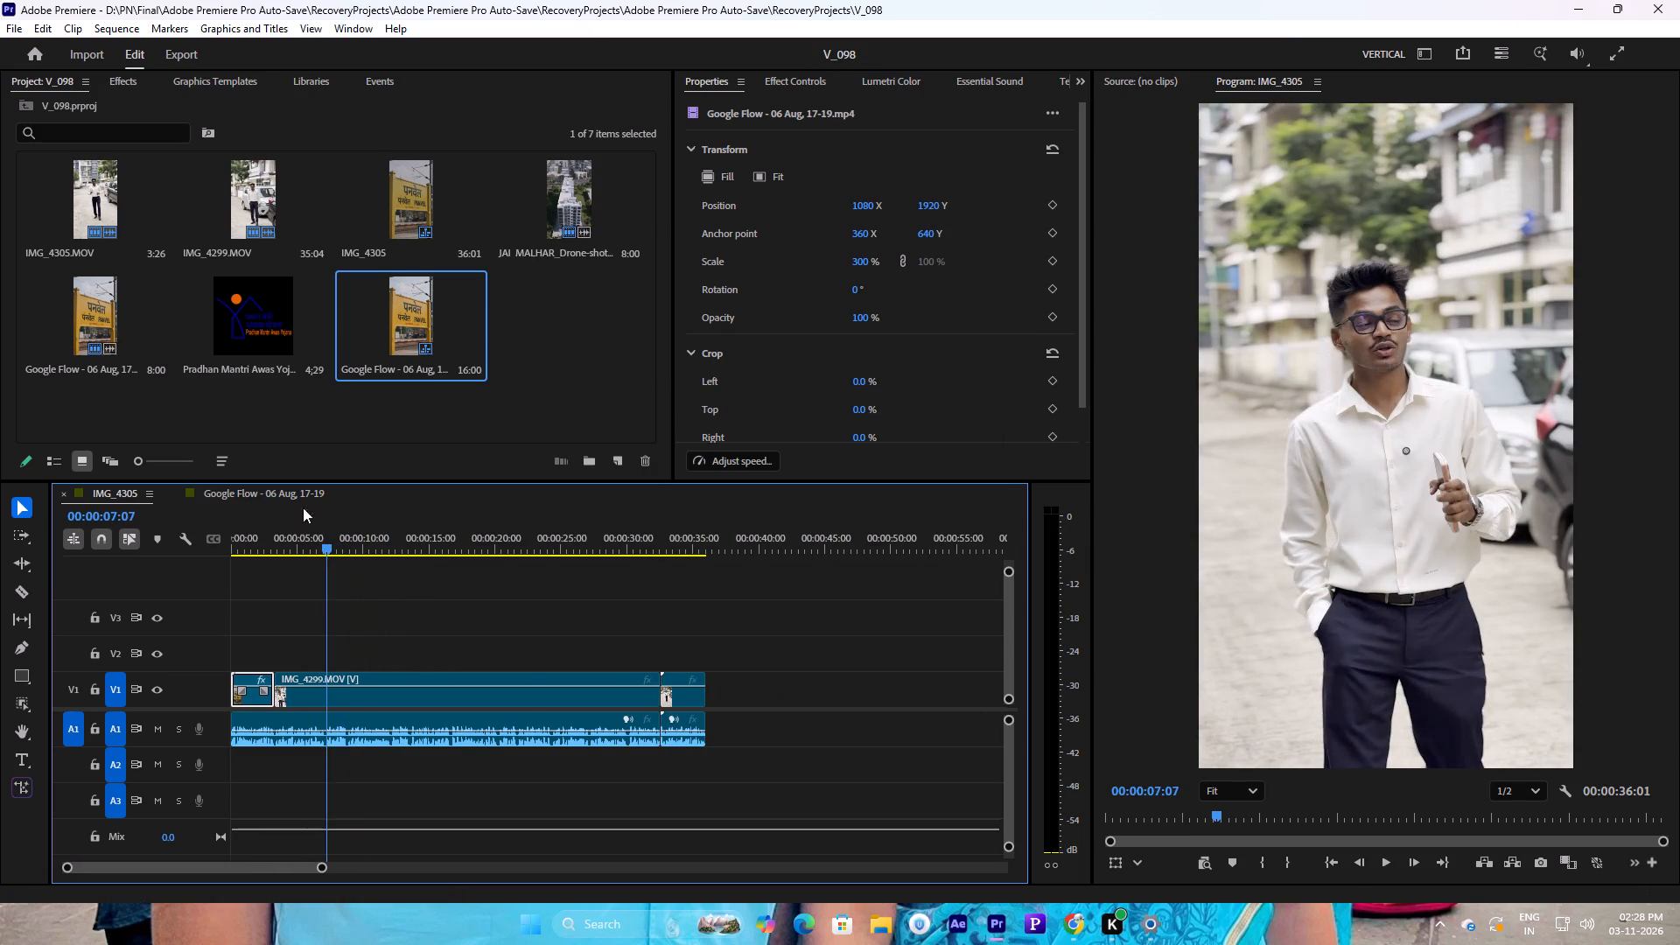
click(268, 483)
click(455, 701)
drag(481, 698, 213, 619)
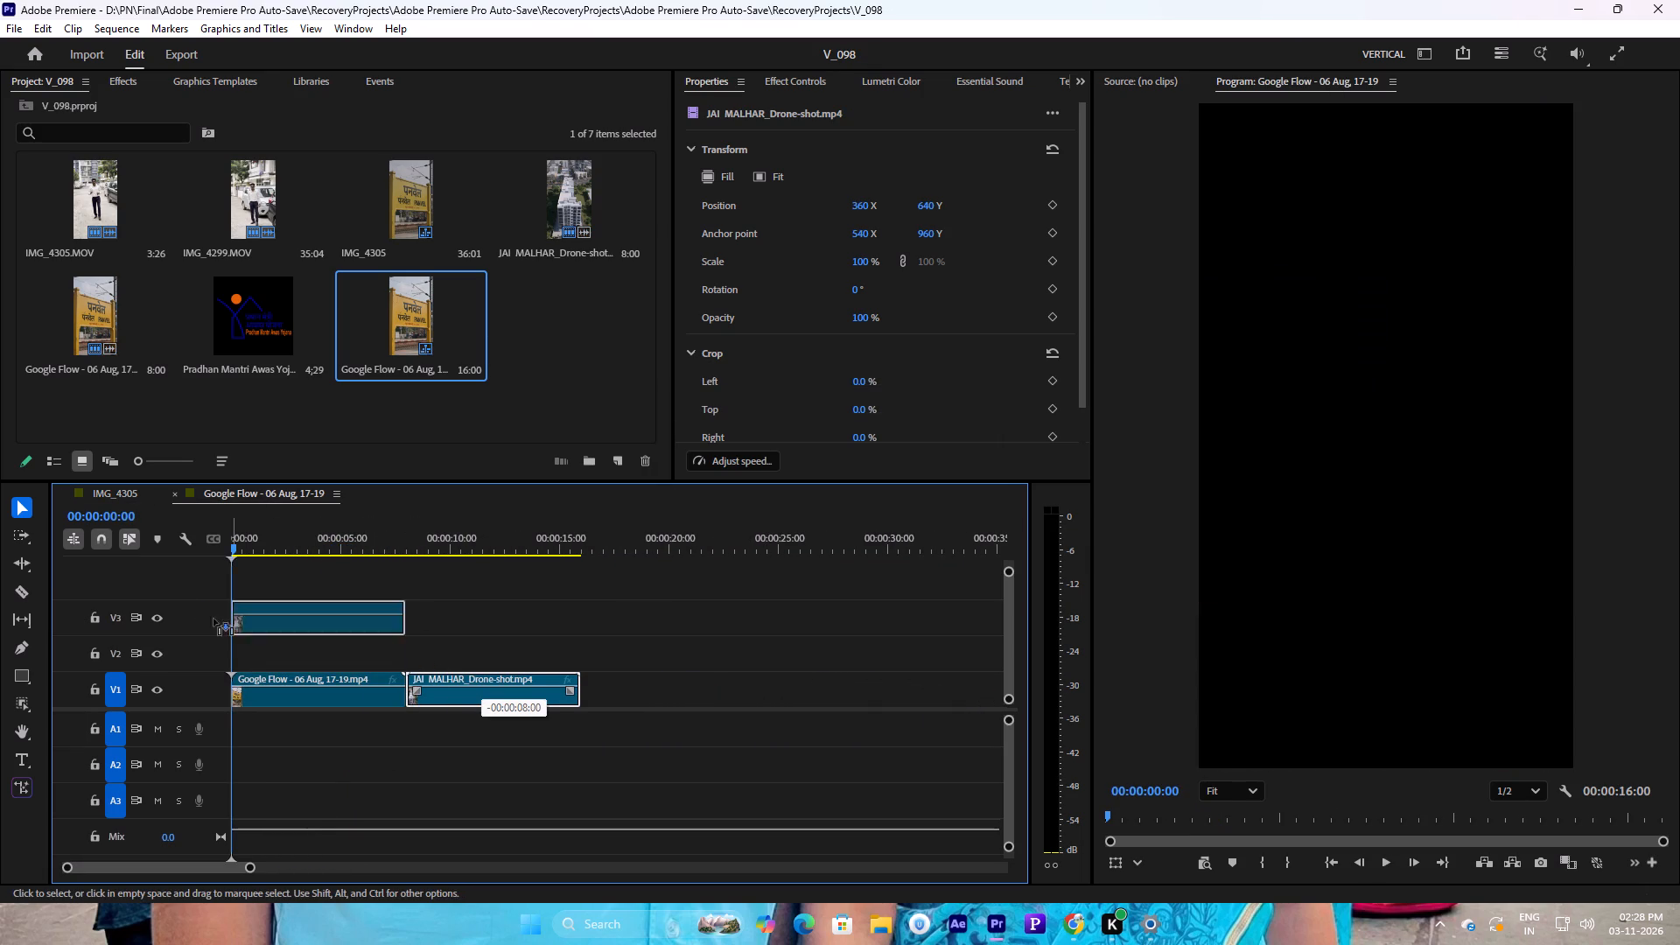
drag(213, 619, 317, 612)
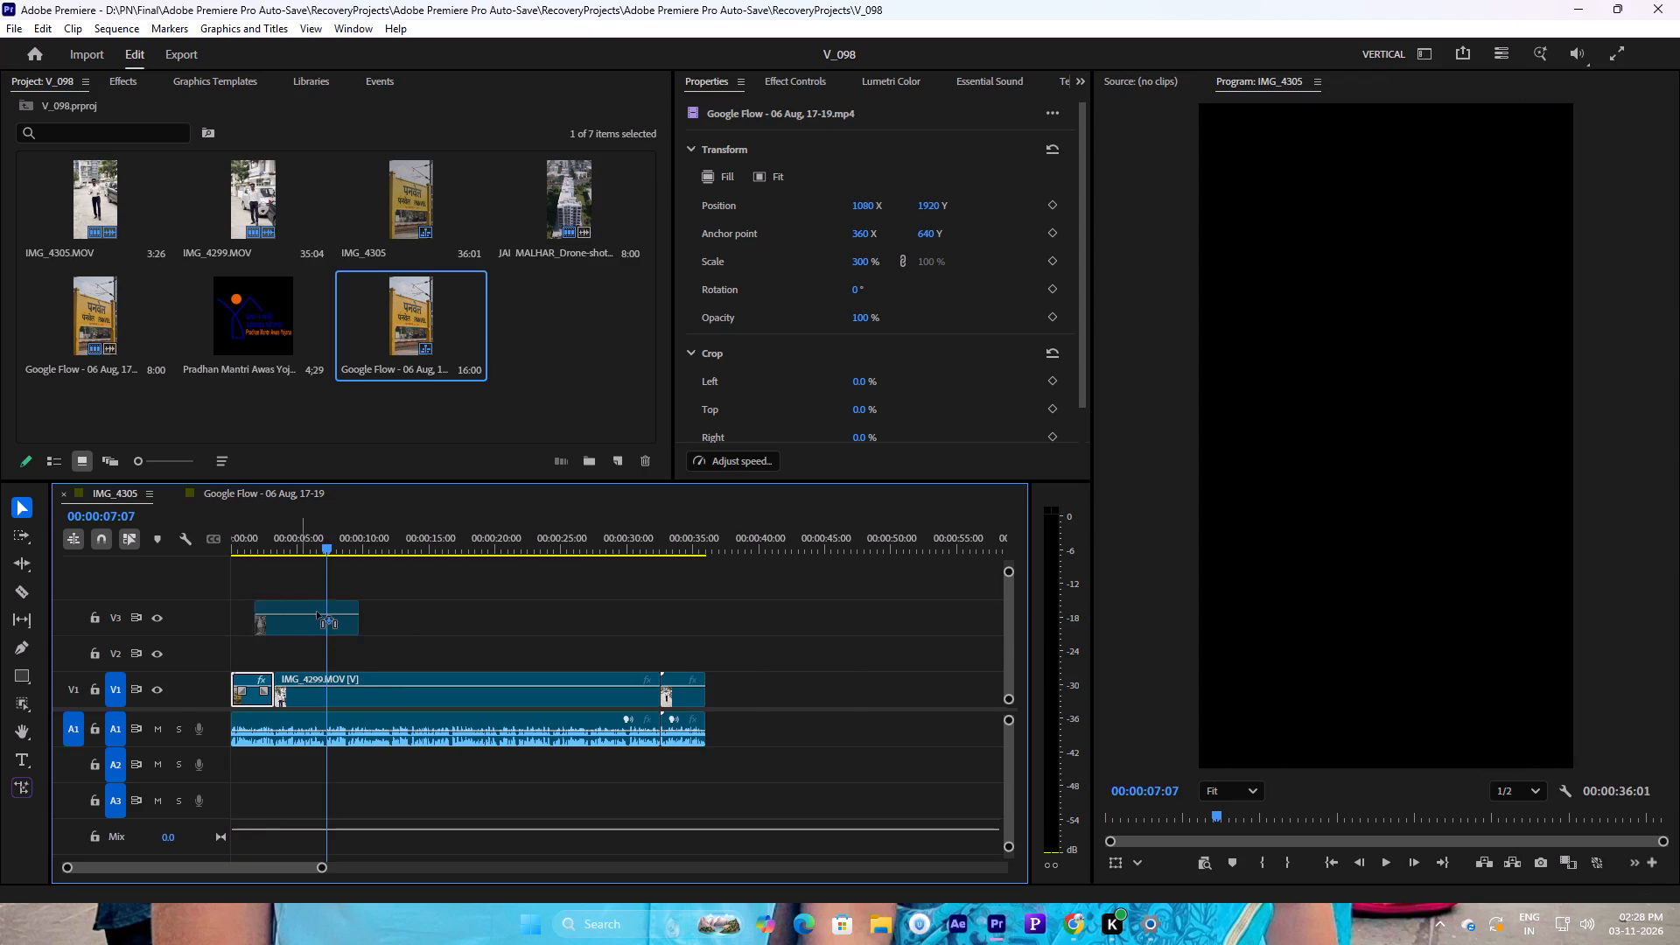
drag(317, 612, 372, 656)
Preview the drone-shot section, move the JAI MALHAR clip straight down to track V1 over IMG_4299, and replay it.
key(space)
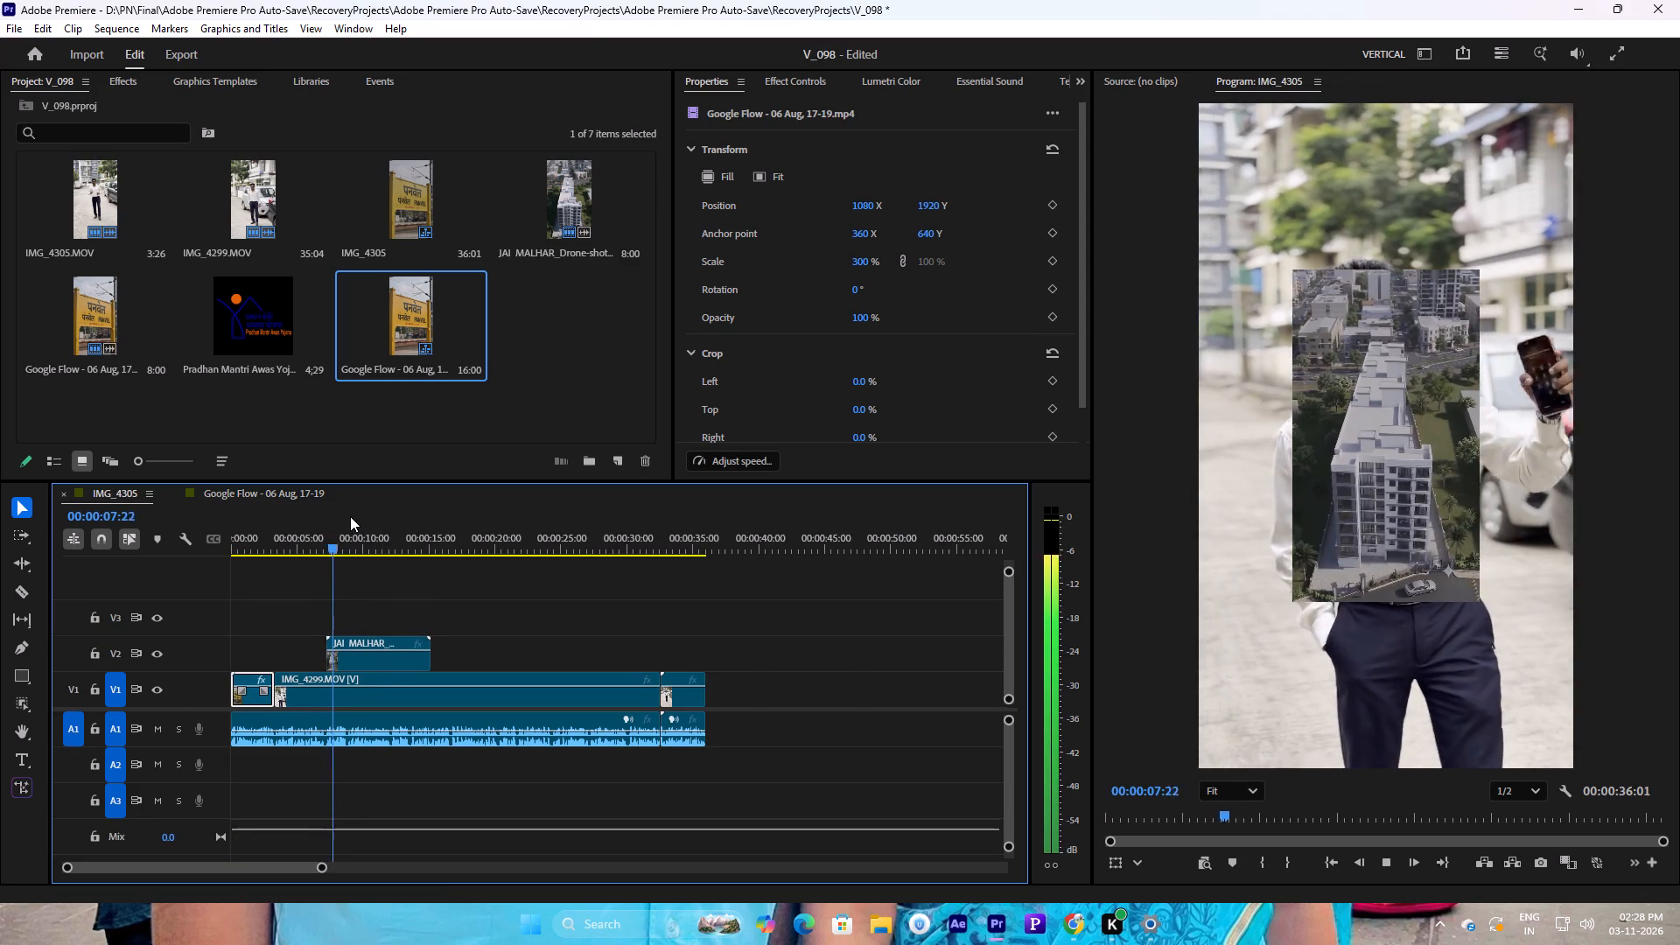
key(space)
click(315, 536)
key(space)
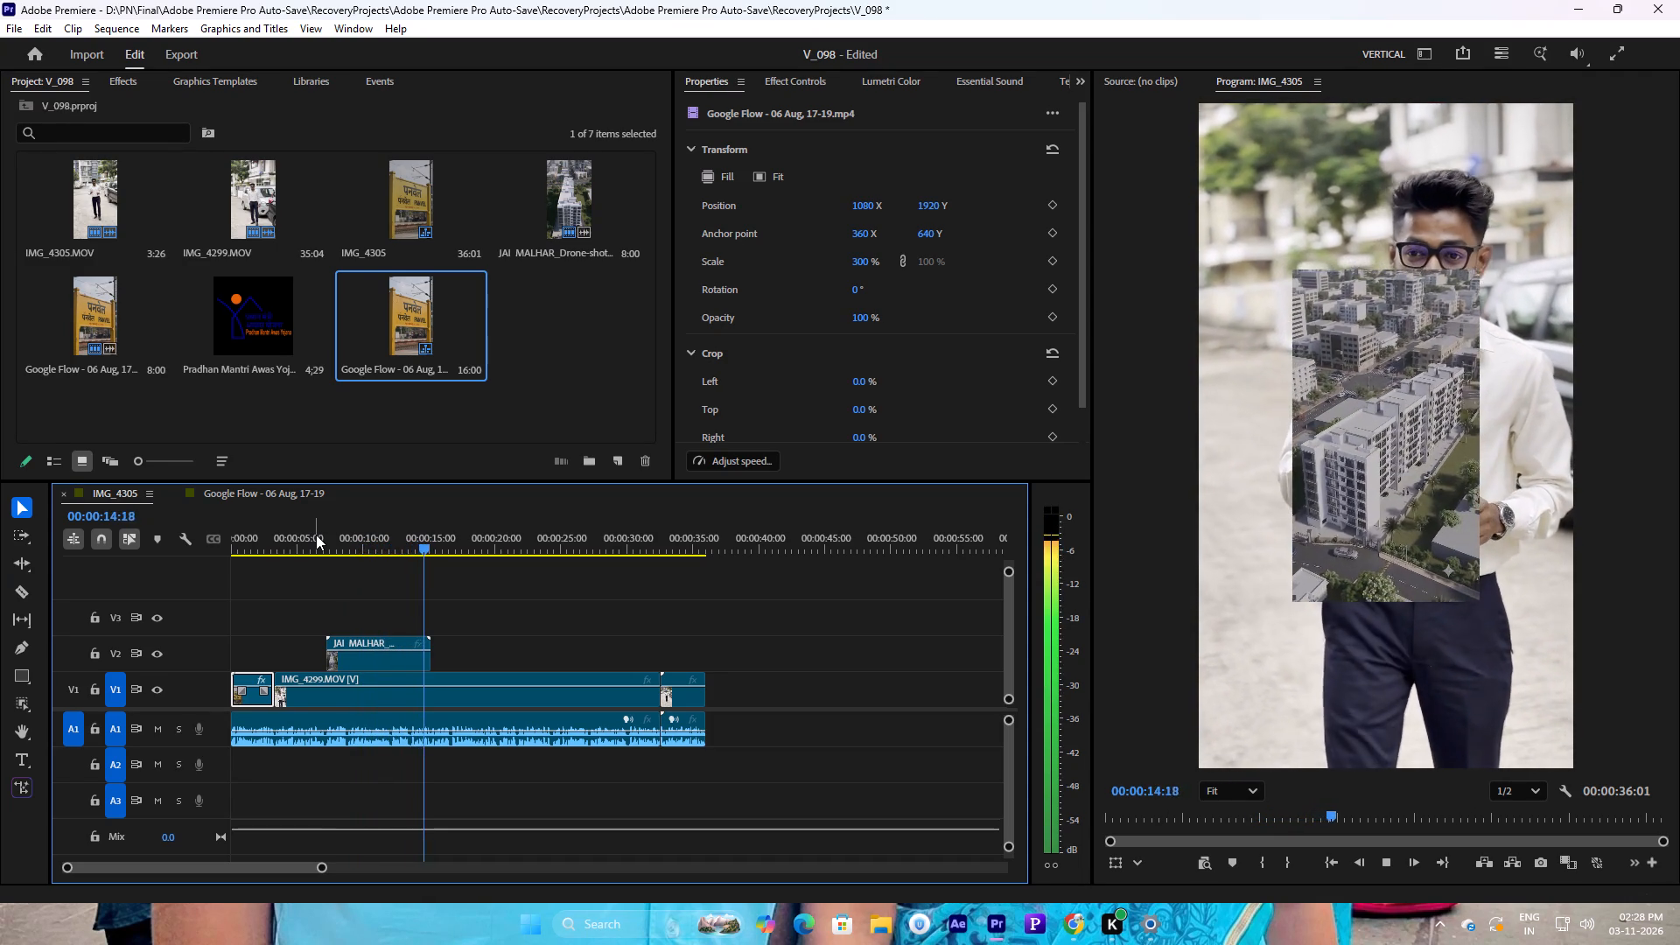
key(space)
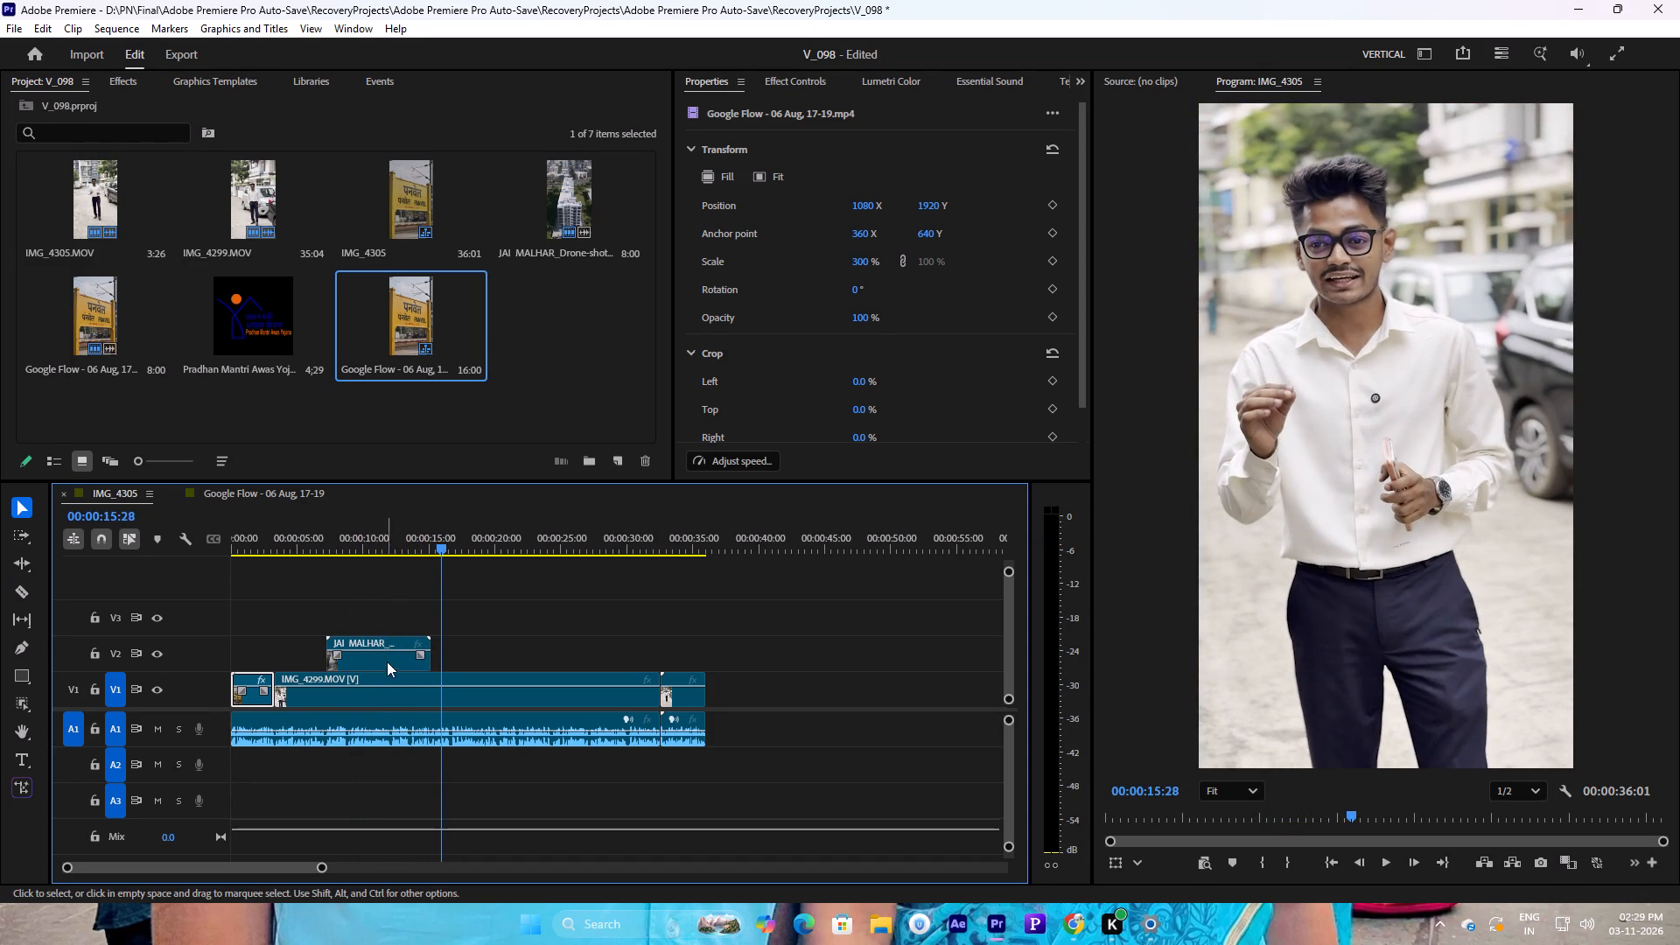
drag(391, 667, 389, 702)
click(318, 530)
key(space)
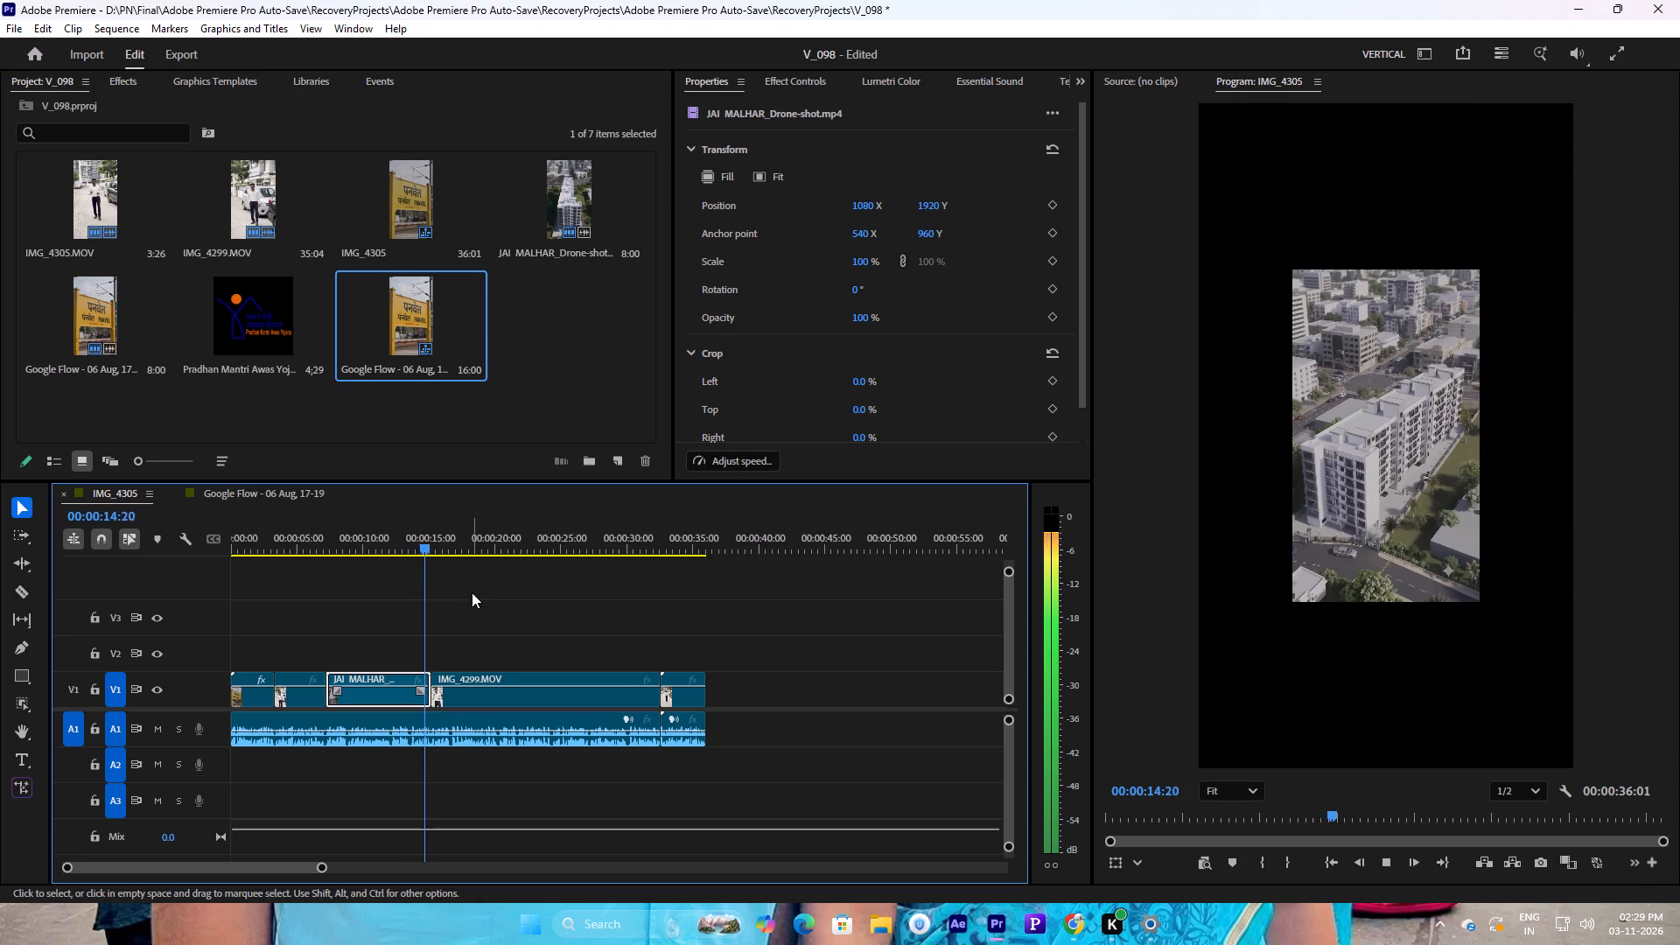
key(space)
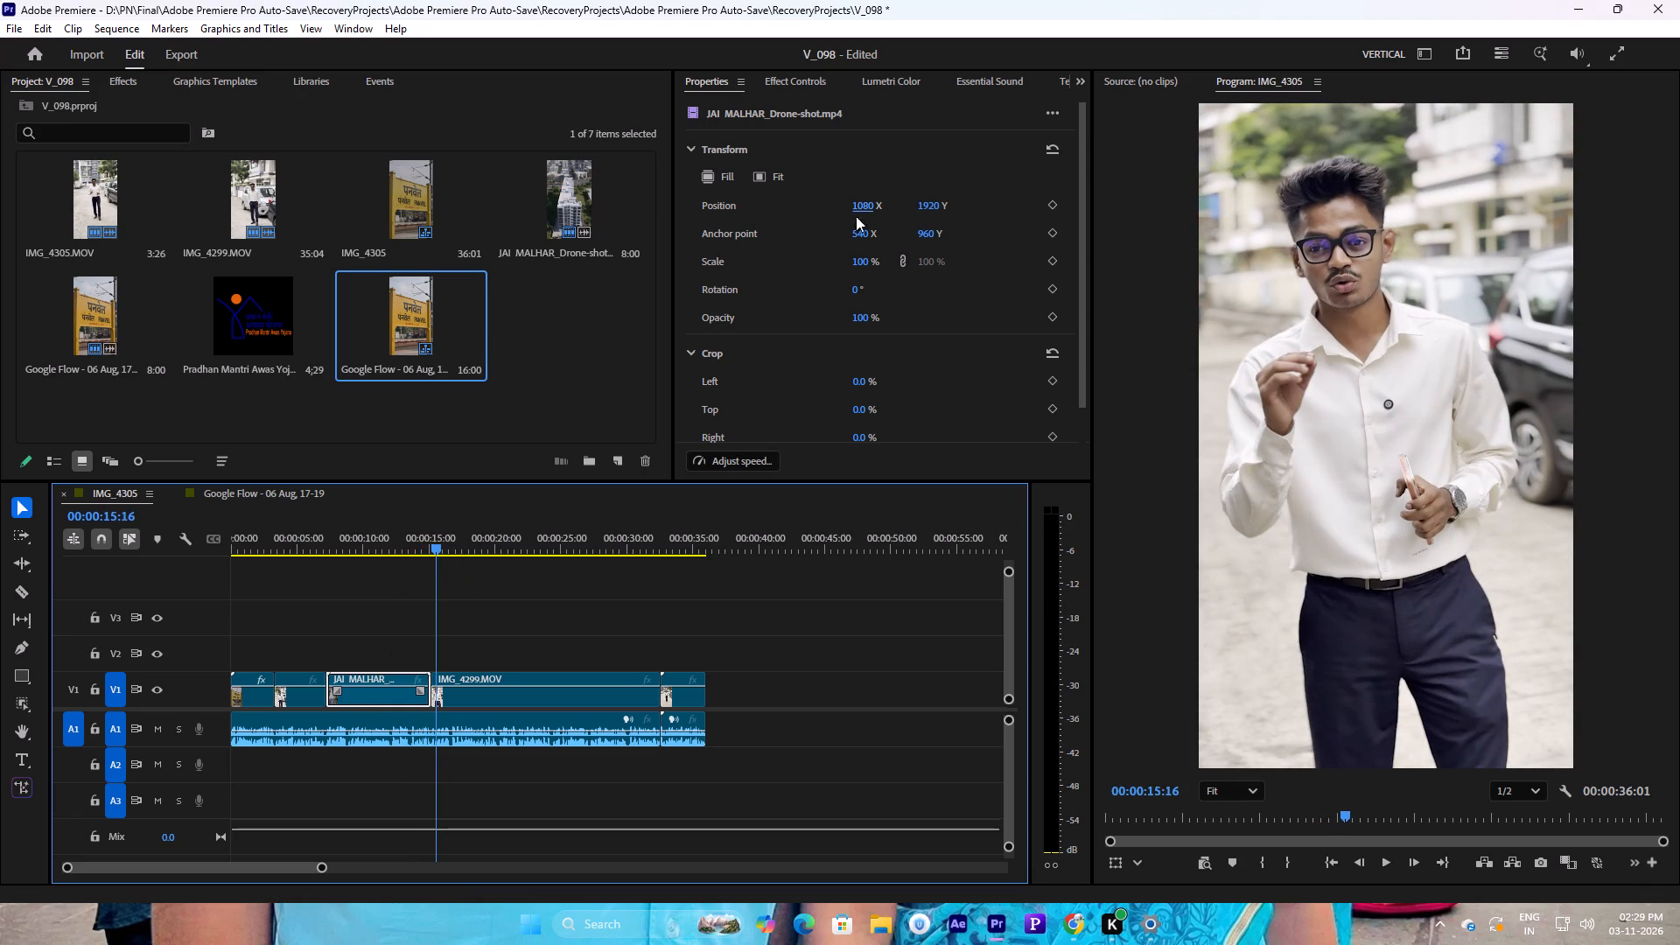
Set the scale of the JAI MALHAR_Drone-shot clip to 200%.
click(386, 531)
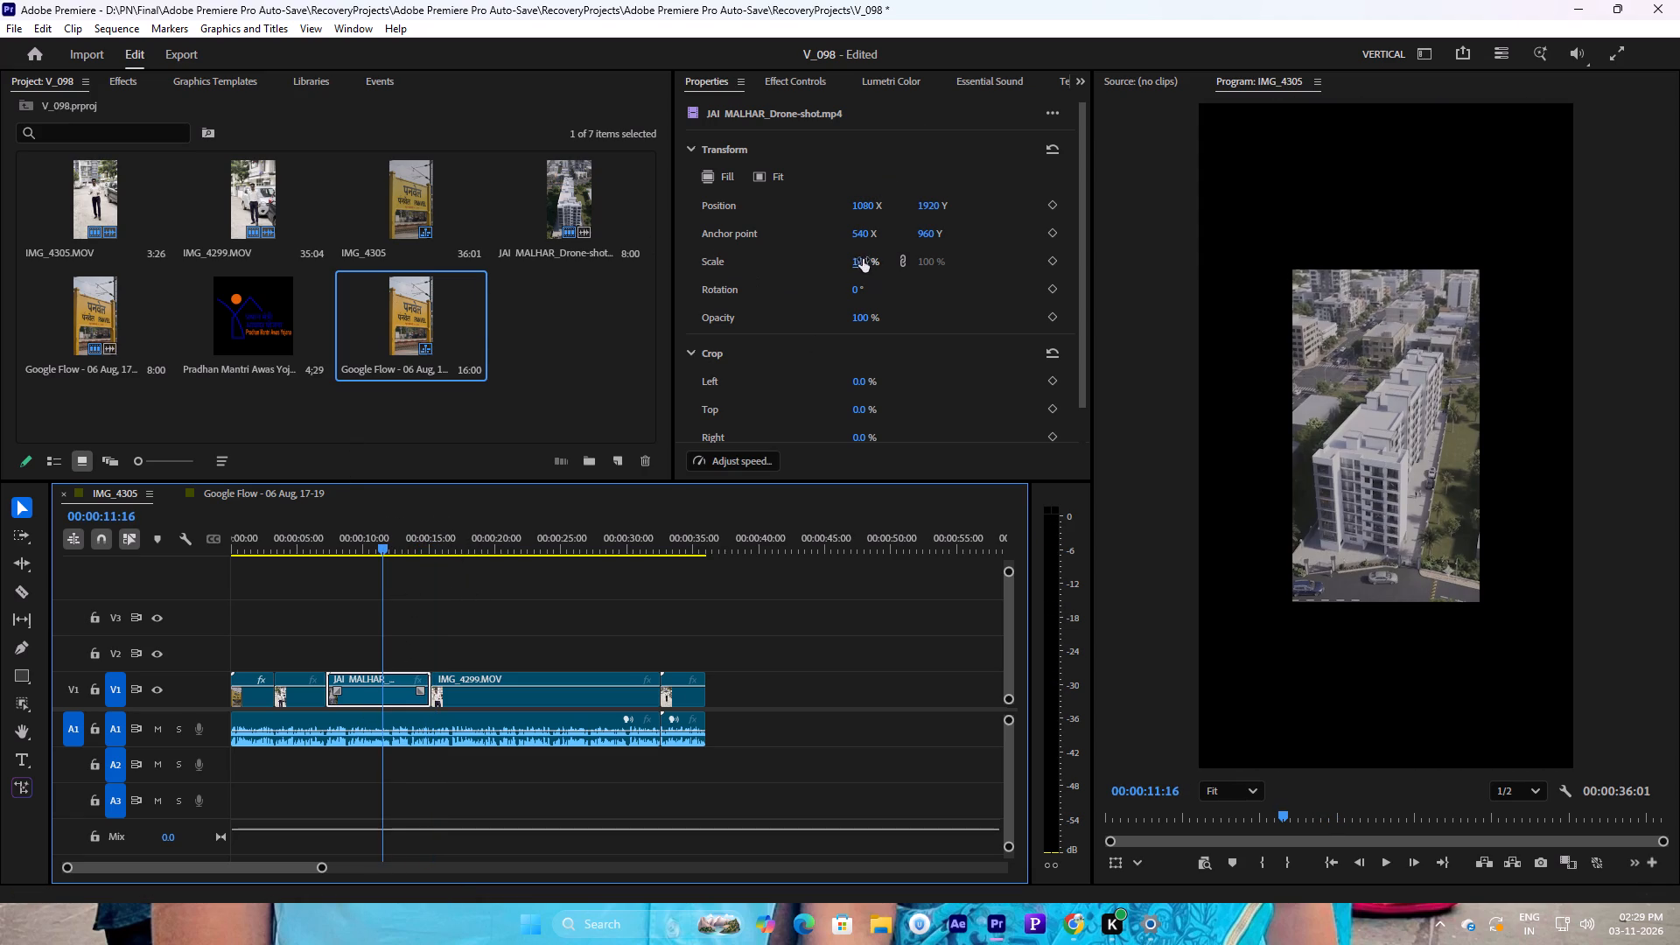
click(862, 259)
drag(865, 263, 749, 258)
key(2)
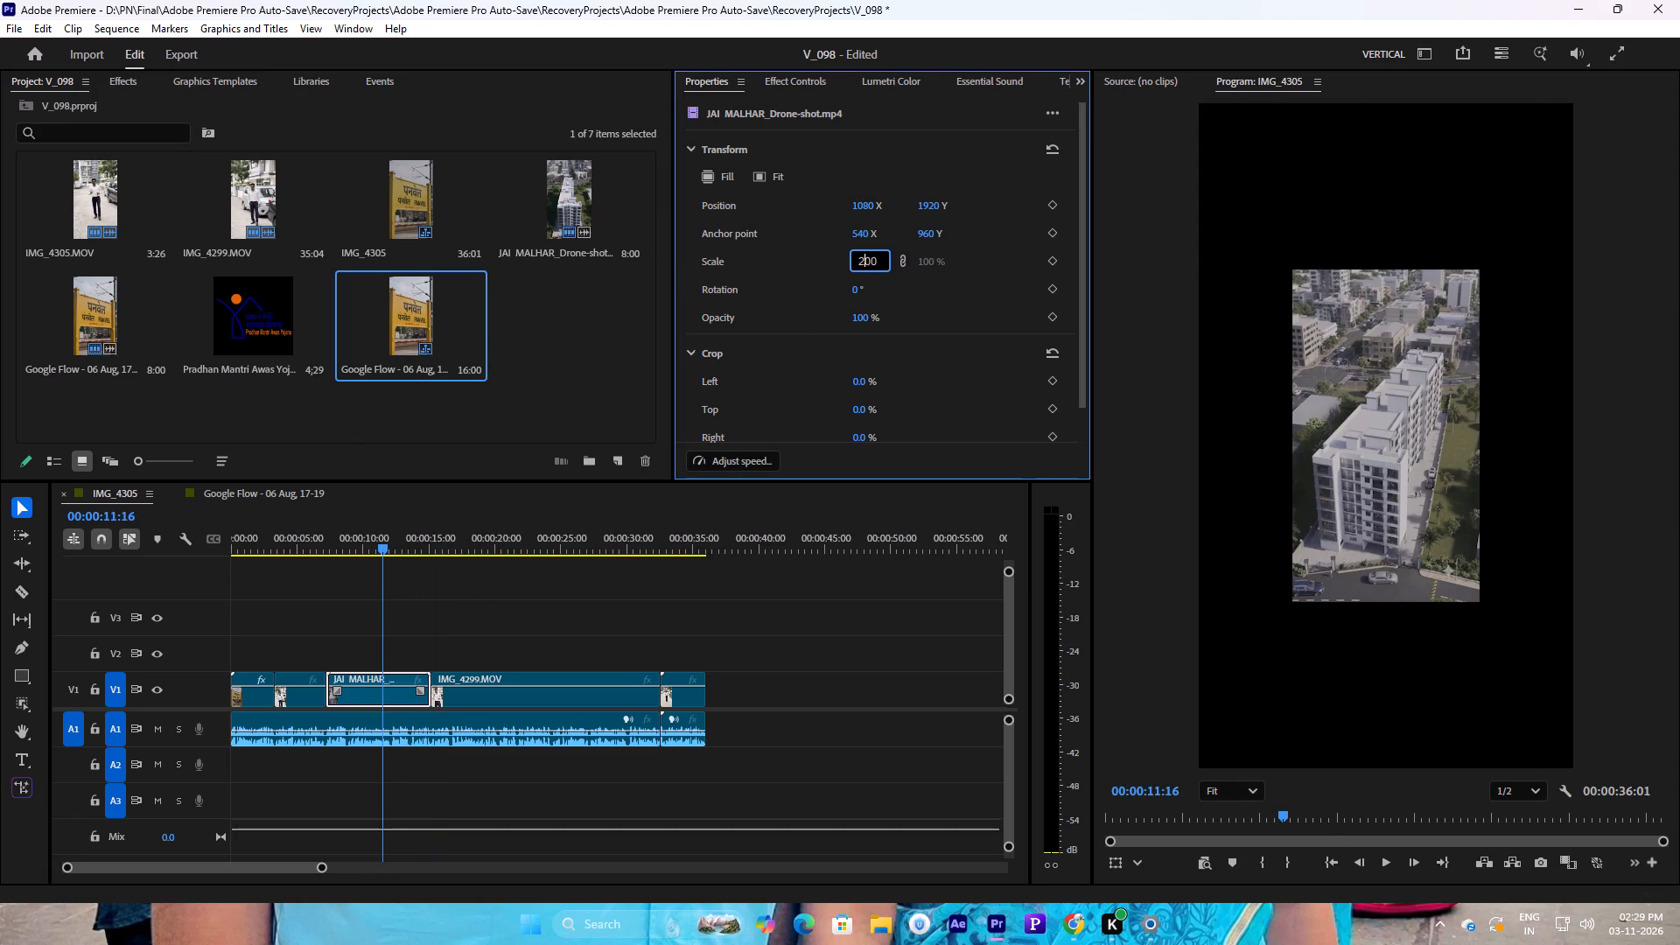
key(Return)
Play on through the IMG_4299 footage and place the Pradhan Mantri Awas Yojana image on track V2 at 00:00:27:12.
key(space)
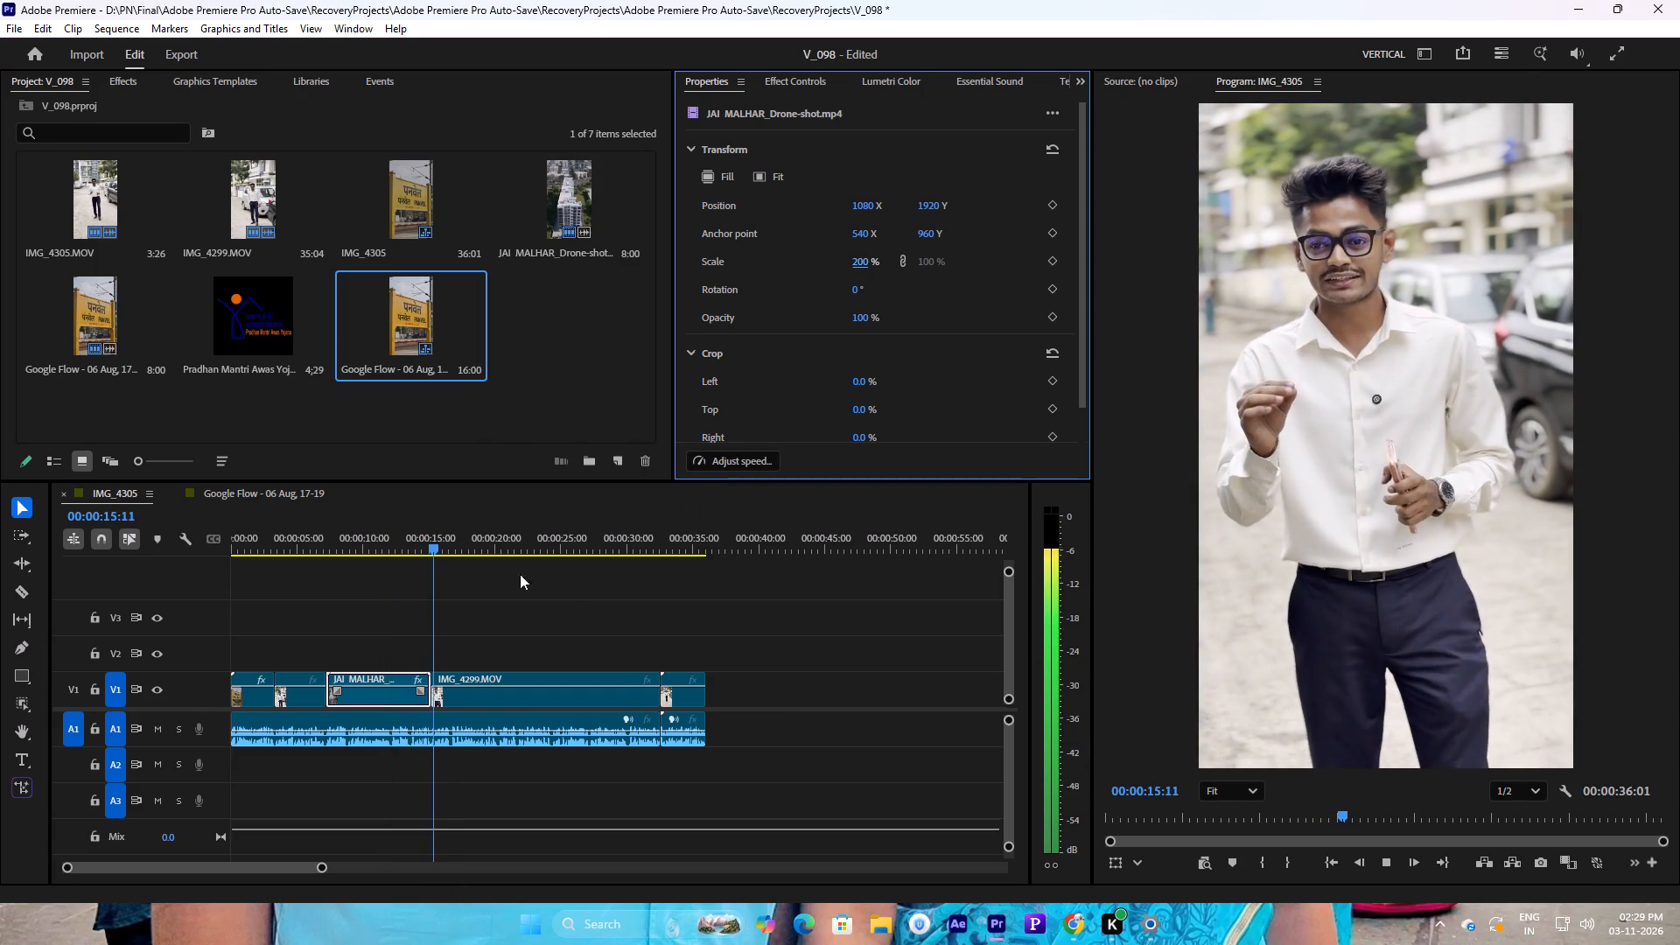
click(465, 602)
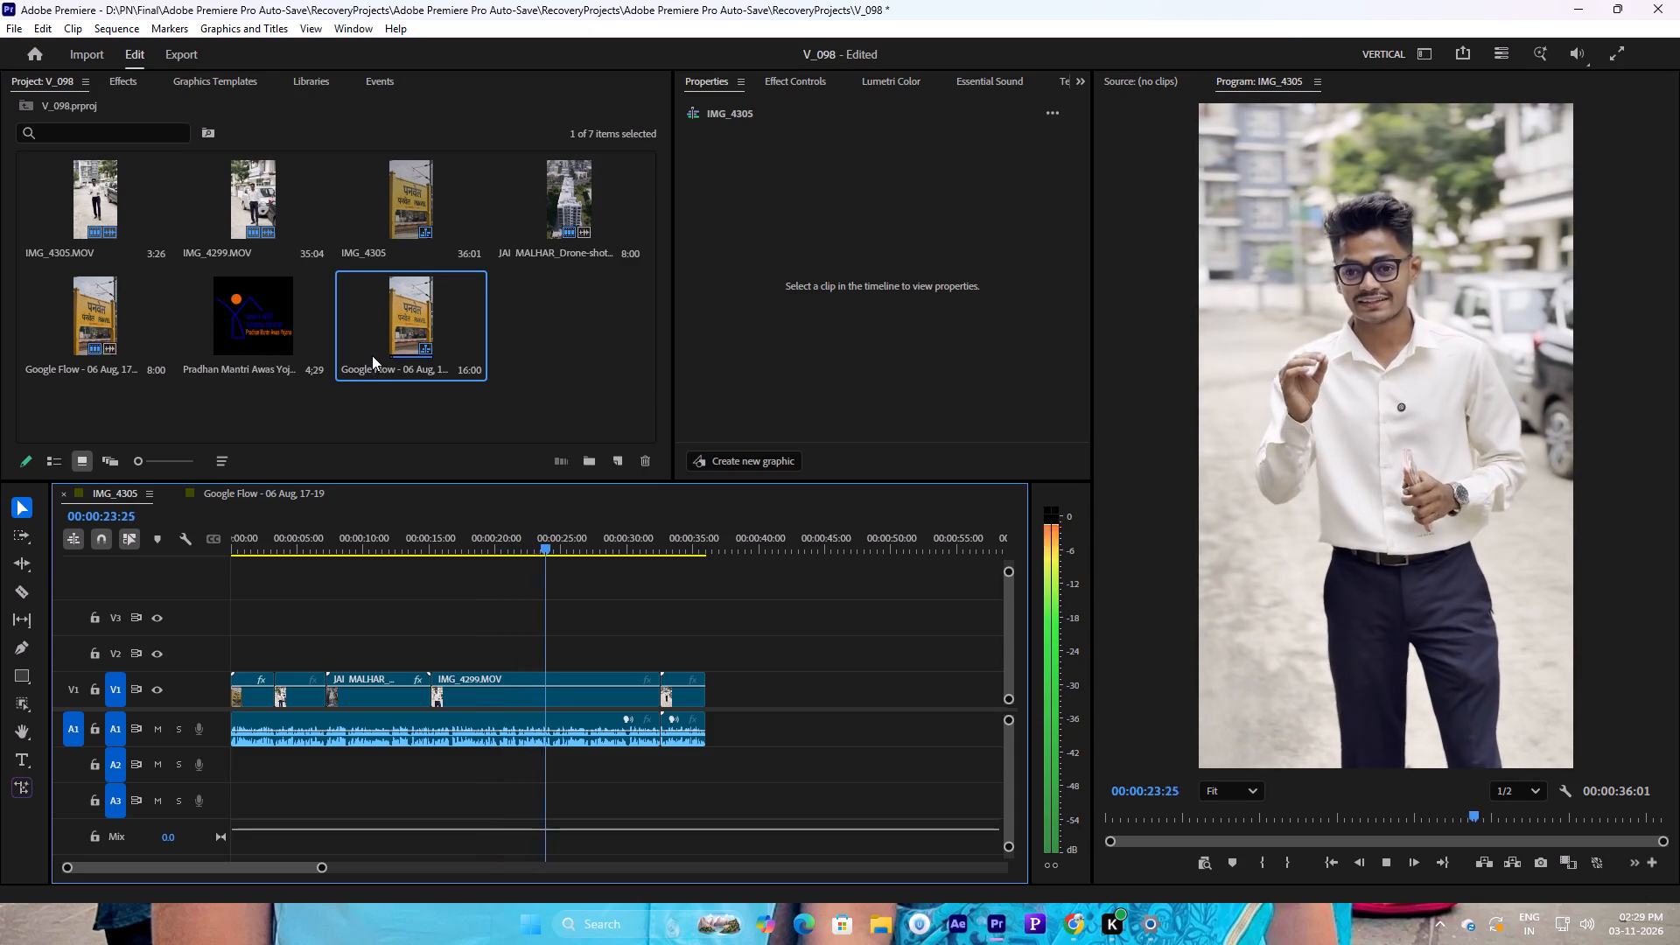
key(space)
key(space)
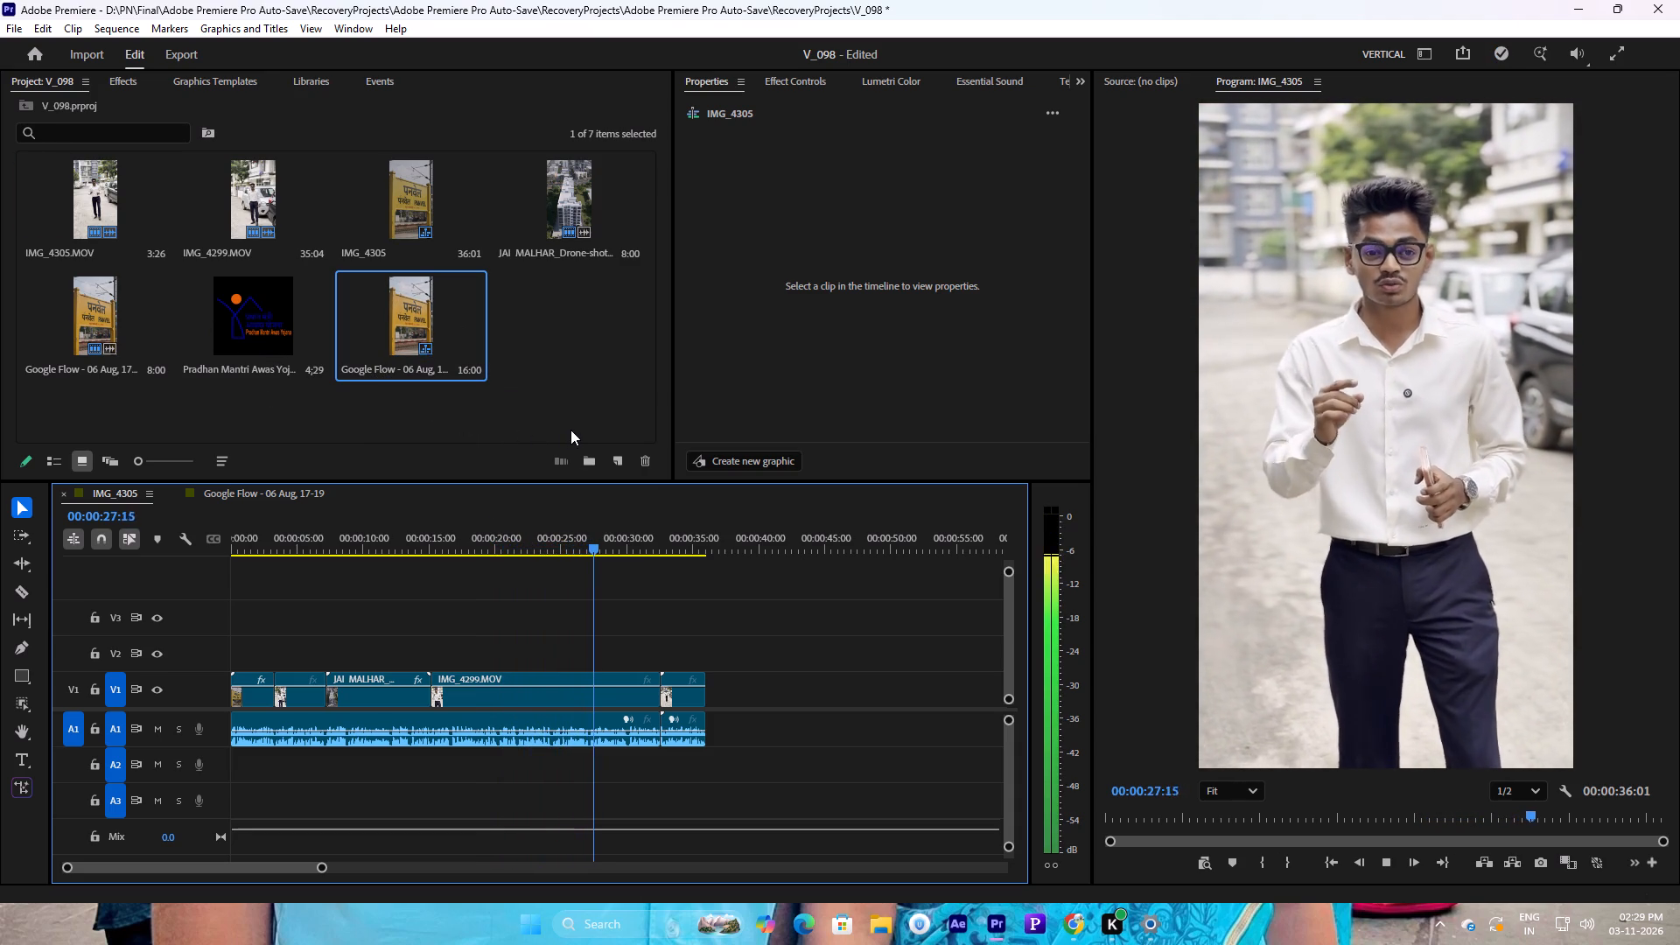
key(space)
drag(607, 546, 606, 546)
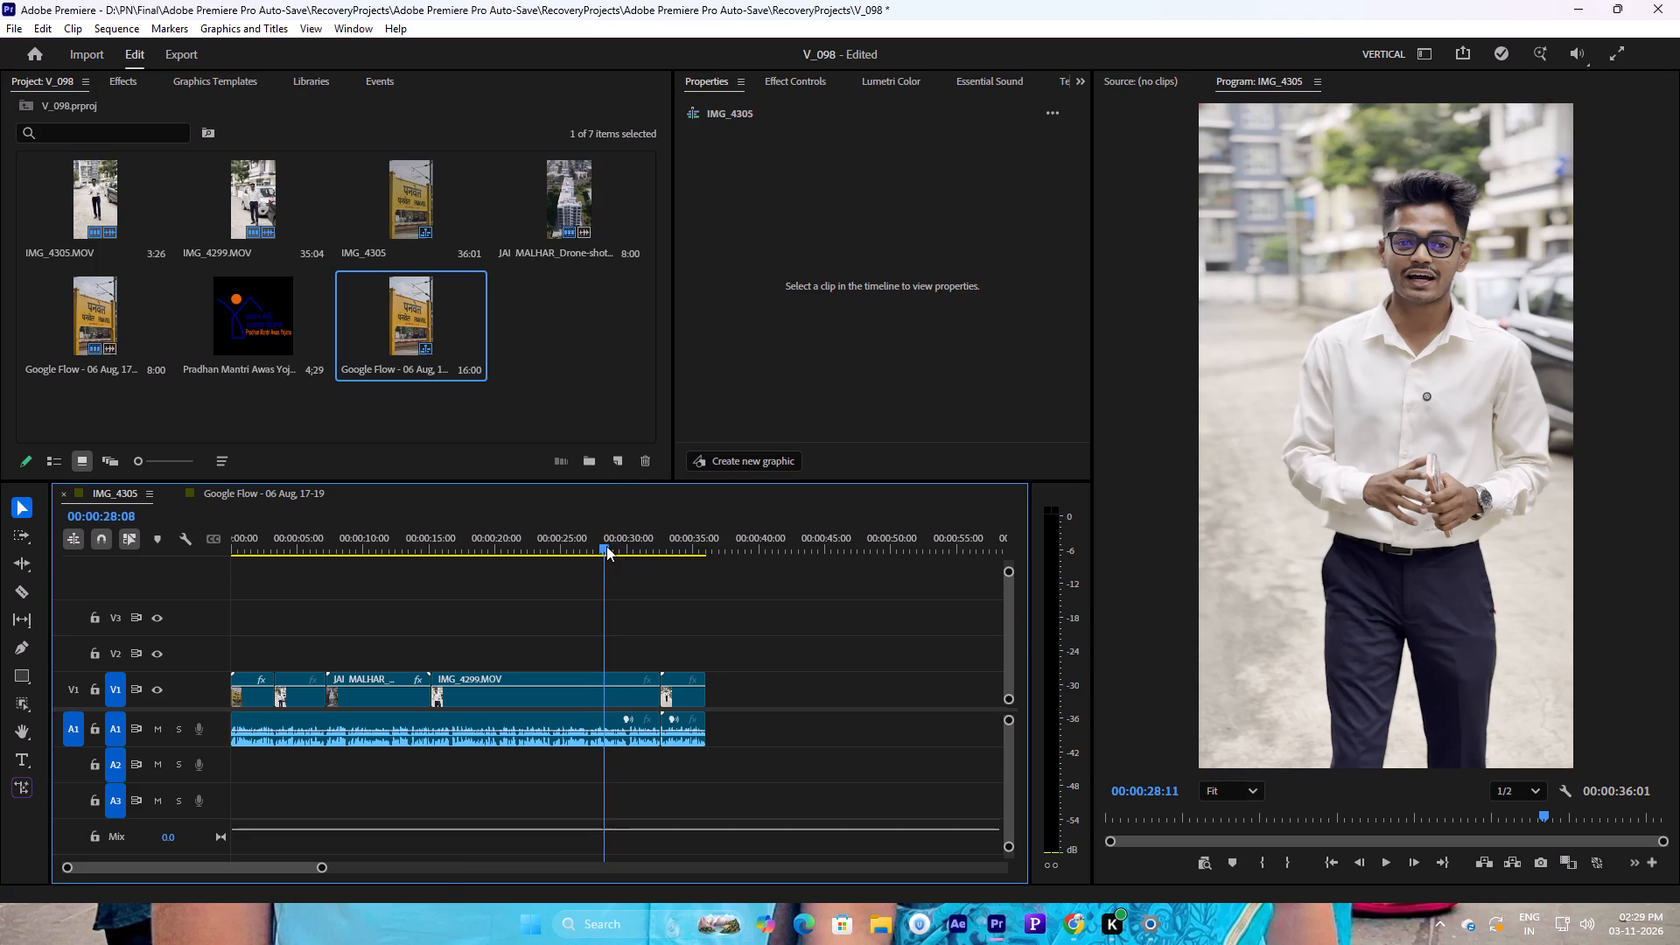
drag(606, 546, 598, 549)
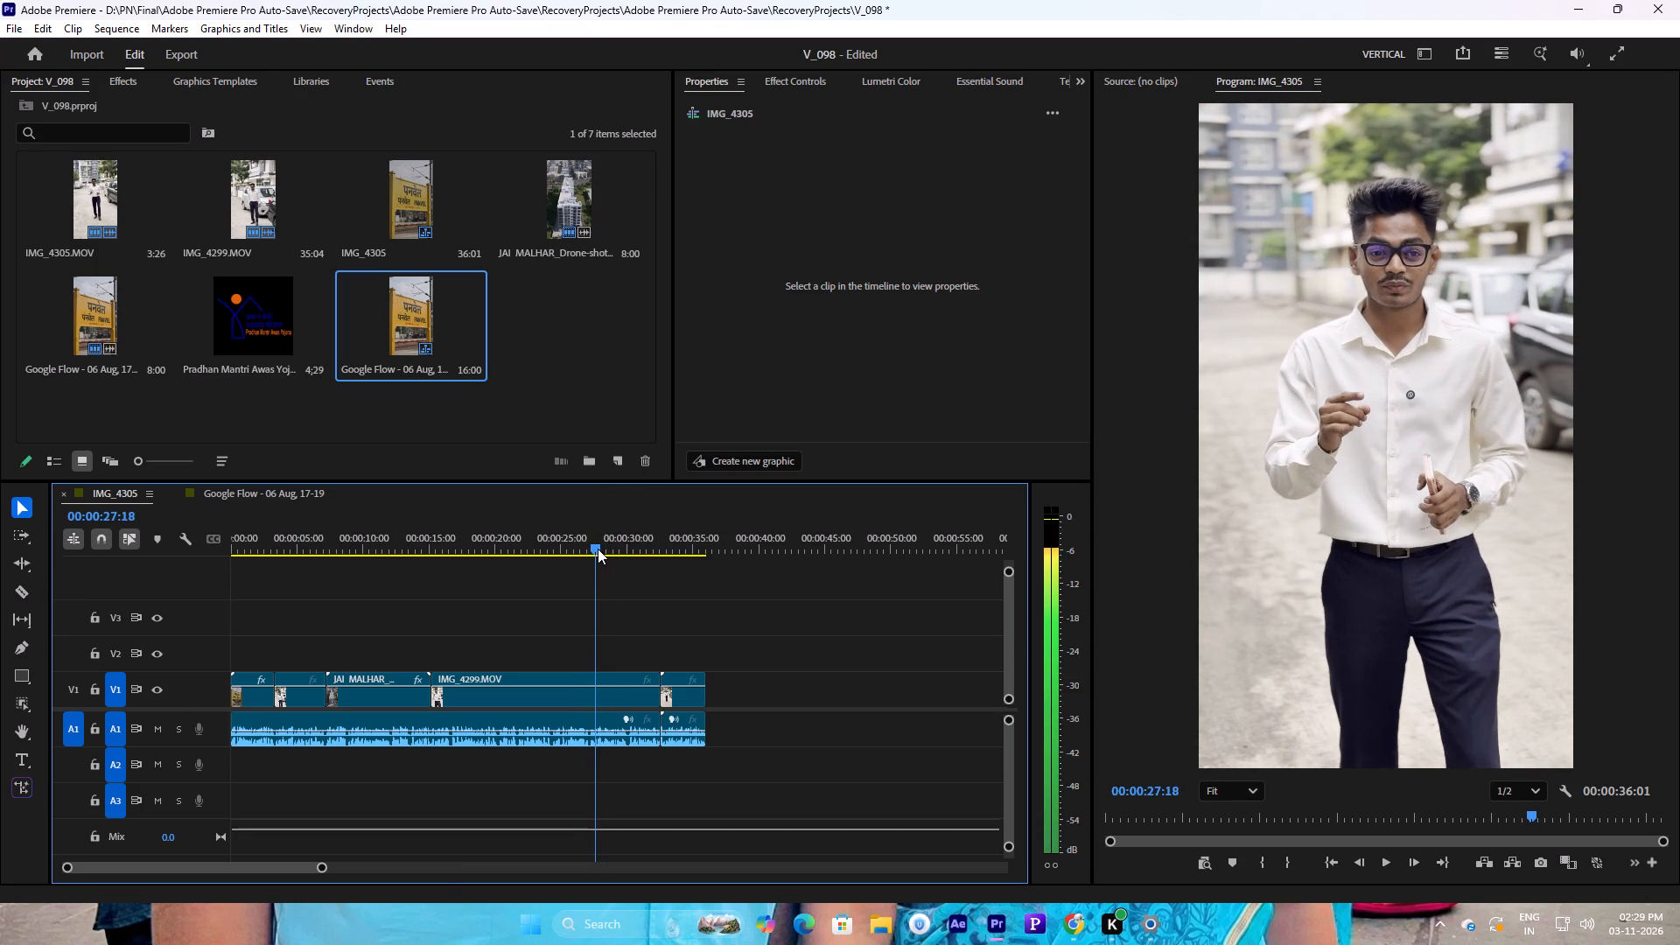
drag(598, 549, 595, 549)
drag(274, 334, 607, 646)
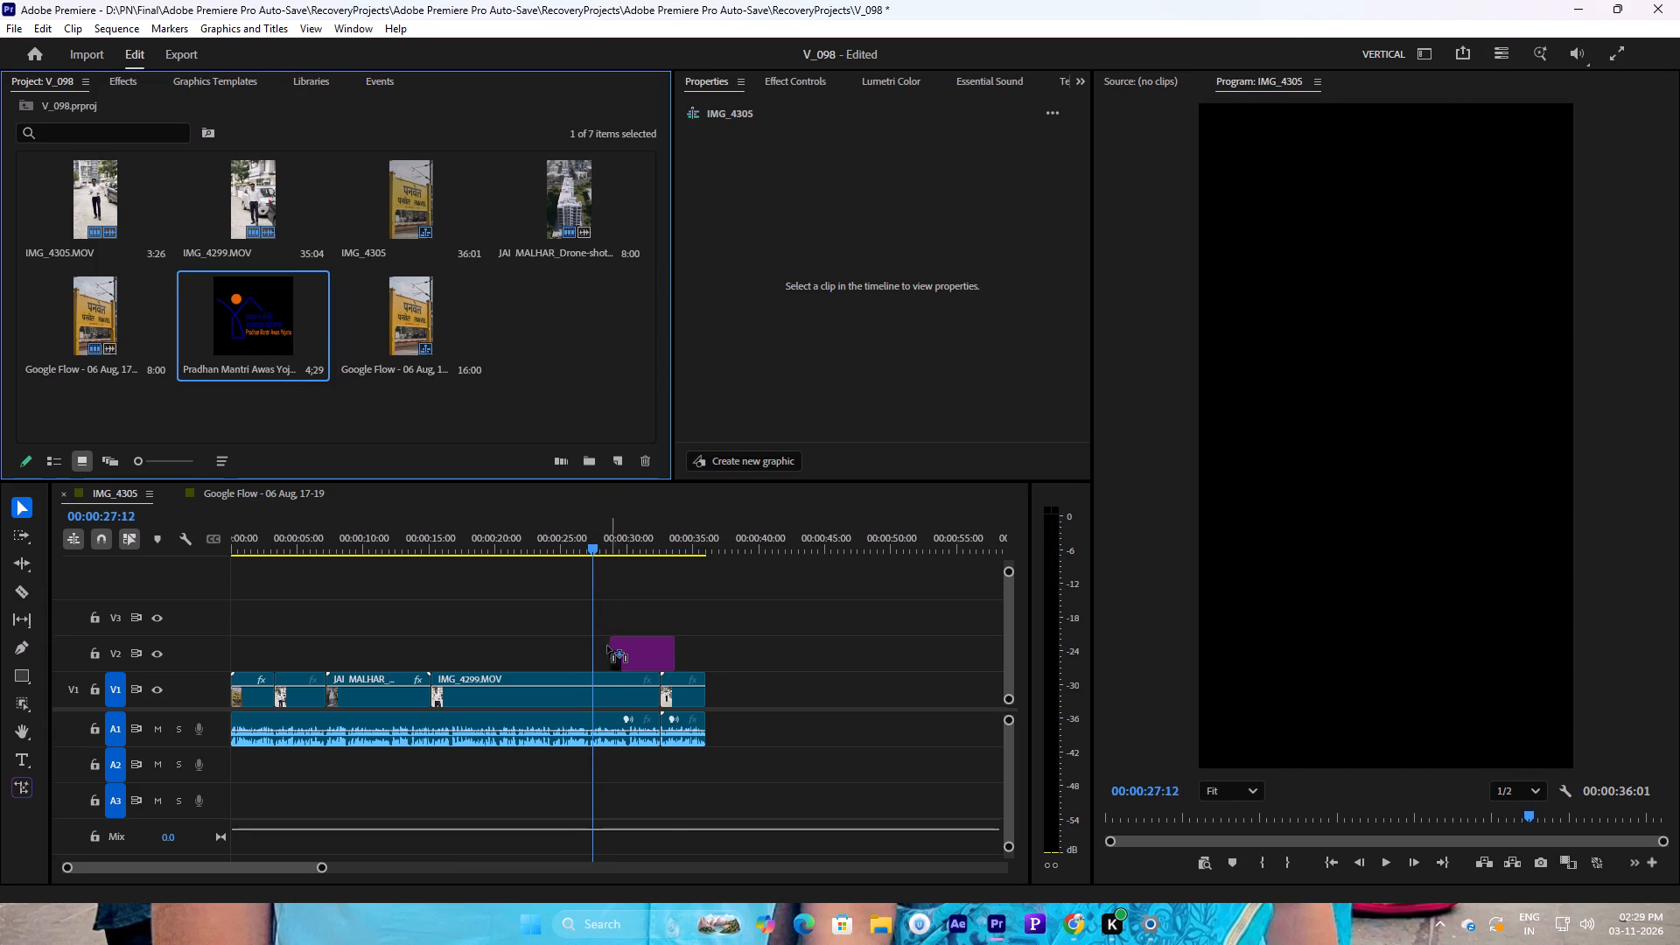
drag(607, 646, 590, 651)
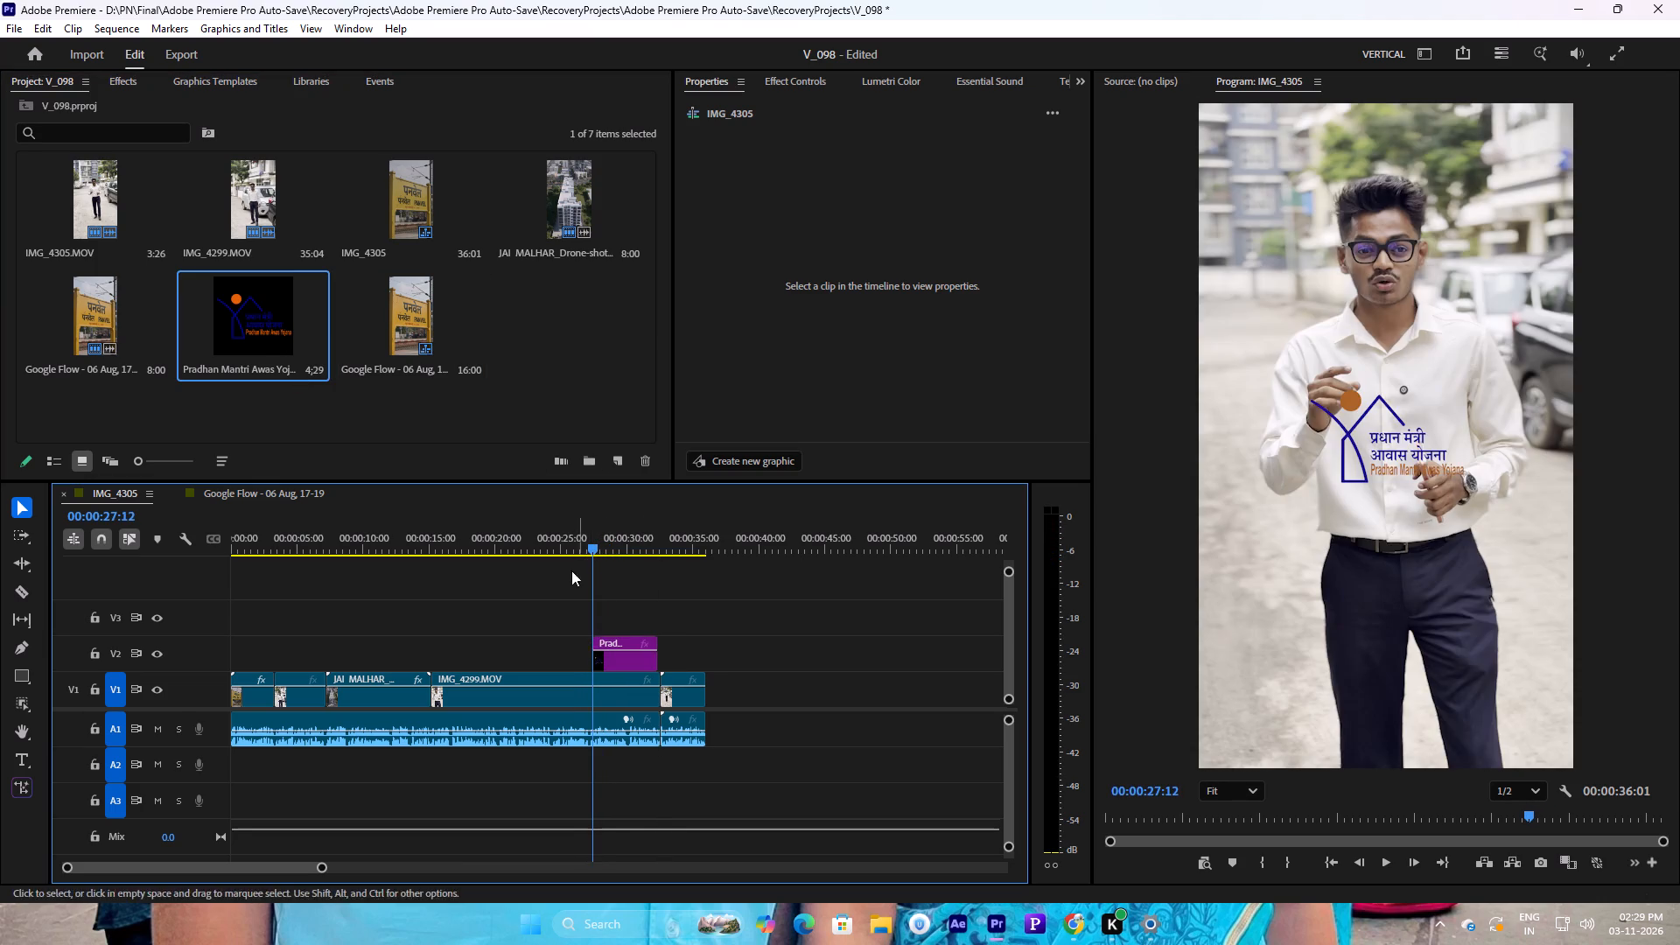
Check the logo's timing in playback, shift the Pradhan Mantri Awas Yojana clip to start at 00:00:27:24, and replay it.
key(space)
key(space)
click(577, 545)
key(space)
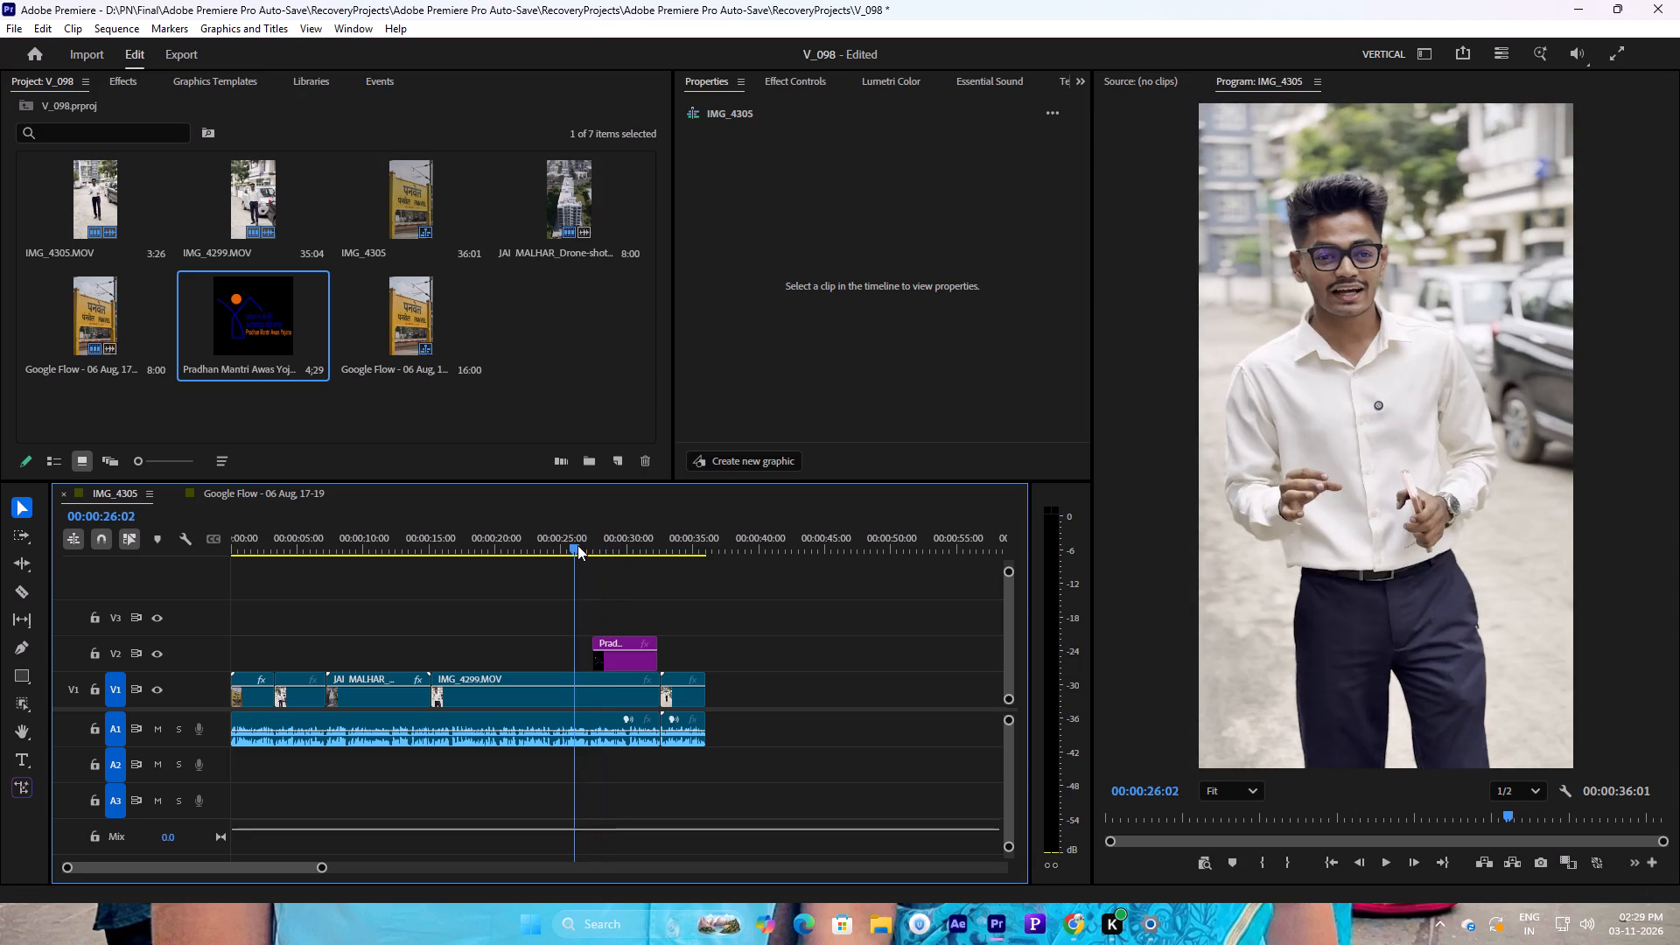
key(space)
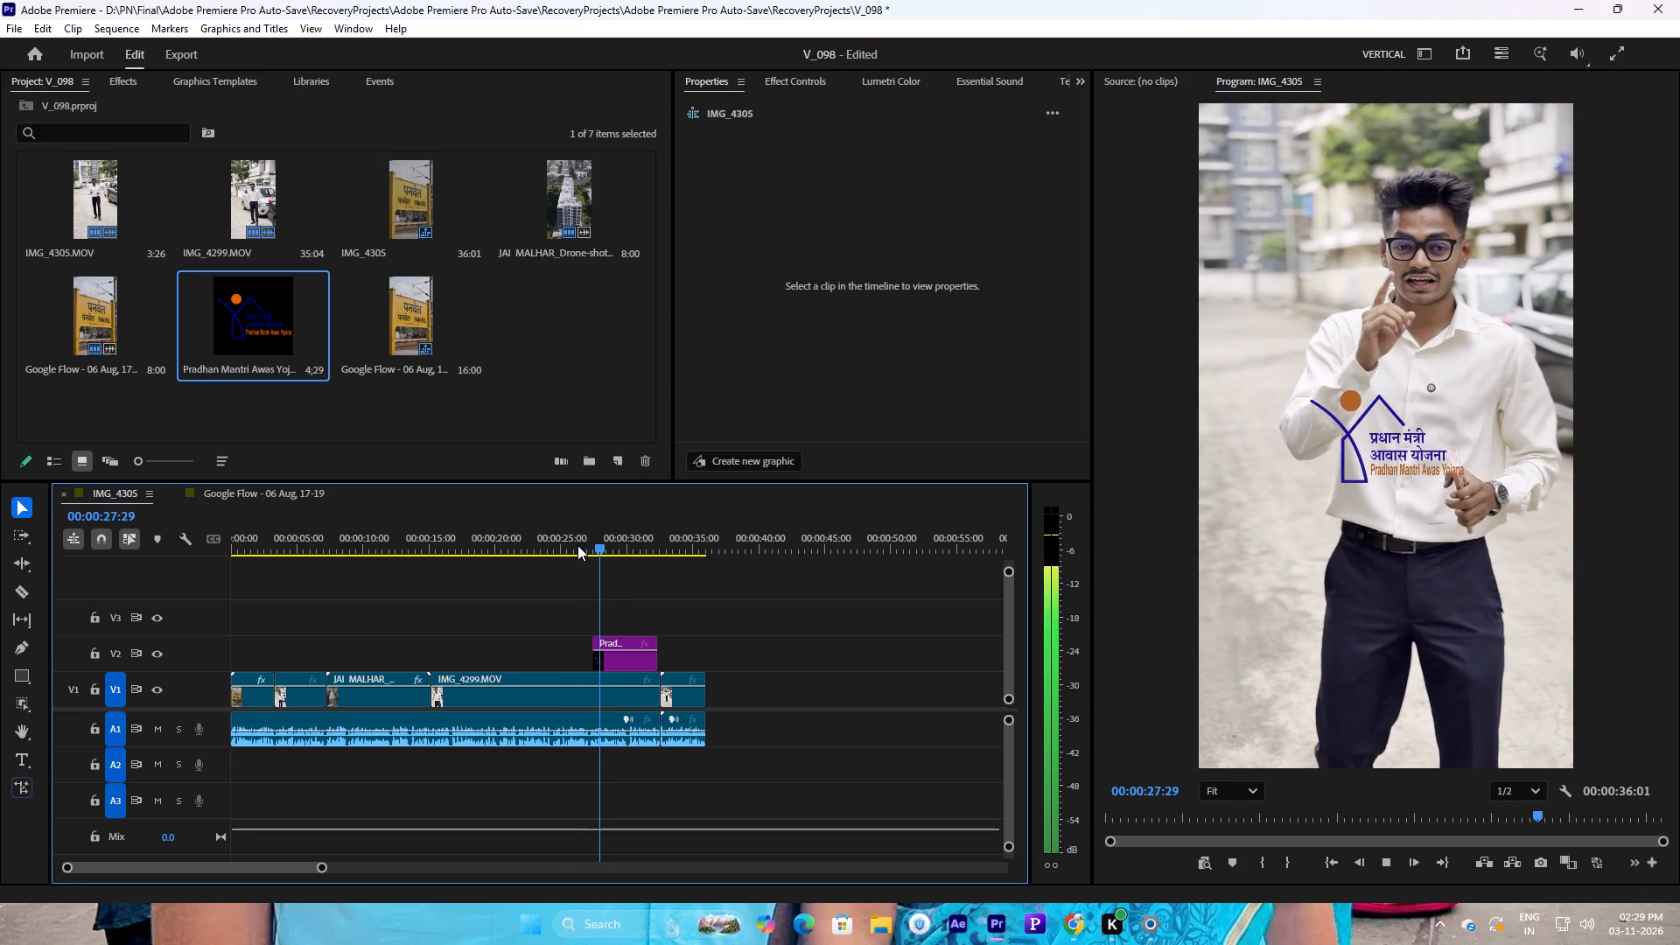
drag(322, 865, 220, 856)
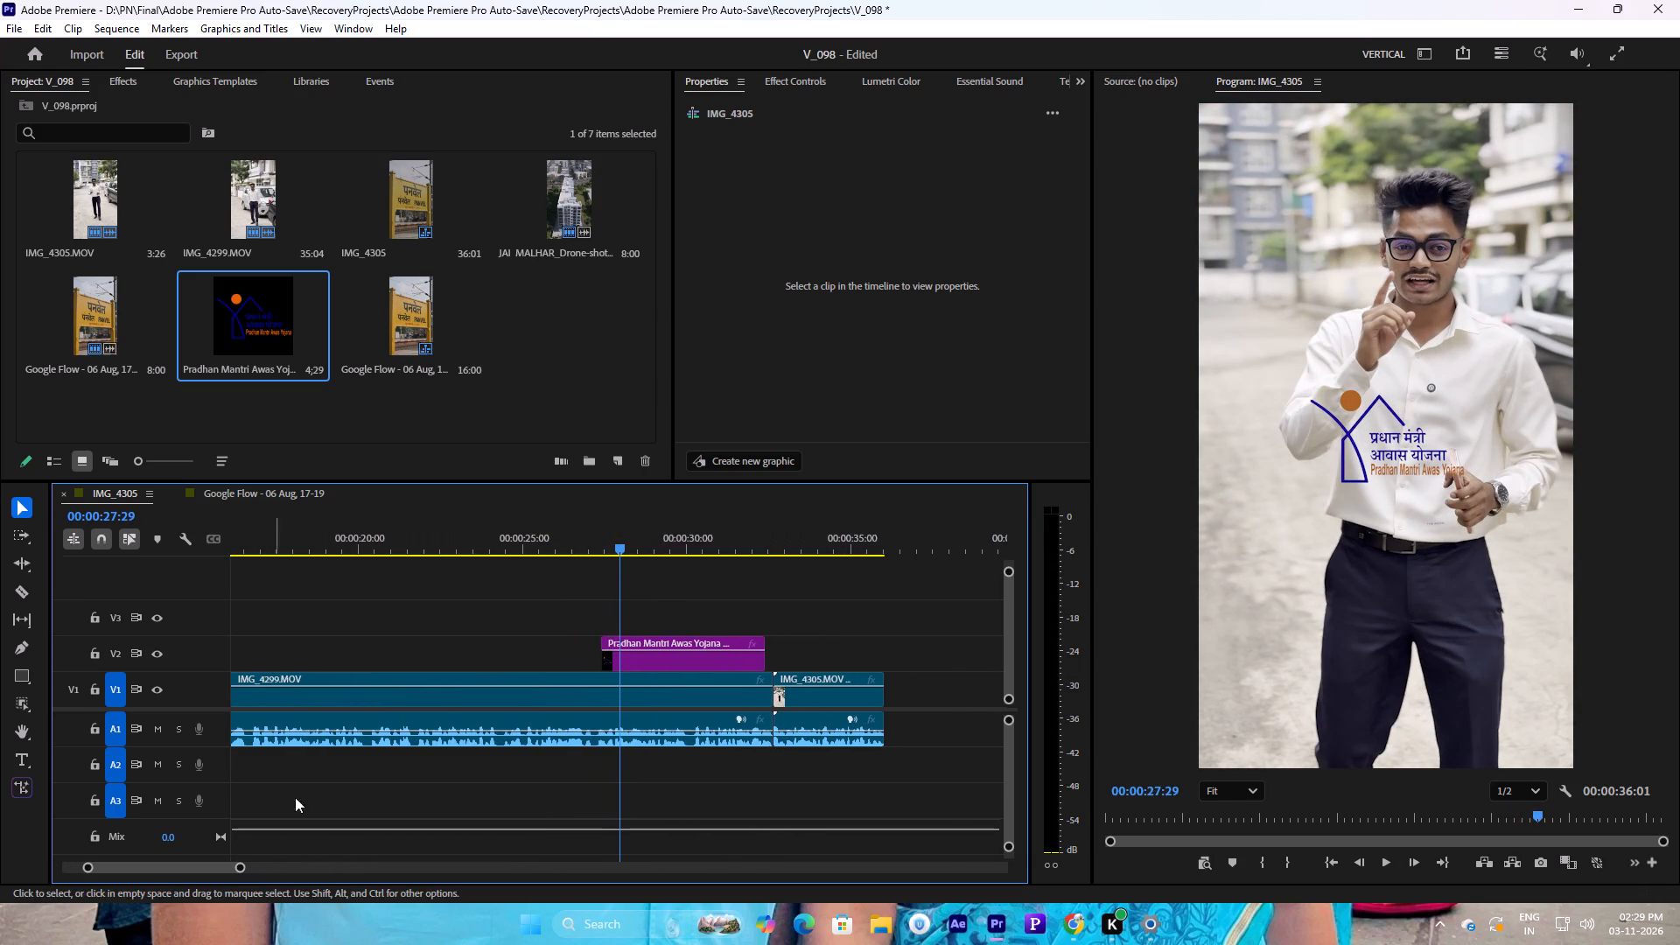
click(623, 545)
key(space)
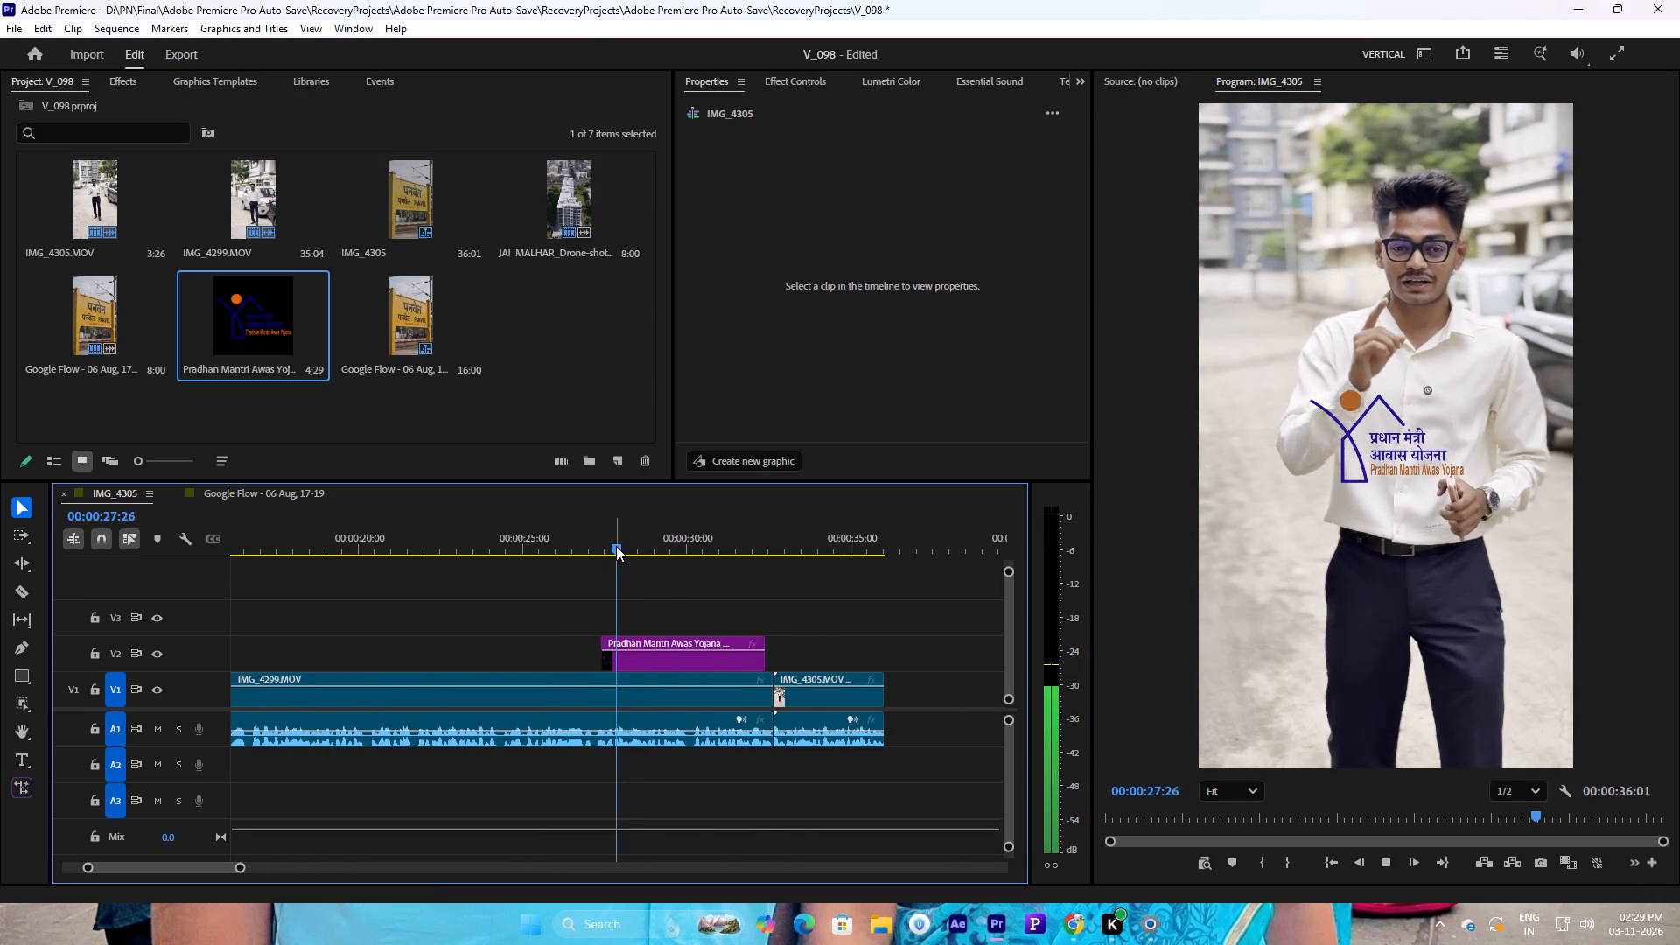
click(616, 546)
drag(651, 662, 667, 658)
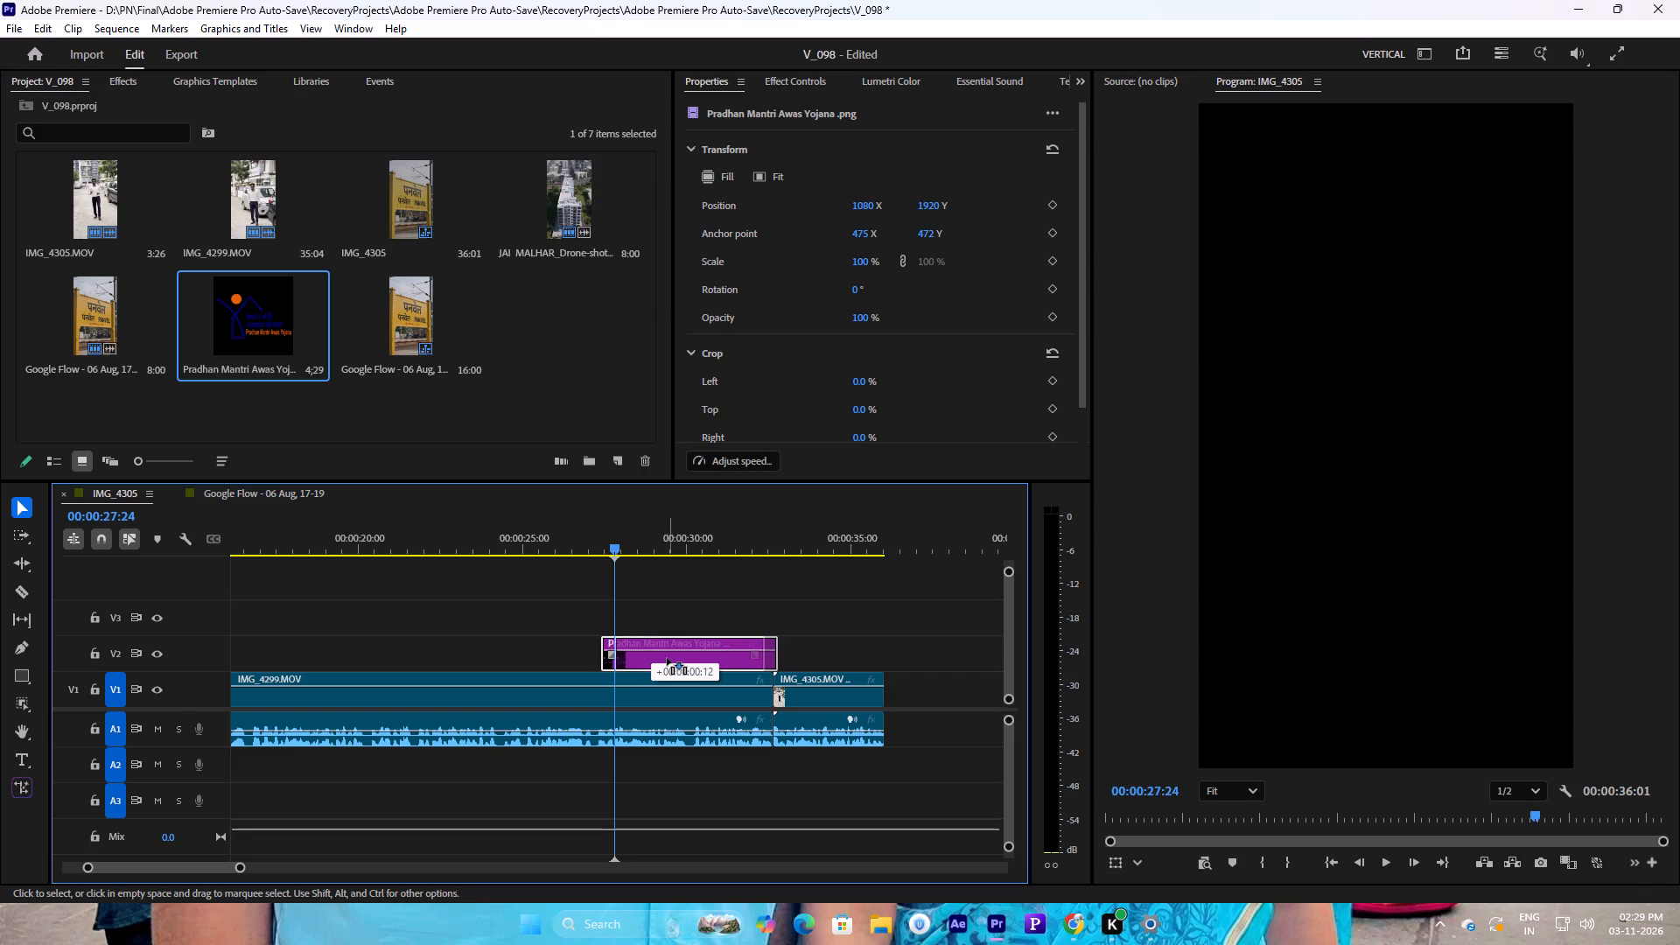
drag(667, 658, 666, 658)
key(space)
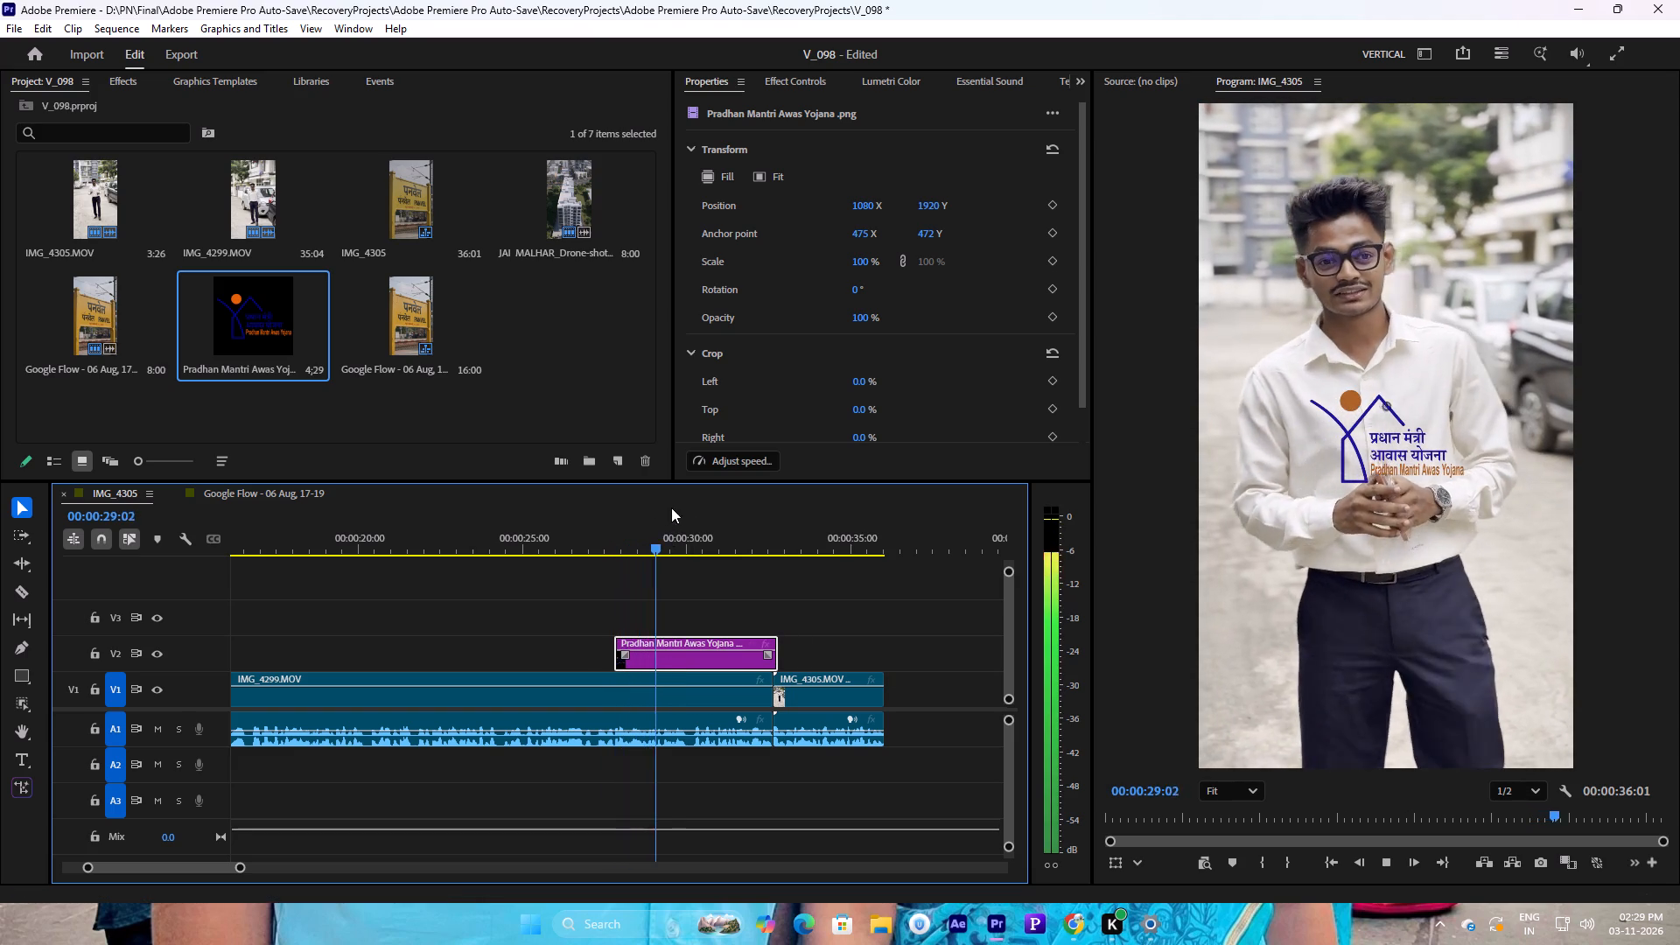
Stop playback and trim the end of the Pradhan Mantri Awas Yojana clip back to 00:00:30:04.
key(space)
drag(779, 654, 747, 659)
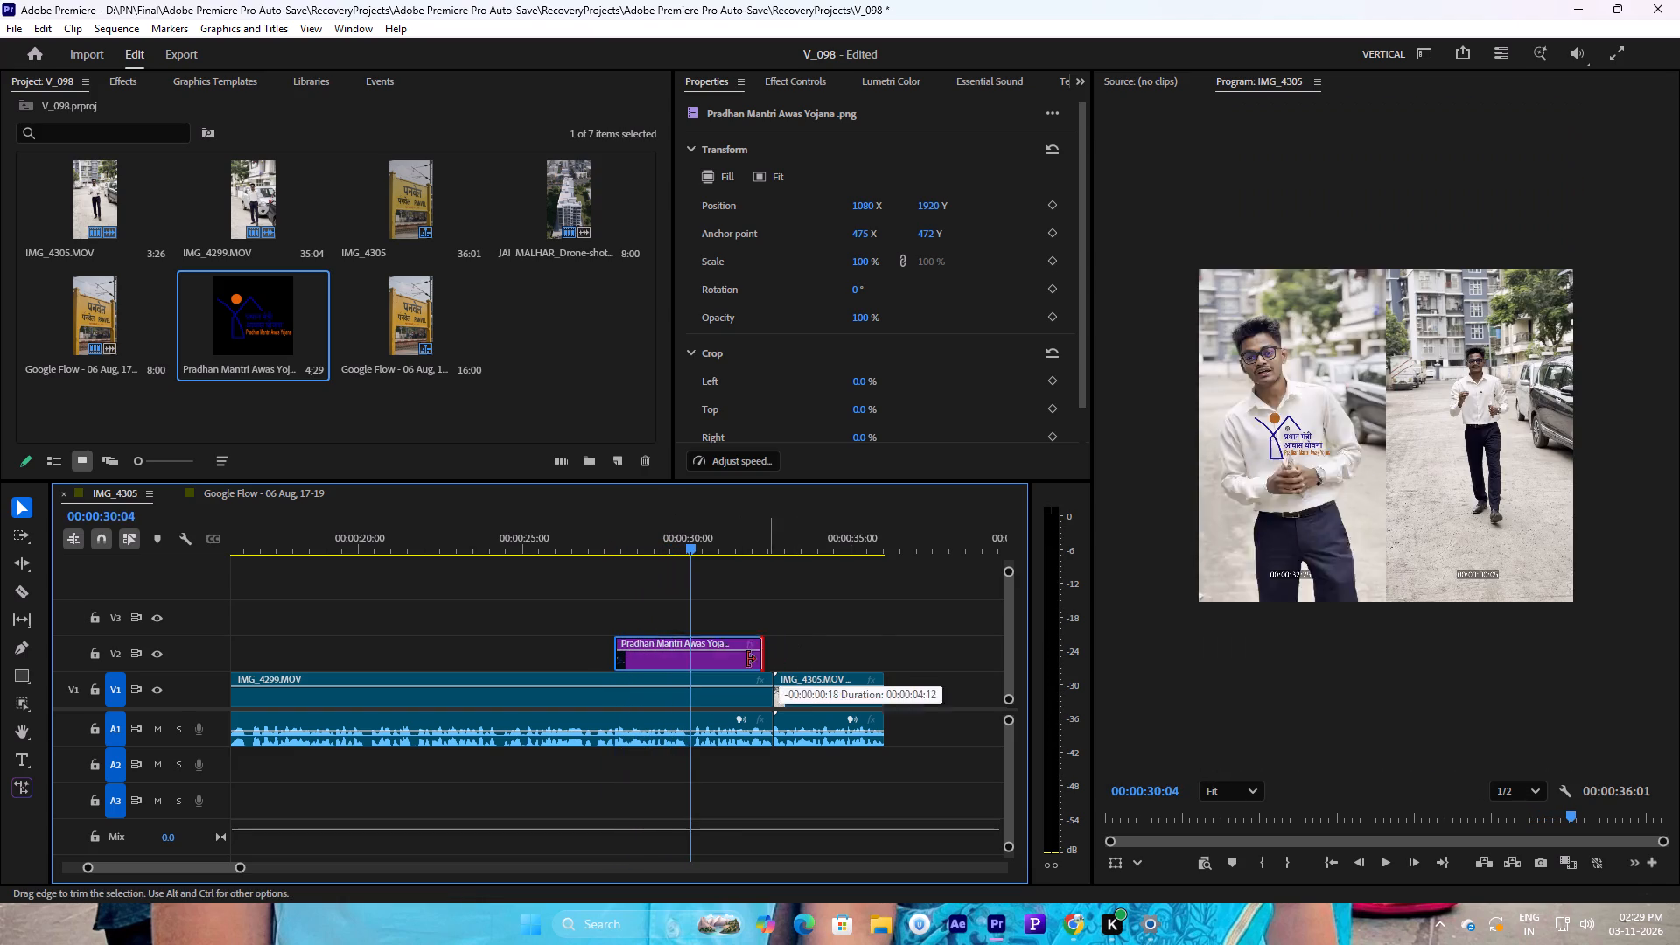
drag(747, 659, 690, 665)
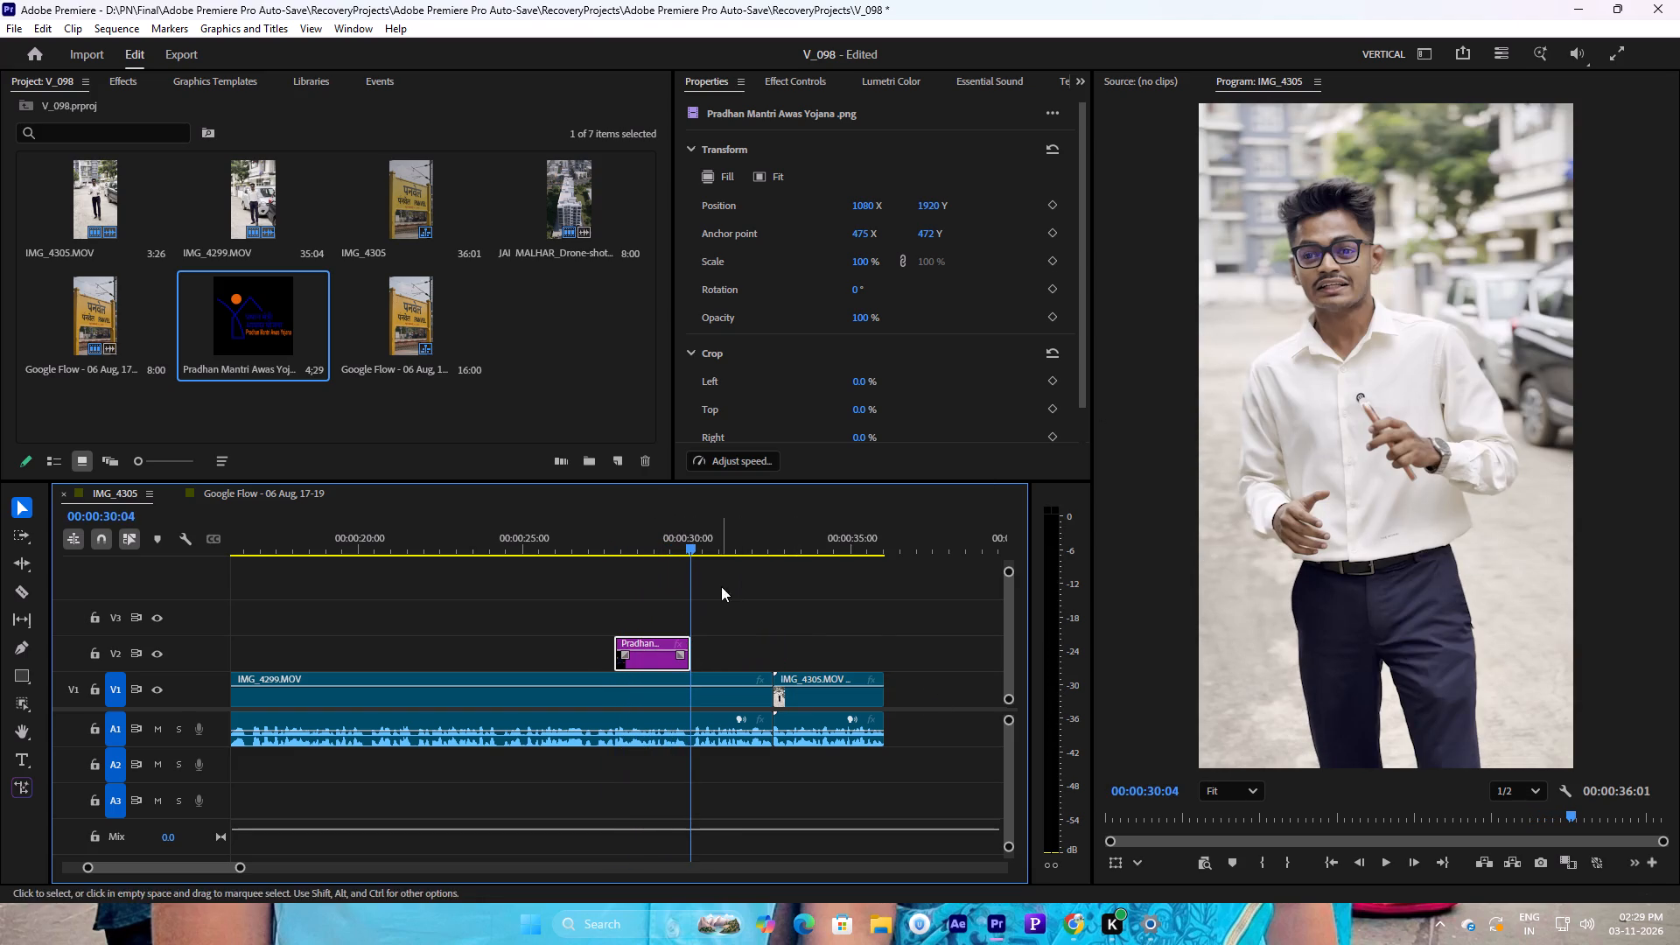
Set the scale of the Pradhan Mantri Awas Yojana logo to 185%.
drag(669, 547, 658, 547)
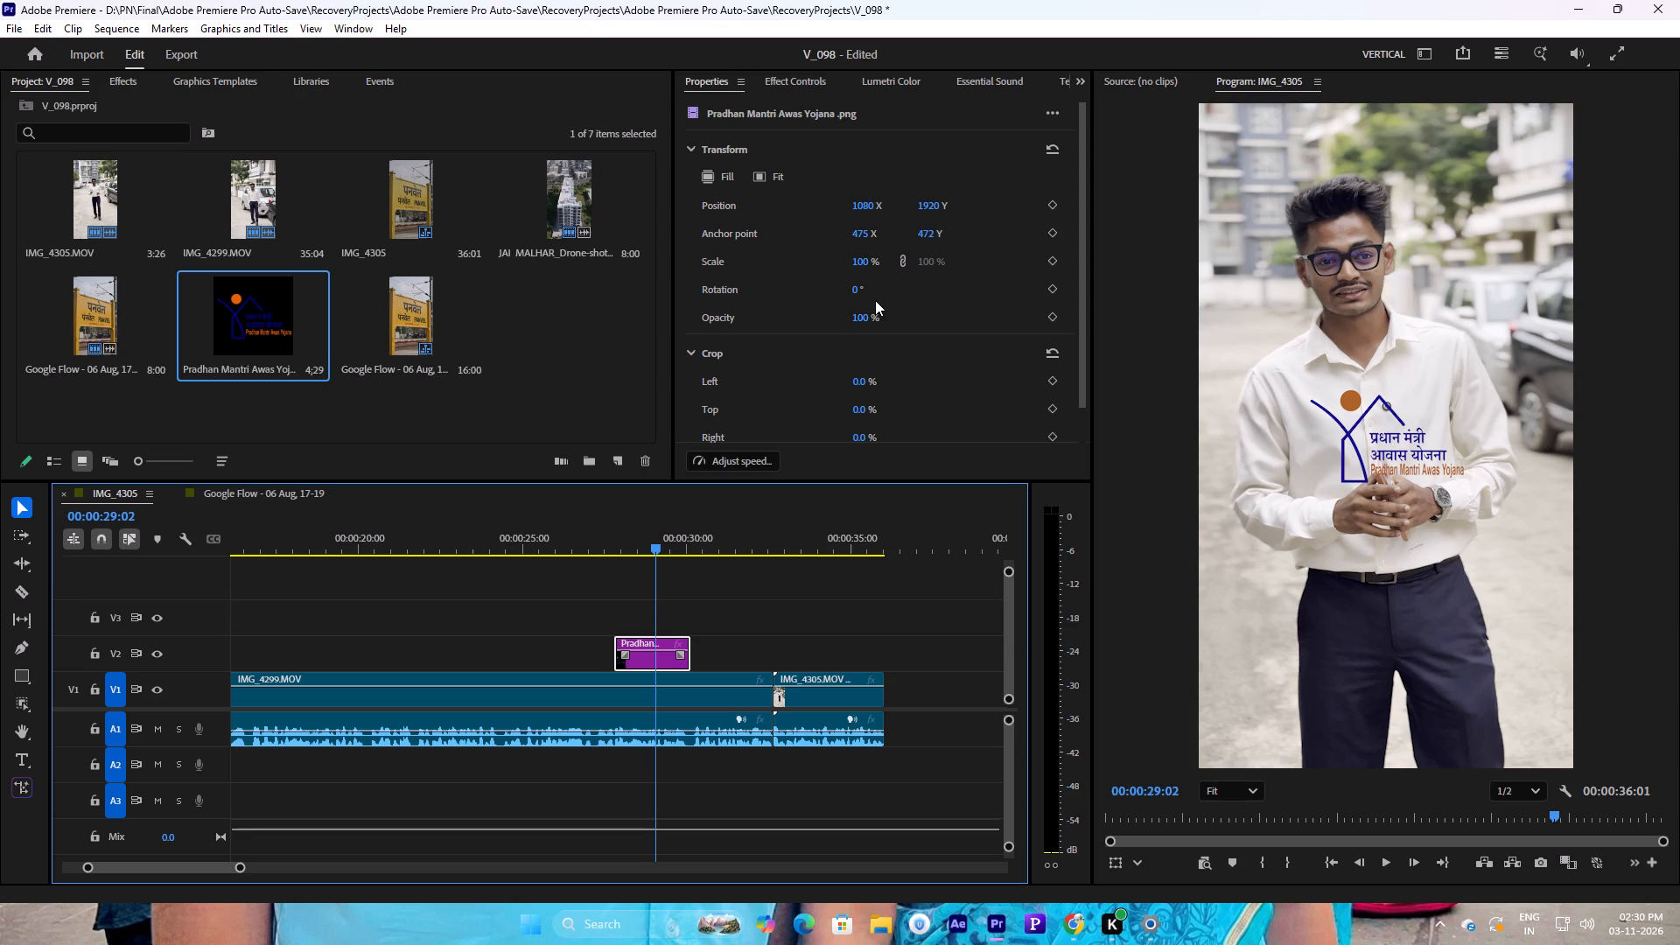
drag(858, 258, 936, 249)
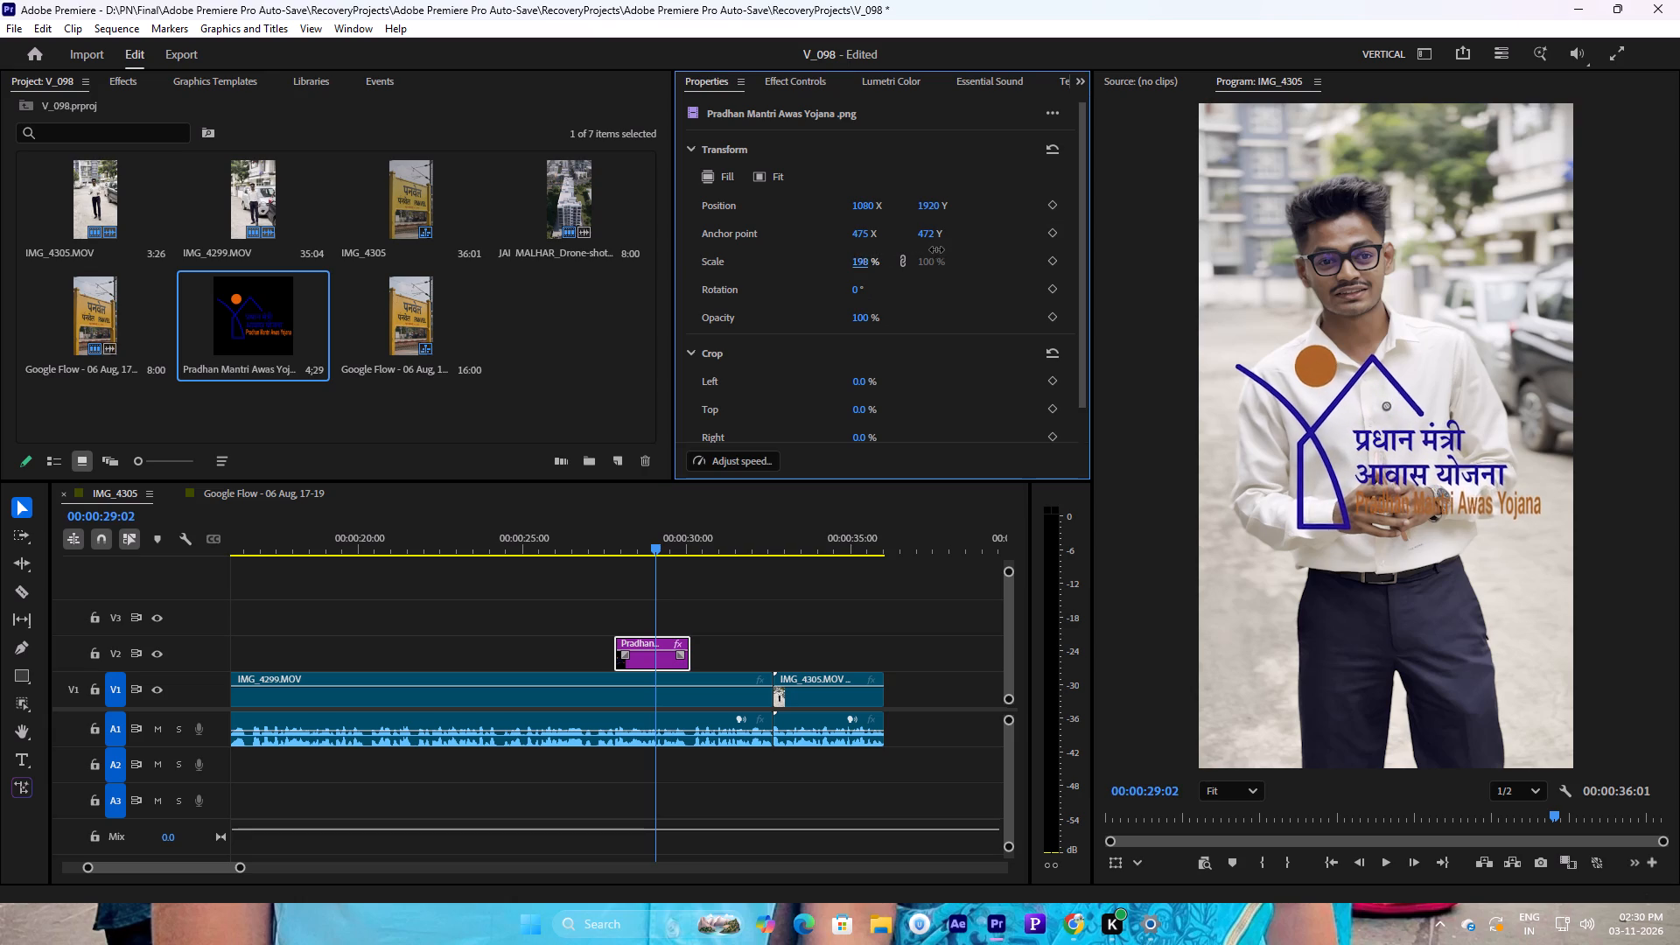
drag(936, 249, 928, 251)
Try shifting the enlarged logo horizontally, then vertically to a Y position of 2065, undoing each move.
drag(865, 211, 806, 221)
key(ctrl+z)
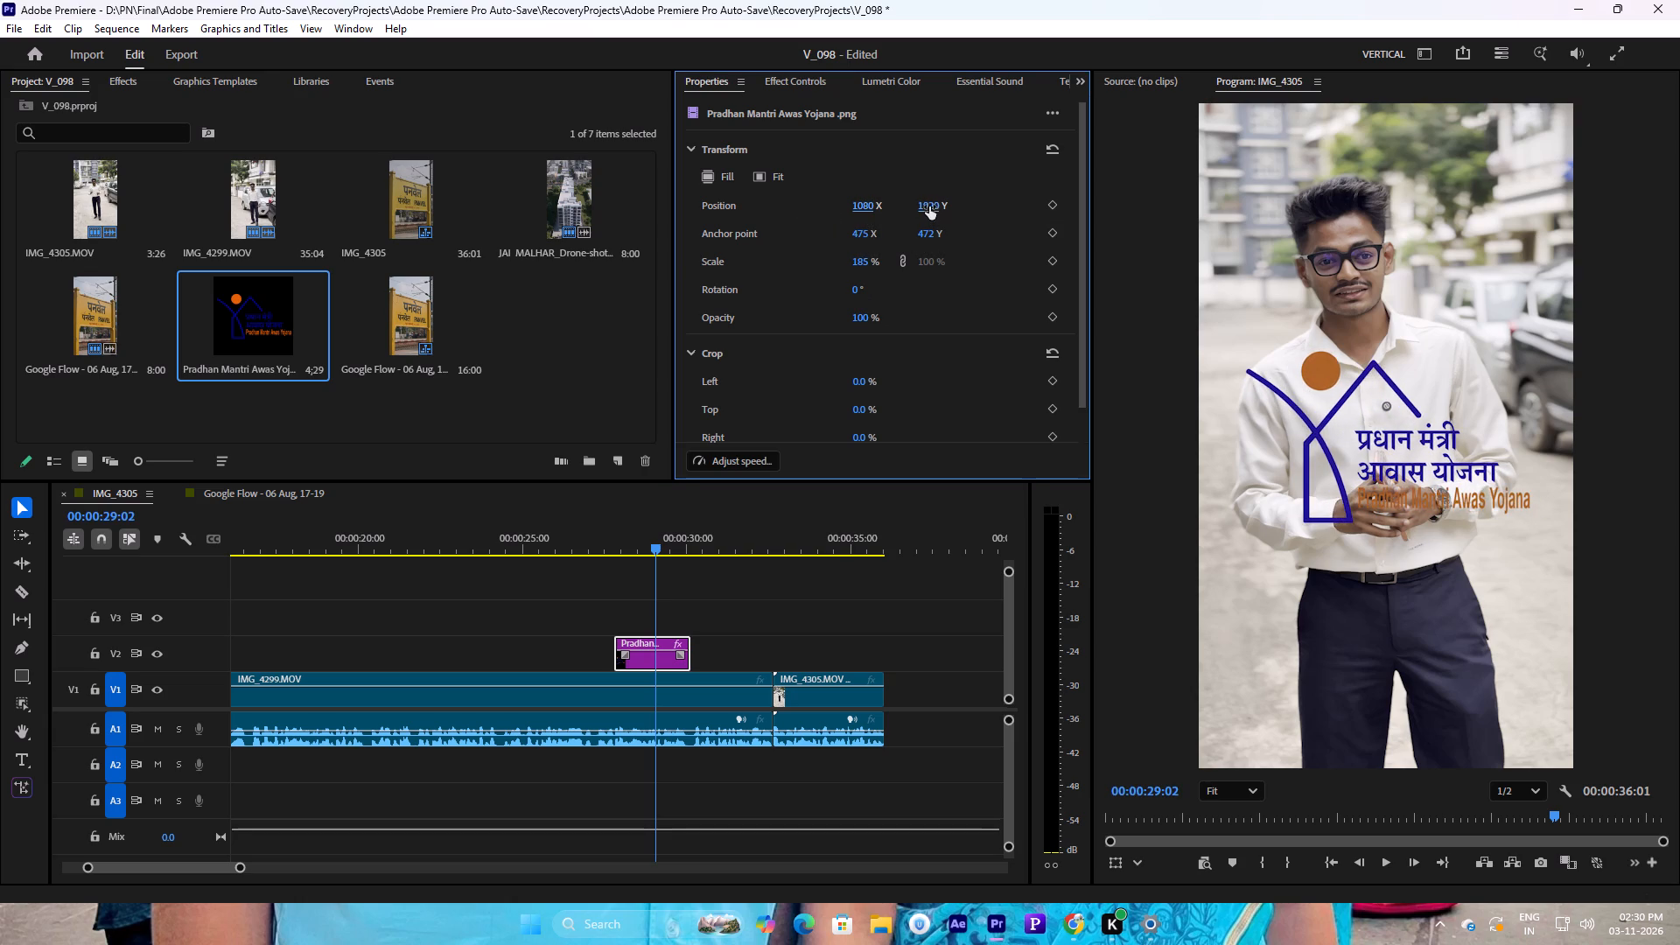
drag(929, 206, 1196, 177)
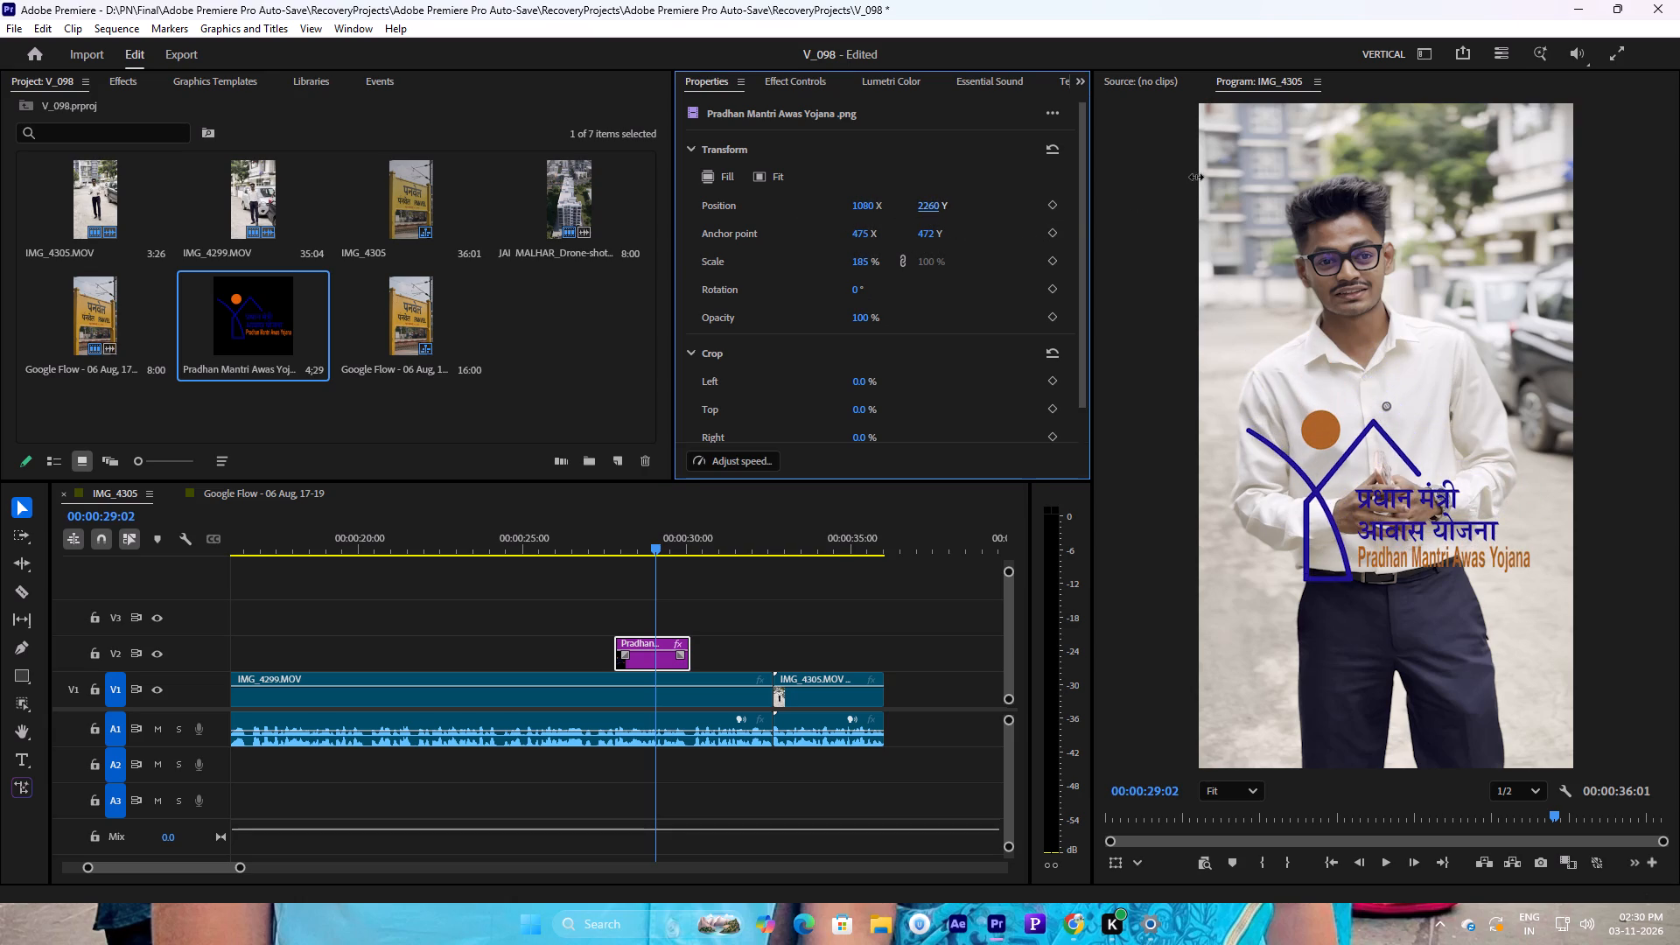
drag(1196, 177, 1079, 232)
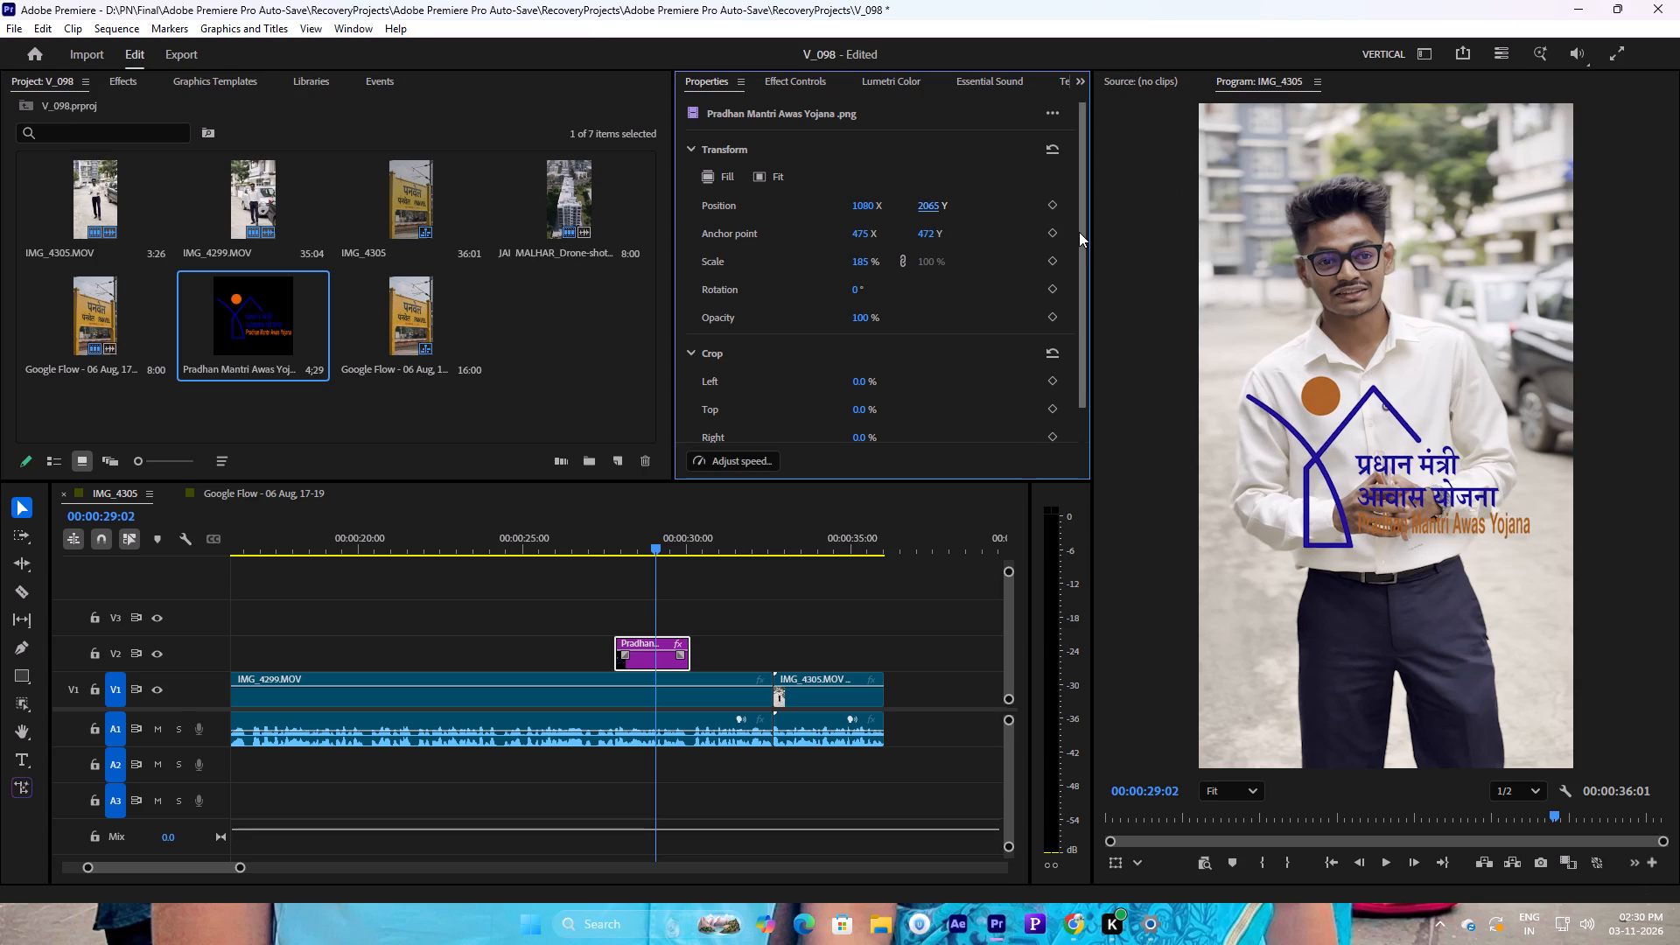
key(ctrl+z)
Play from the enlarged logo through the closing IMG_4305 footage, show the whole edit in the timeline, and return to the sequence start.
key(space)
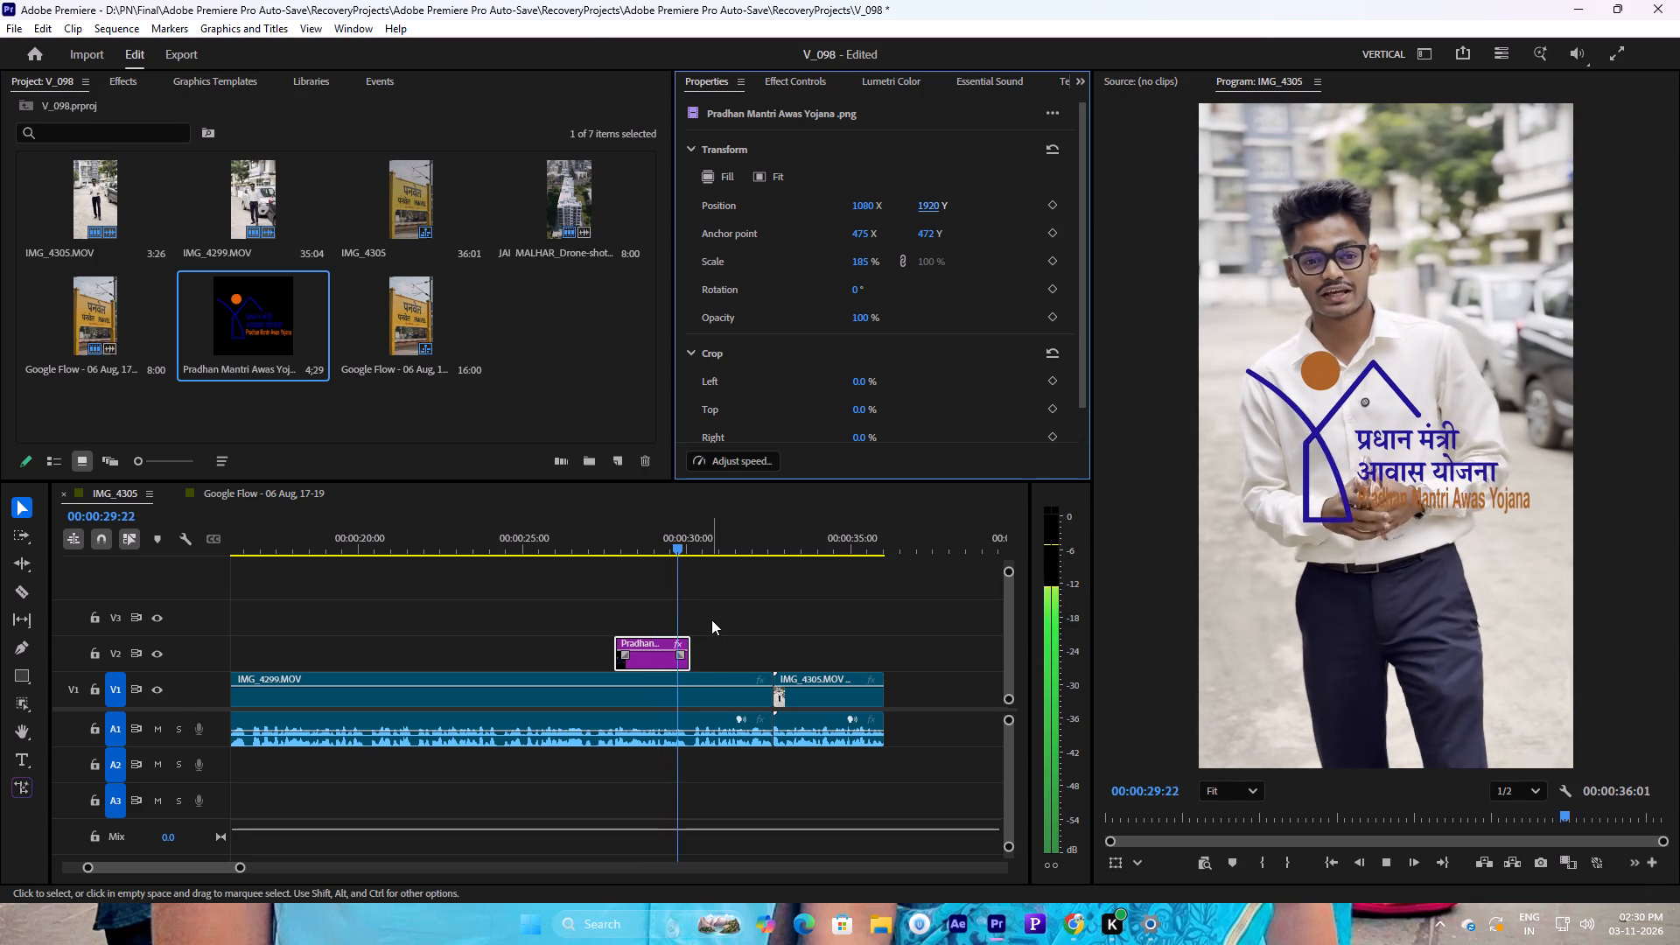
key(space)
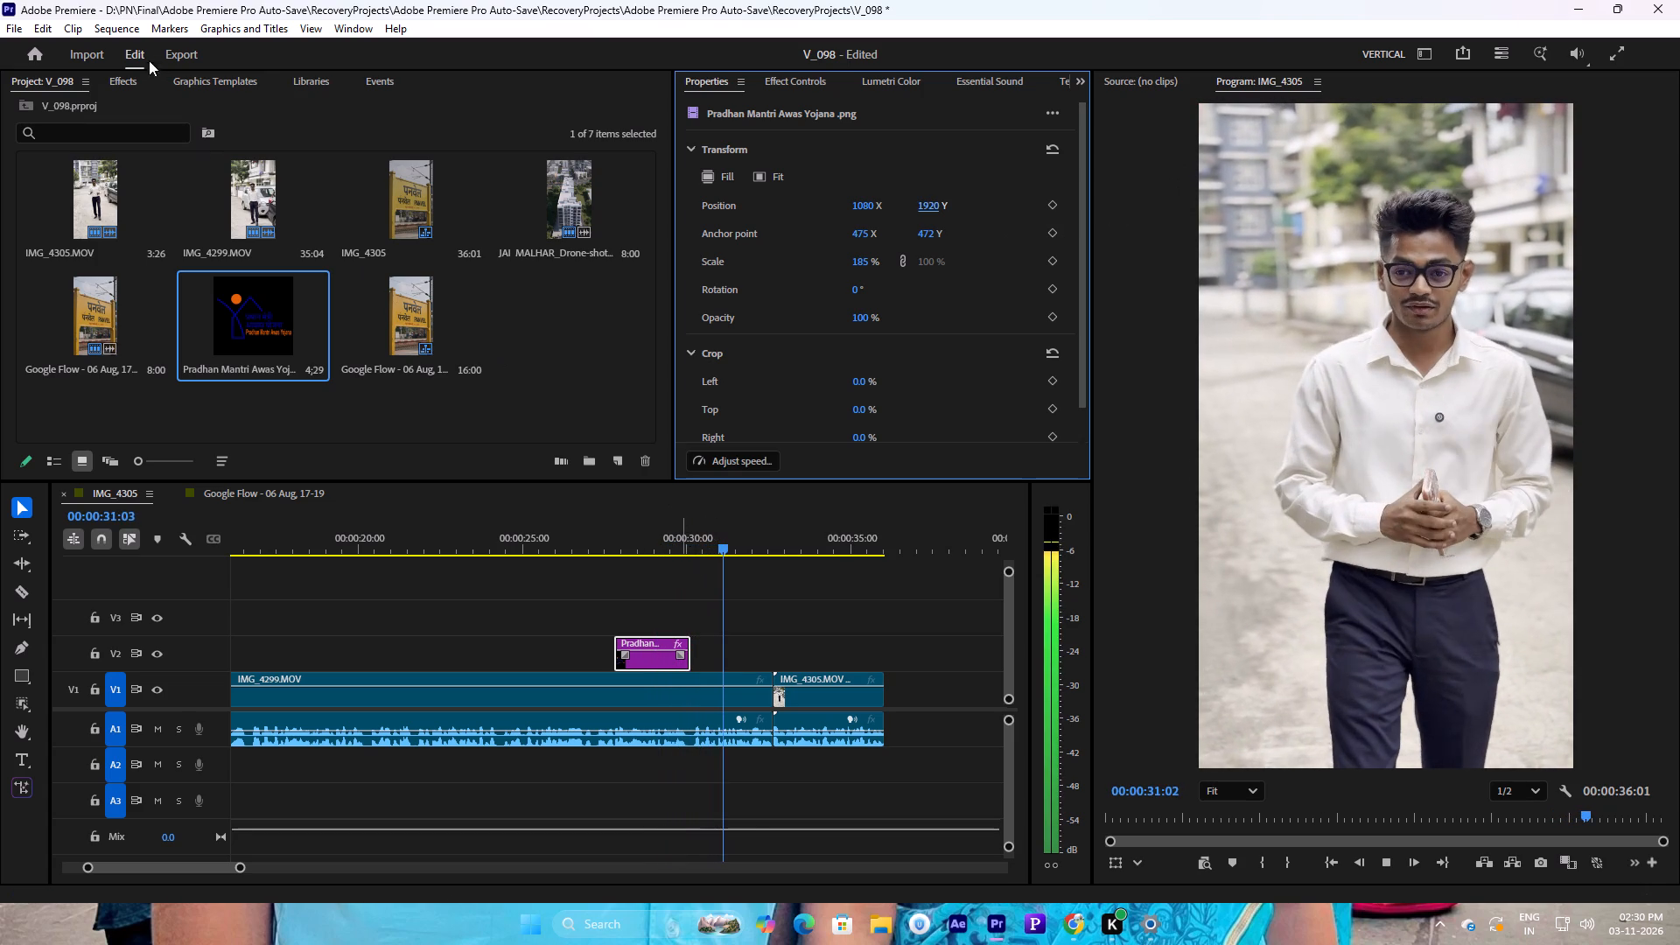
key(space)
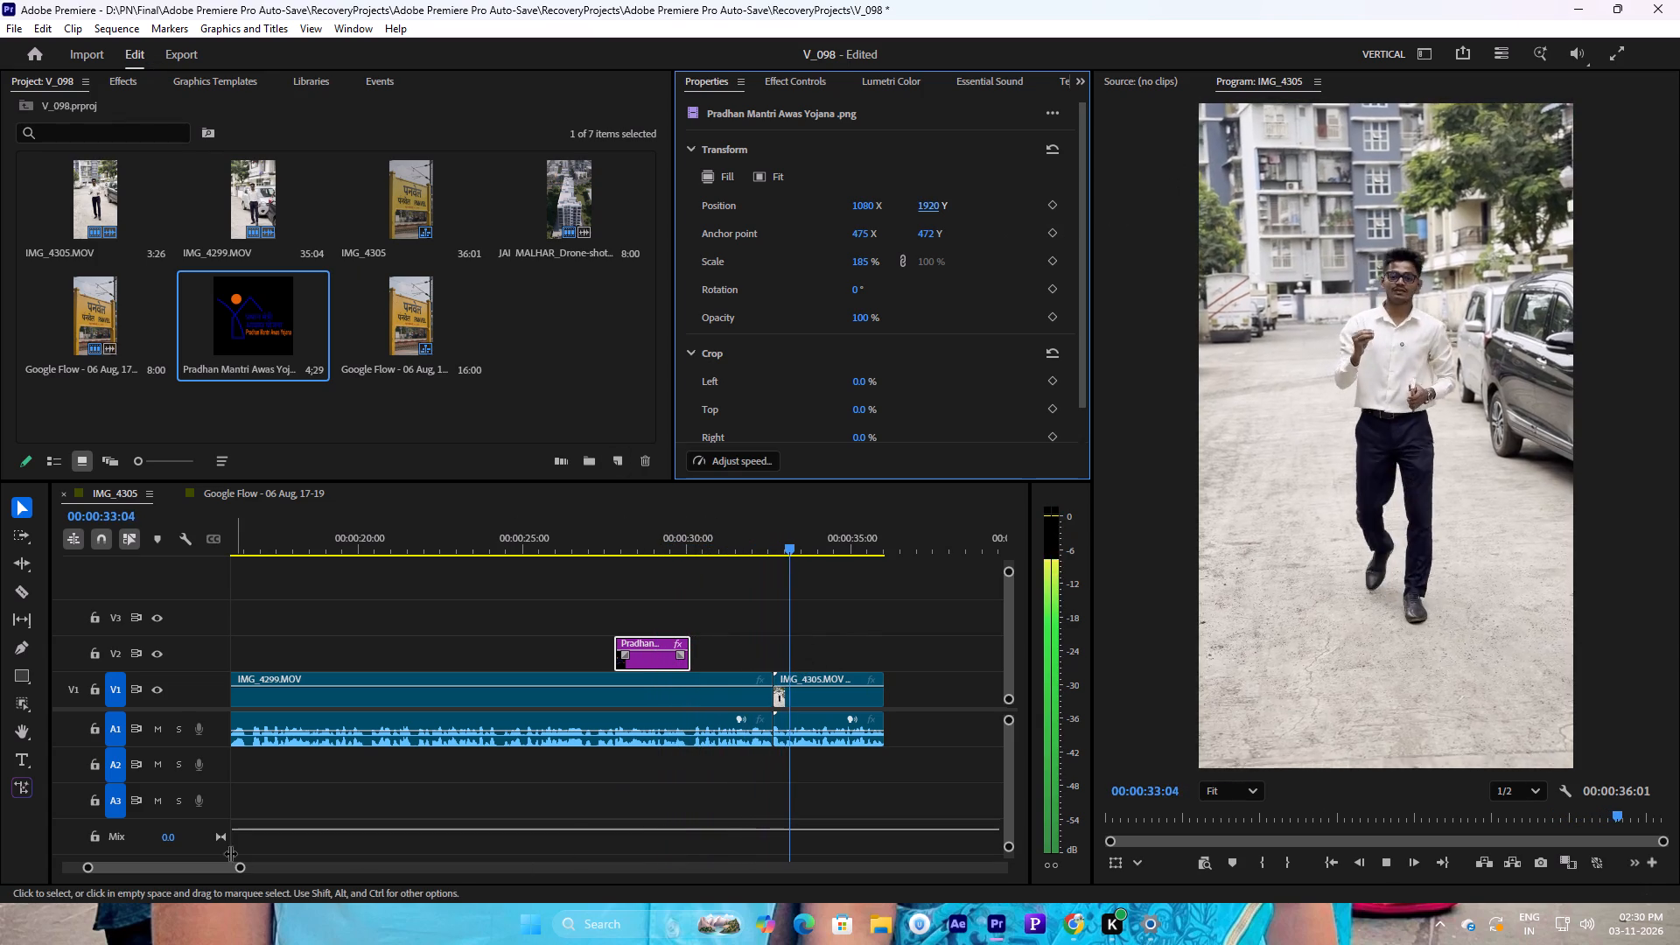
drag(237, 869, 269, 864)
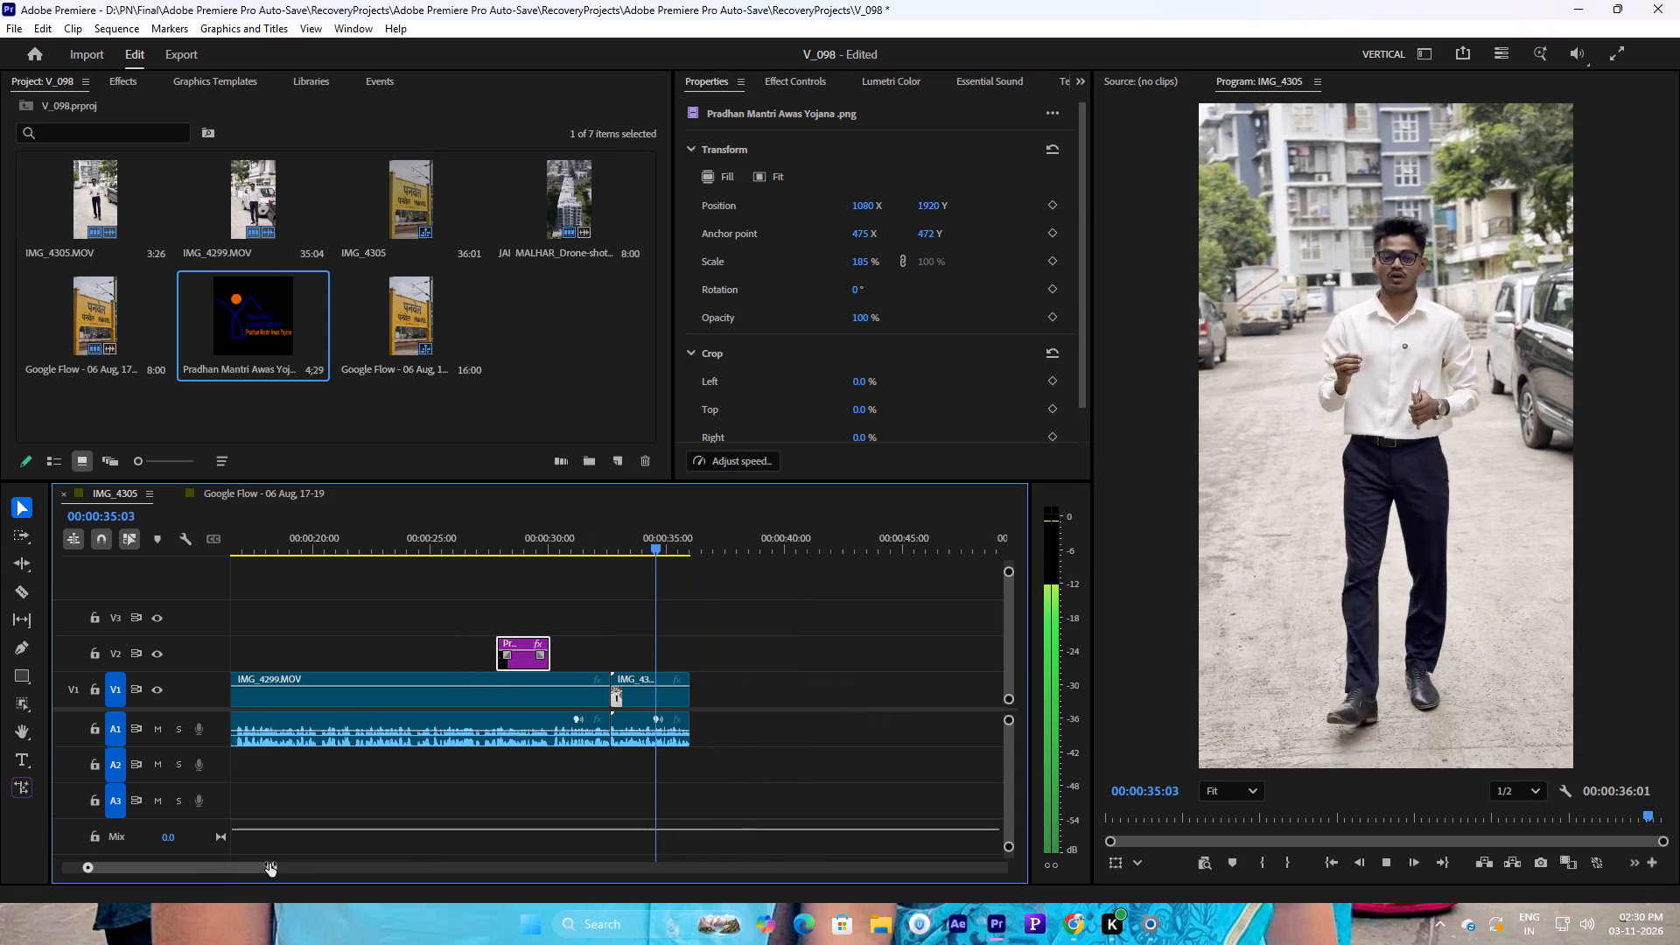
drag(269, 864, 271, 863)
drag(274, 866, 303, 857)
drag(241, 864, 158, 867)
drag(301, 536, 230, 549)
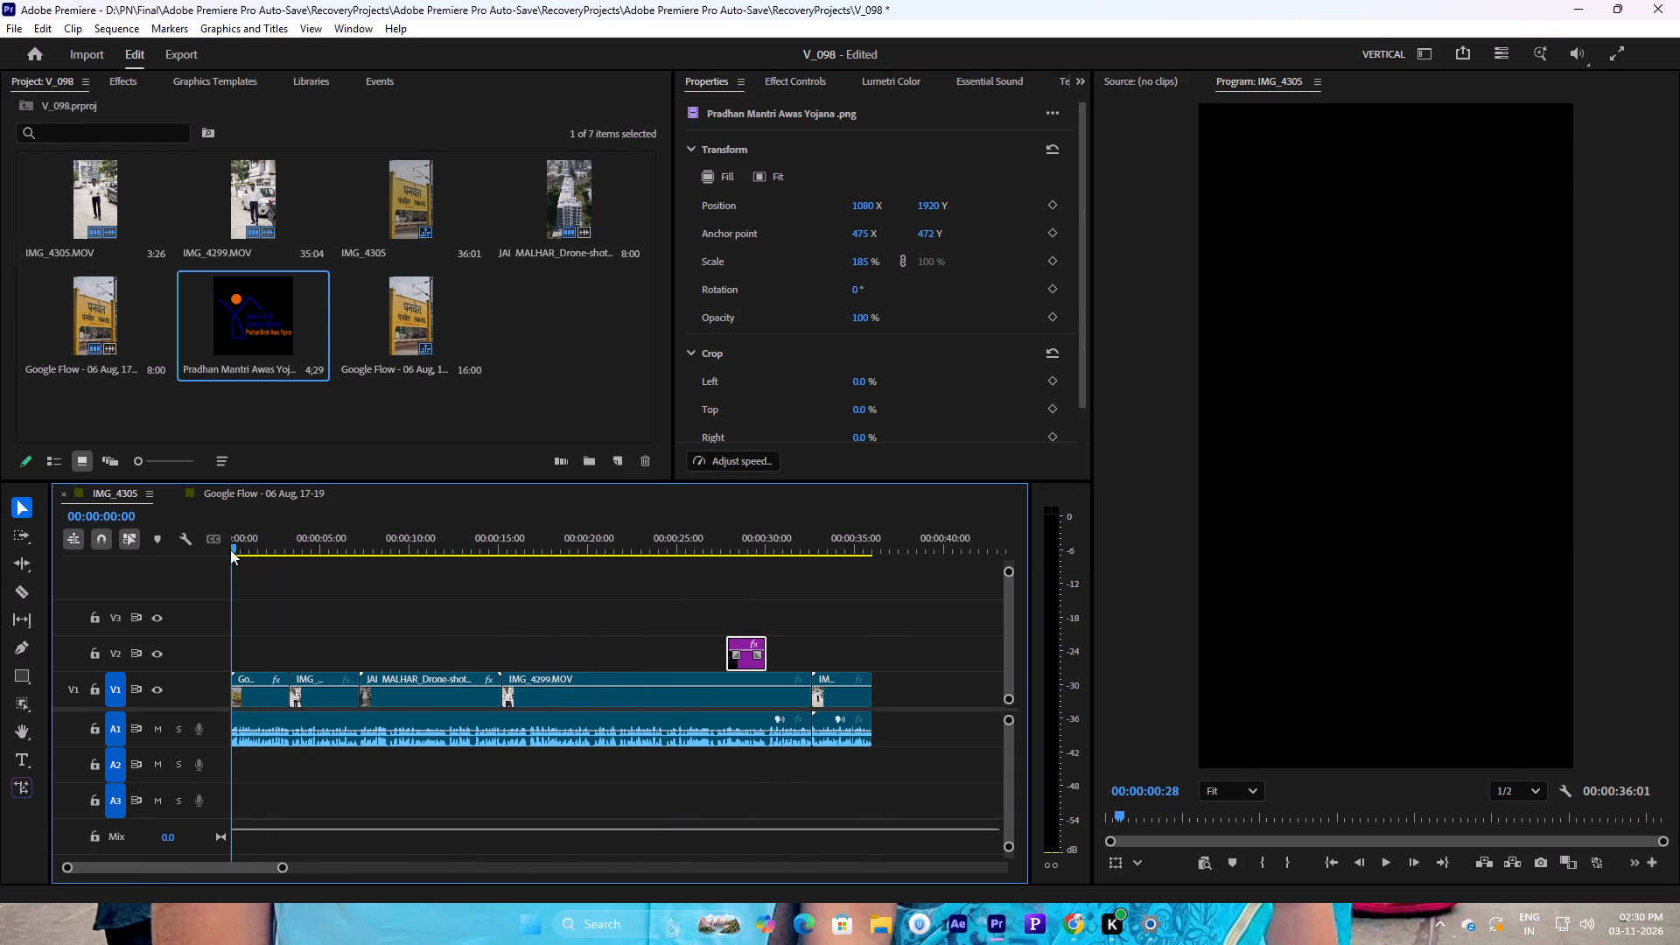
drag(230, 549, 216, 552)
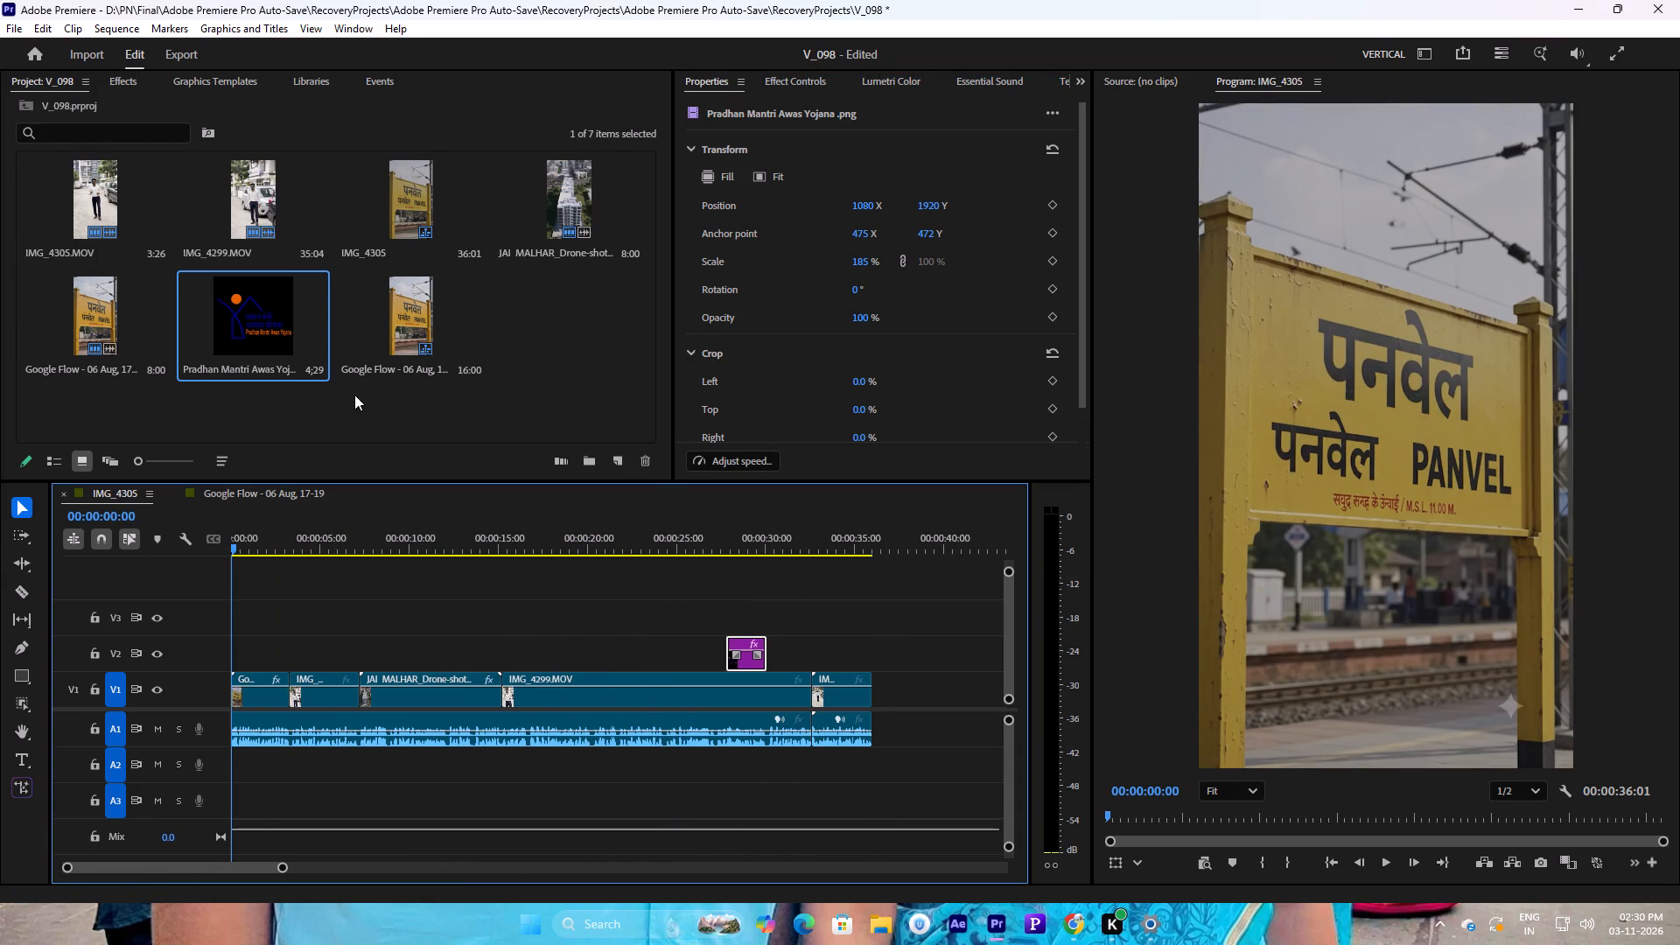
Set the sequence's color setup to Direct Rec. 709 (SDR), preview it through the drone-shot section, and return to the start.
click(109, 23)
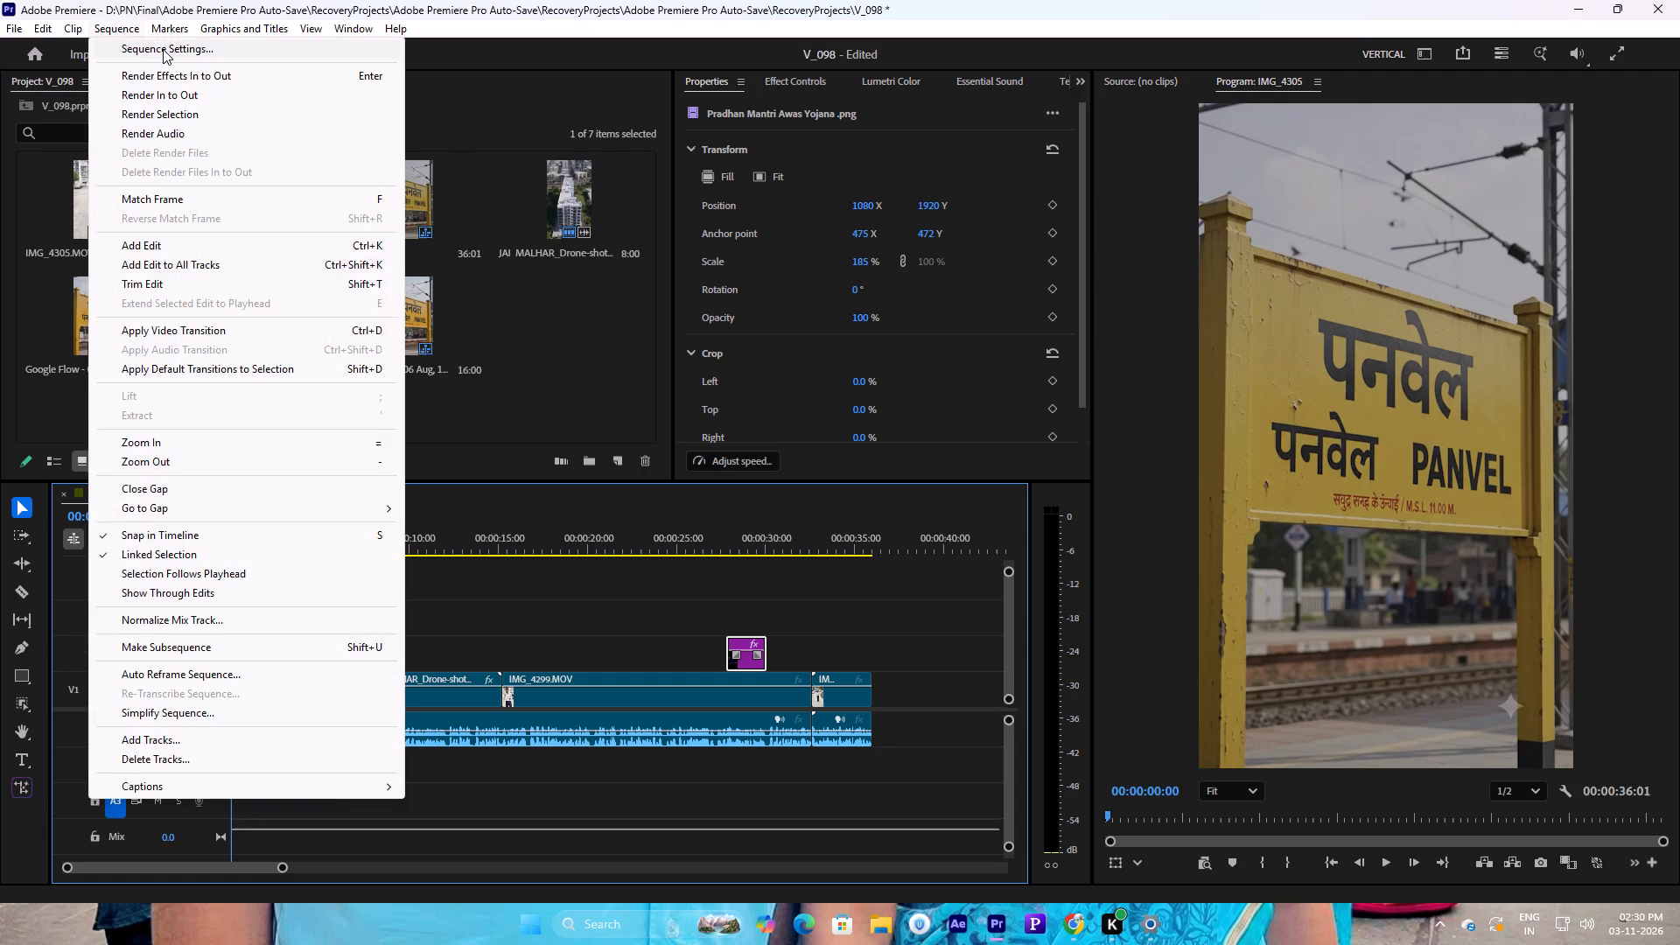
click(163, 49)
click(655, 142)
click(745, 185)
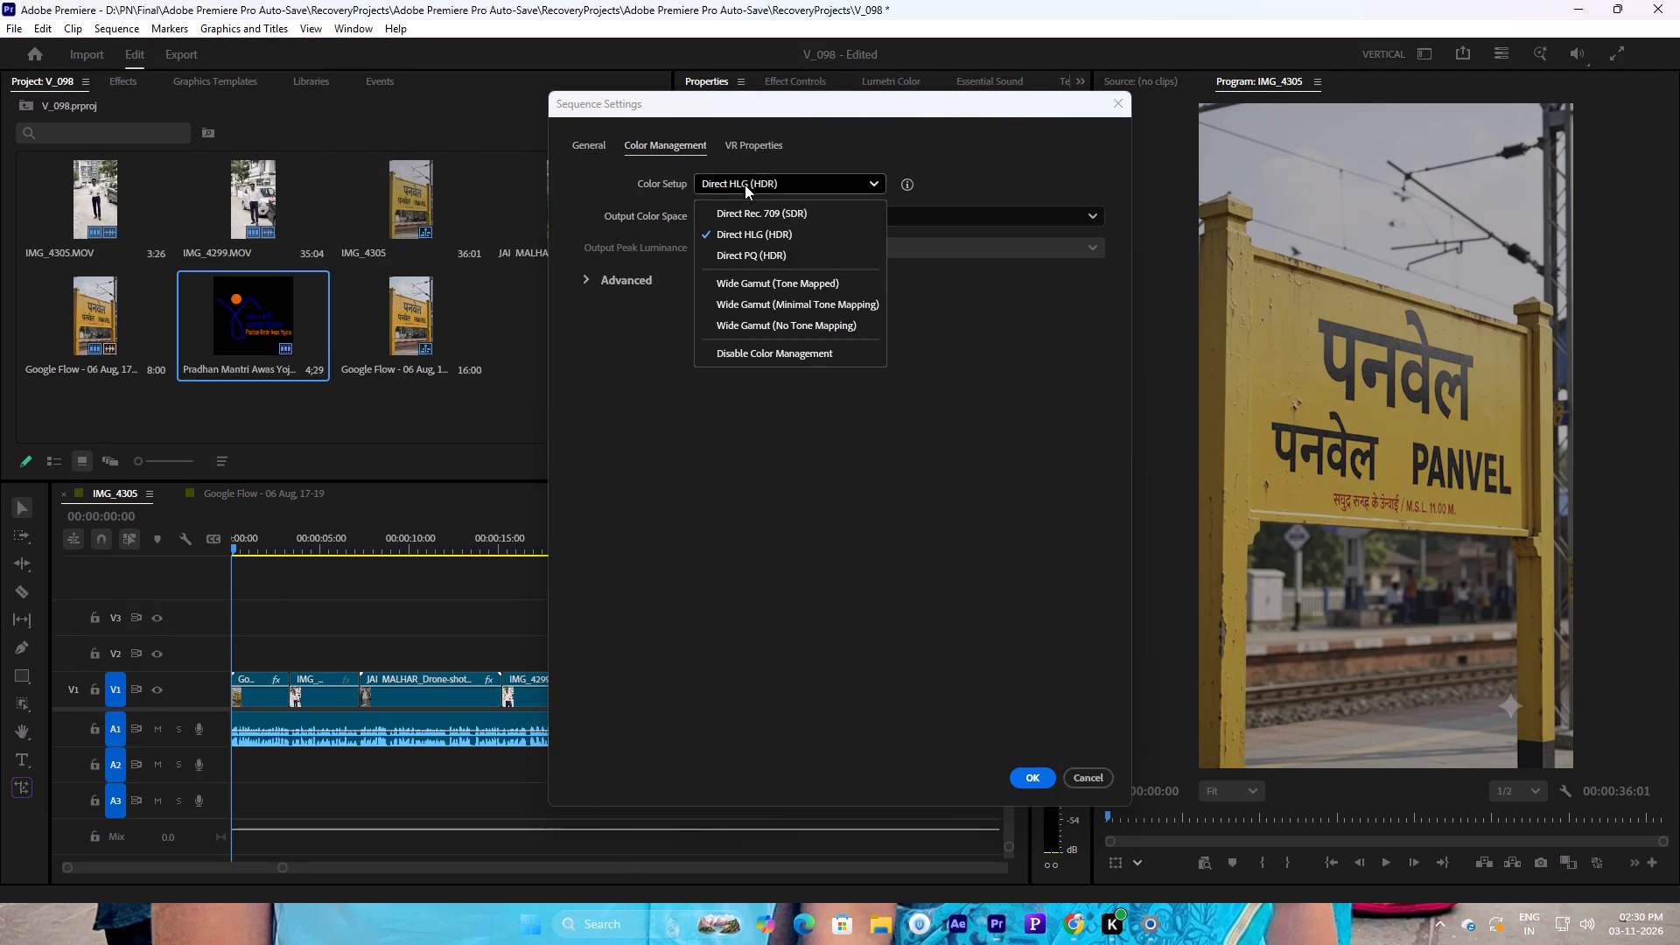
click(761, 217)
click(1046, 783)
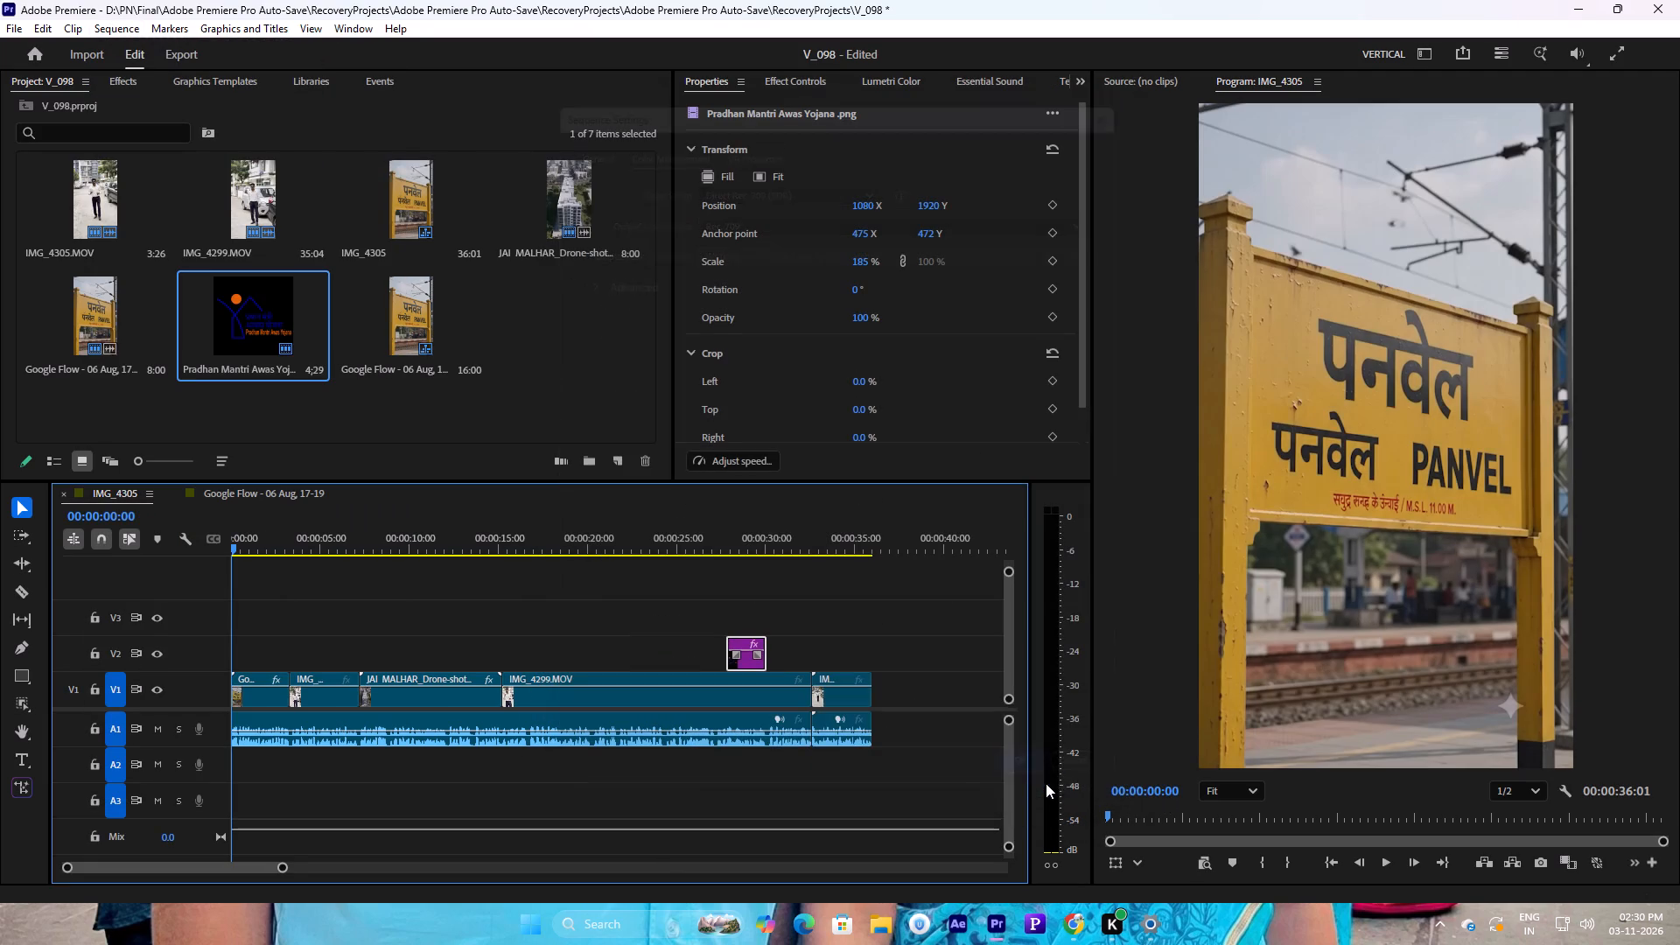
key(space)
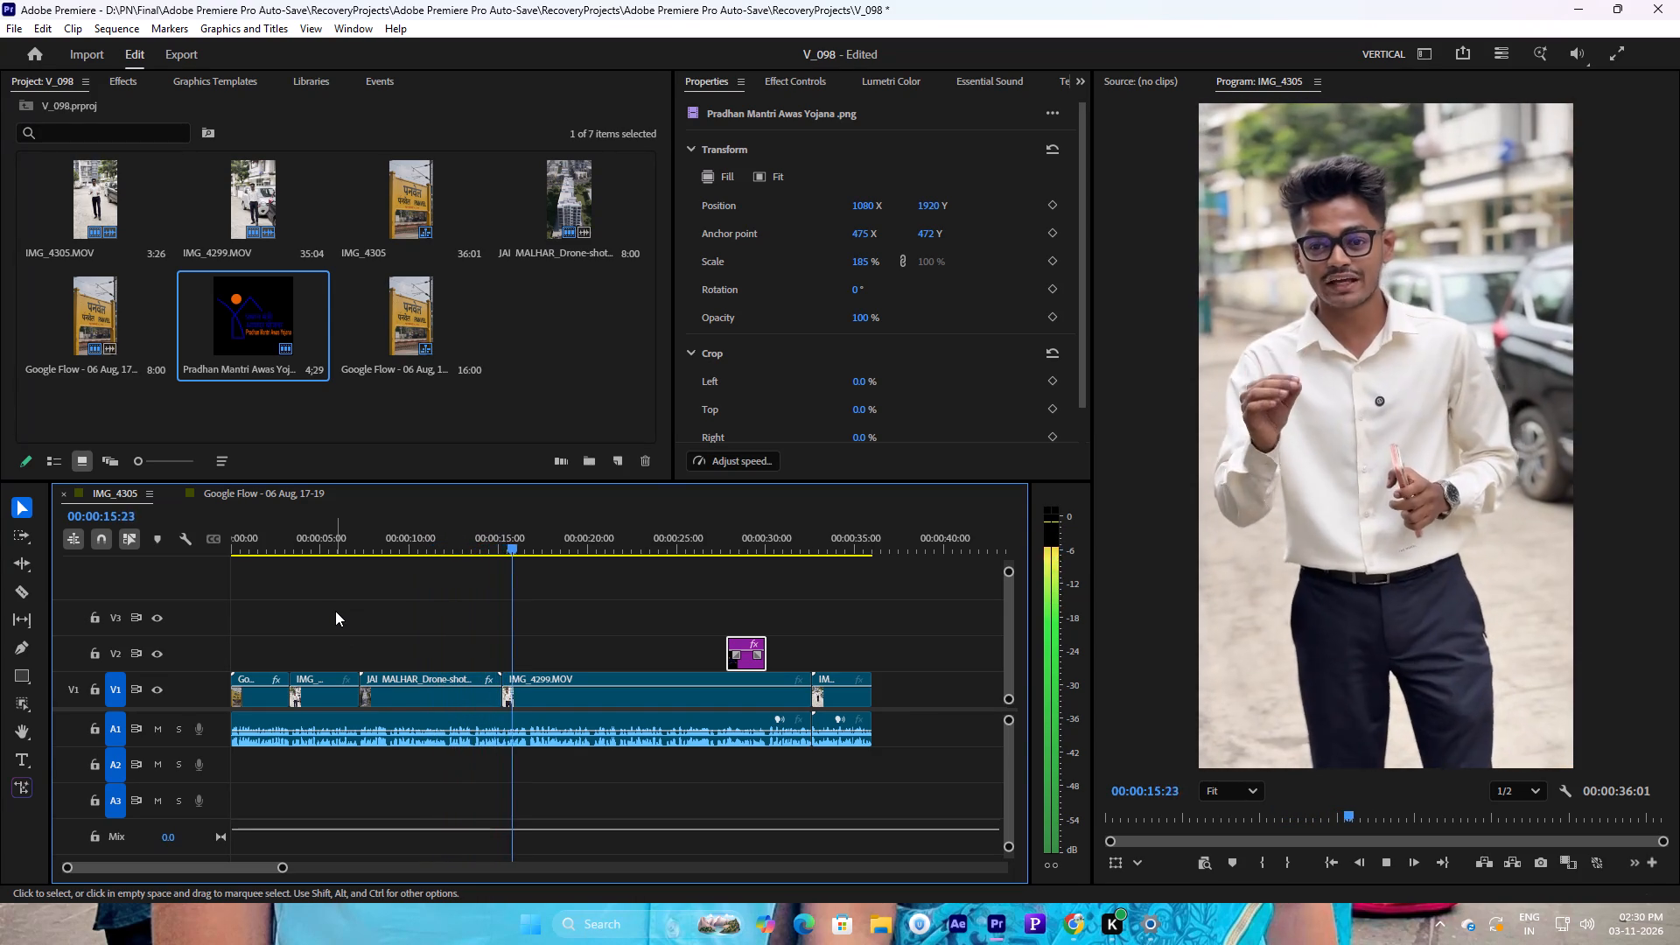
key(space)
drag(448, 539, 416, 546)
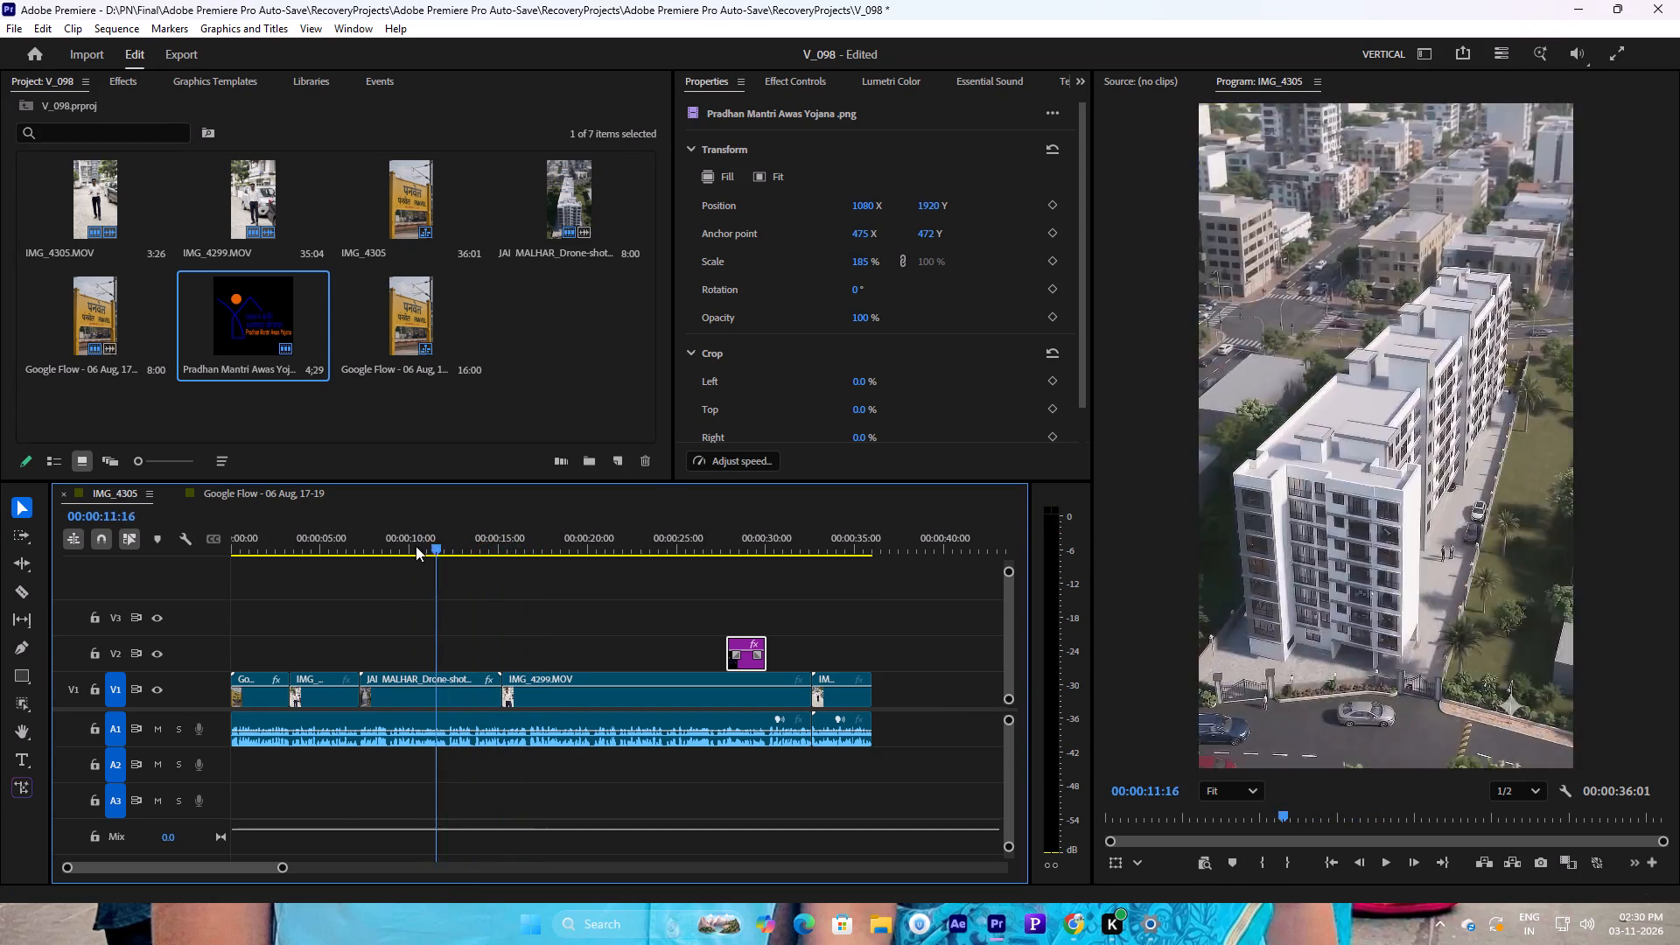
drag(416, 546, 227, 522)
click(338, 24)
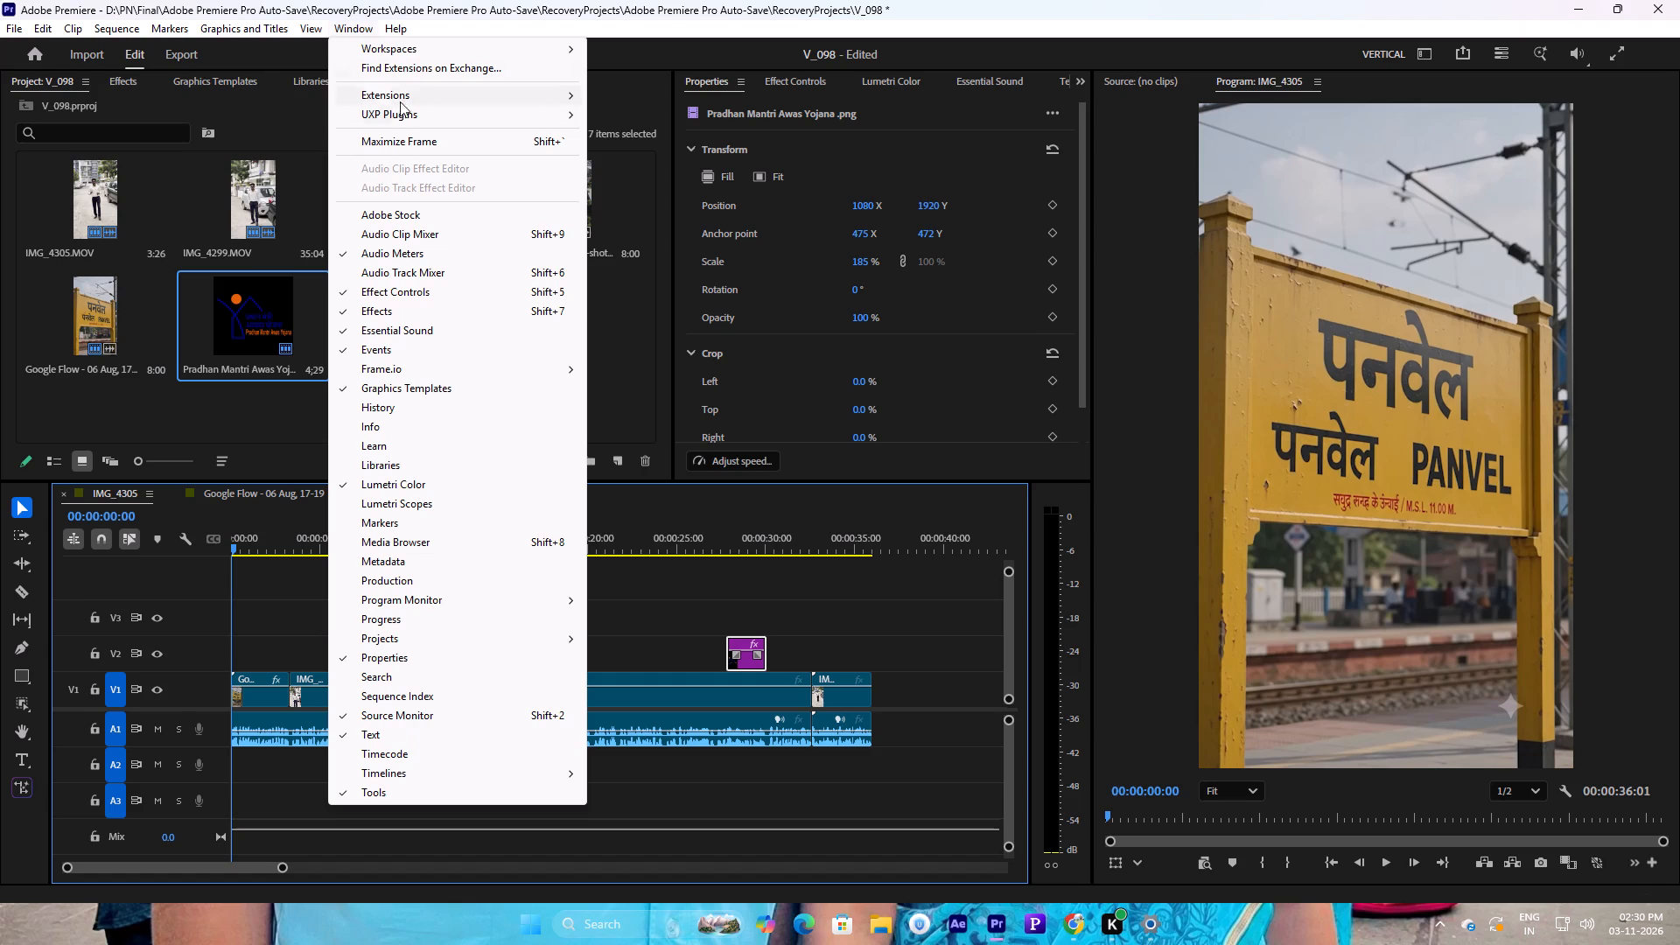
click(405, 98)
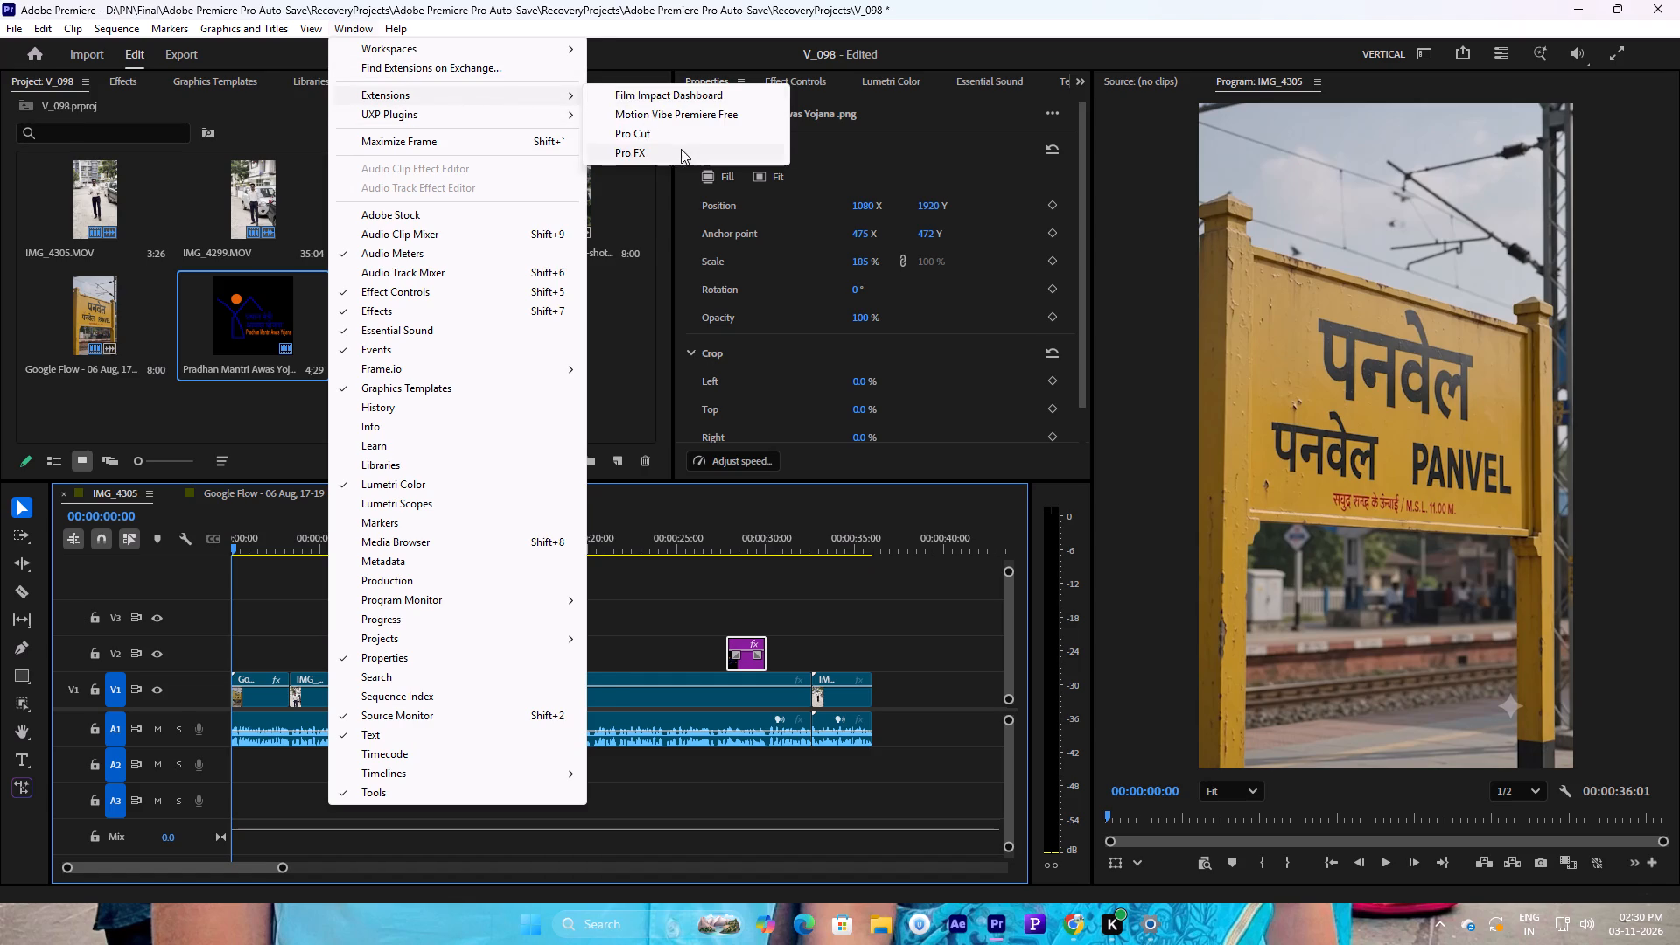
click(681, 149)
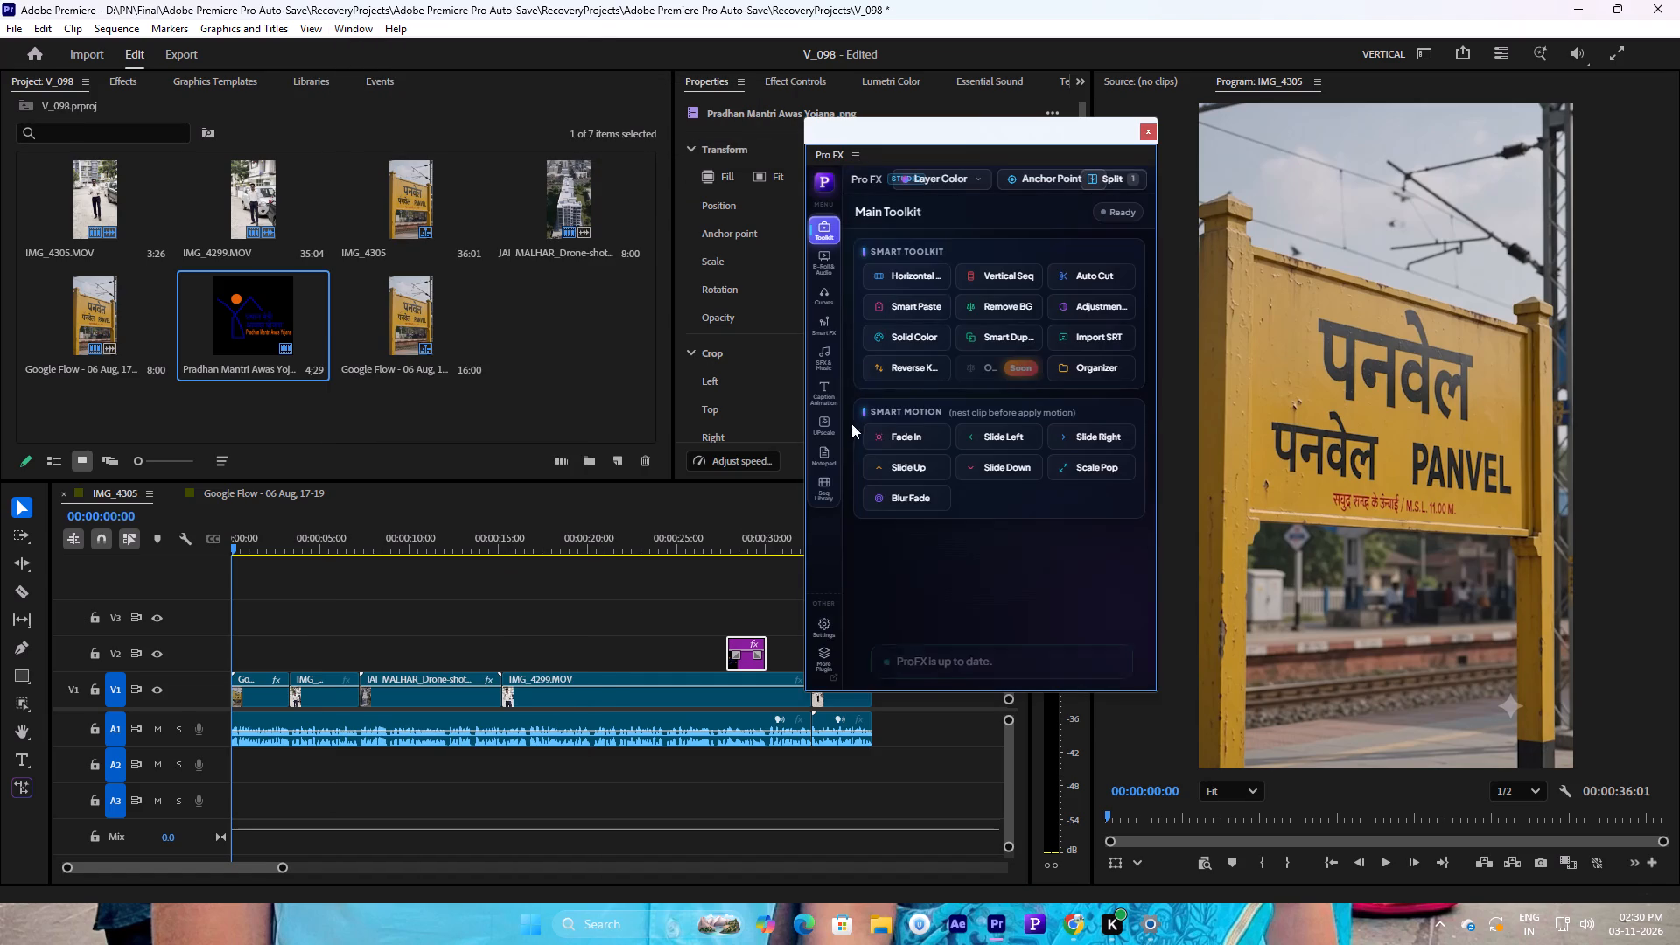
click(831, 385)
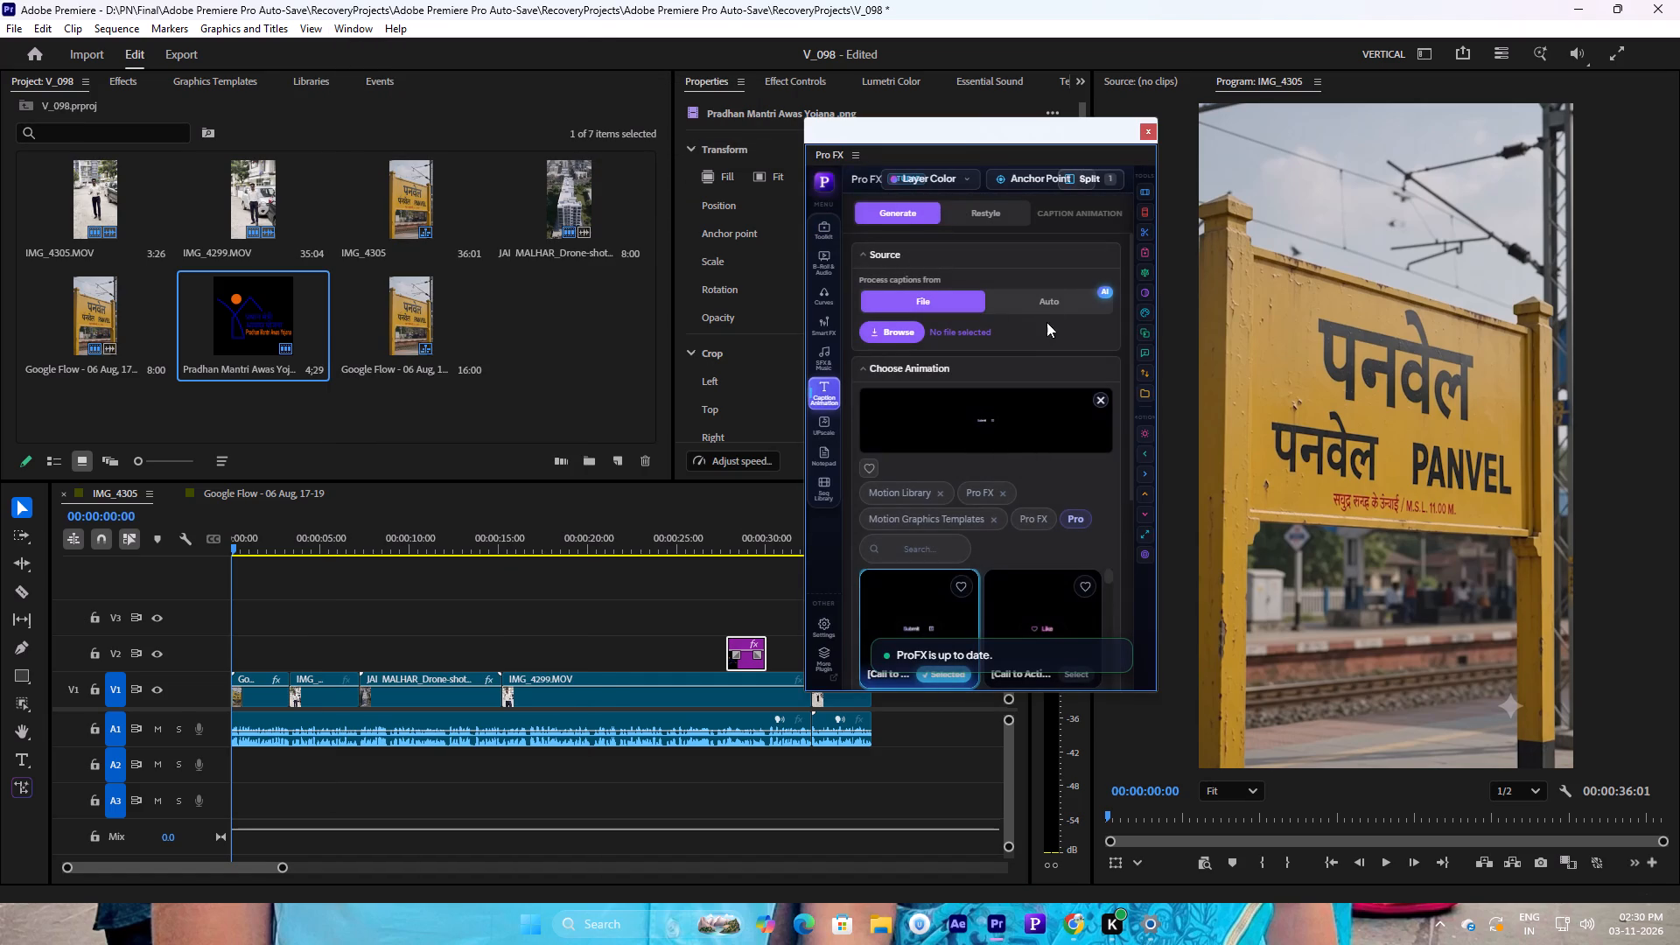
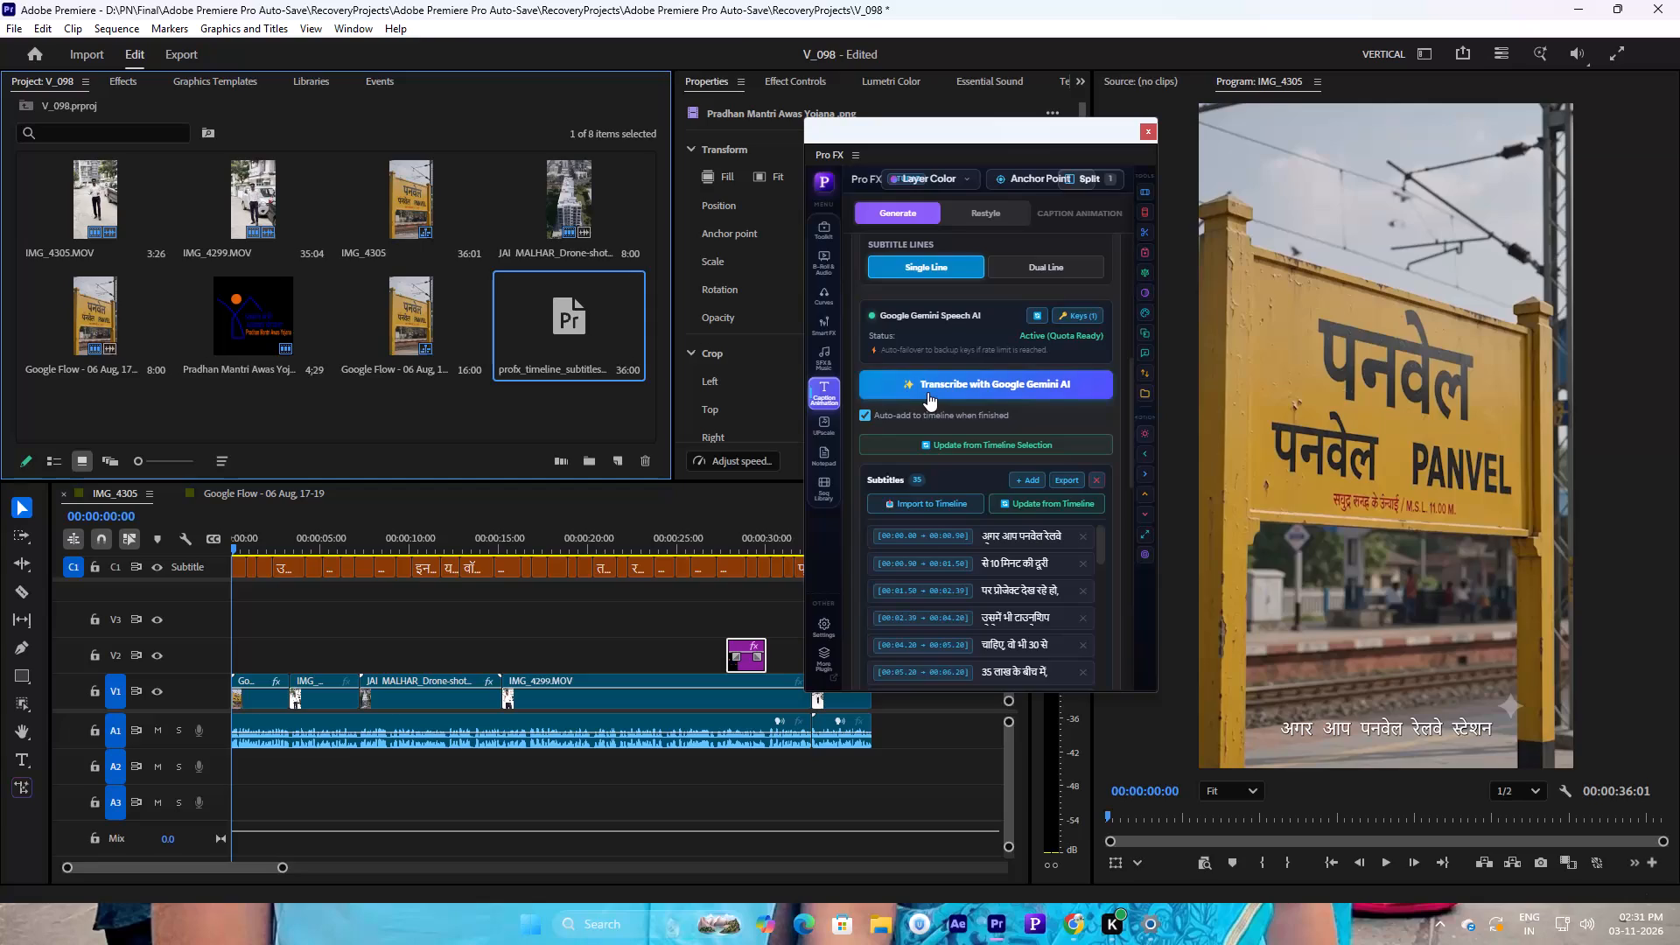
Close the Pro FX window, play the opening with the generated subtitles, and return to the sequence start.
click(1149, 129)
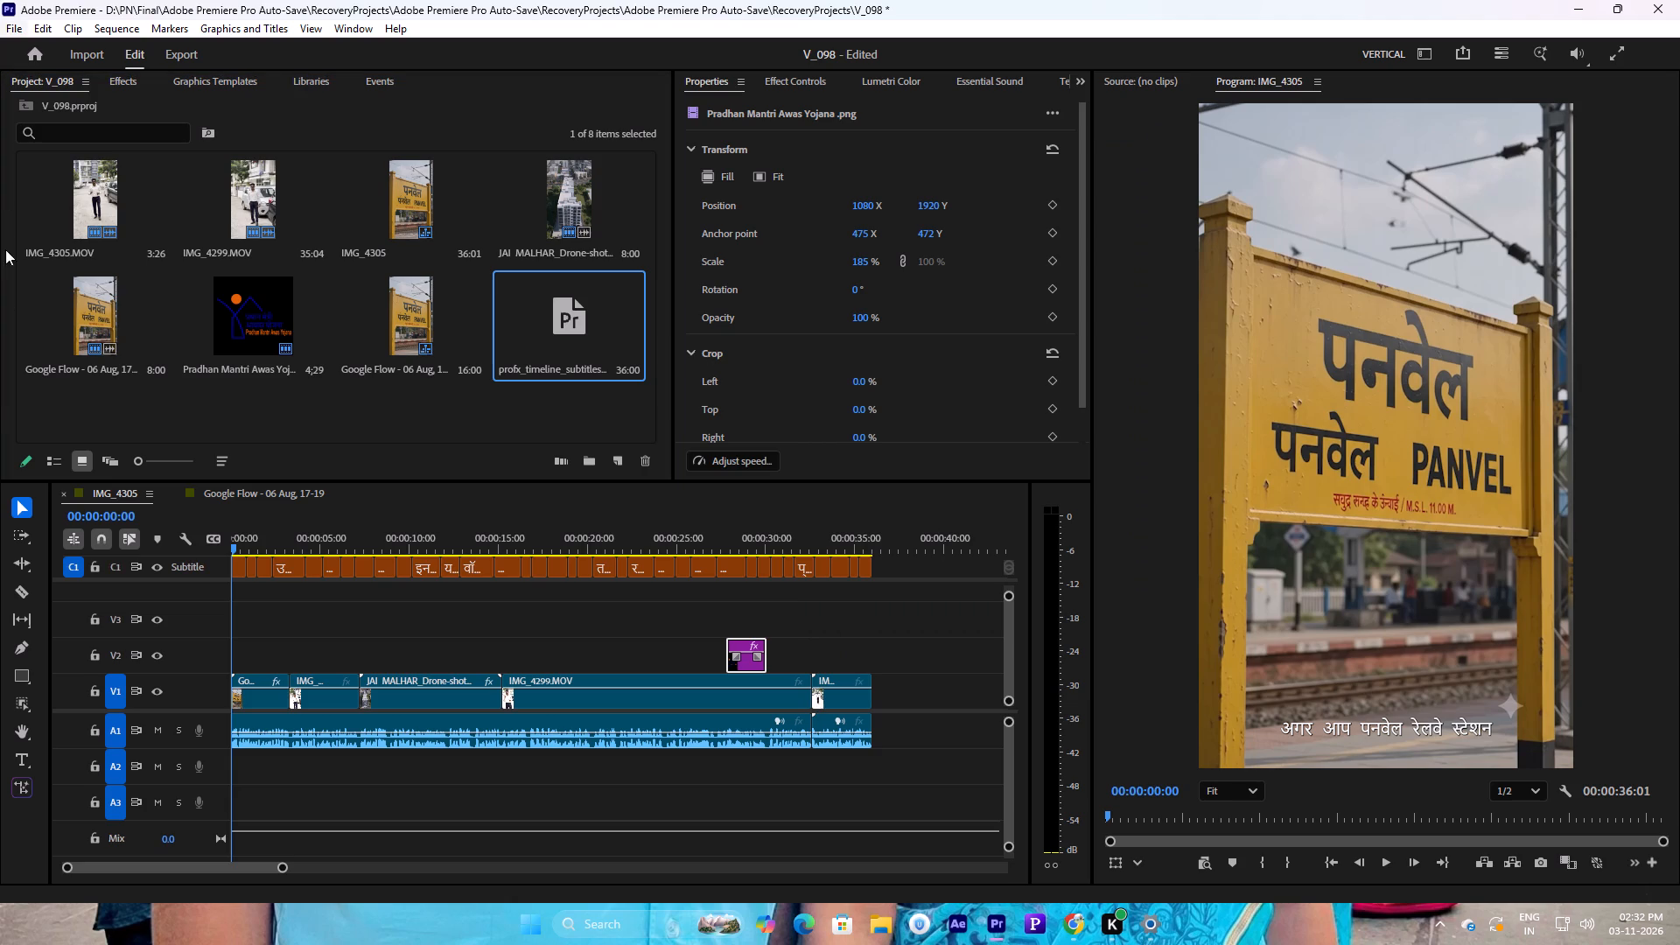
key(space)
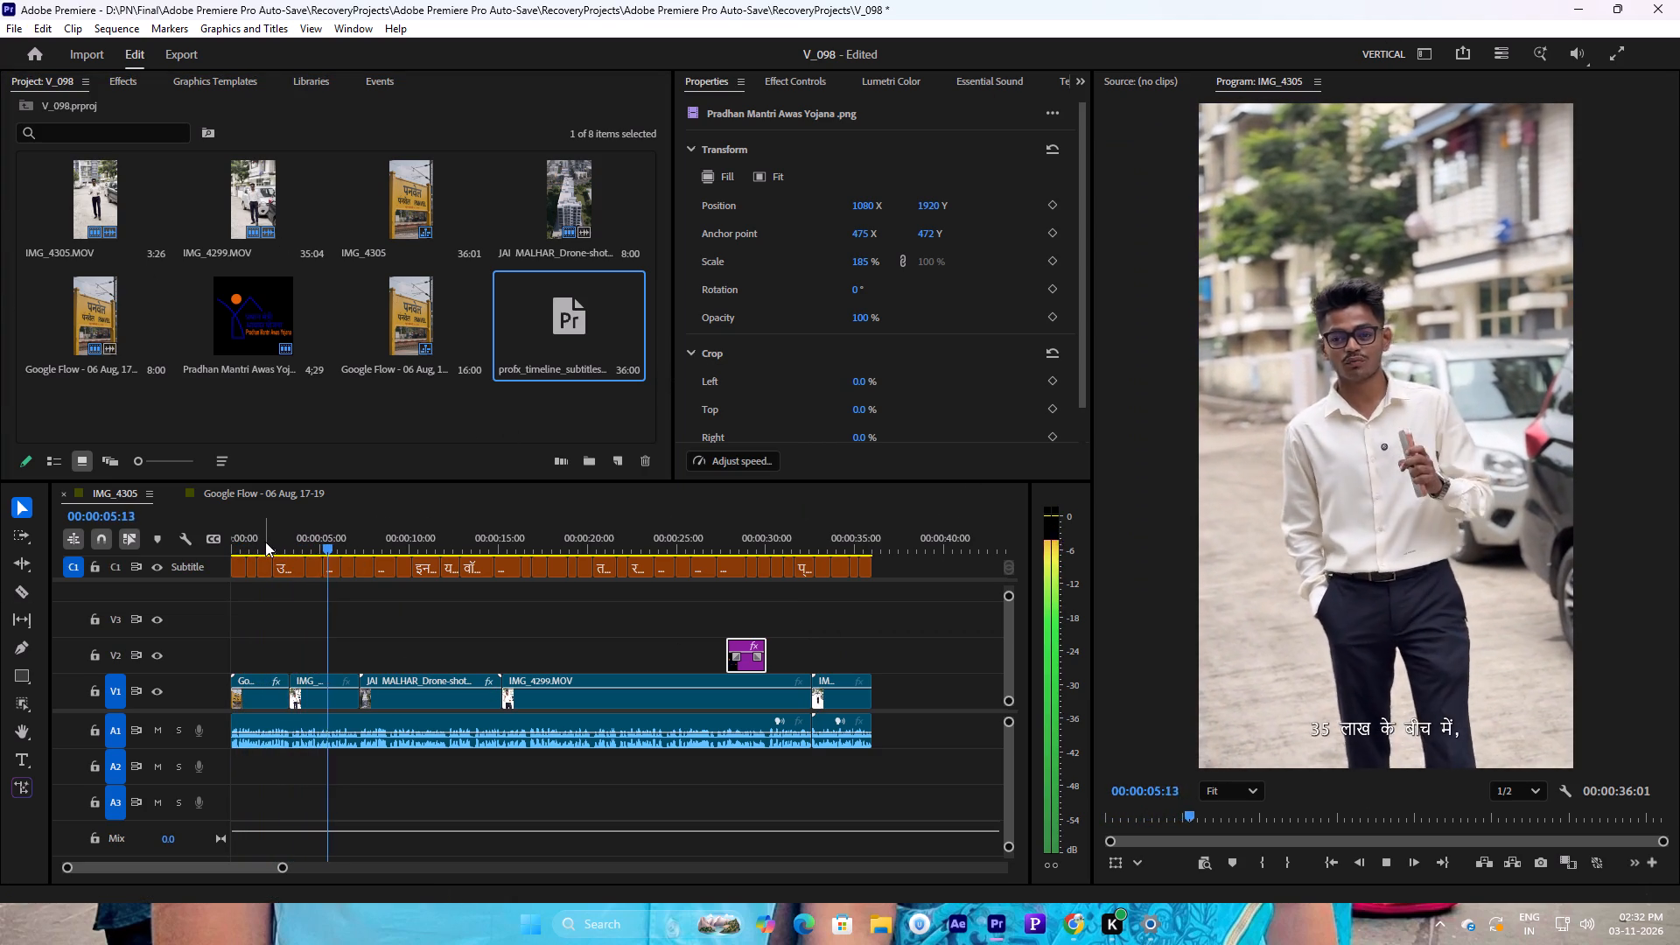
drag(274, 544, 227, 535)
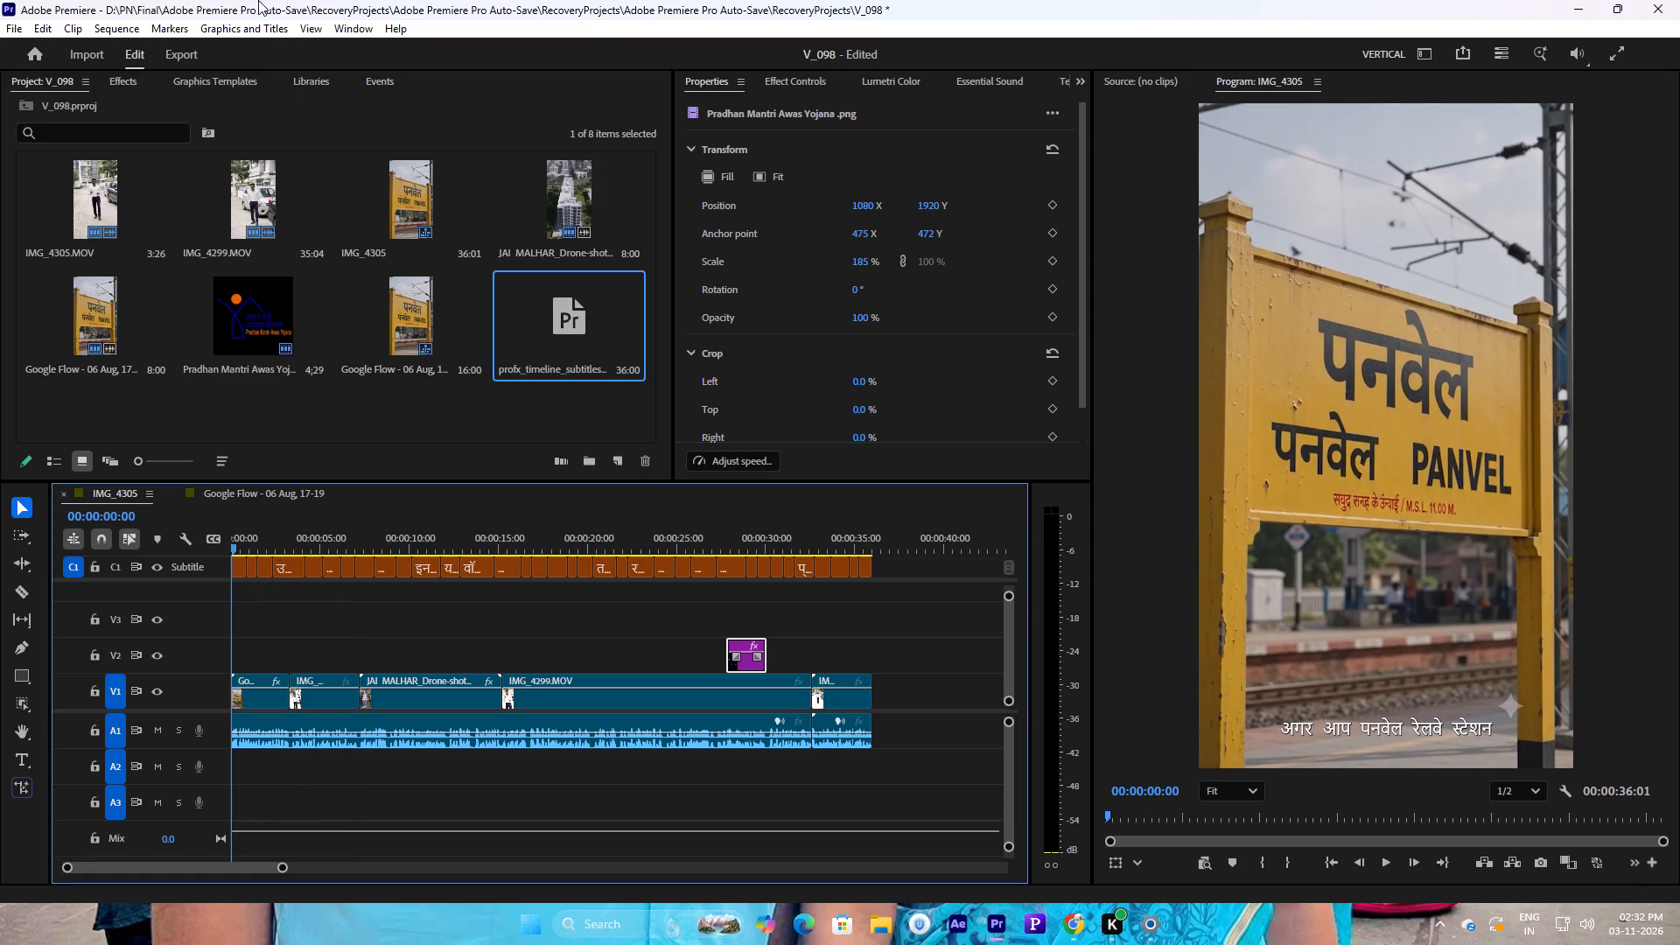
Add the Pro FX 4 graphics template to track V3 at the sequence start, accepting the font substitution.
click(222, 81)
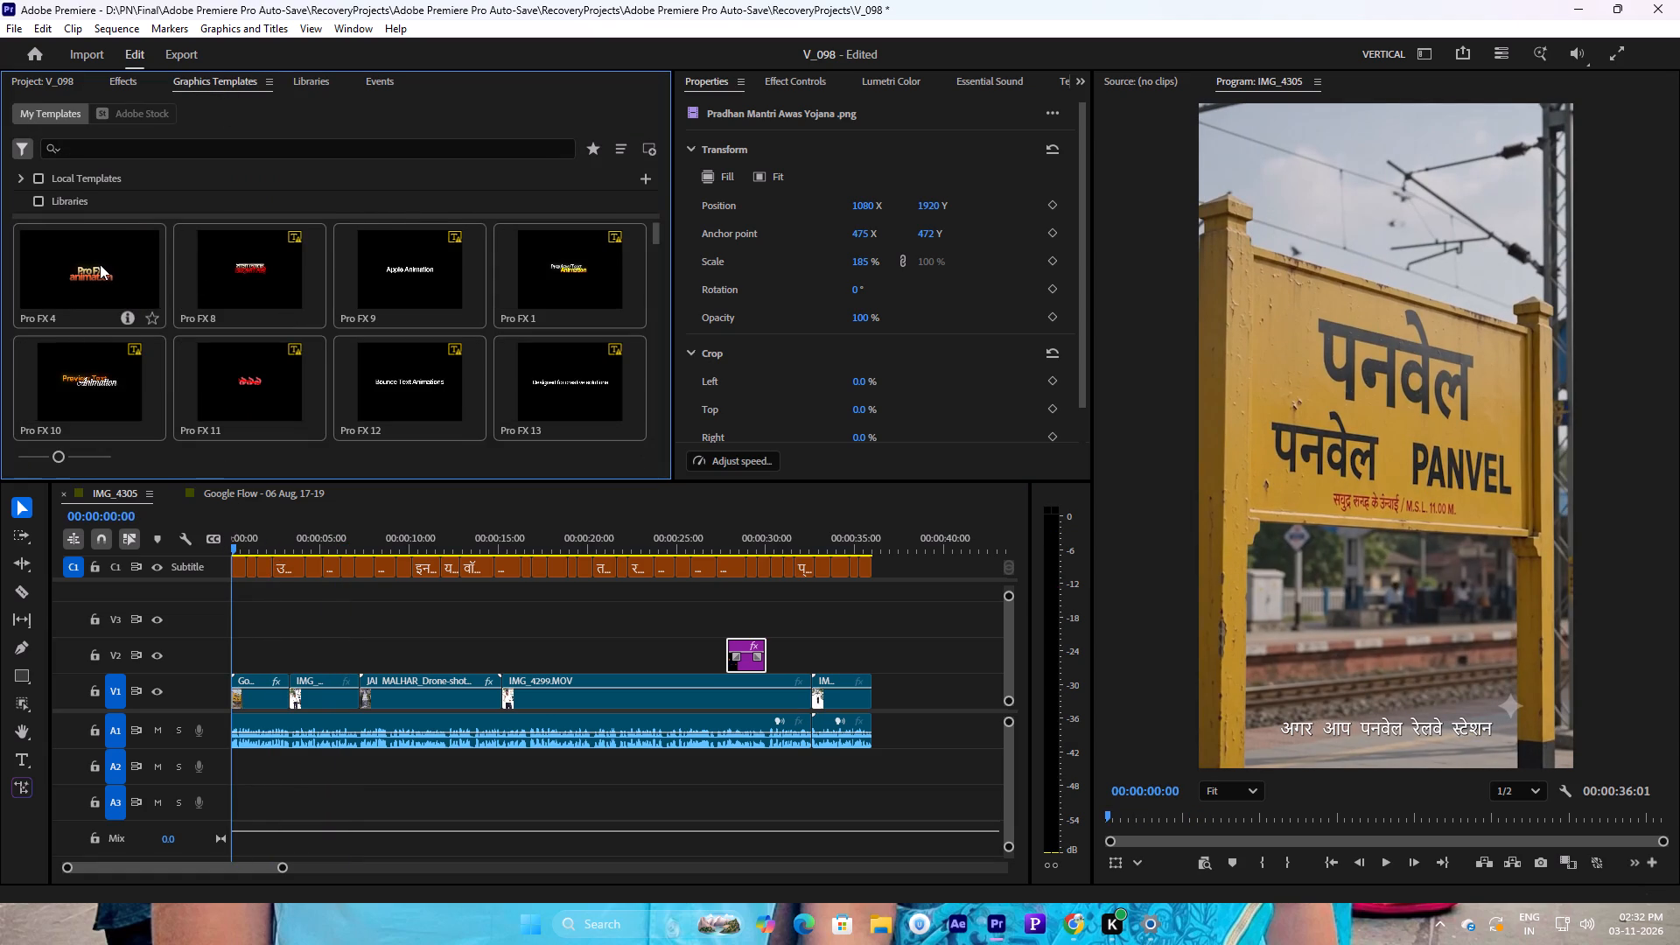
drag(100, 264, 228, 609)
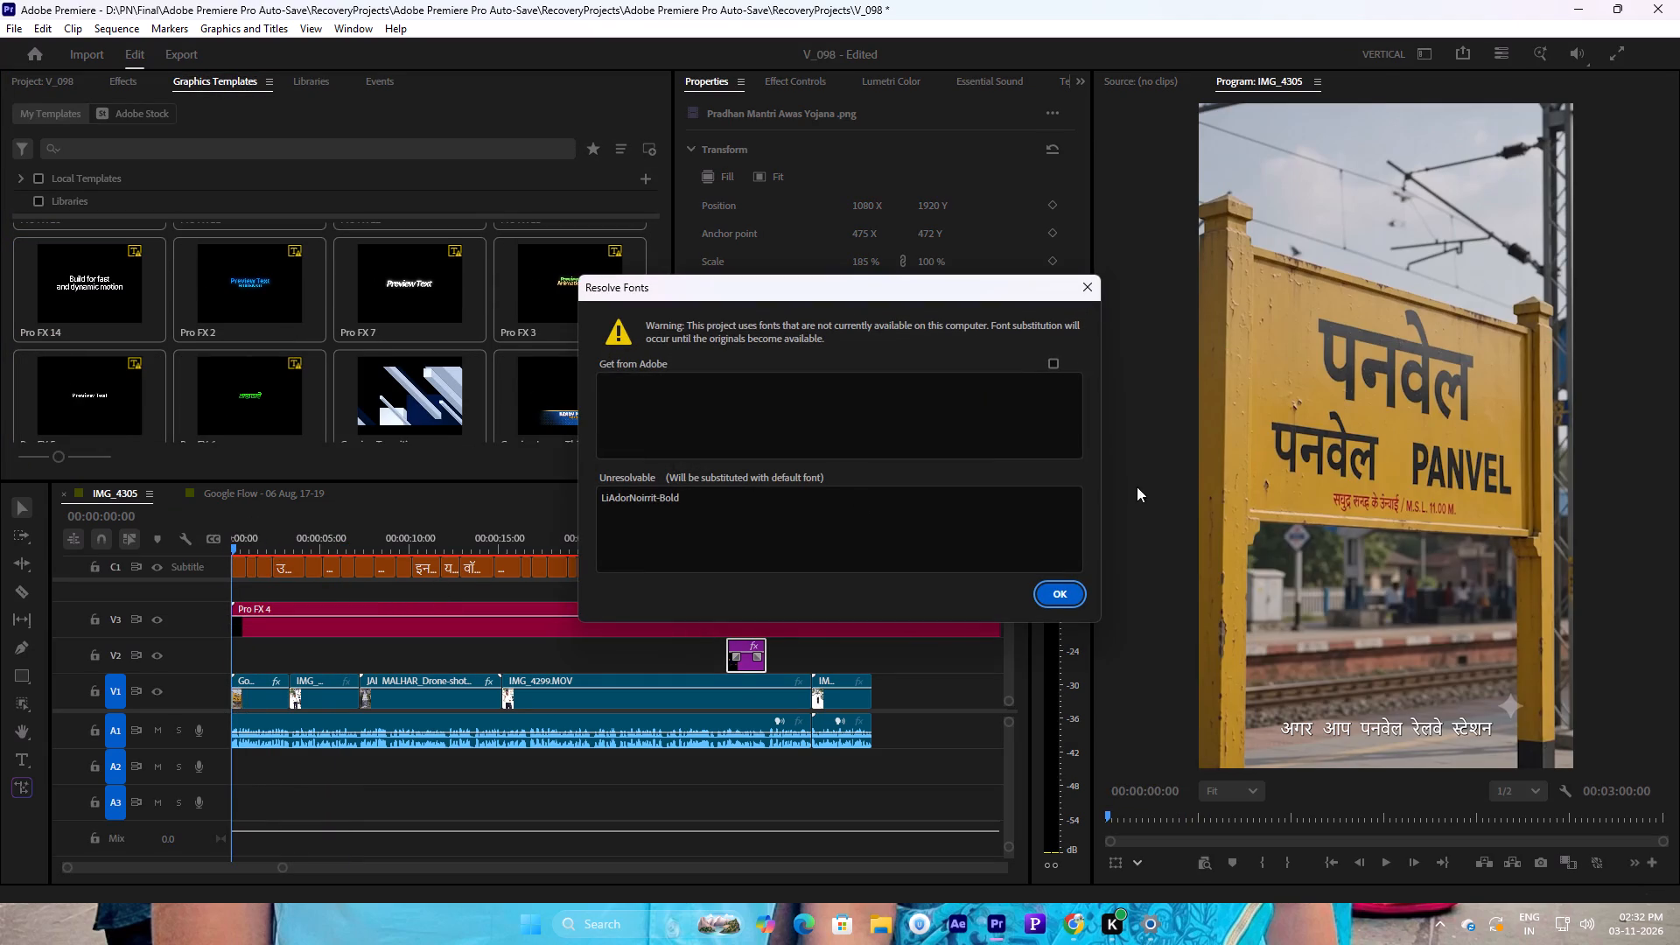
key(space)
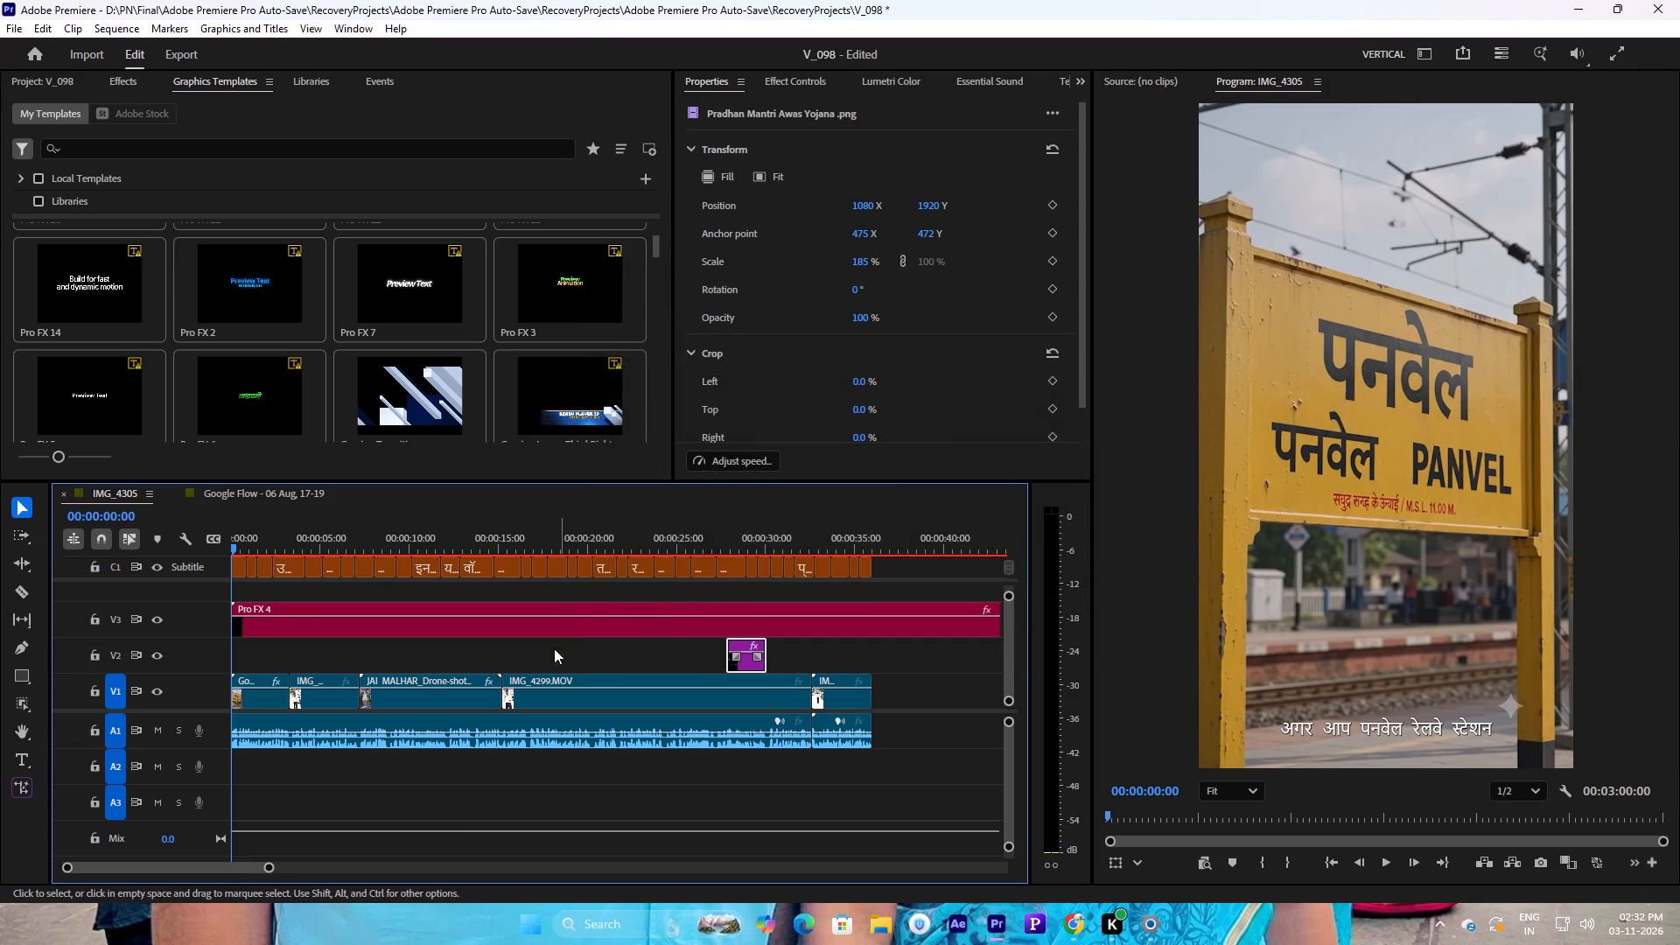
Split the Pro FX 4 graphic at the end of the opening station clip, delete the remainder, and preview its animation.
key(c)
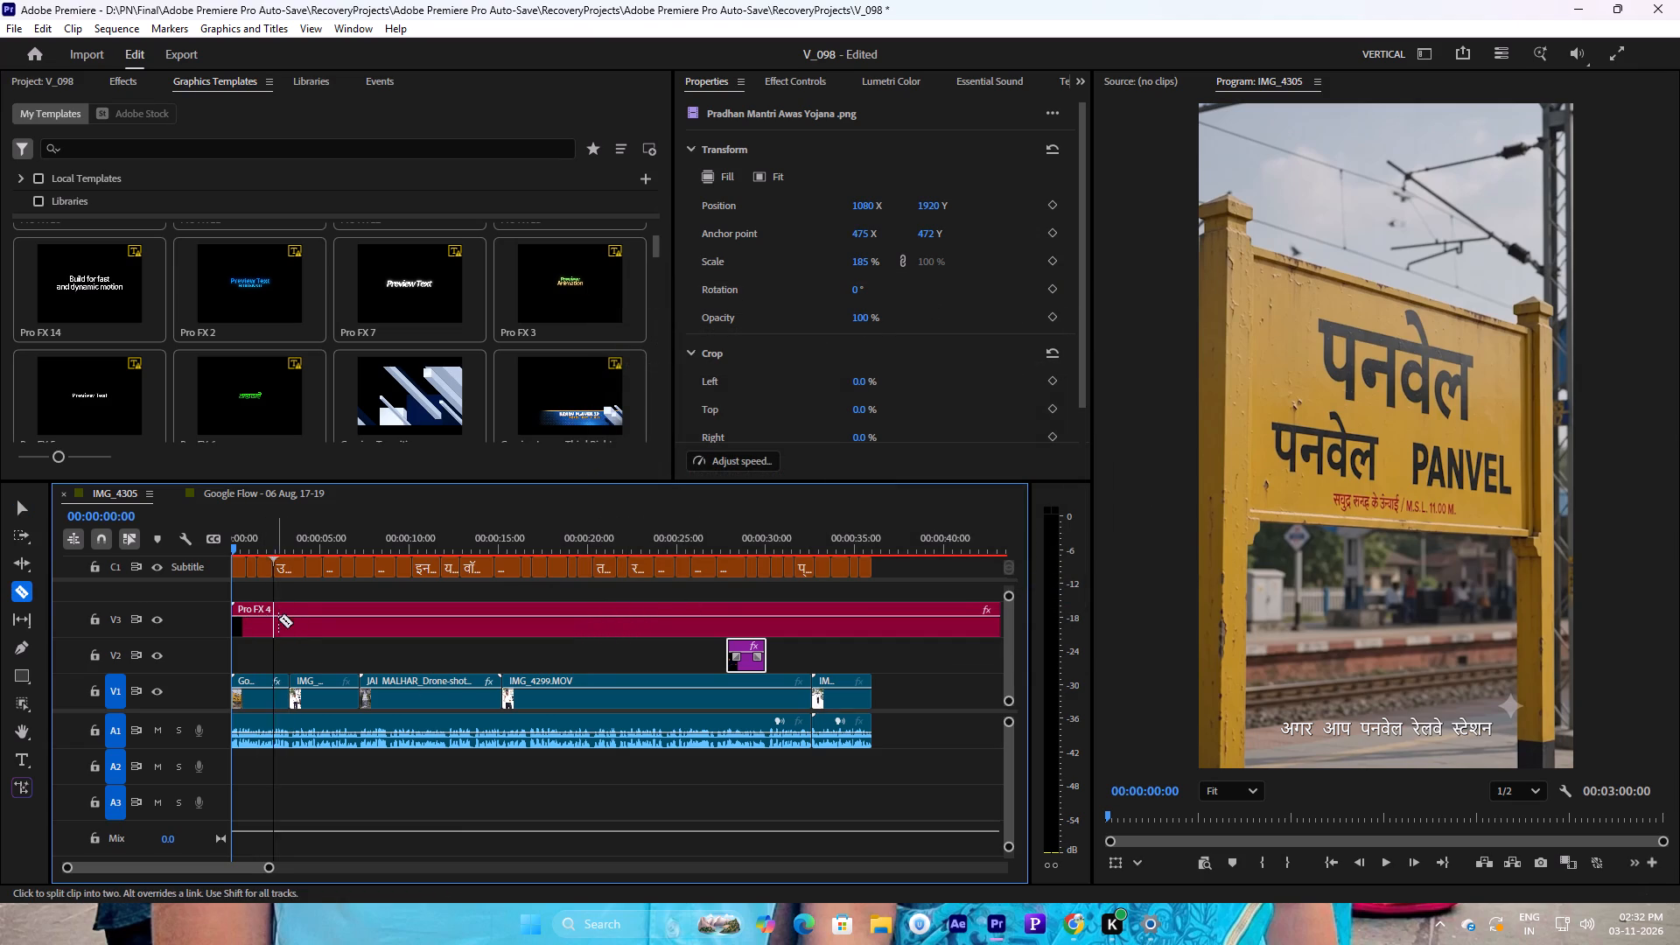
click(289, 621)
key(v)
click(330, 618)
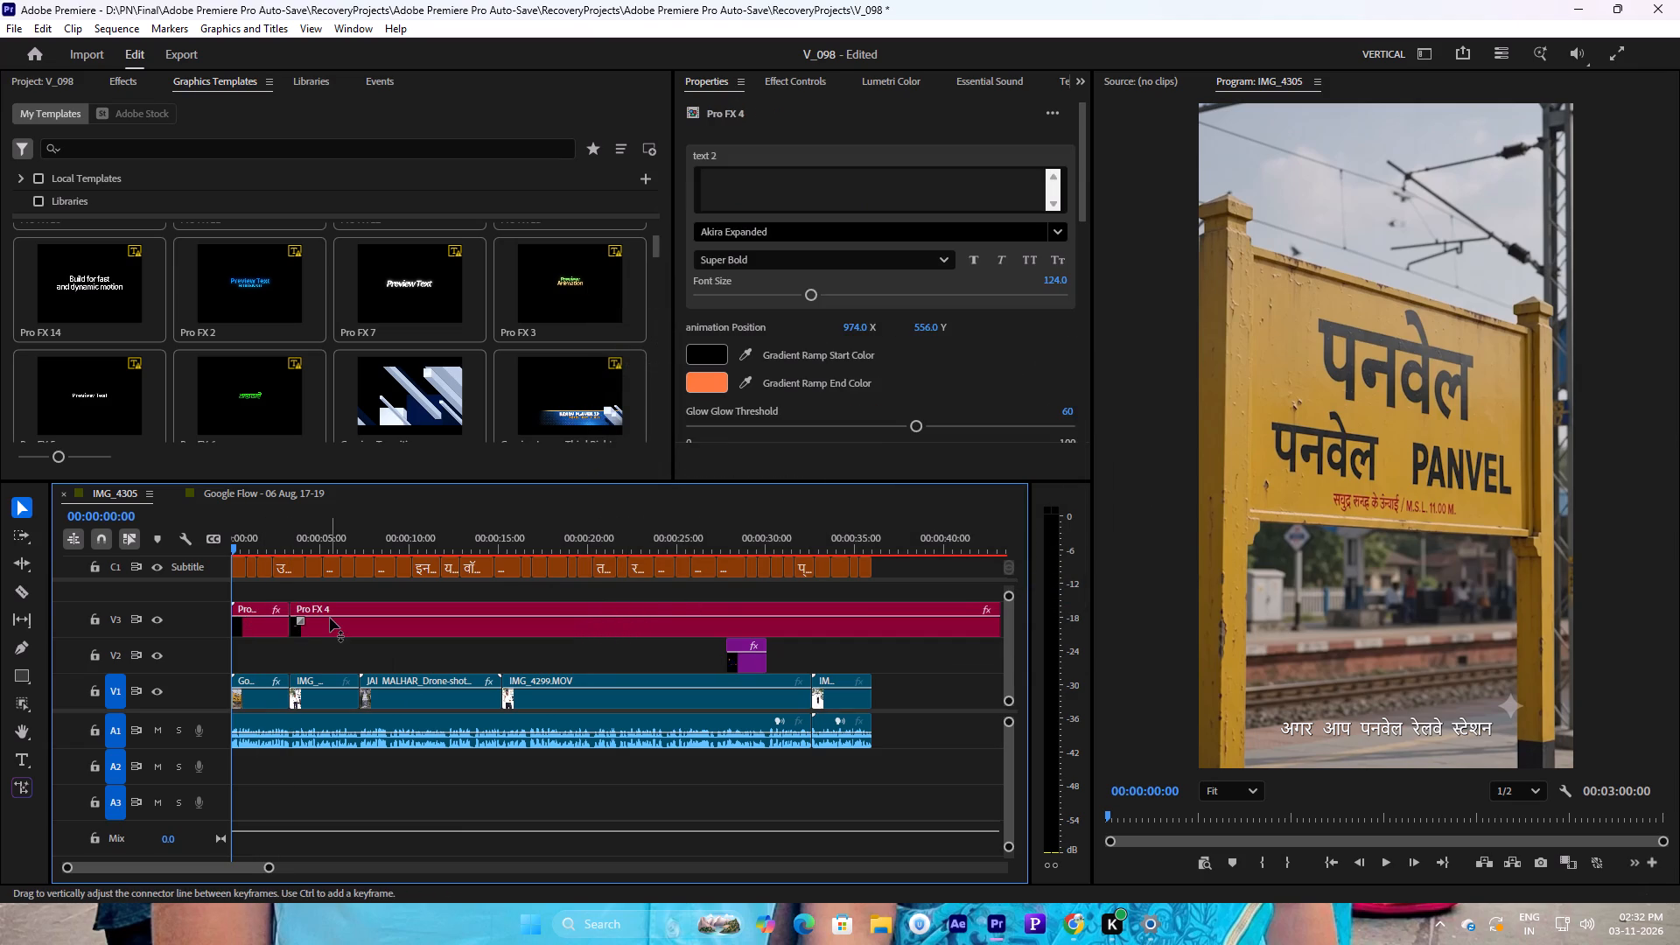
key(Delete)
drag(270, 550, 184, 562)
key(space)
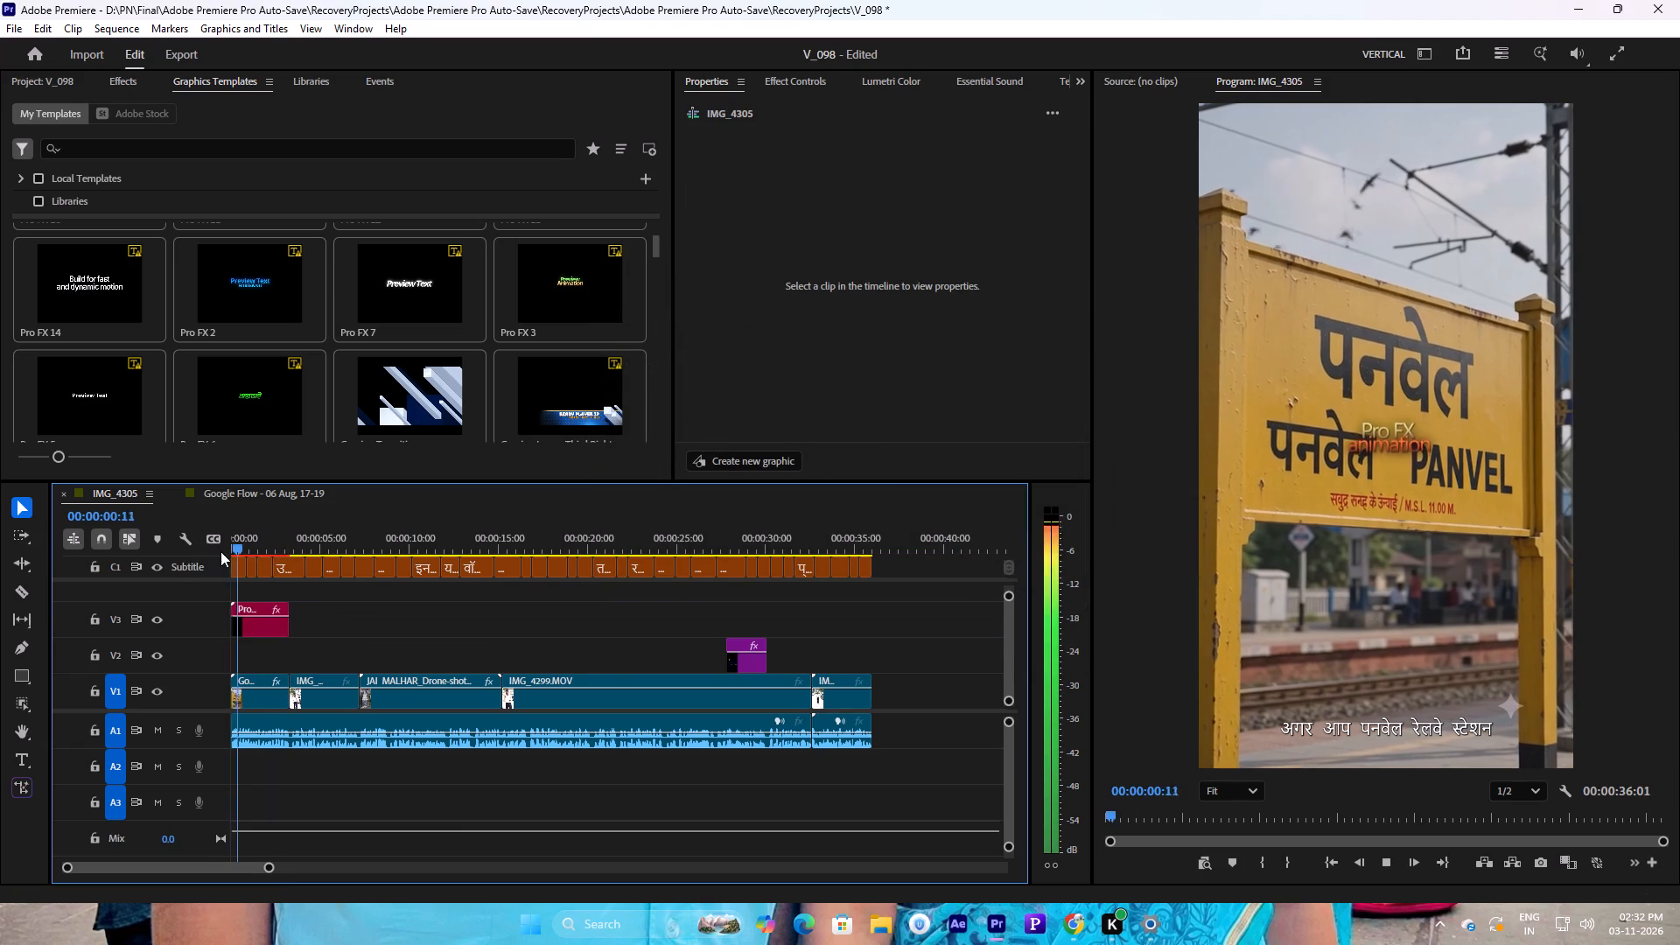
drag(254, 541, 209, 540)
key(space)
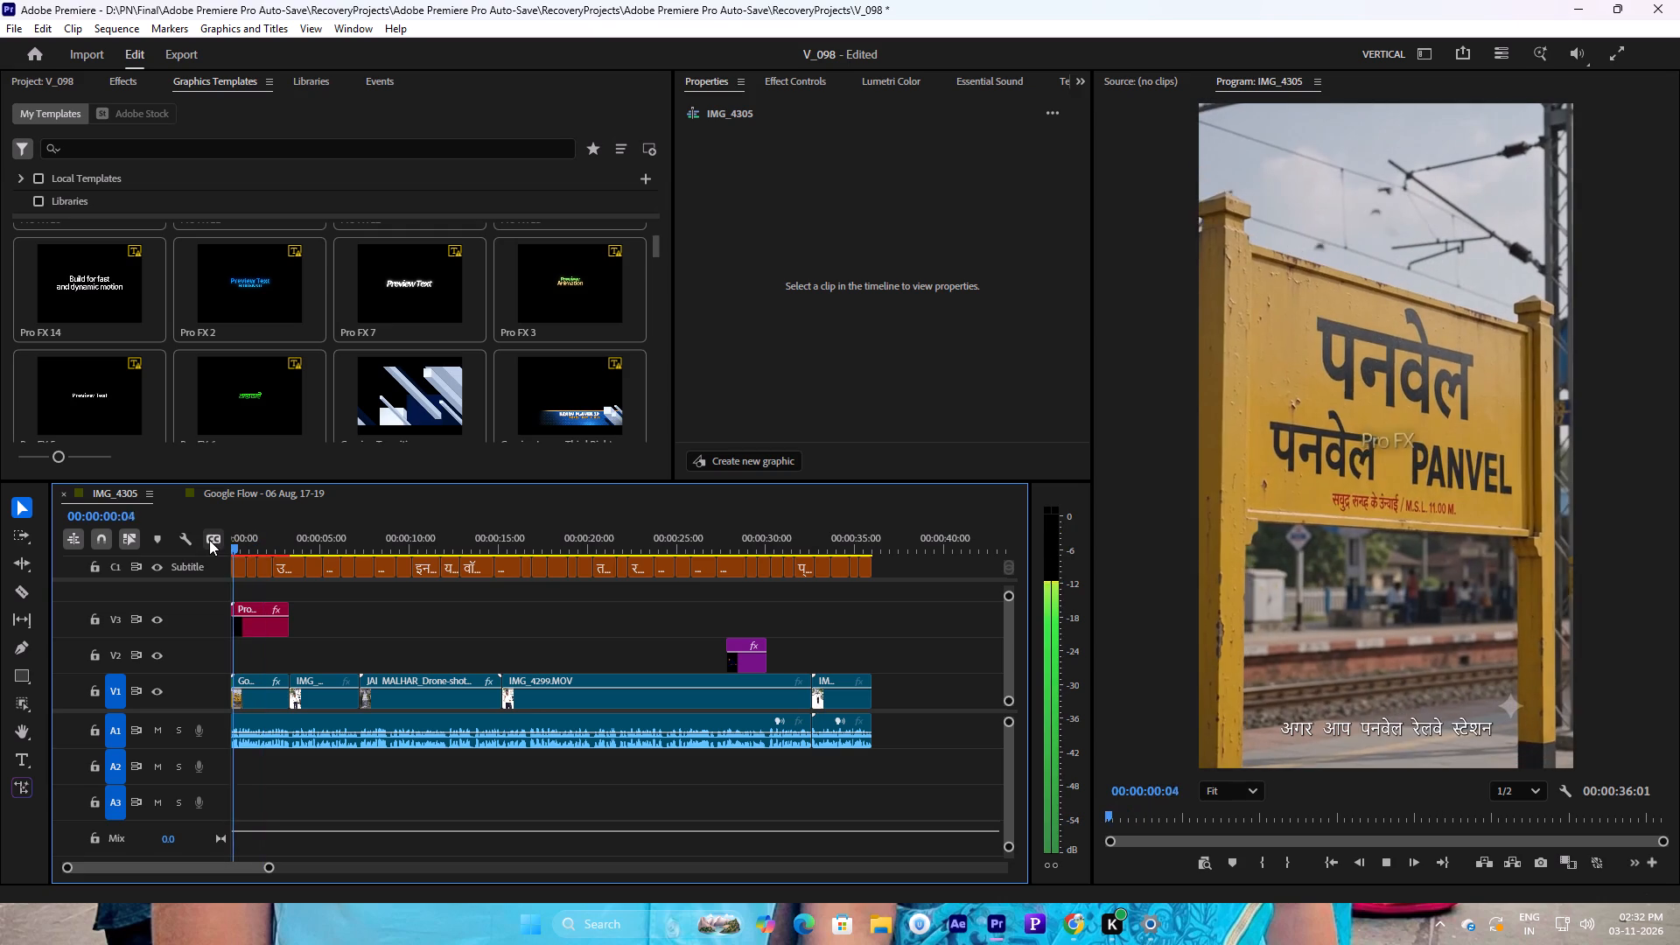
key(space)
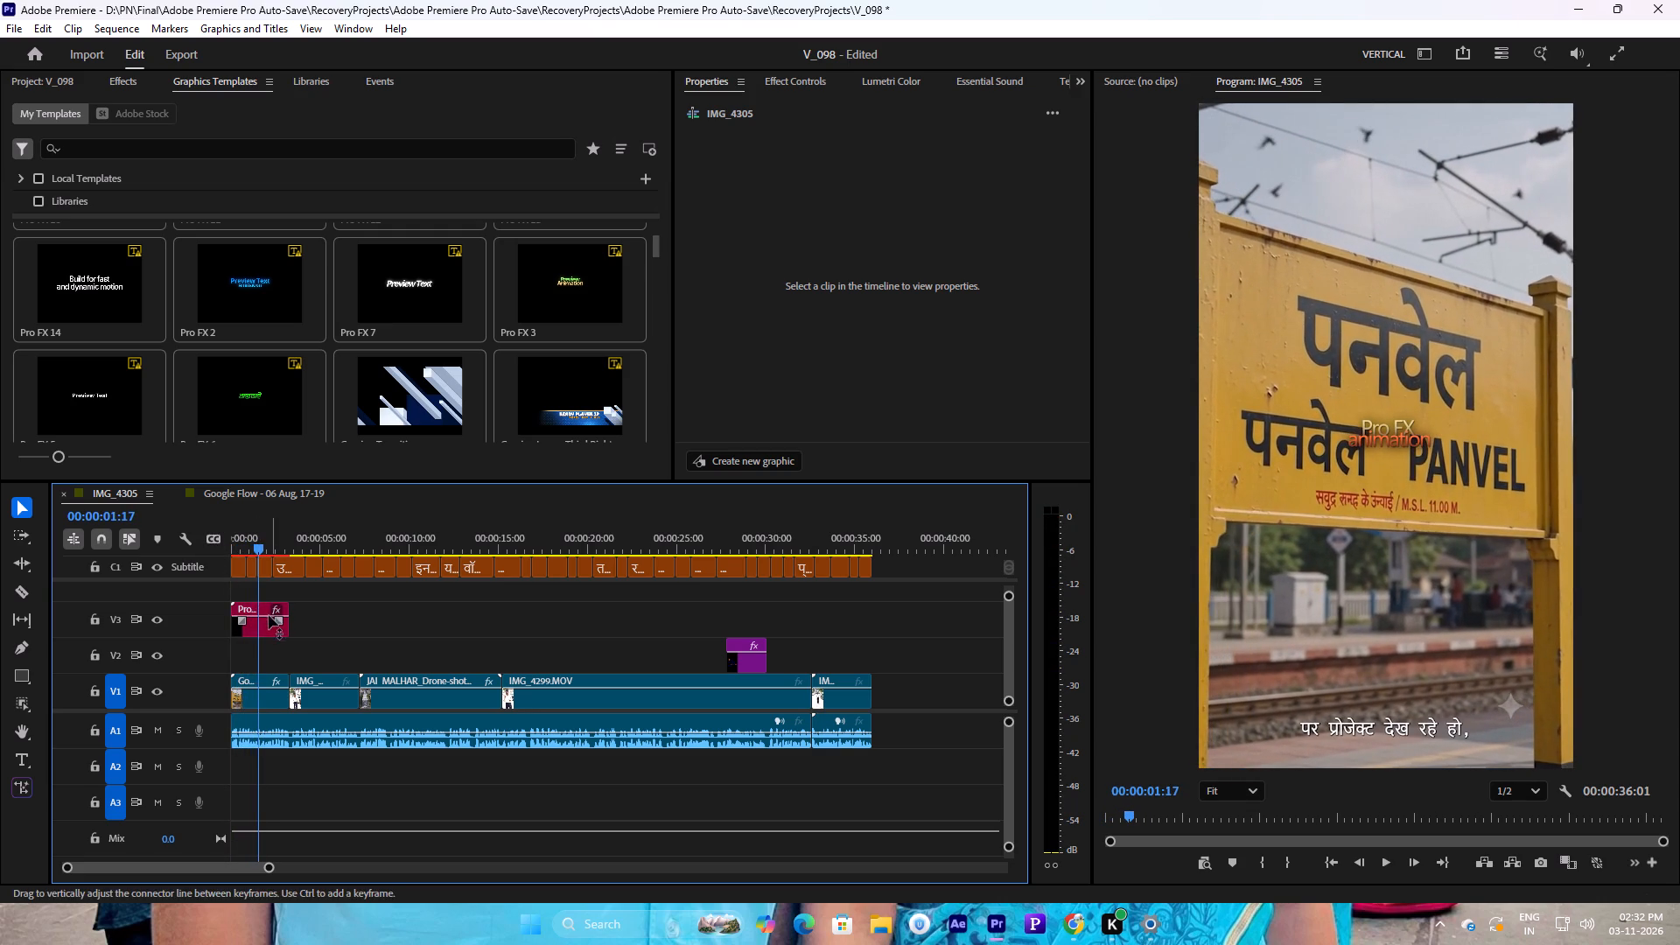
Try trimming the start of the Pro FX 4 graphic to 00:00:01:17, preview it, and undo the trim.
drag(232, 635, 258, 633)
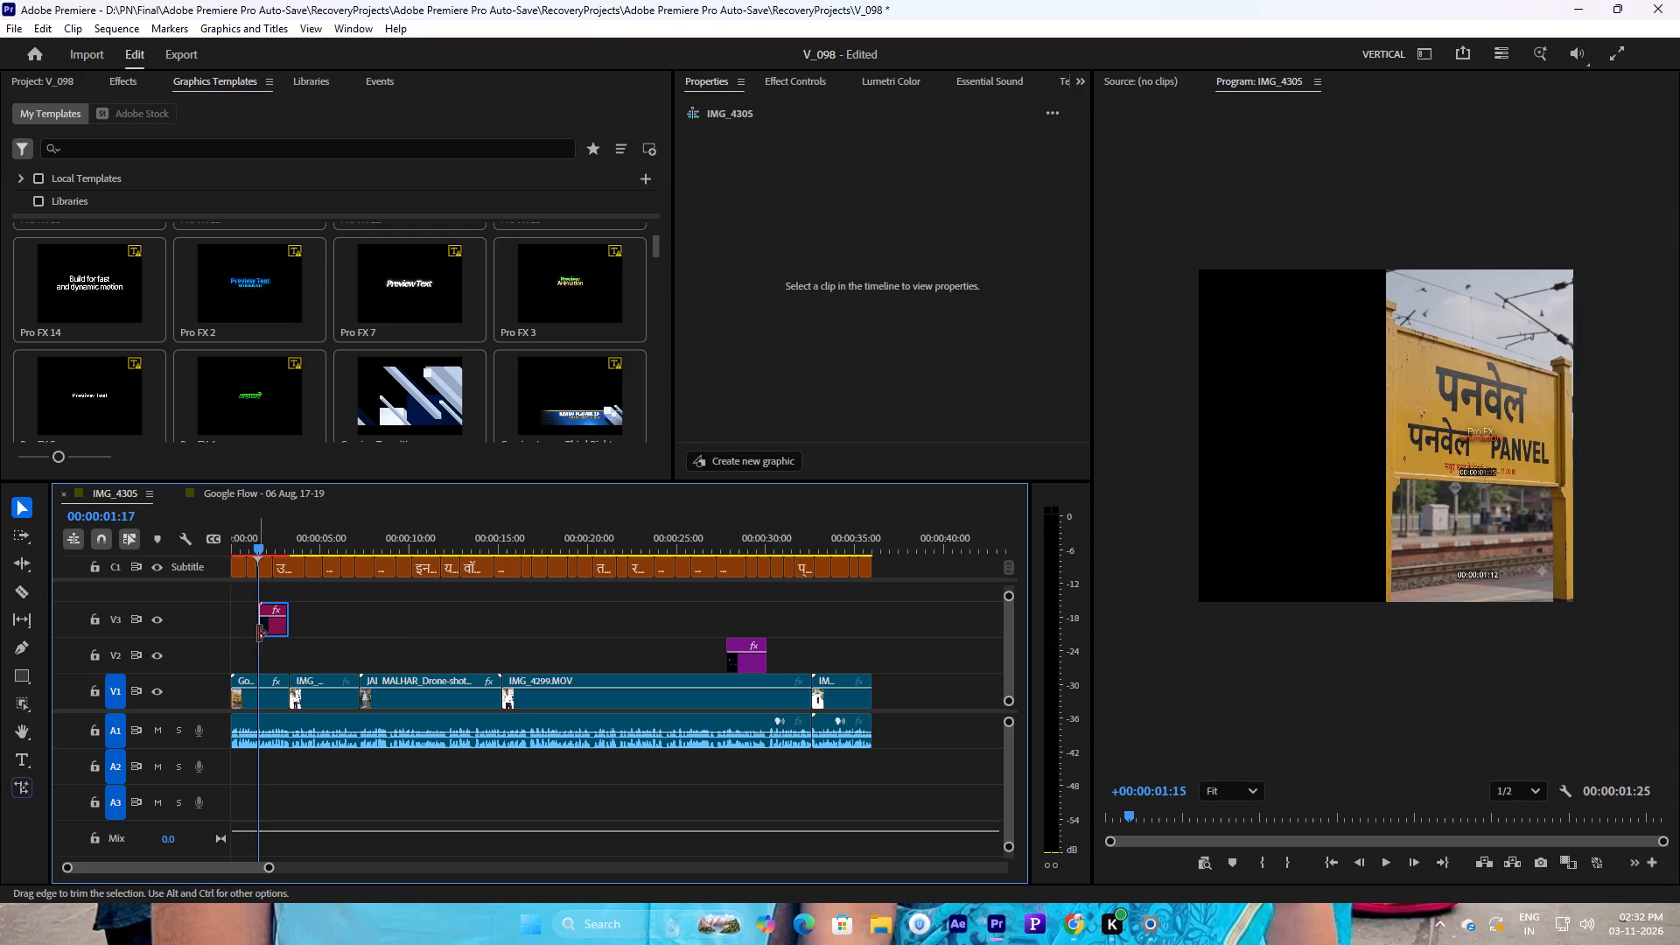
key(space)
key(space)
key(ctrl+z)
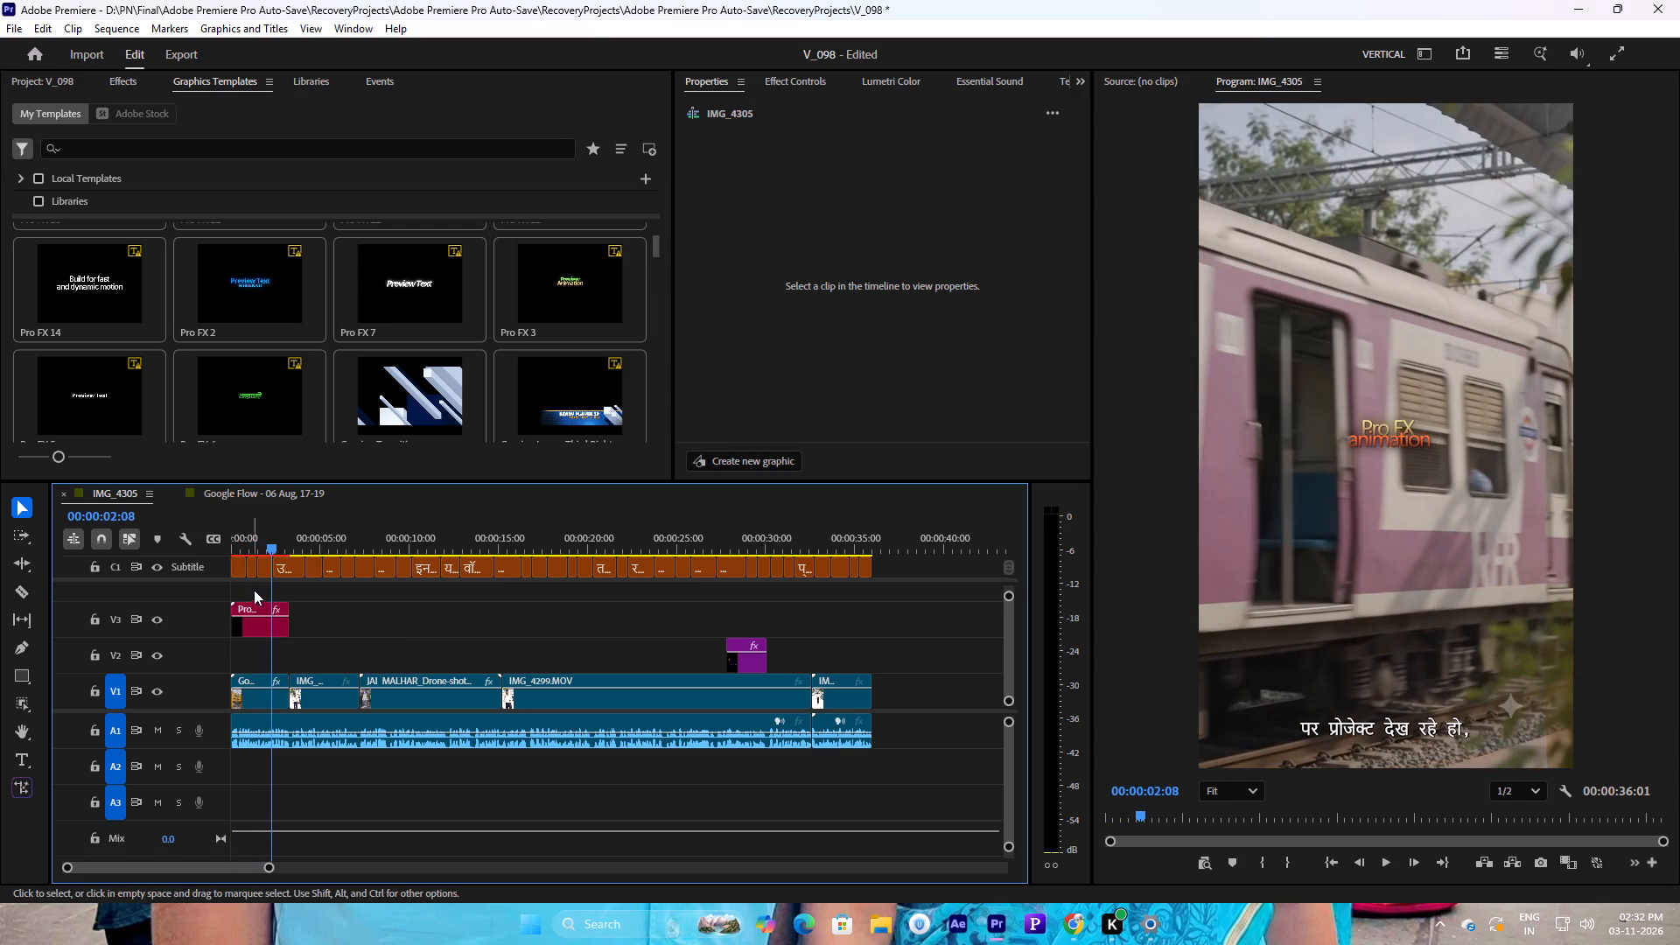
Move the Pro FX 4 graphic on V3 so it starts at 00:00:01:12, and play it to check the timing.
drag(259, 628, 296, 628)
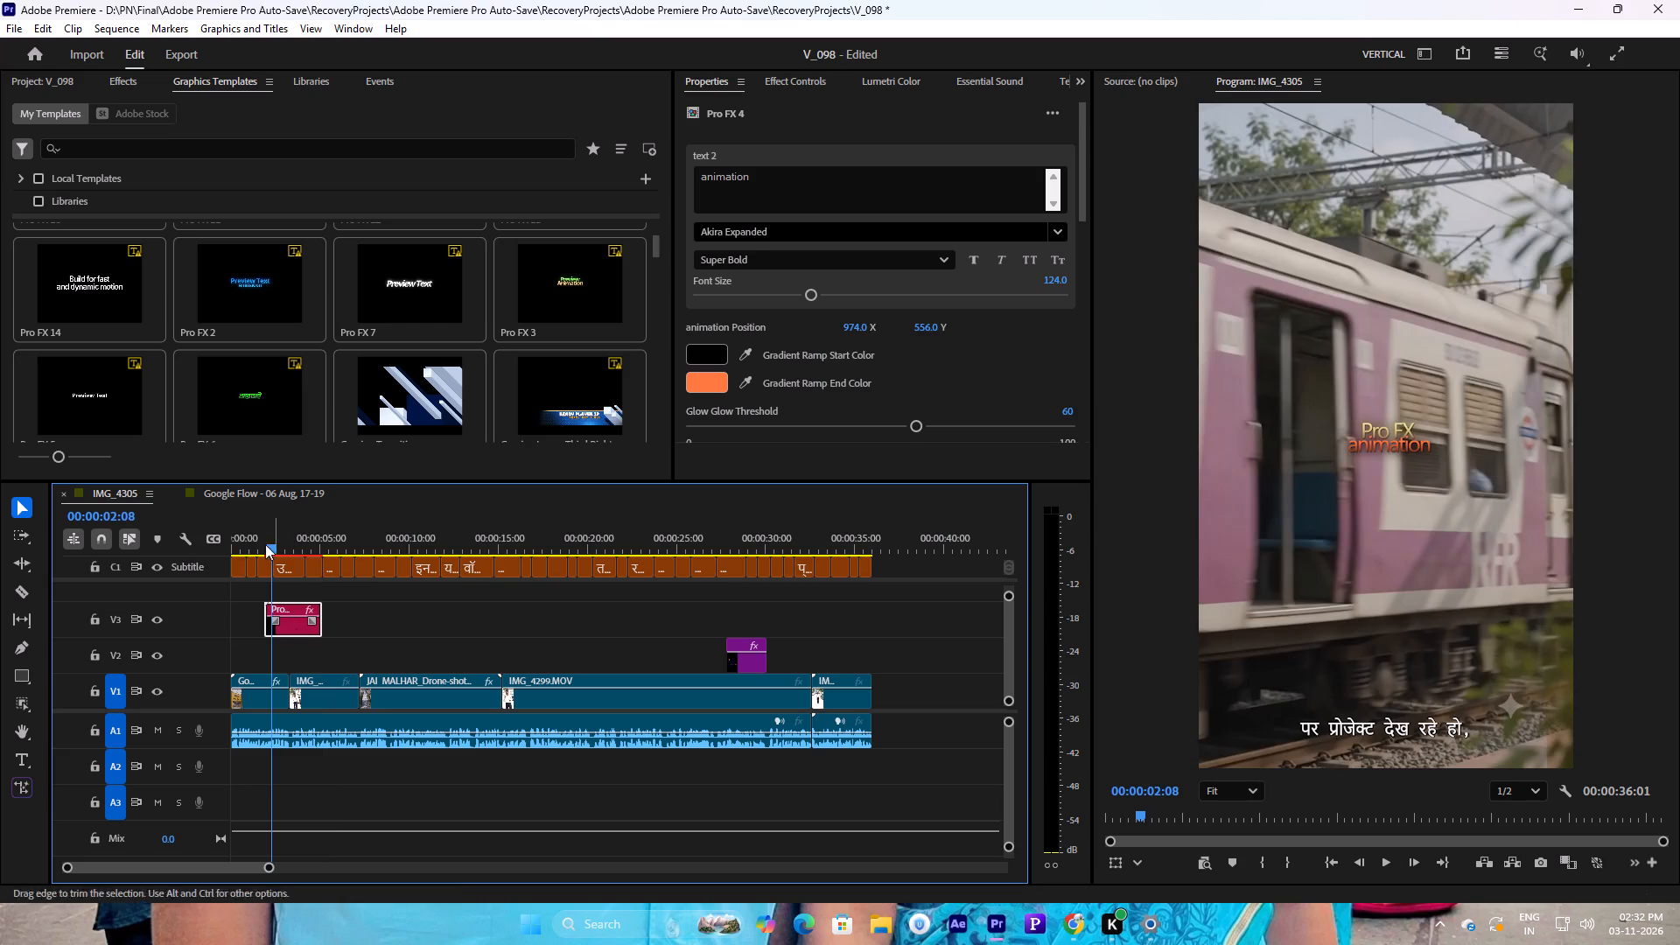
click(261, 535)
key(space)
drag(252, 542, 242, 544)
key(space)
key(space)
drag(304, 625, 289, 626)
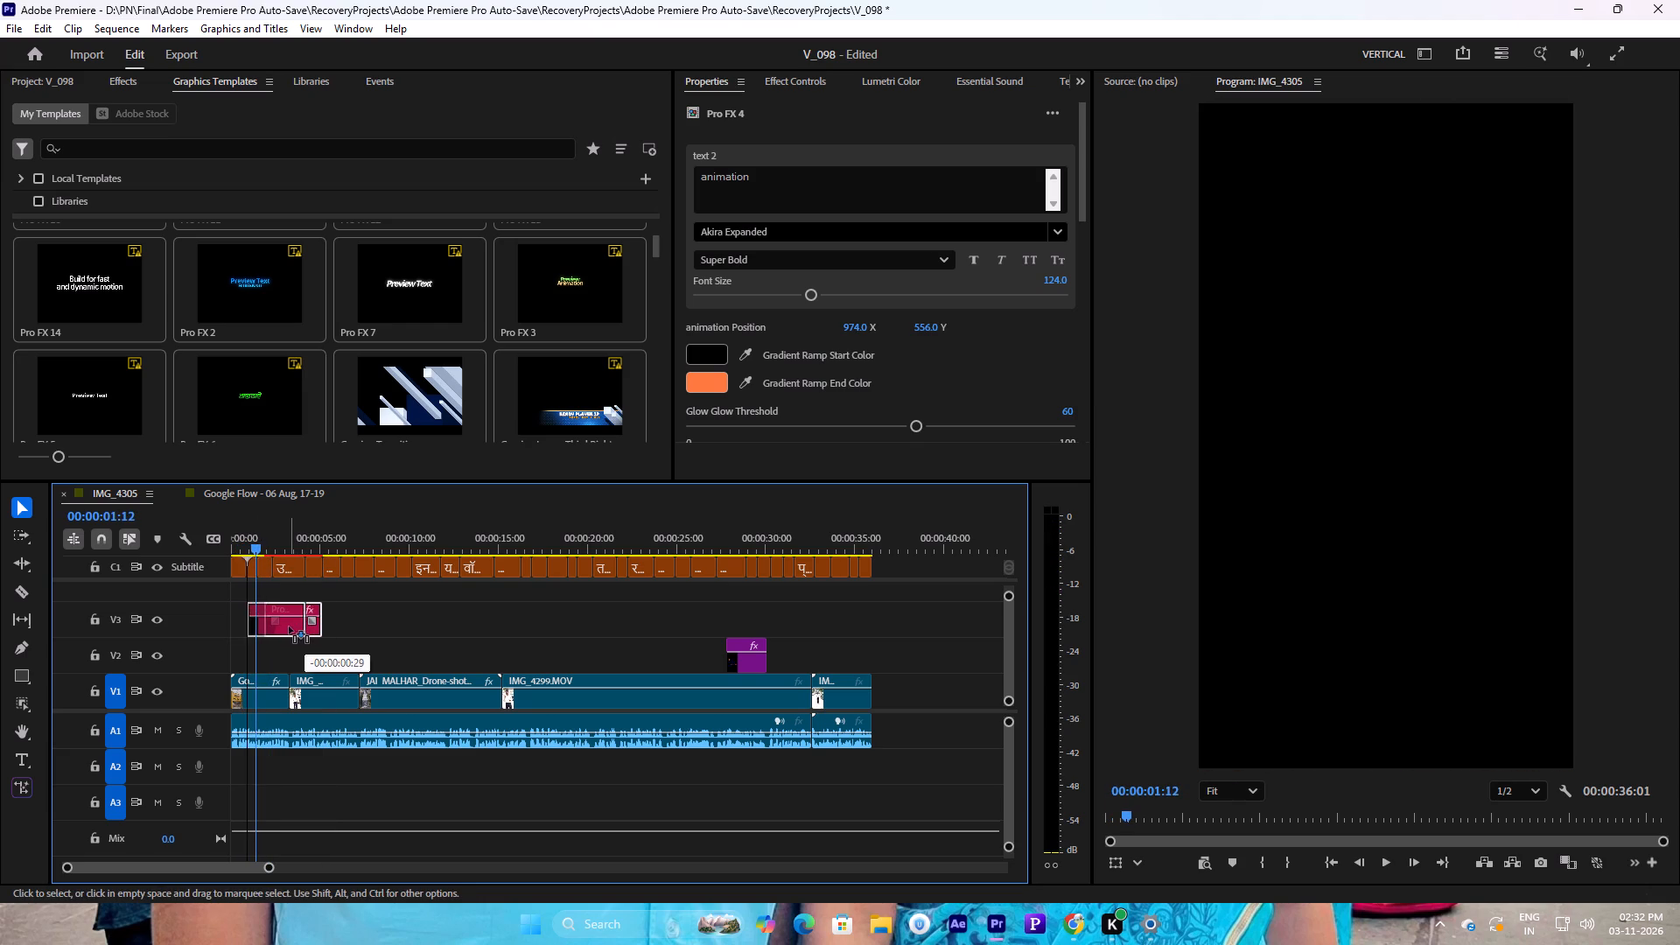
drag(289, 626, 296, 625)
key(space)
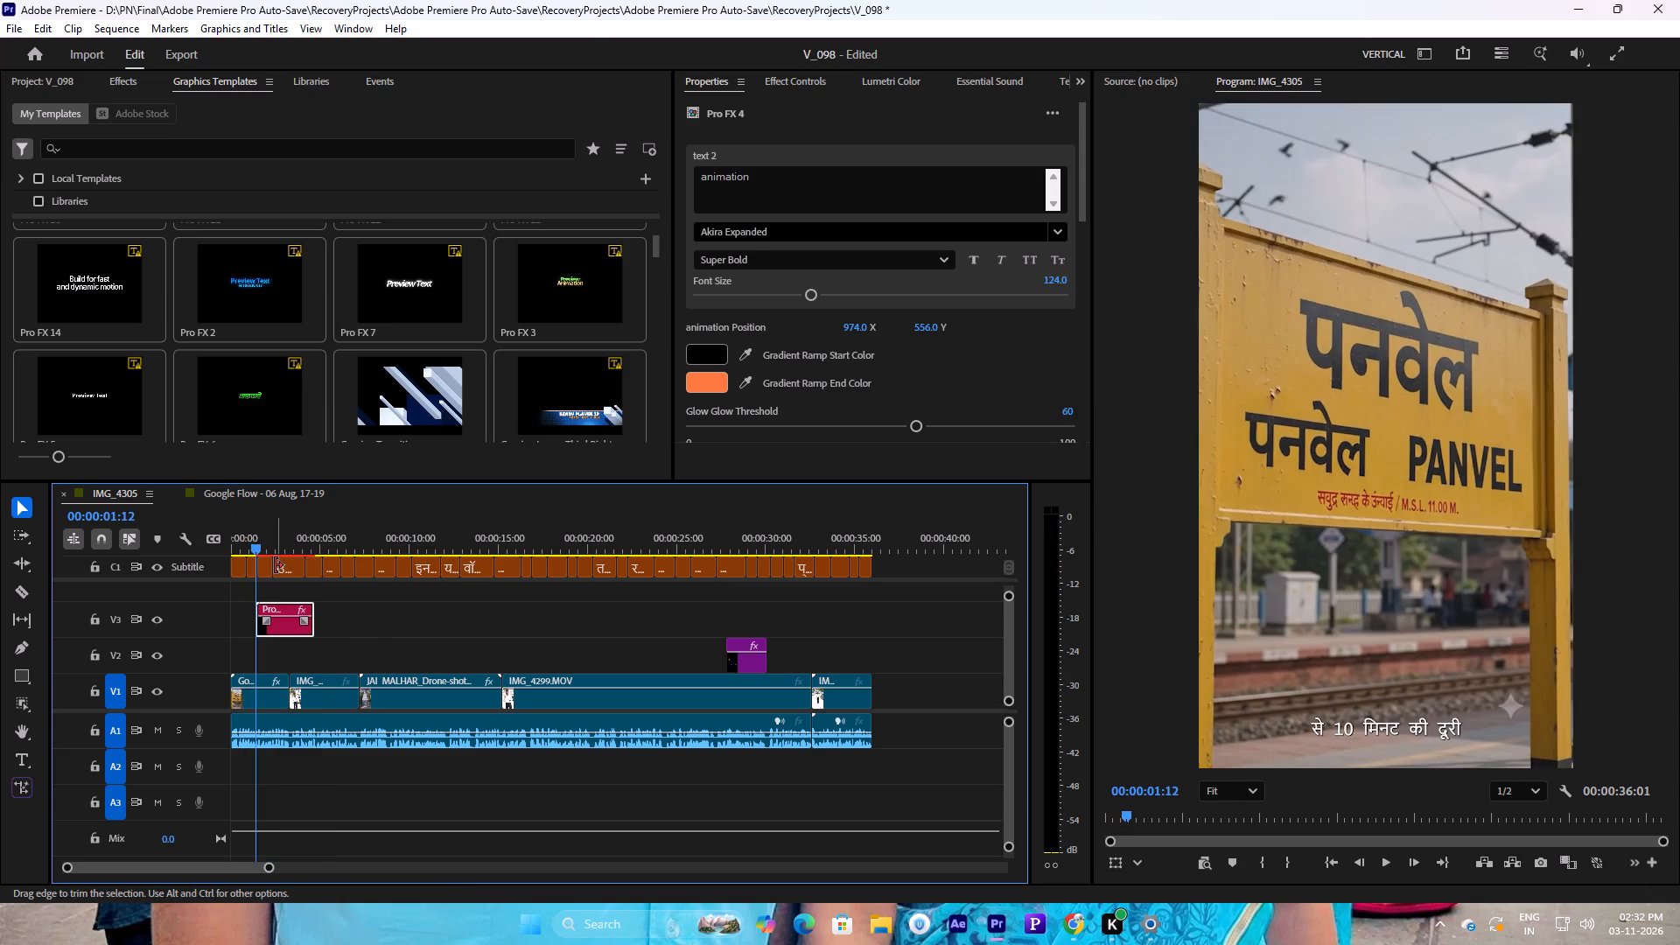
key(space)
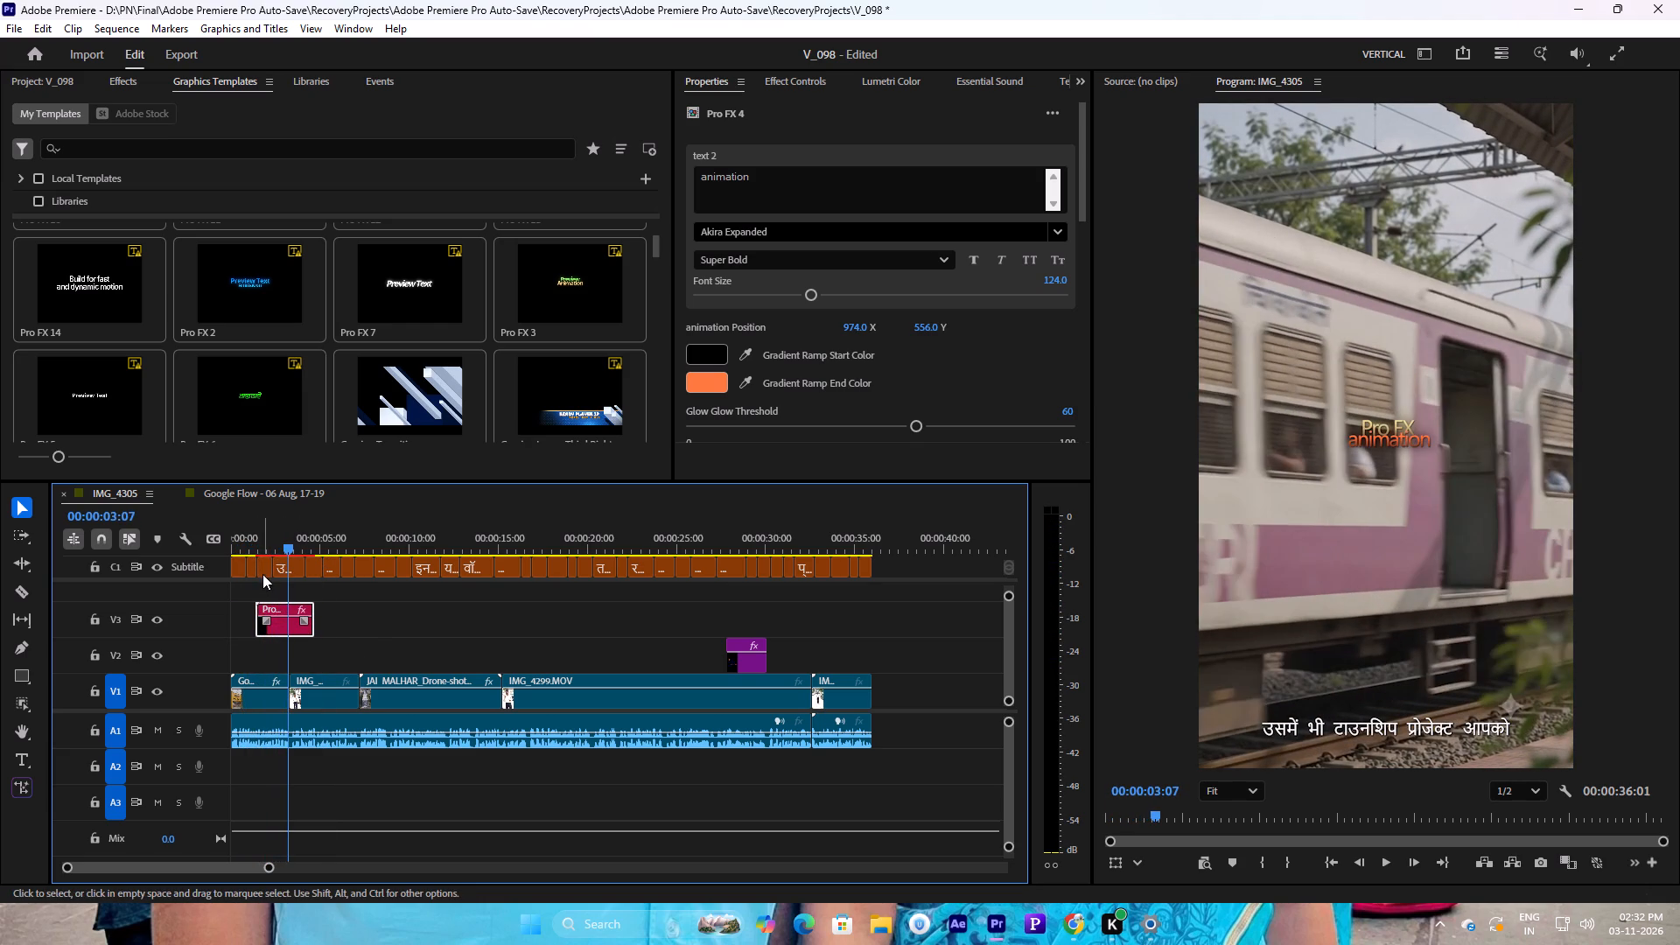
Replace the graphic's "Pro FX" text with the second subtitle's wording, trimmed to "10 मिनट की दूरी".
click(265, 568)
click(252, 567)
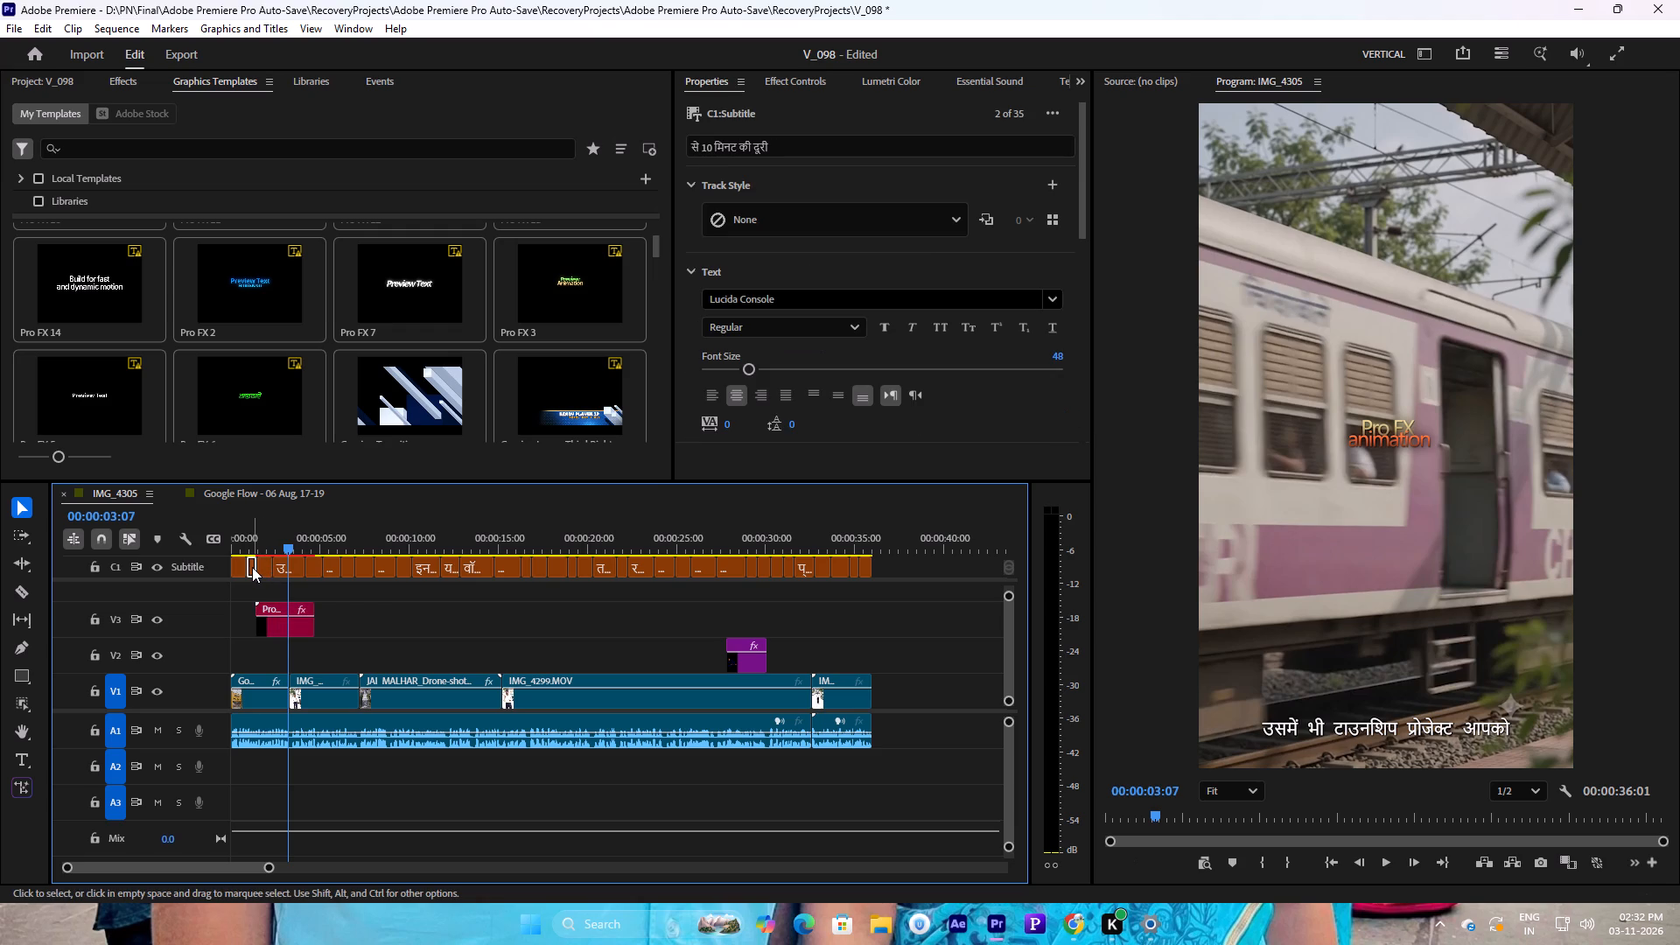
double_click(744, 150)
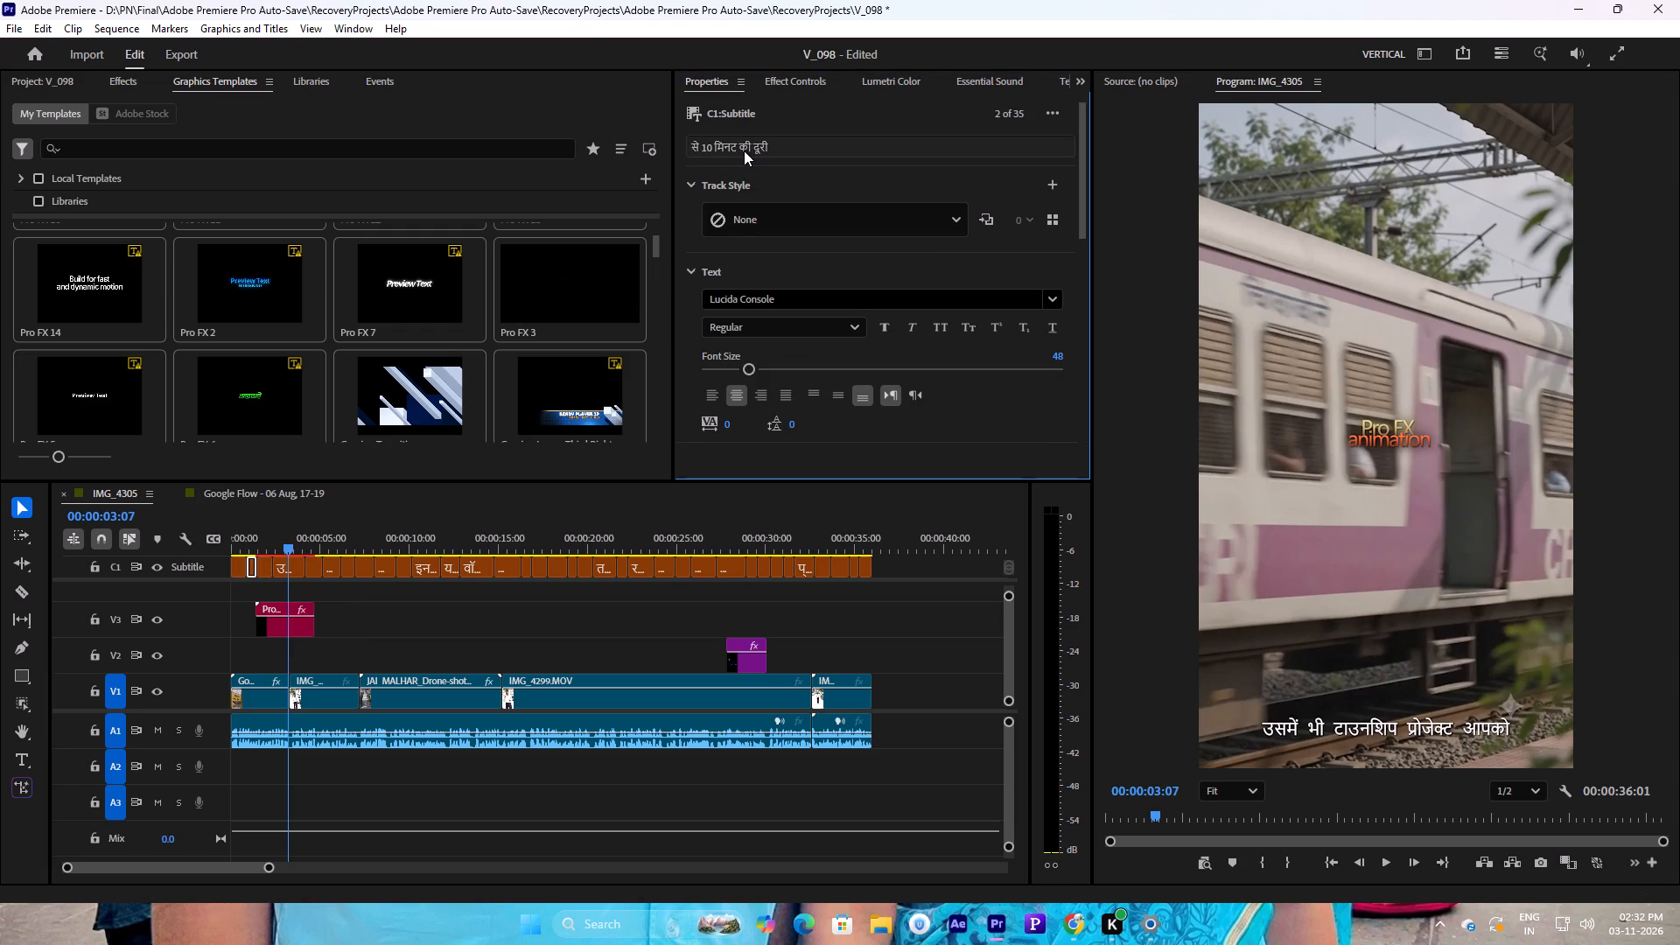
key(ctrl+c)
click(296, 631)
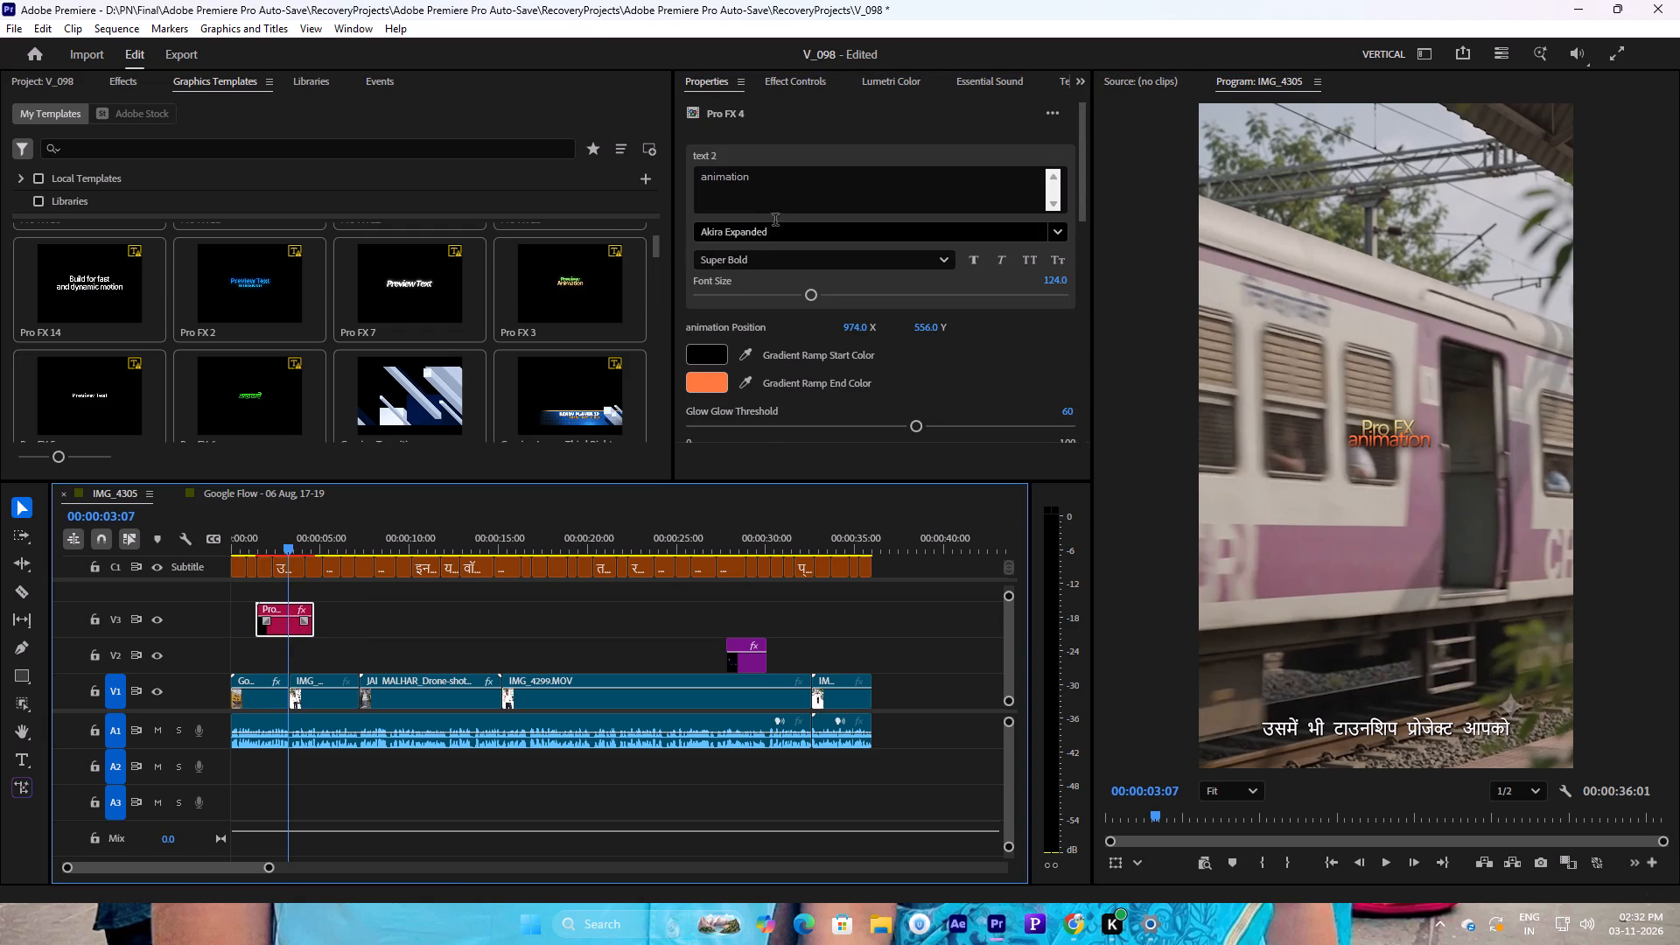
drag(759, 176, 660, 196)
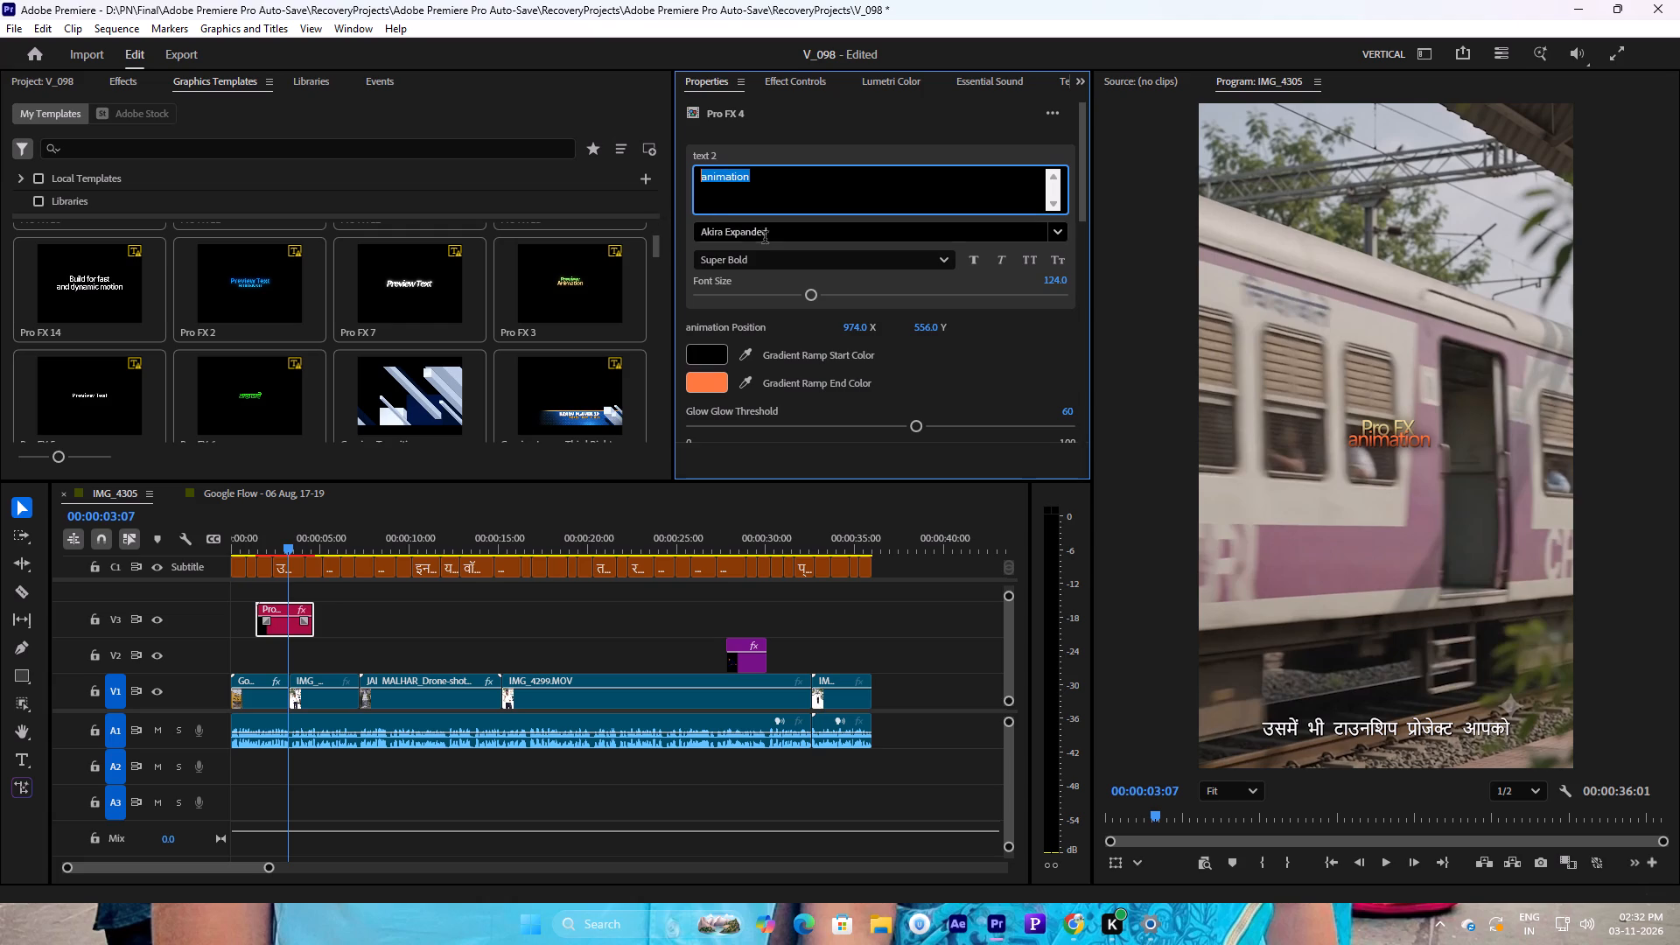
drag(1083, 185, 1082, 262)
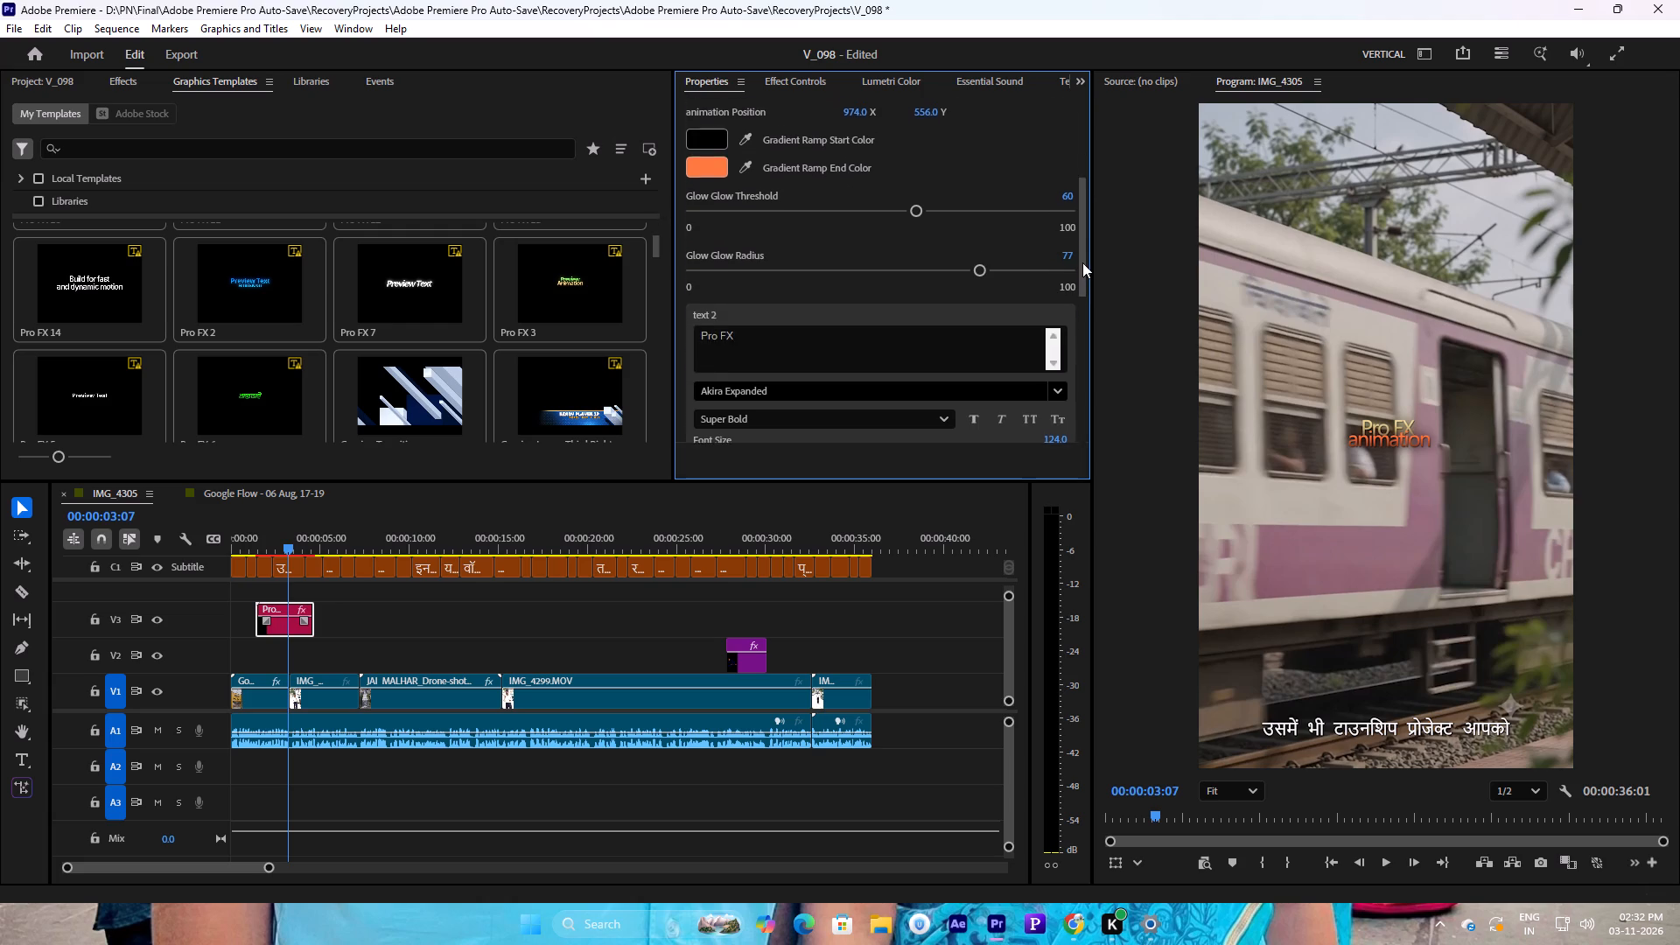
drag(1082, 262, 1081, 264)
drag(773, 329, 596, 317)
key(ctrl+v)
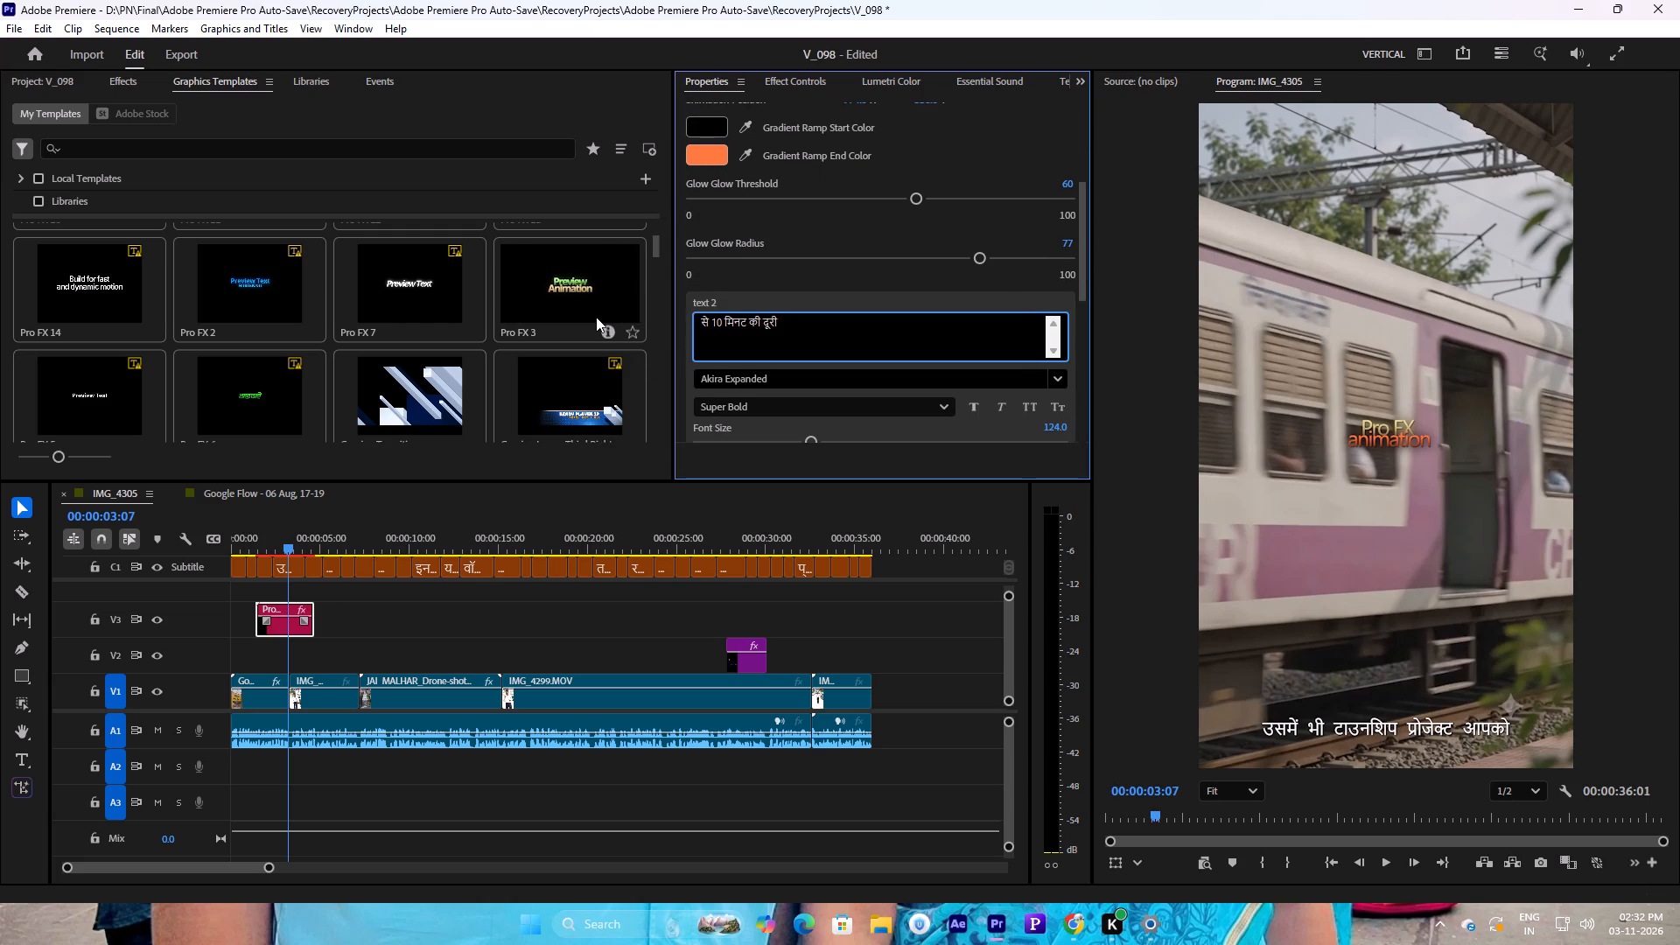
click(711, 324)
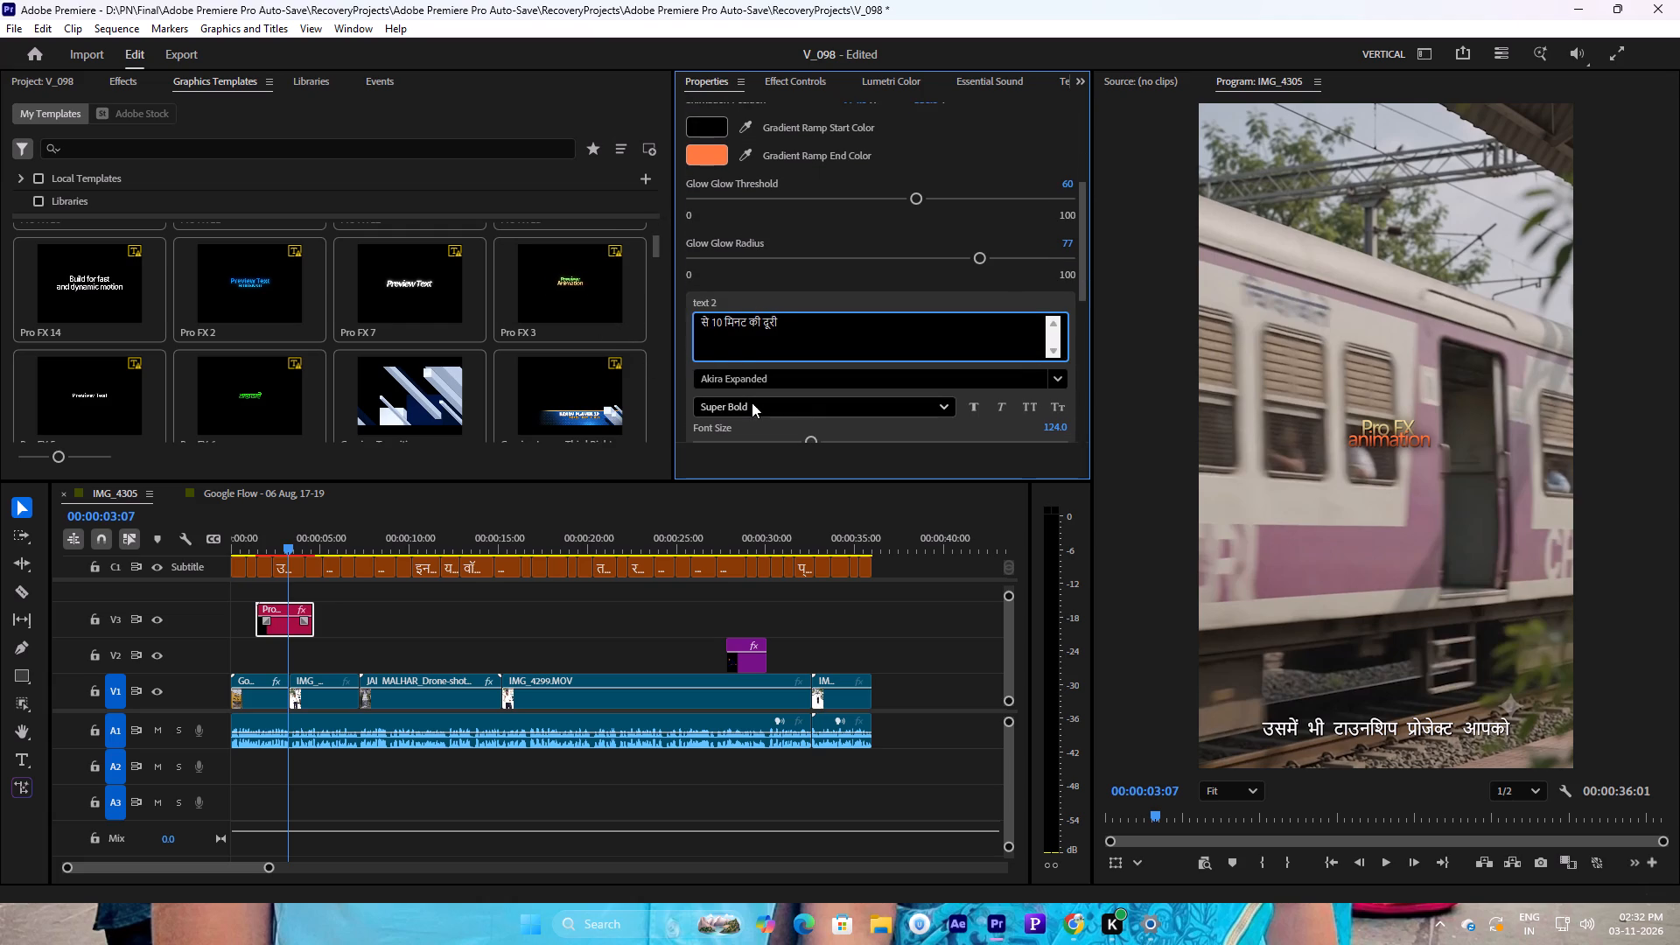
key(BackSpace)
key(BackSpace)
key(BackSpace)
key(BackSpace)
key(BackSpace)
key(BackSpace)
key(BackSpace)
key(BackSpace)
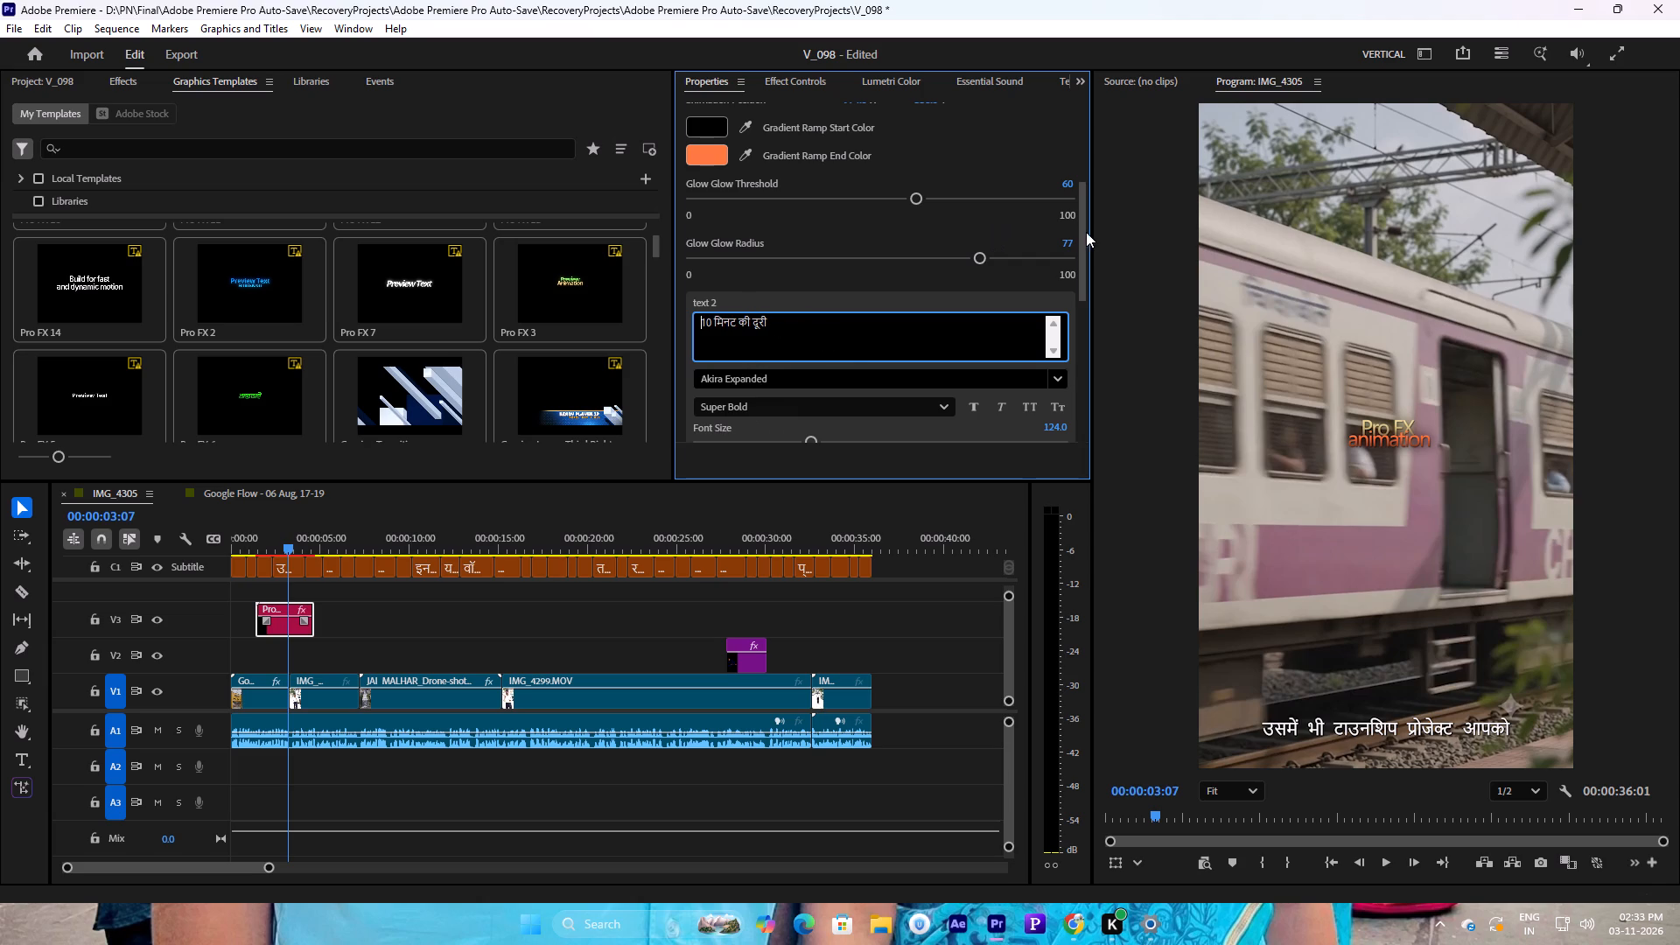
Set the font of the "10 मिनट की दूरी" line to Poppins Bold.
drag(1083, 234, 1088, 154)
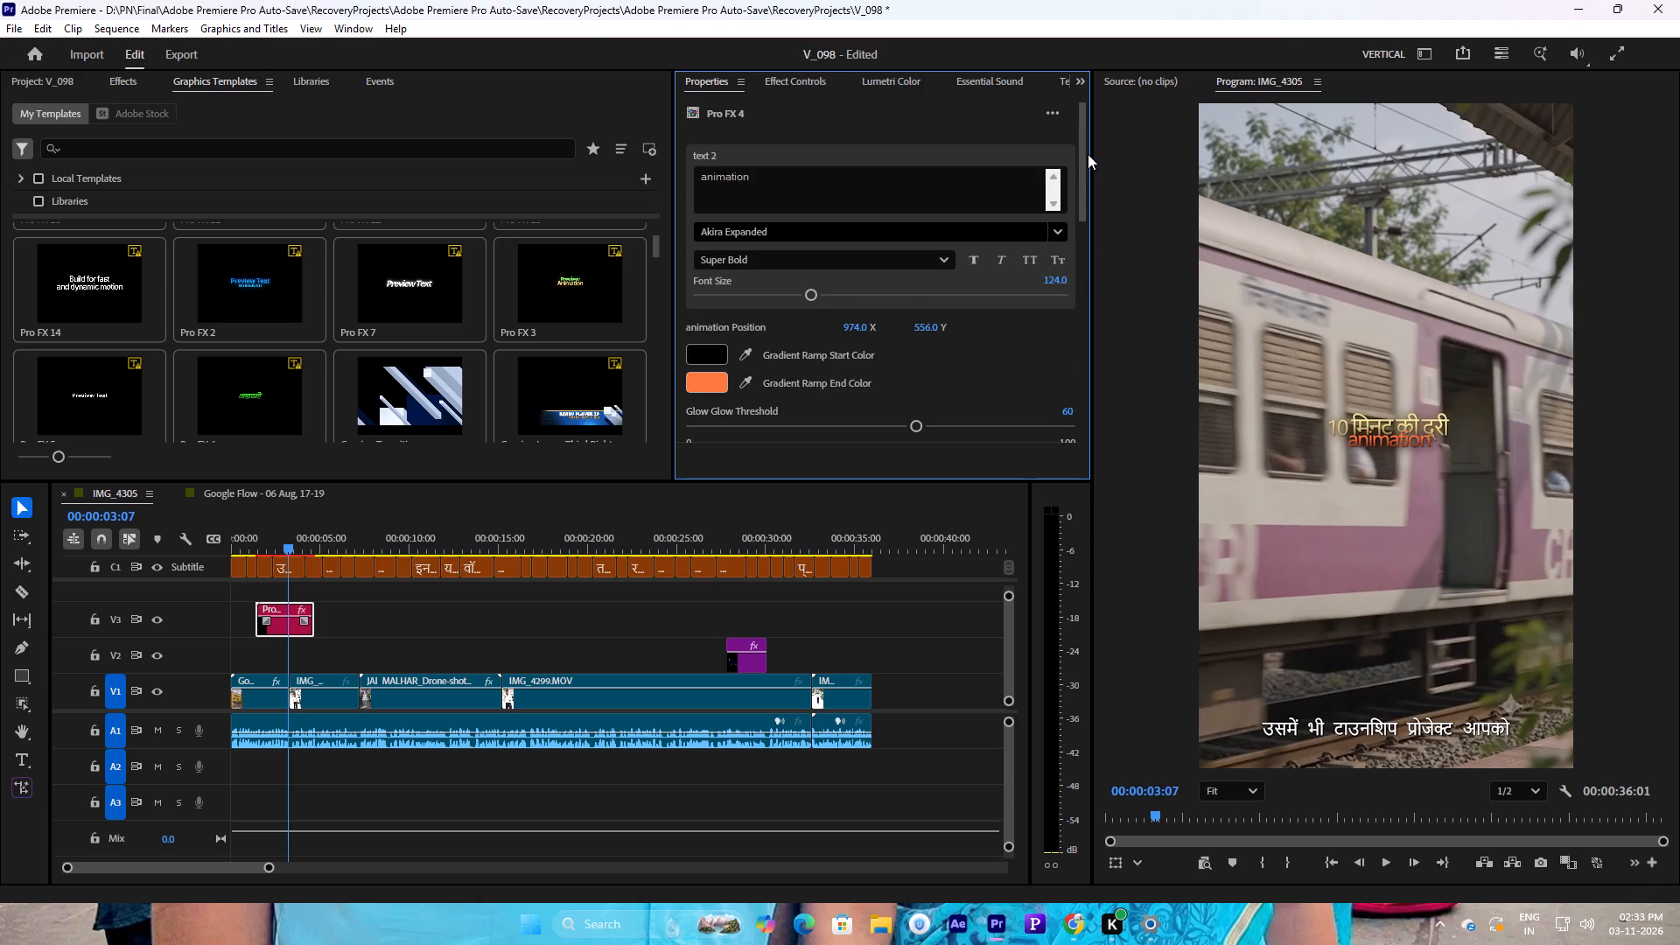
drag(1088, 154, 1087, 267)
click(882, 283)
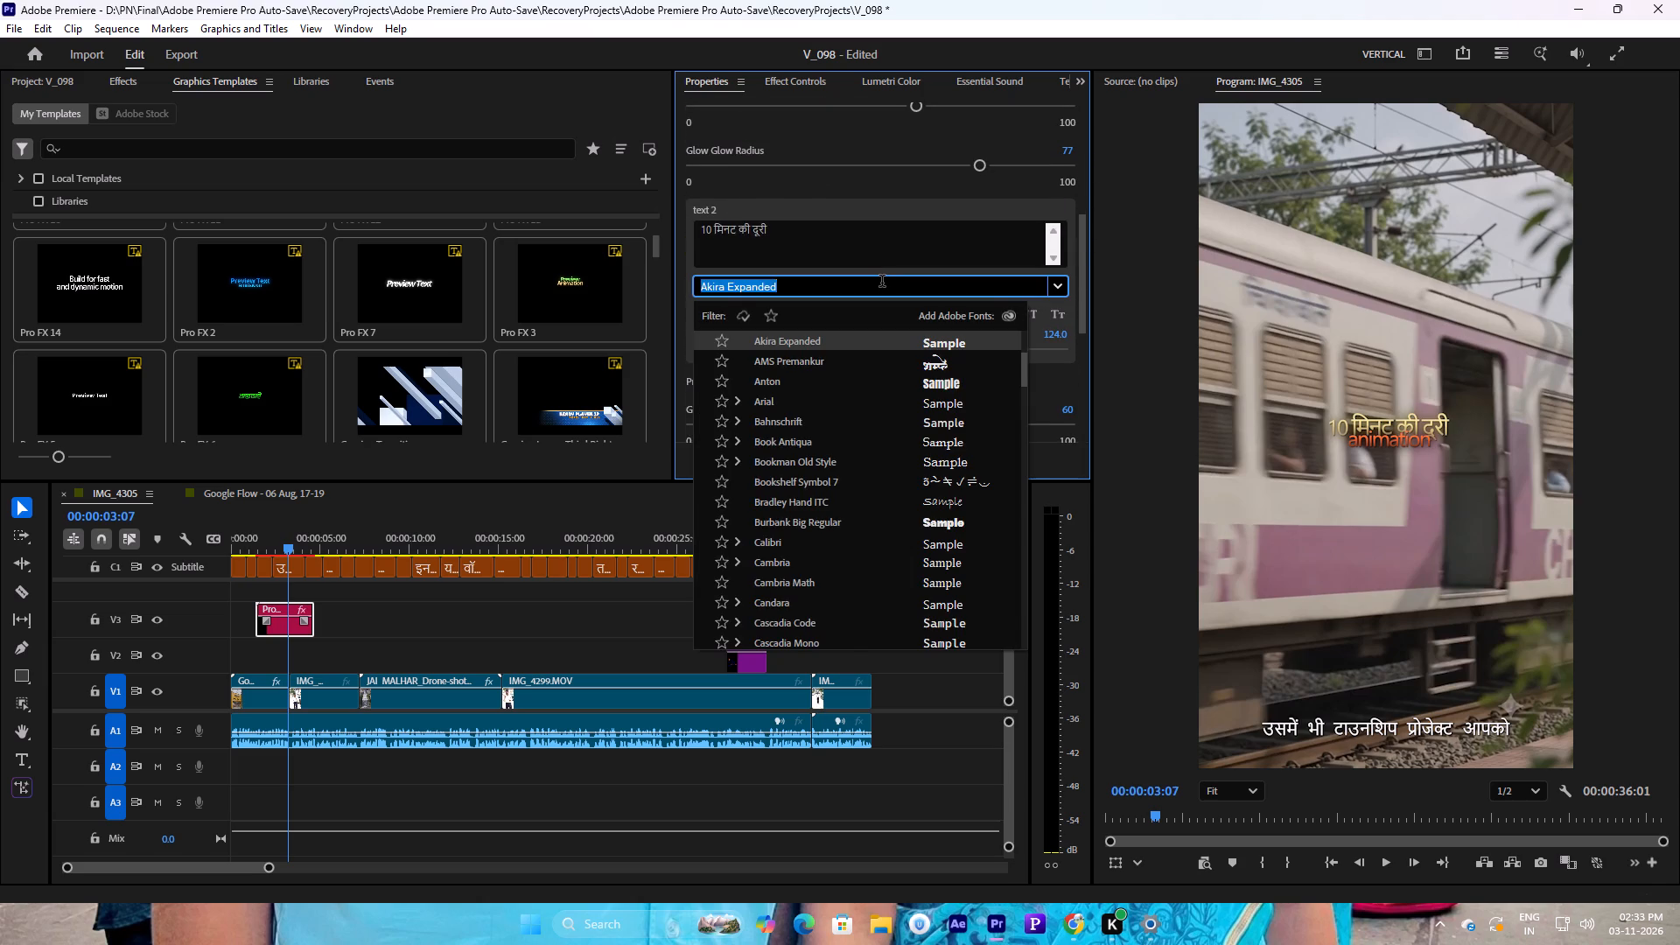
text(POP)
click(774, 579)
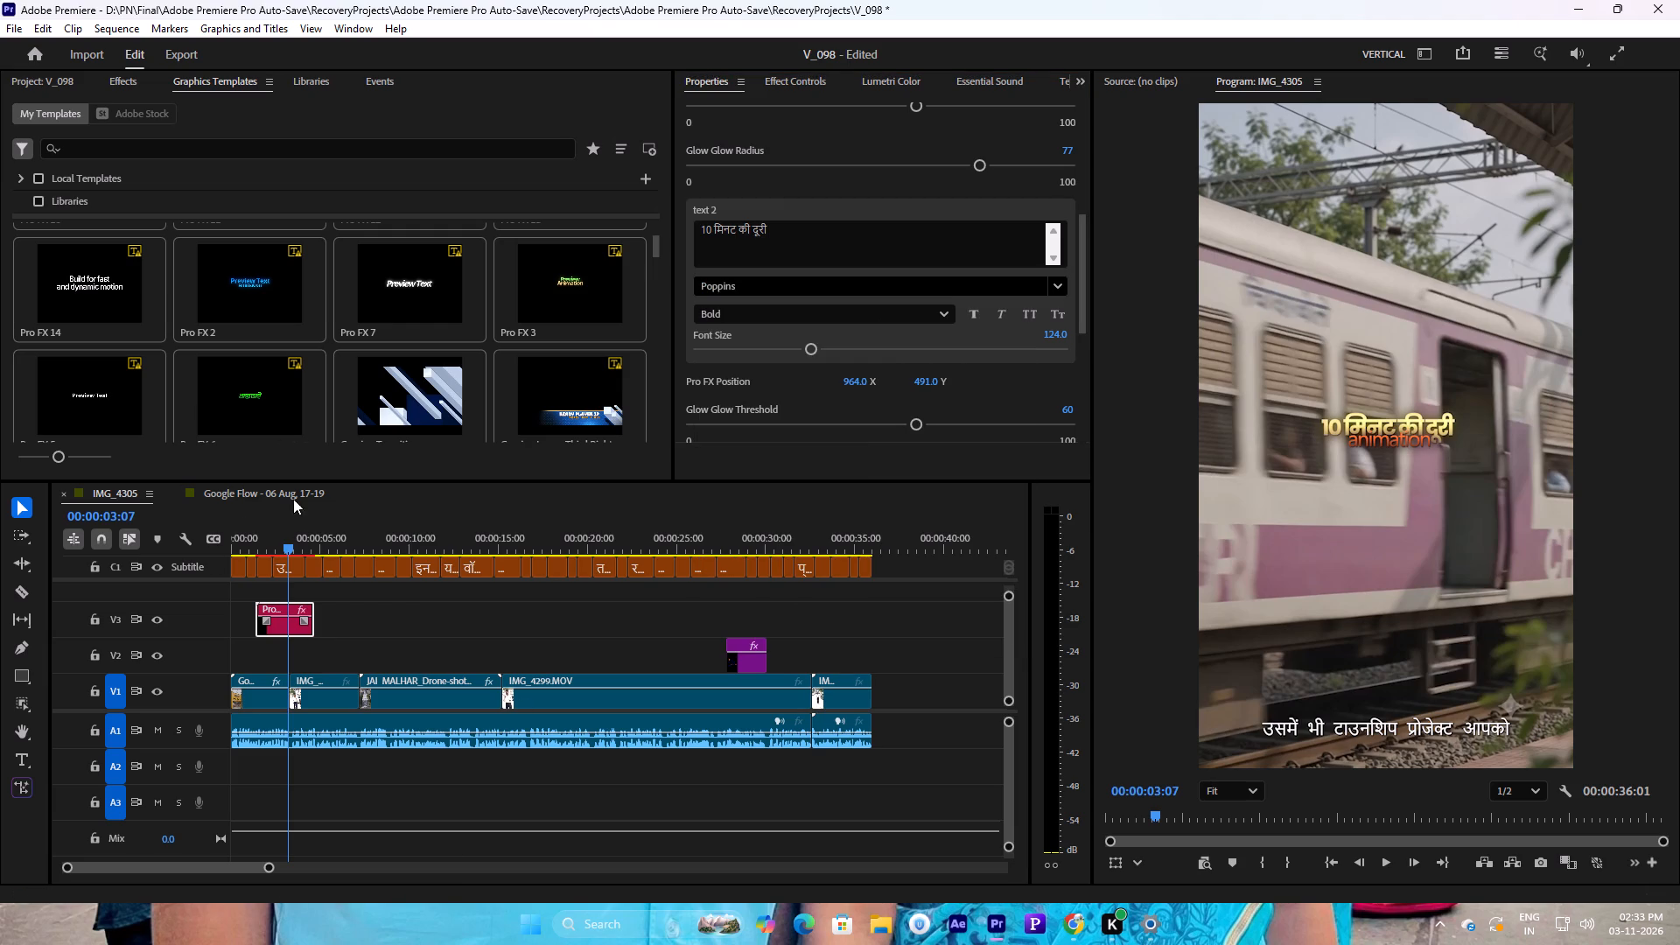
Replace the graphic's "animation" text with the third subtitle's wording, "पर प्रोजेक्ट देख रहे हो,".
click(280, 564)
click(294, 570)
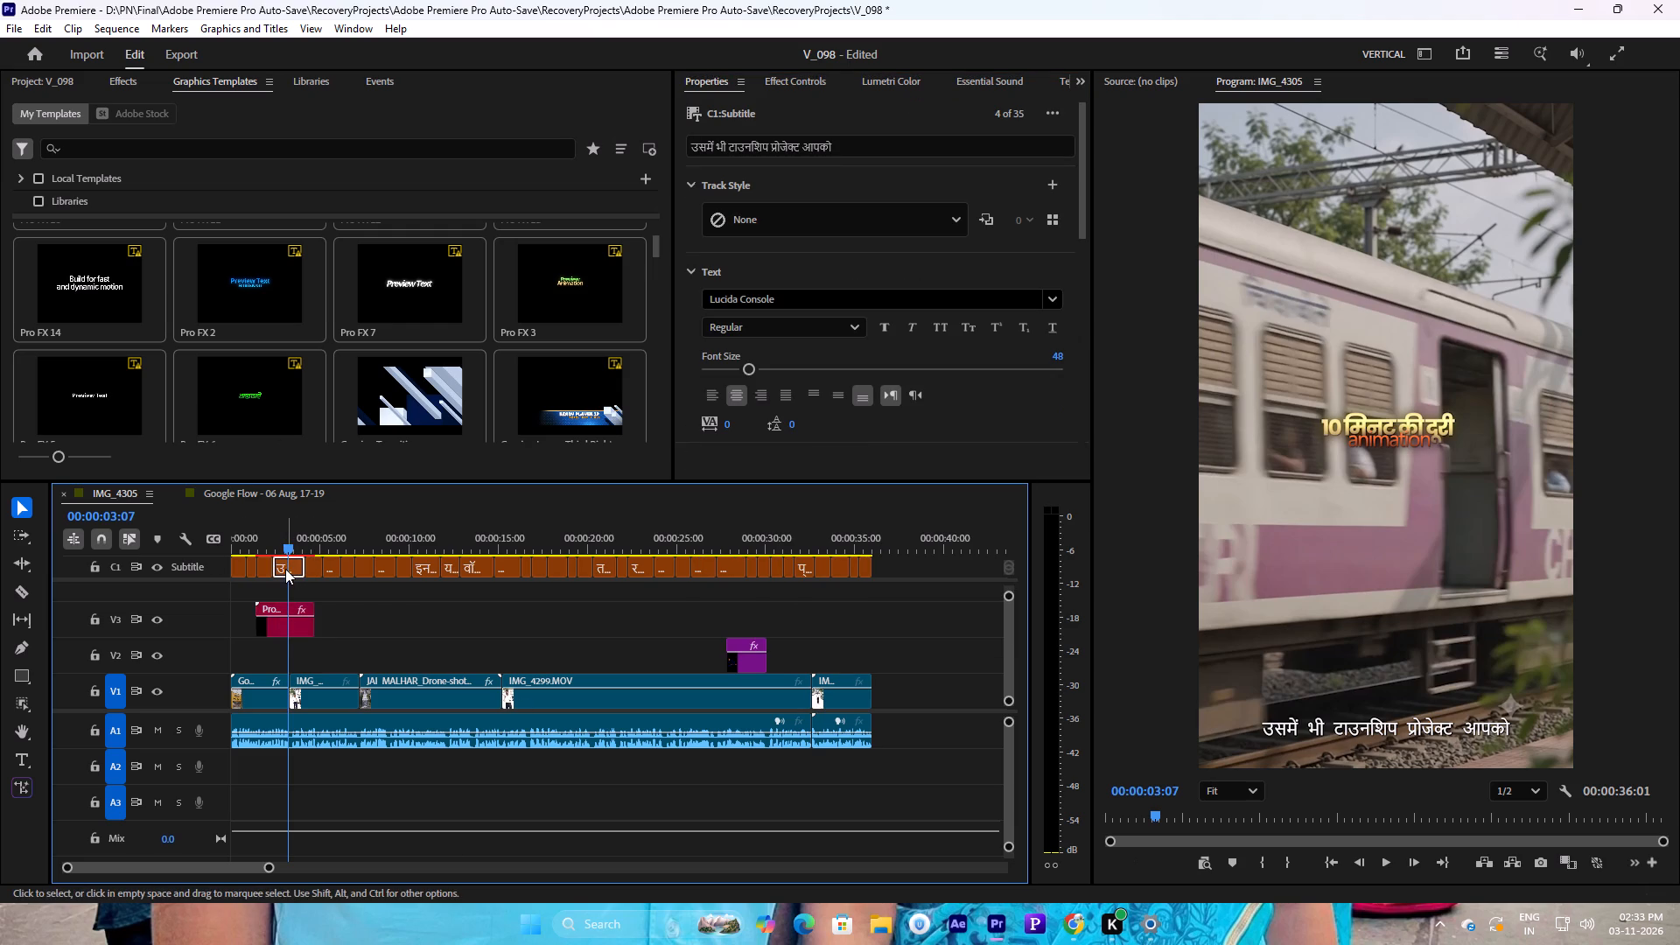
click(268, 563)
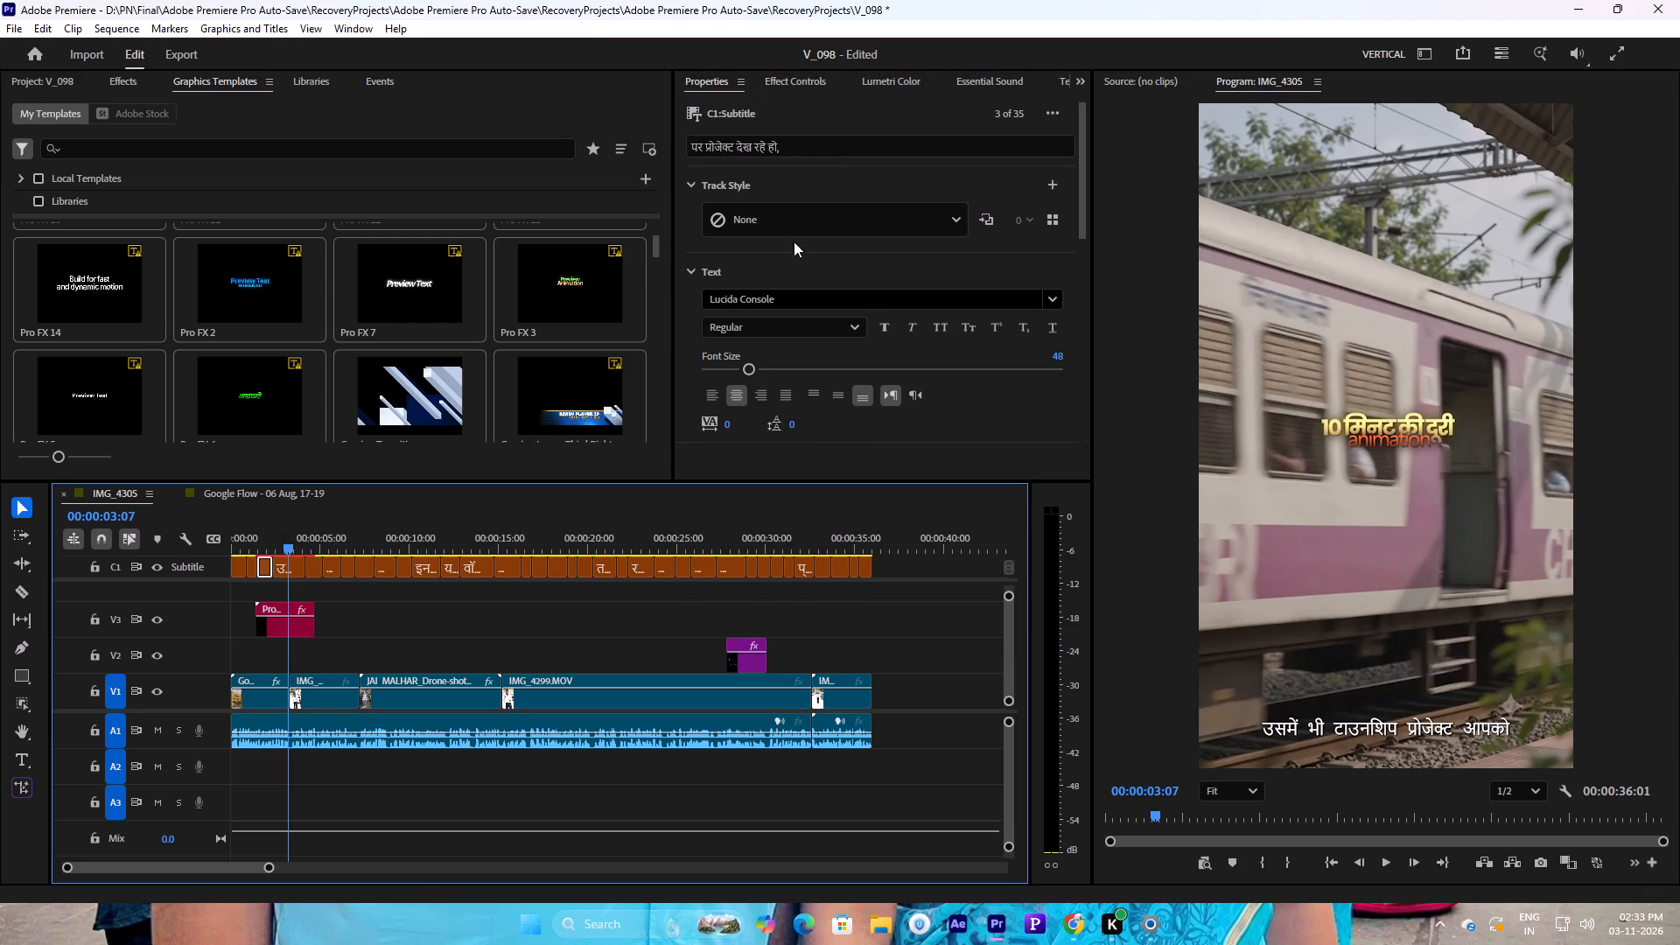
double_click(747, 150)
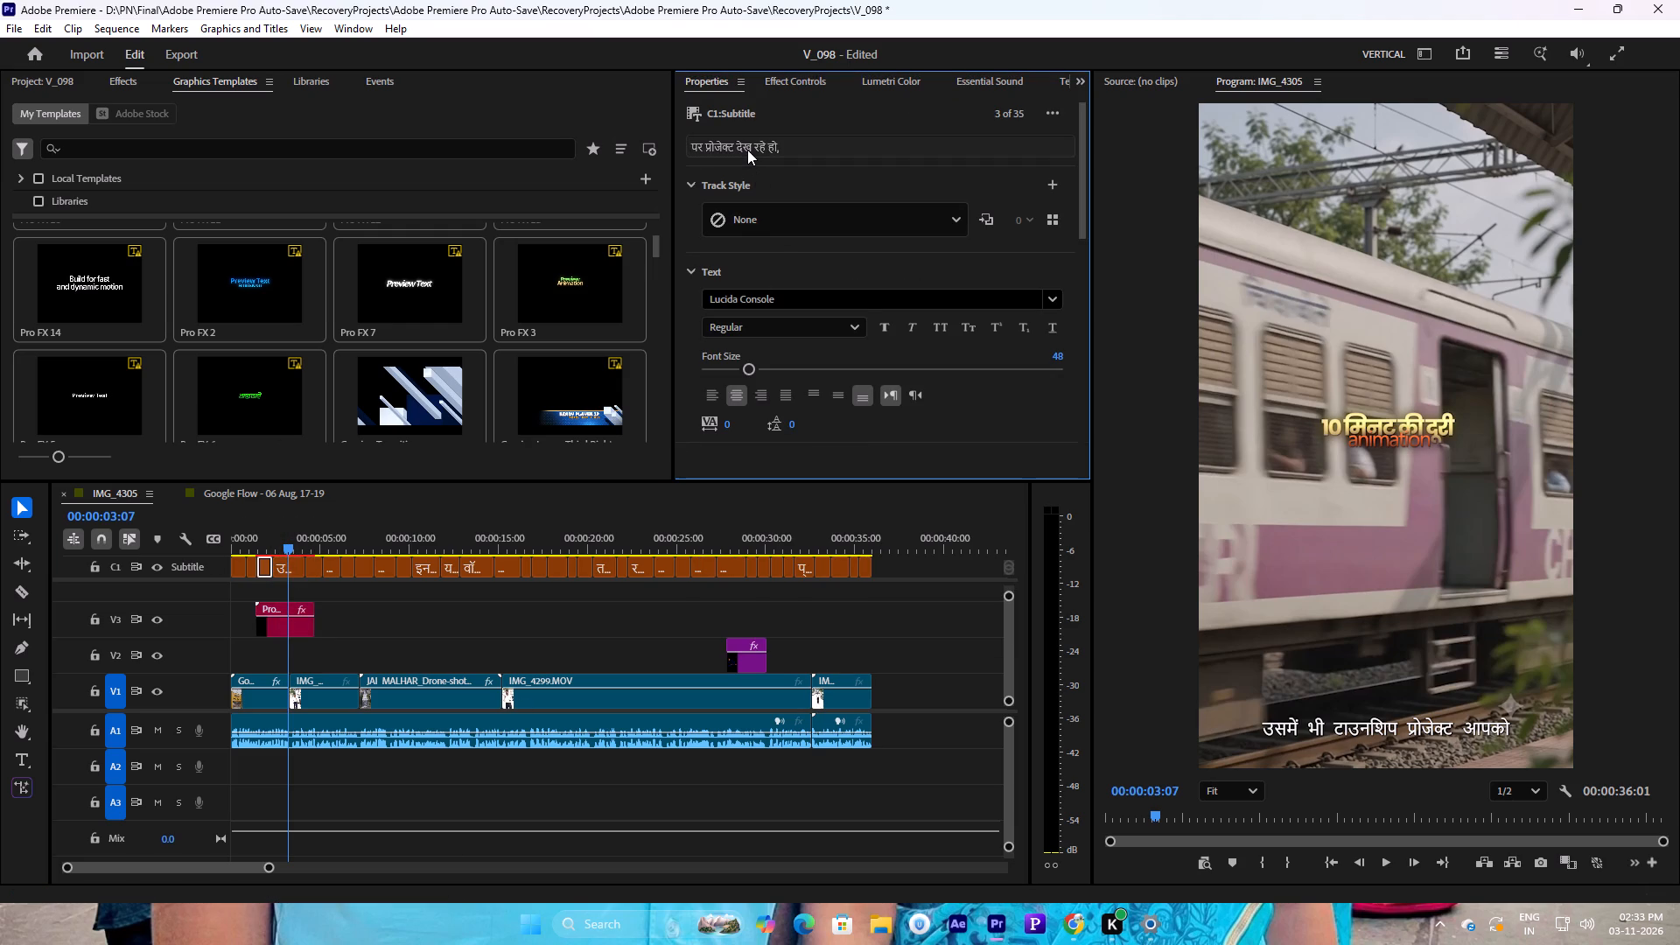
key(ctrl+c)
click(290, 617)
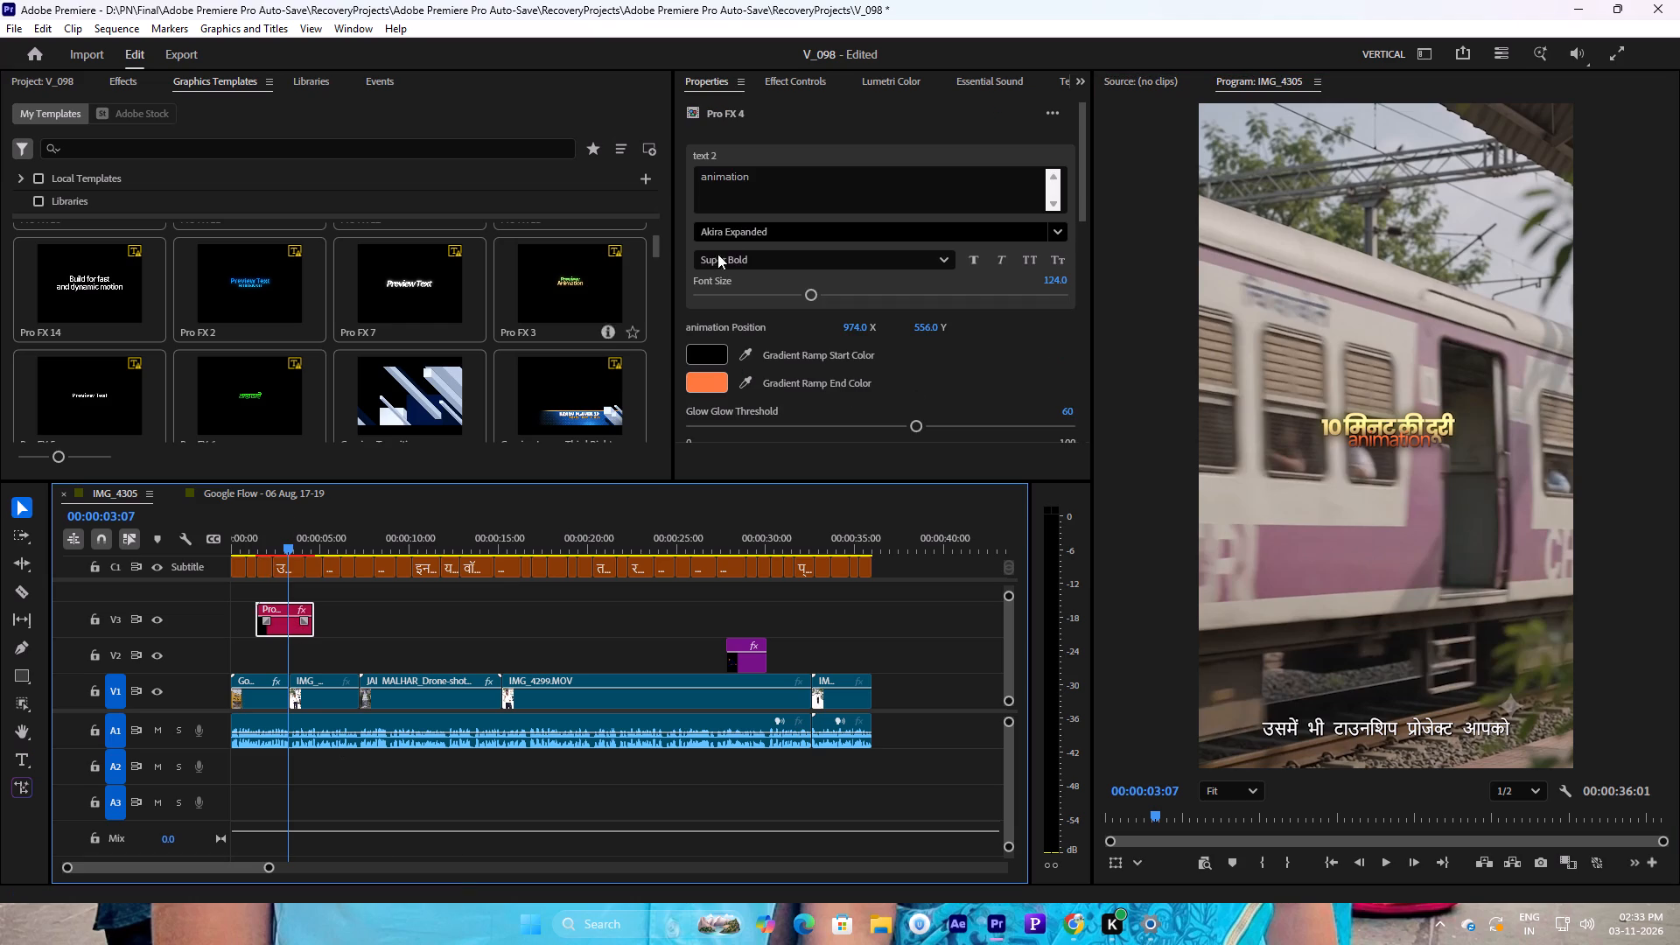
drag(752, 178, 604, 202)
key(ctrl+v)
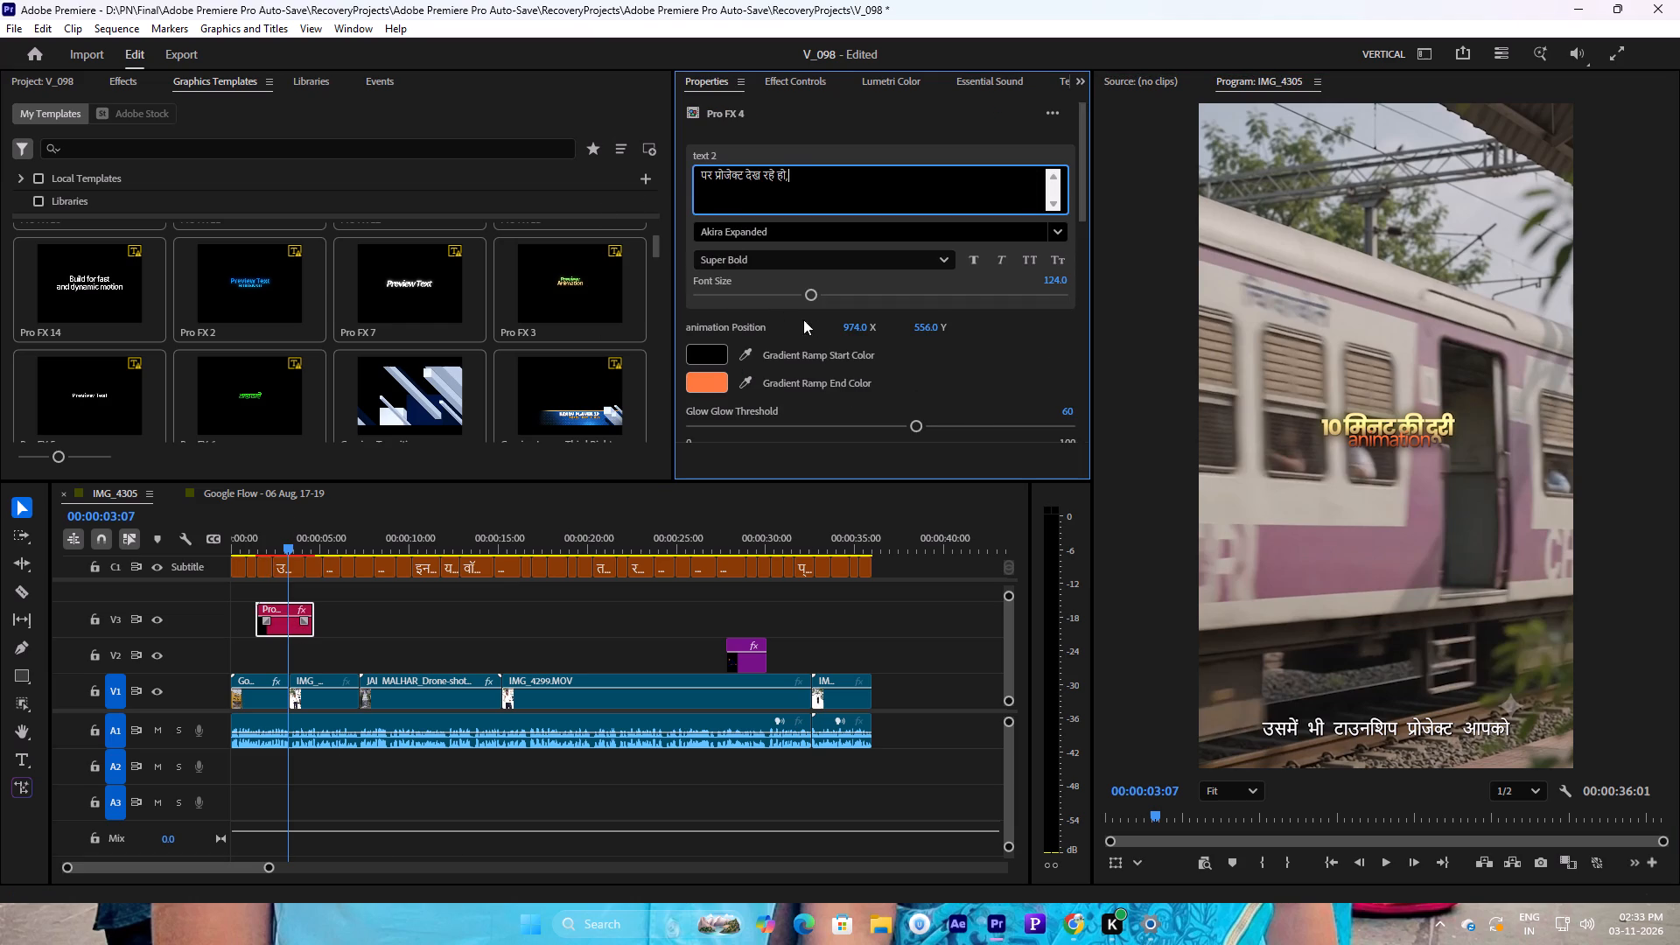
Set the font of the "पर प्रोजेक्ट देख रहे हो," line to Poppins Bold Italic.
click(814, 234)
text(POP)
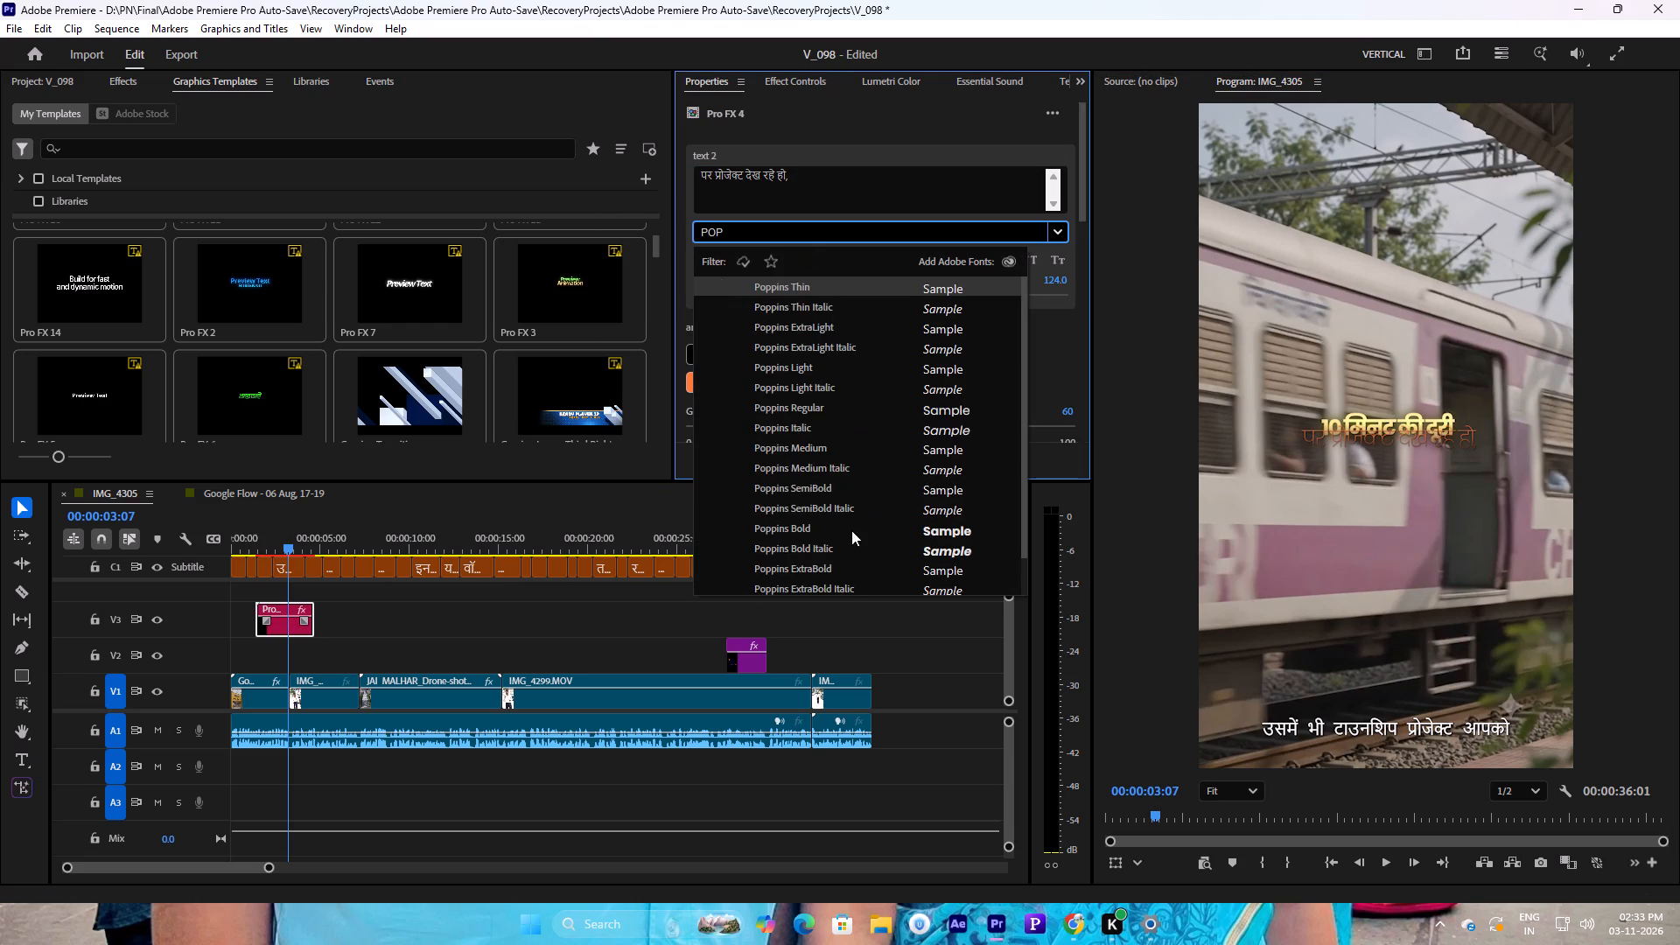
click(843, 549)
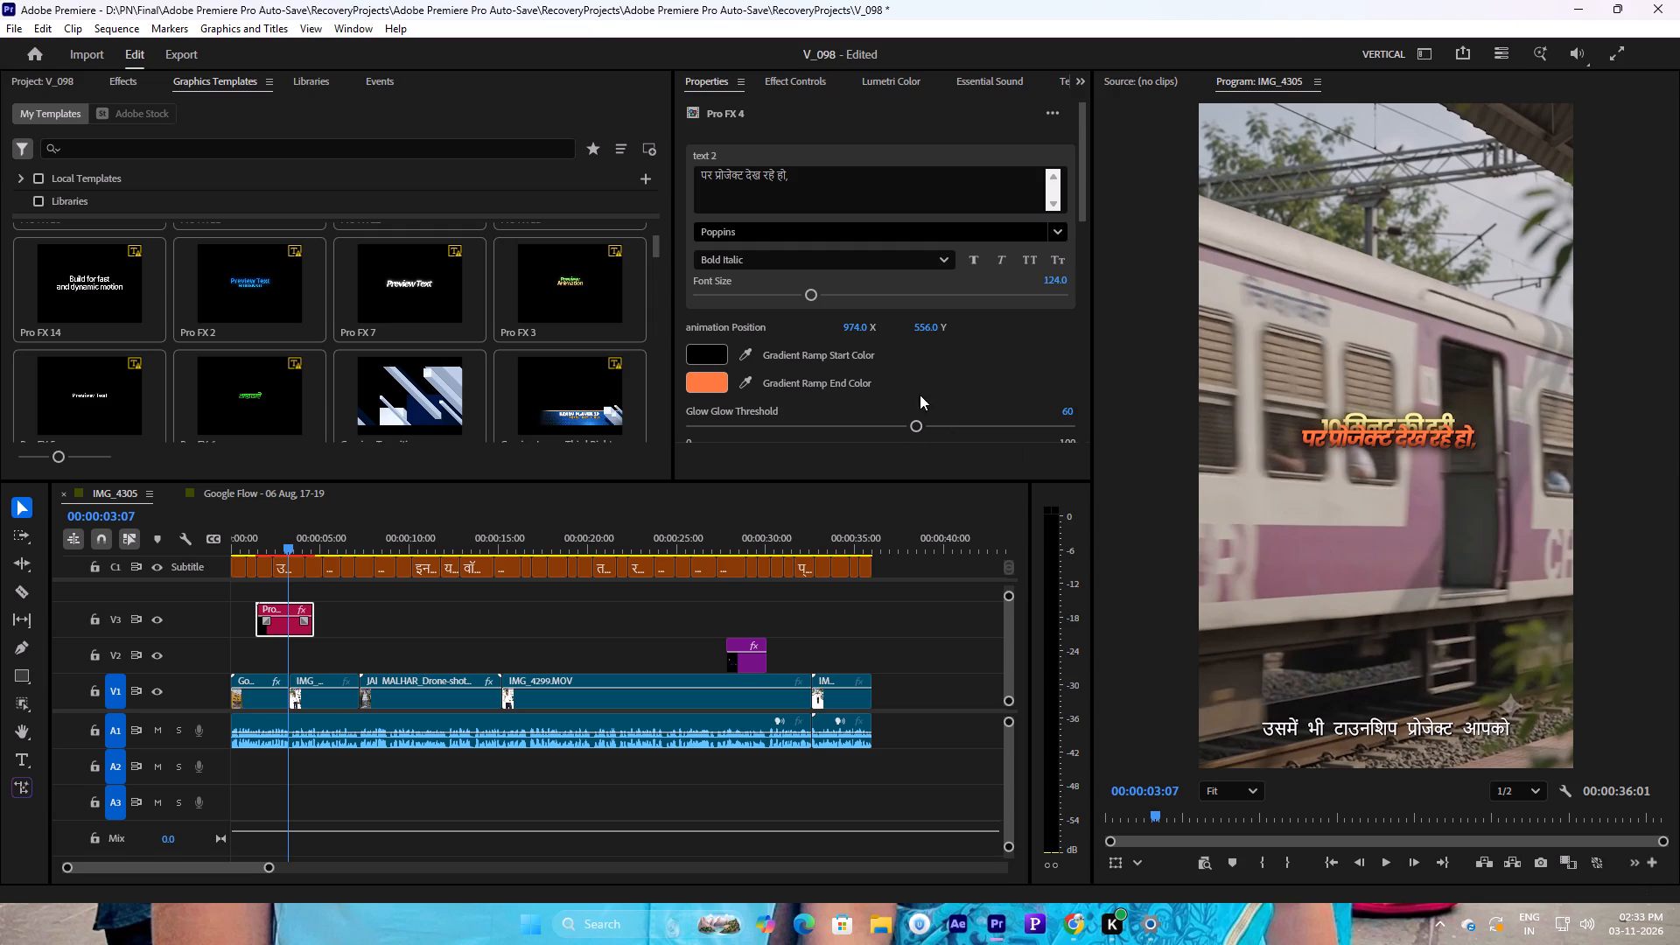
Reduce the "पर प्रोजेक्ट देख रहे हो," line's font size to 103.8 and set its animation Position Y to 599.
drag(813, 296, 787, 300)
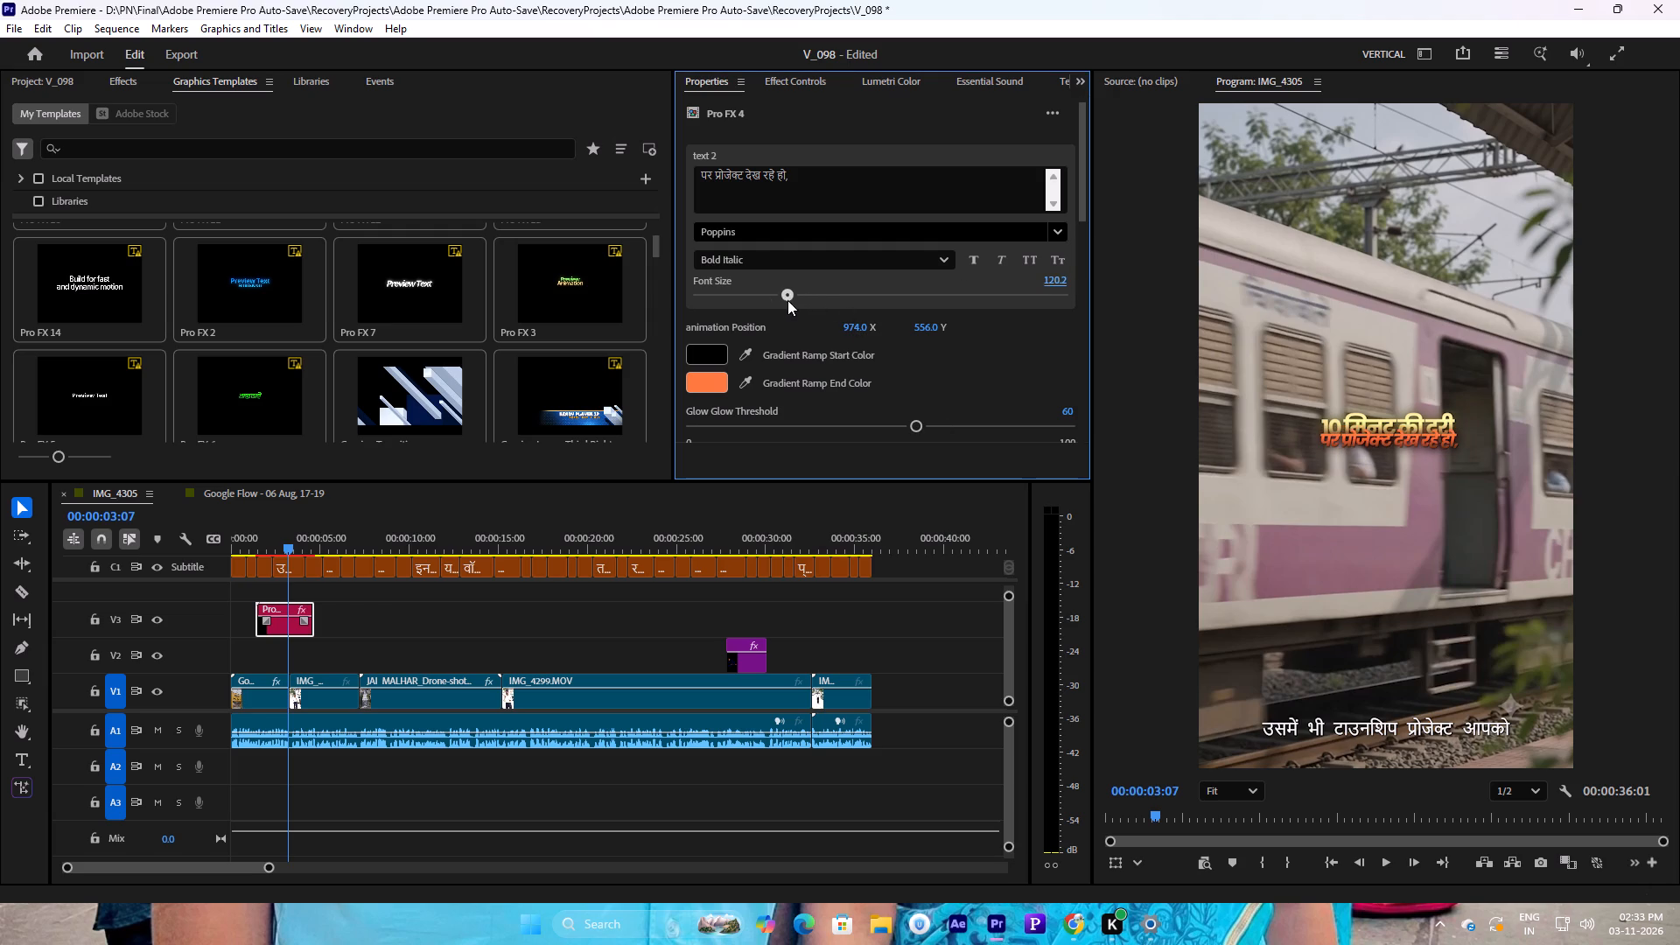
drag(787, 300, 794, 301)
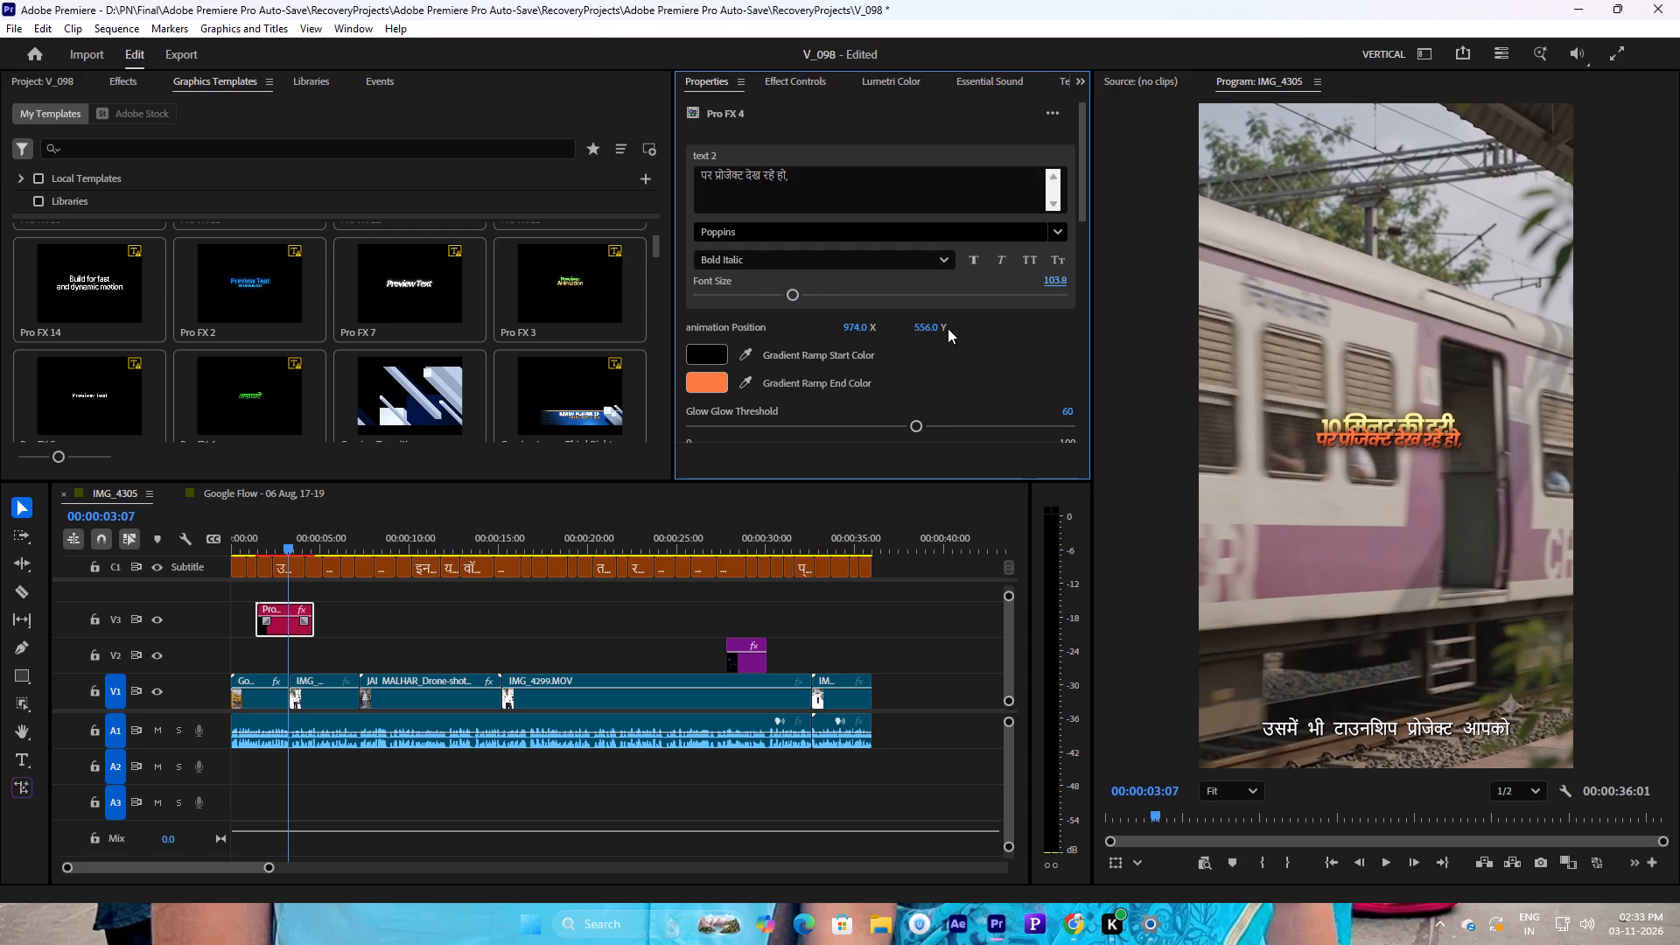
drag(934, 330, 966, 324)
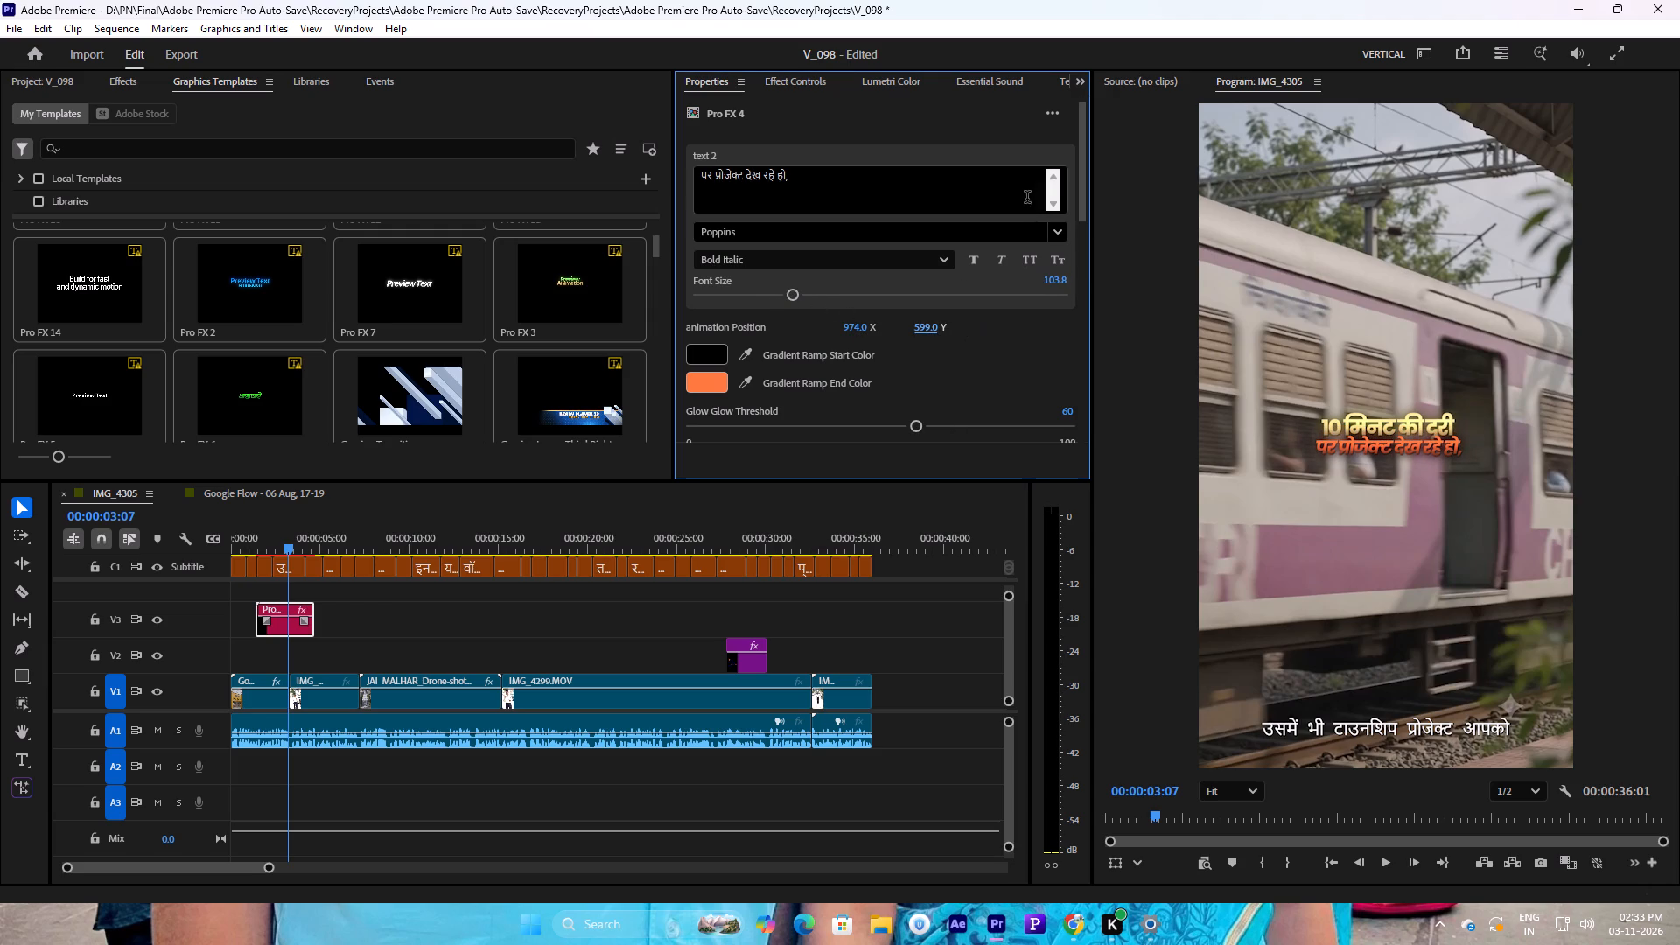
Enlarge the "10 मिनट की दूरी" line to font size 218.2 and set its Pro FX Position Y to 502.
drag(1083, 192, 1082, 342)
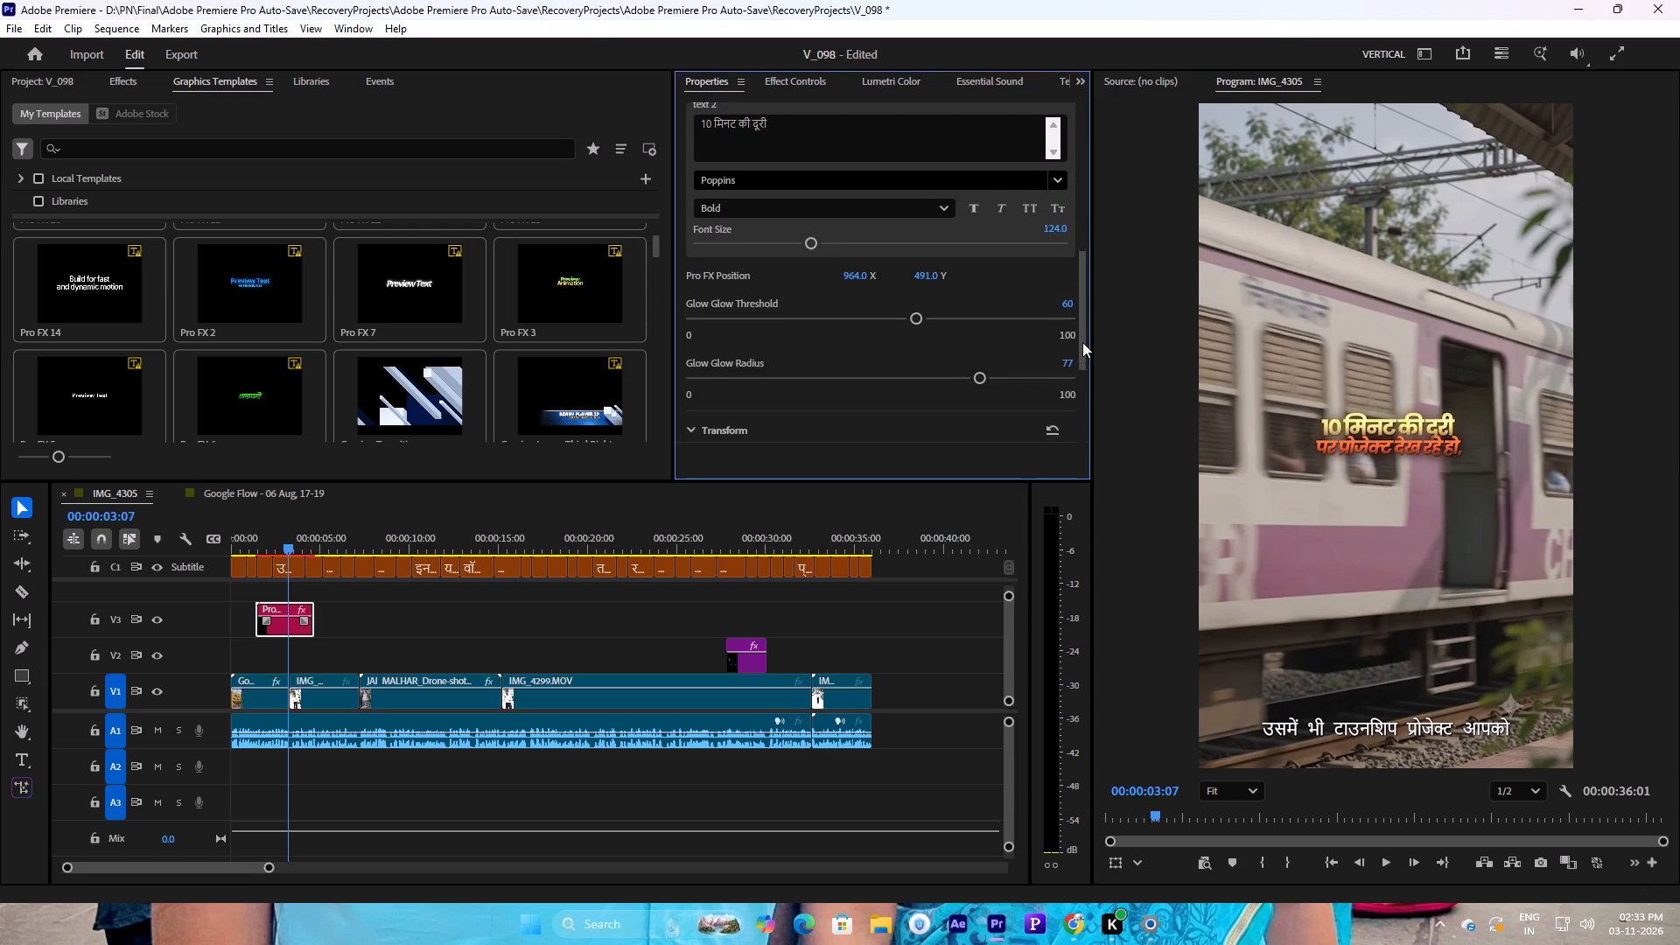
drag(1082, 342, 1081, 342)
drag(816, 238, 888, 241)
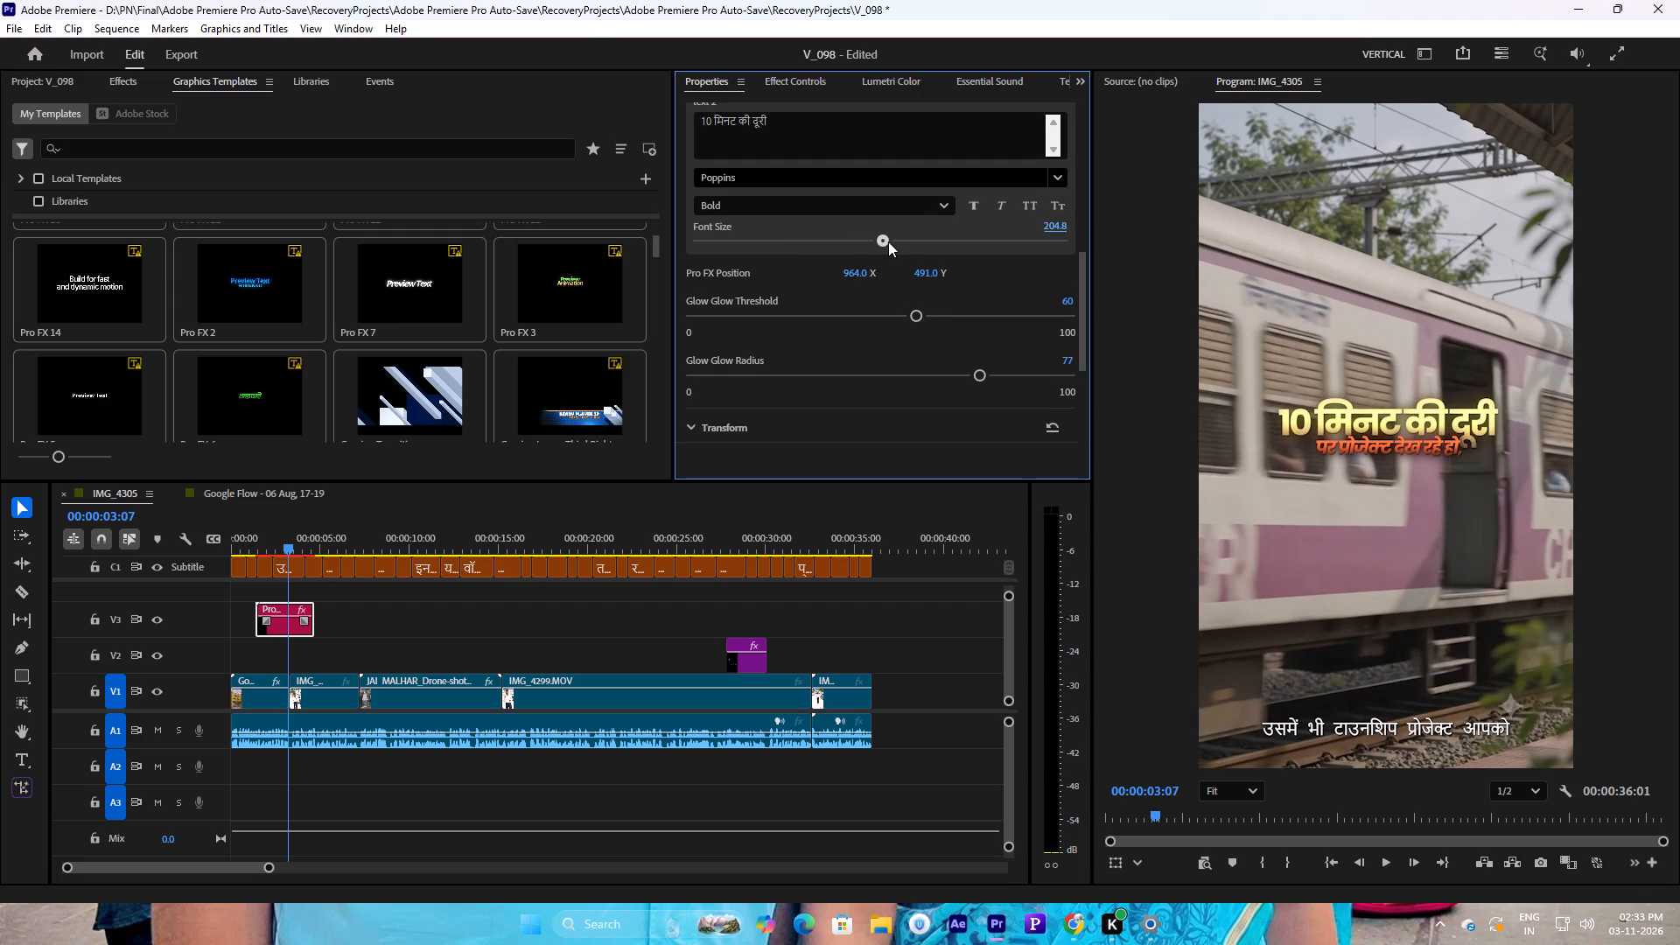
drag(888, 241, 902, 242)
drag(921, 274, 936, 273)
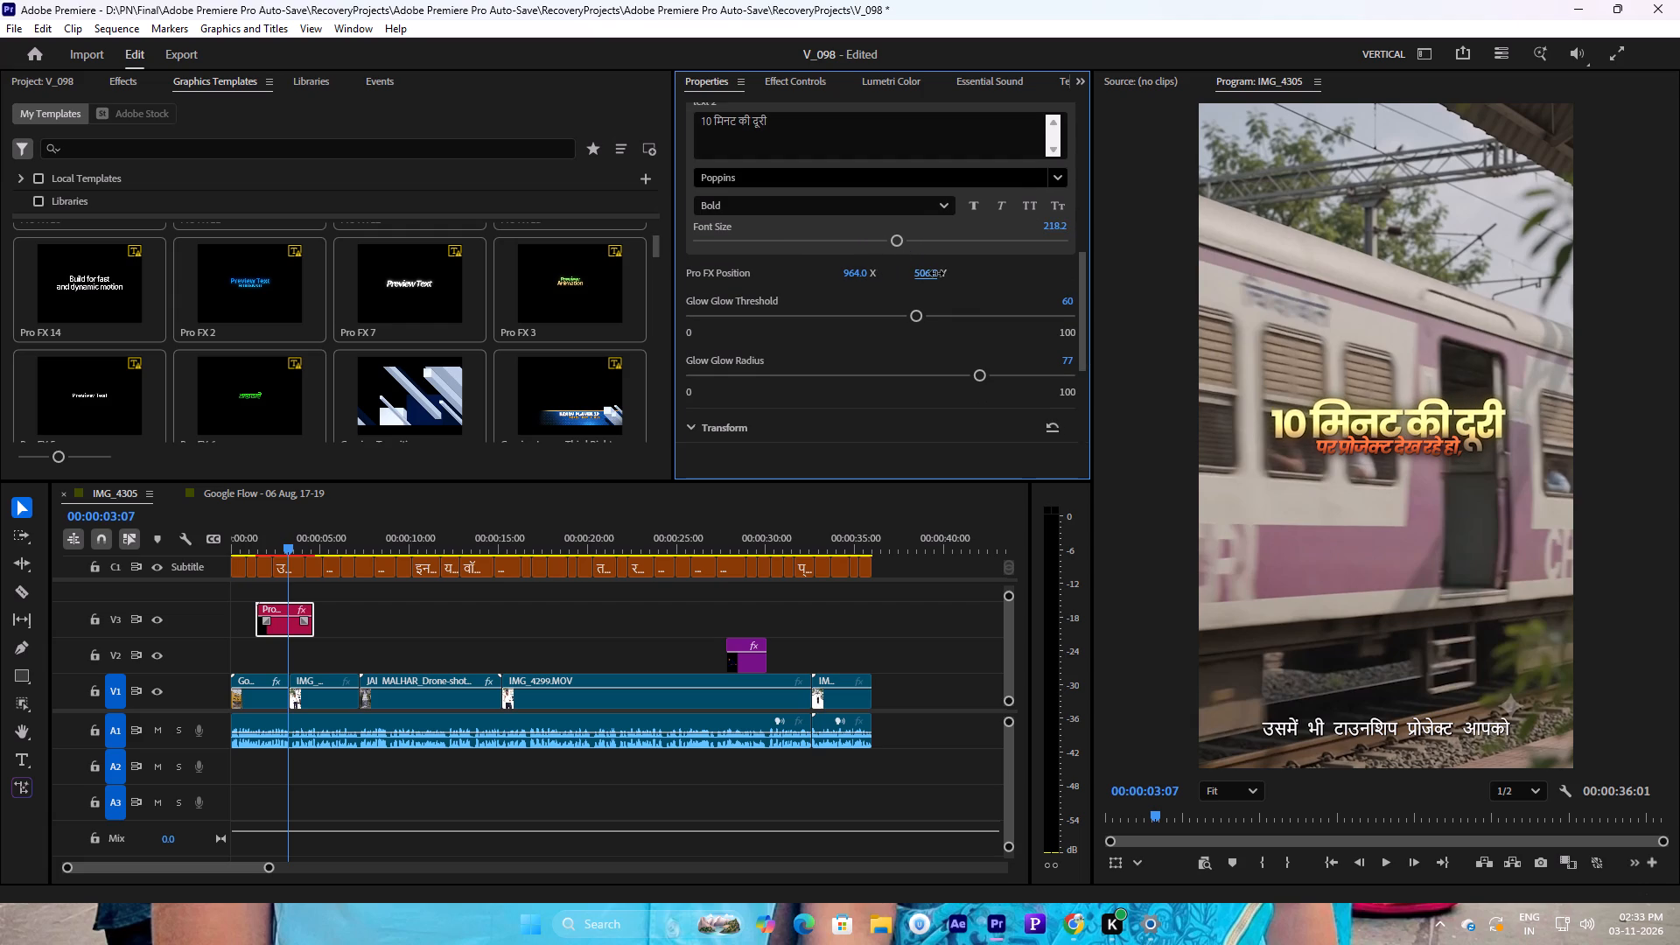
drag(936, 273, 933, 273)
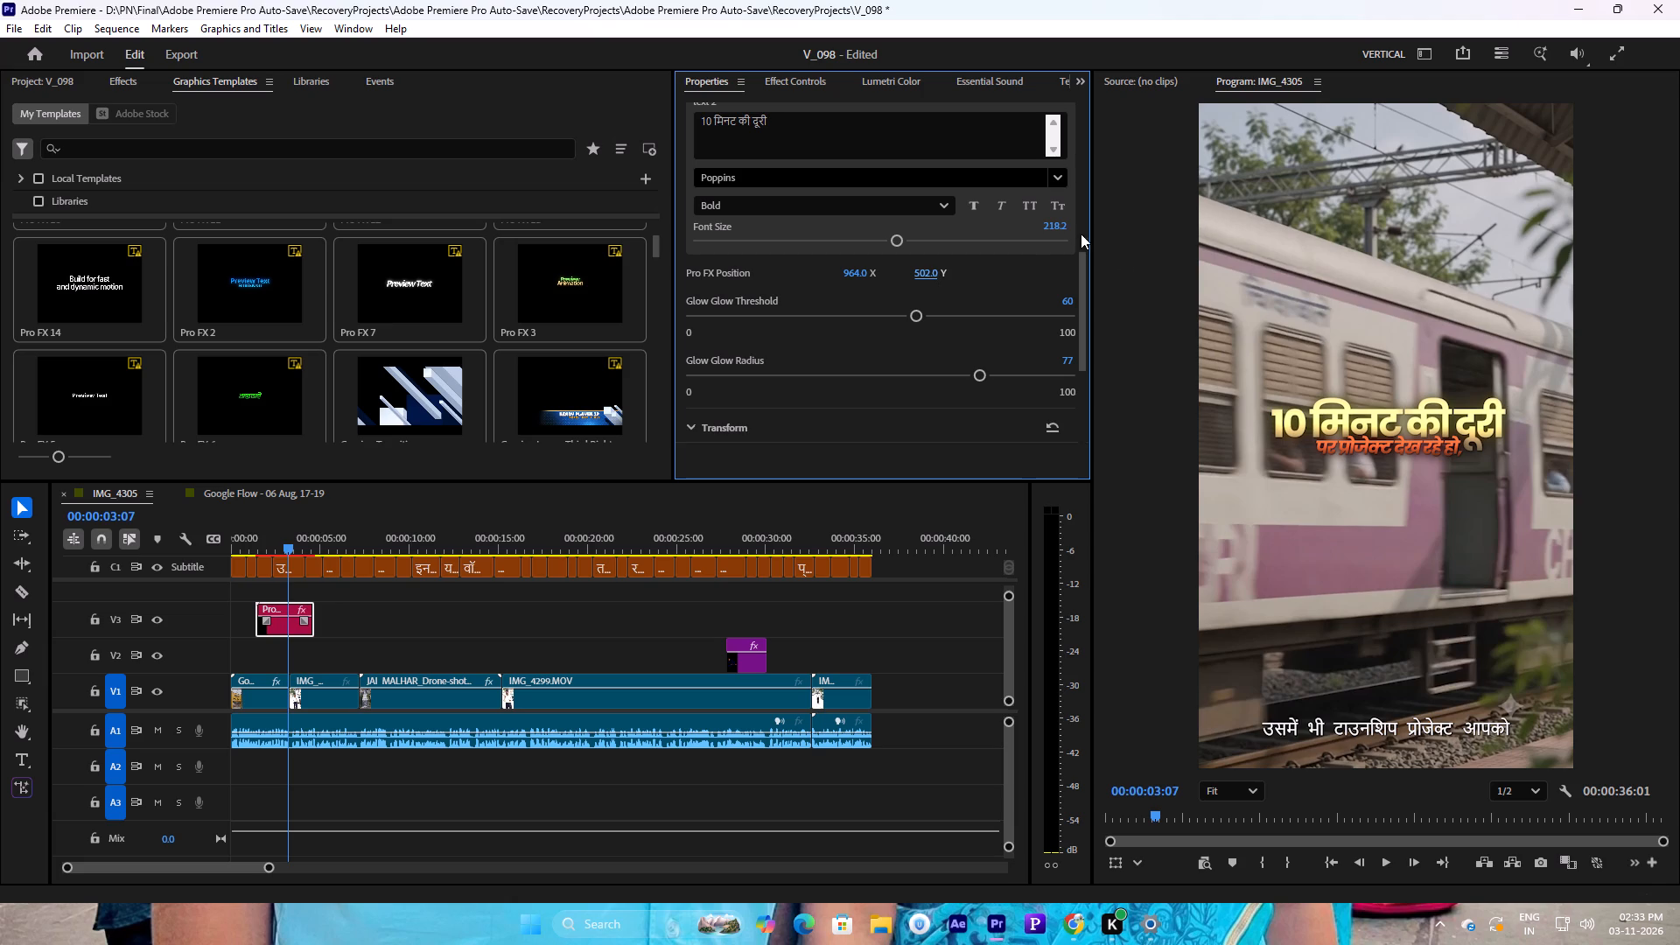
Preview the caption graphic, and lower the whole graphic in the frame to a Transform Position Y of 2747.
click(255, 546)
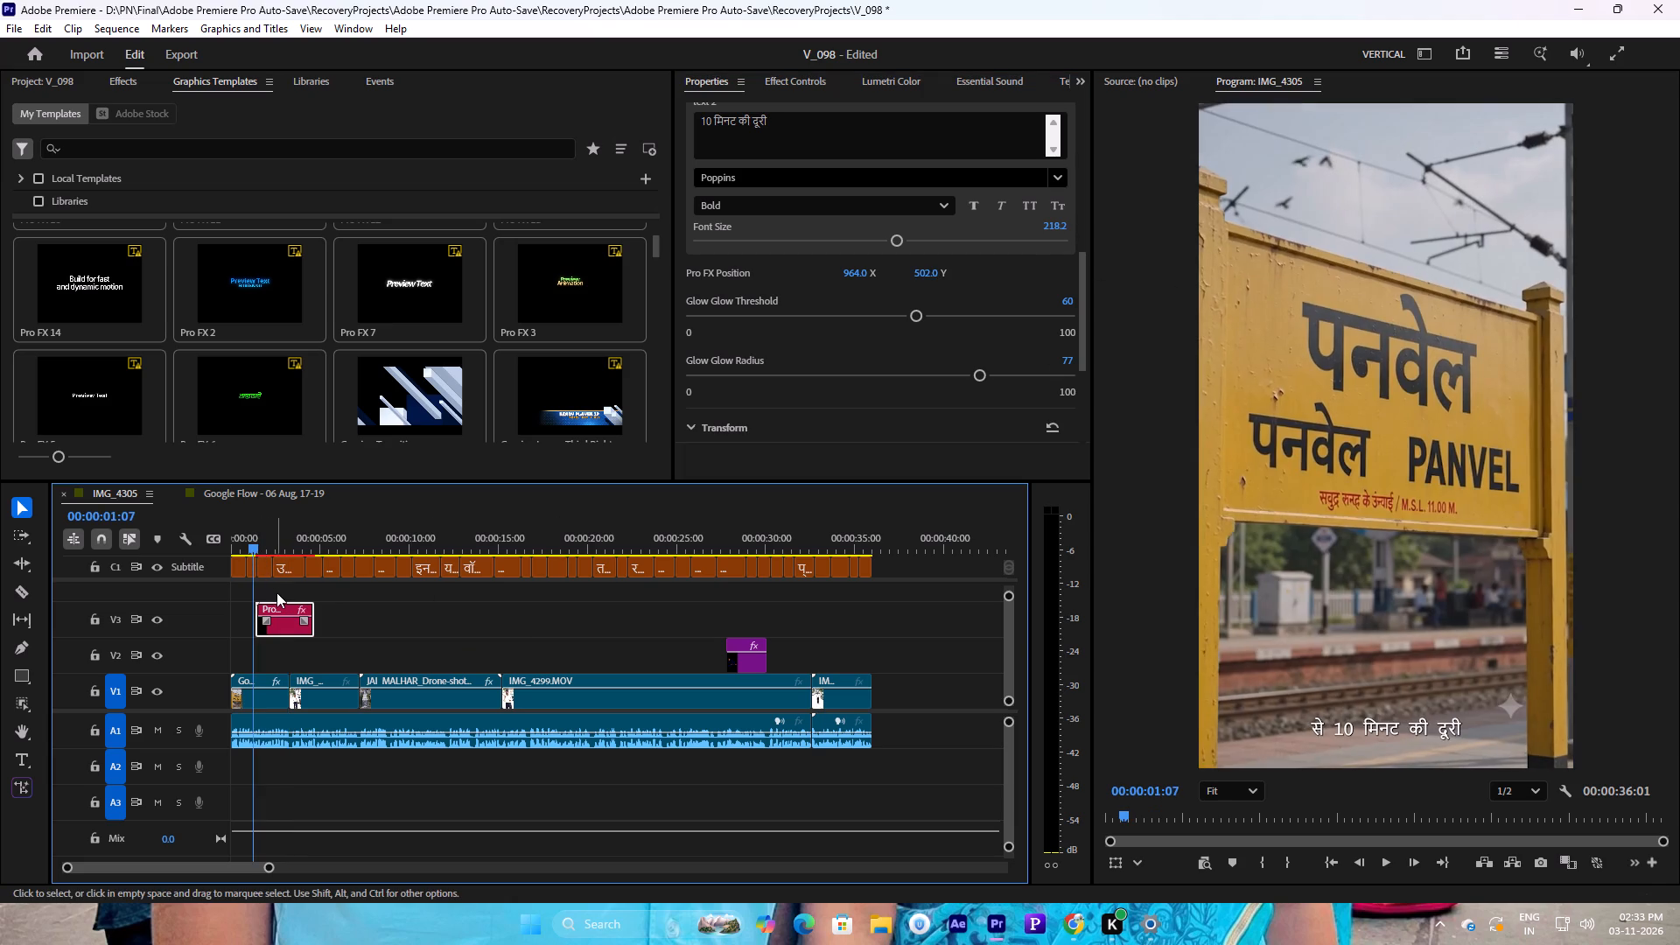
key(space)
key(space)
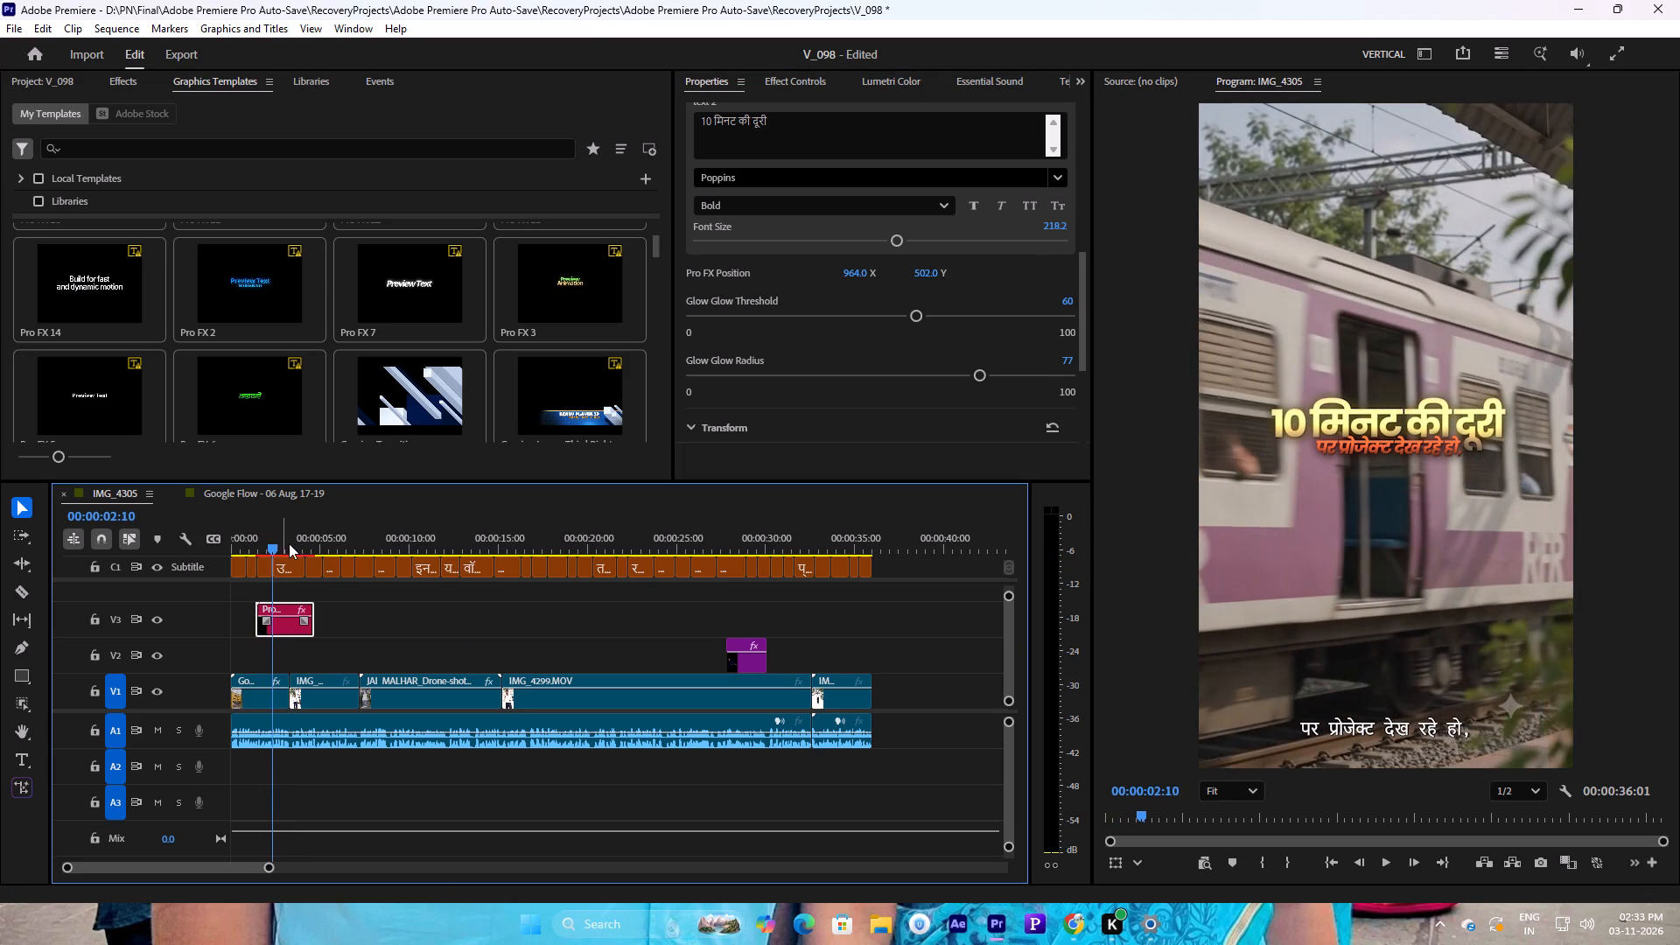
drag(1082, 299, 1073, 432)
drag(932, 274, 1518, 153)
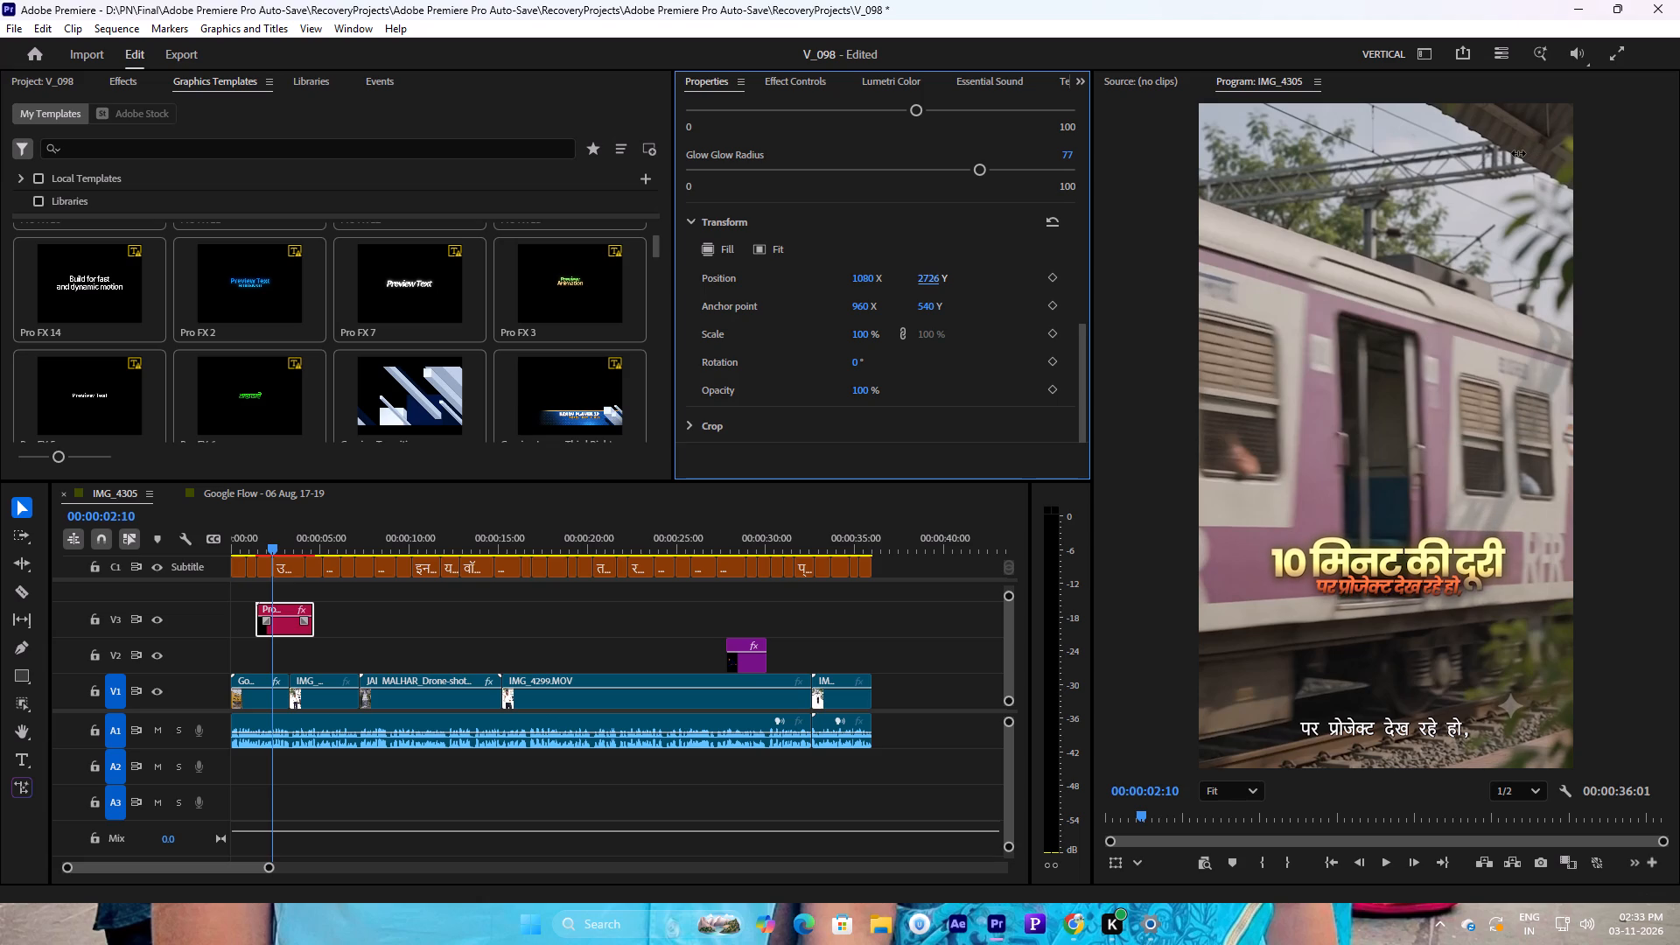
drag(1518, 153, 1535, 151)
click(262, 590)
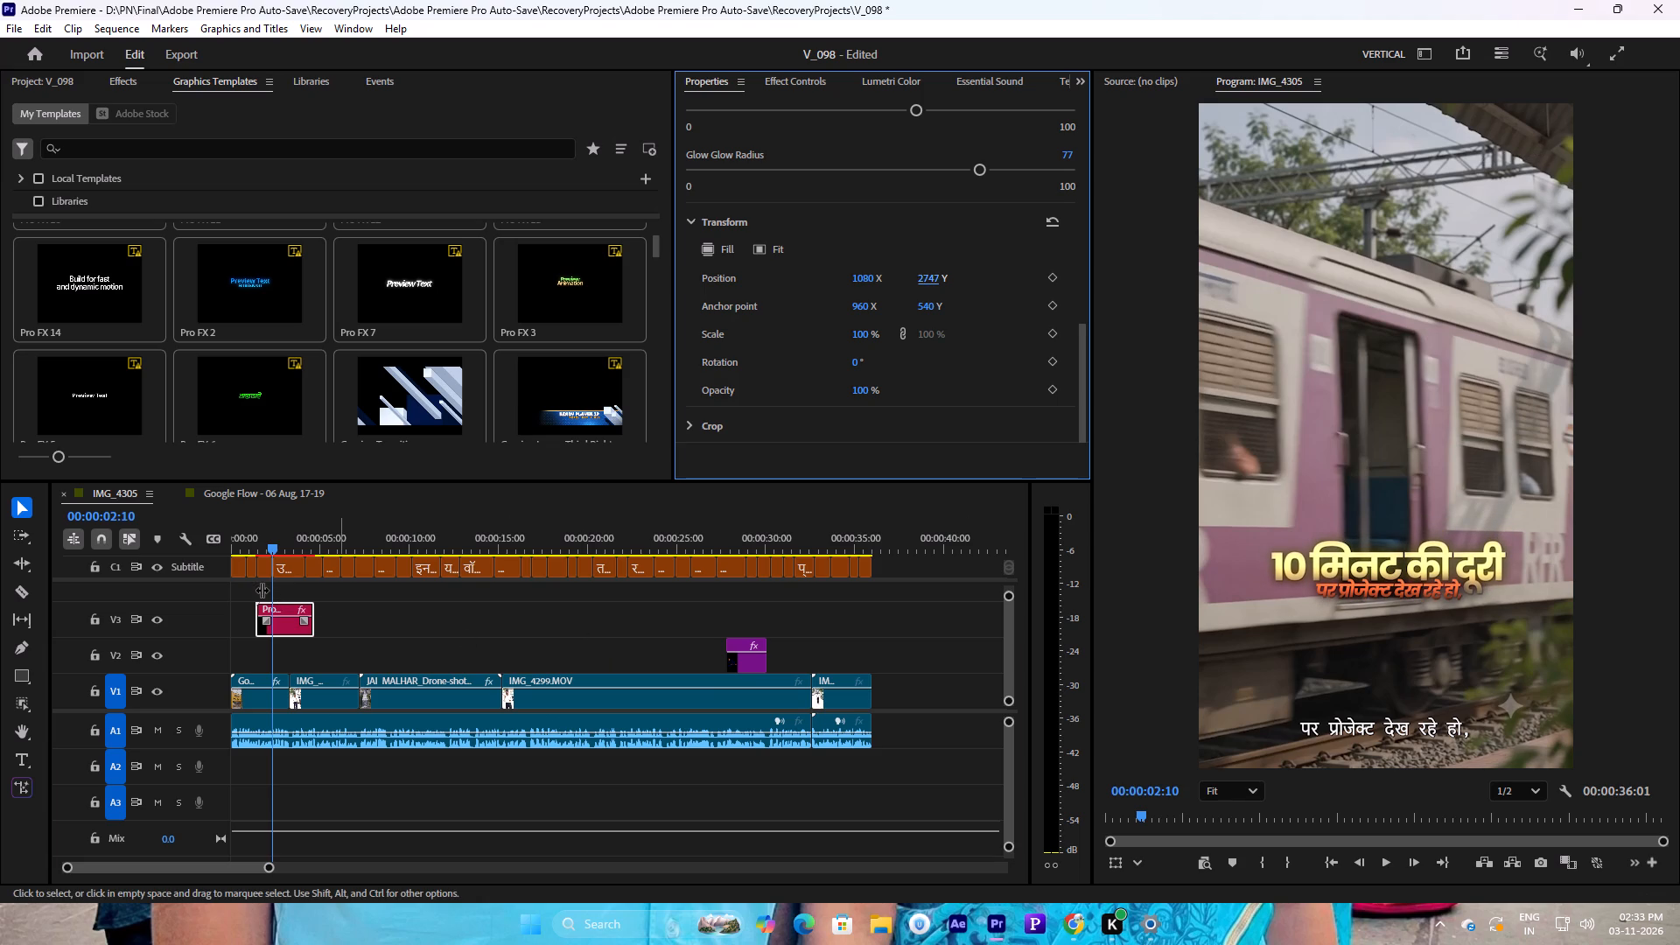
Play back the caption and trim the V3 graphic's end to about the start of the second V1 clip.
drag(265, 547, 239, 549)
key(space)
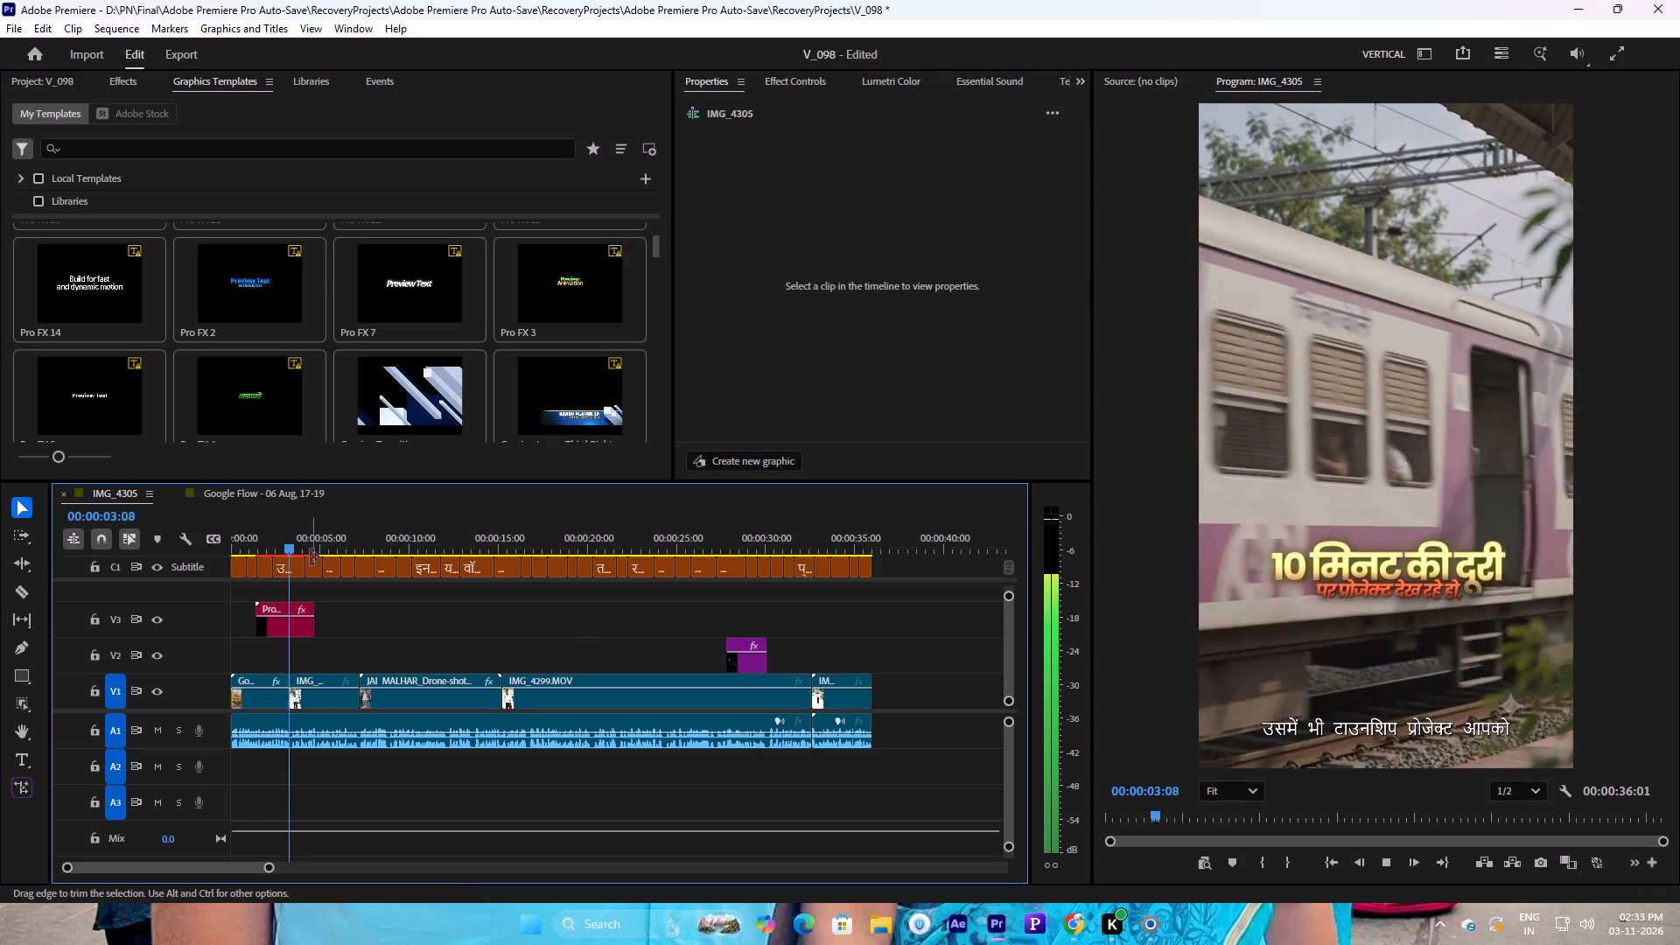
key(space)
drag(286, 536, 255, 542)
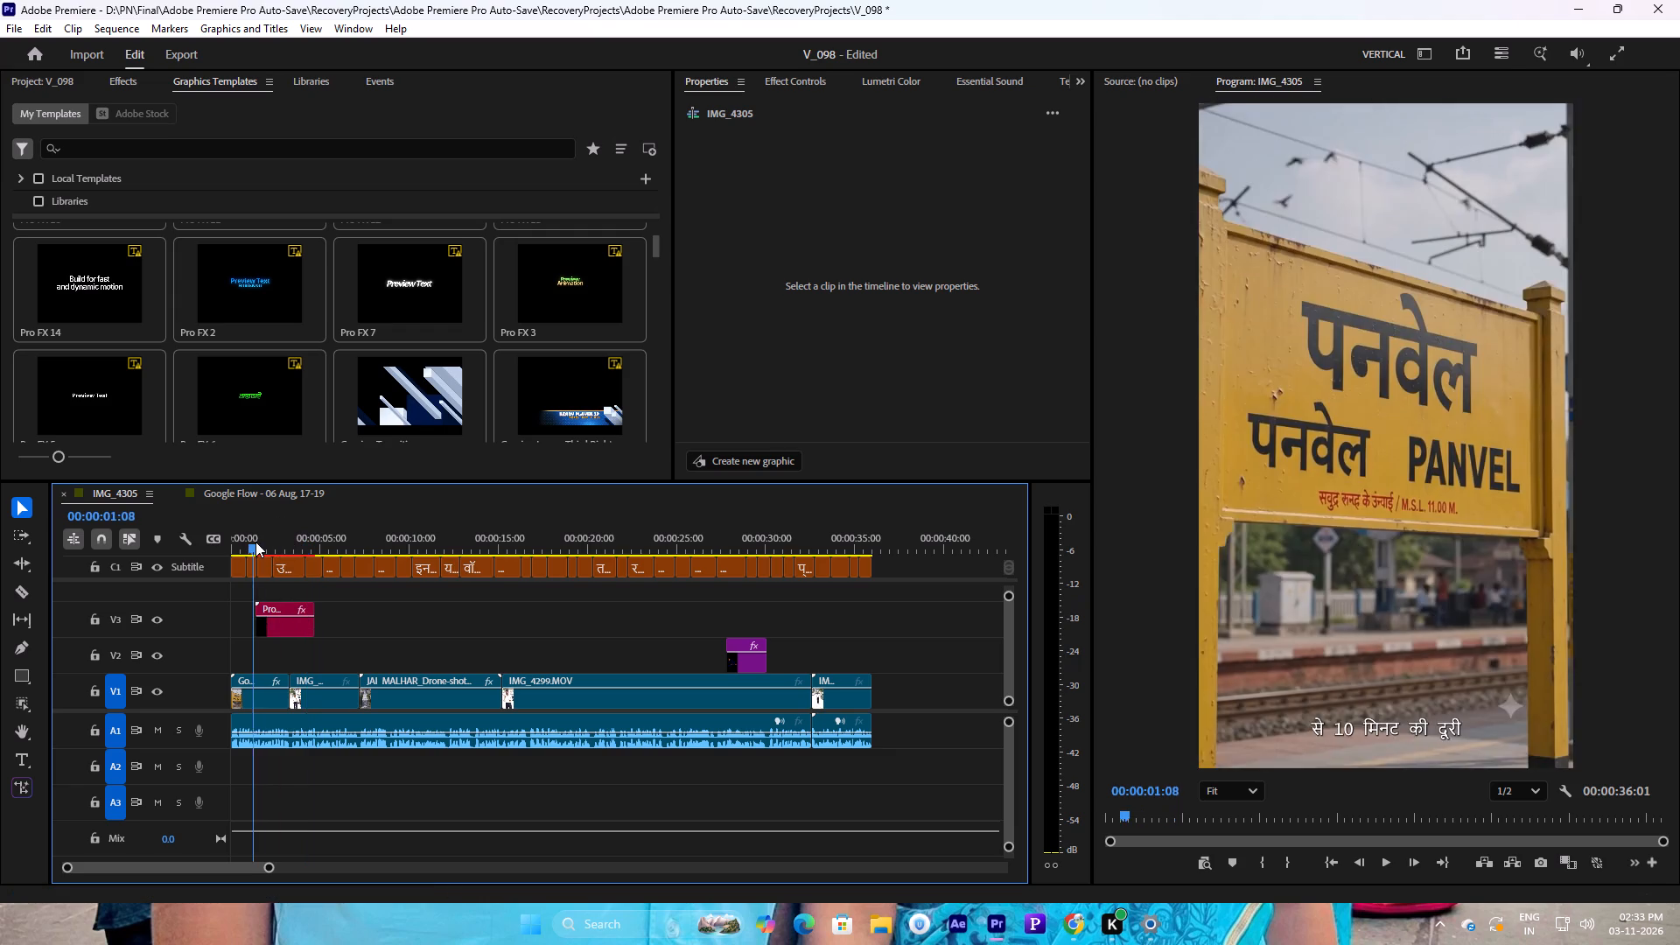
key(space)
key(space)
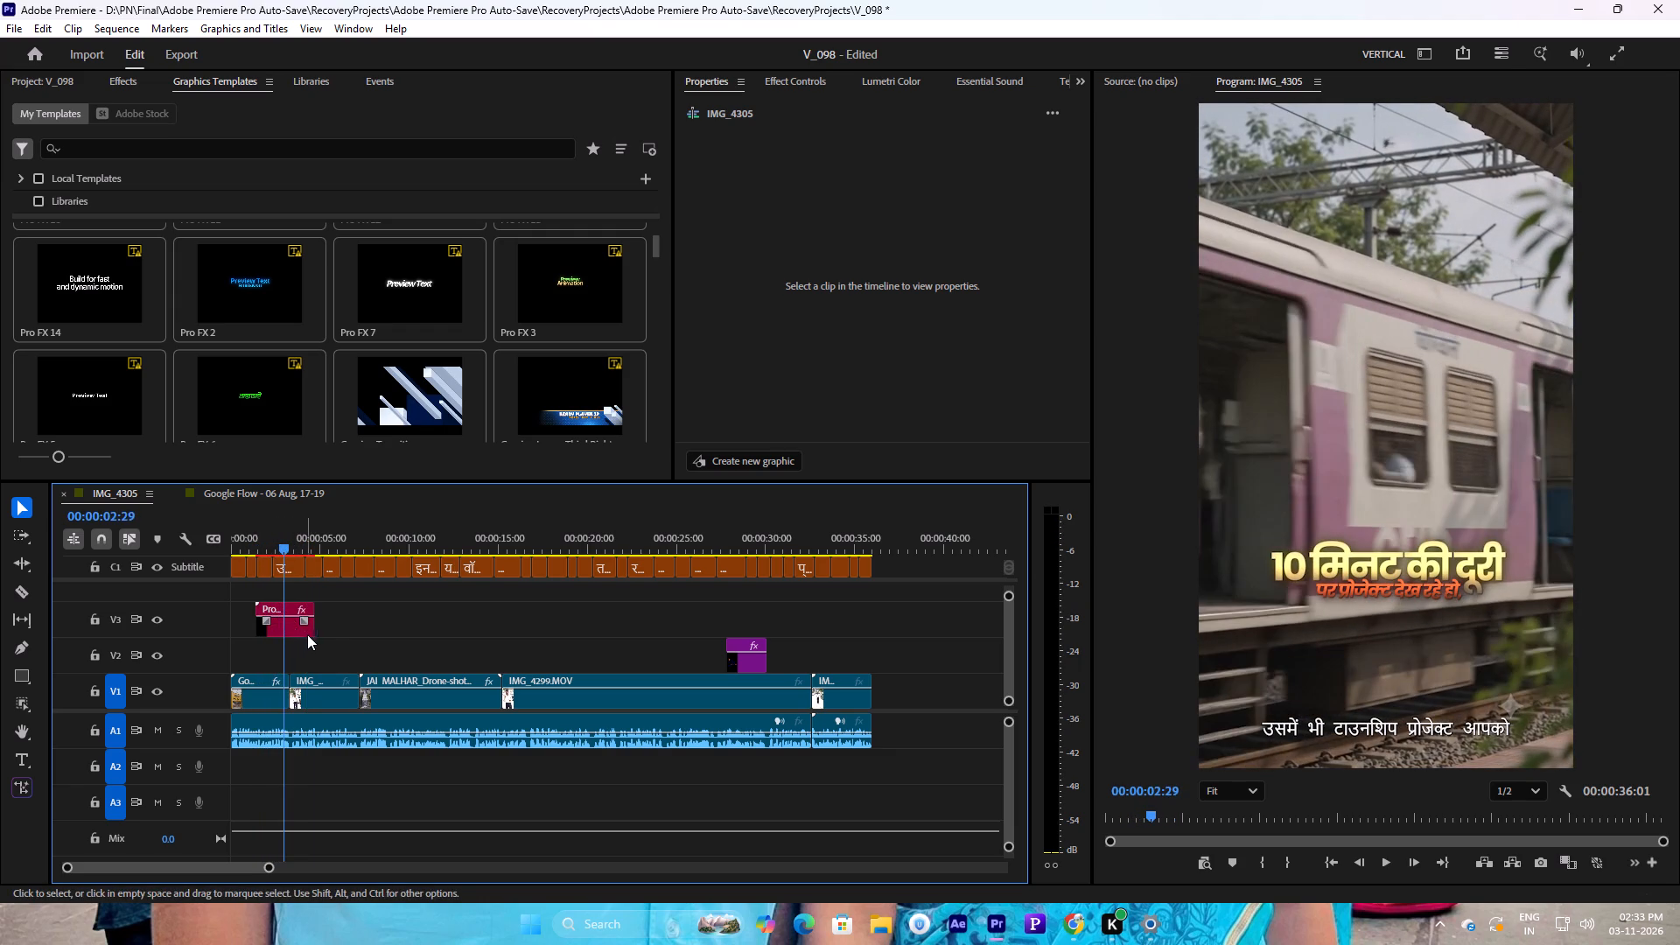
drag(313, 631, 291, 633)
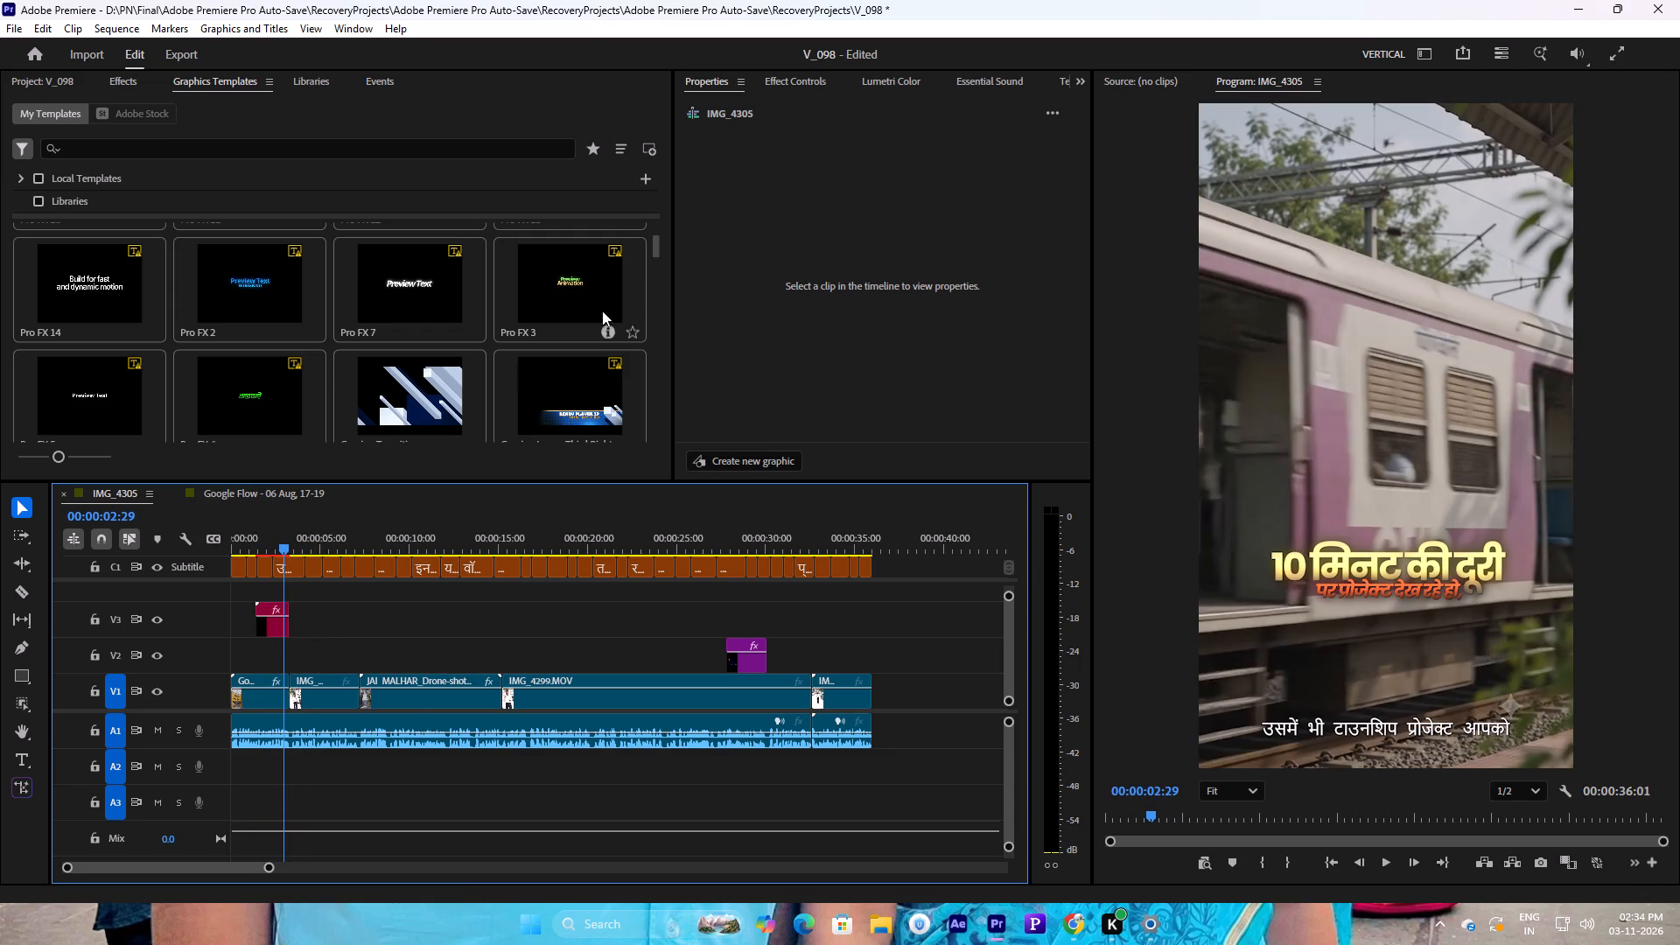
Duplicate the trimmed Pro FX 4 graphic four times back to back on V3, starting at 00:00:03:09.
click(274, 621)
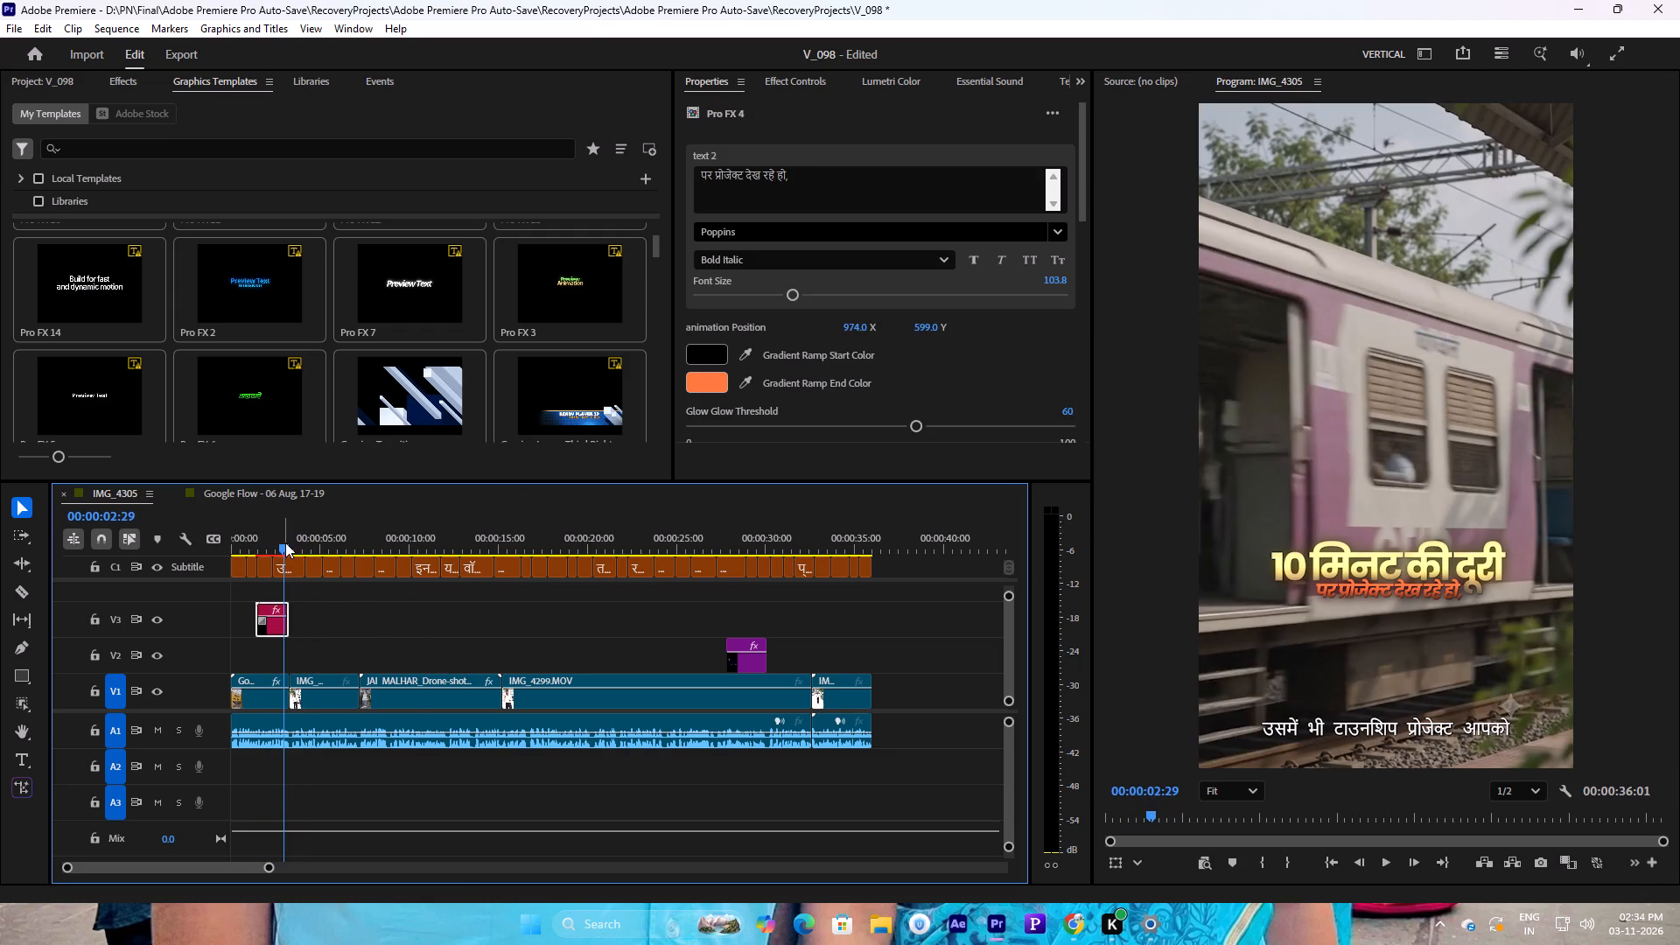
click(286, 547)
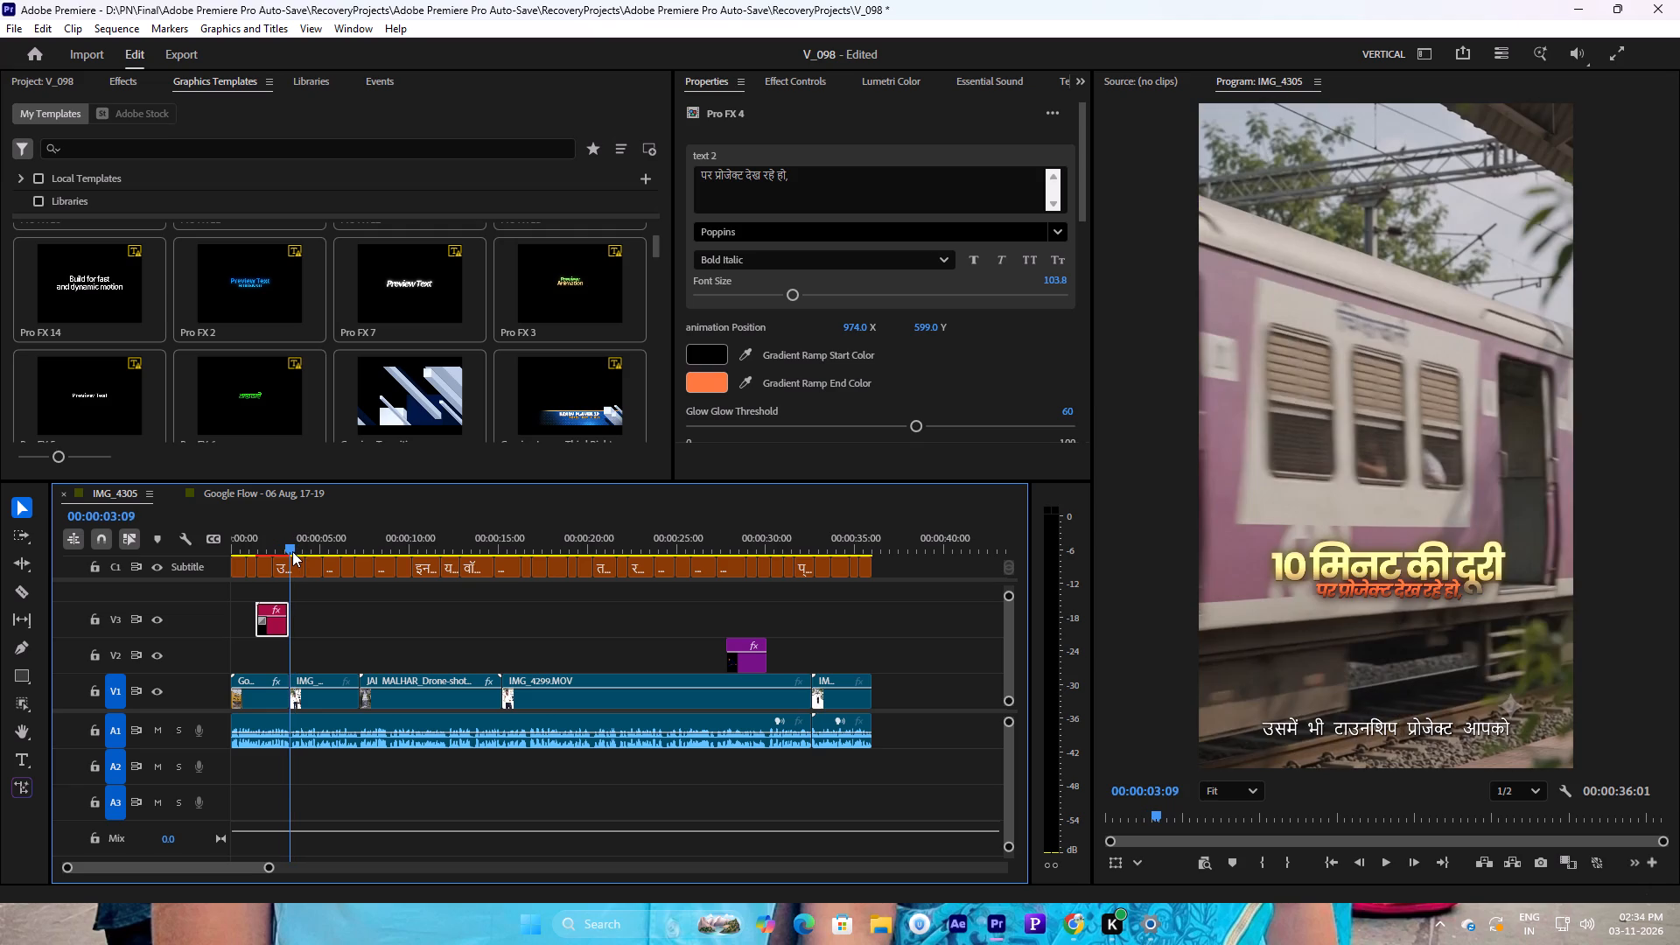
key(ctrl+c)
key(ctrl+v)
key(ctrl+c)
key(ctrl+v)
key(ctrl+c)
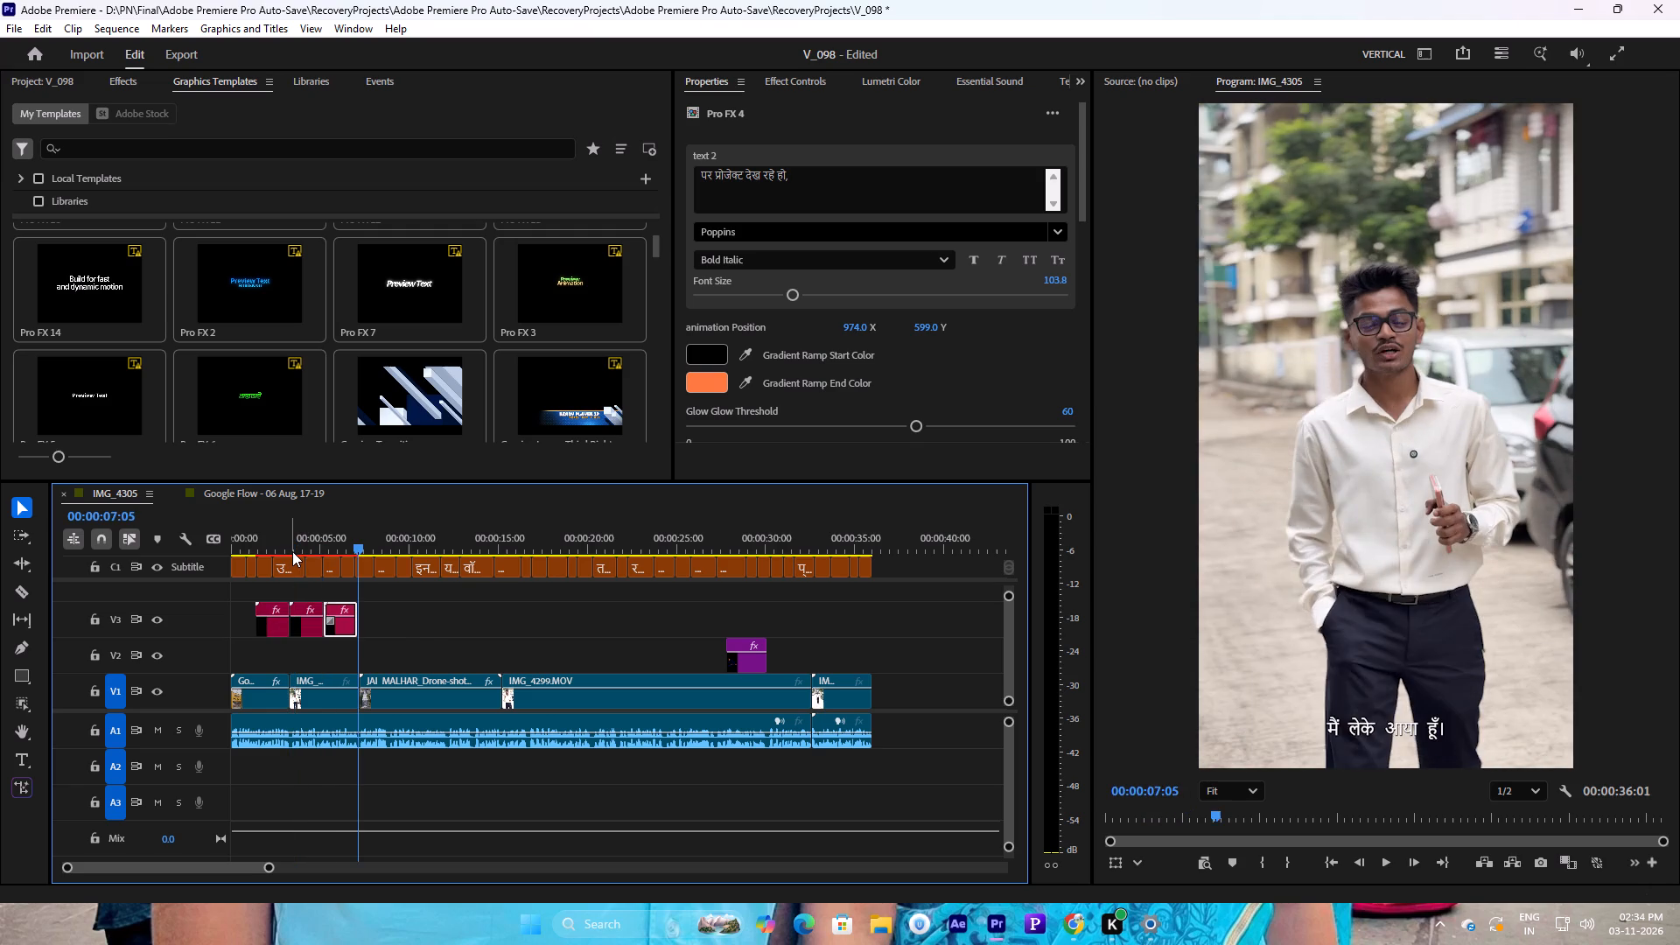
key(ctrl+v)
key(ctrl+c)
key(ctrl+v)
Review the speech under the duplicated graphics and copy the fourth subtitle's text, "उसमें भी टाउनशिप प्रोजेक्ट आपको".
click(286, 537)
key(space)
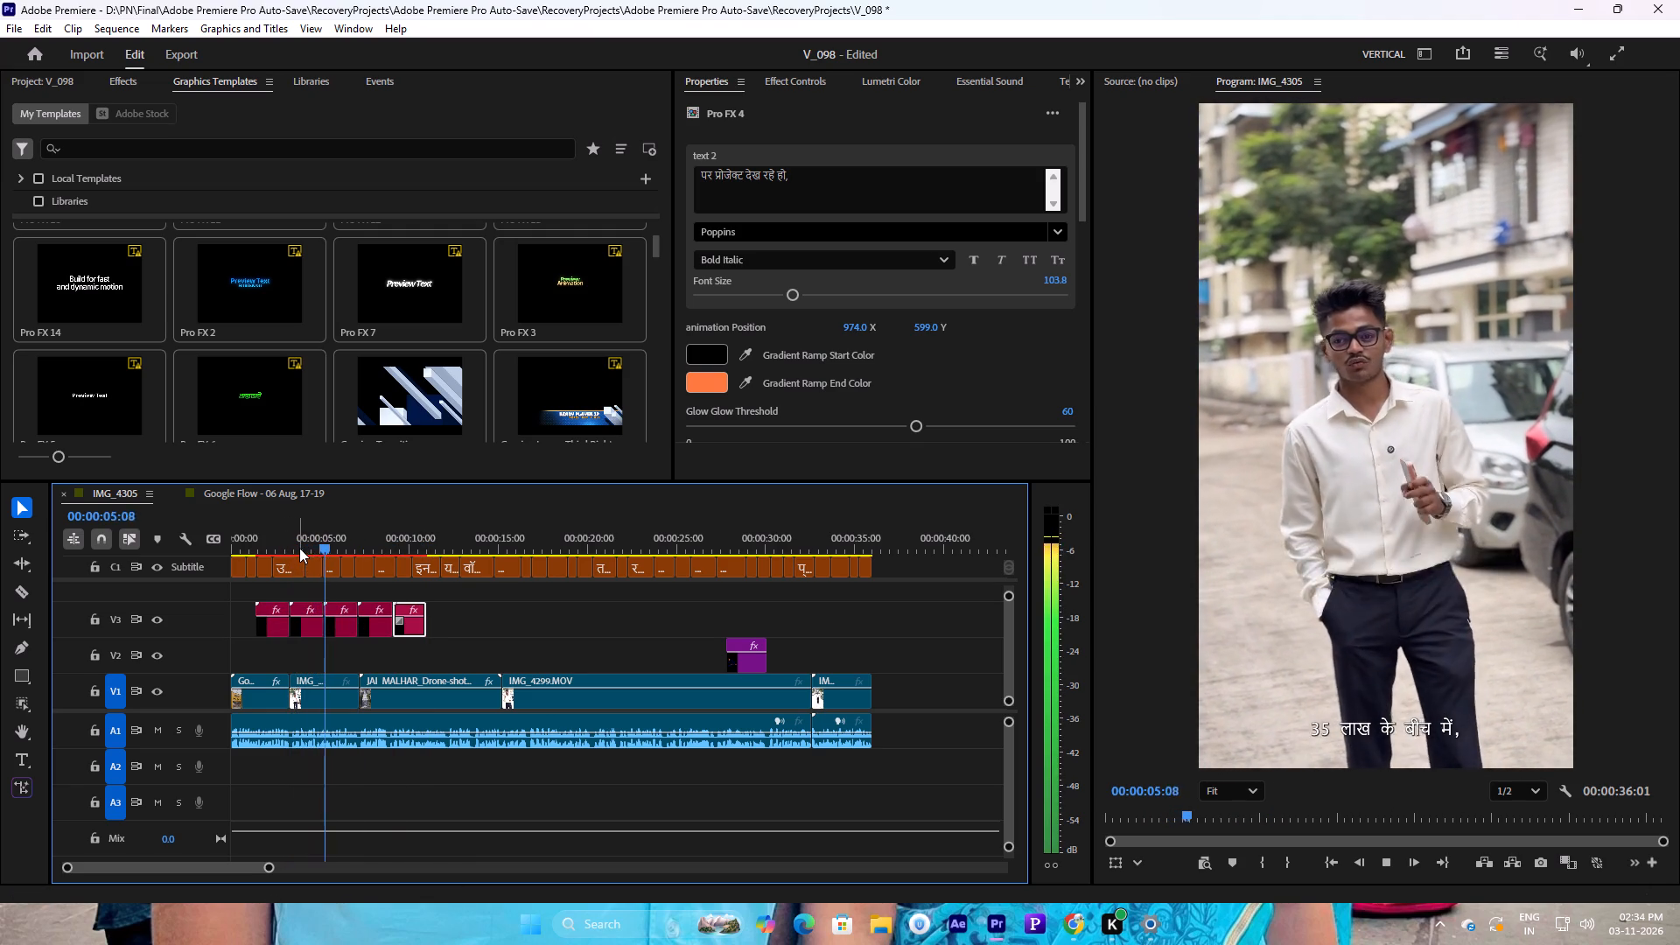
key(space)
click(311, 563)
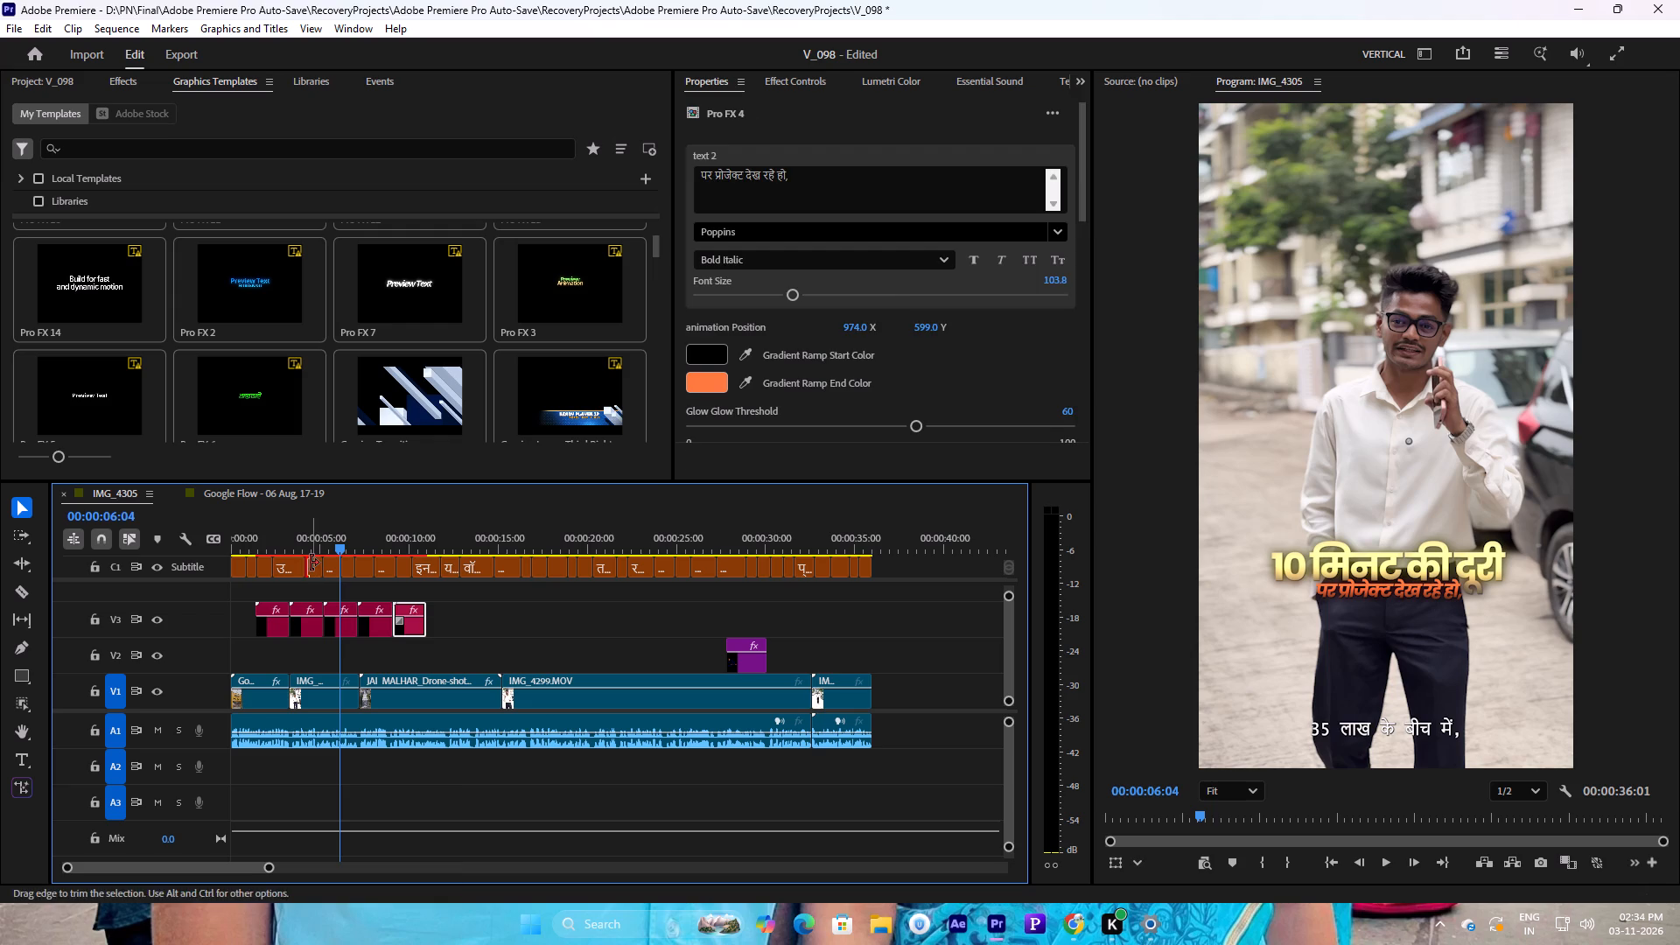
click(292, 561)
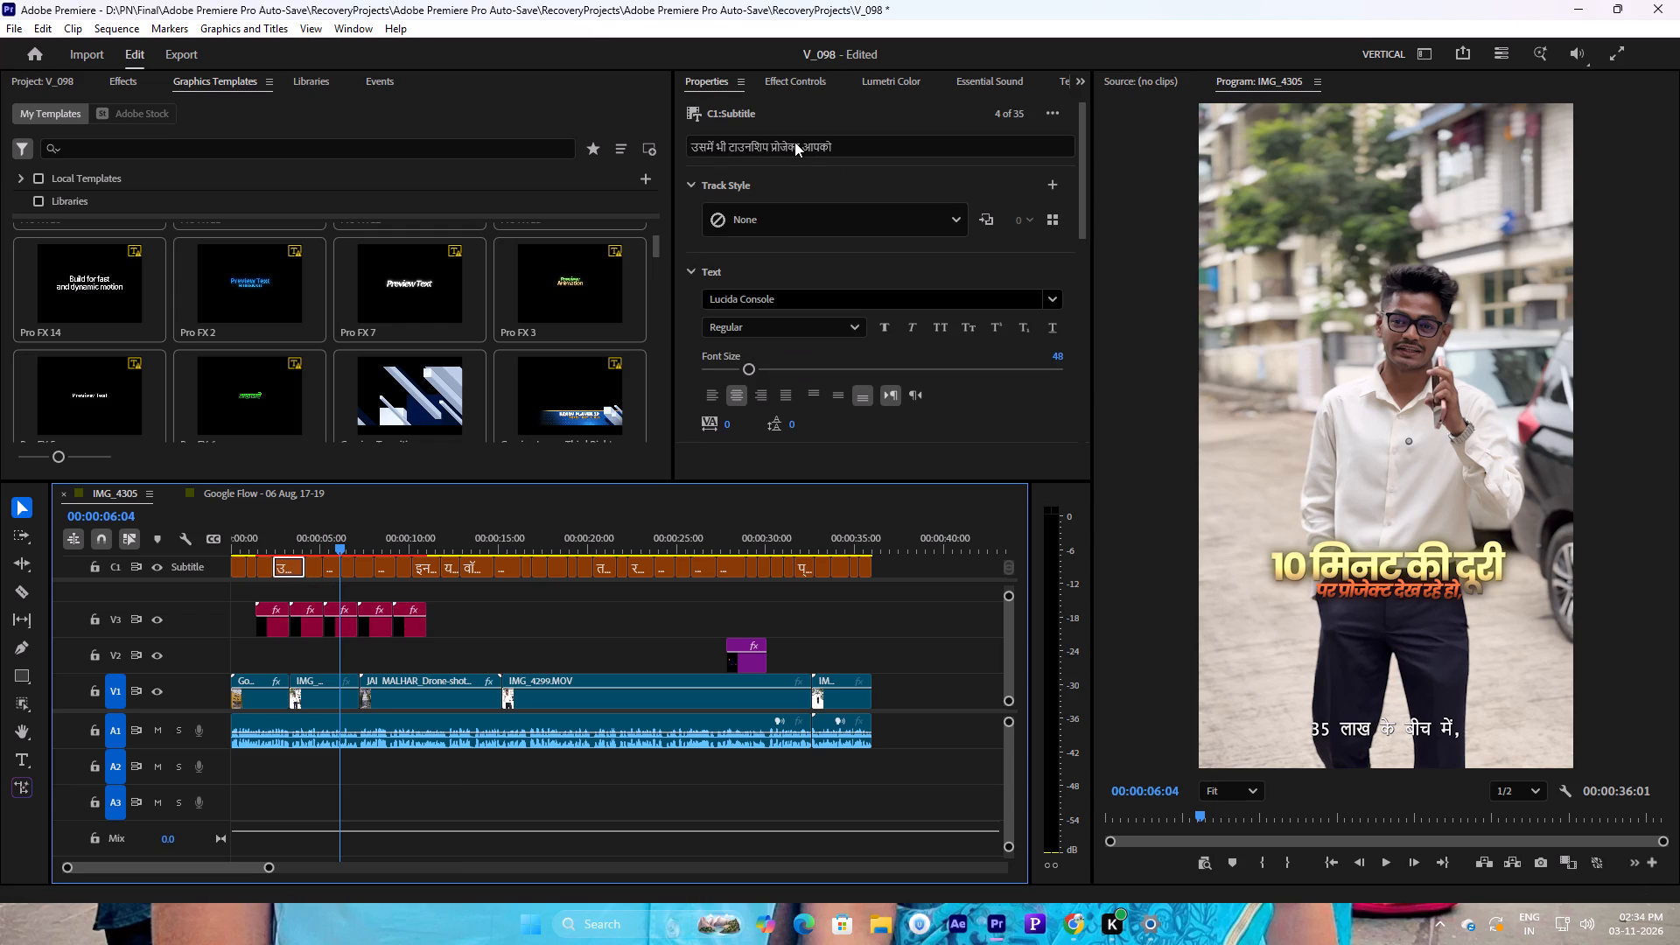
double_click(794, 152)
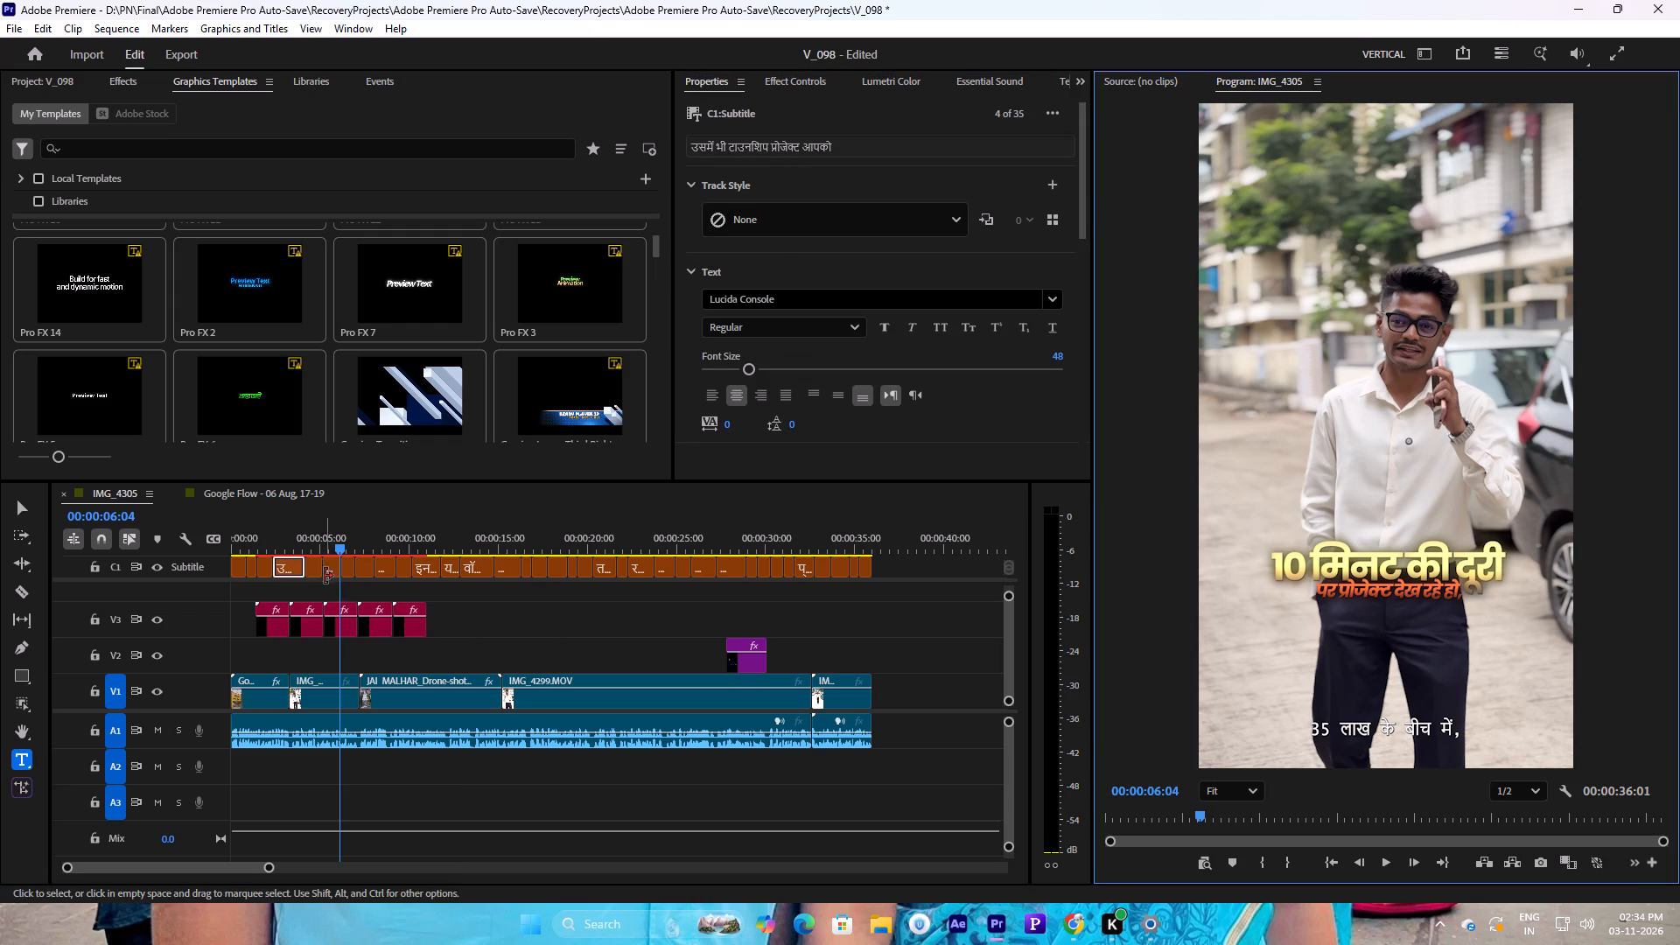
drag(323, 548, 312, 555)
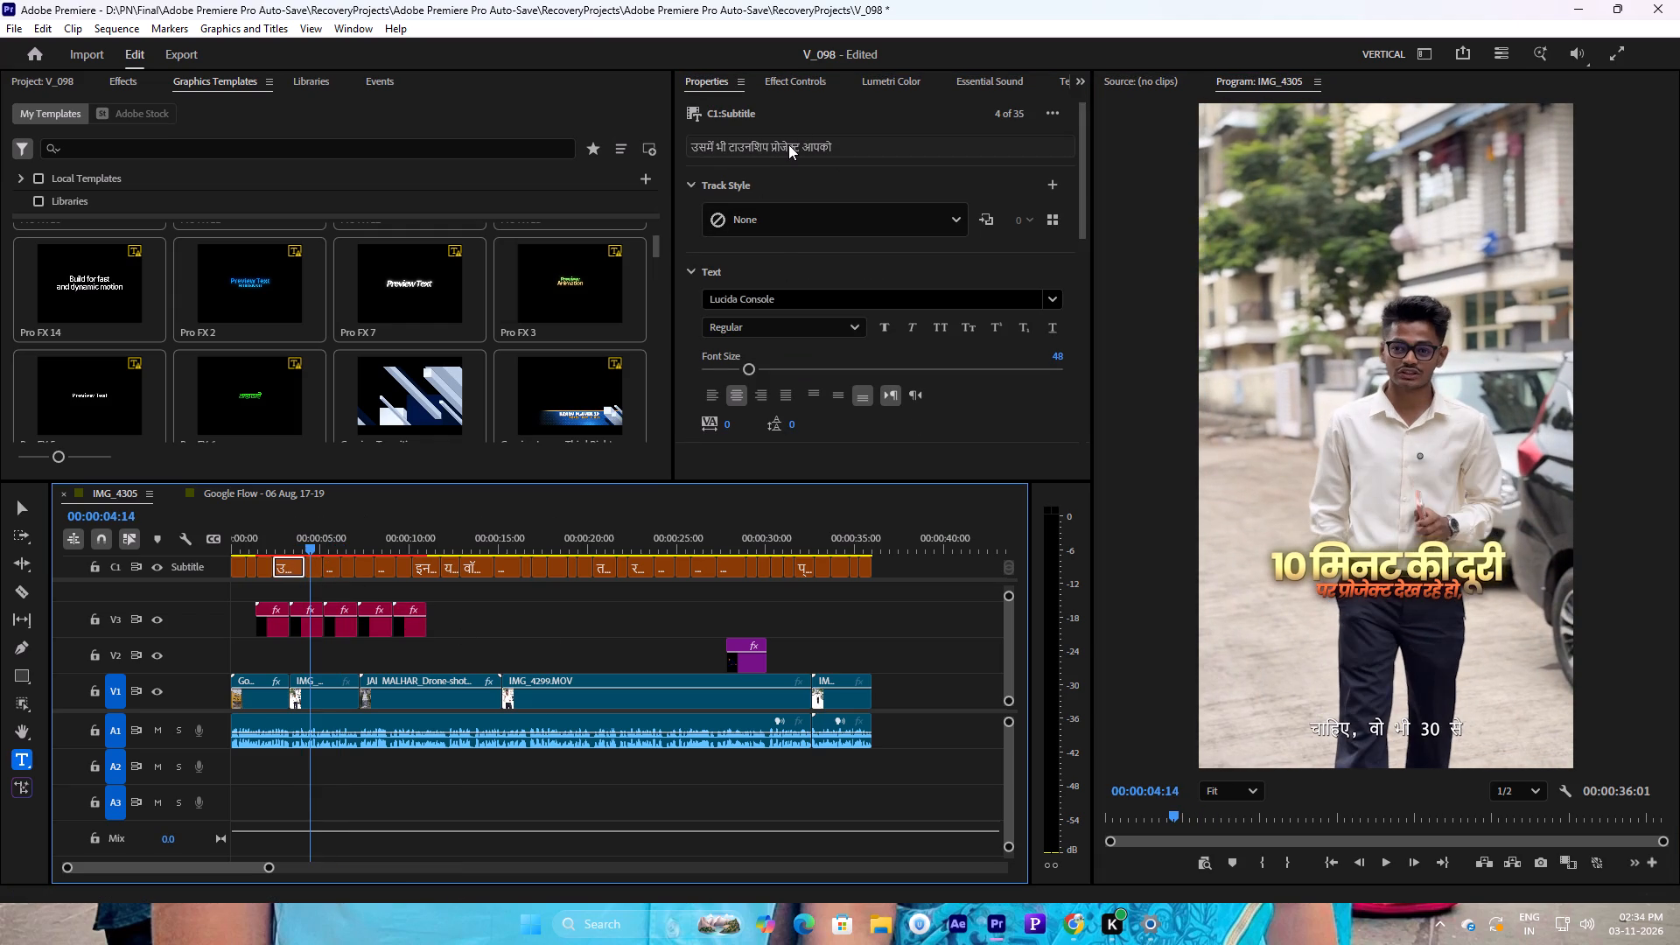
double_click(788, 144)
key(ctrl+c)
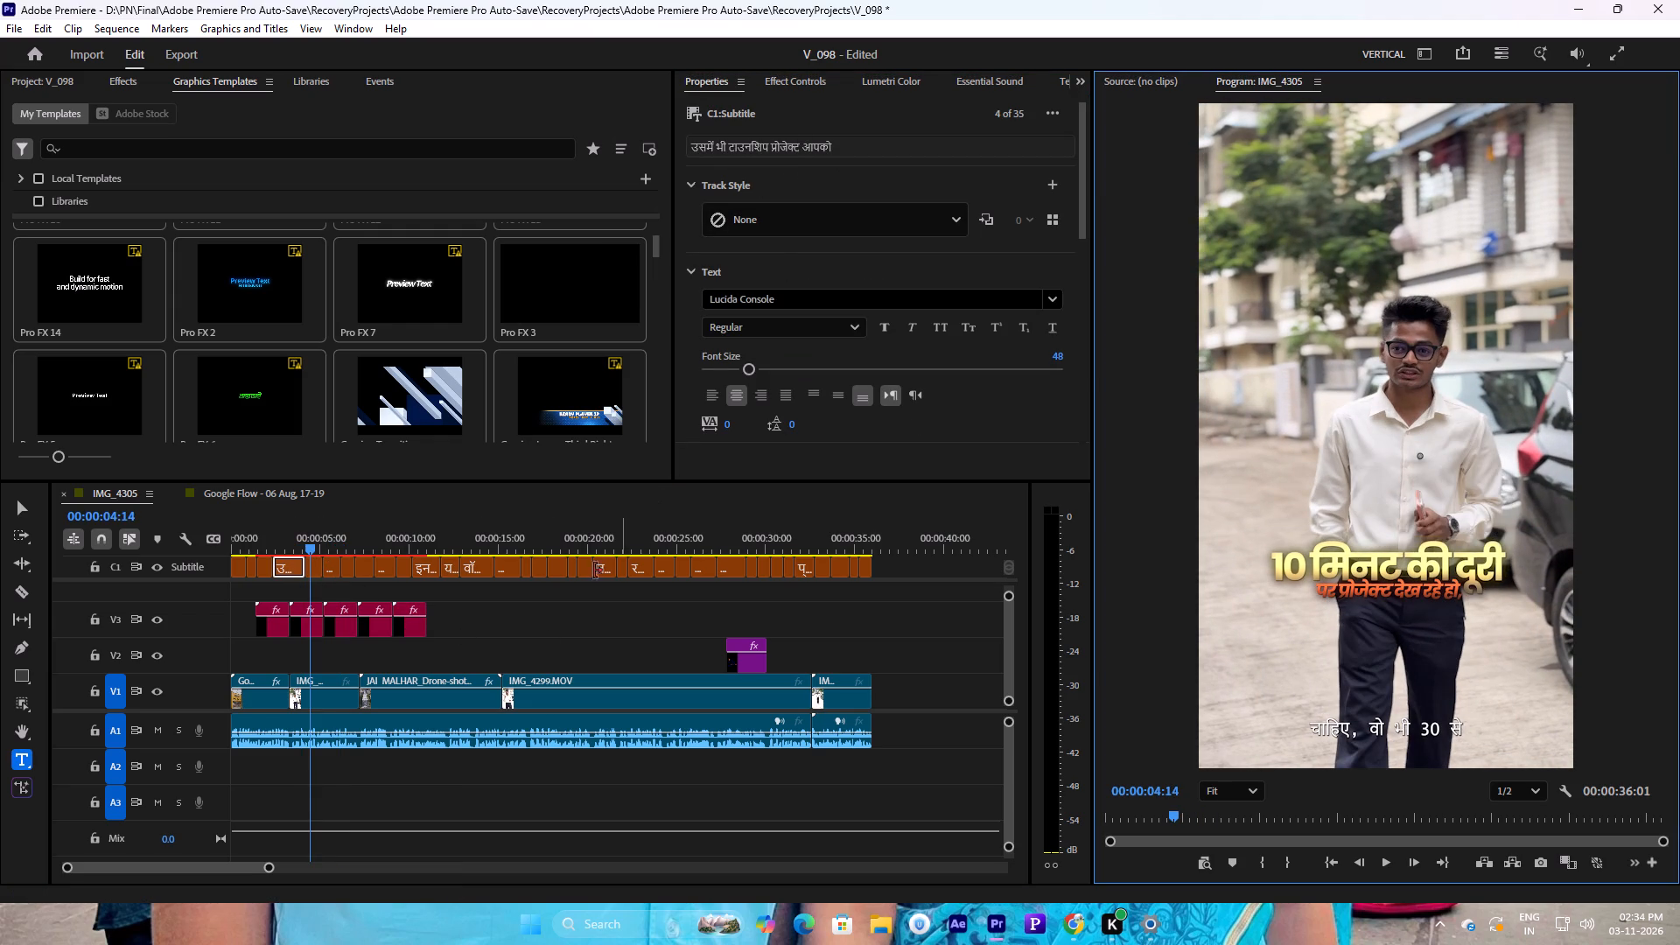
Try the copied subtitle in the second graphic's "पर प्रोजेक्ट देख रहे हो," line, and clear that line completely.
click(308, 631)
drag(802, 181, 785, 183)
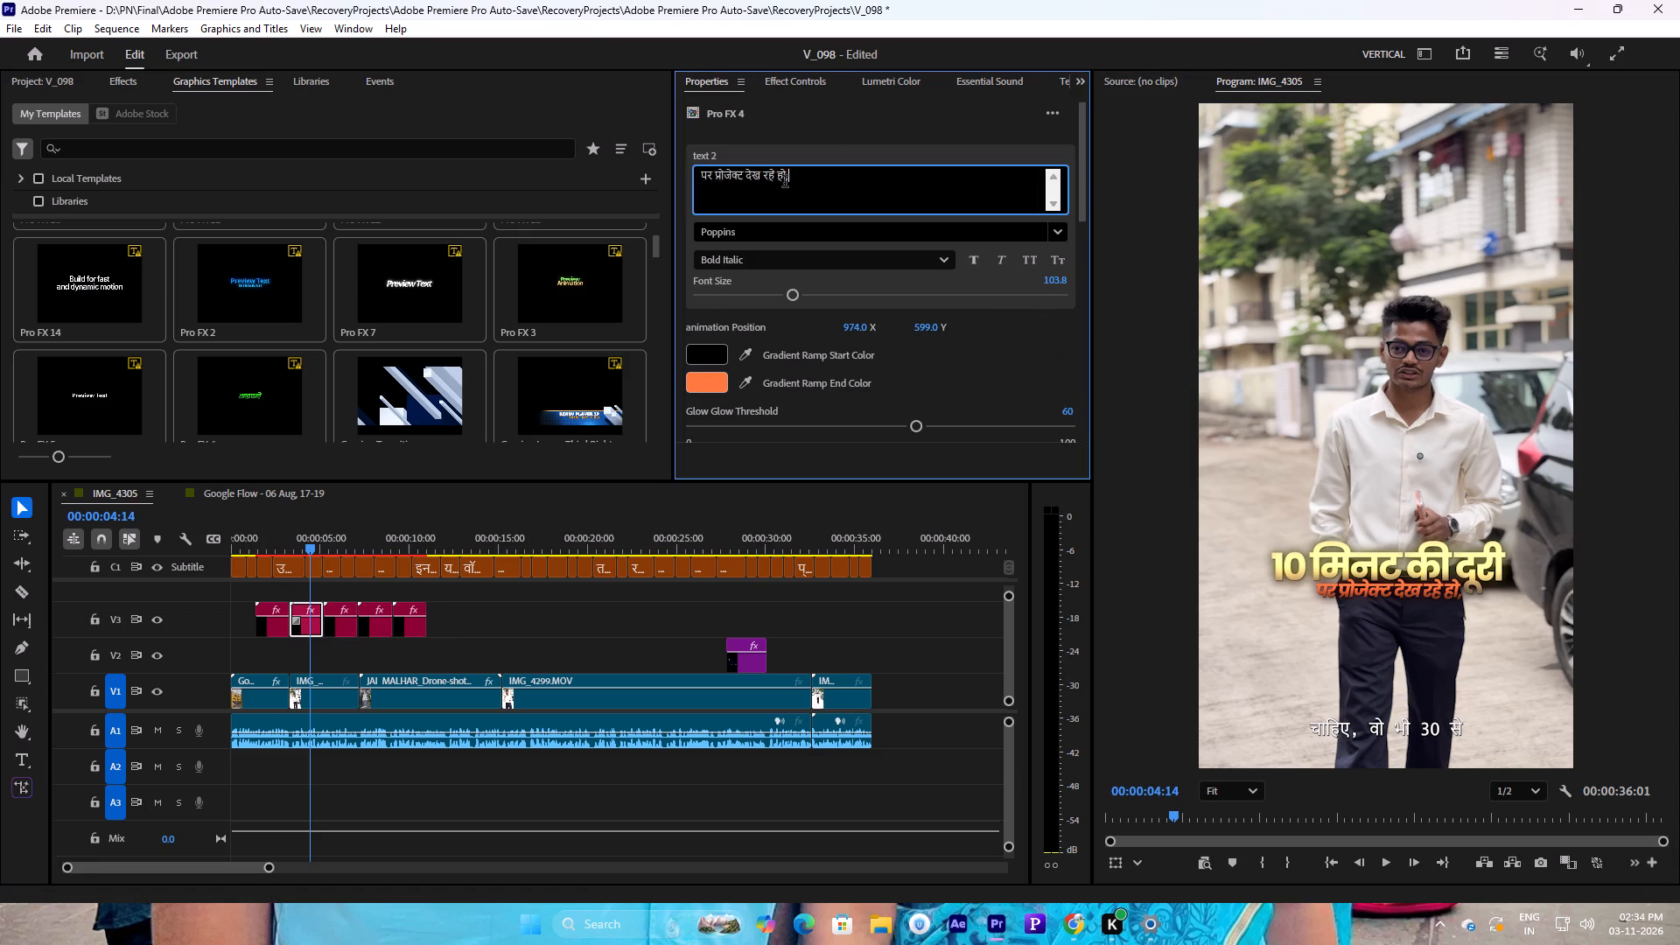
drag(785, 183, 624, 197)
key(ctrl+v)
key(ctrl+a)
key(BackSpace)
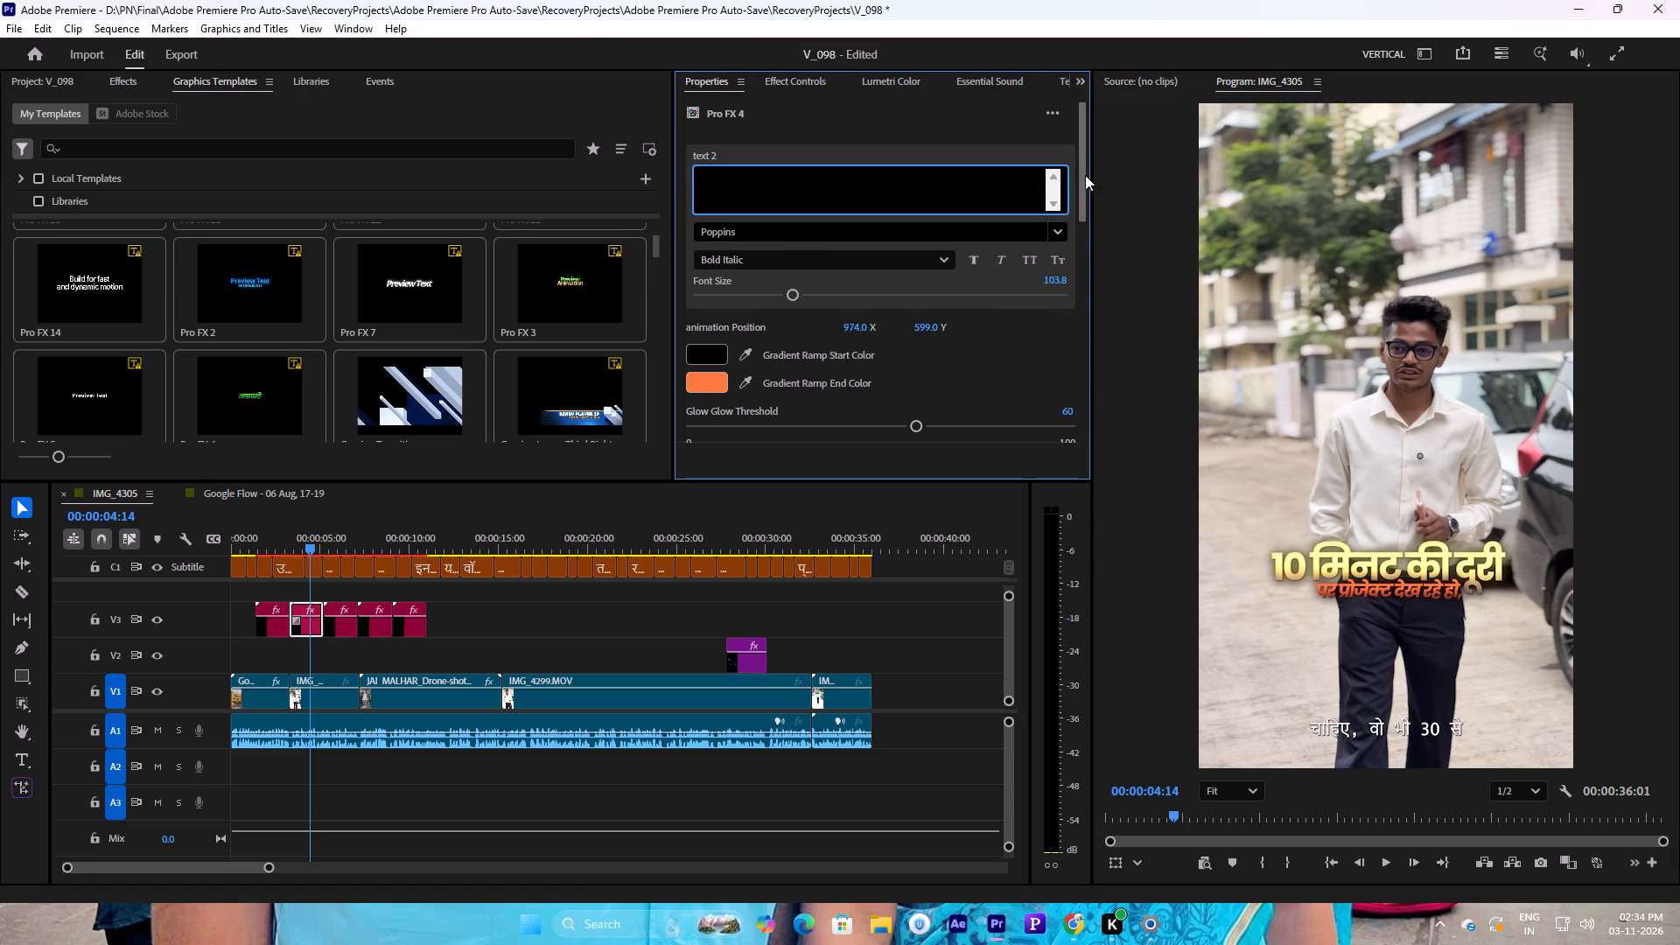
Replace the second graphic's "10 मिनट की दूरी" text with the fourth subtitle's wording, "उसमें भी टाउनशिप प्रोजेक्ट आपको".
drag(1083, 174, 1088, 248)
drag(794, 353, 616, 381)
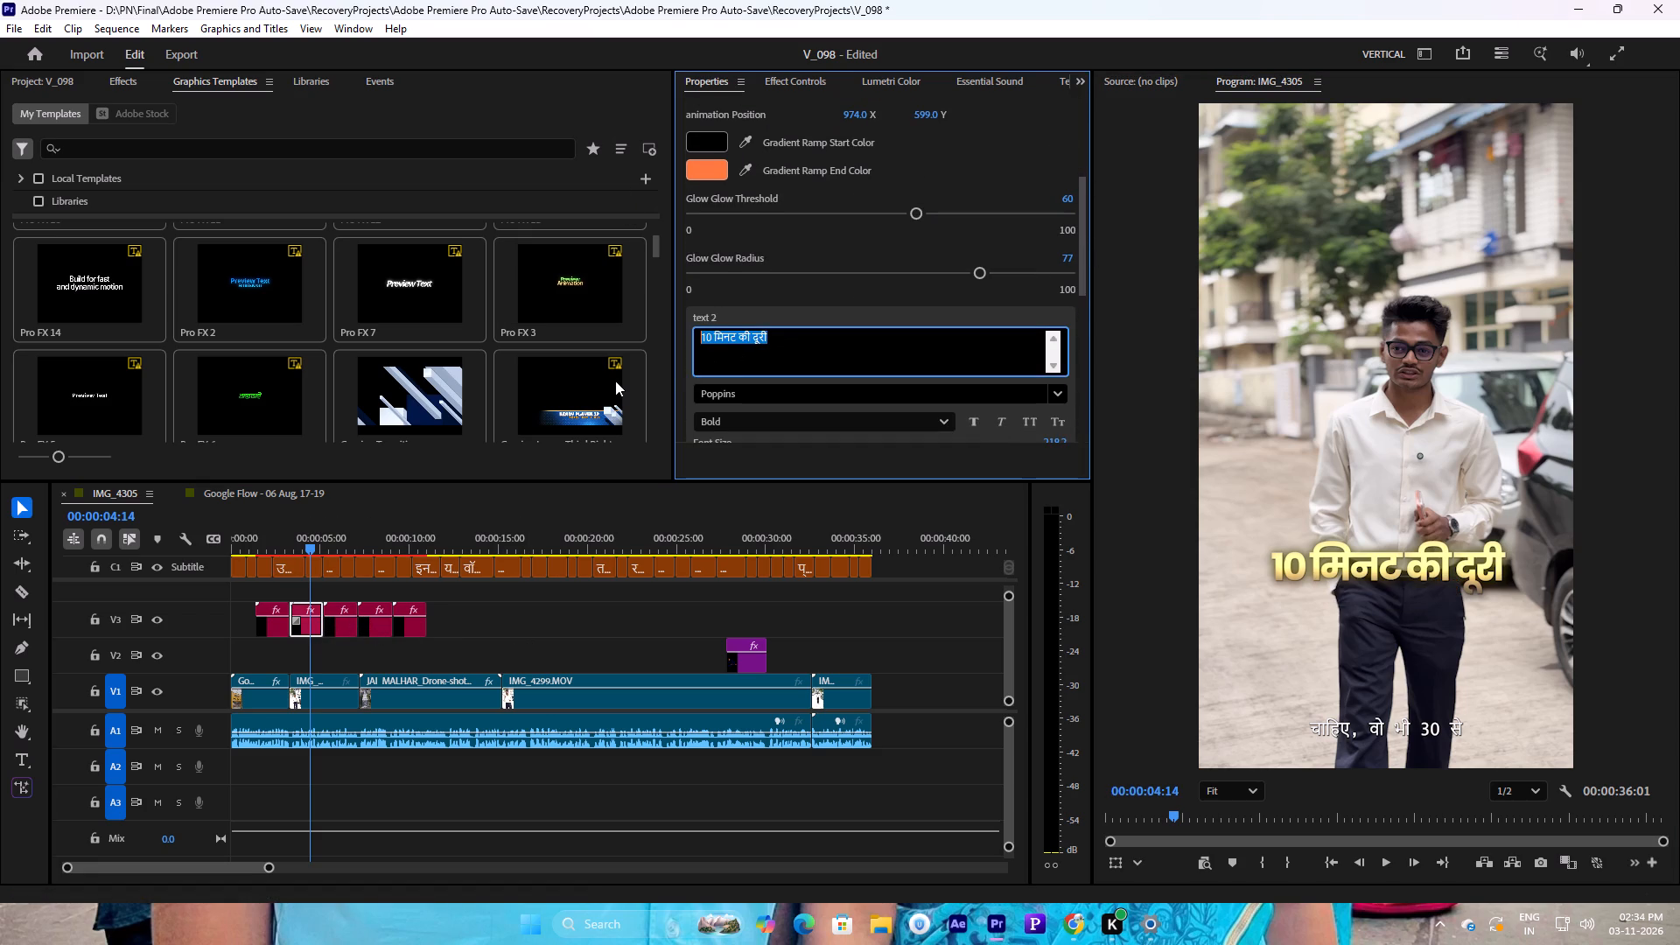
key(ctrl+v)
drag(1080, 227, 1080, 209)
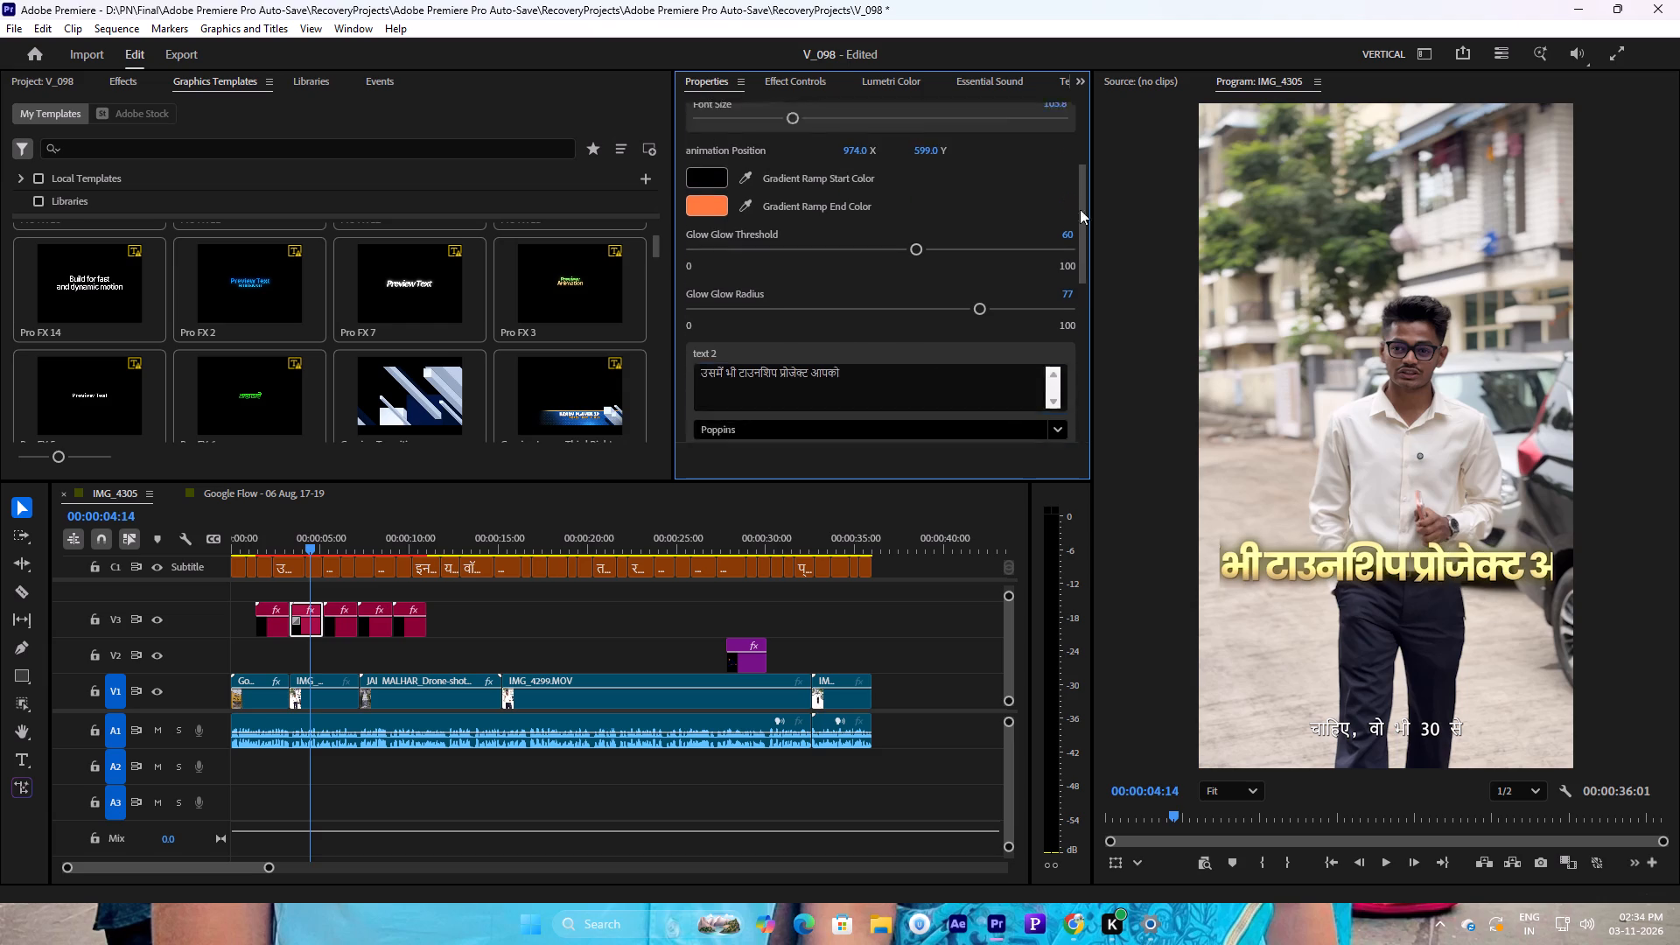
drag(1080, 209, 1074, 240)
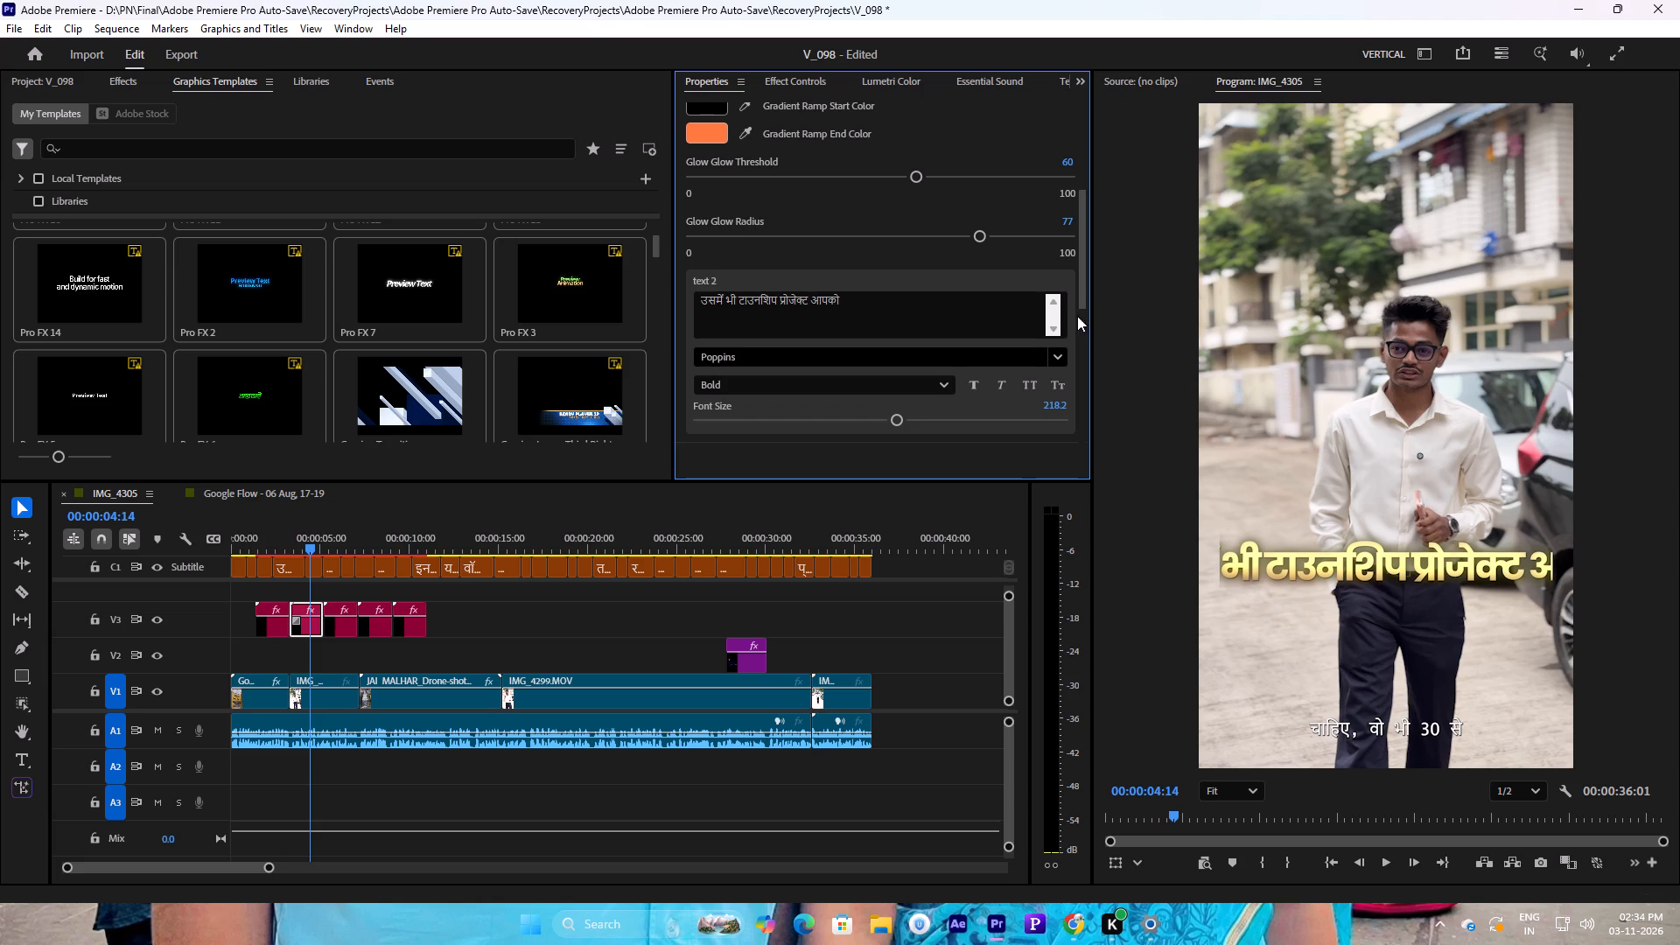
Play back the first two caption graphics to check the second one's wording and timing against the speech.
click(292, 542)
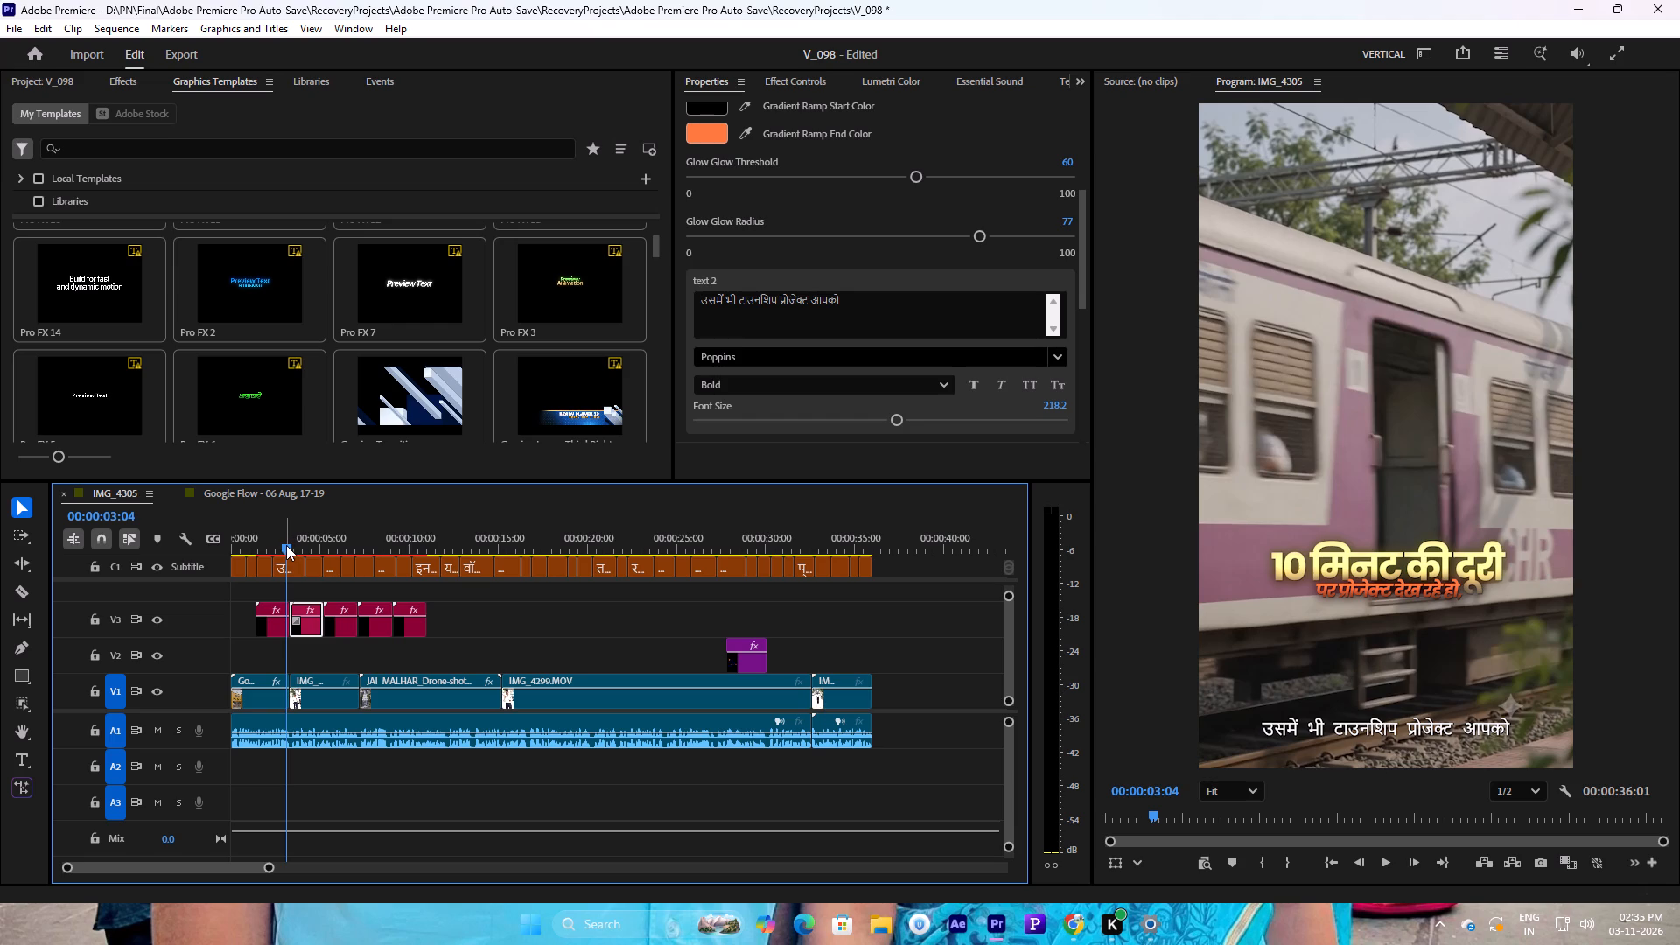
key(space)
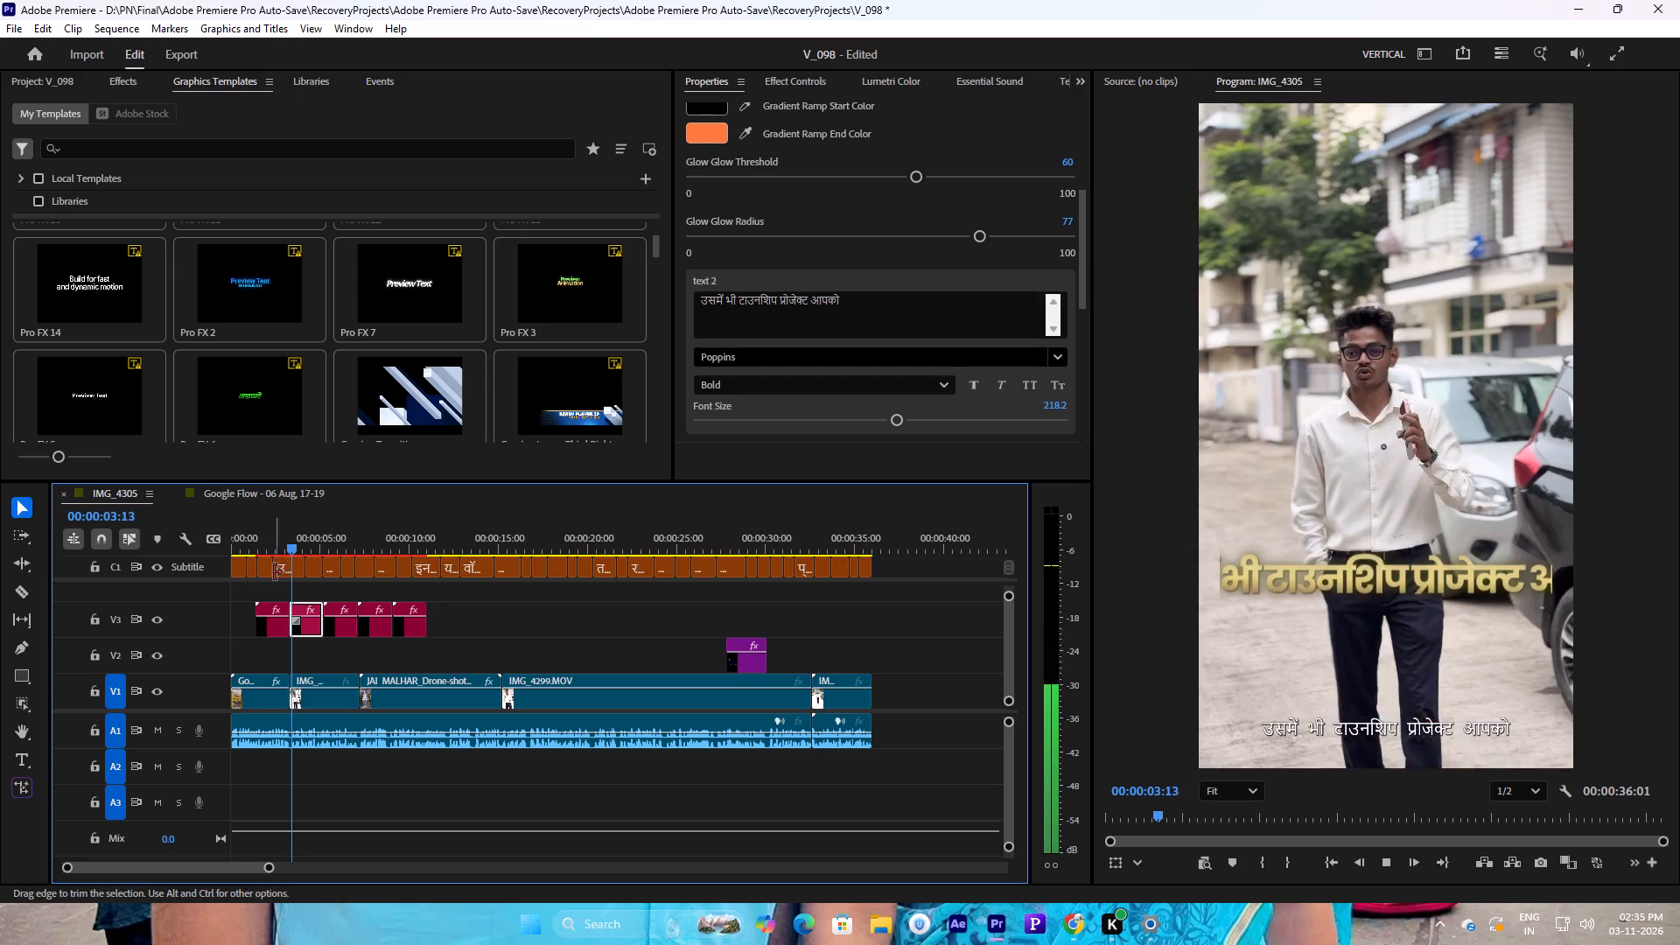
key(space)
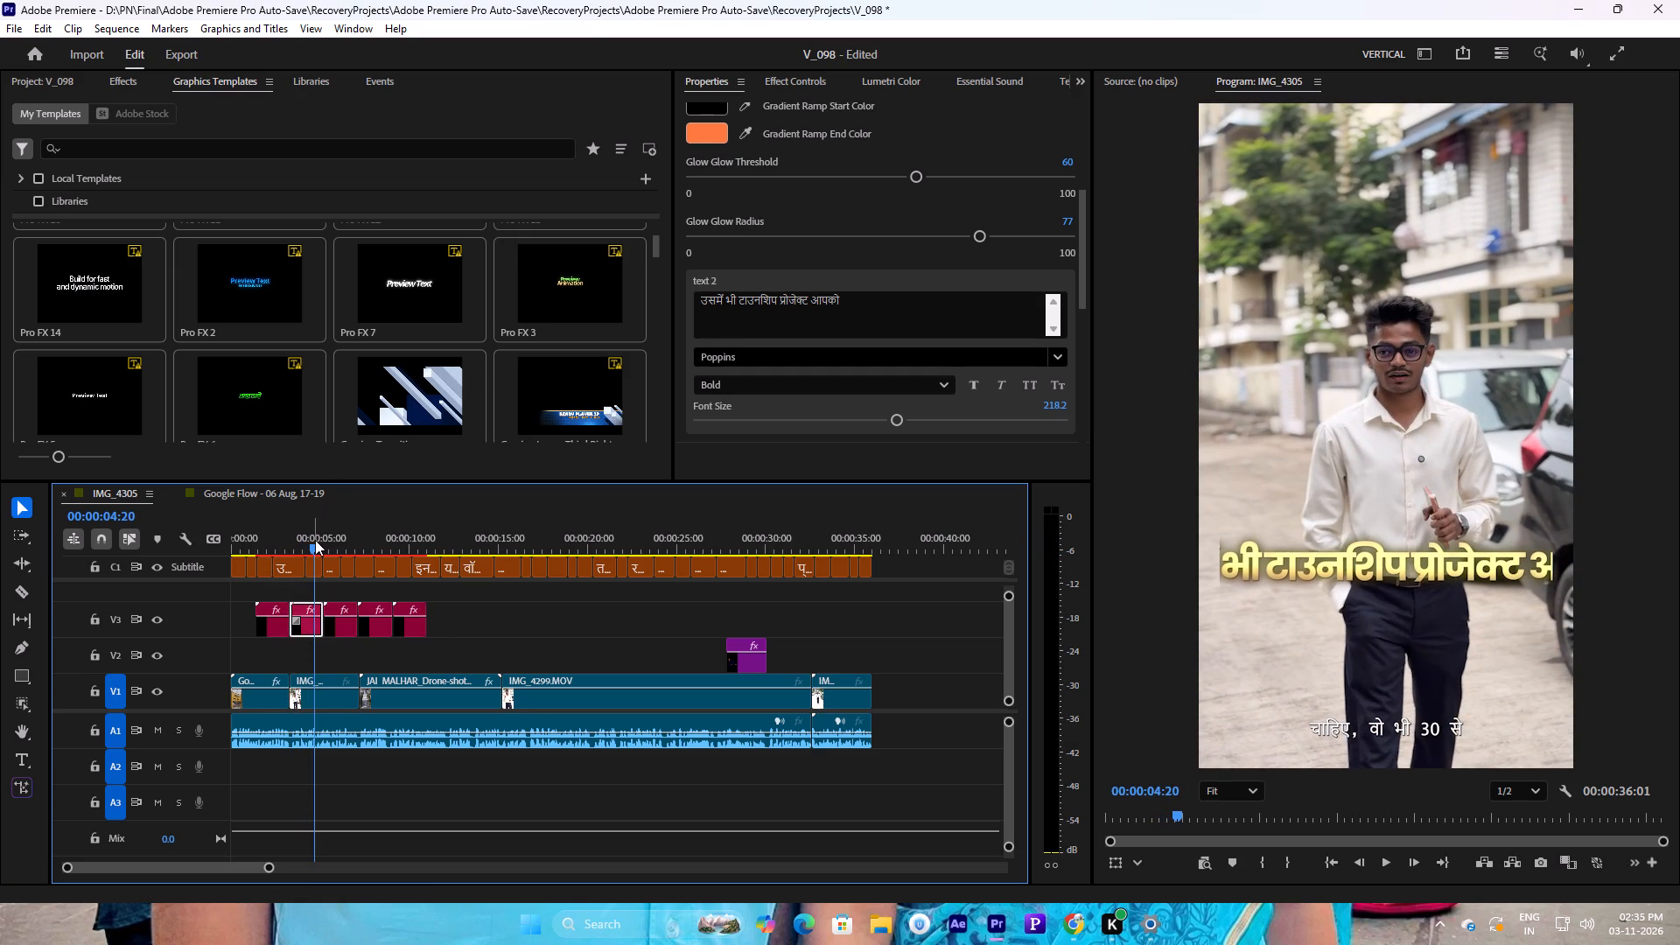
key(space)
key(space)
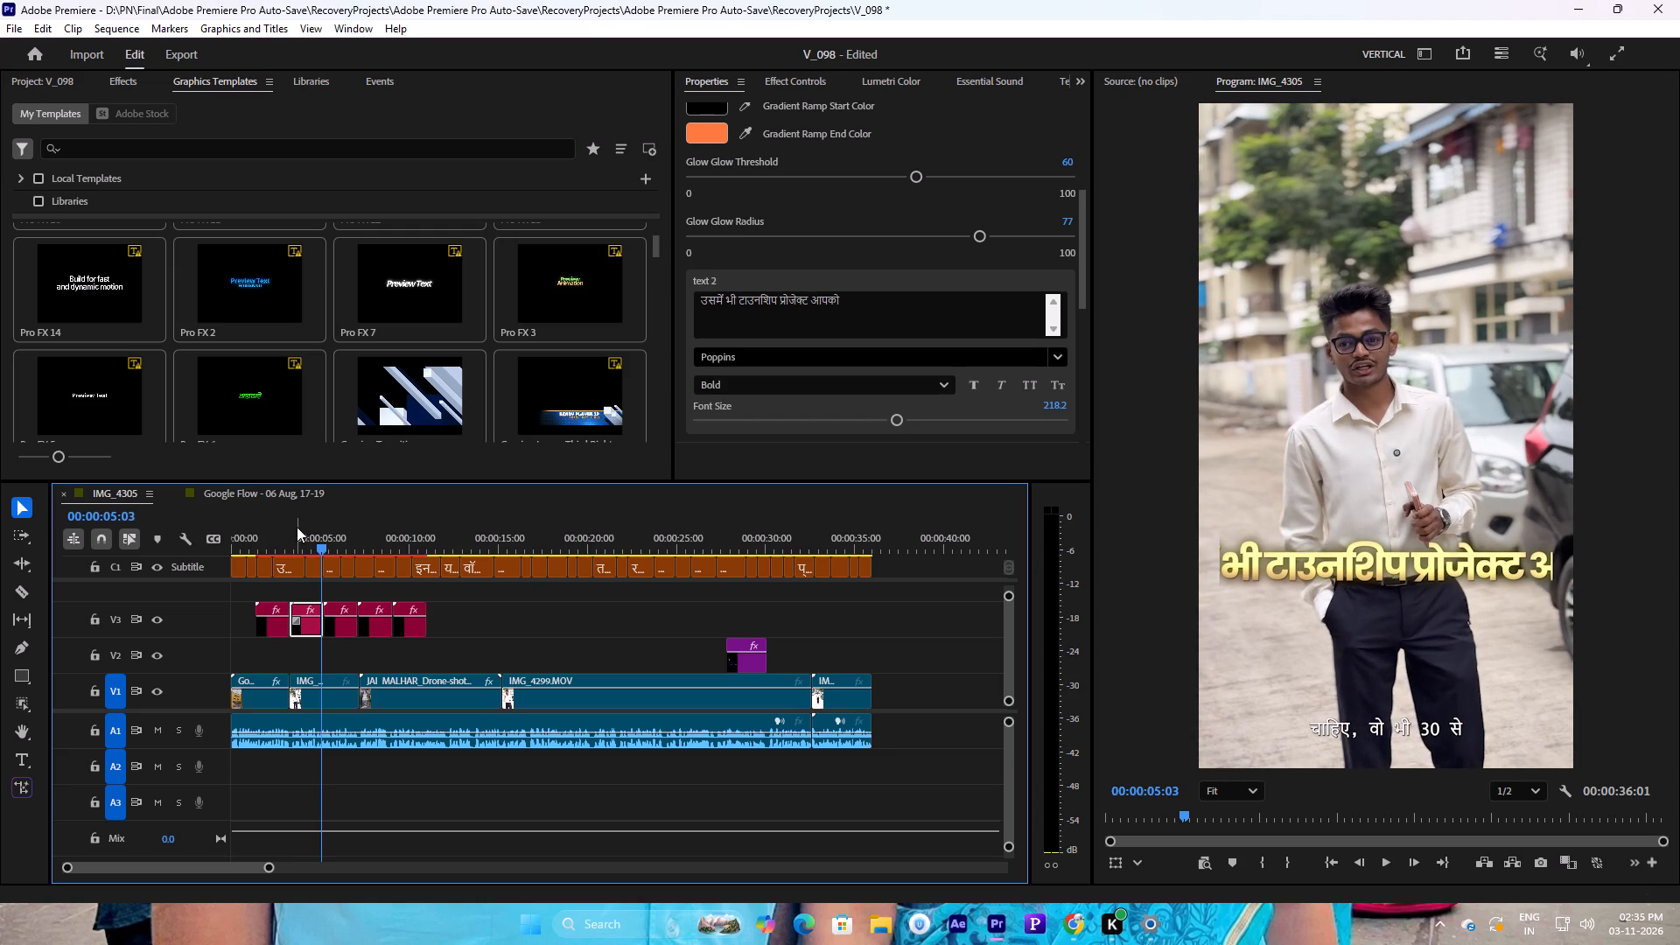
drag(293, 546, 265, 544)
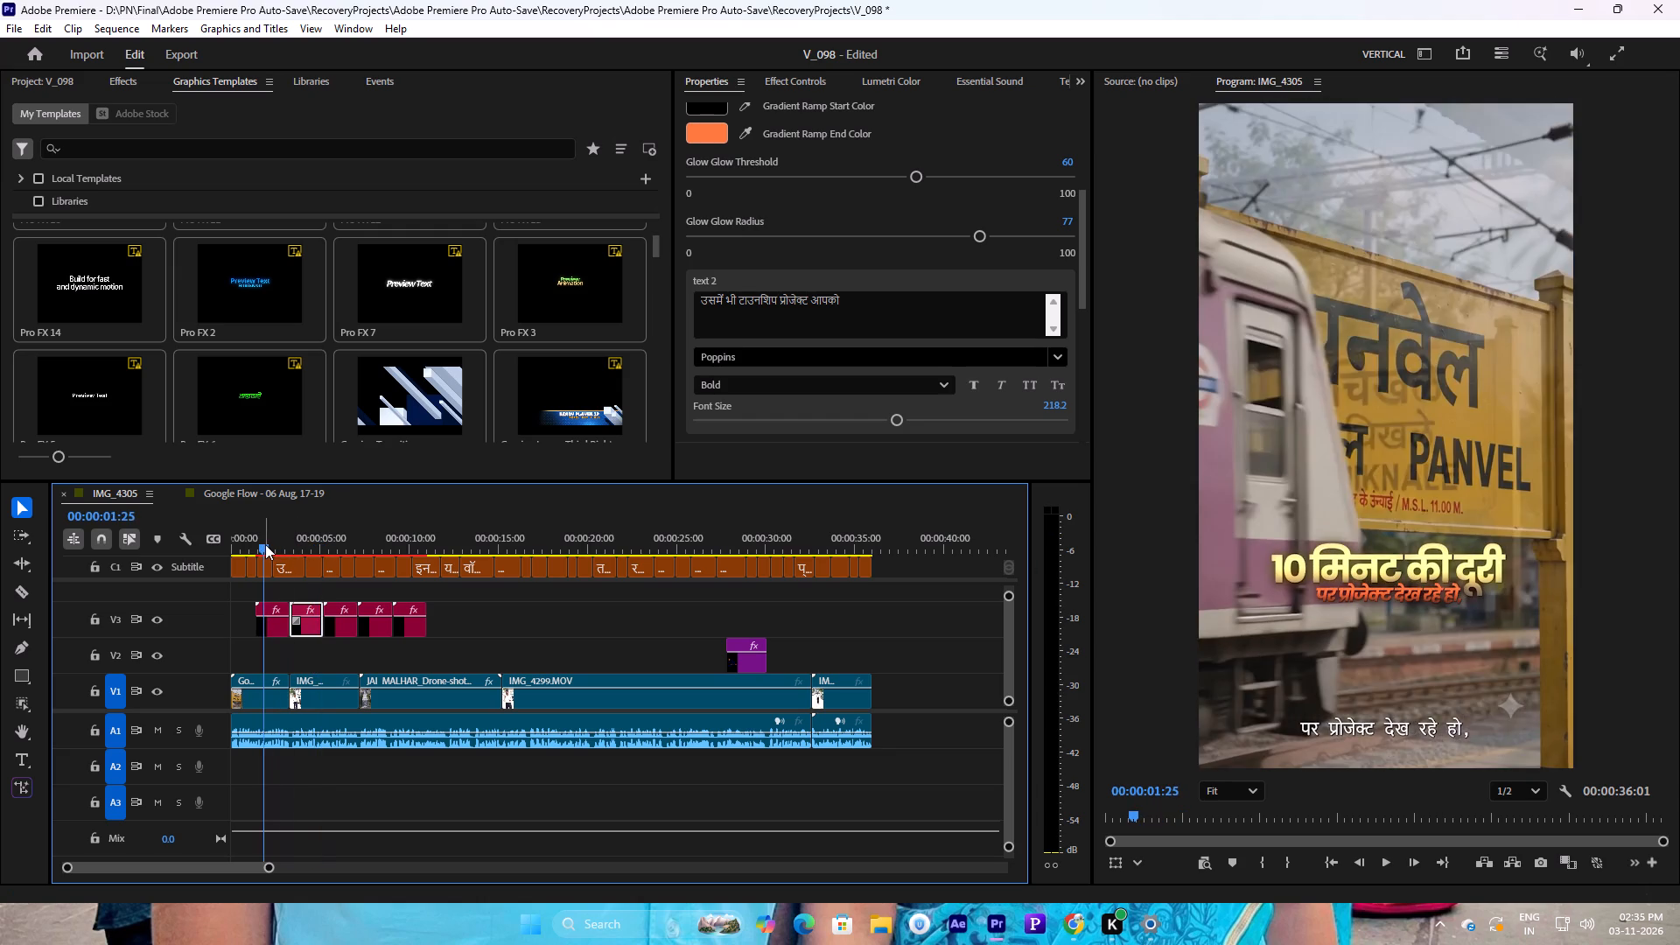
Play back the speech under the second and third caption graphics to compare their text with the subtitles.
key(space)
key(space)
key(space)
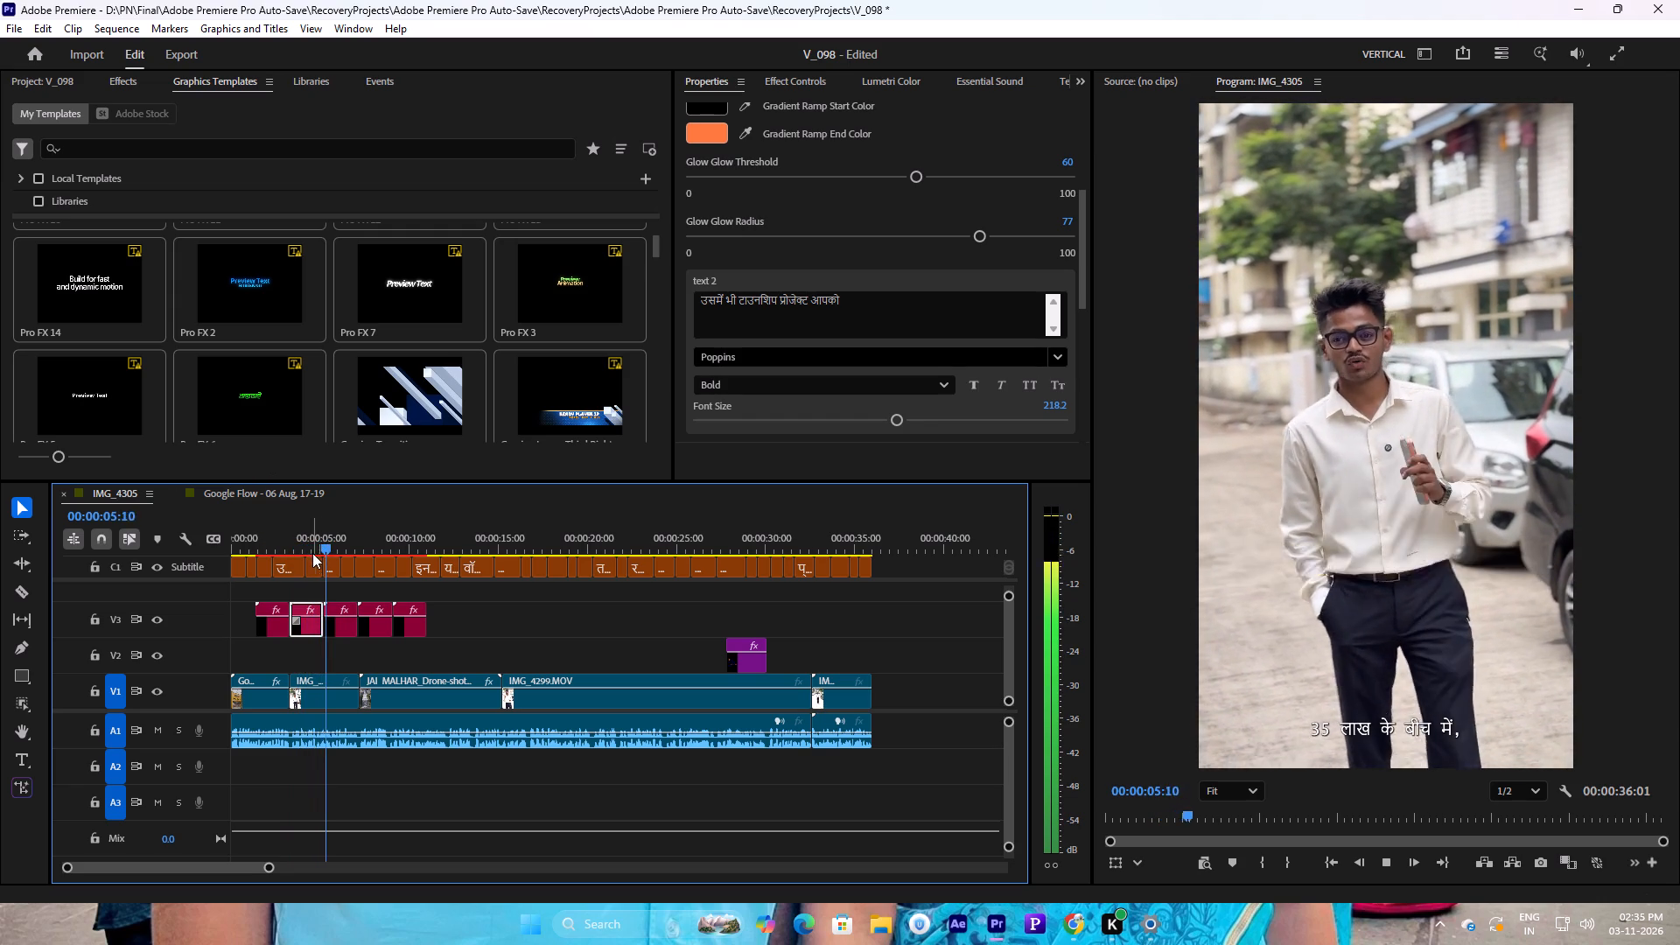
key(space)
drag(313, 541, 299, 542)
key(space)
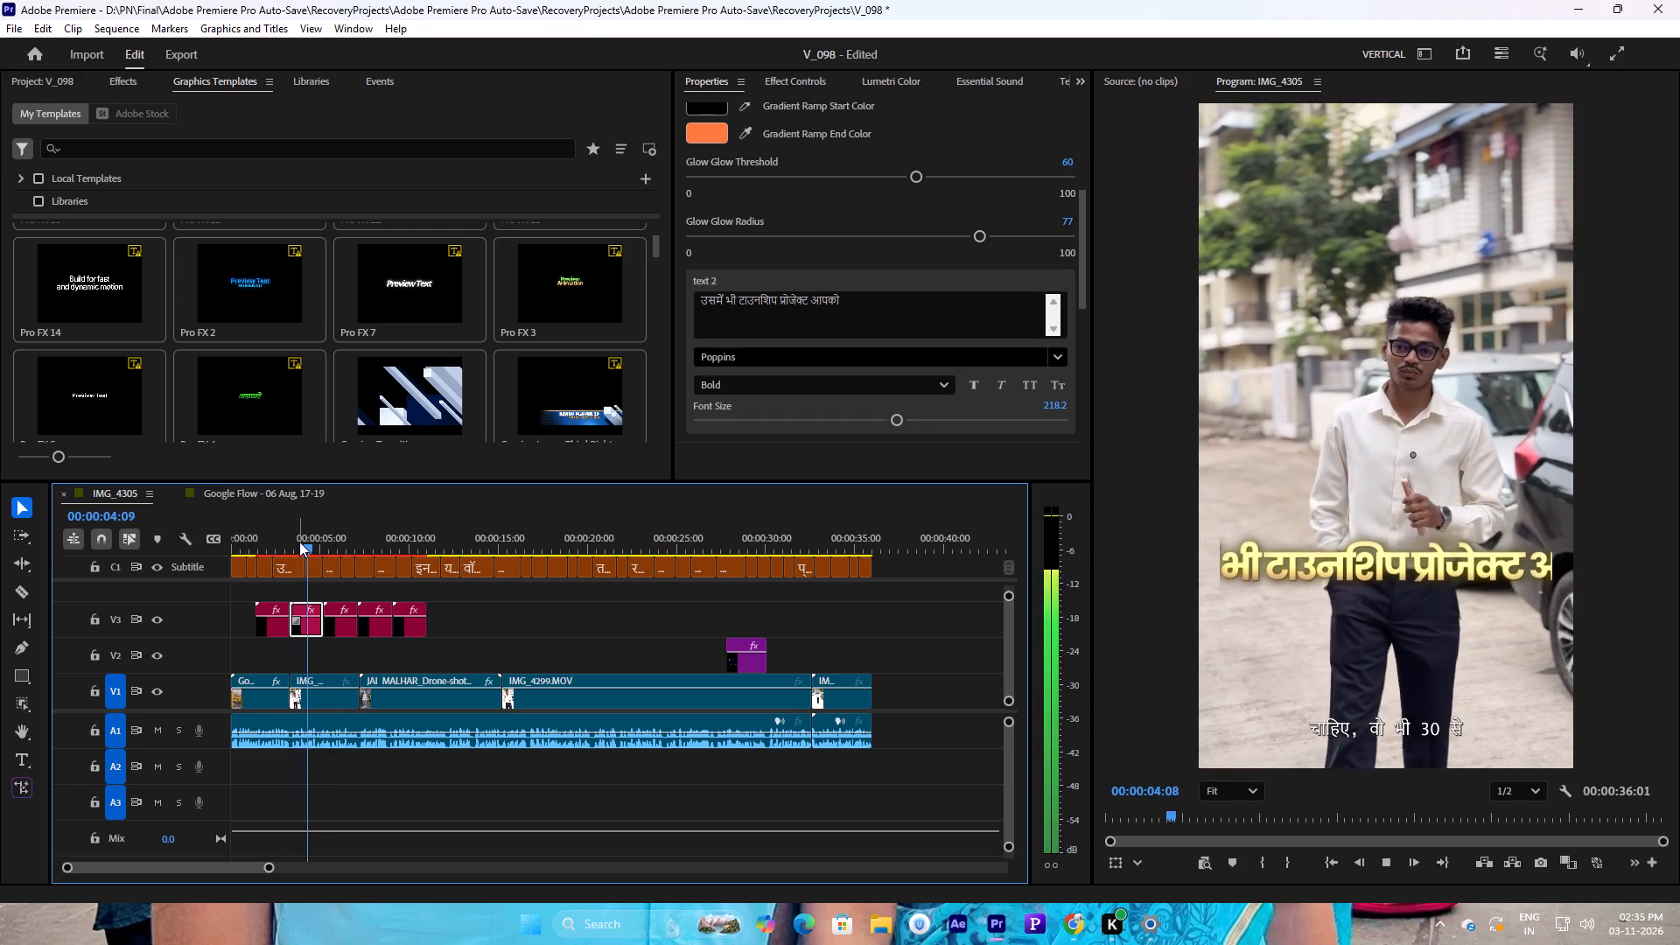
key(space)
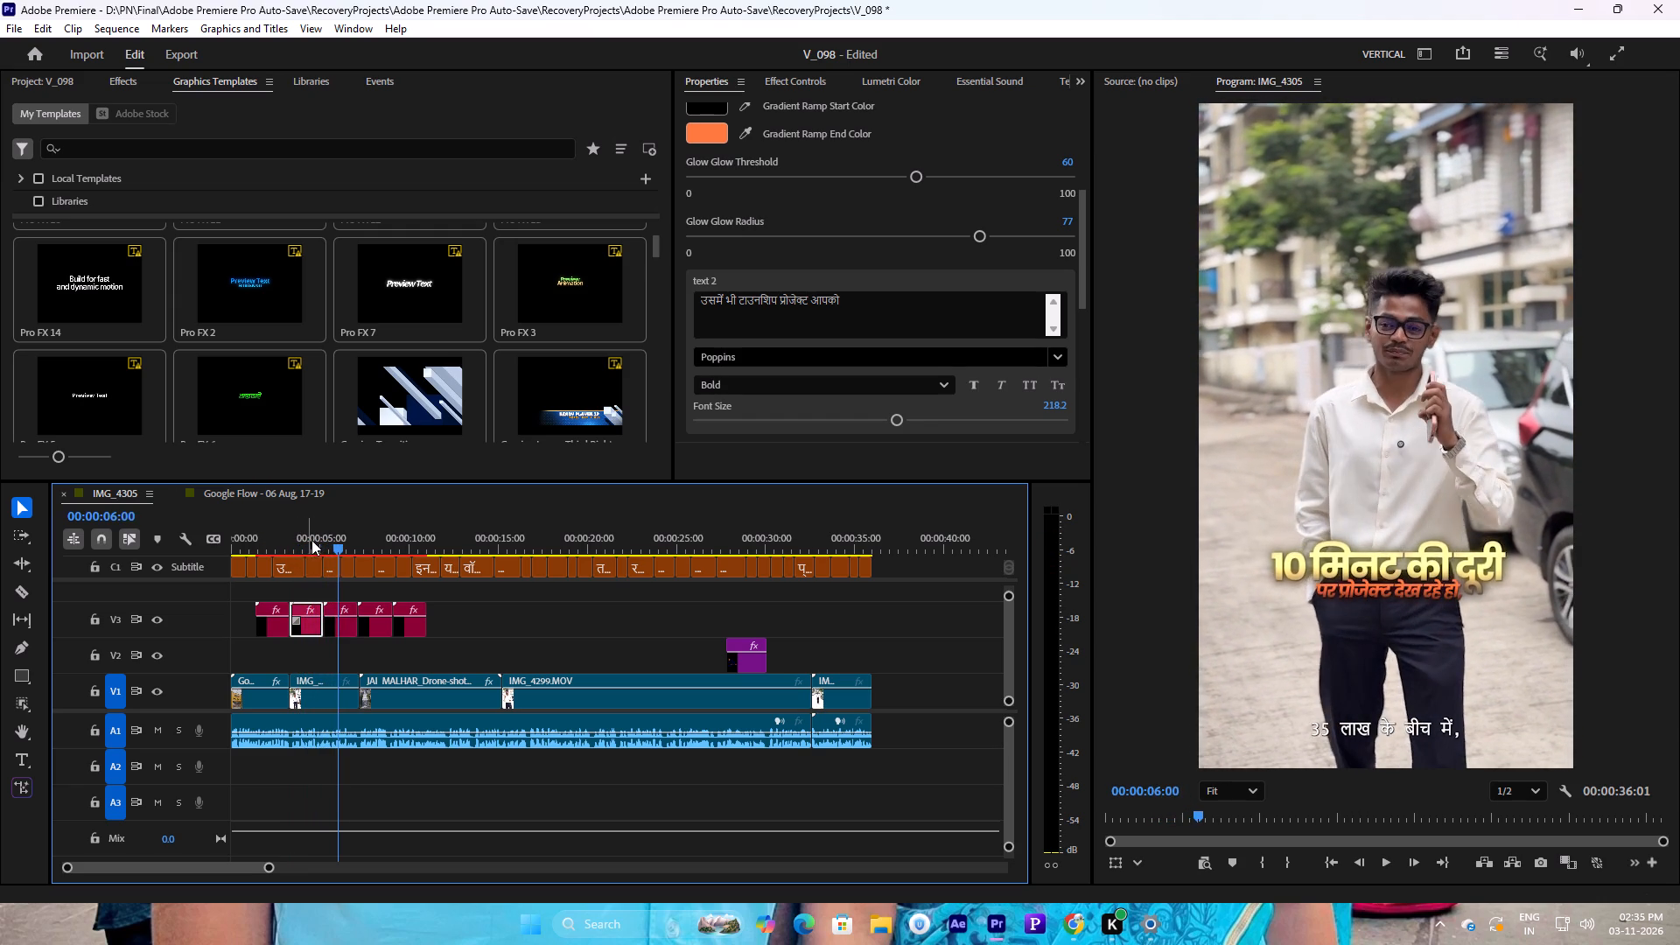
click(311, 540)
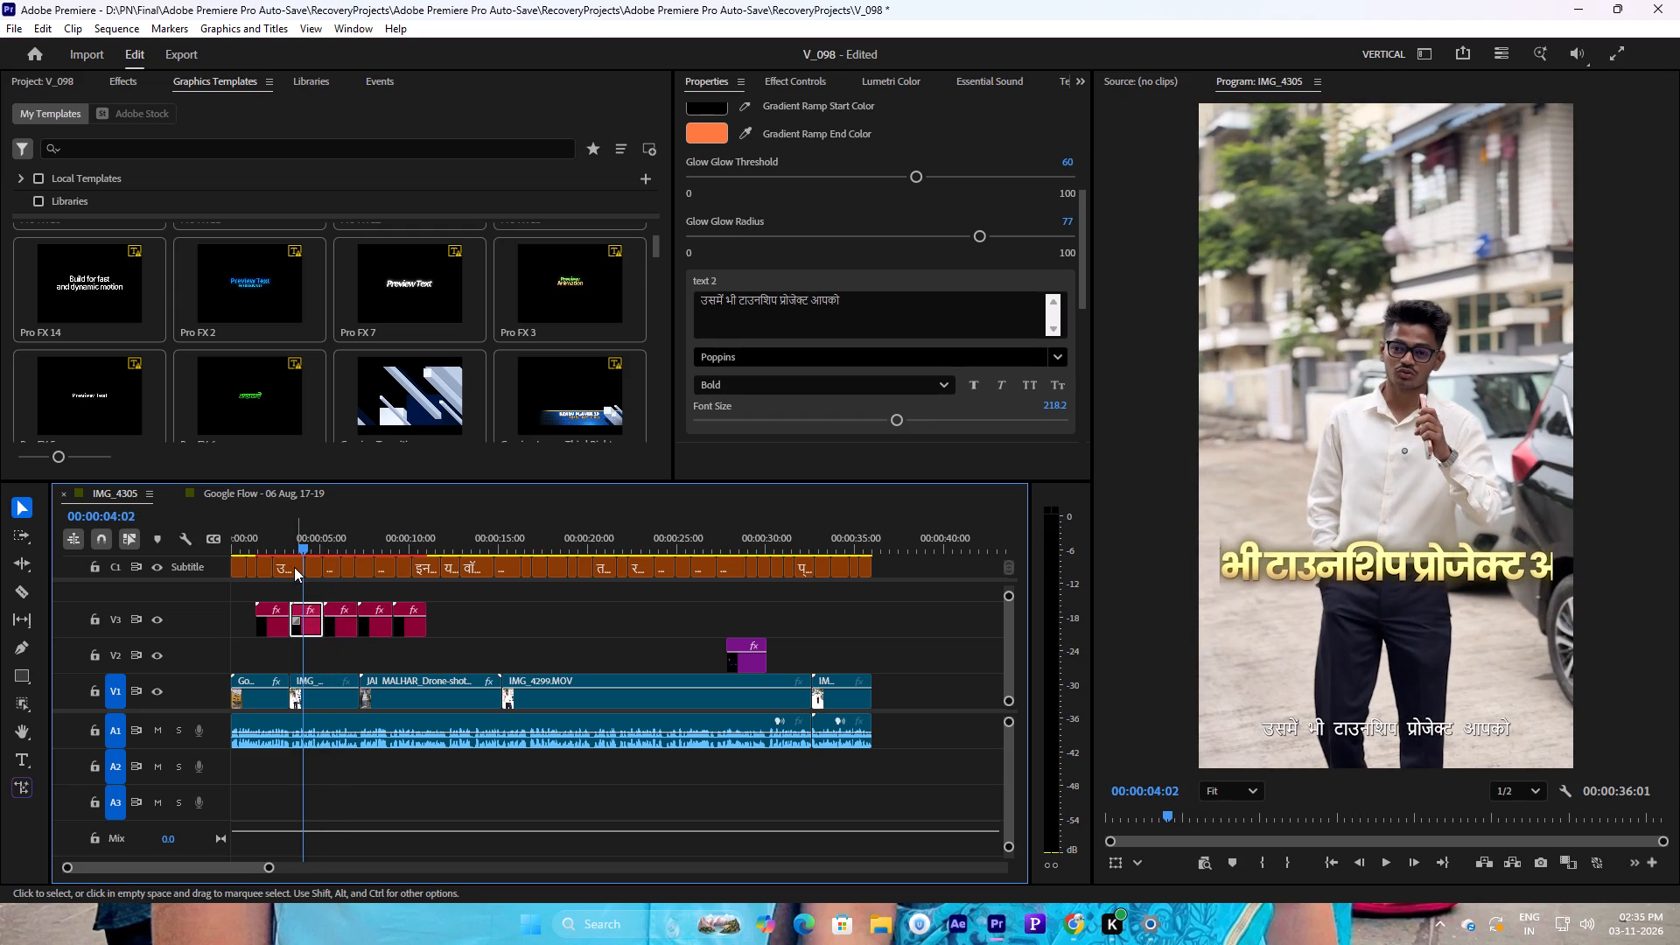
Copy the fifth subtitle's text into the second graphic's empty orange line and trim it to "चाहिए".
click(313, 567)
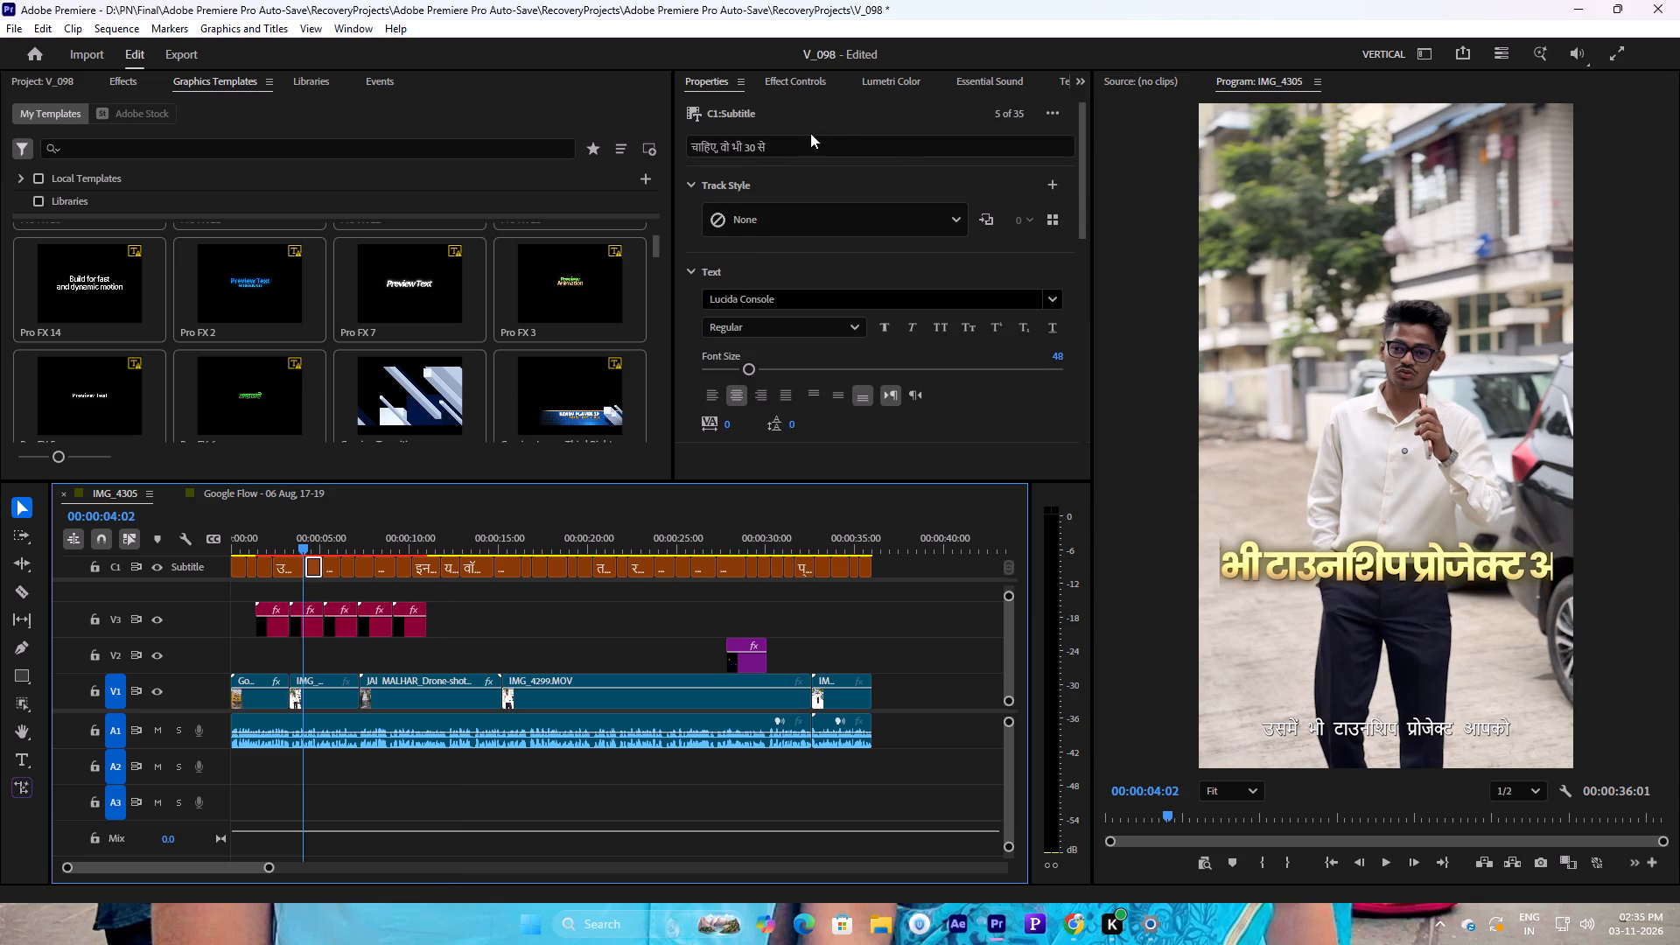
double_click(750, 144)
key(ctrl+c)
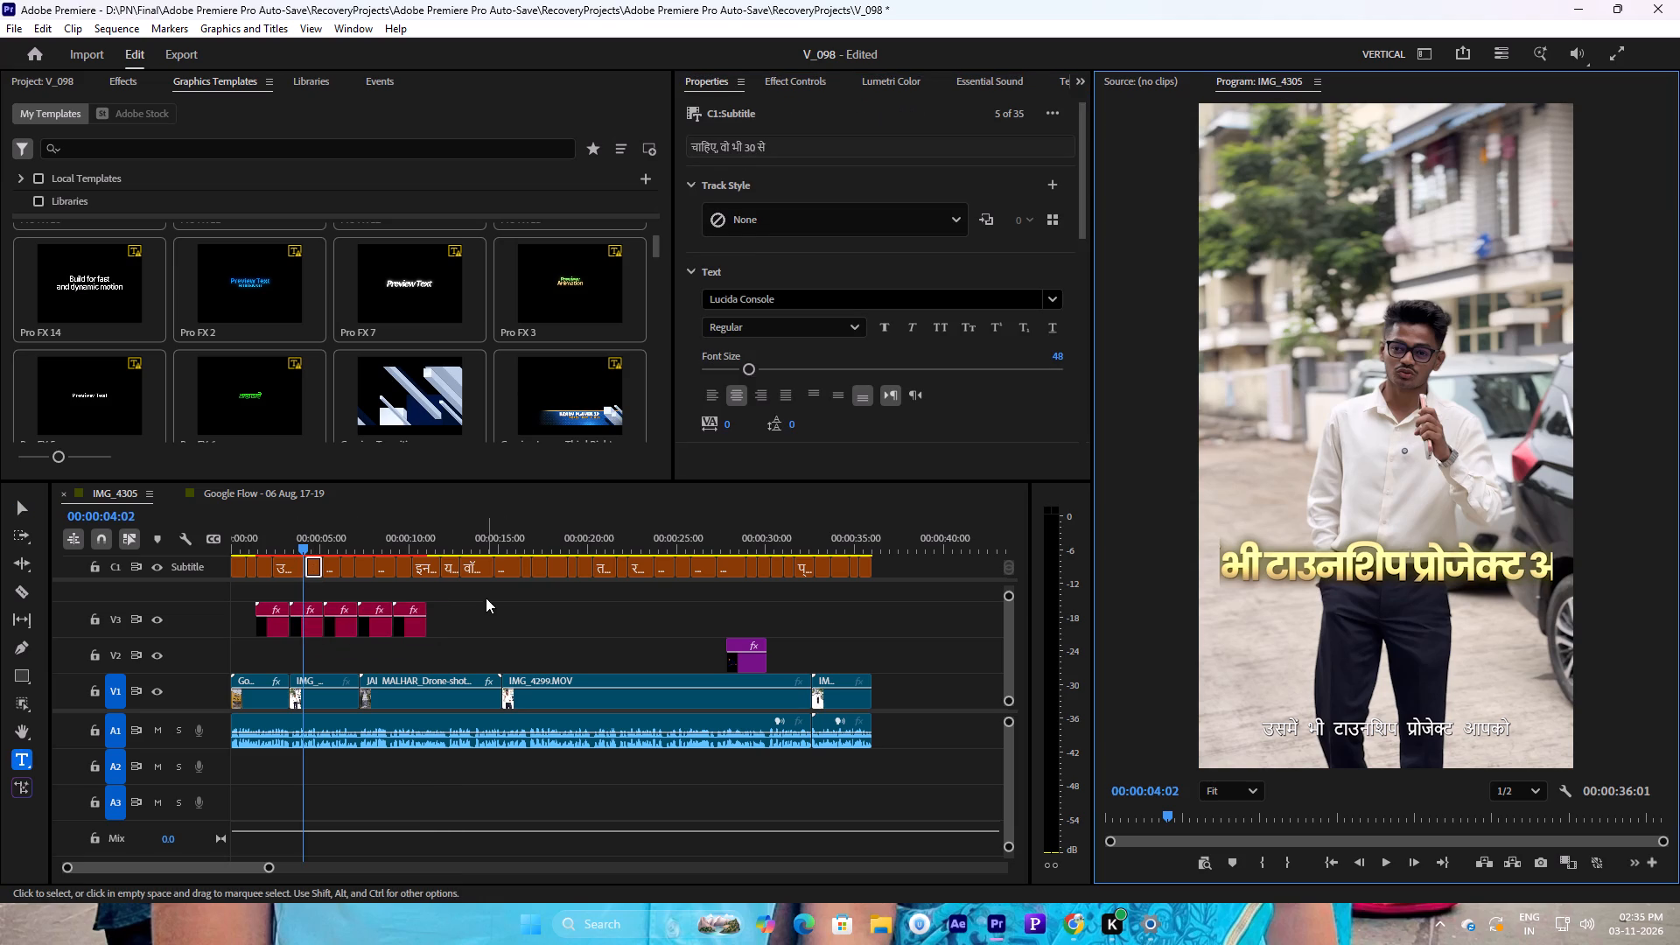
click(314, 619)
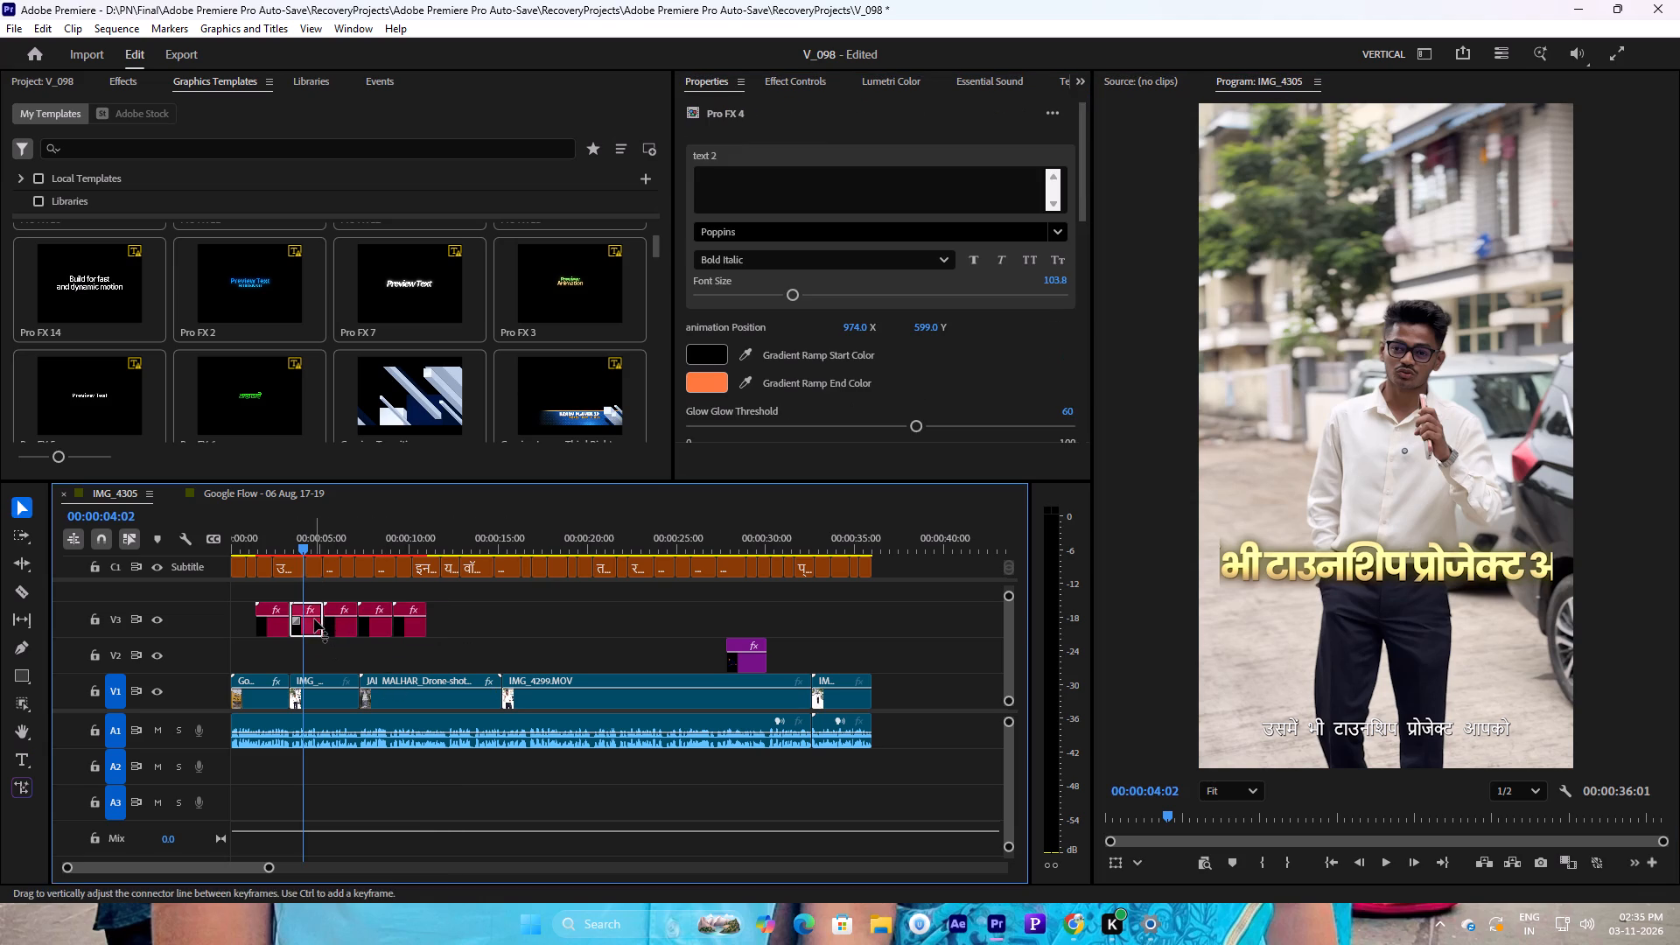
click(794, 175)
key(ctrl+v)
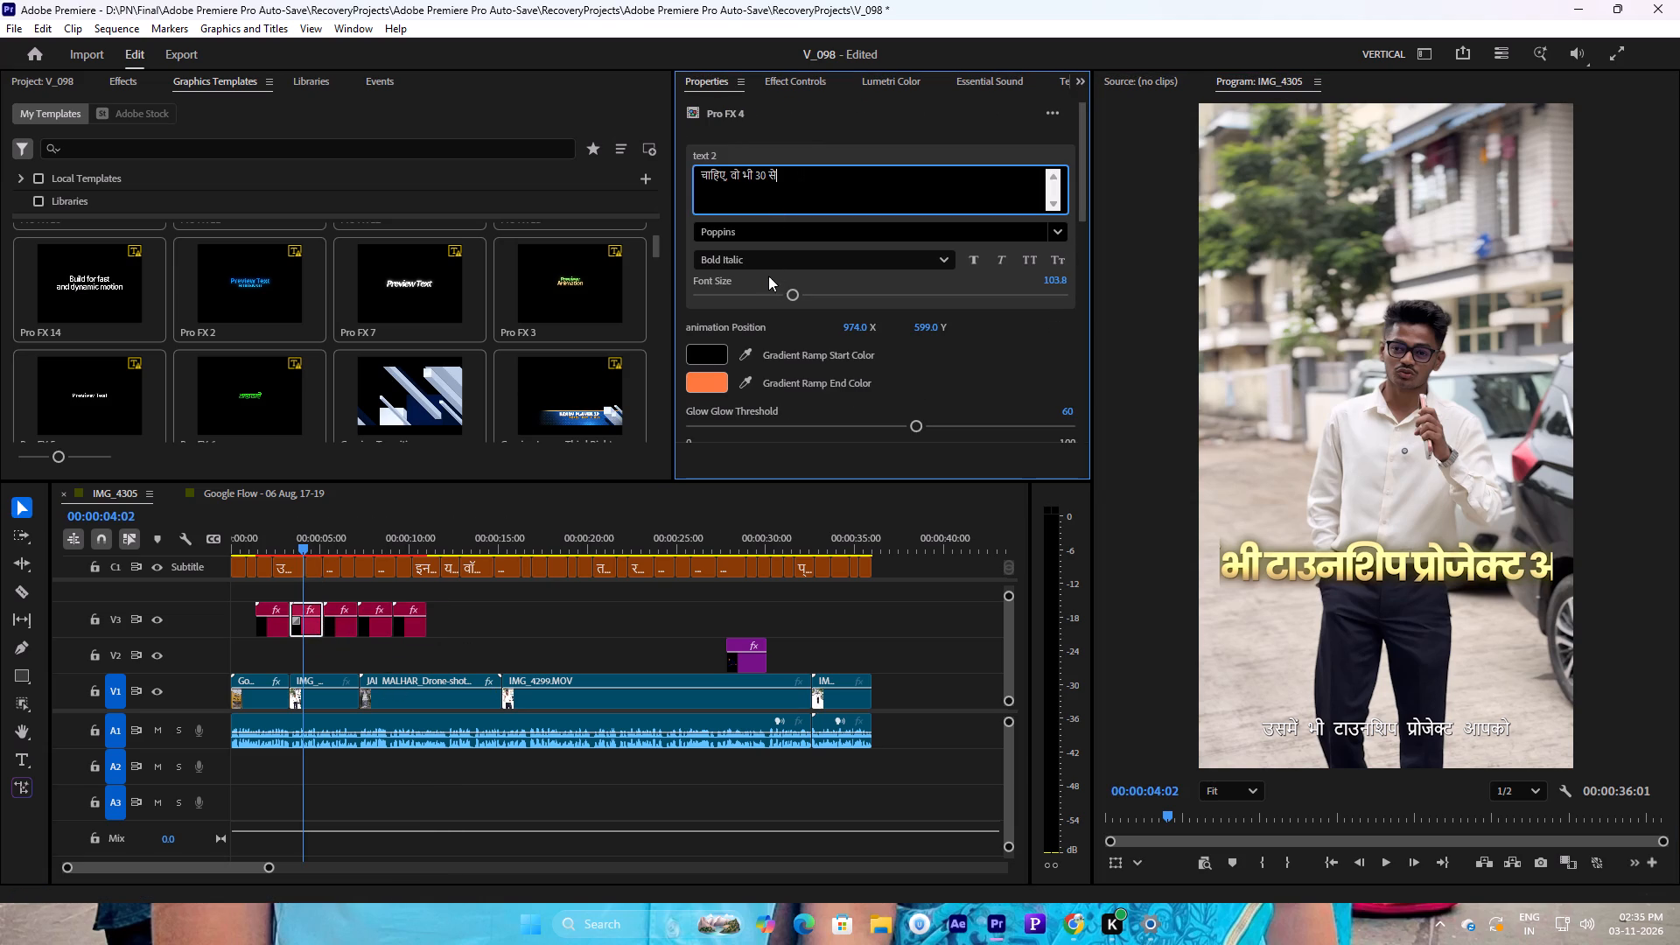
drag(731, 175, 838, 171)
key(BackSpace)
key(BackSpace)
key(BackSpace)
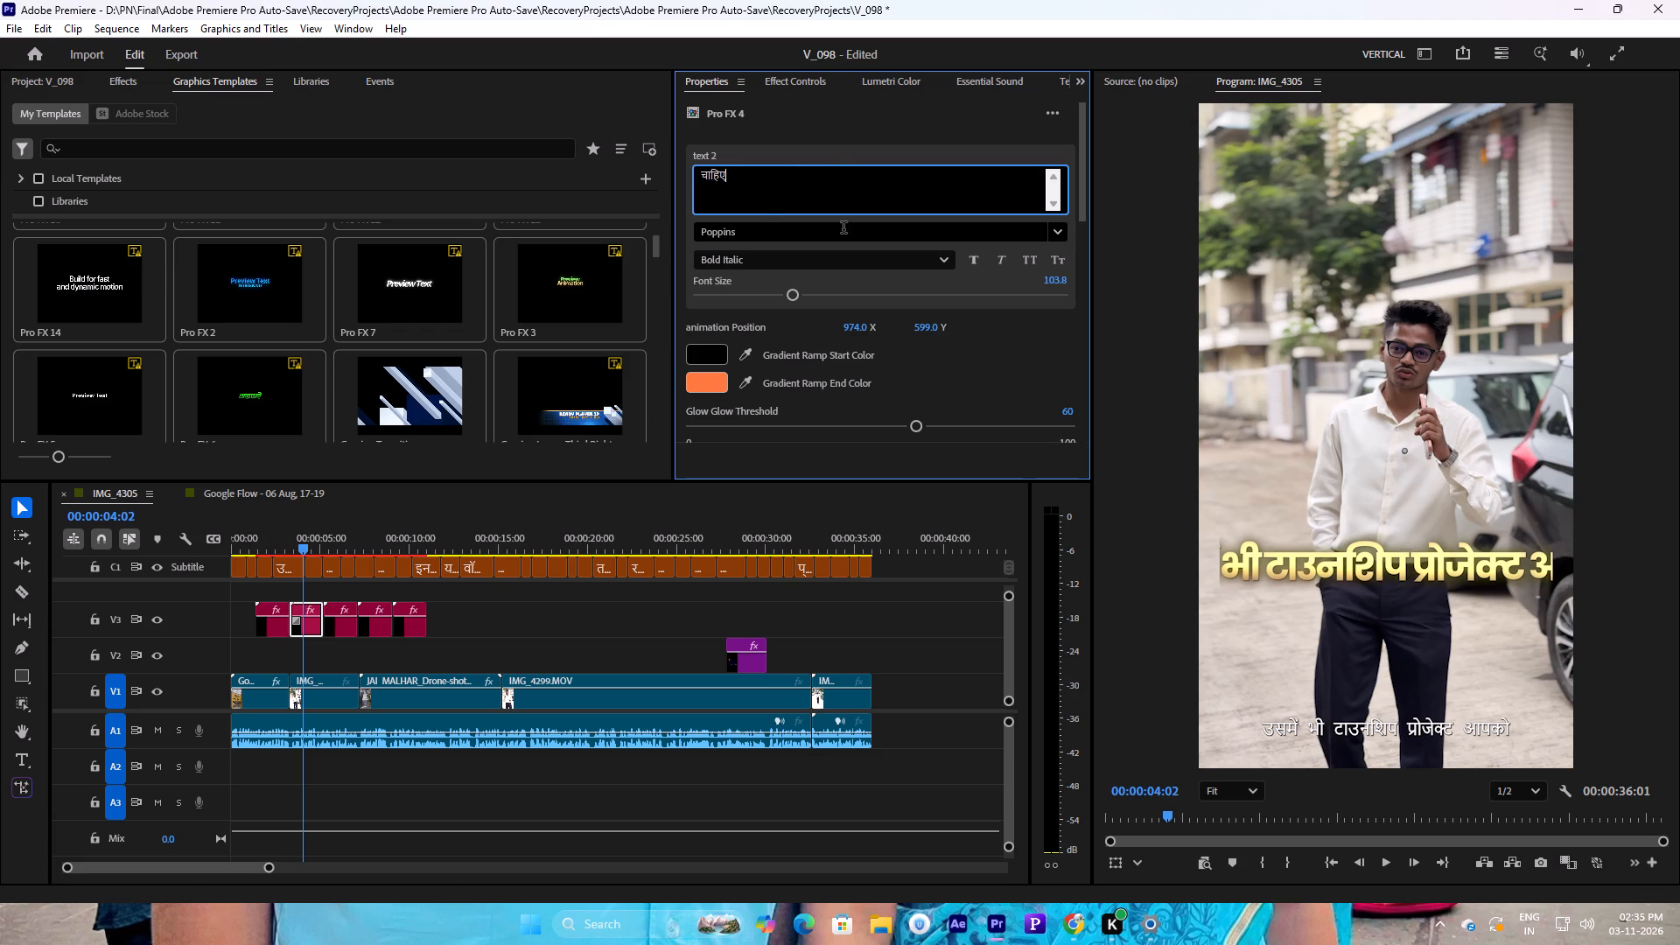
Move "आपको" from the end of the second graphic's yellow line to before "चाहिए" in its orange line.
drag(1081, 205, 1067, 310)
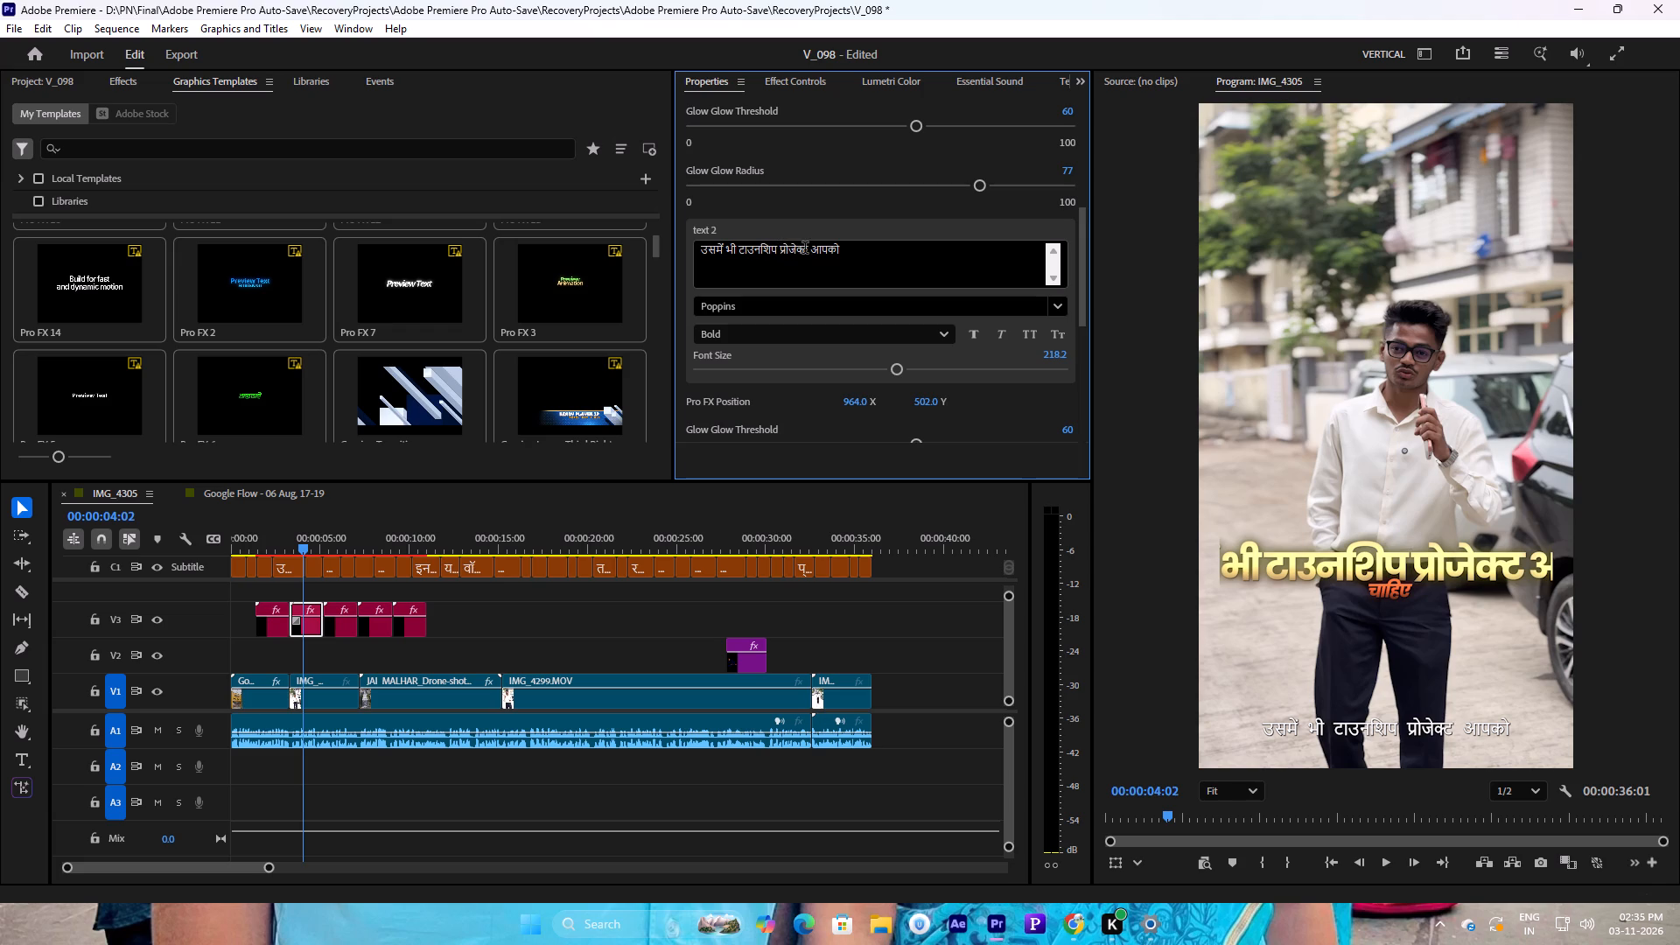
drag(813, 253, 912, 246)
key(ctrl+c)
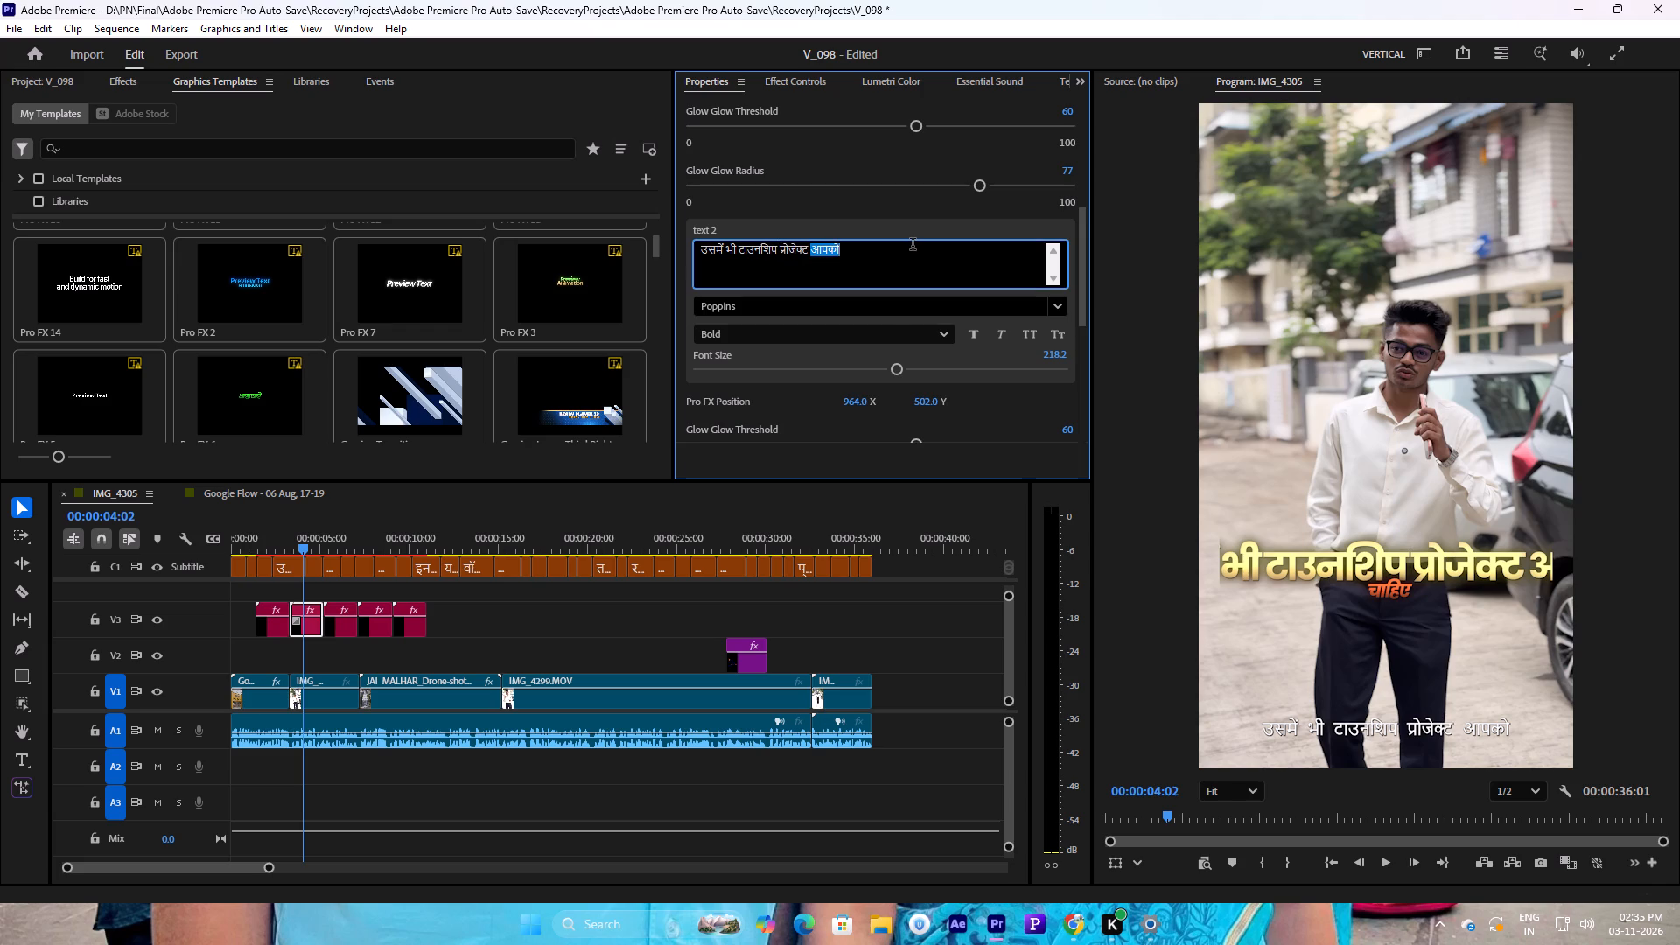
key(BackSpace)
drag(1082, 283, 1072, 197)
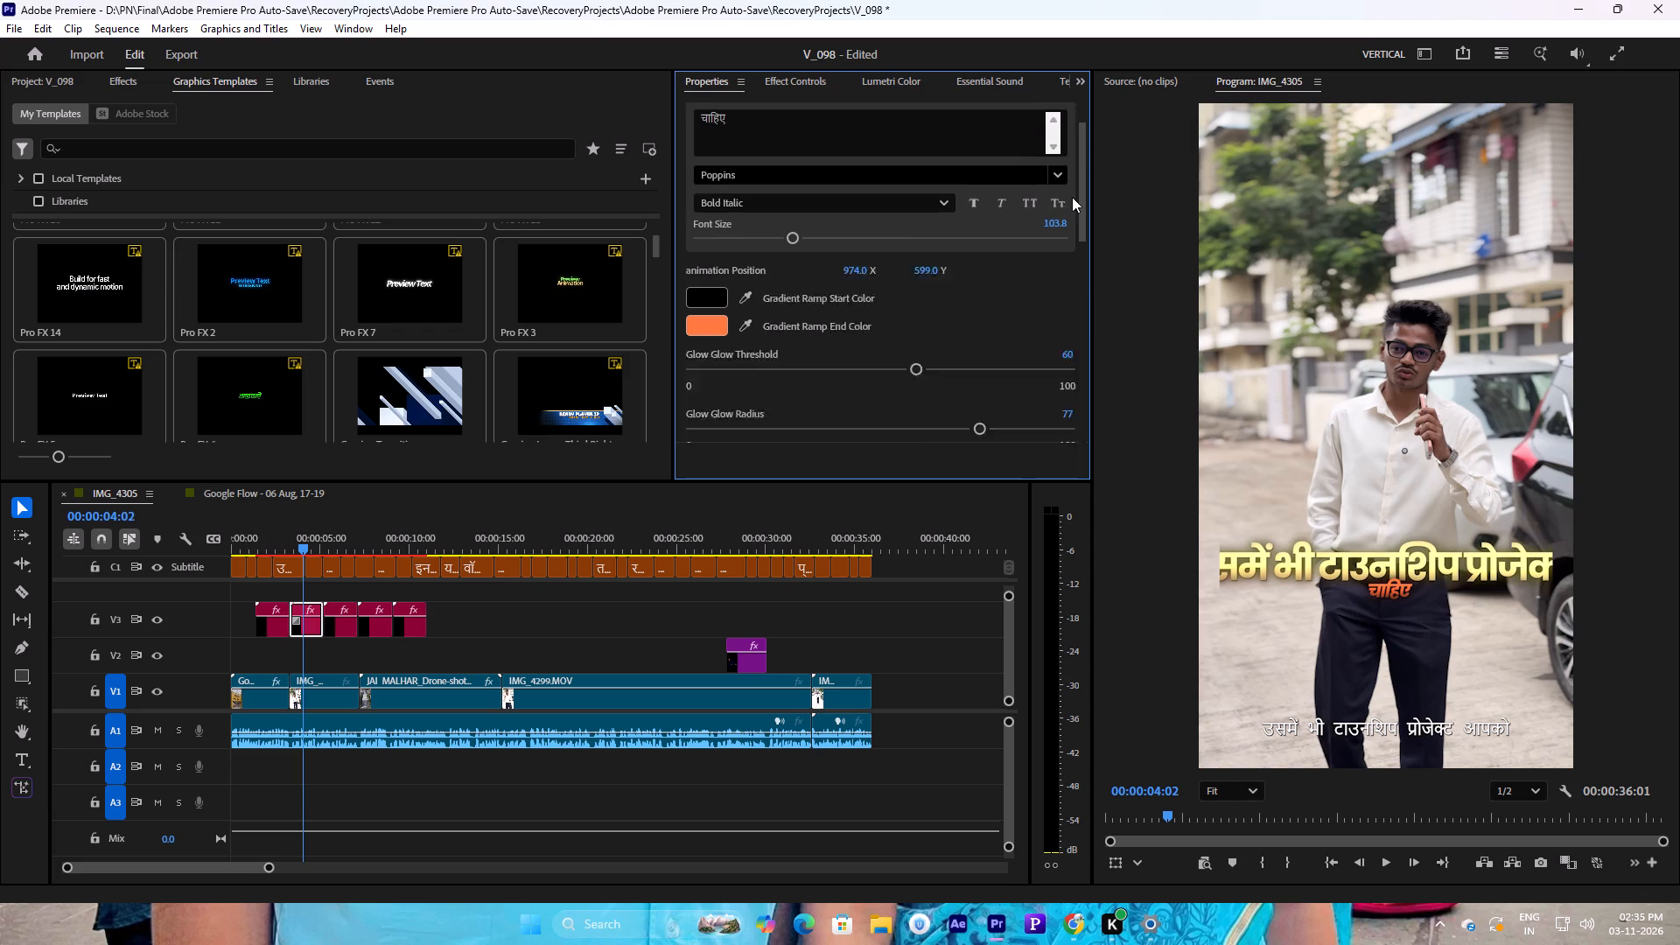
drag(1072, 197, 1072, 192)
click(707, 141)
click(700, 139)
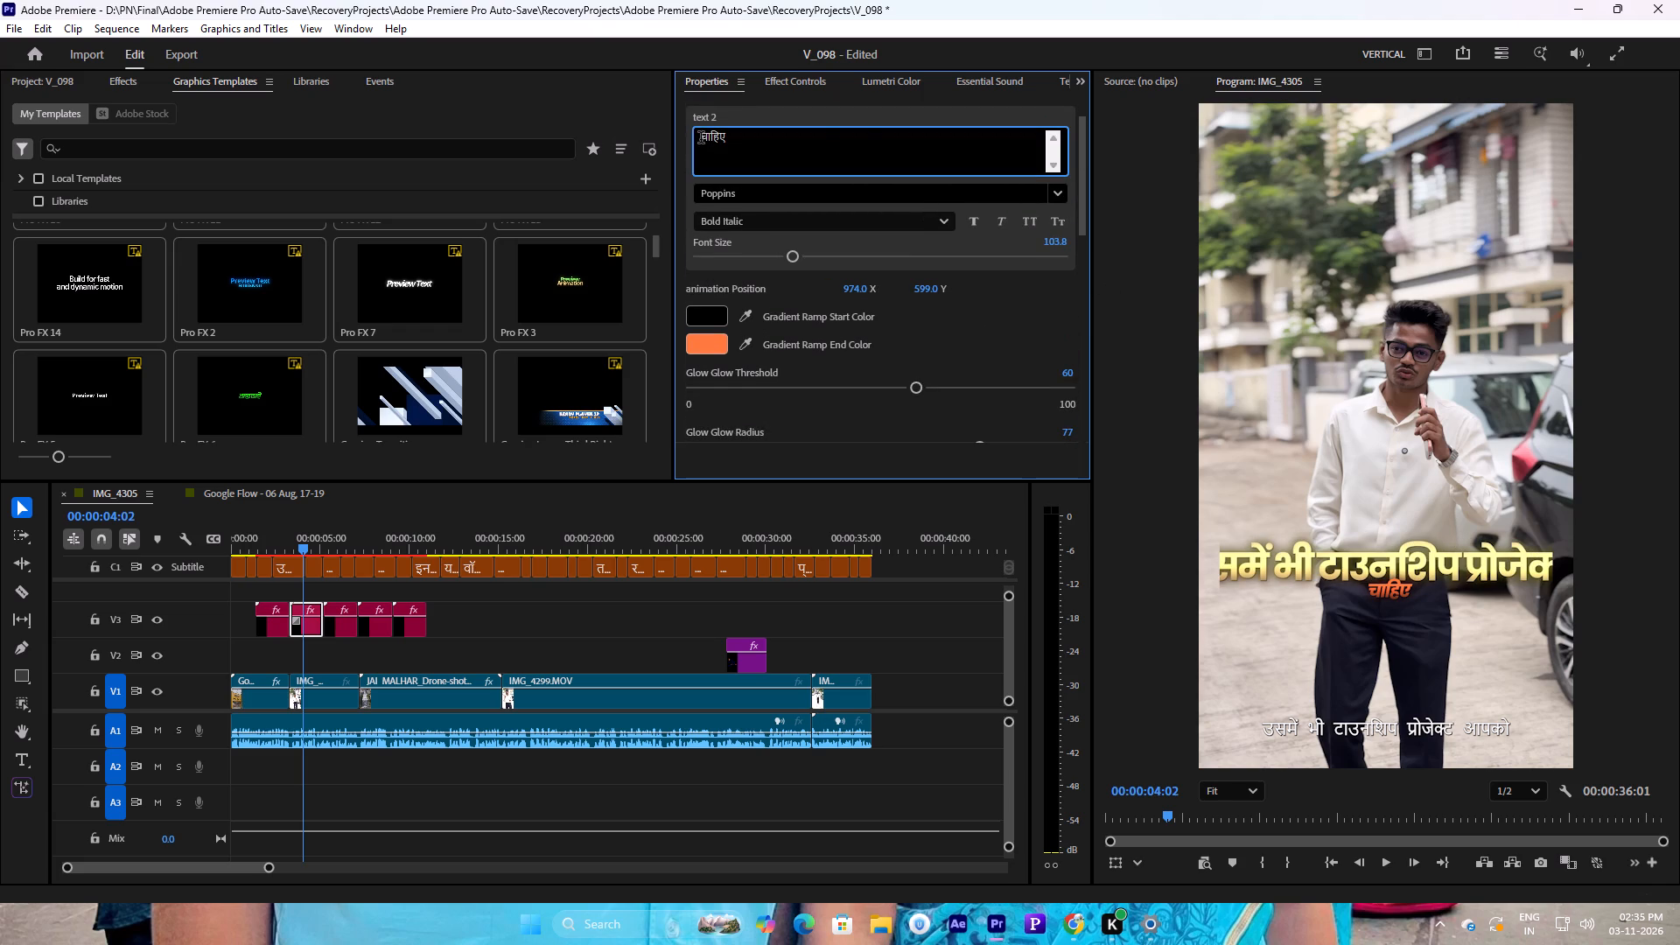
click(701, 139)
key(ctrl+v)
key(space)
Check the second graphic against the speech and reduce its "उसमें भी टाउनशिप प्रोजेक्ट" line to font size 149.
drag(1083, 198, 1087, 262)
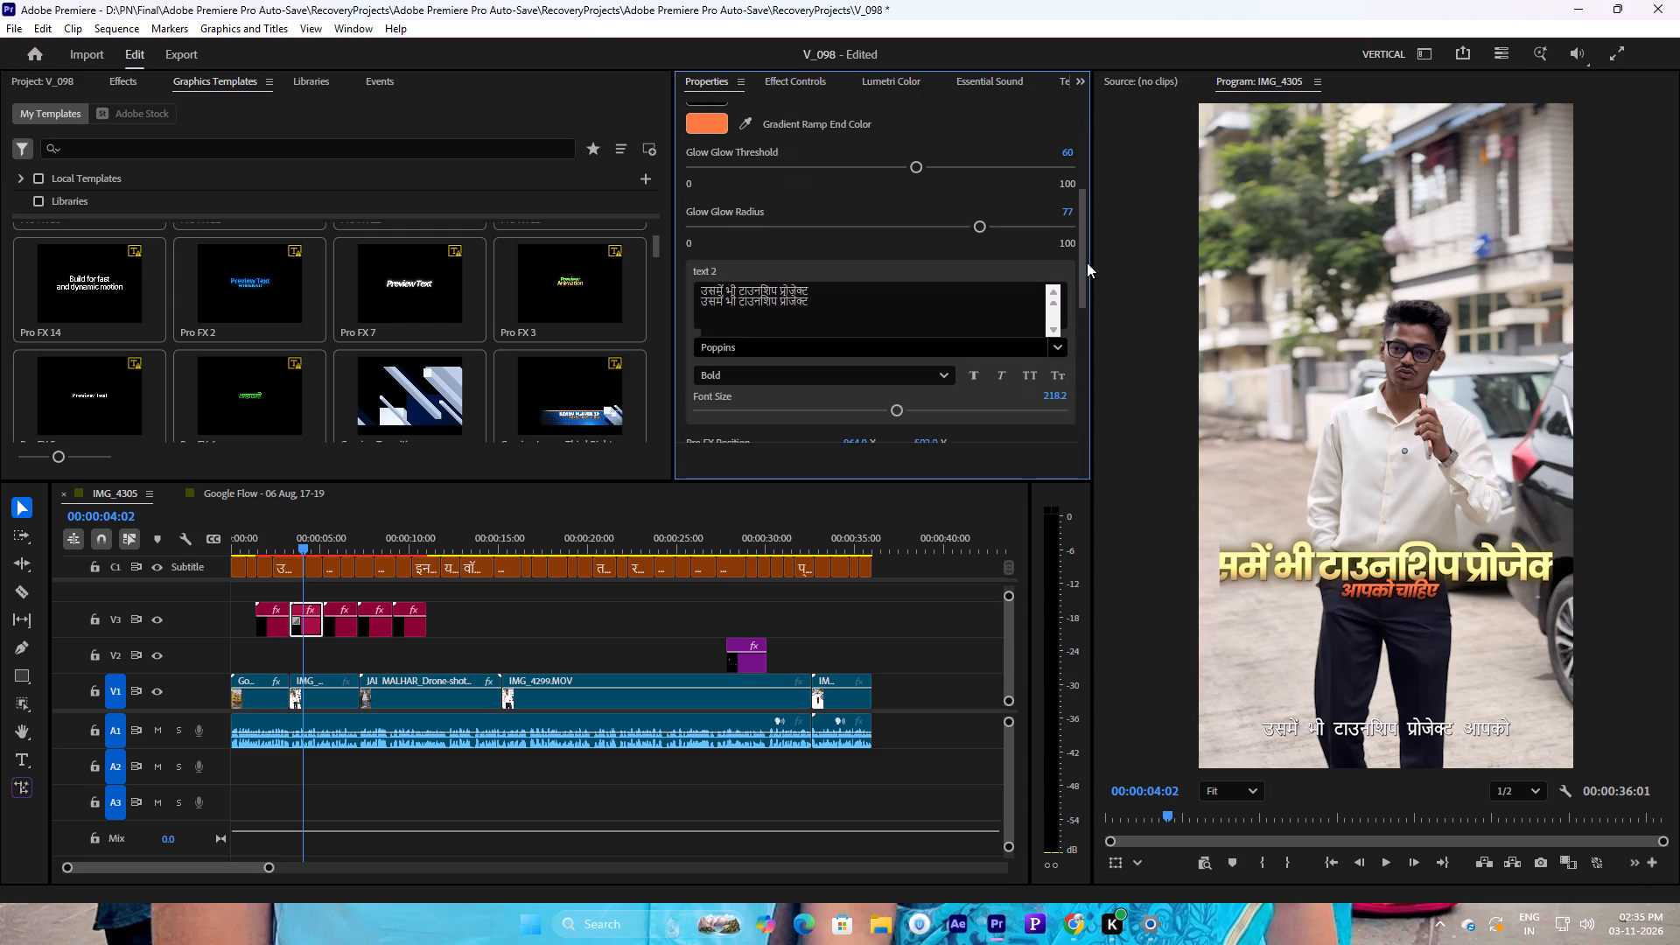
drag(1087, 262, 1074, 262)
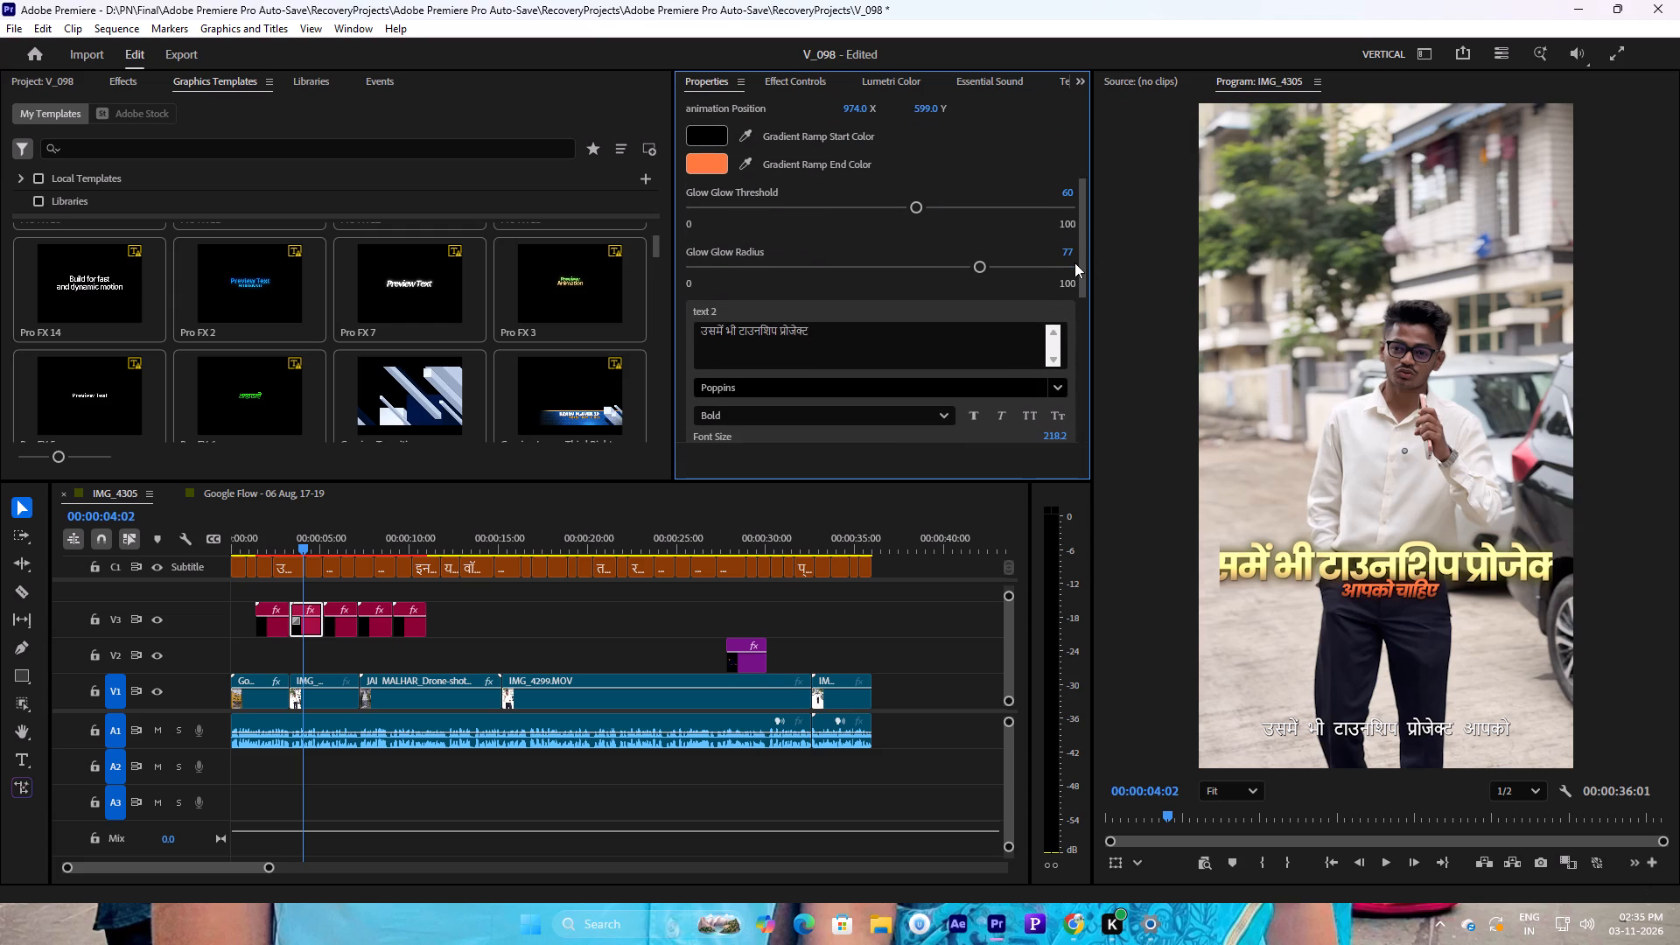
drag(1074, 262, 1074, 263)
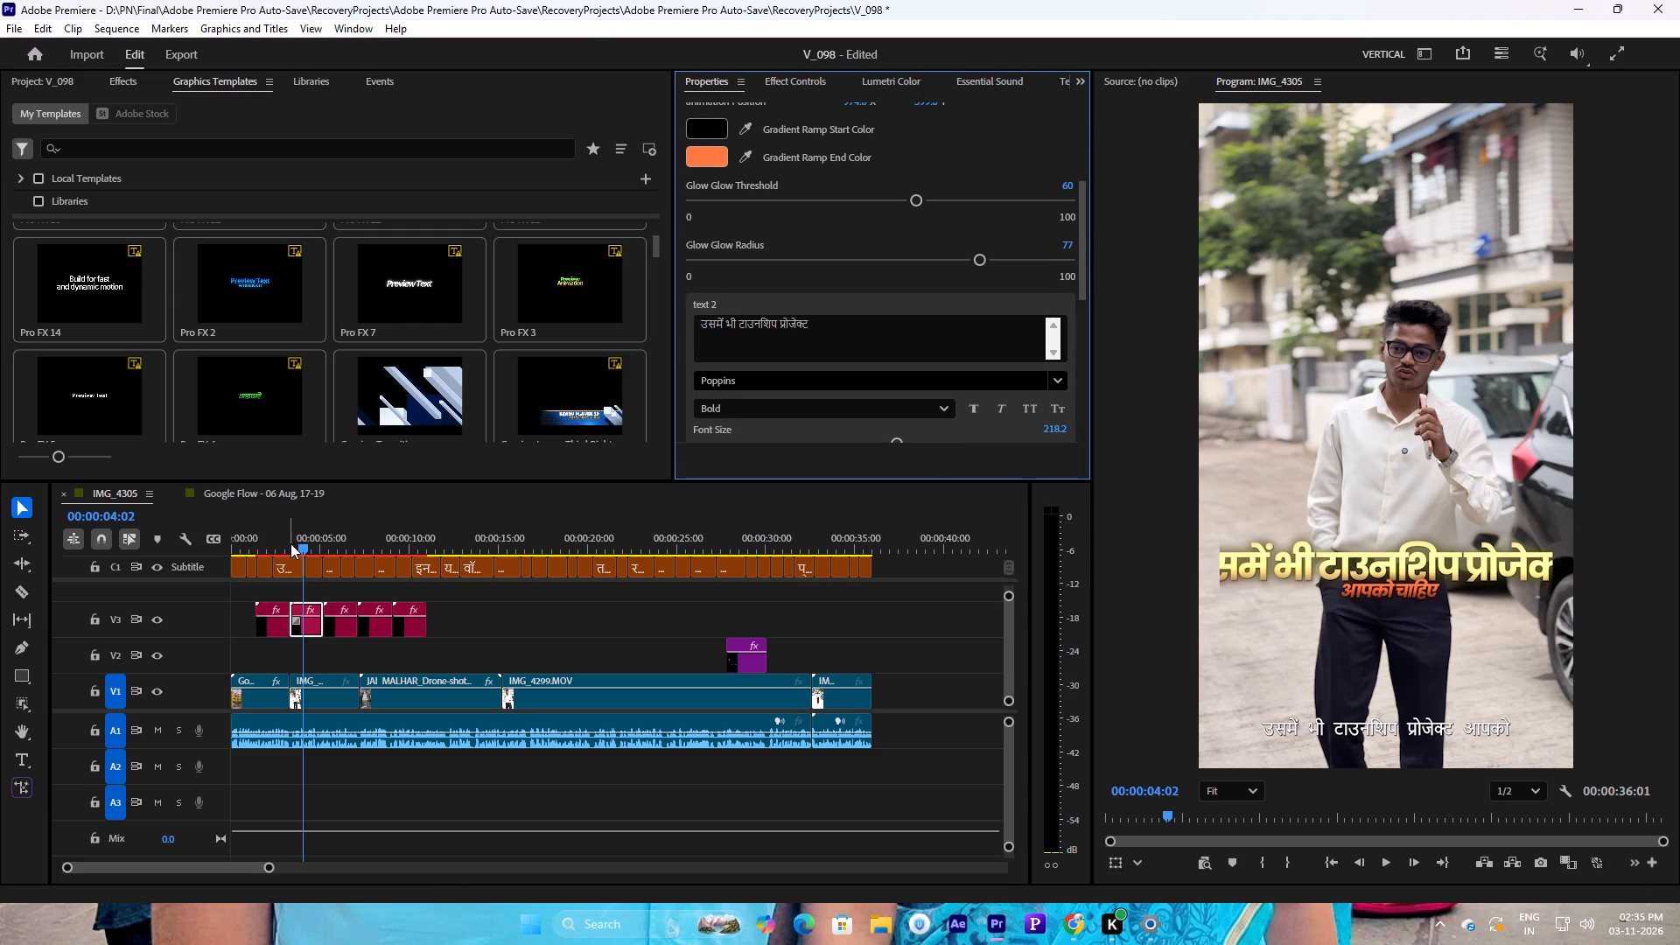
click(290, 543)
key(space)
key(space)
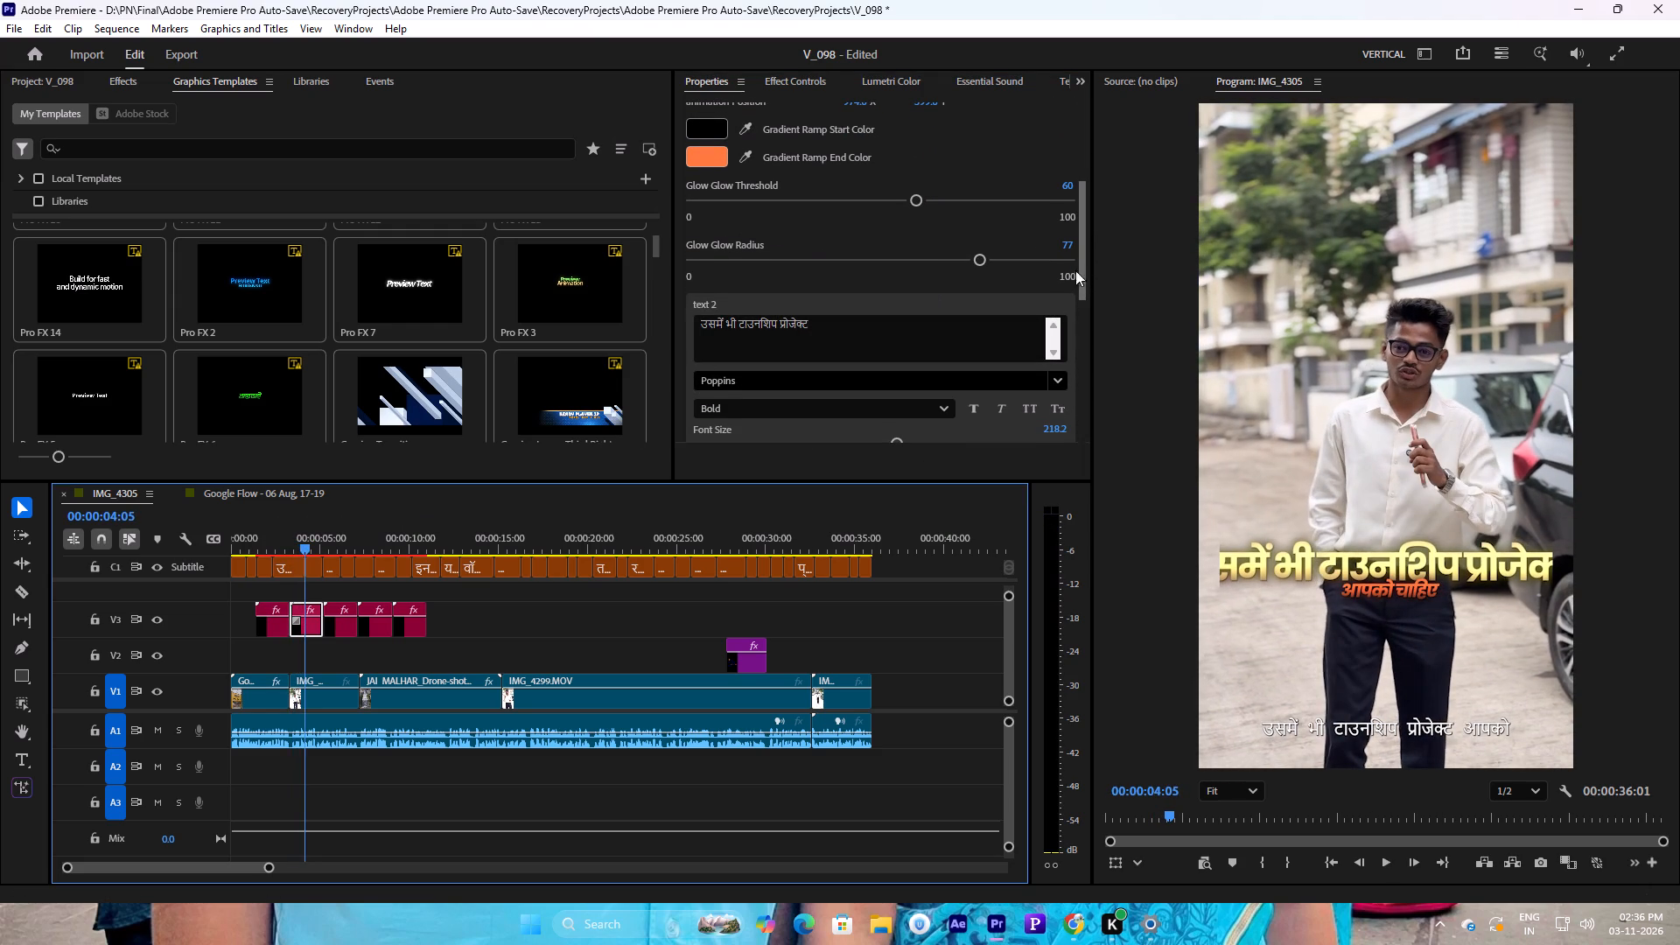
drag(1084, 269, 1084, 293)
drag(896, 371, 877, 374)
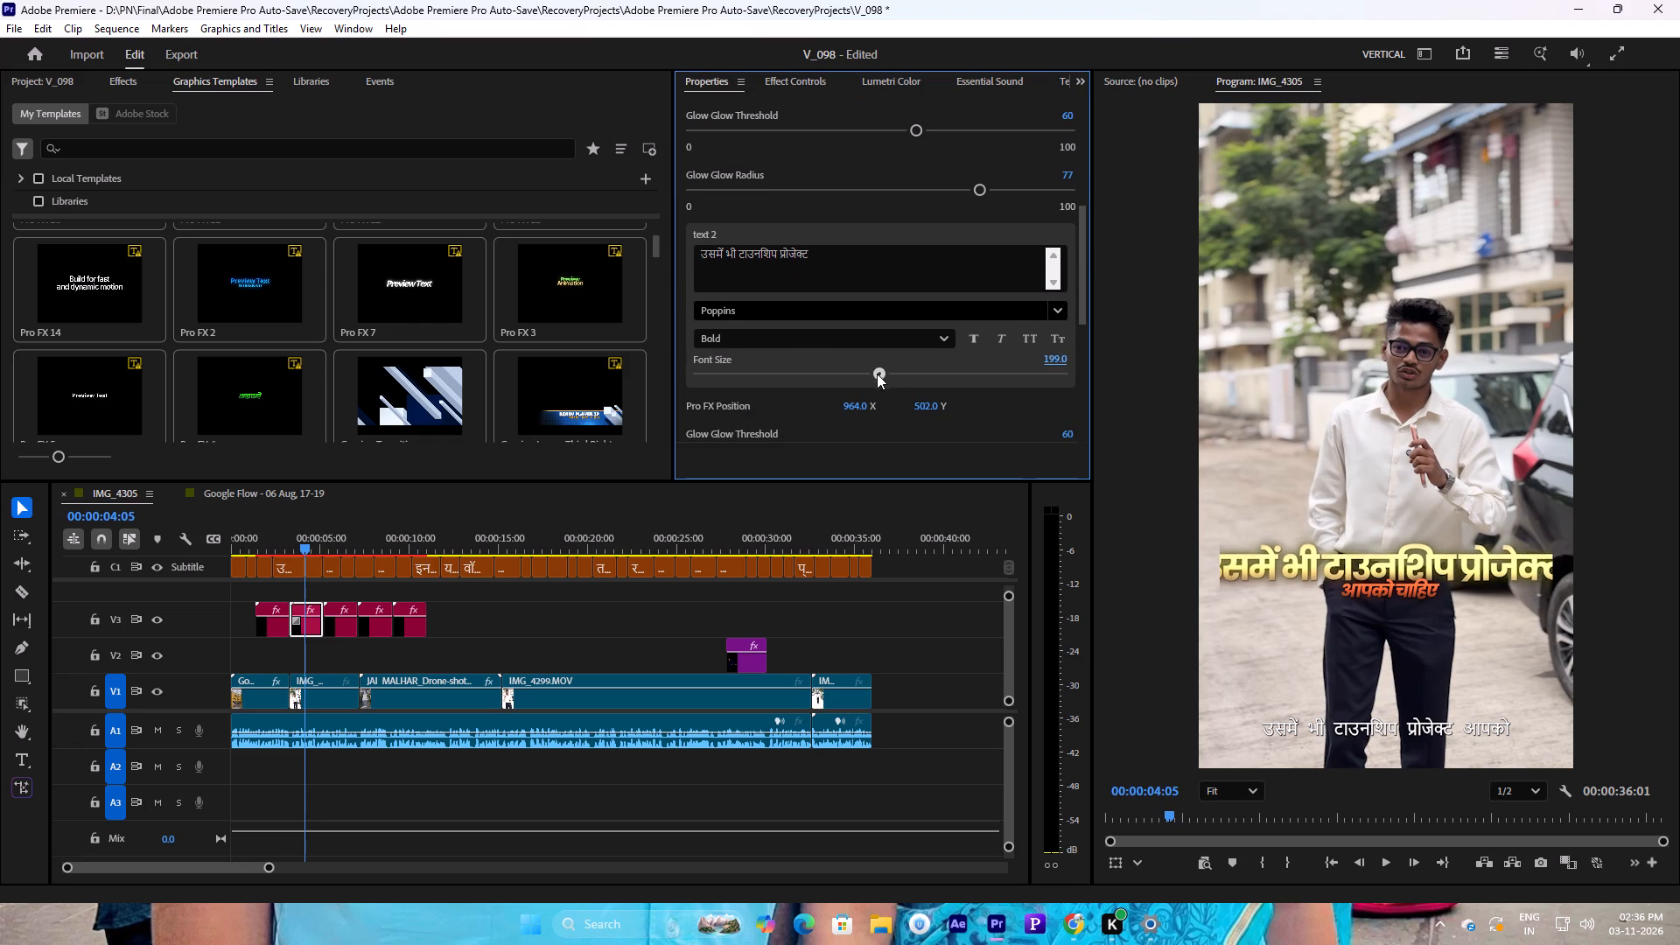
drag(877, 374, 833, 384)
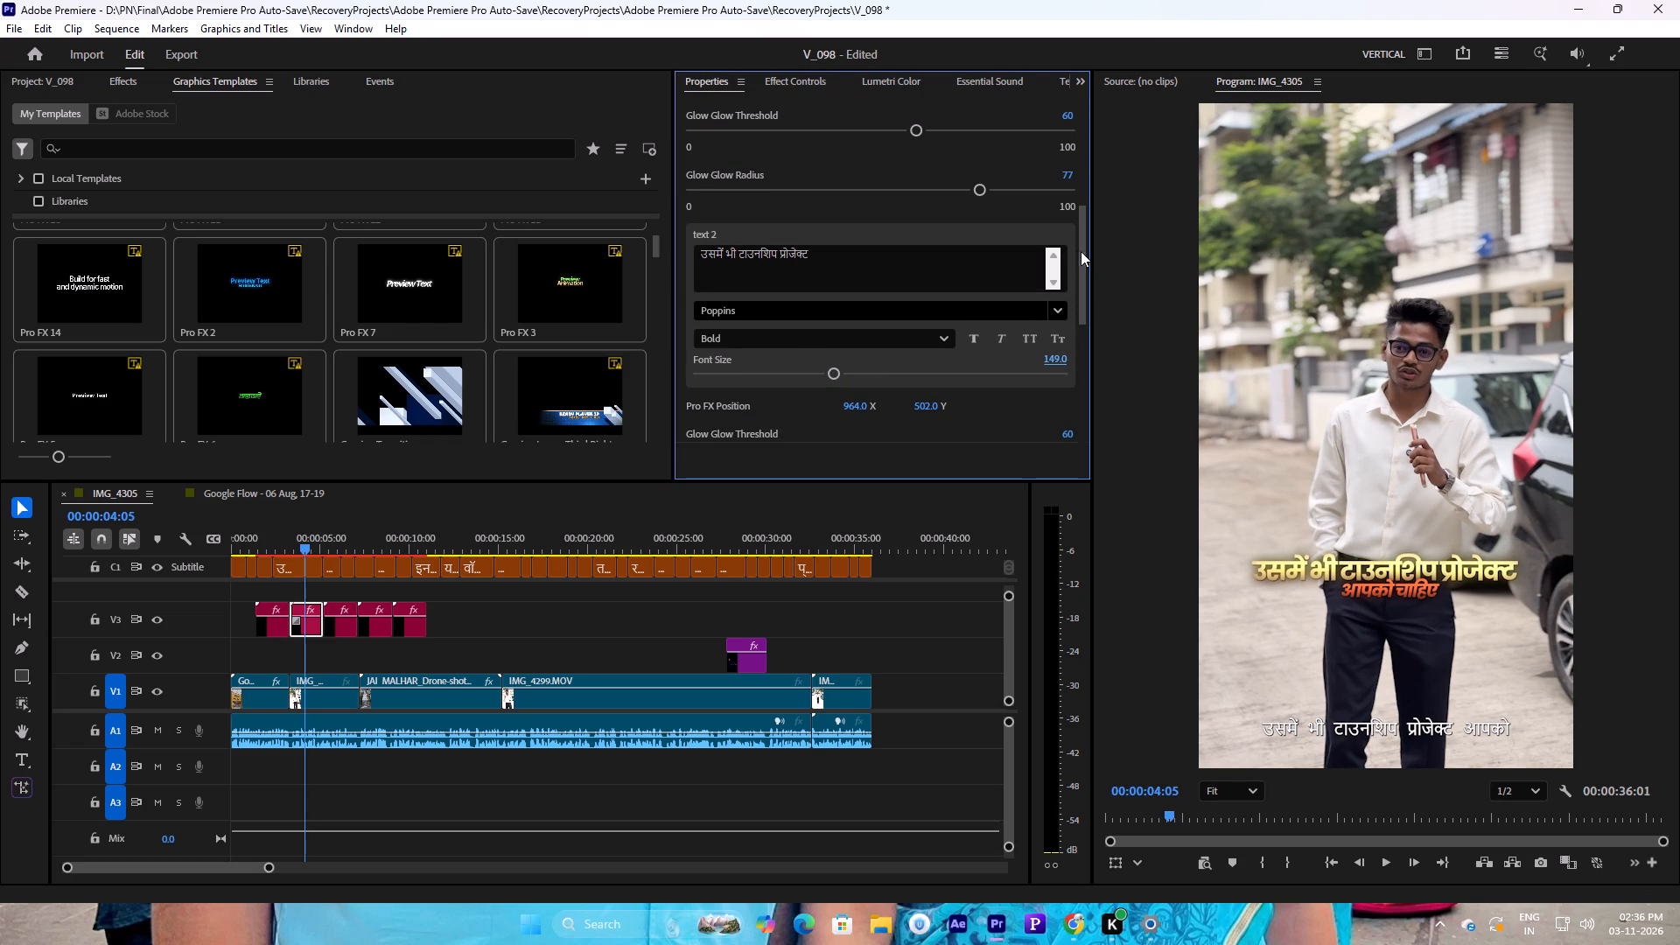
Set the "आपको चाहिए" line to font size 124 and its animation position to X 1022, Y 610.
drag(1081, 251, 1066, 162)
drag(796, 252, 804, 252)
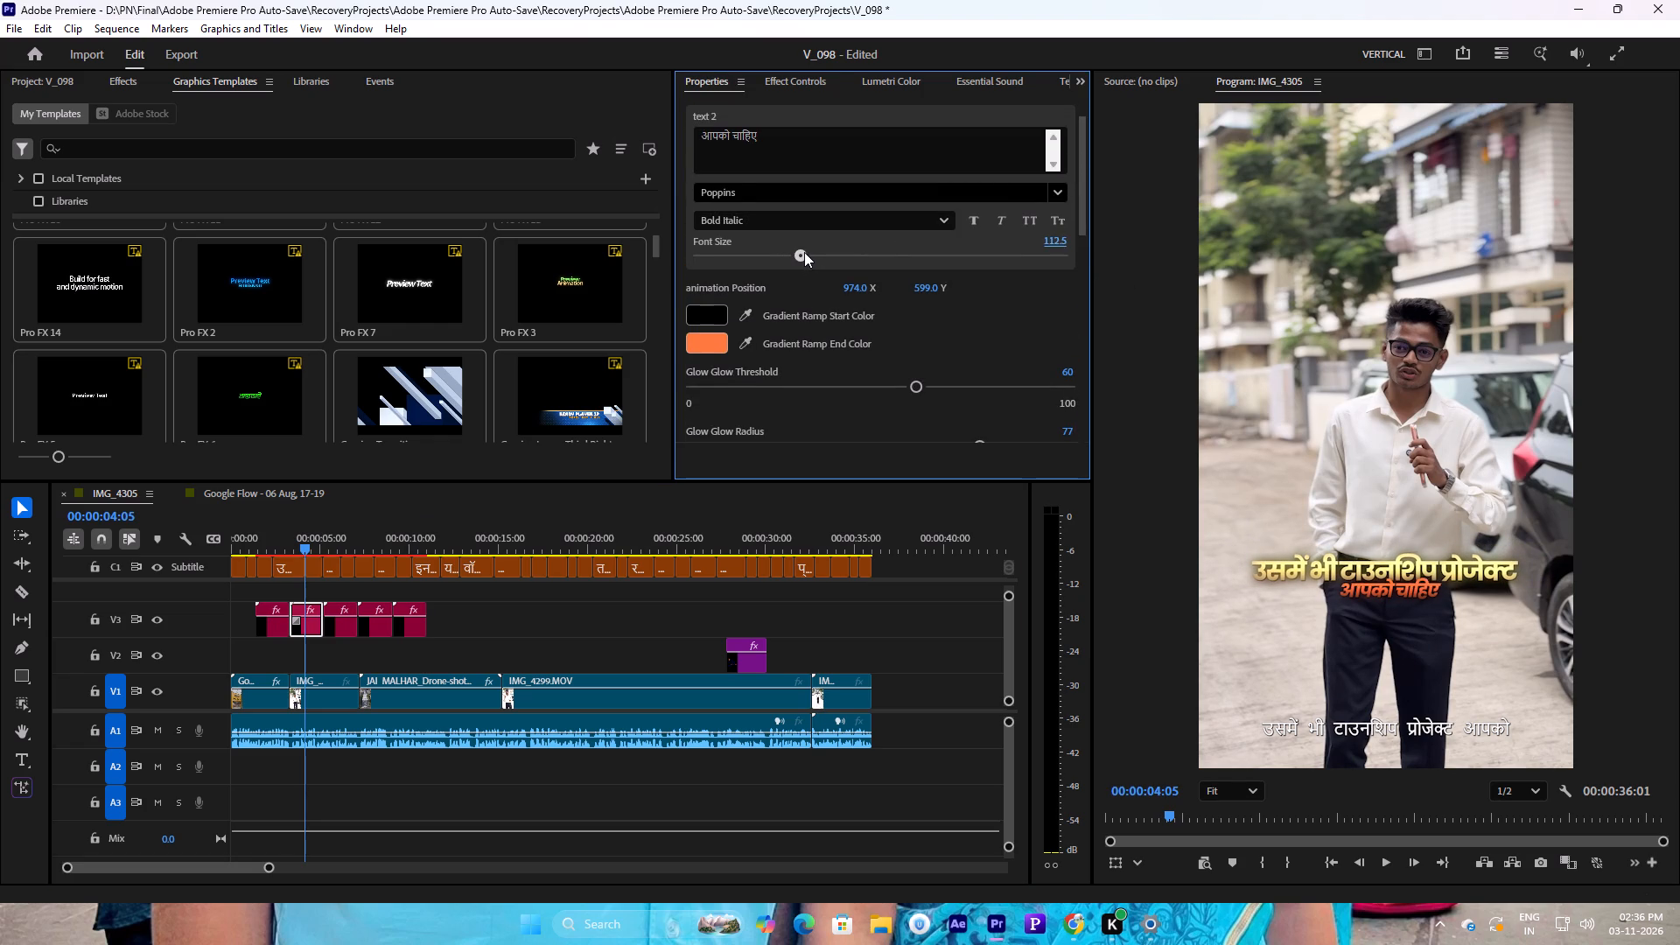
drag(804, 252, 816, 252)
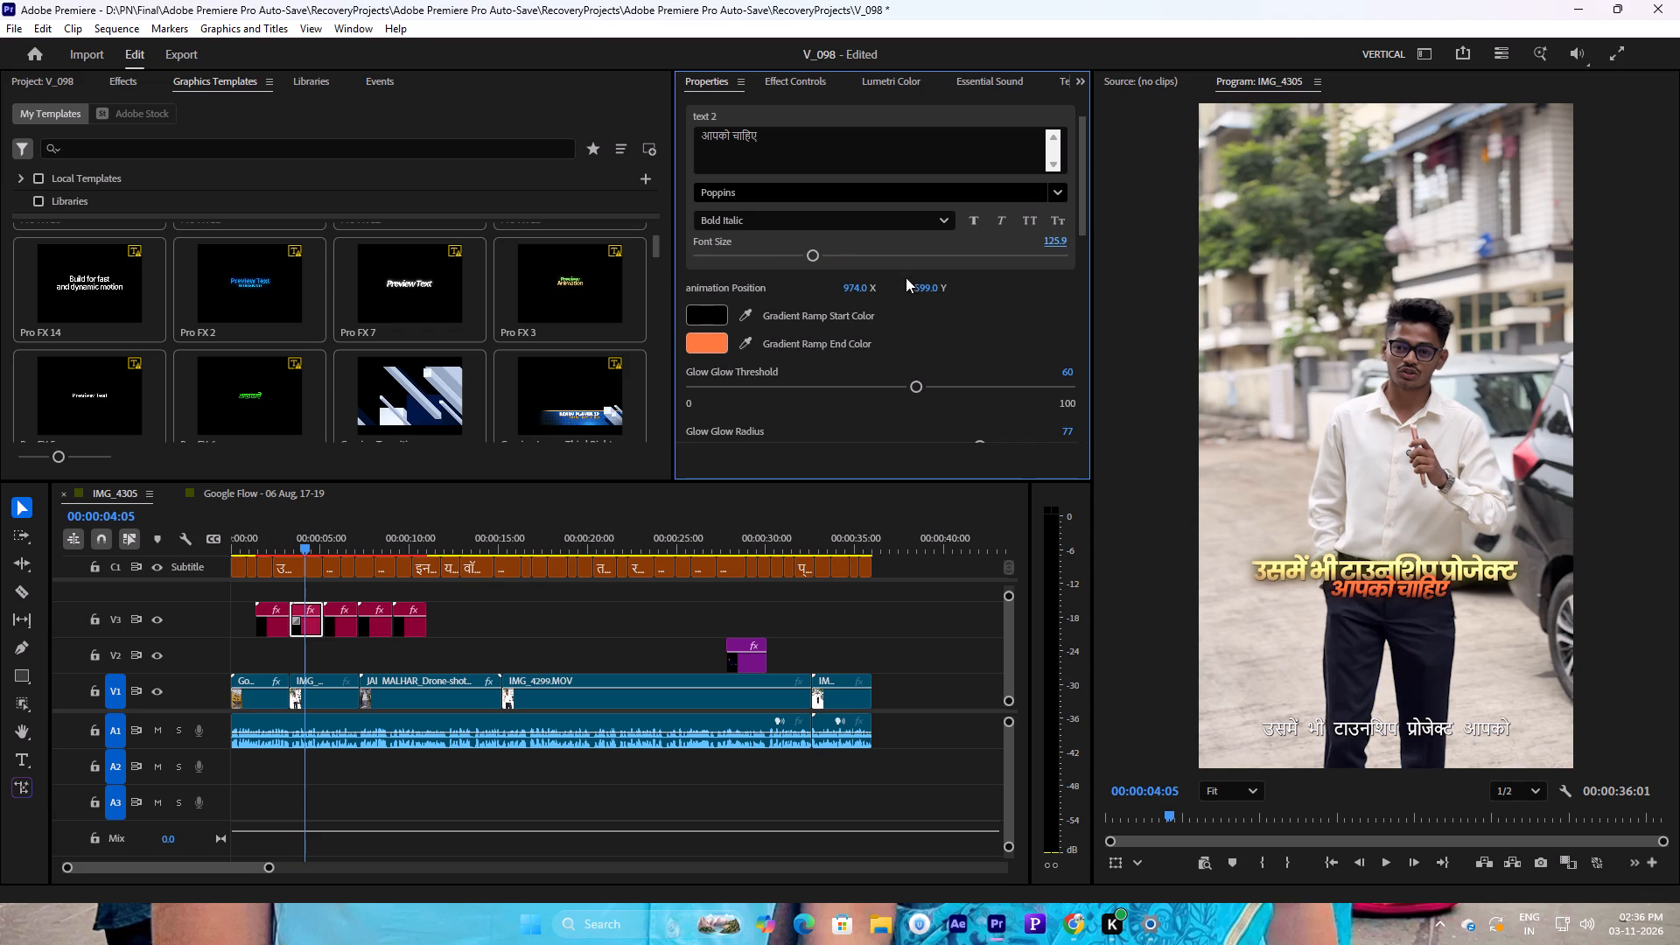
drag(927, 293, 962, 290)
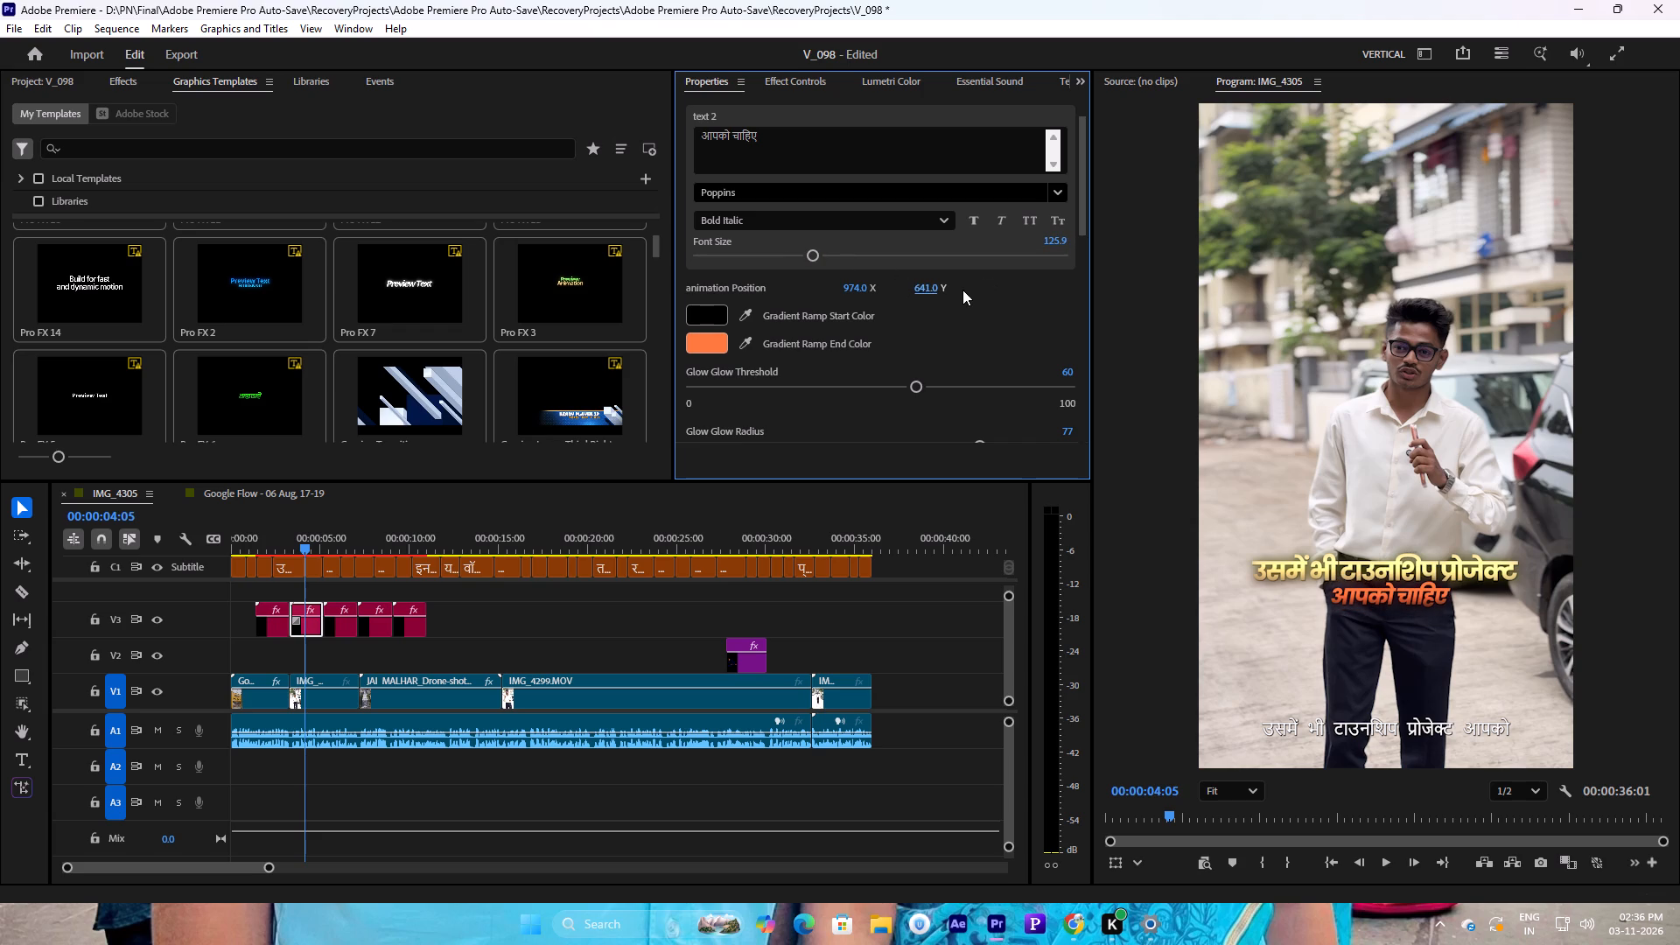
key(ctrl+z)
drag(862, 283, 930, 282)
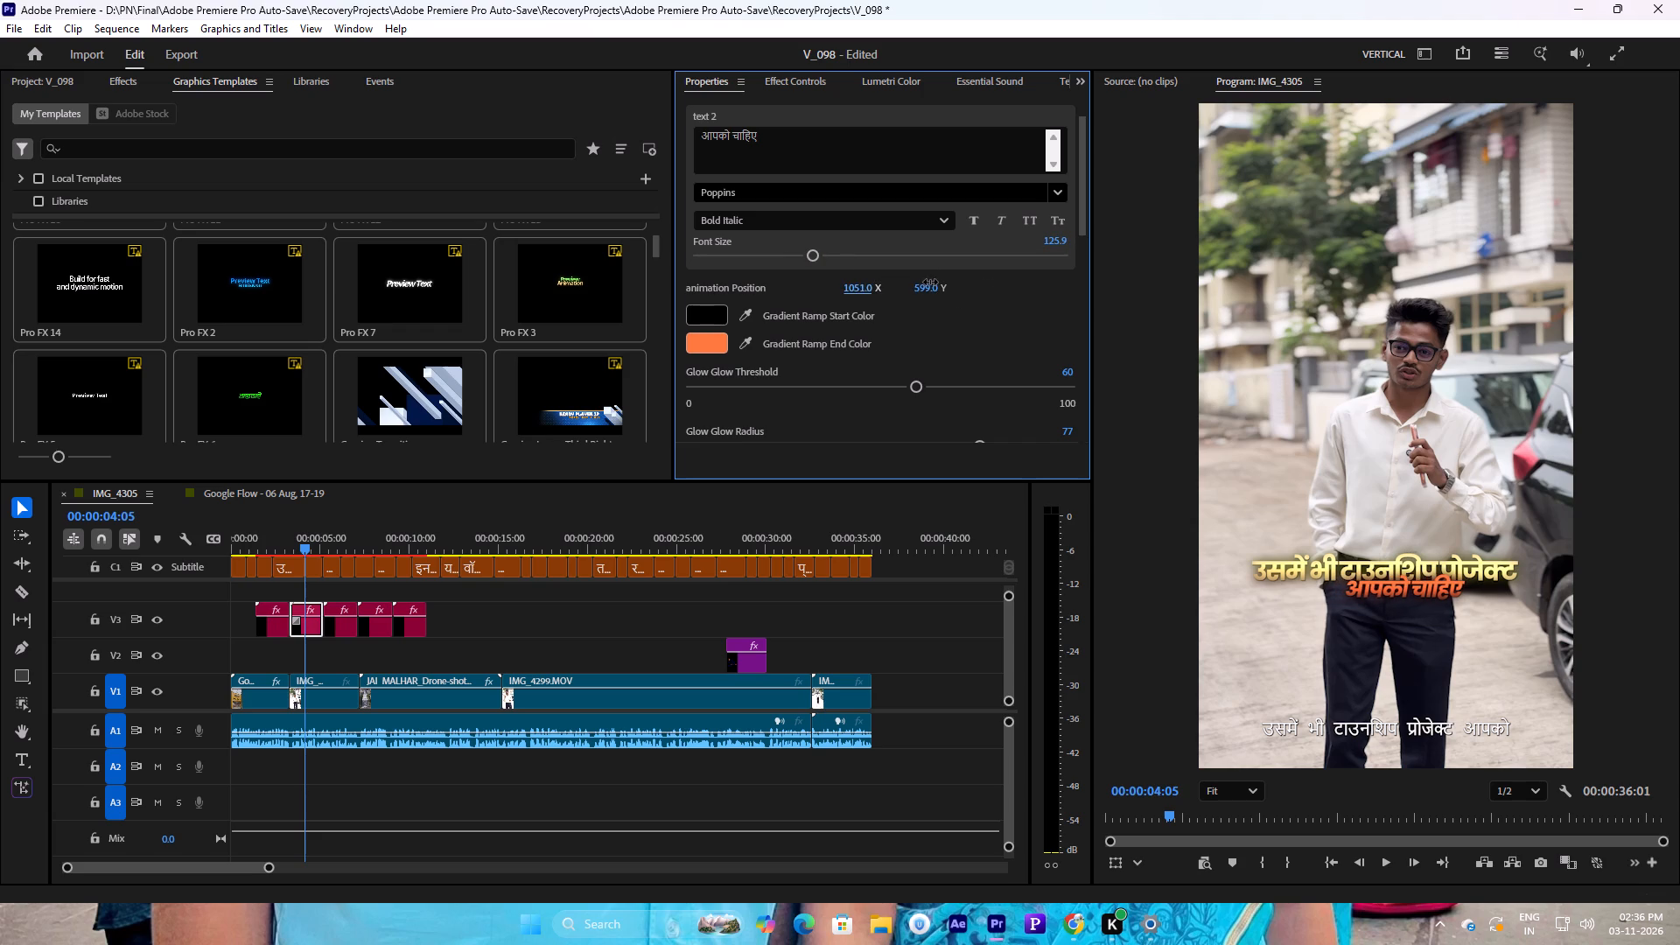
drag(930, 282, 924, 283)
drag(931, 291, 941, 290)
drag(816, 257, 826, 257)
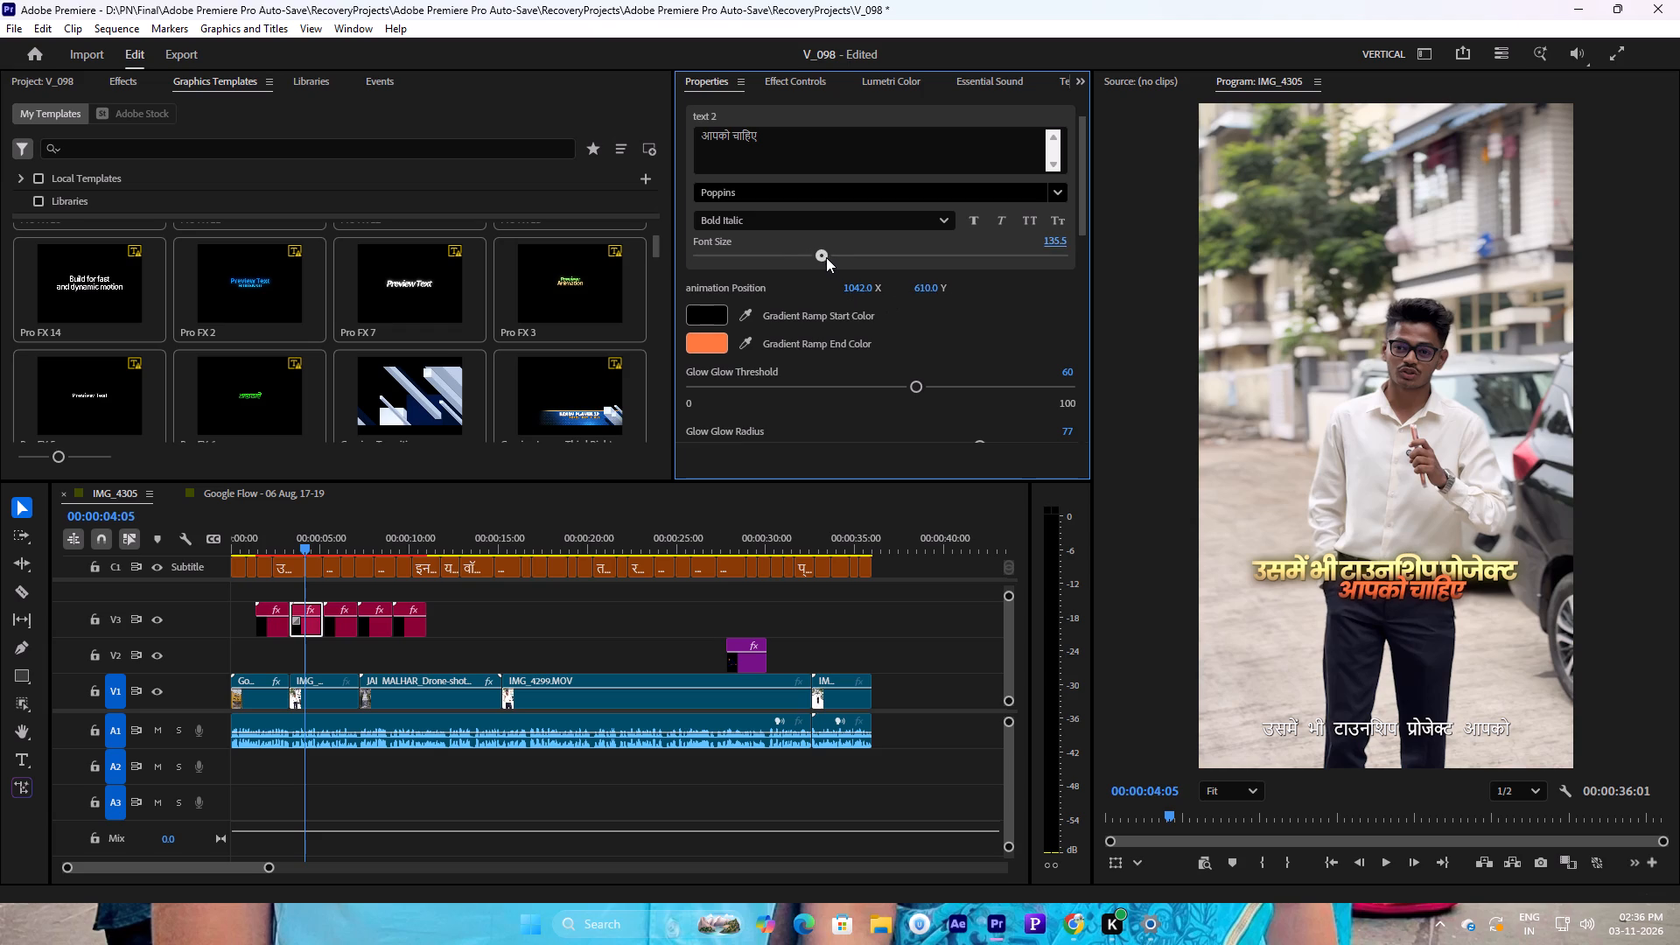
drag(826, 257, 830, 255)
drag(926, 289, 942, 286)
drag(857, 292, 849, 295)
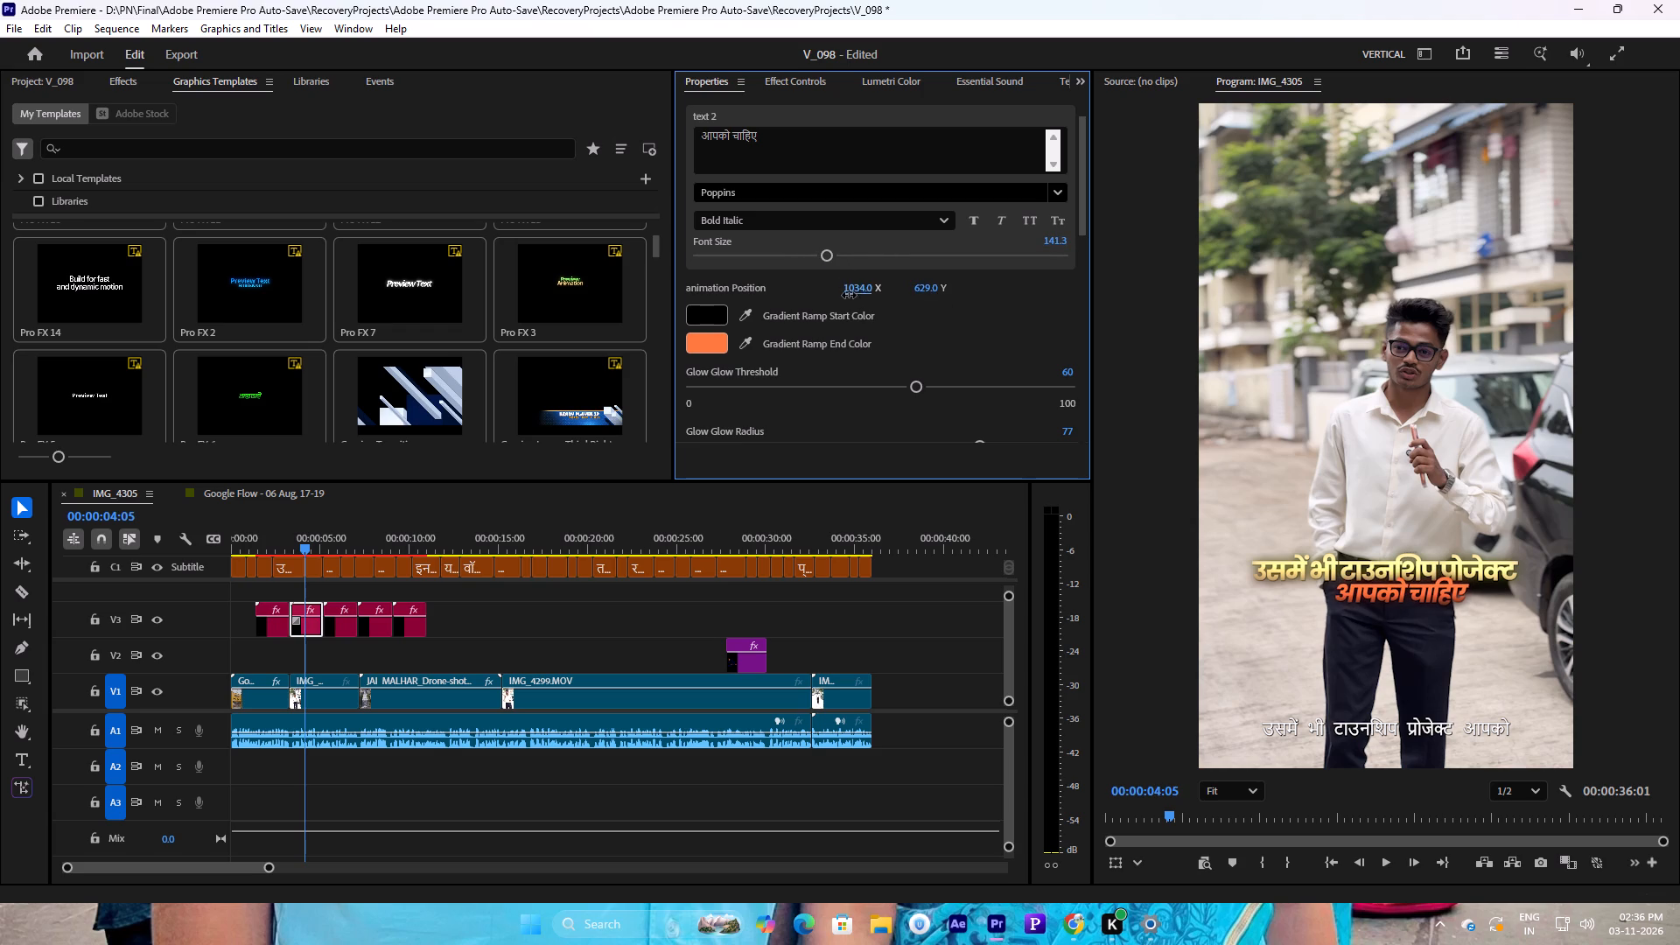
drag(849, 295, 840, 295)
drag(830, 253, 819, 255)
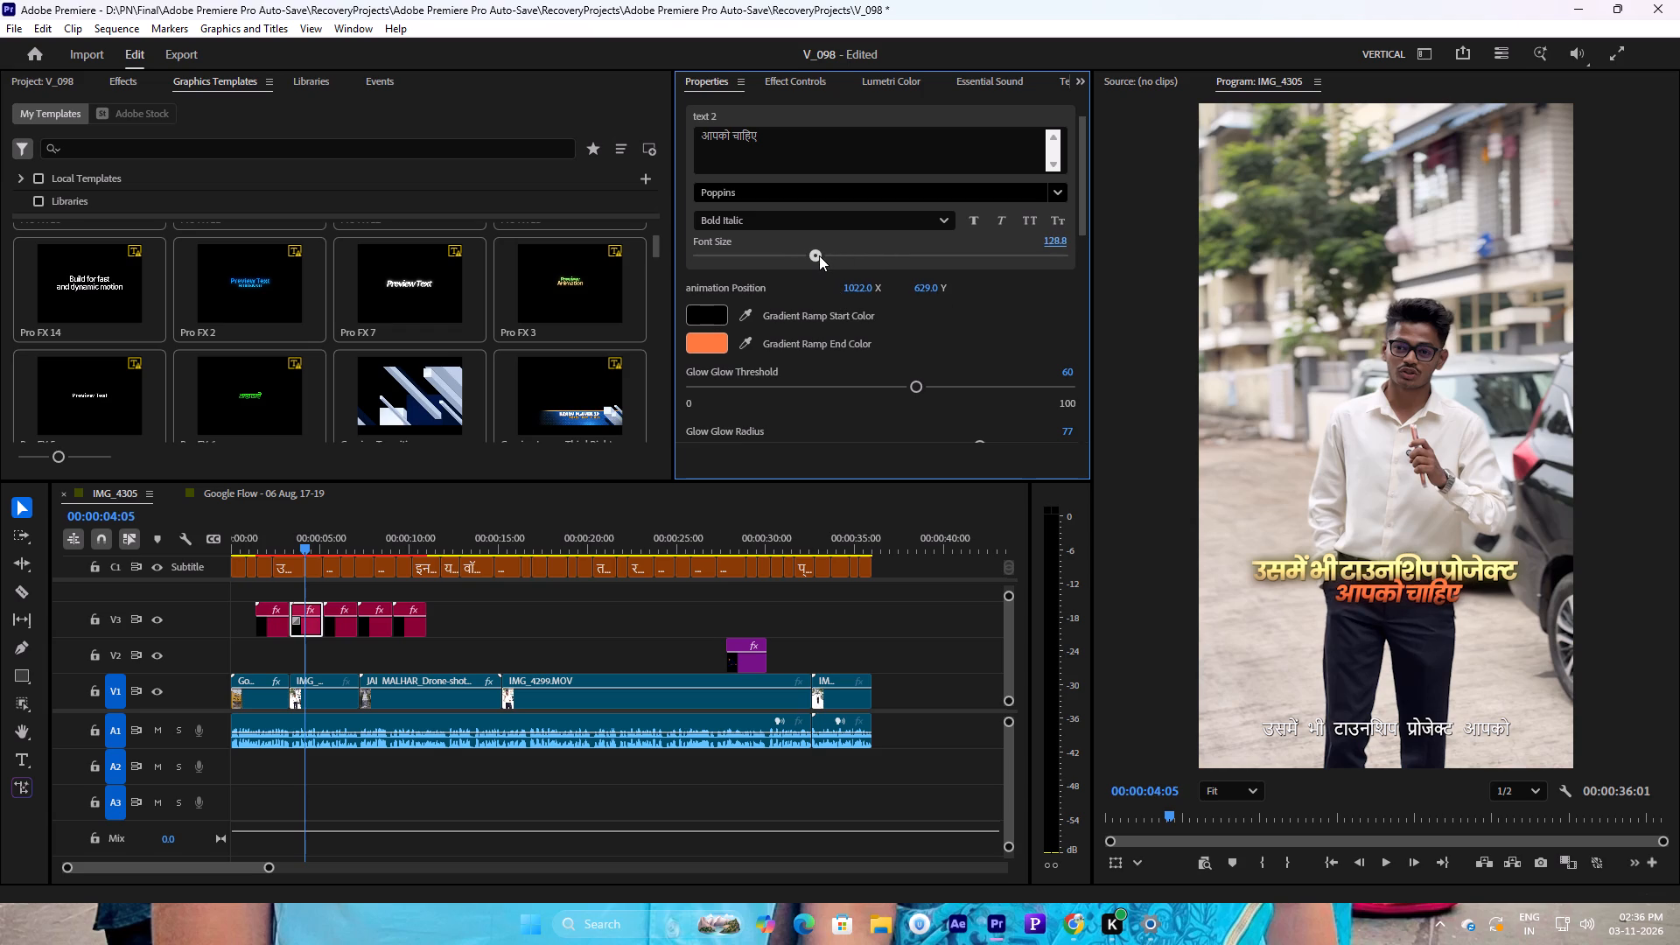
drag(819, 255, 815, 256)
drag(925, 288, 908, 292)
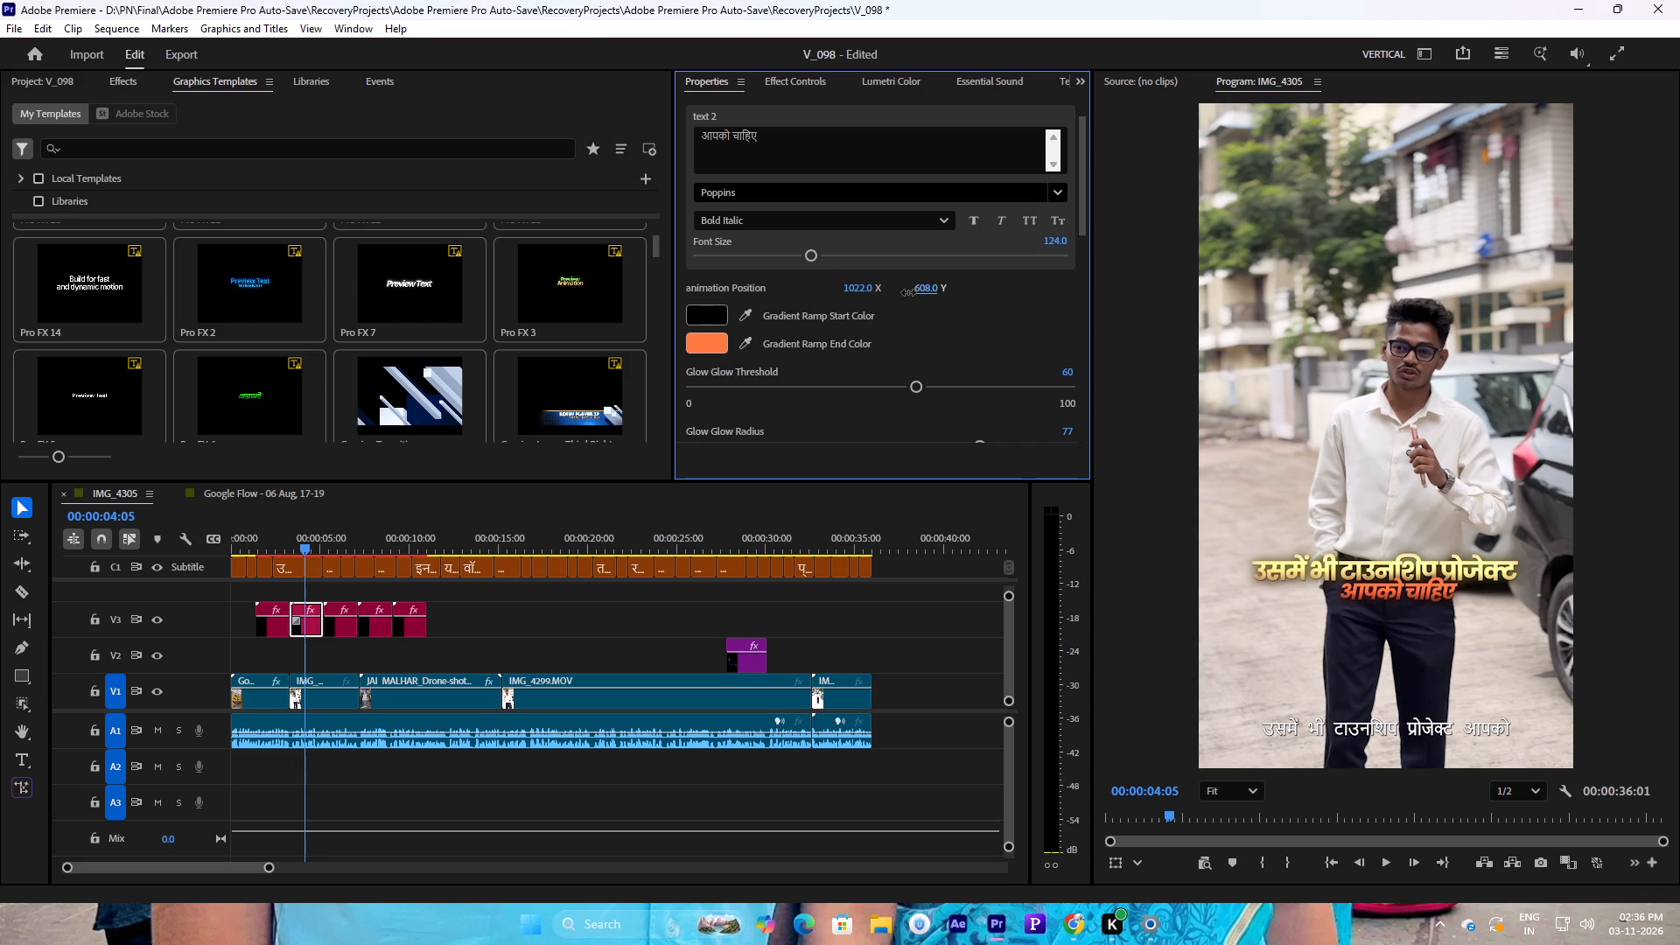
drag(908, 292, 910, 292)
Check the second graphic in playback and set its Transform to position X 1106, Y 2505 and scale 111%.
click(285, 541)
key(space)
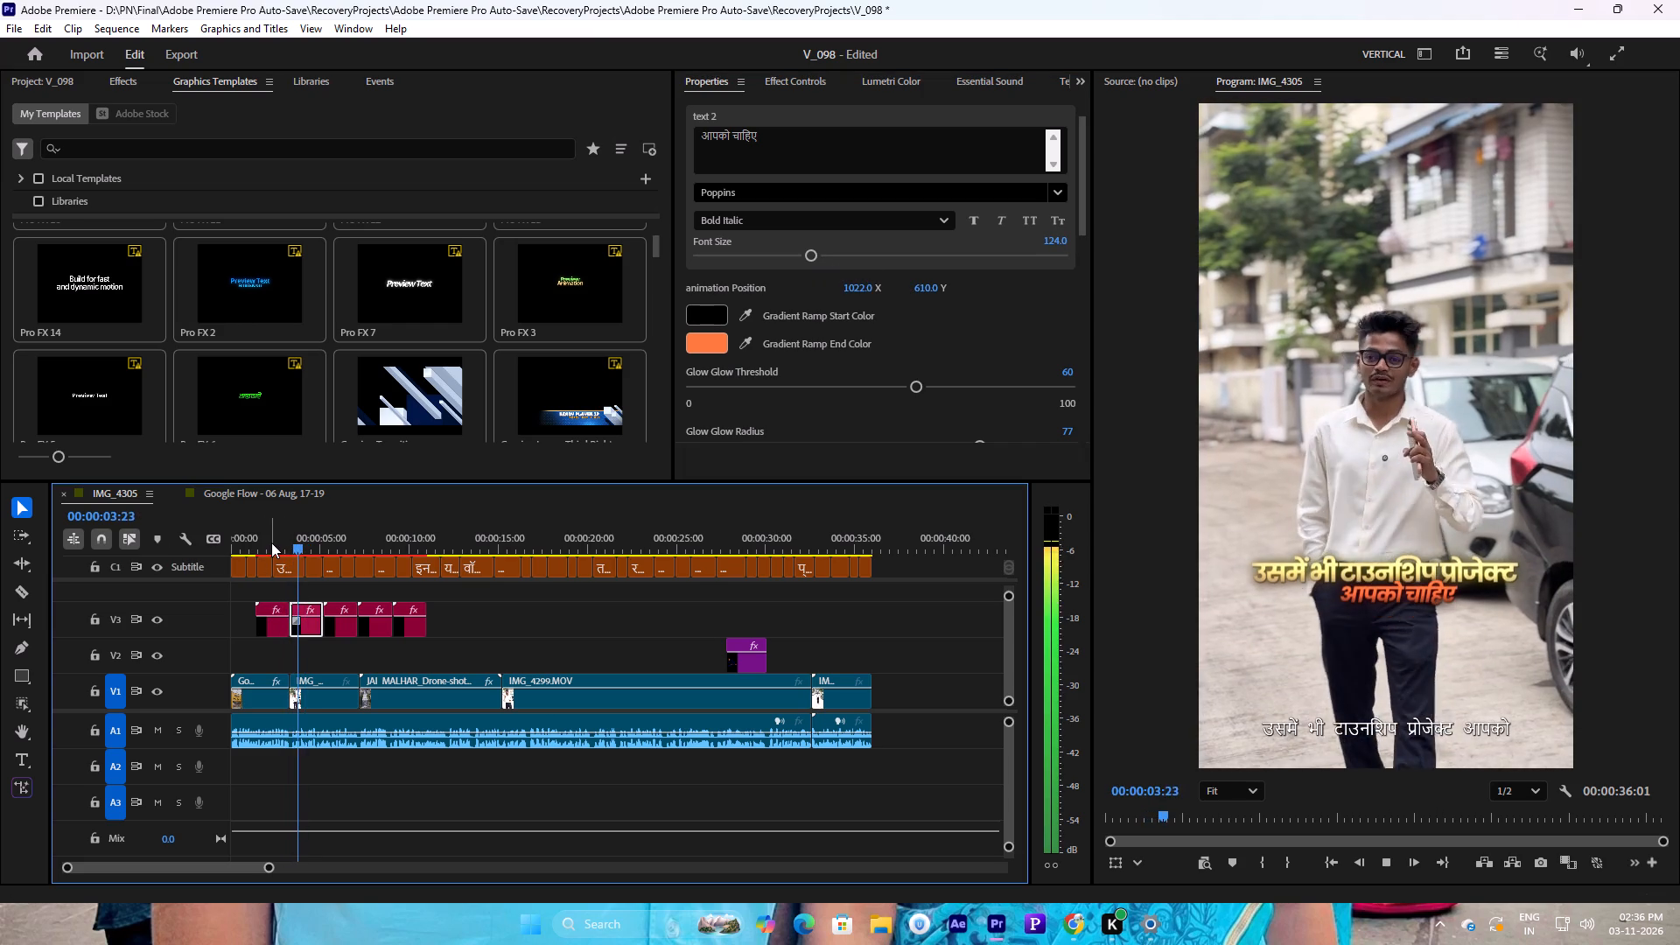
key(space)
drag(1081, 199, 1087, 348)
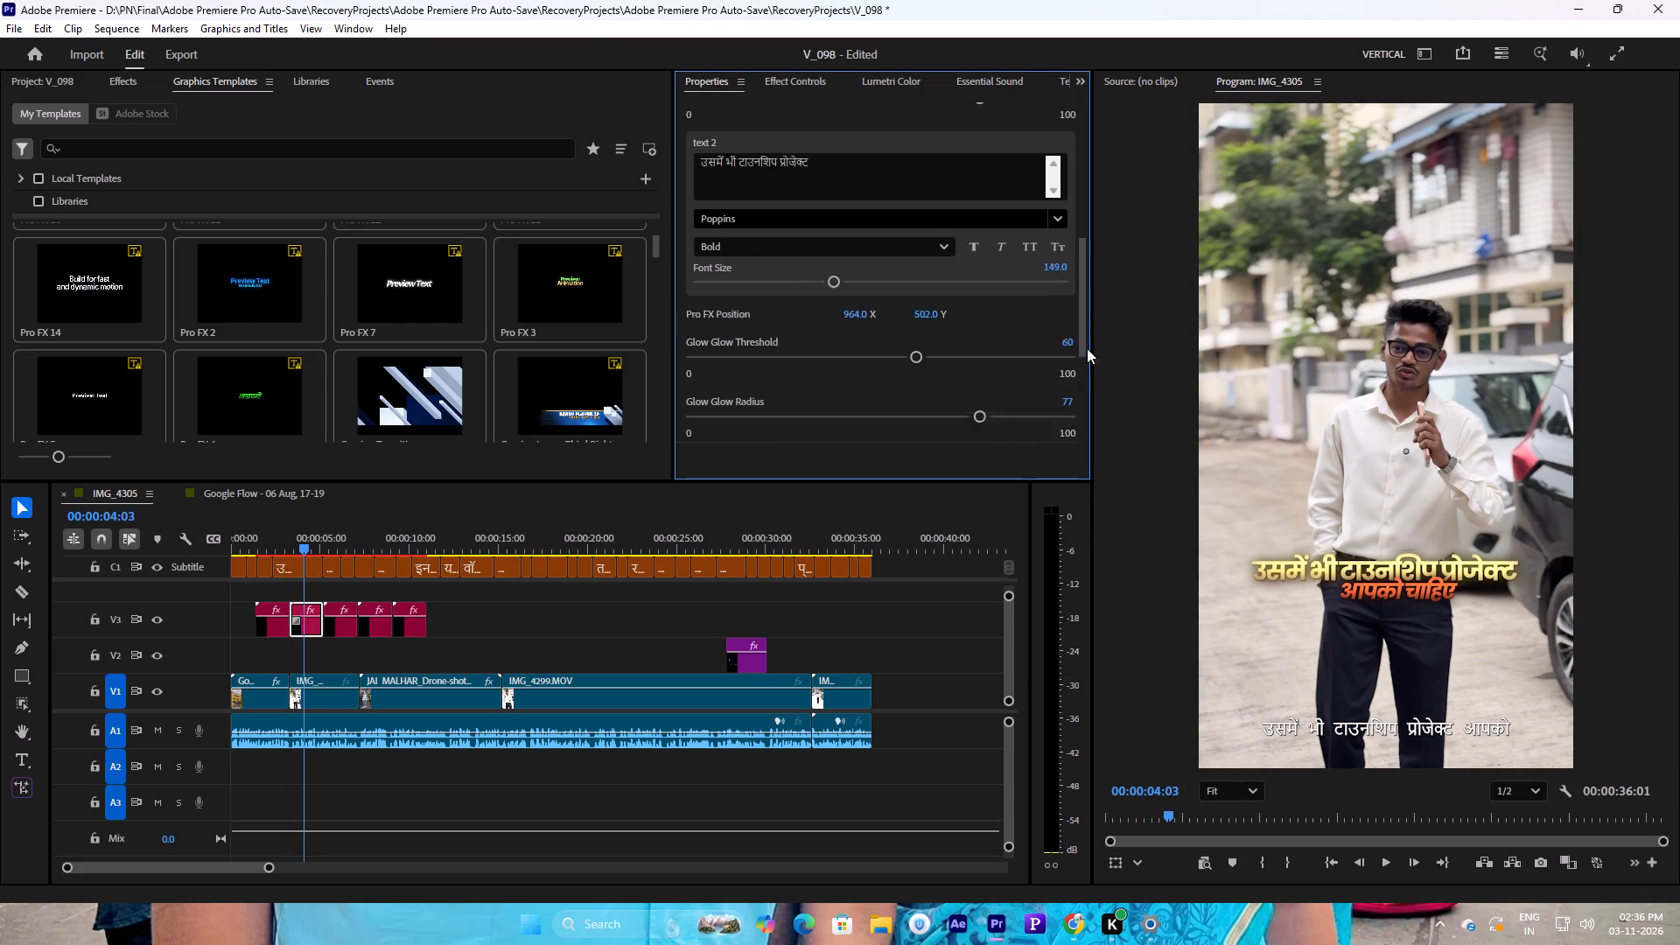
drag(1087, 348, 1087, 461)
drag(931, 279, 794, 305)
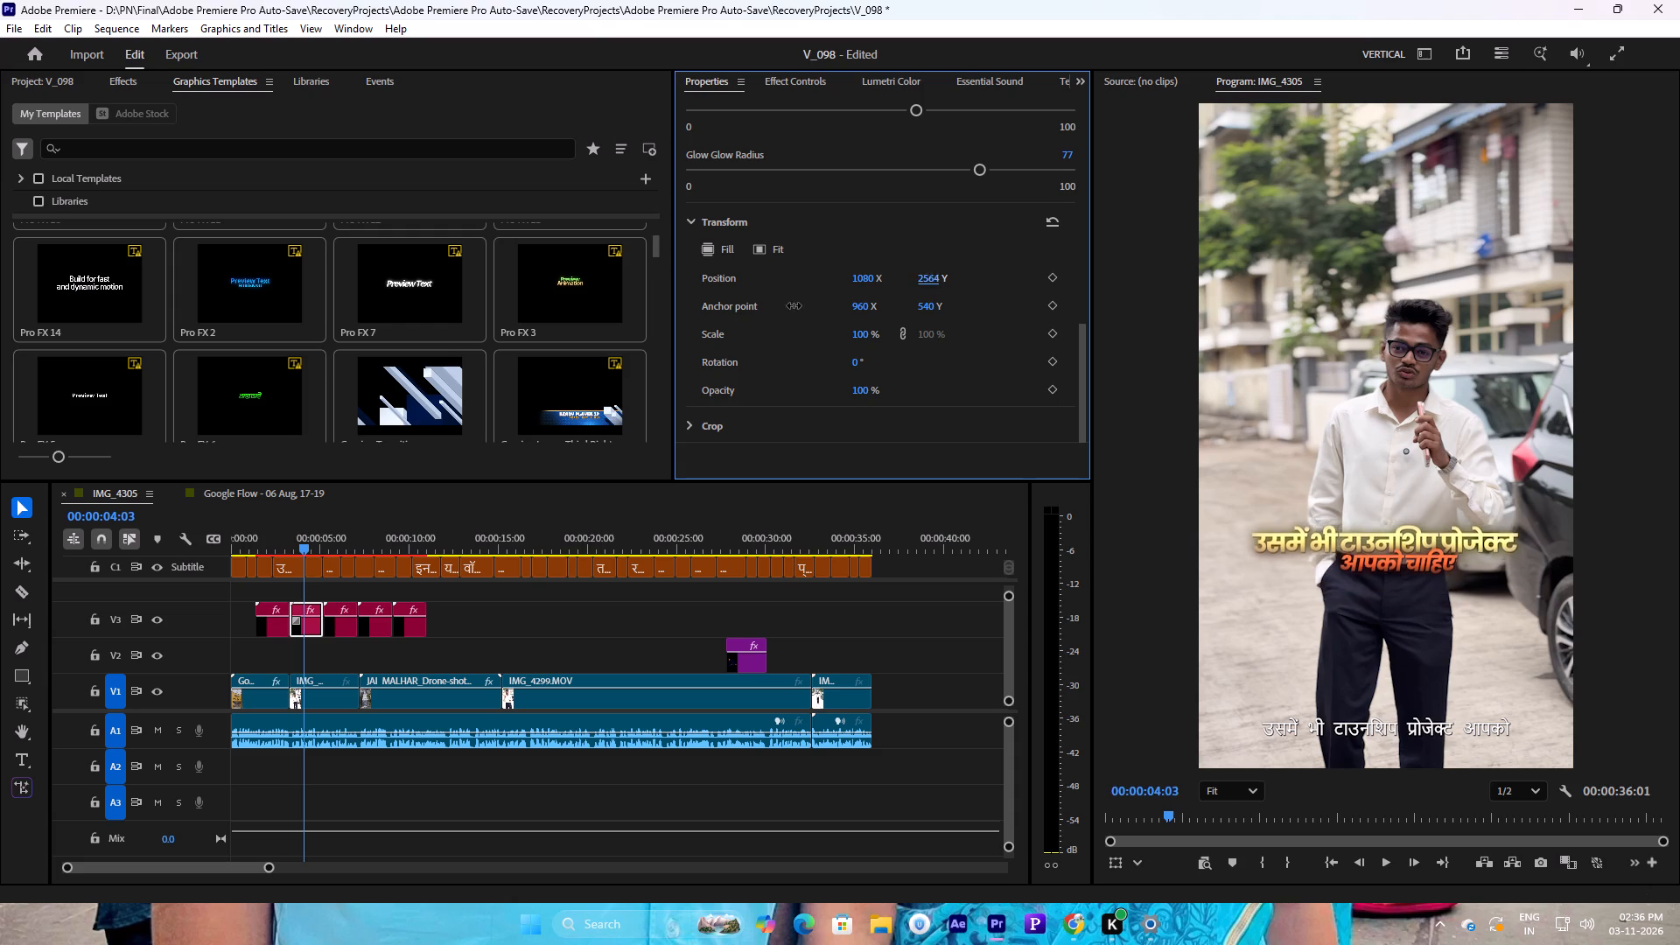
drag(794, 305, 749, 311)
drag(860, 334, 864, 332)
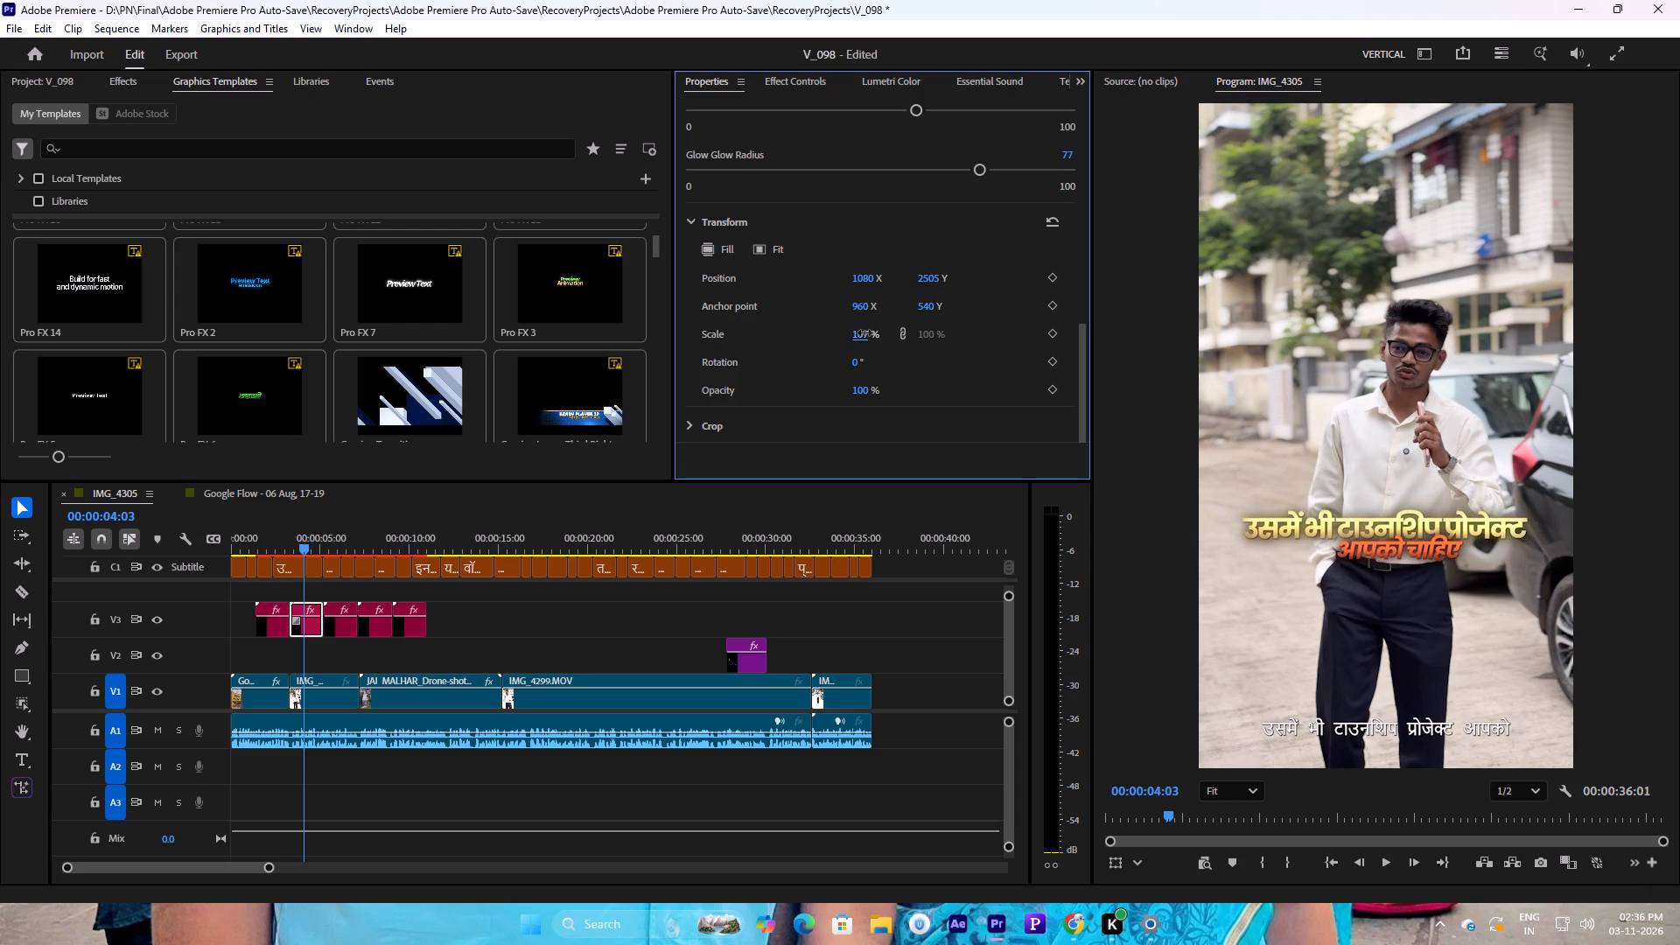
drag(864, 332, 868, 332)
drag(858, 281, 882, 278)
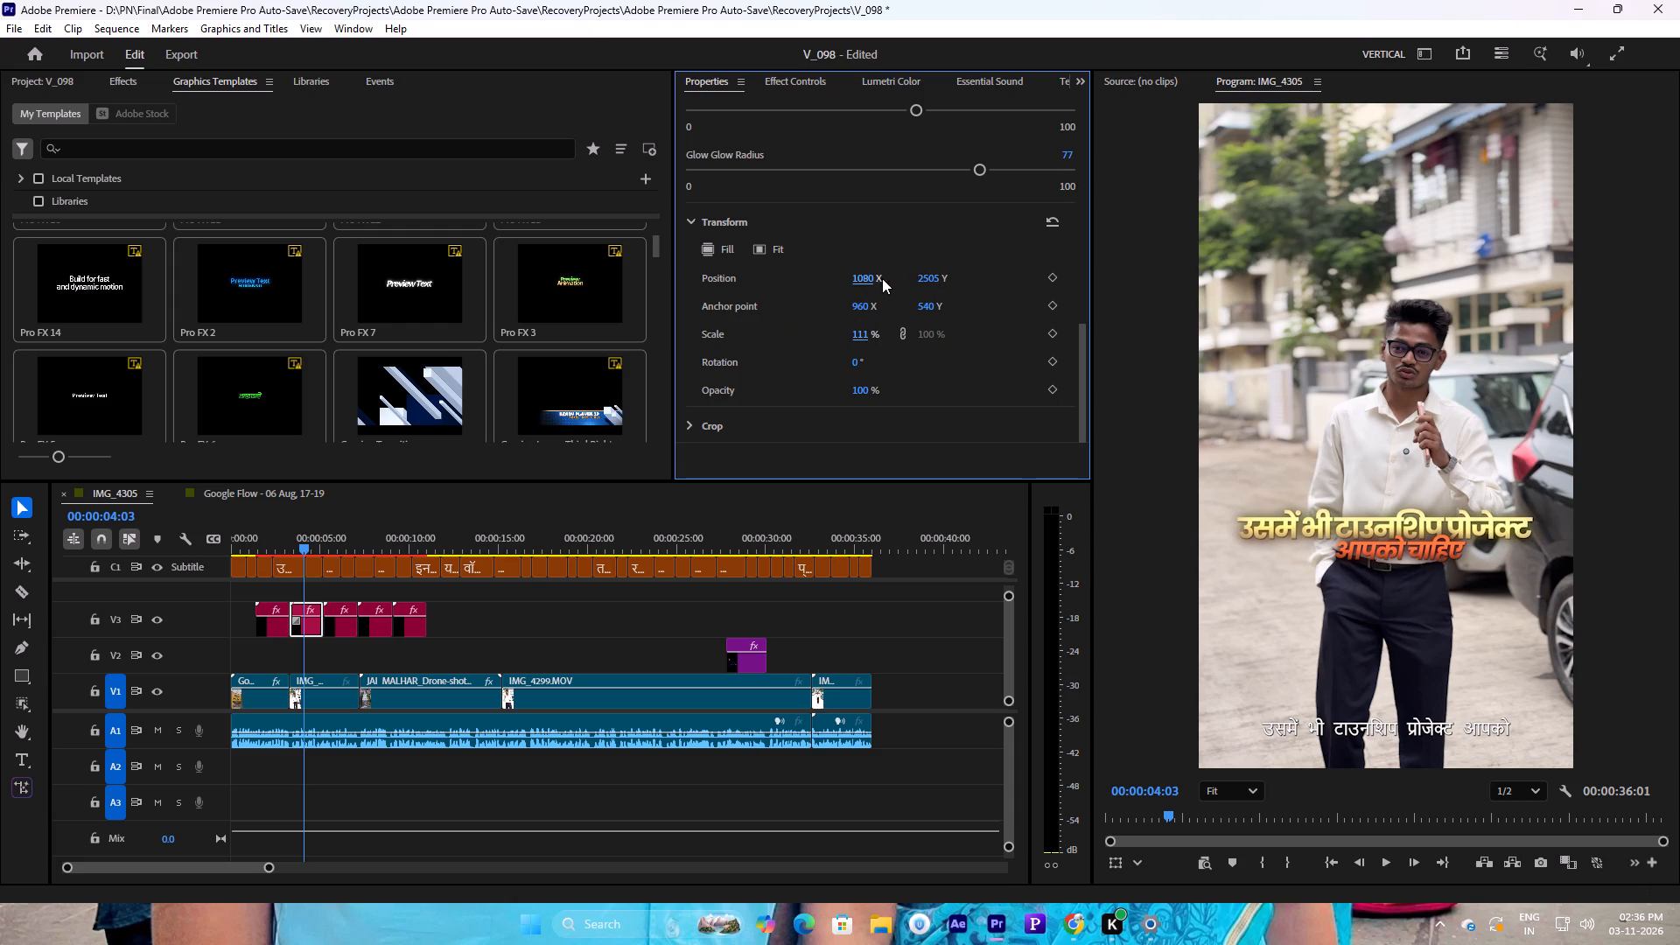
drag(882, 278, 879, 279)
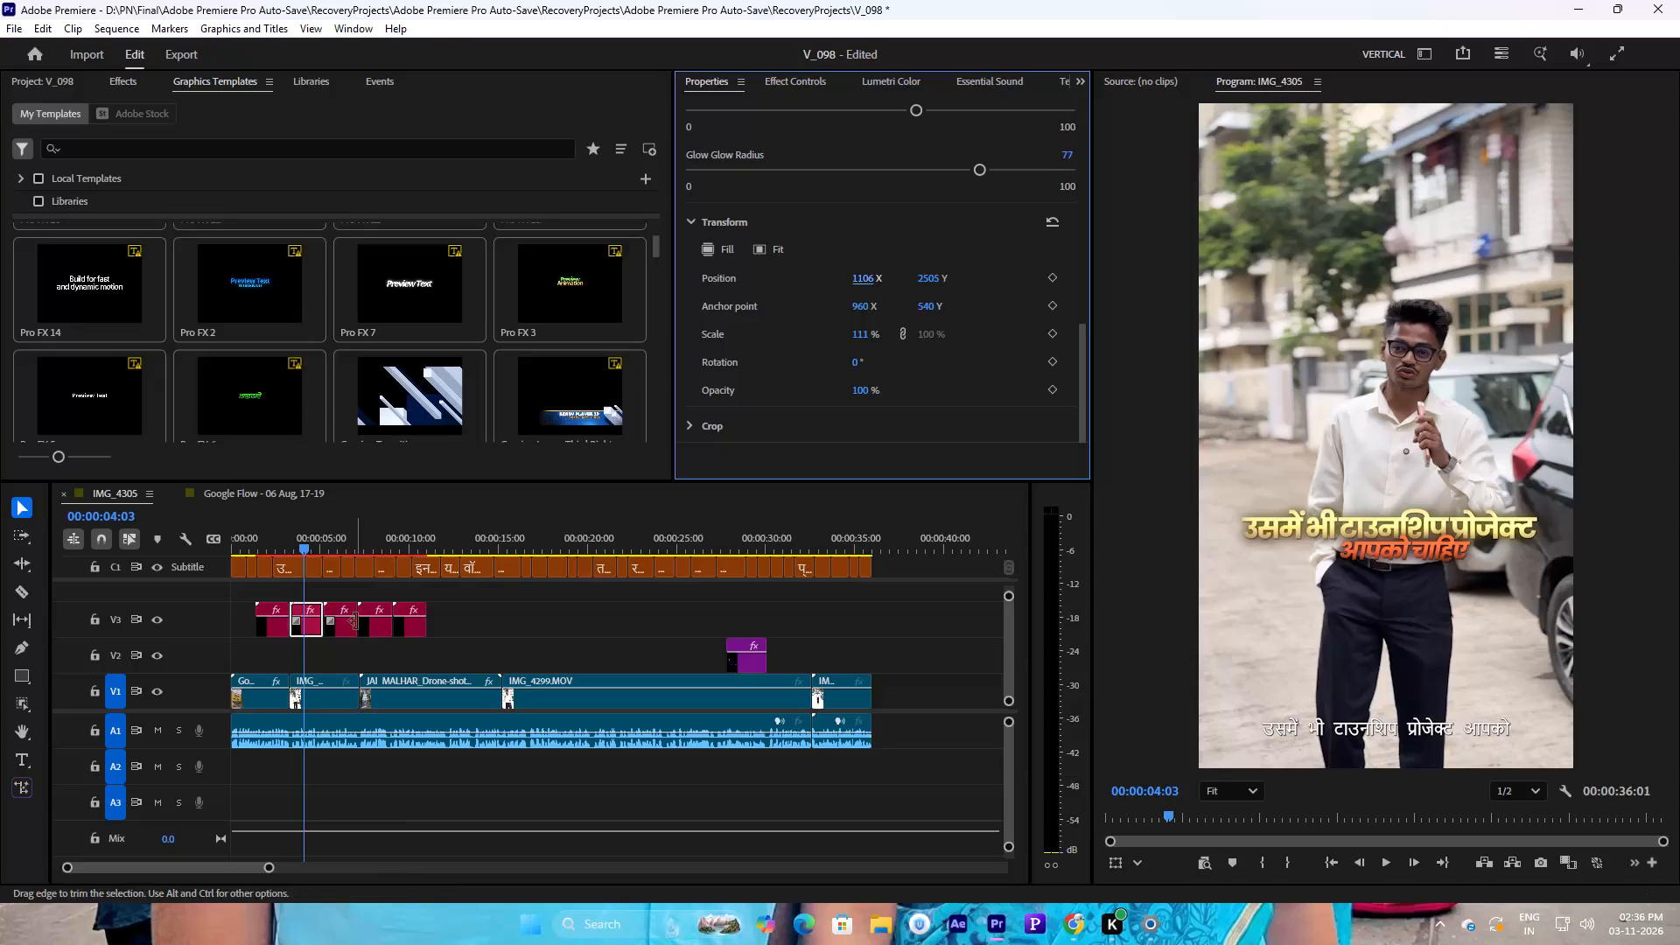
Delete the three old caption graphics that follow the second graphic on track V3.
click(356, 621)
click(346, 623)
key(Delete)
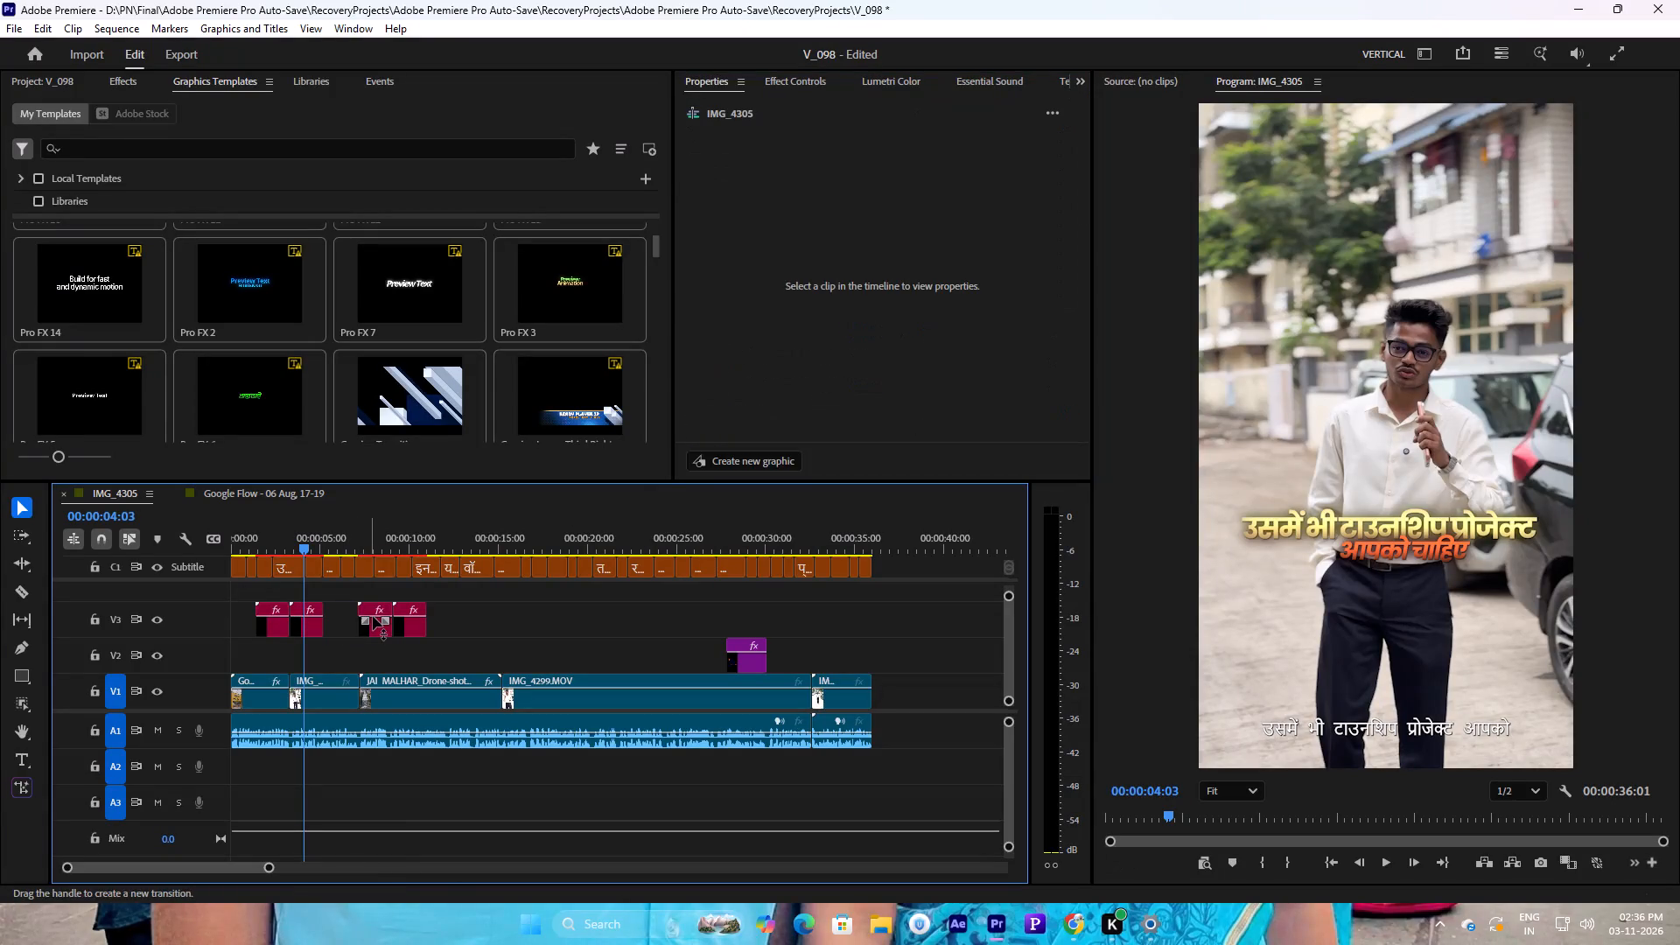
click(373, 616)
key(Delete)
click(415, 618)
key(Delete)
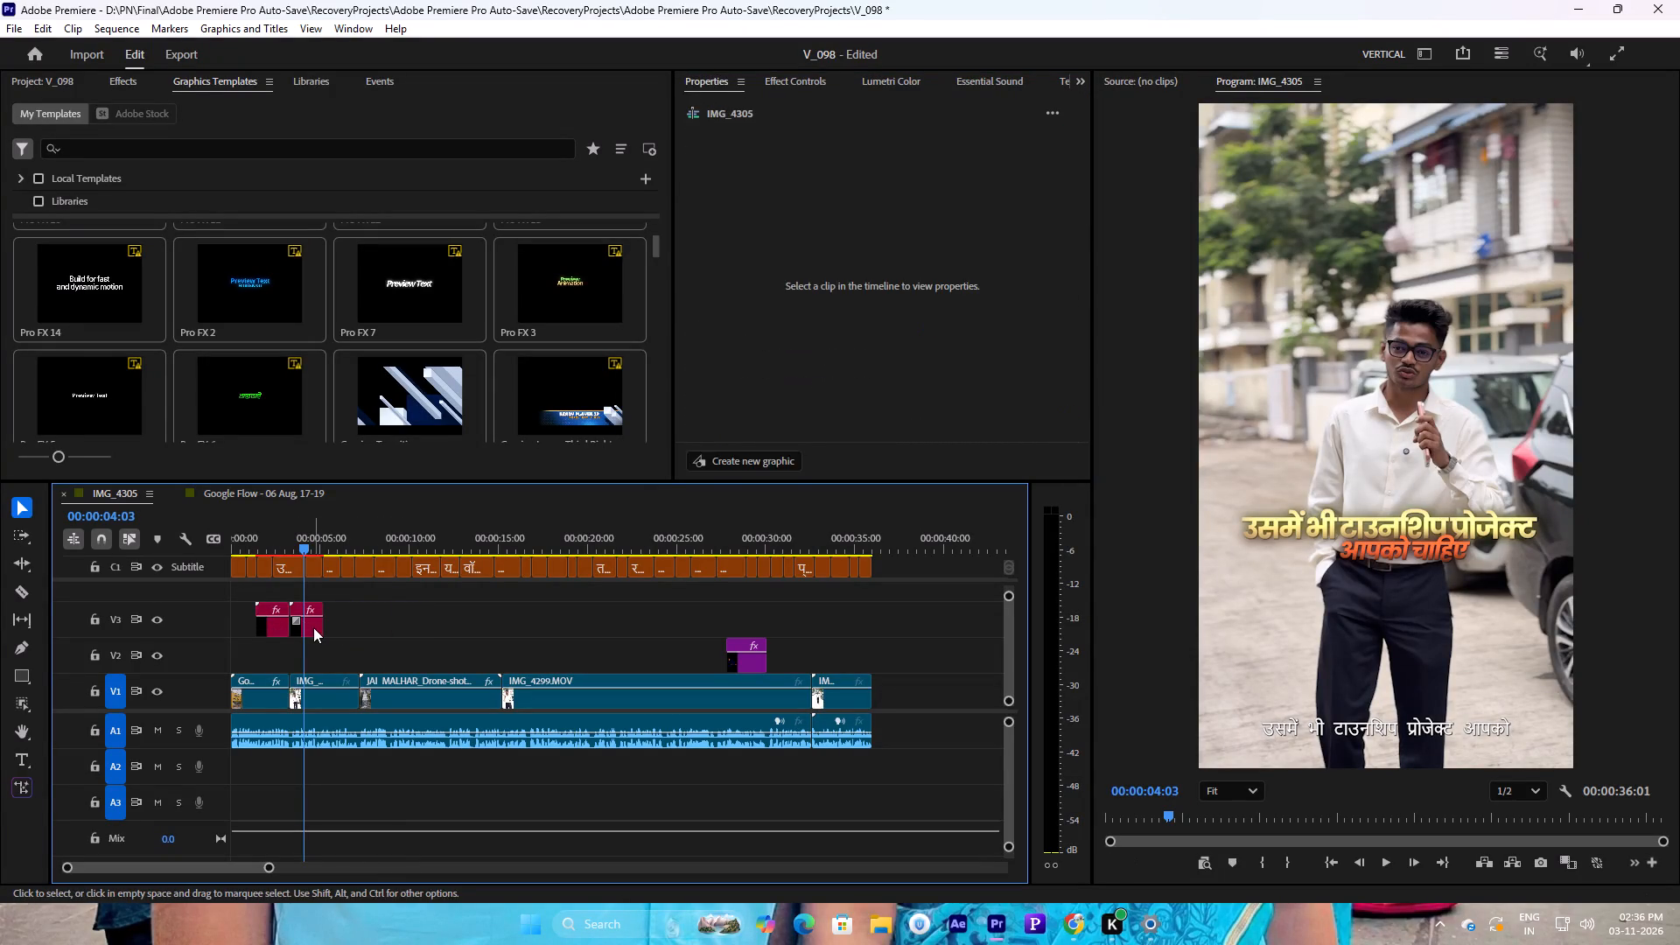
Duplicate the second caption graphic twice back to back on V3, starting at 00:00:05:05.
click(312, 627)
drag(304, 546, 324, 542)
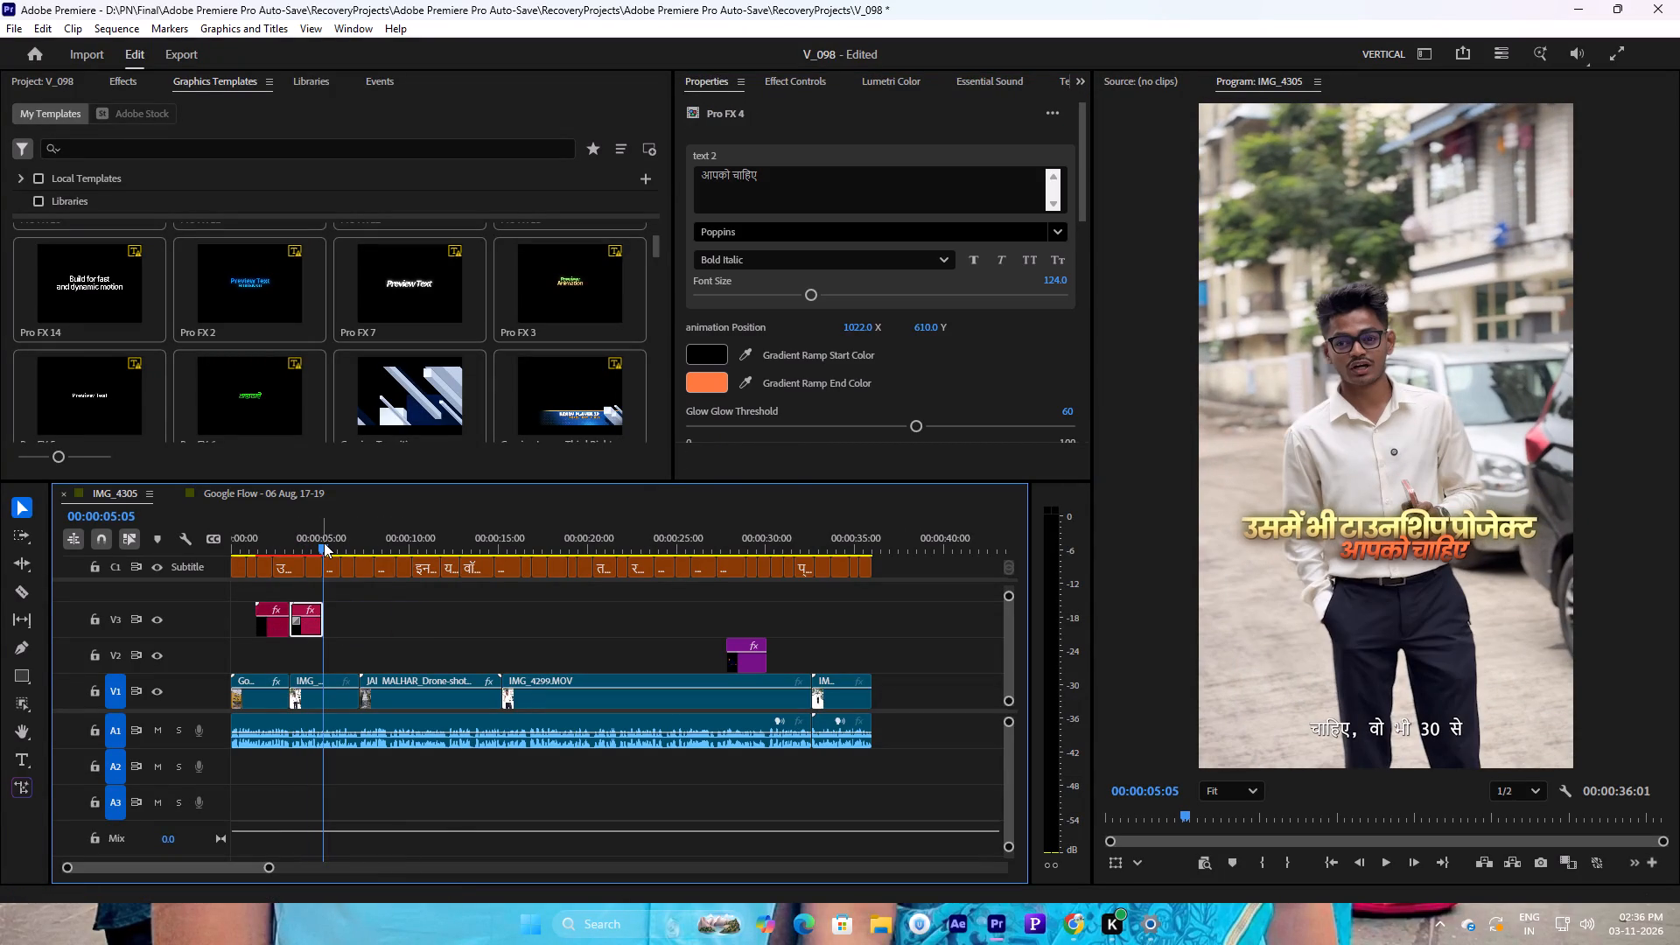
key(ctrl+c)
key(ctrl+v)
key(ctrl+c)
key(ctrl+v)
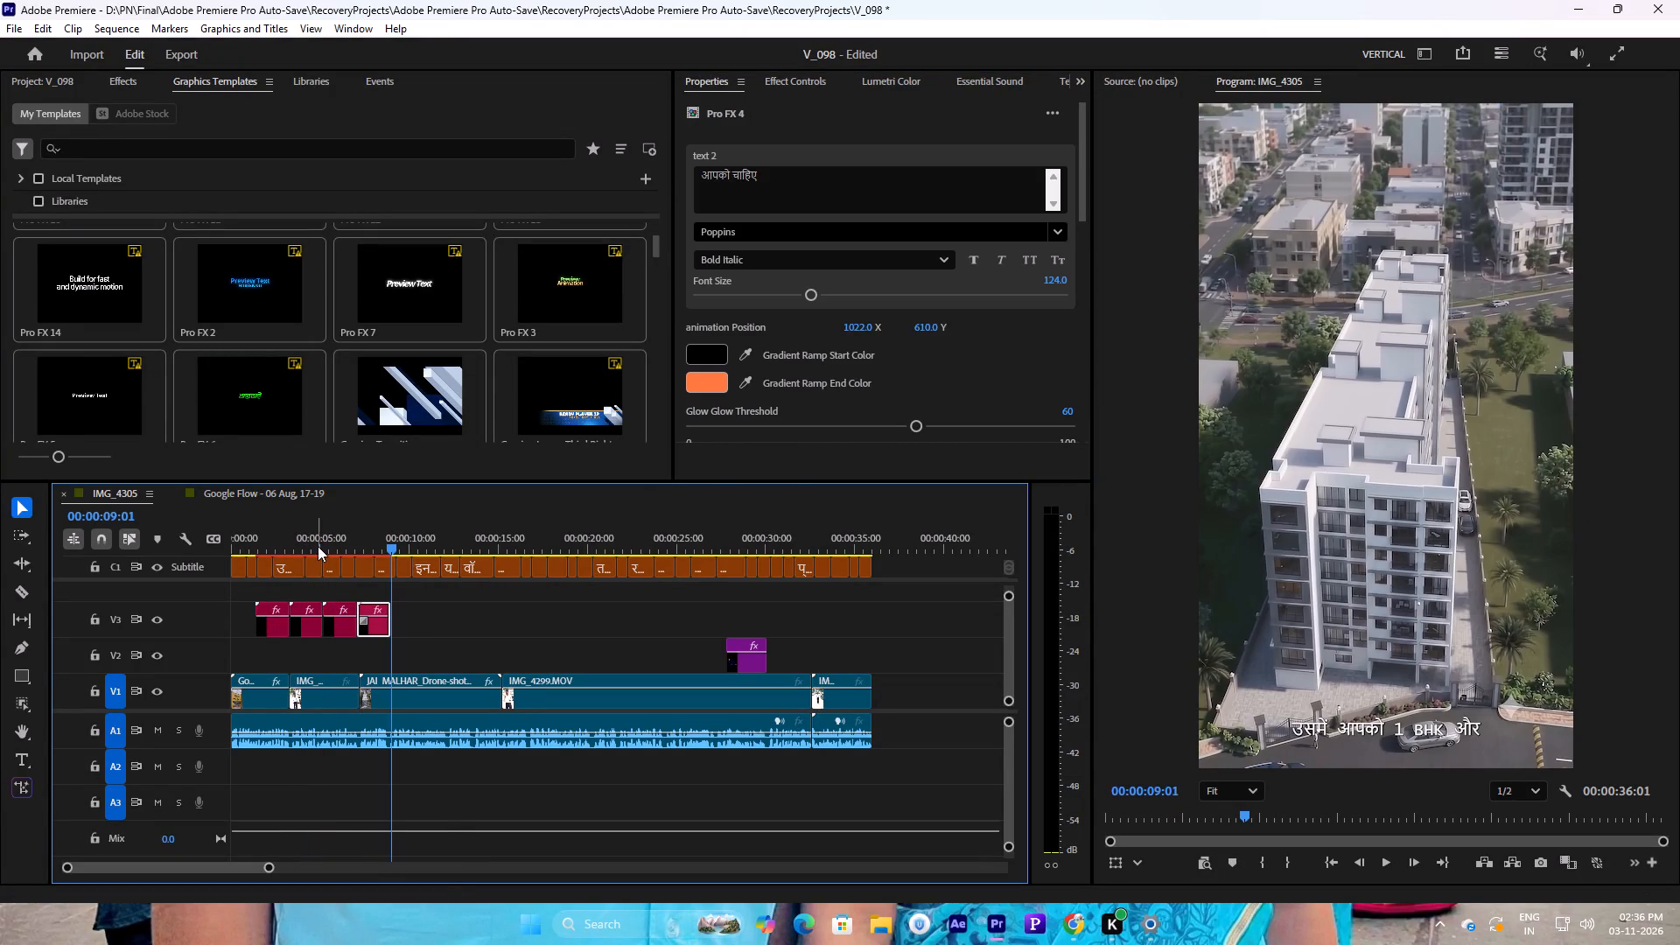
Check the speech, copy the fifth subtitle's text into the third graphic's orange line and trim it to "वो भी 30 से".
click(317, 542)
key(space)
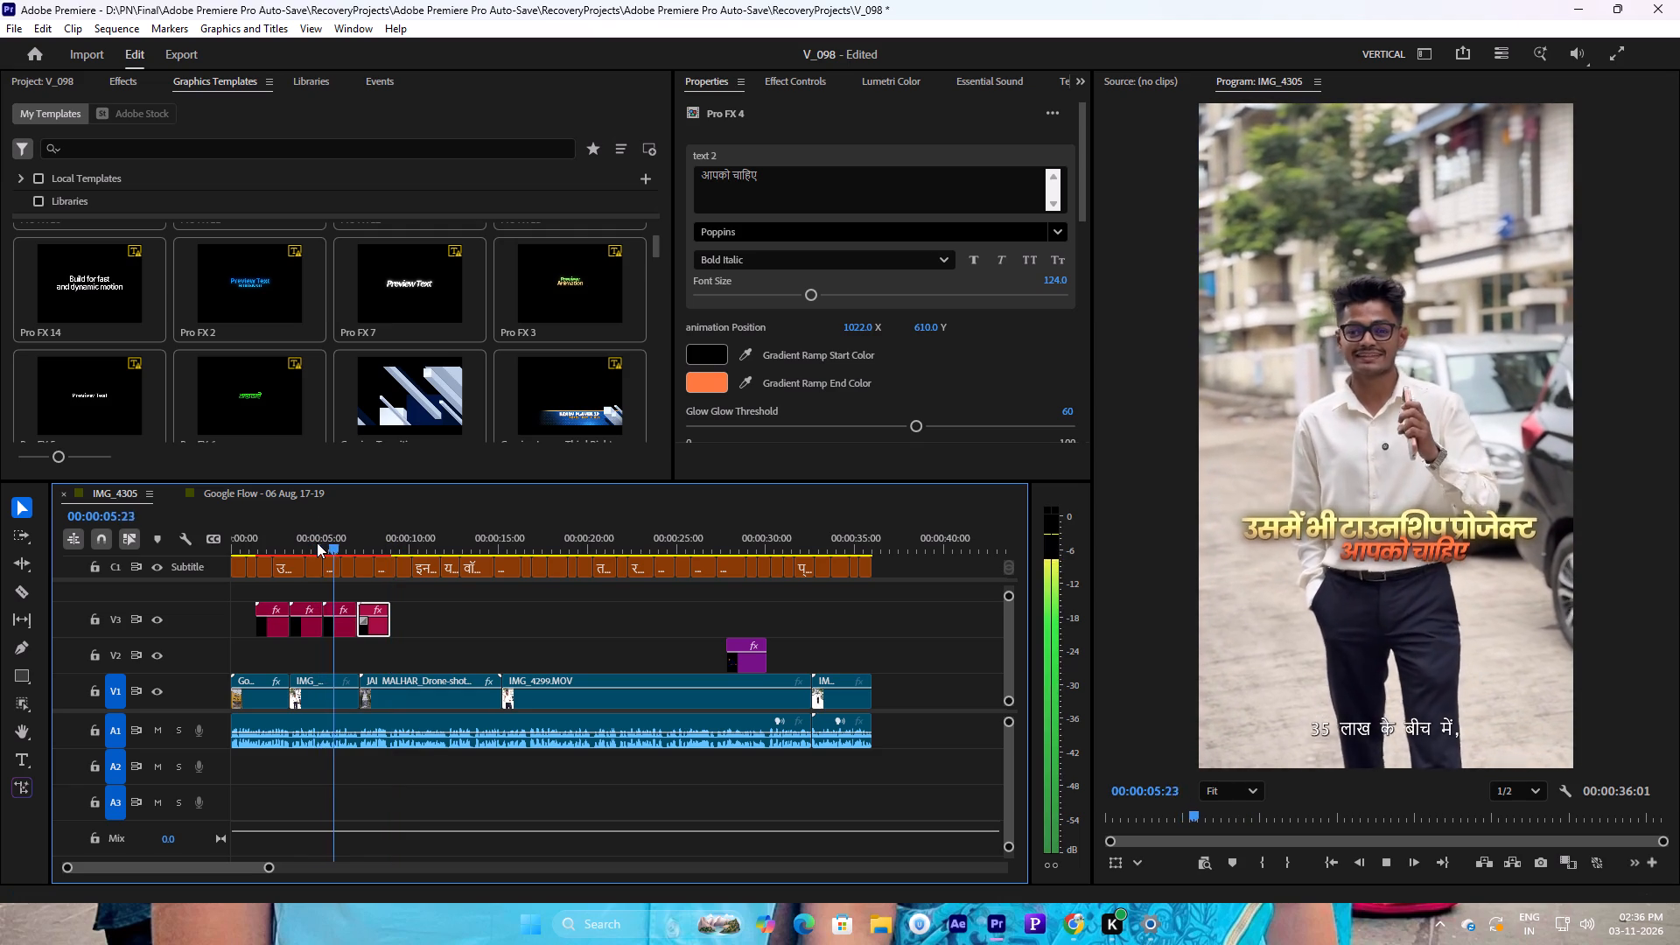
key(space)
click(331, 564)
click(317, 563)
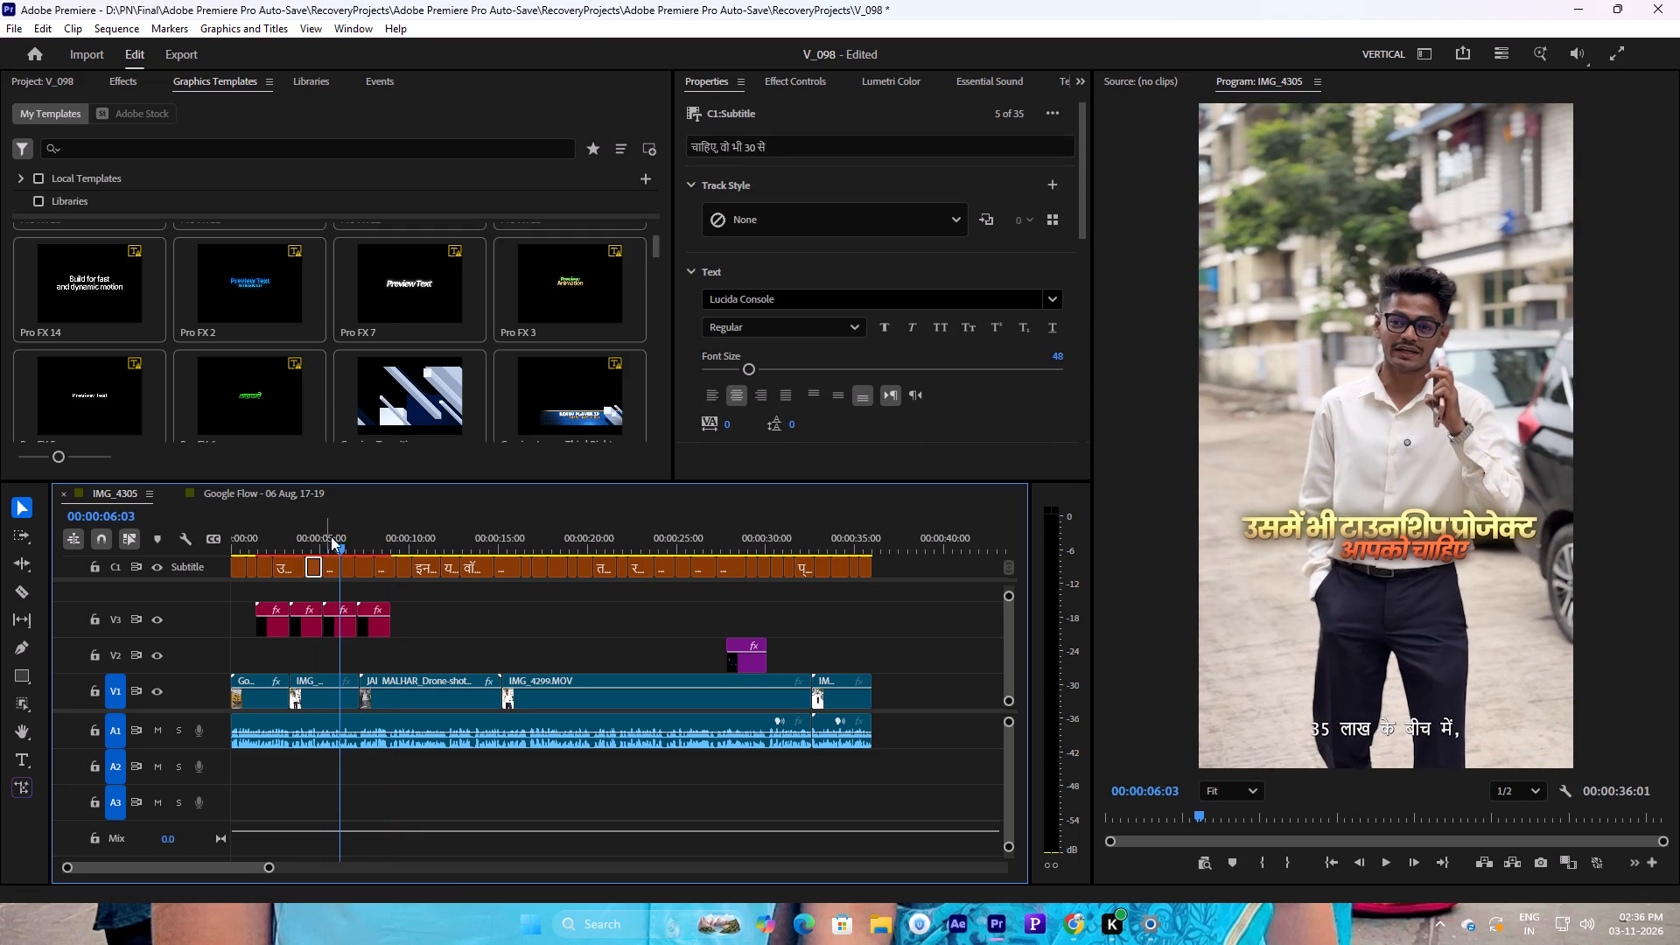
double_click(761, 142)
key(ctrl+c)
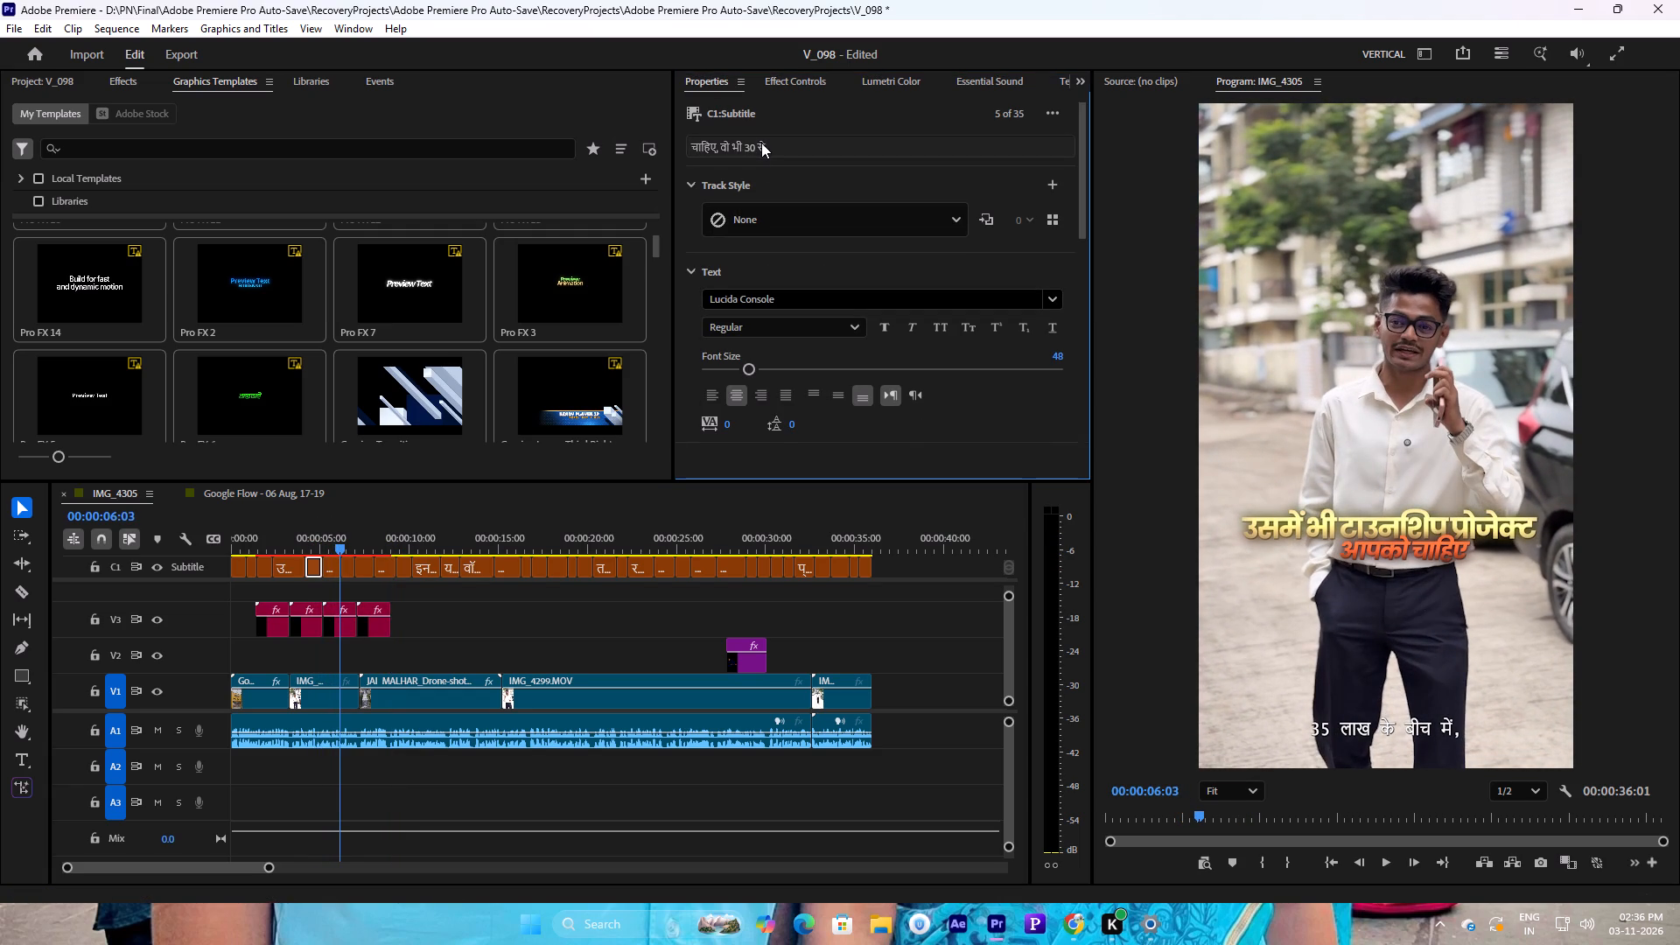
click(337, 633)
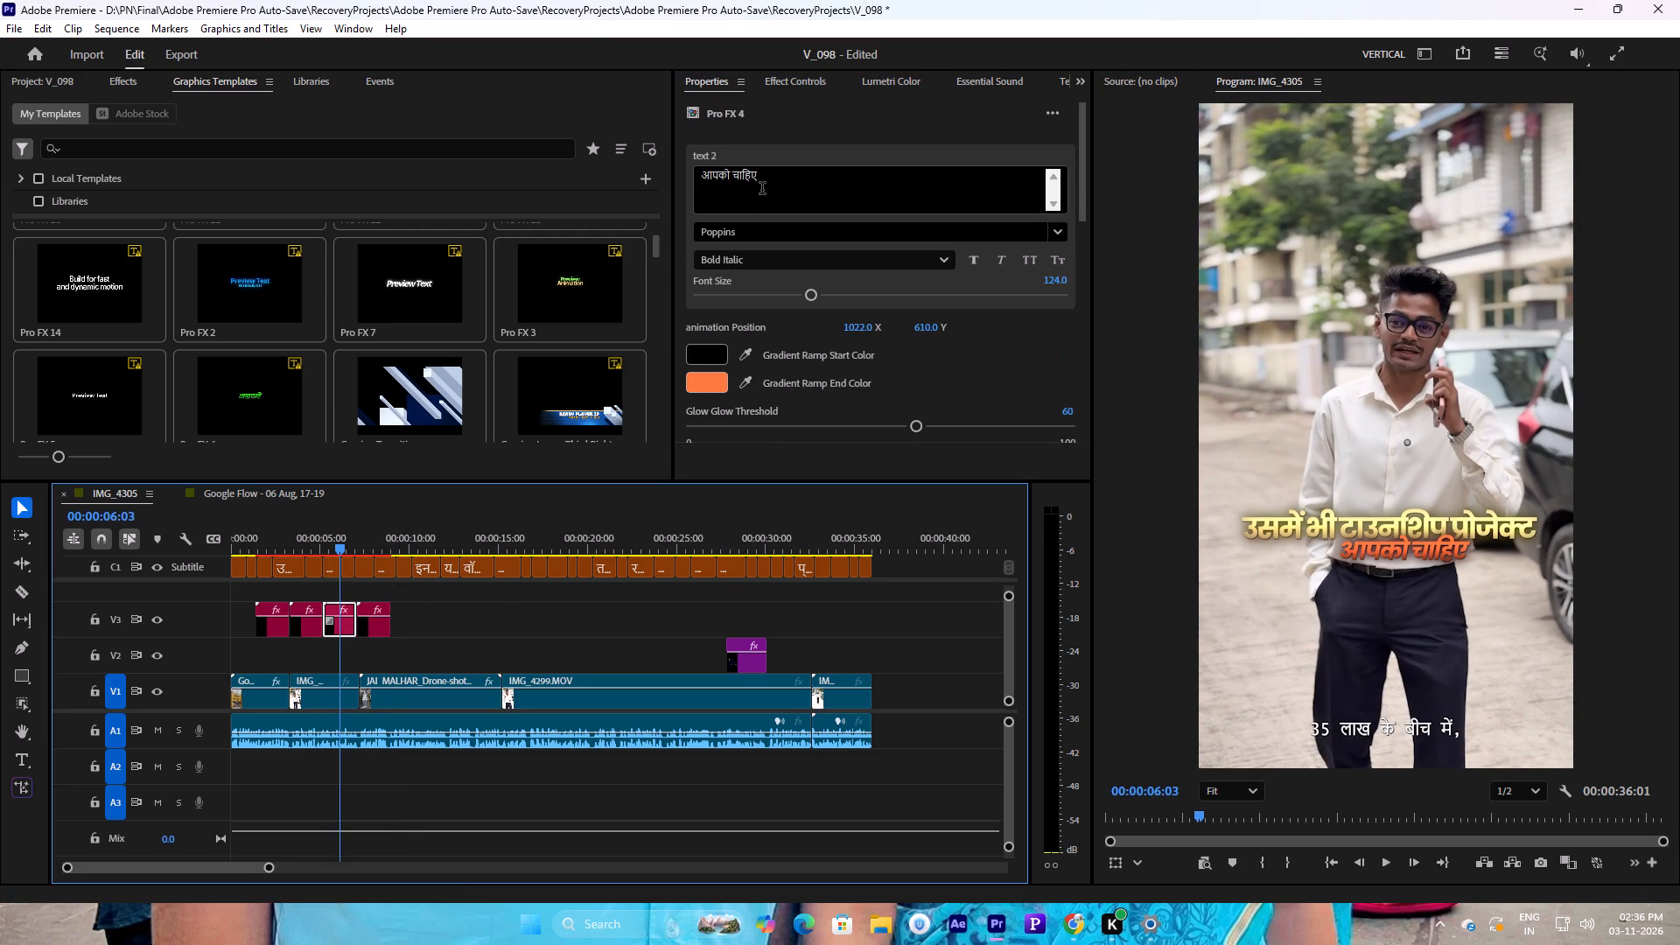
drag(768, 186, 643, 196)
key(ctrl+v)
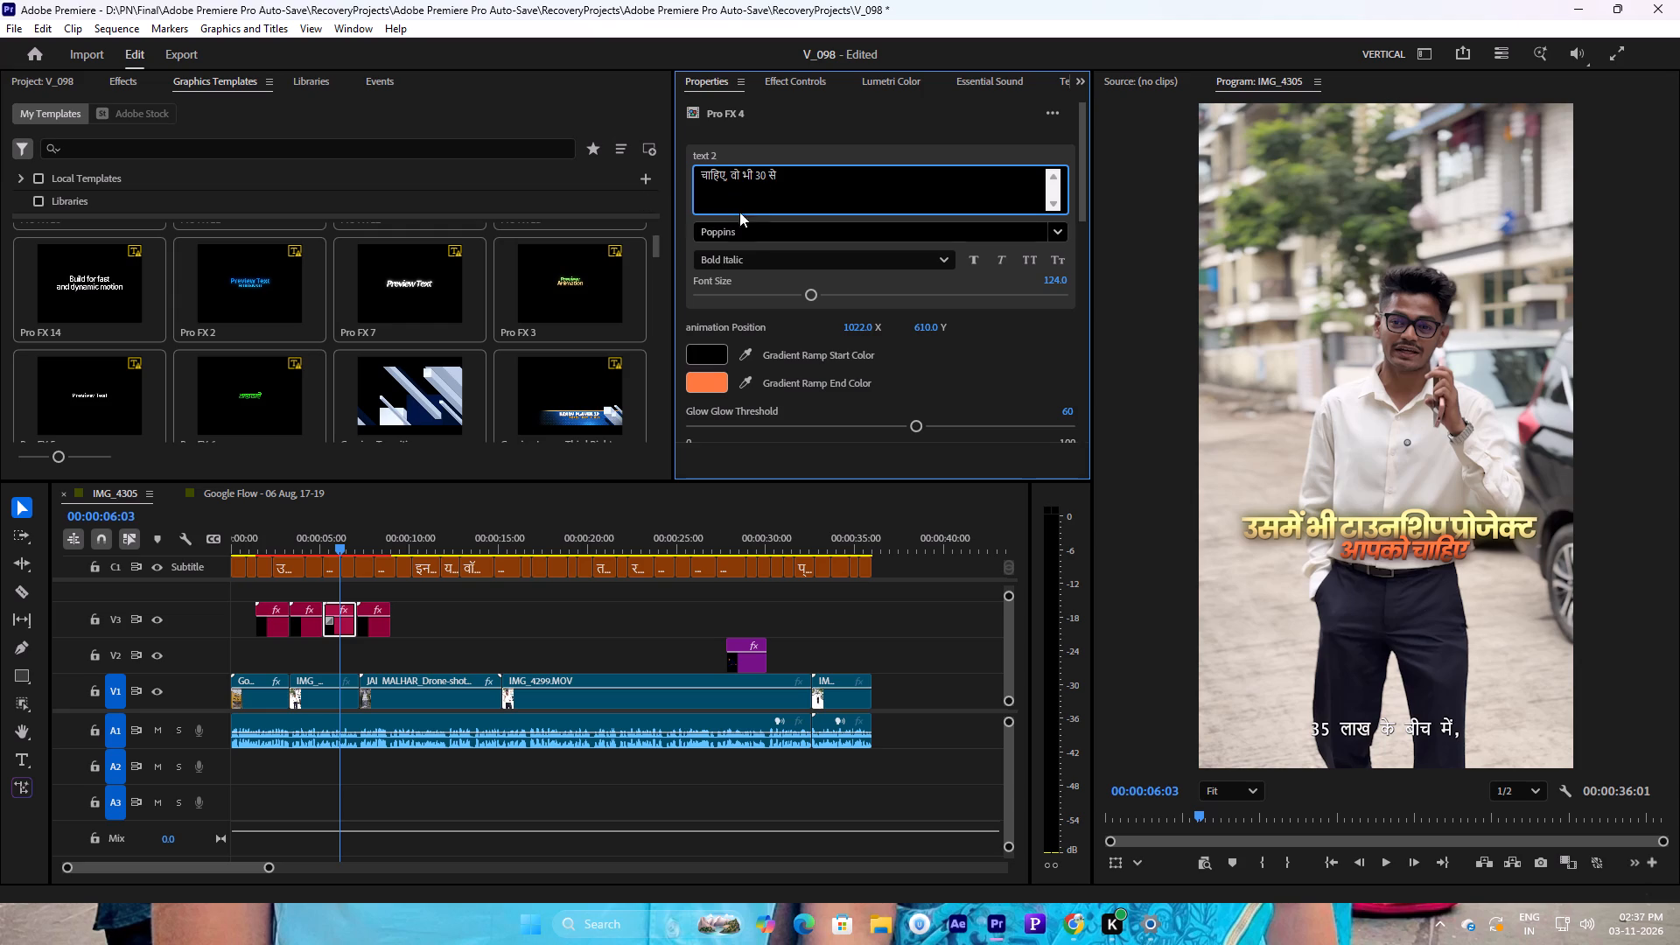
drag(731, 174, 607, 197)
key(BackSpace)
click(784, 166)
click(780, 193)
Replace the third graphic's yellow line with the sixth subtitle's text, "35 लाख के बीच में,".
click(332, 560)
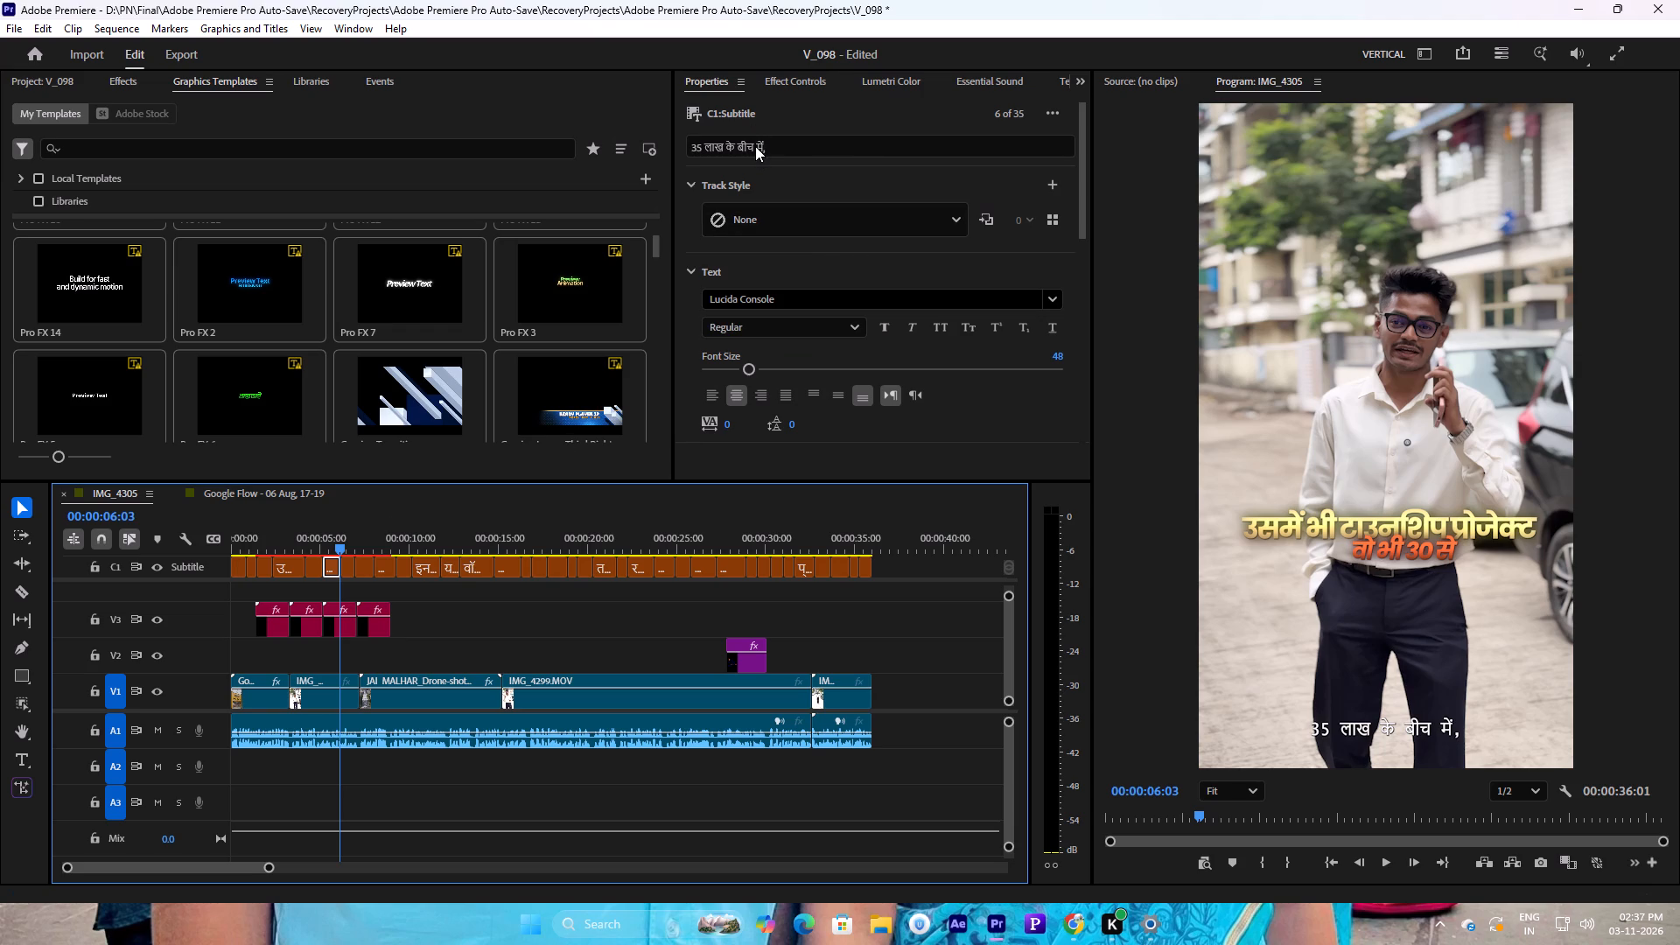
double_click(755, 146)
key(ctrl+c)
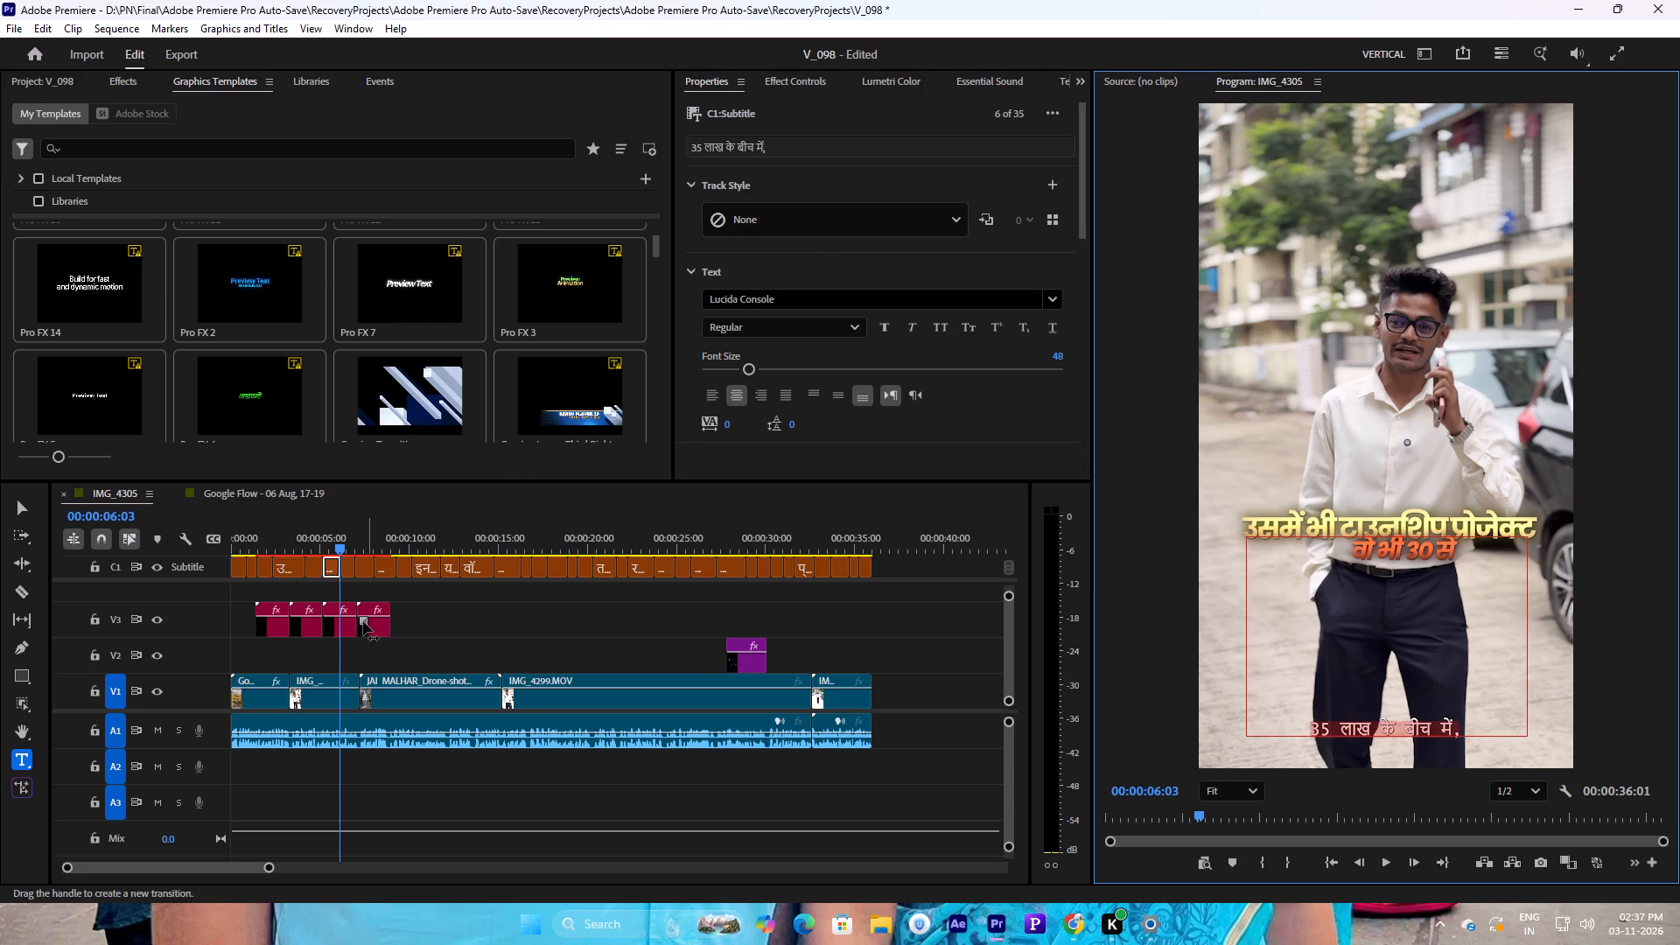
click(345, 622)
drag(1081, 149, 1069, 277)
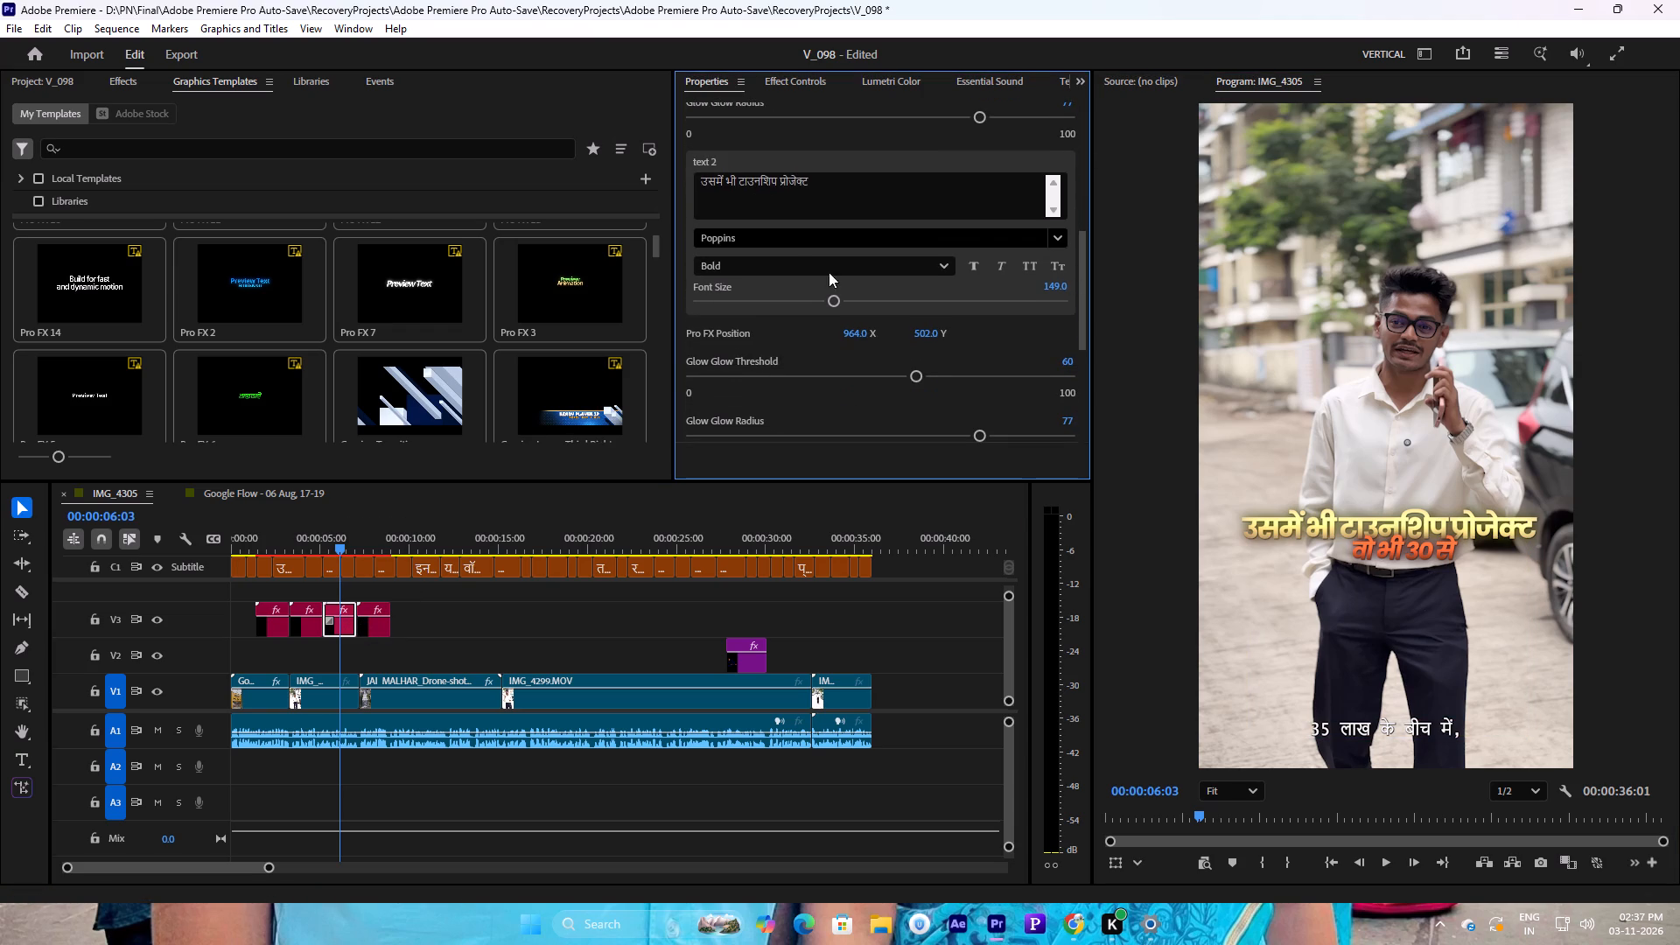
drag(836, 184, 589, 187)
key(ctrl+v)
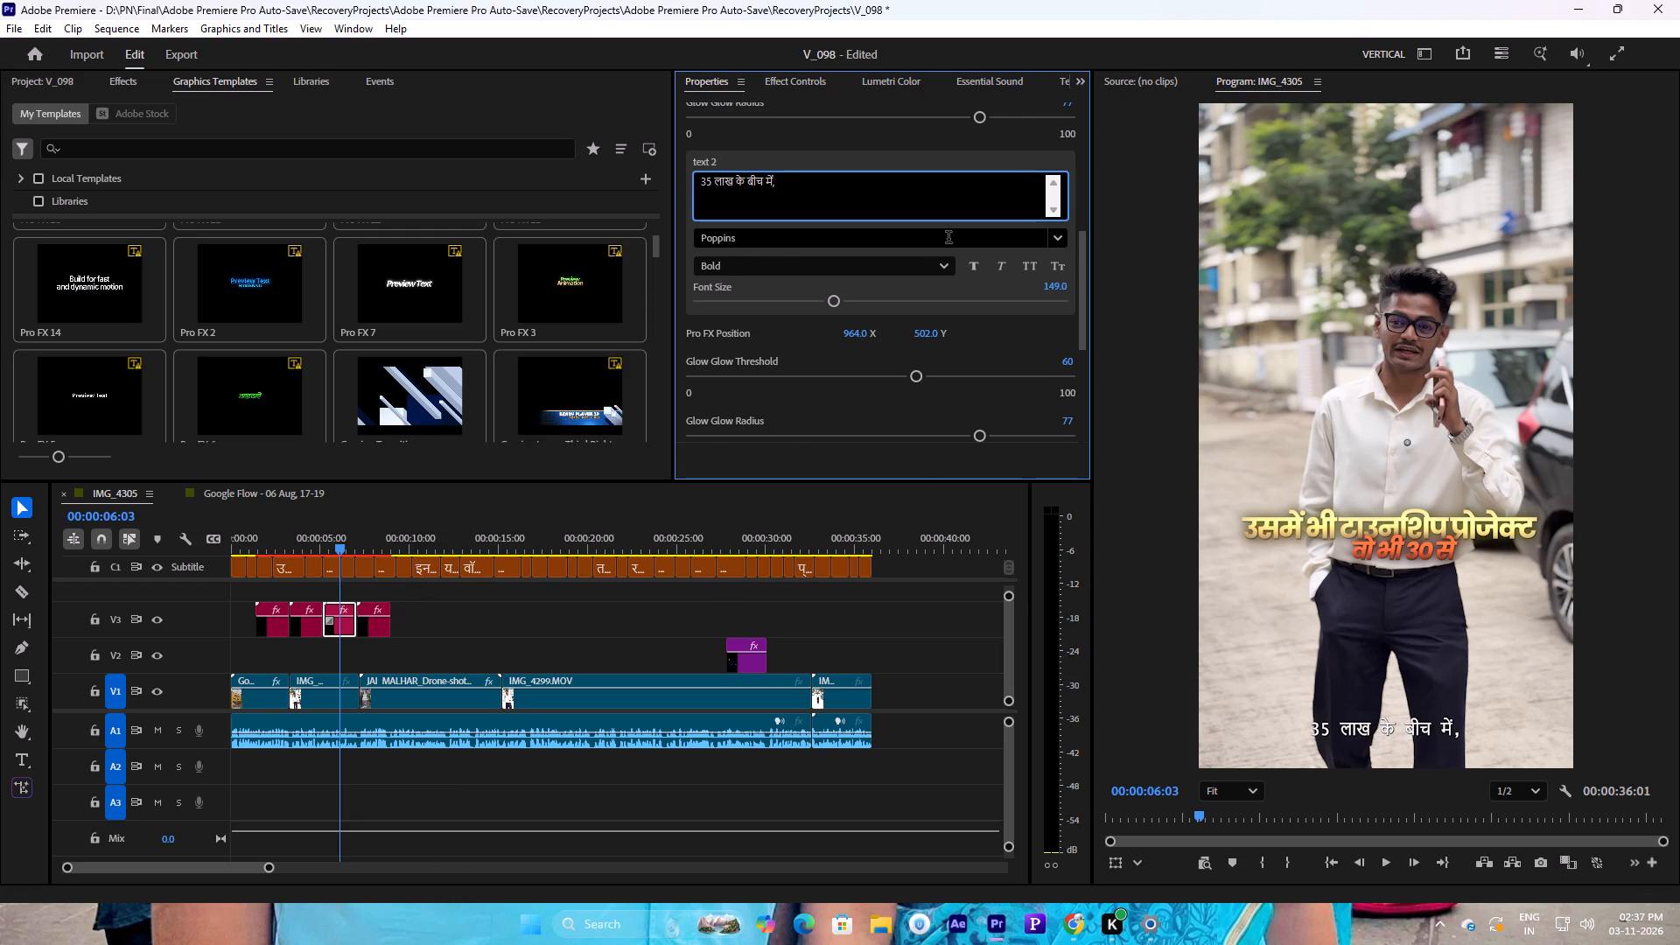
drag(946, 246, 946, 238)
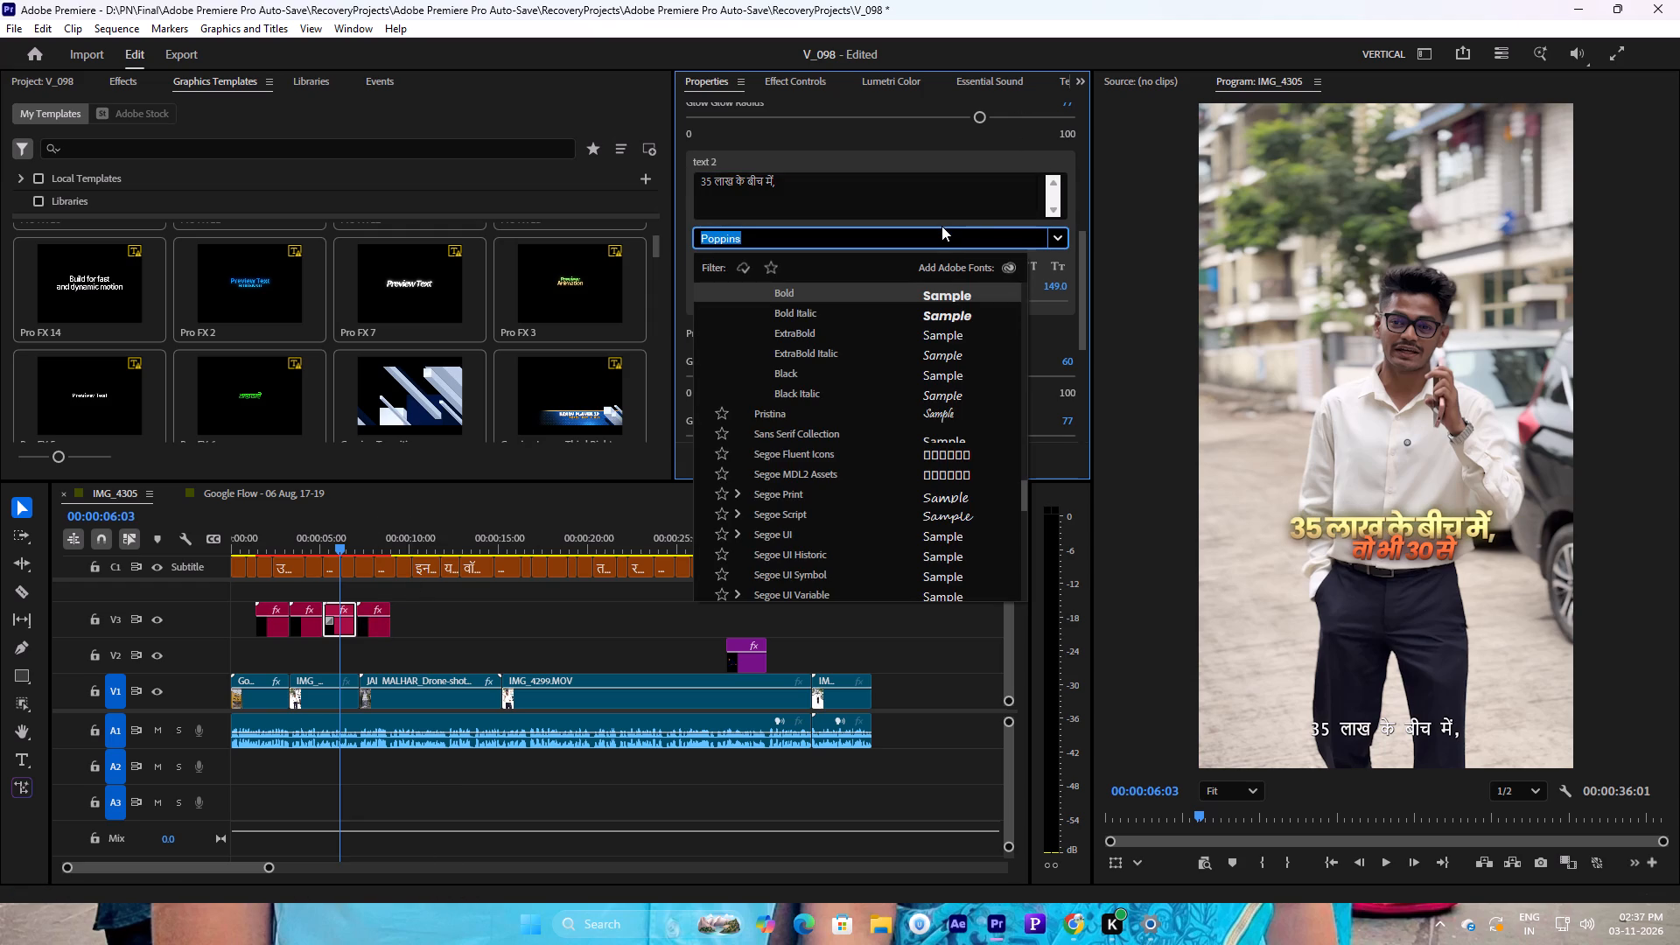
click(1086, 256)
Place the orange "वो भी 30 से" line above the yellow line at animation position X 672, Y 372.
drag(1080, 258, 1074, 183)
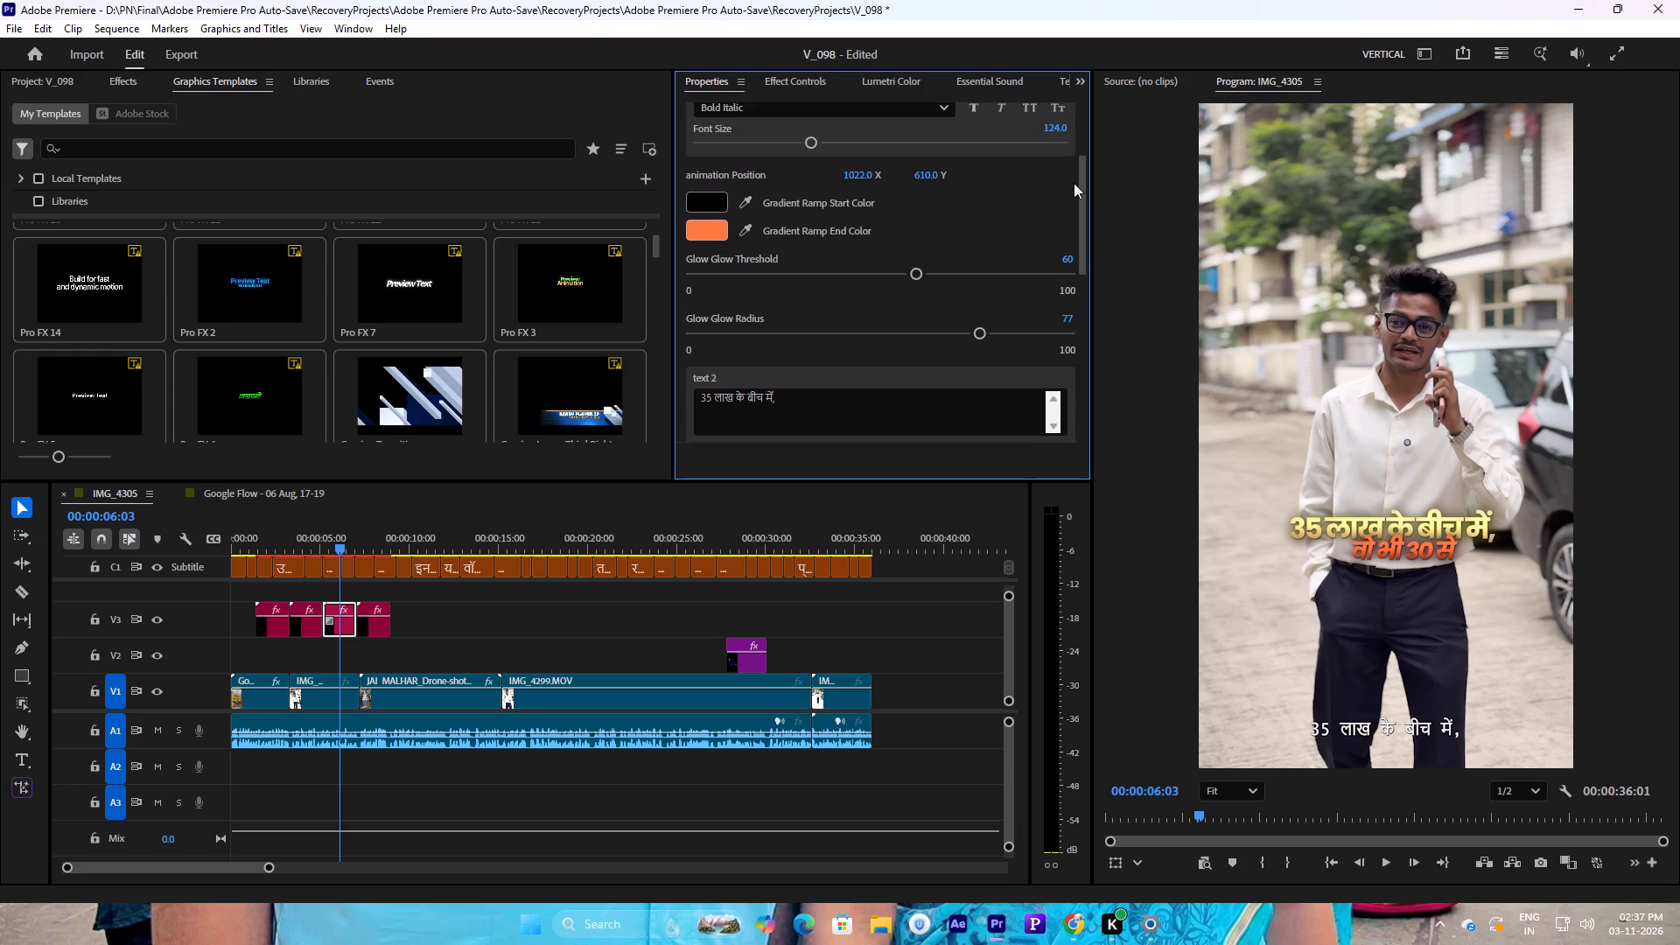
drag(1074, 183, 1074, 158)
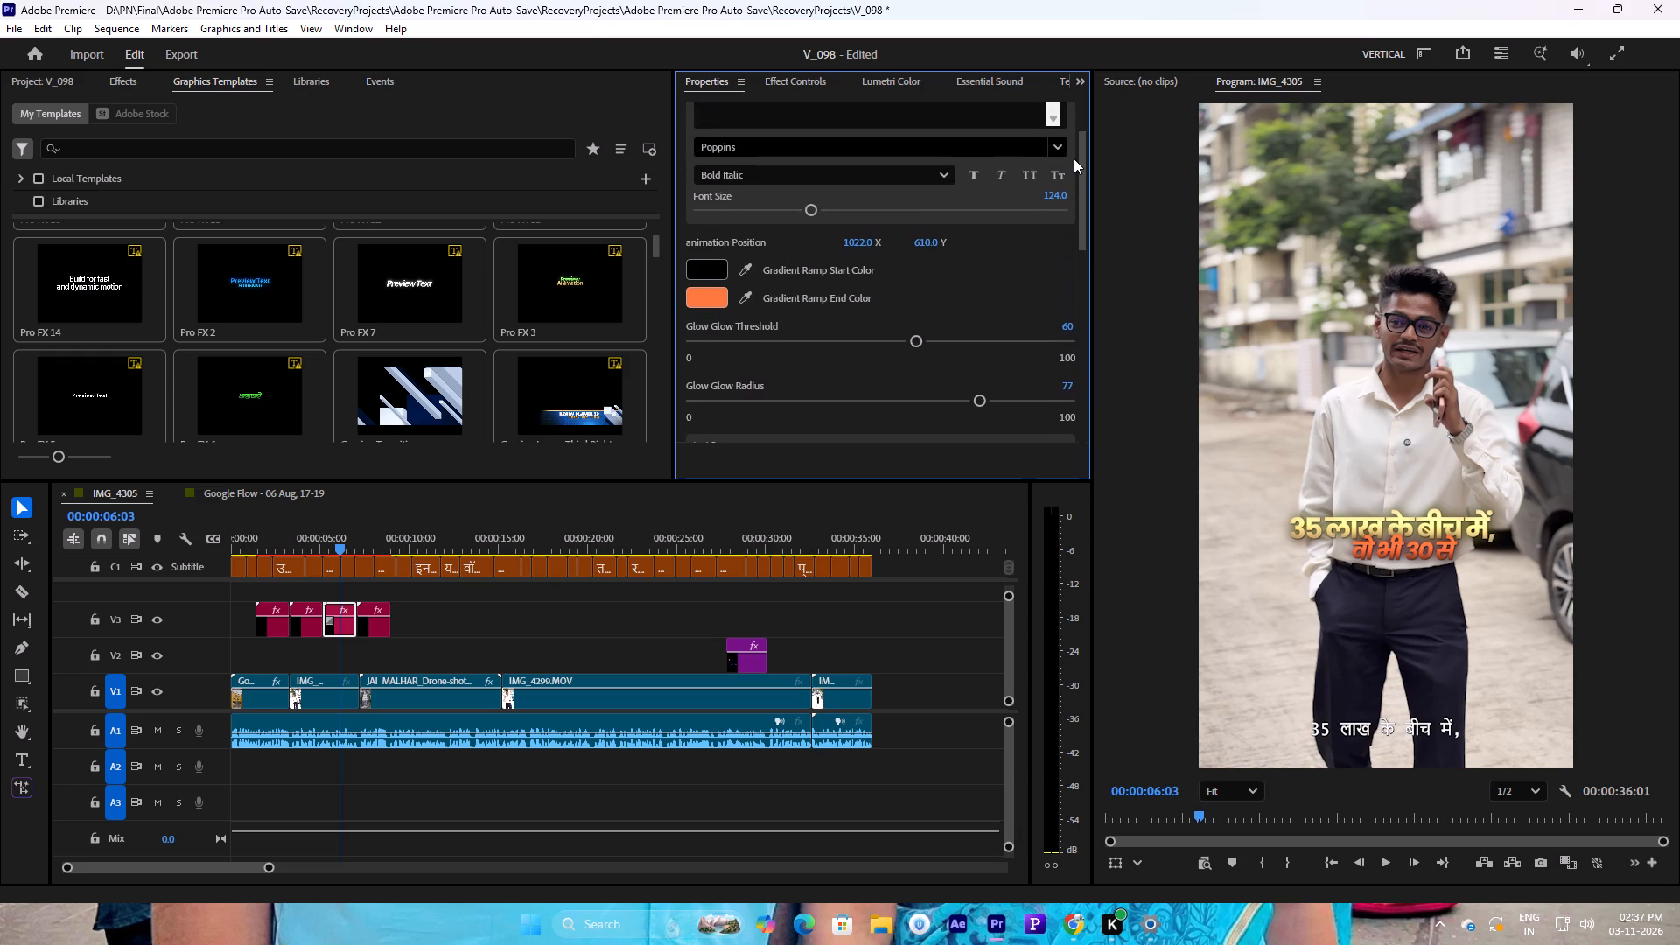
drag(1074, 158, 1070, 161)
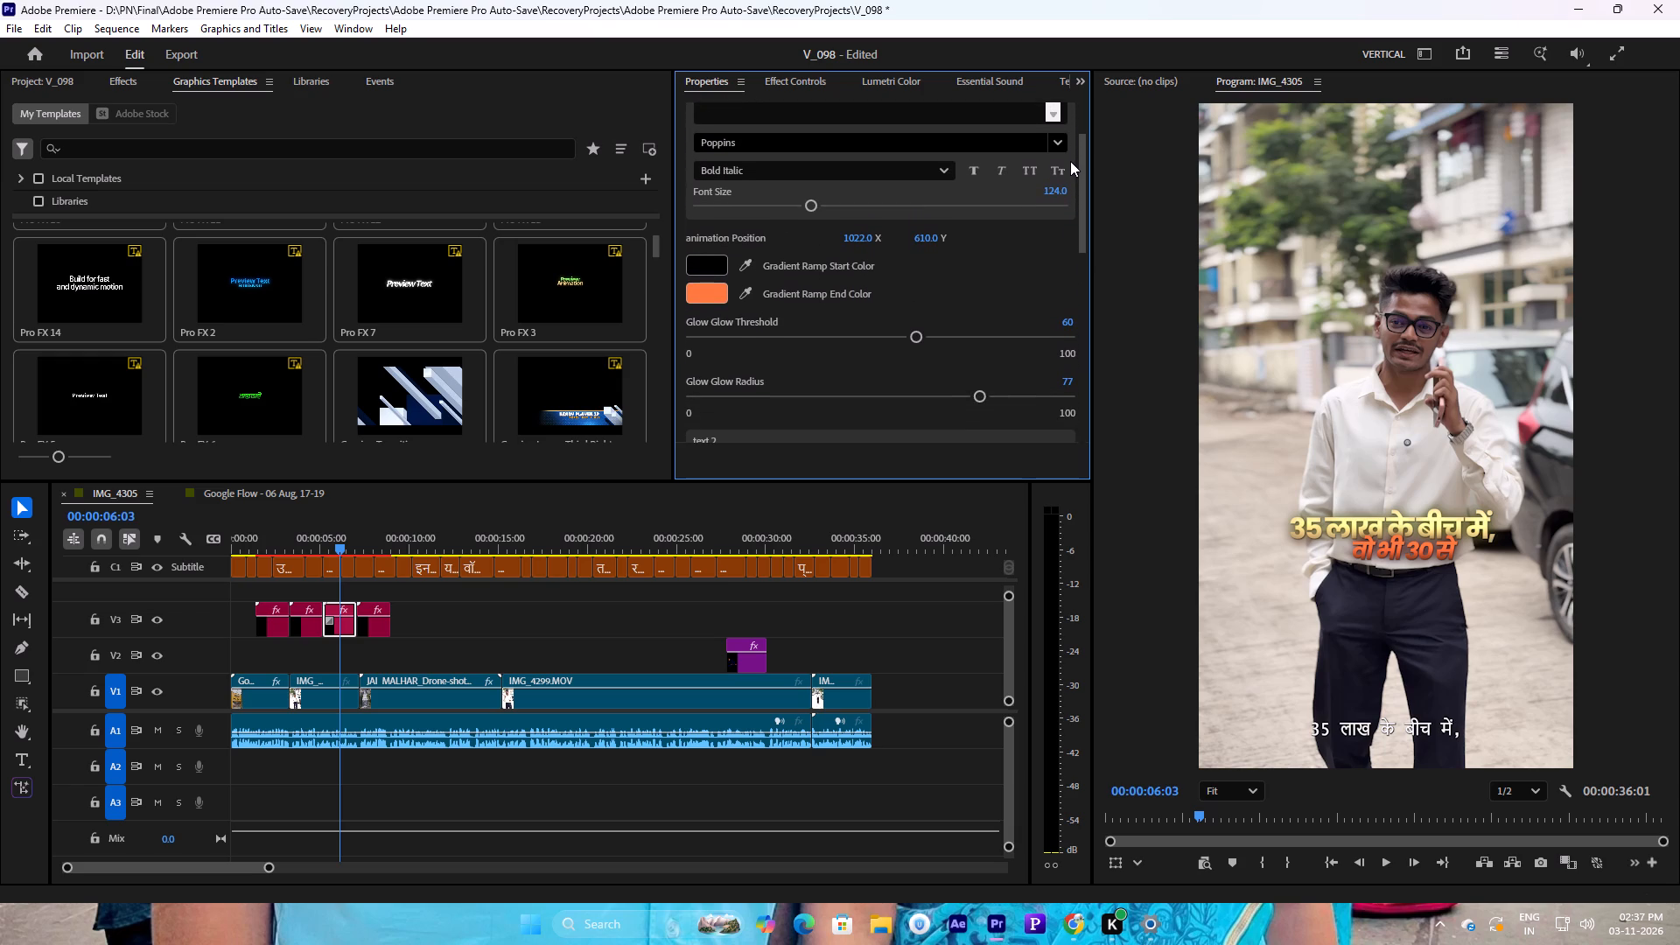
drag(1070, 161, 1062, 199)
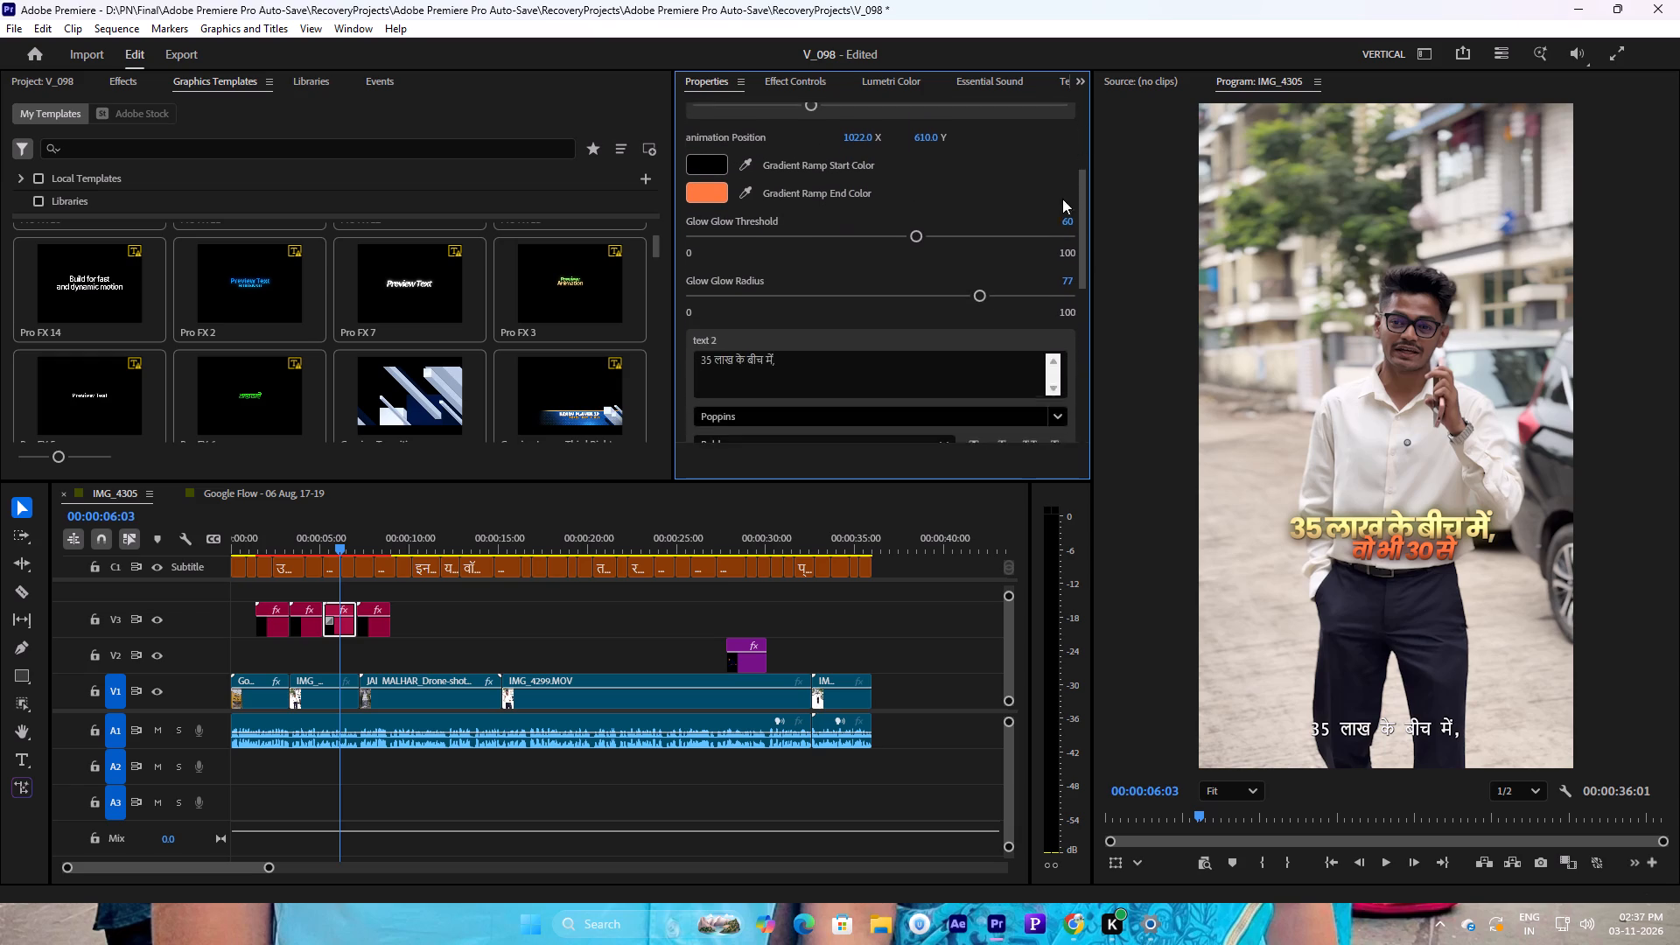
drag(1062, 199, 1056, 174)
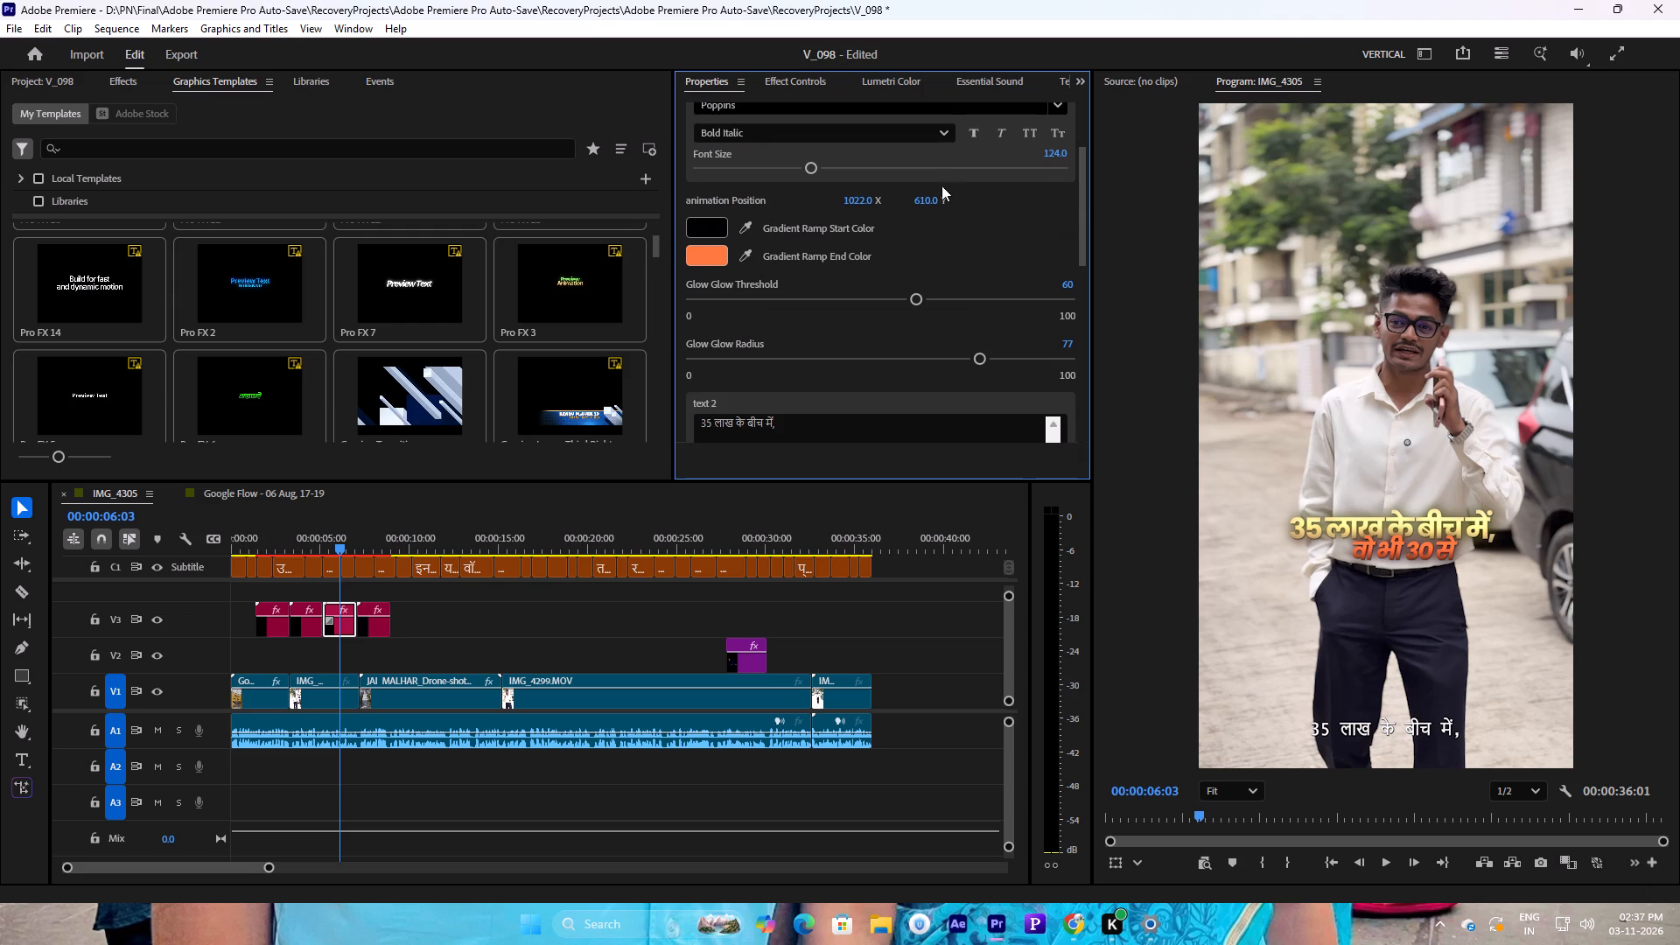
drag(939, 203, 825, 248)
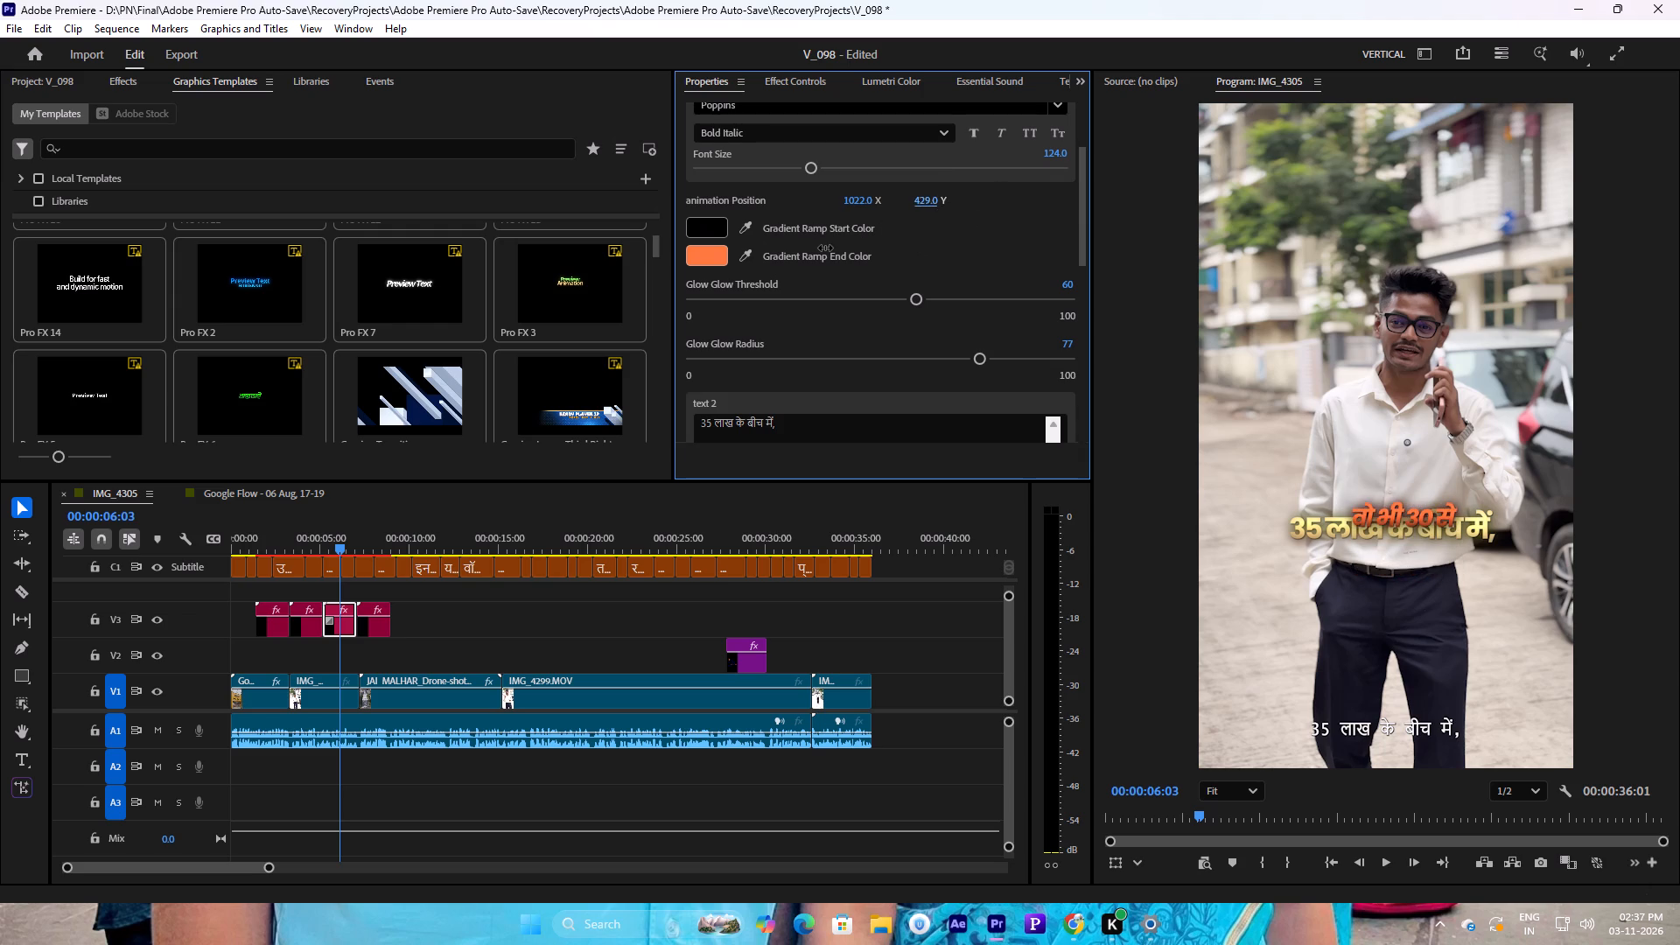
drag(825, 248, 779, 257)
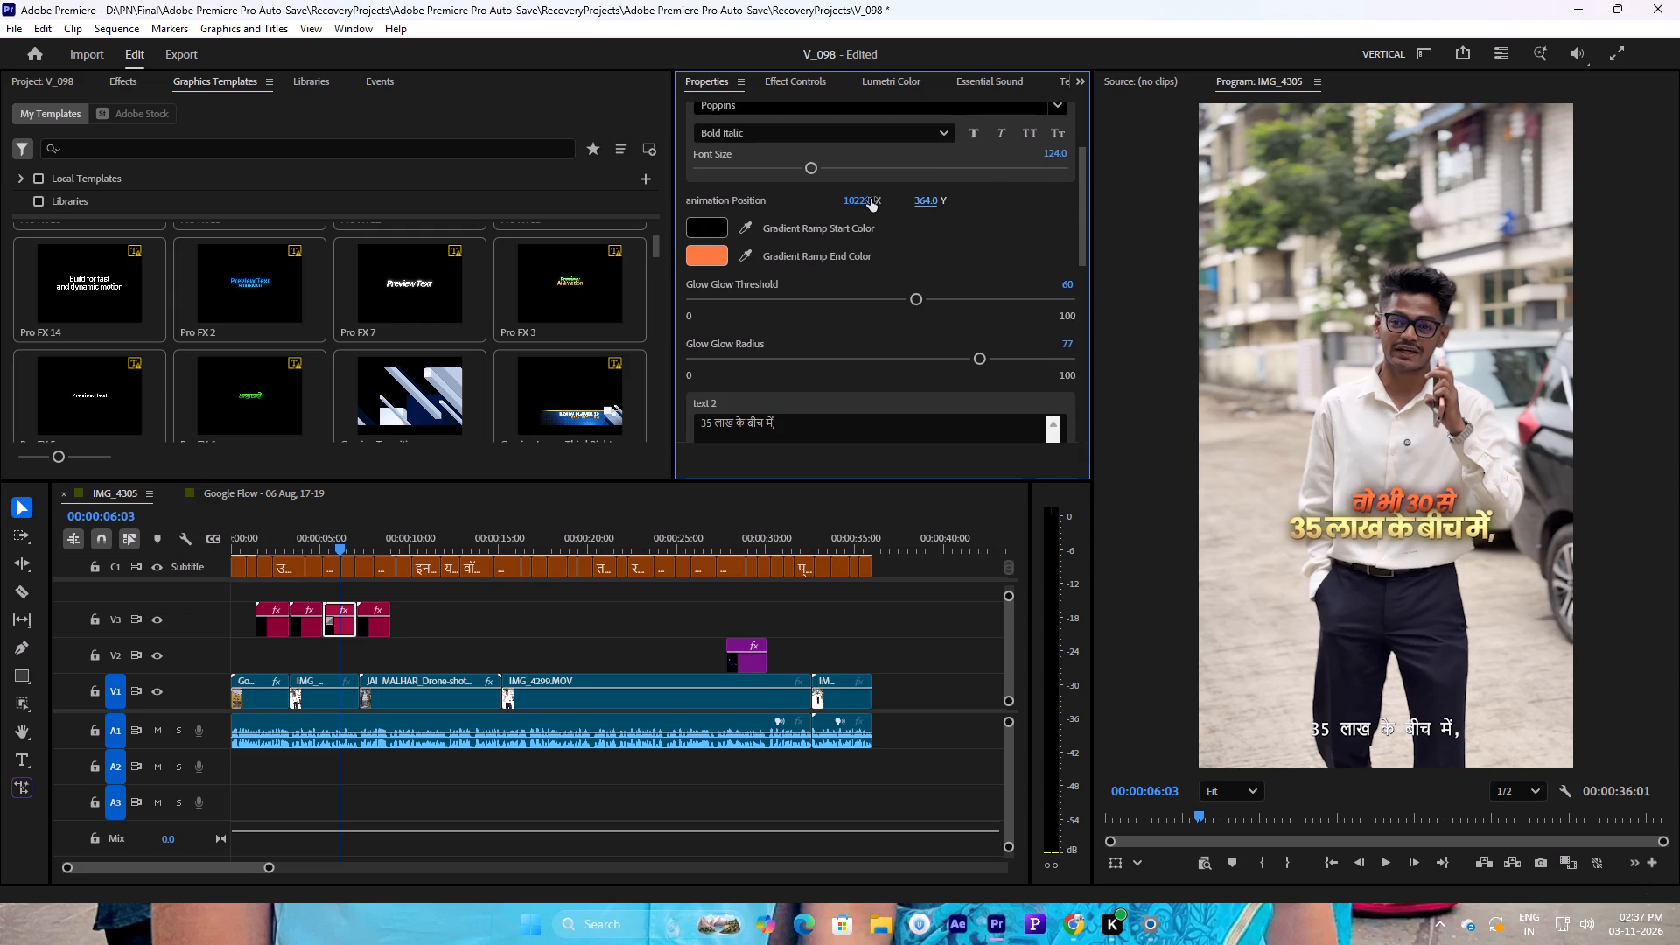
drag(863, 200, 598, 241)
drag(924, 203, 932, 201)
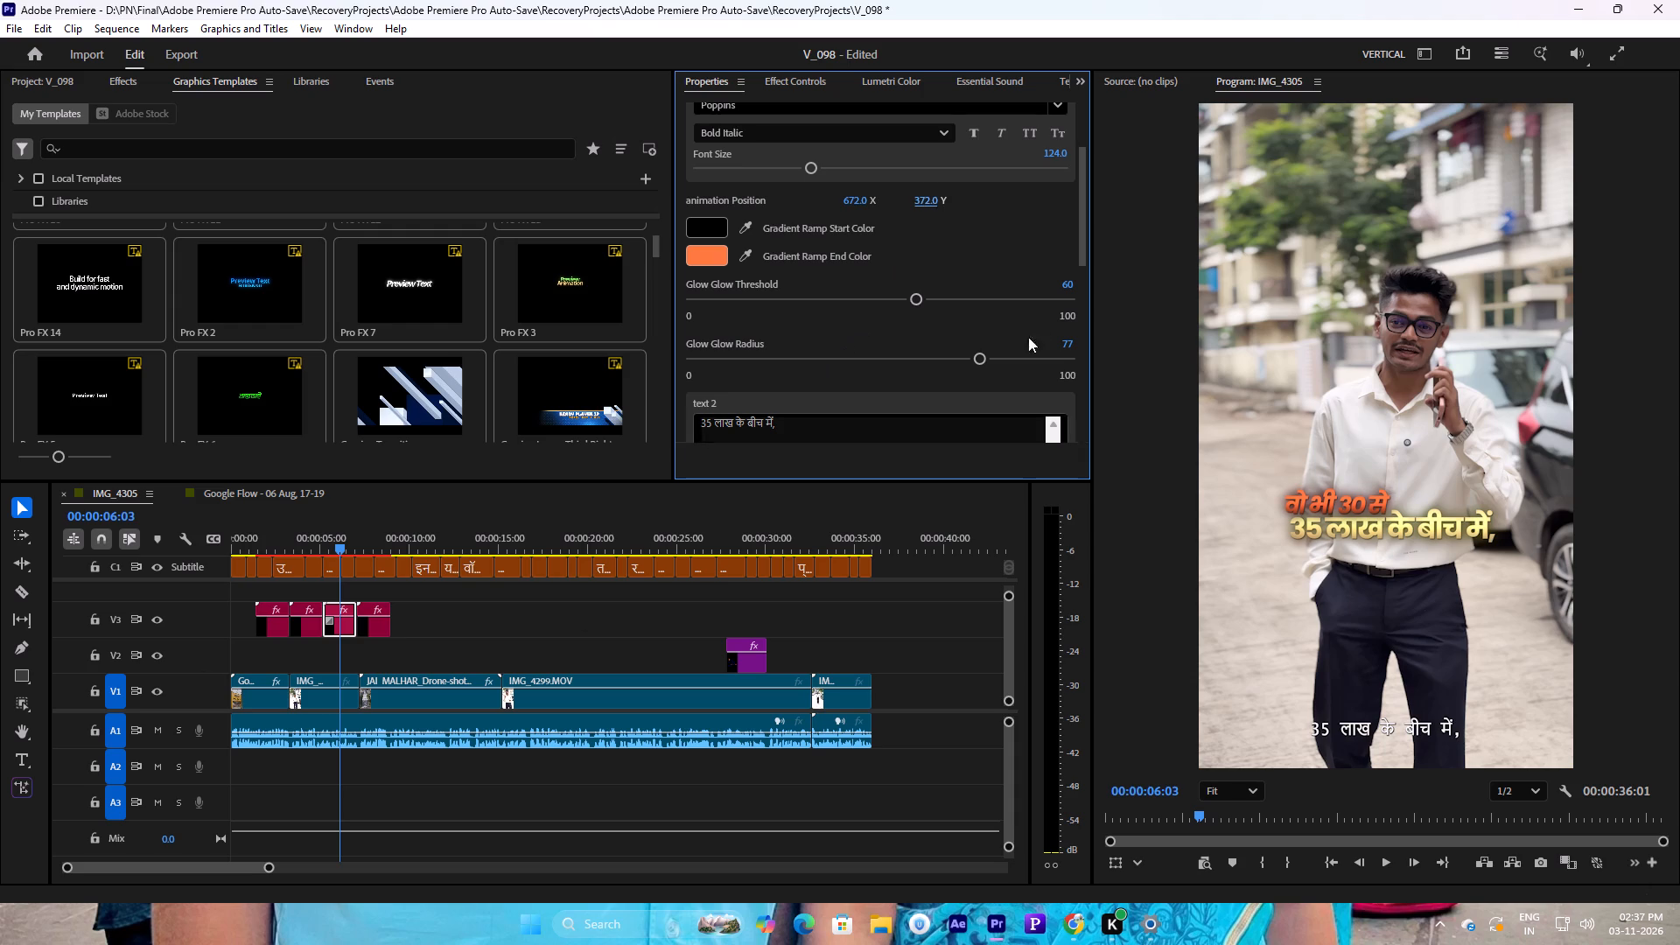
Set the third graphic's Transform scale to 138%.
drag(1080, 221, 1078, 444)
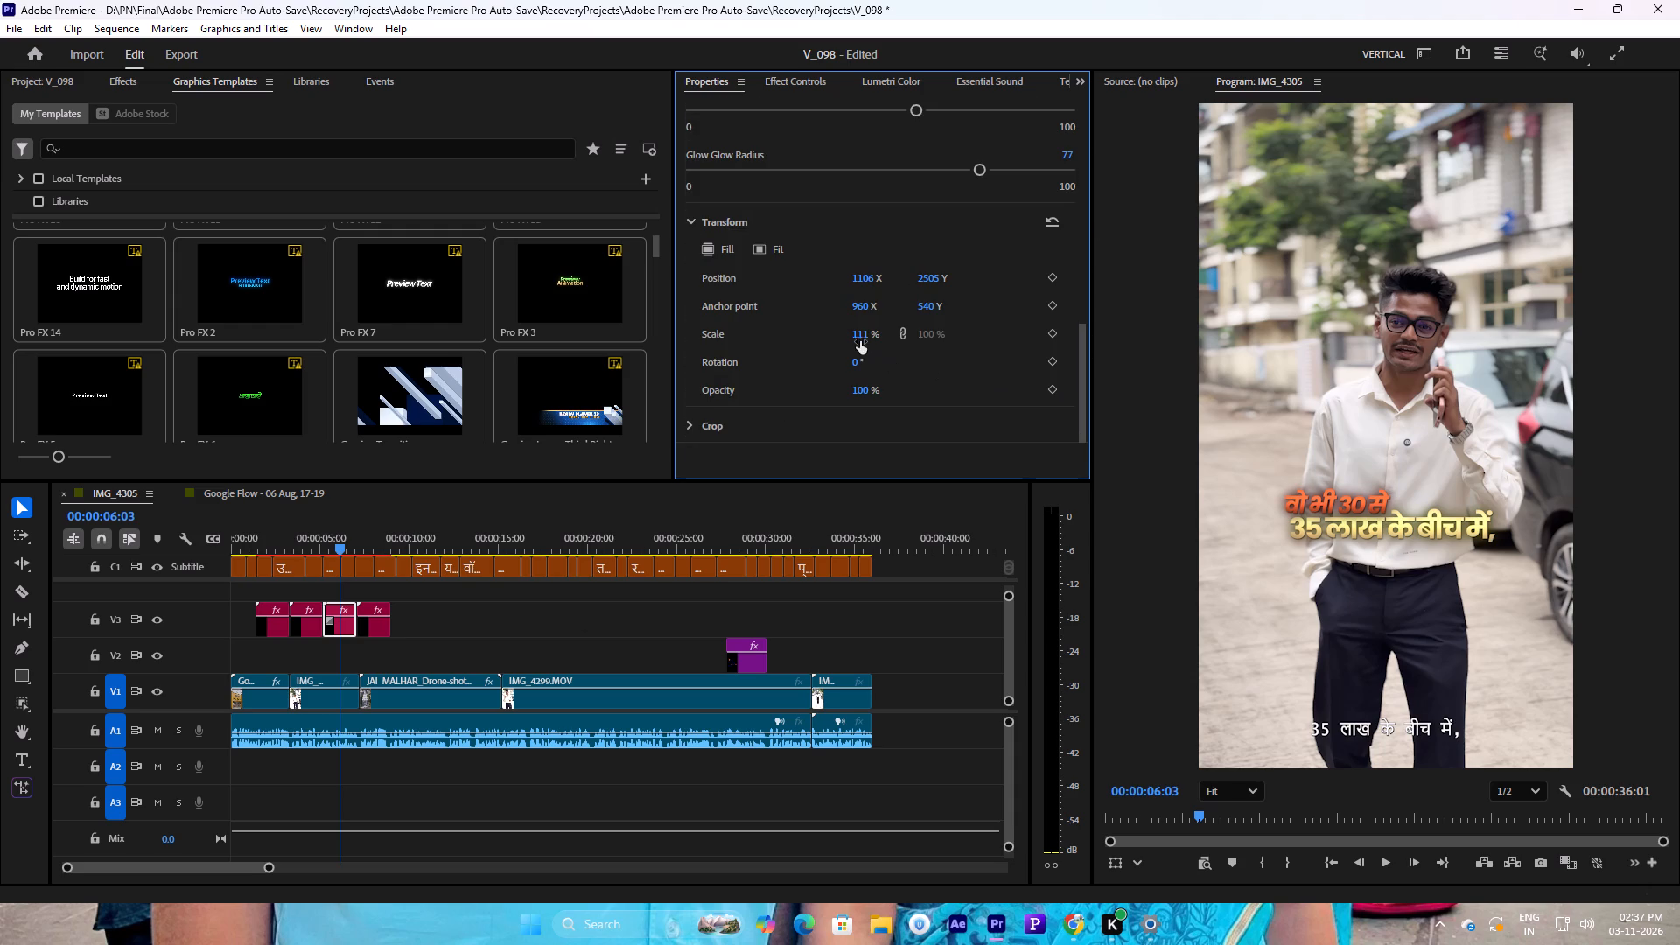
drag(860, 339, 881, 336)
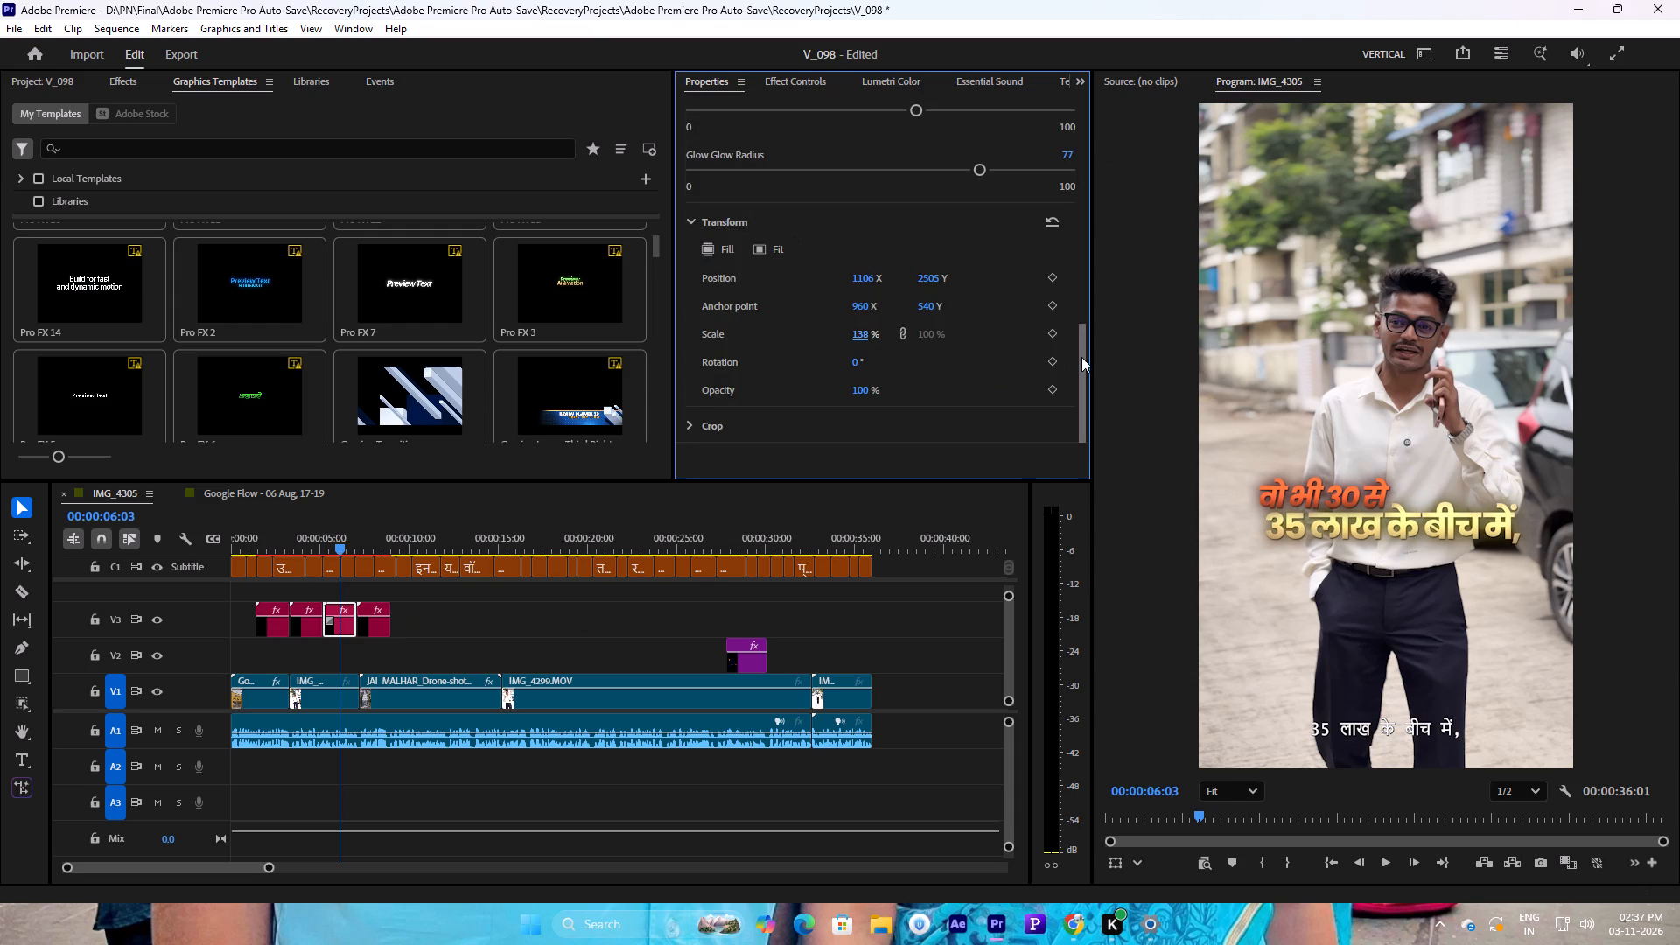
Reduce the third graphic's "वो भी 30 से" line to font size 100.9.
drag(1081, 357, 1088, 138)
drag(812, 290, 805, 290)
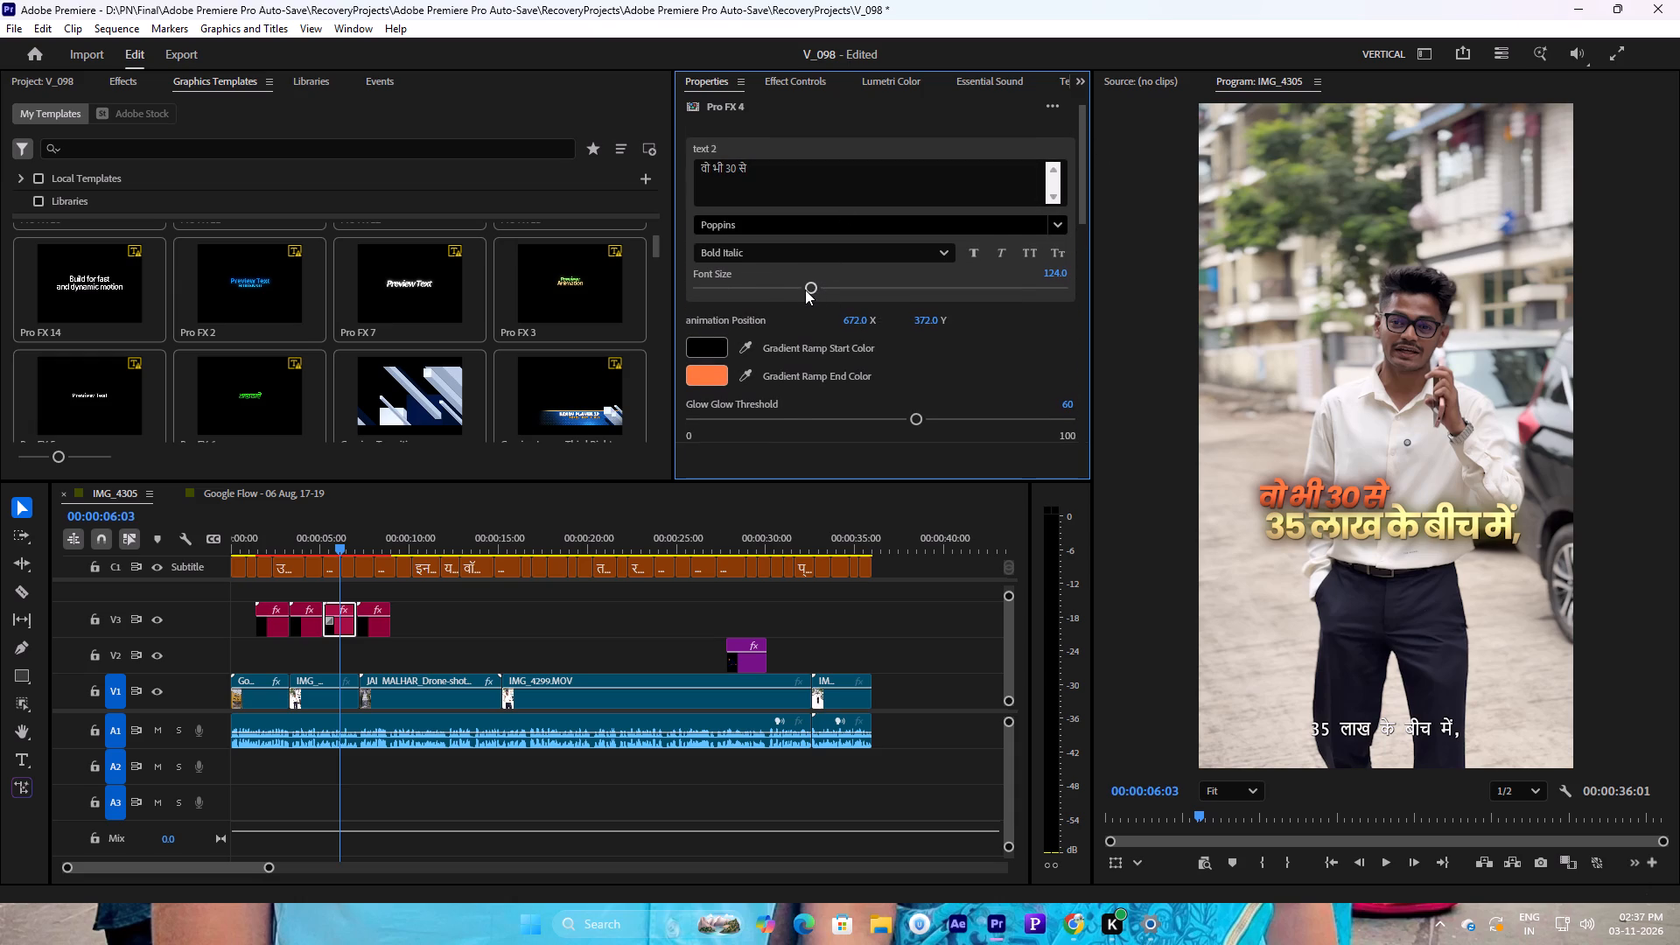
drag(805, 290, 791, 290)
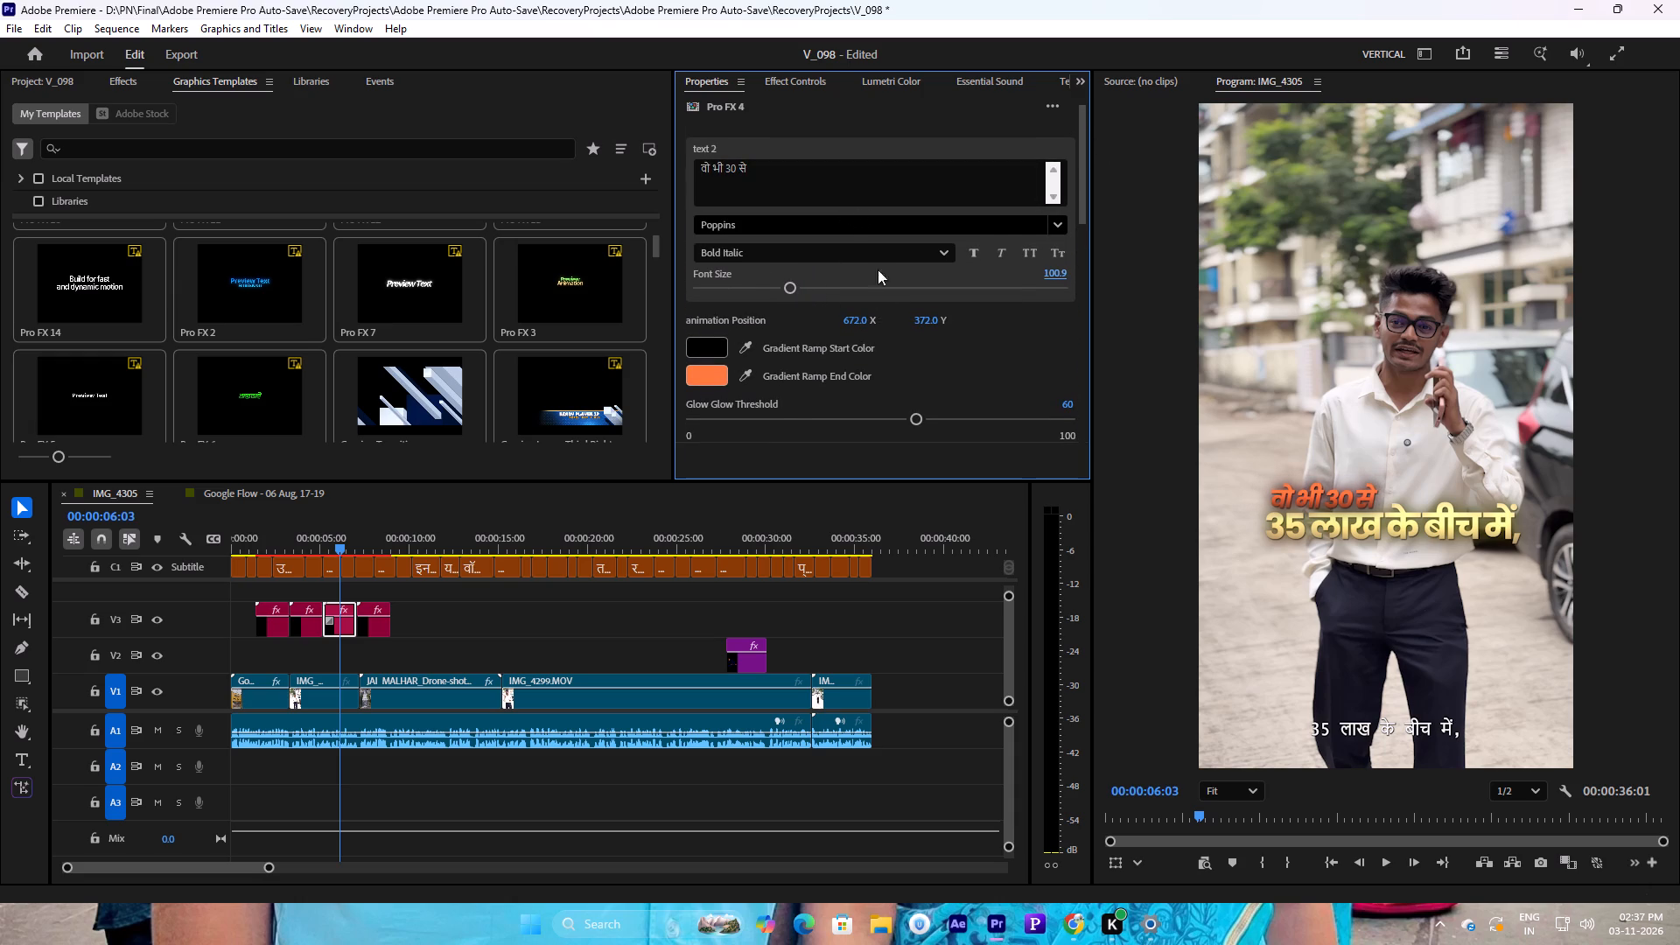
Set the third graphic's orange "वो भी 30 से" line to font size 110.5 and animation position X 702, Y 373.
click(922, 317)
drag(857, 316, 886, 309)
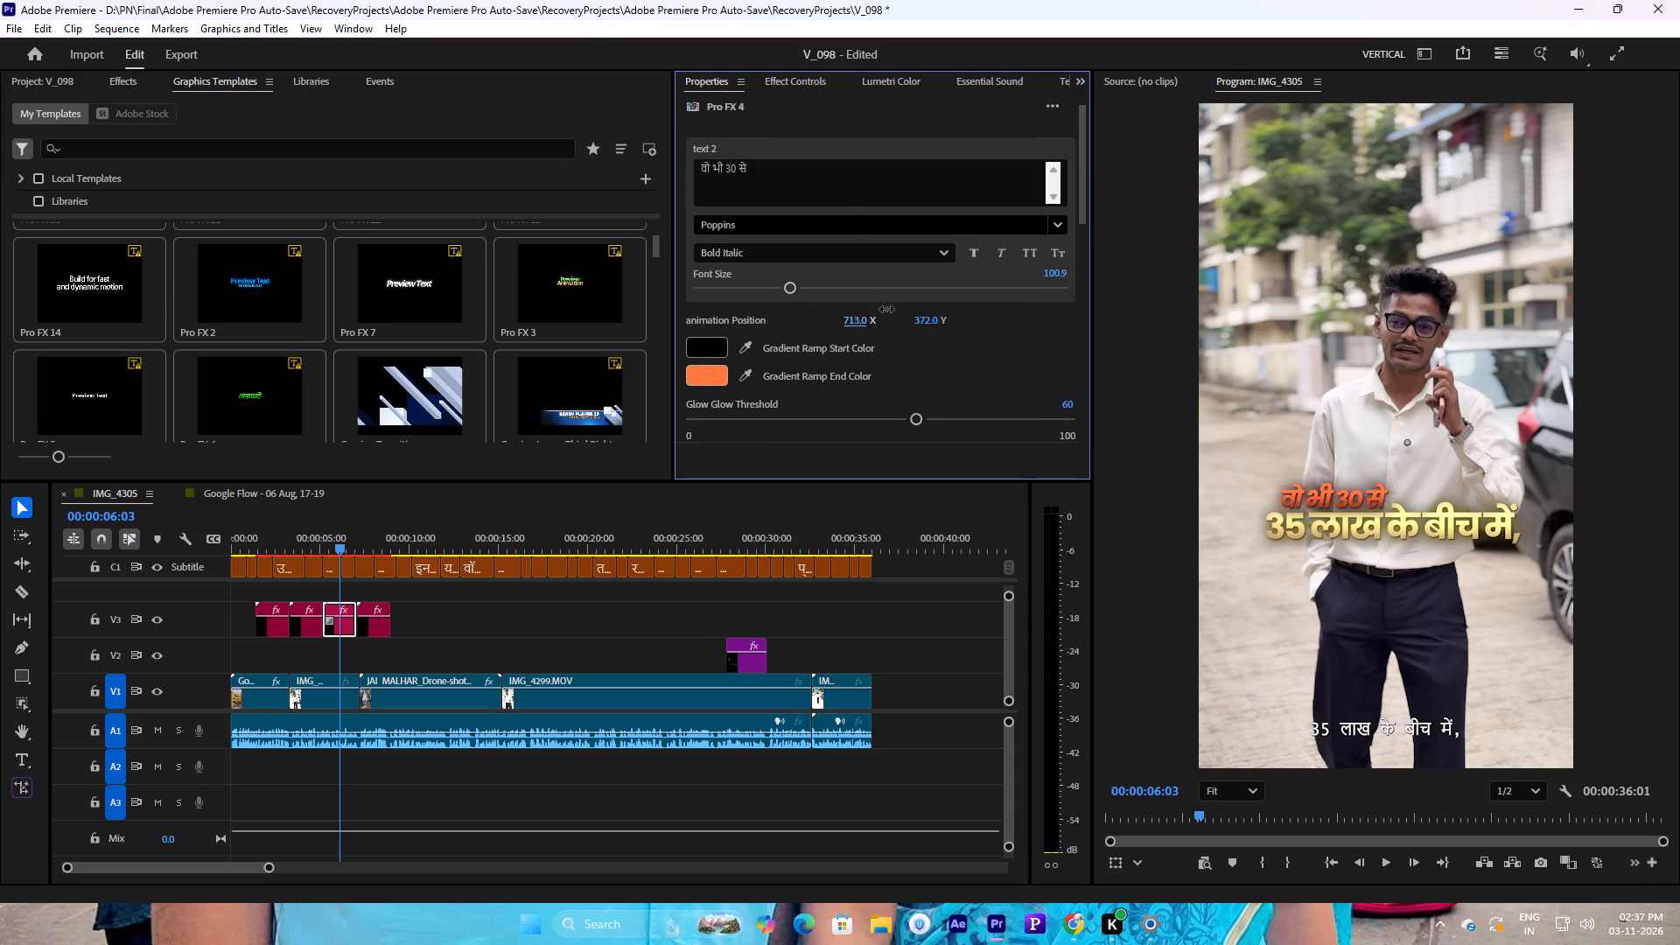
drag(886, 309, 878, 310)
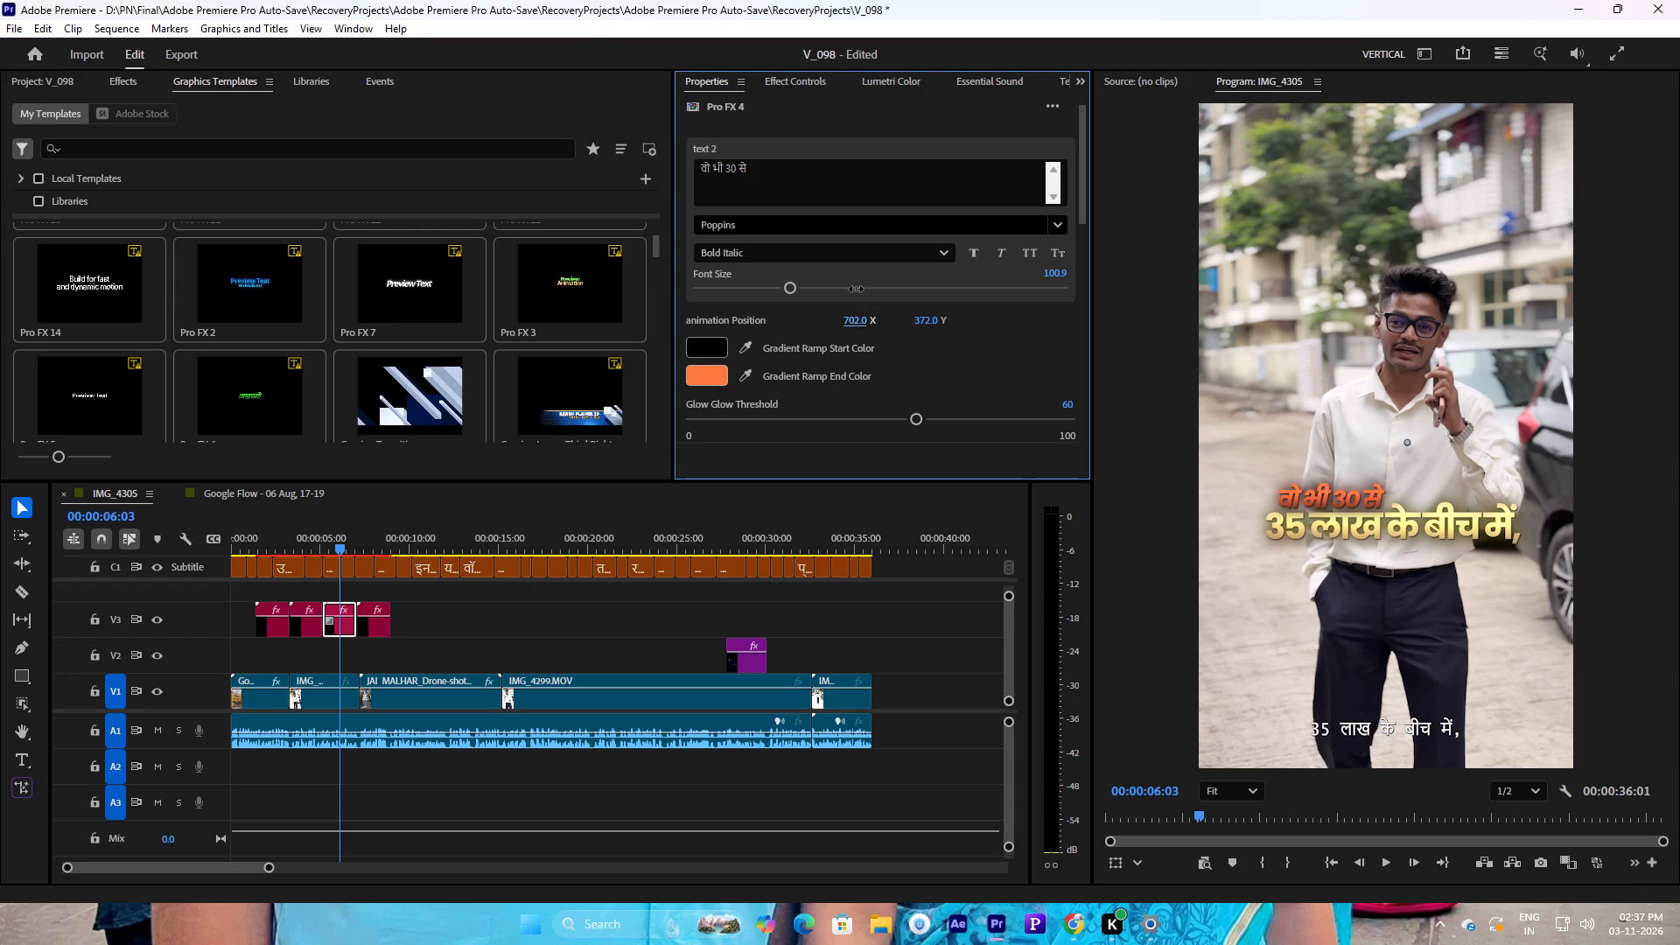
drag(789, 290, 794, 290)
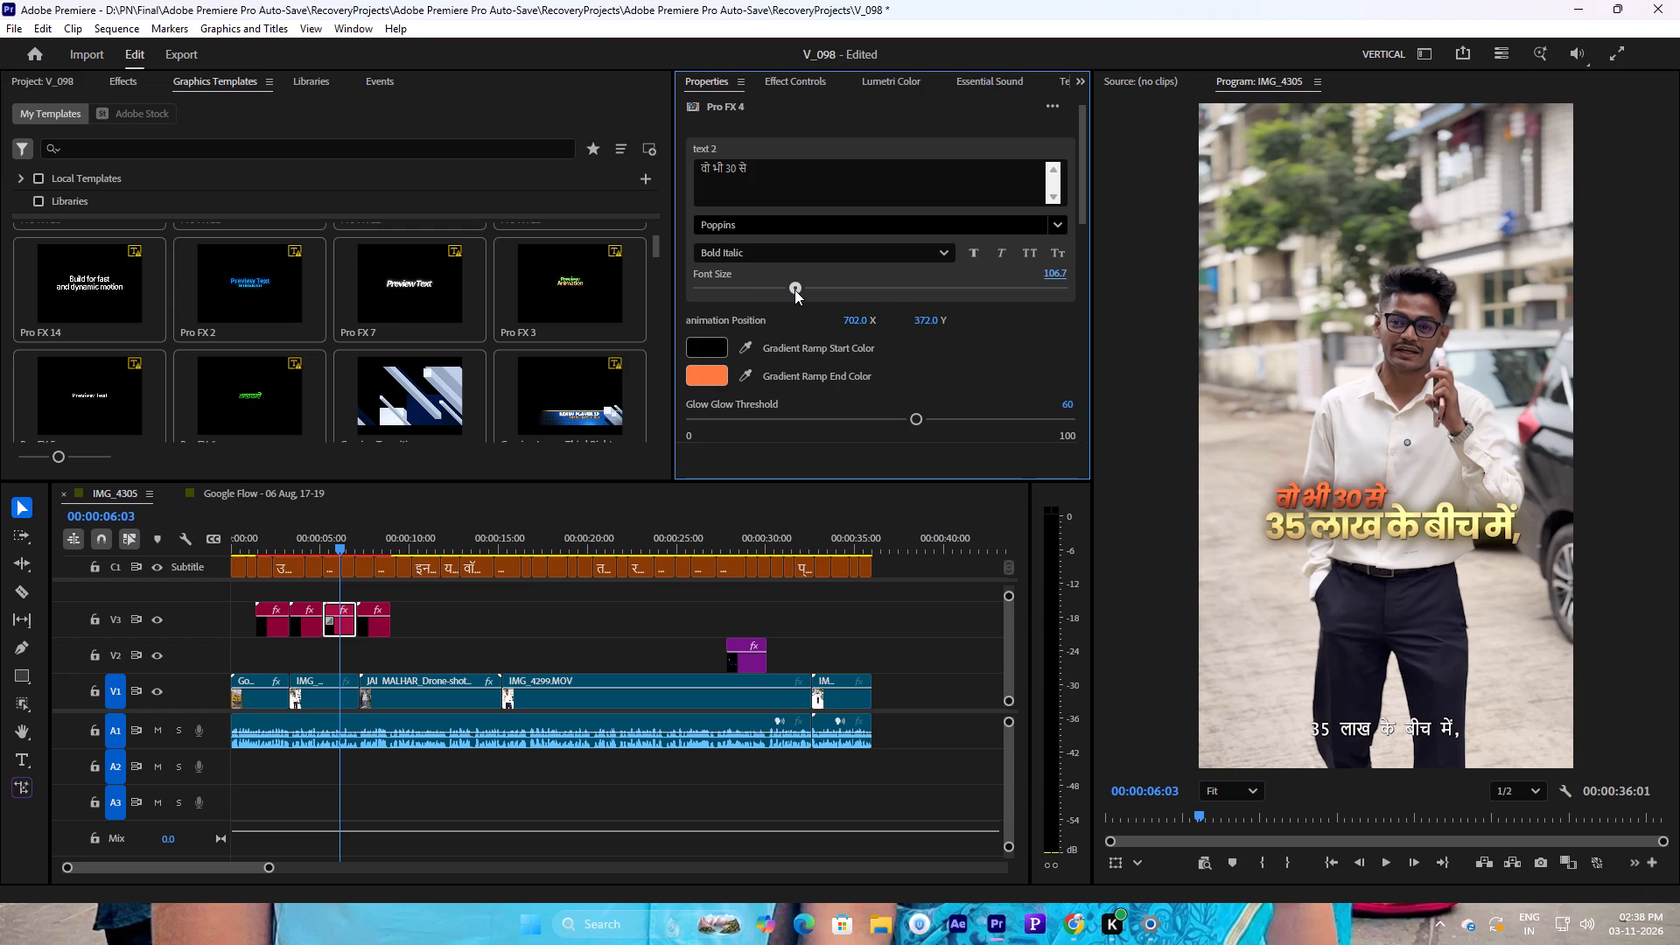
drag(794, 290, 798, 290)
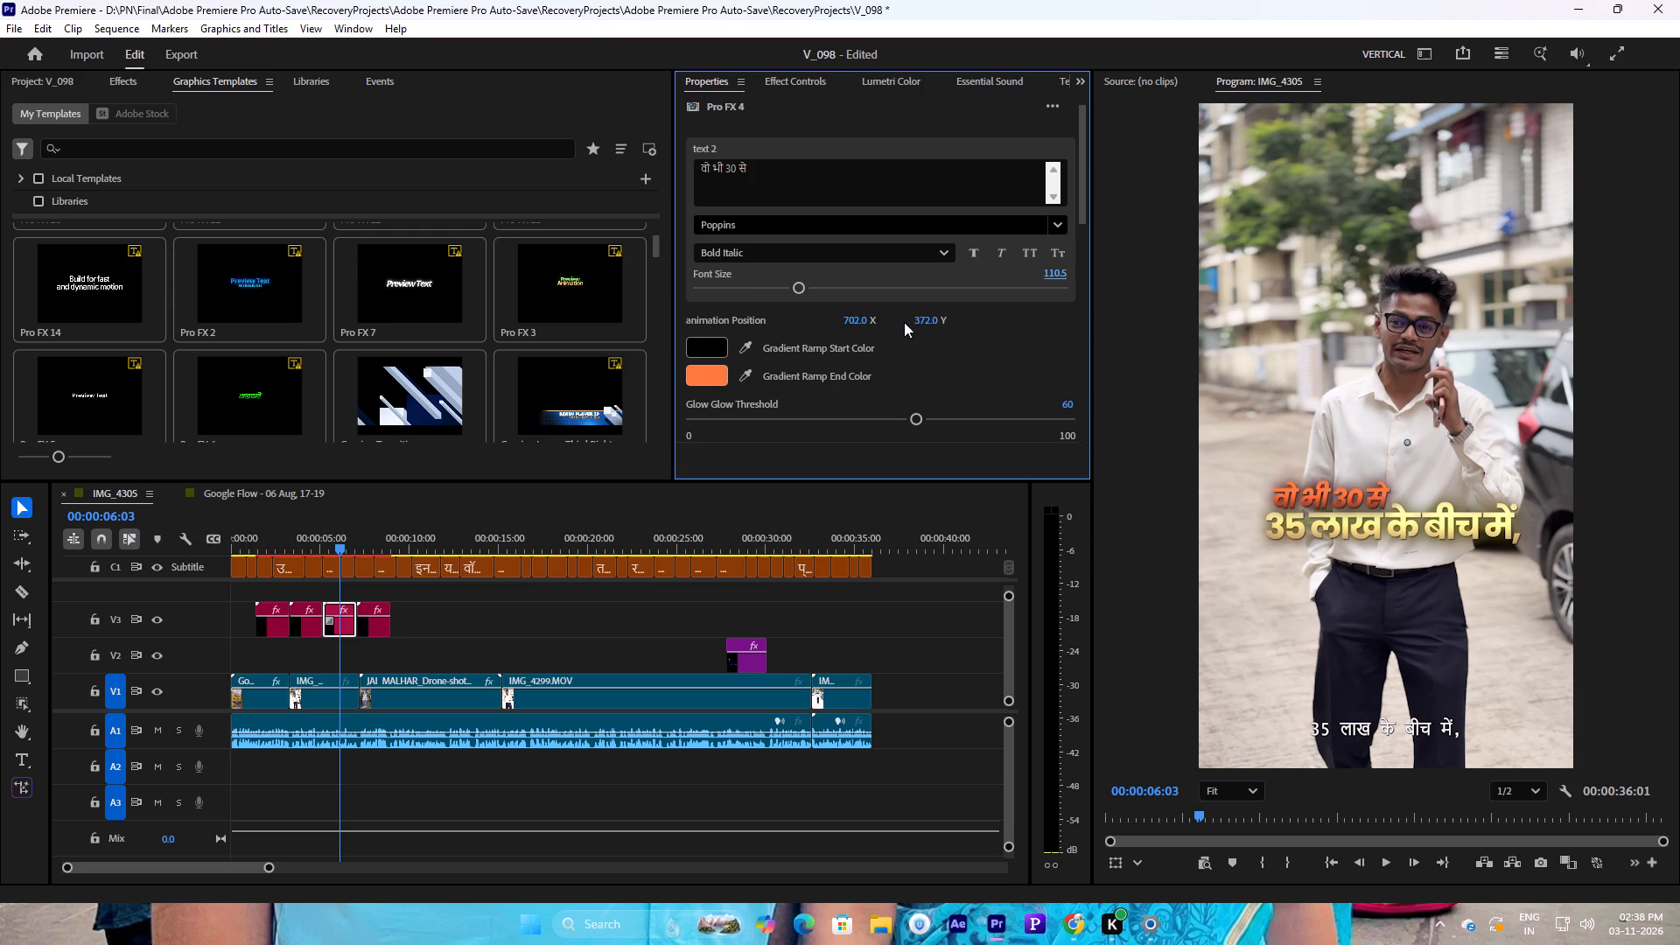
click(924, 320)
Play through the captions and move the fourth Pro FX 4 graphic along V3 to start at about 10 seconds.
click(315, 539)
key(space)
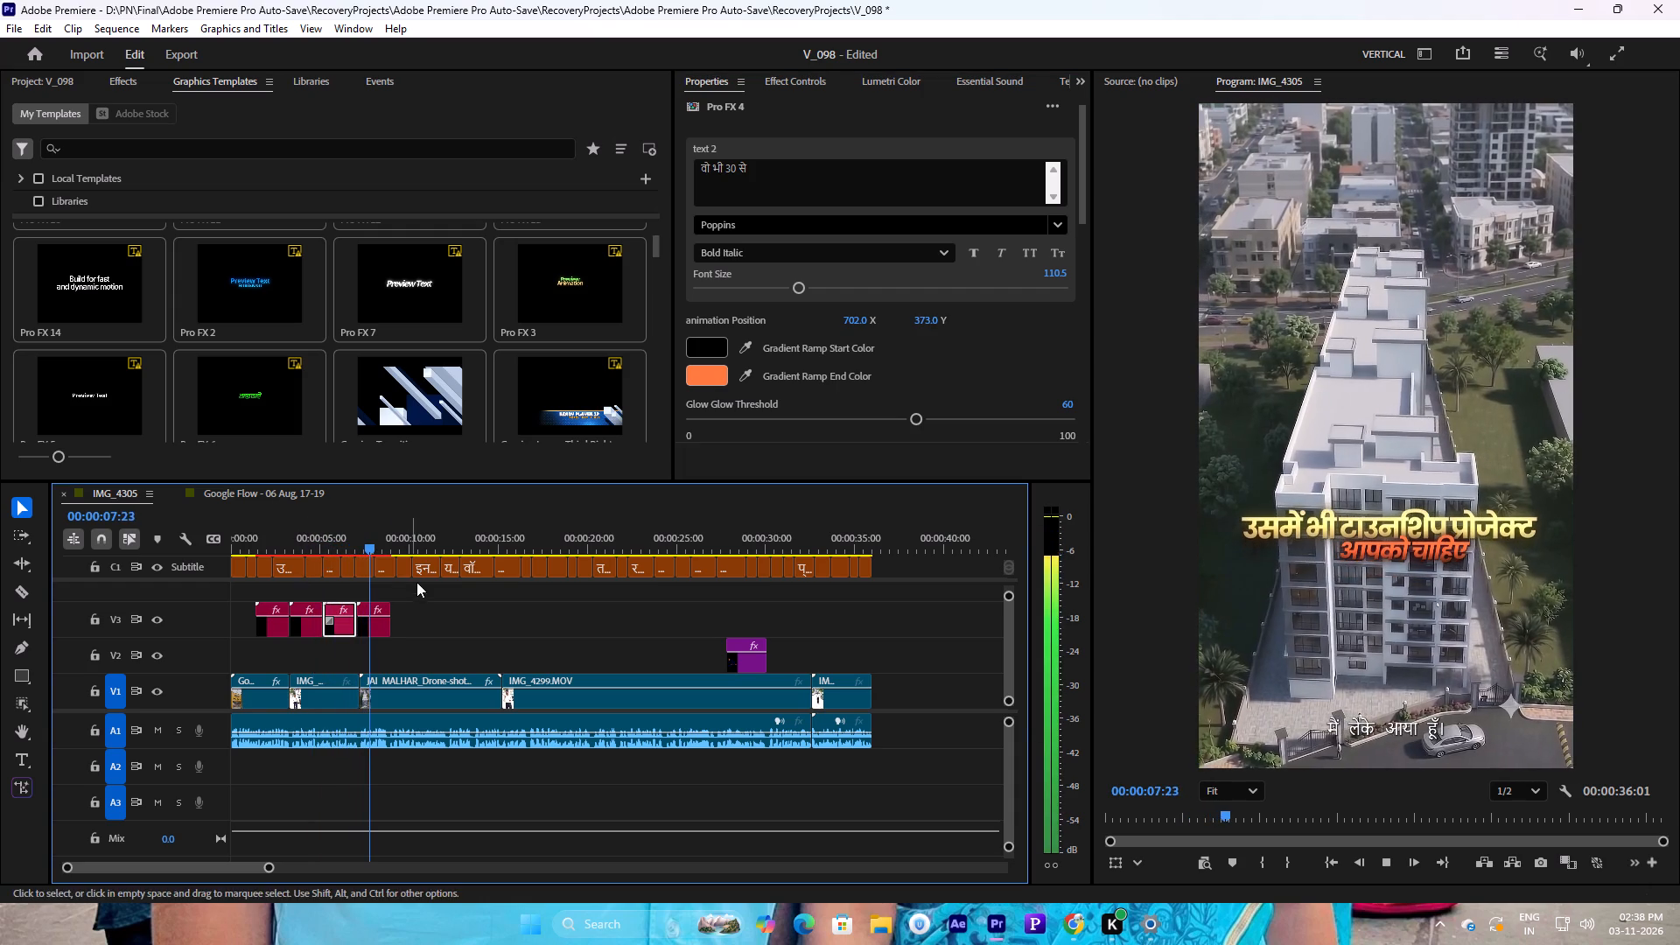
key(space)
key(space)
click(376, 626)
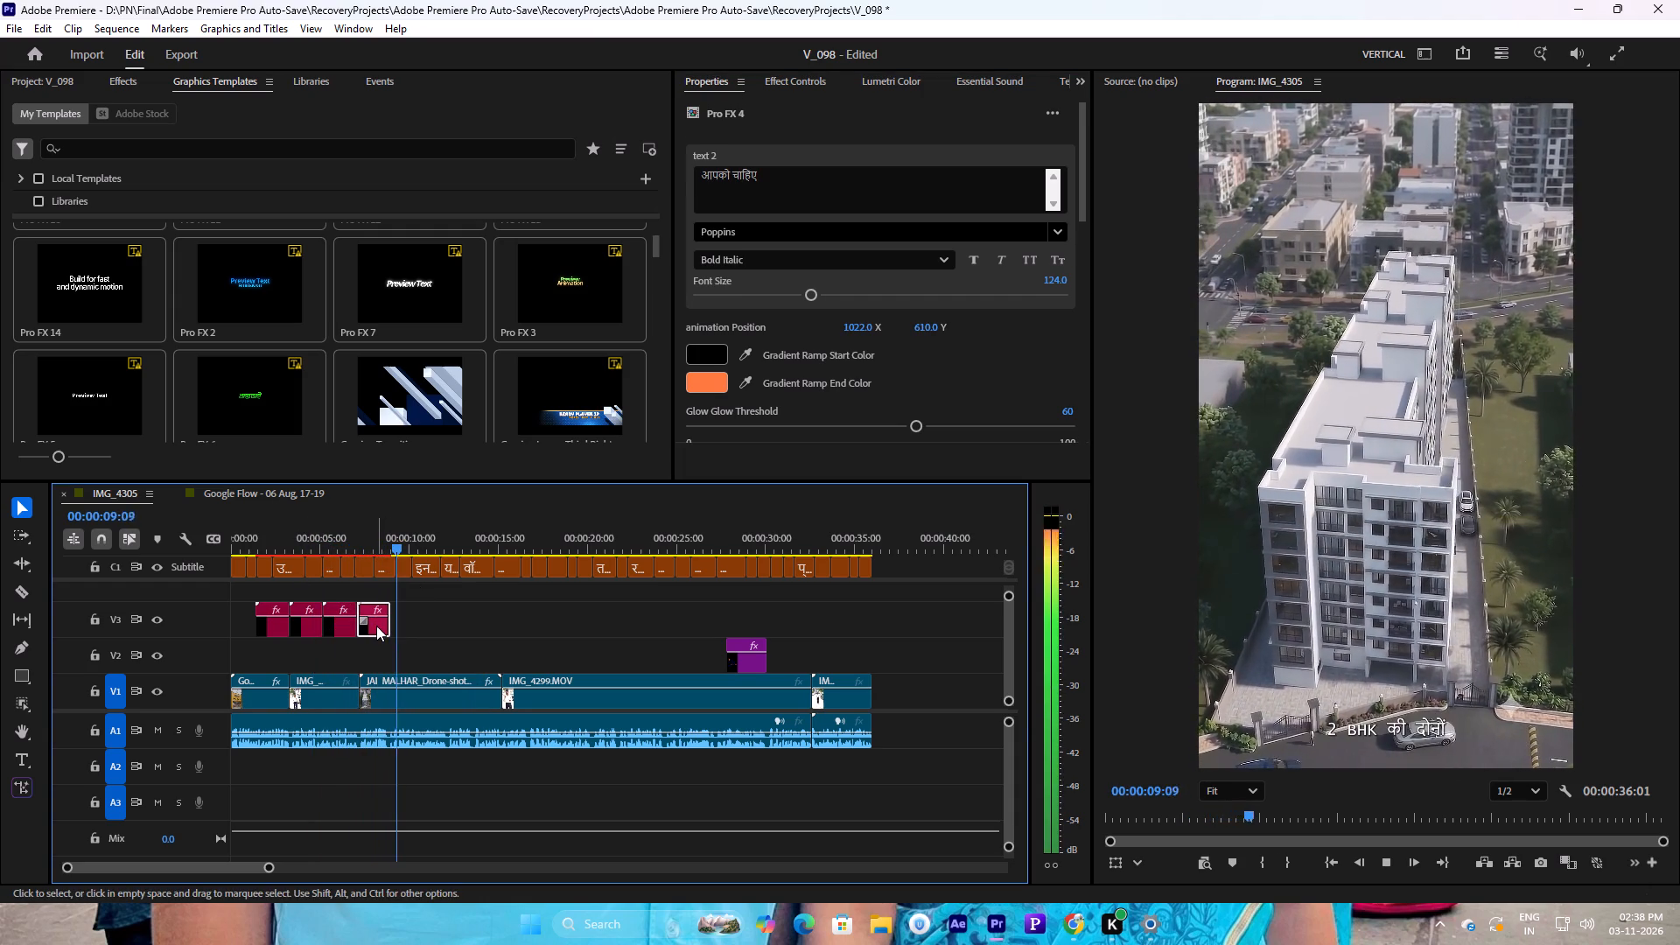
key(space)
drag(375, 624, 422, 613)
key(space)
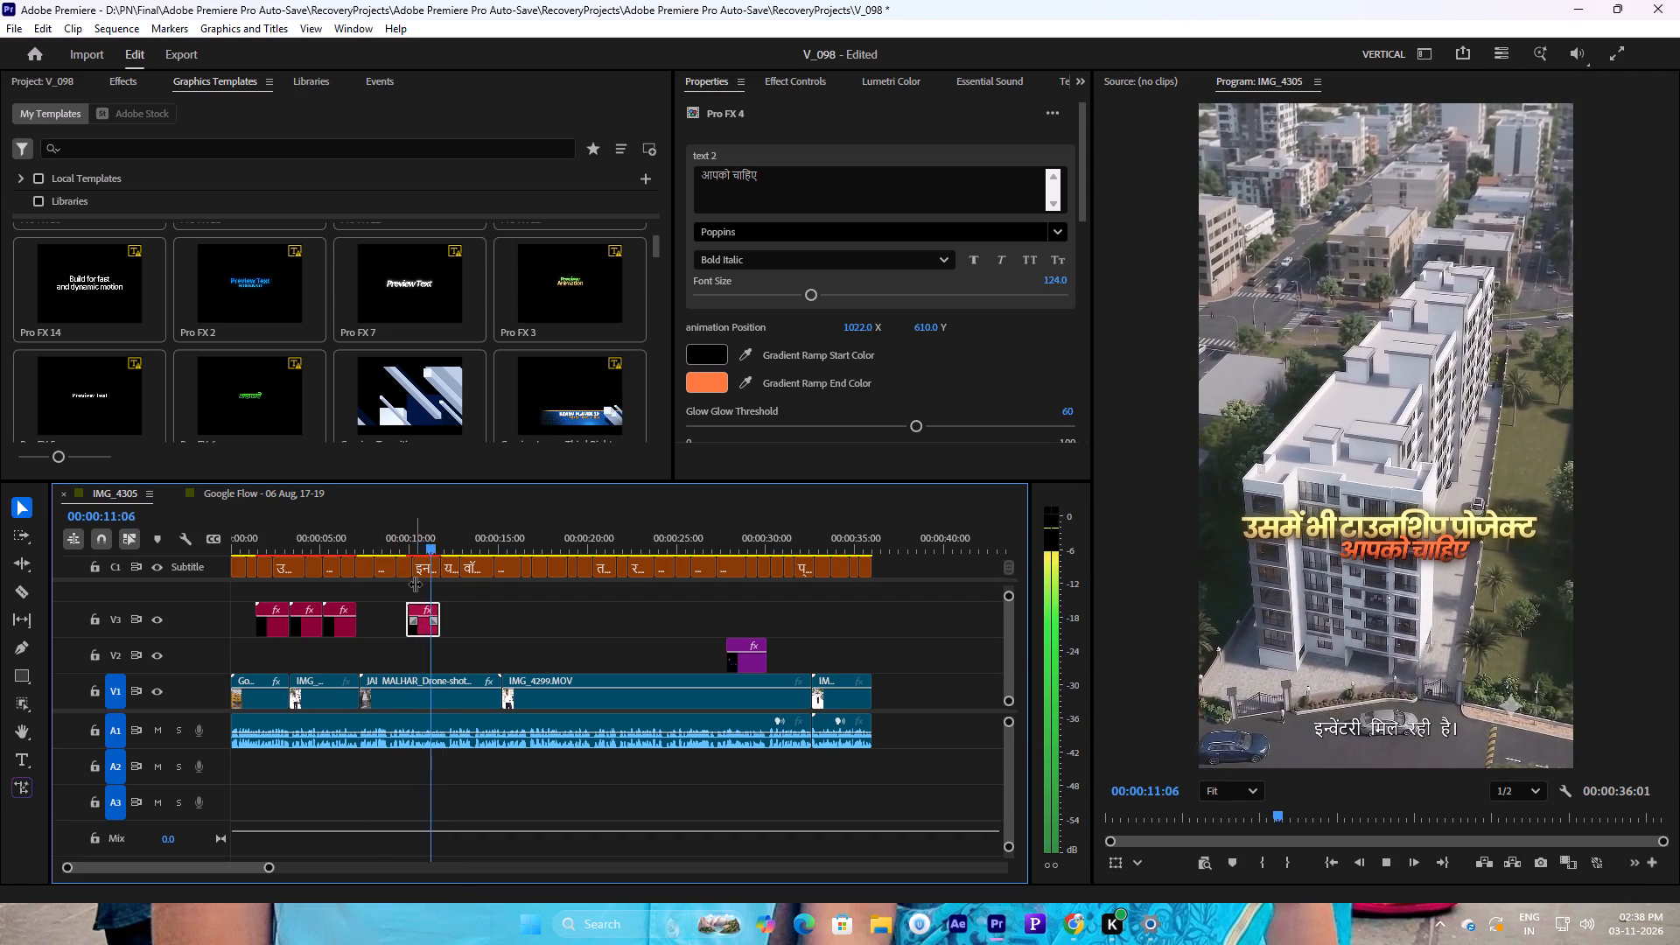
Align the start of the fourth graphic on V3 to 00:00:09:16, checking the timing against playback.
drag(409, 541, 389, 545)
key(space)
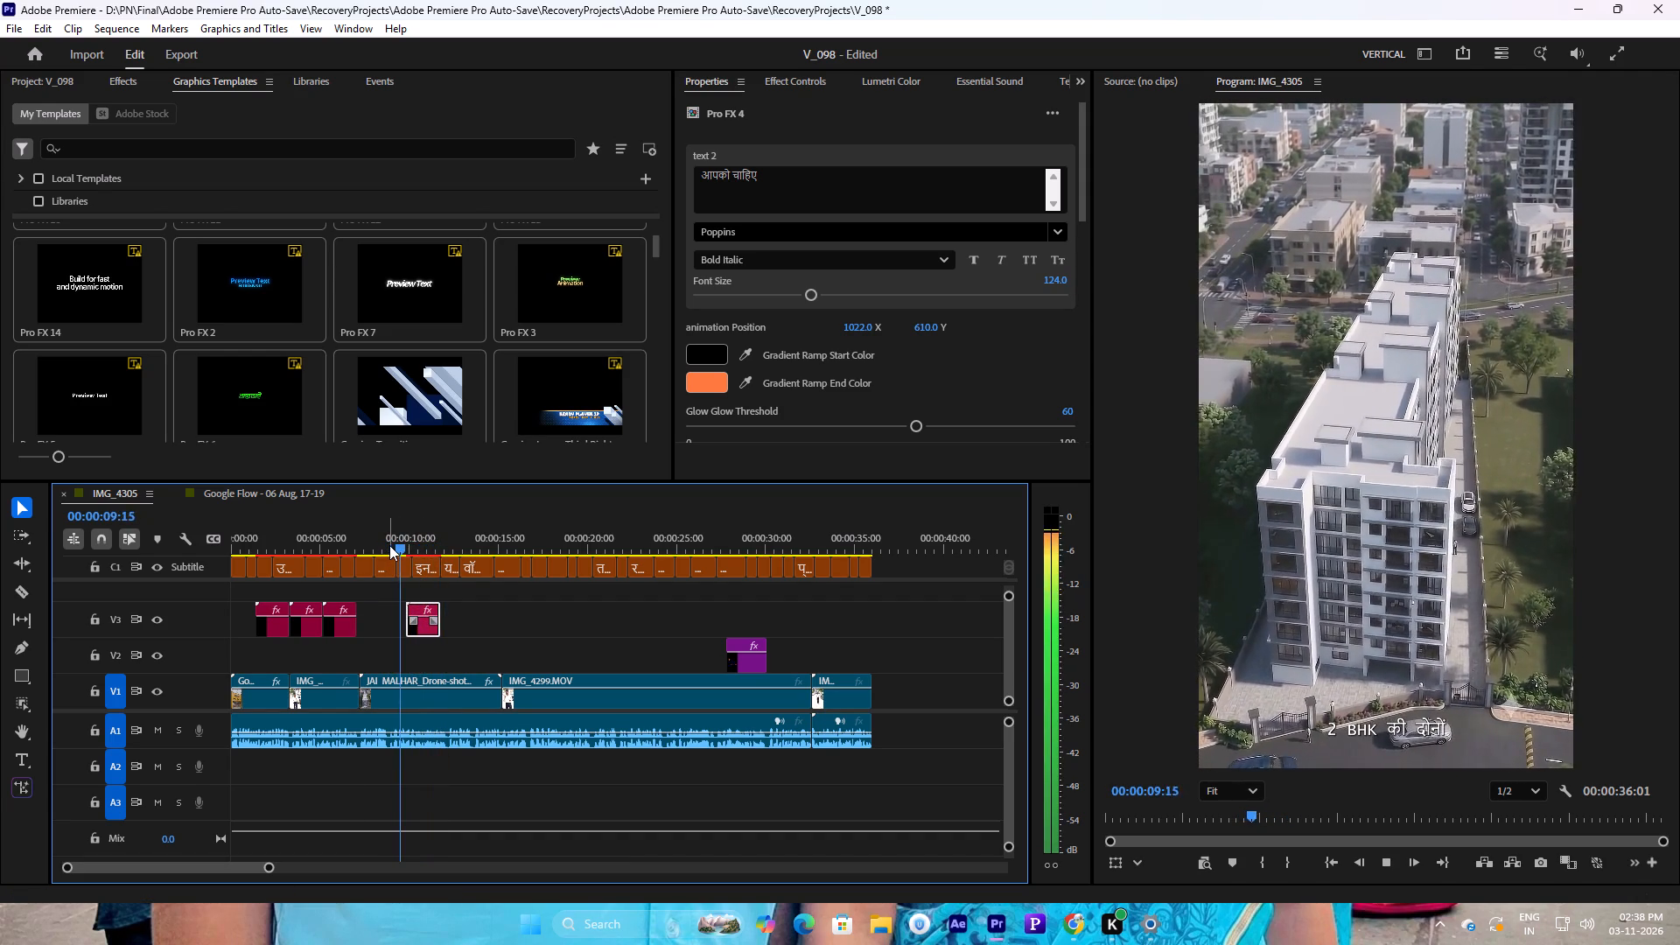
key(space)
drag(411, 545, 406, 546)
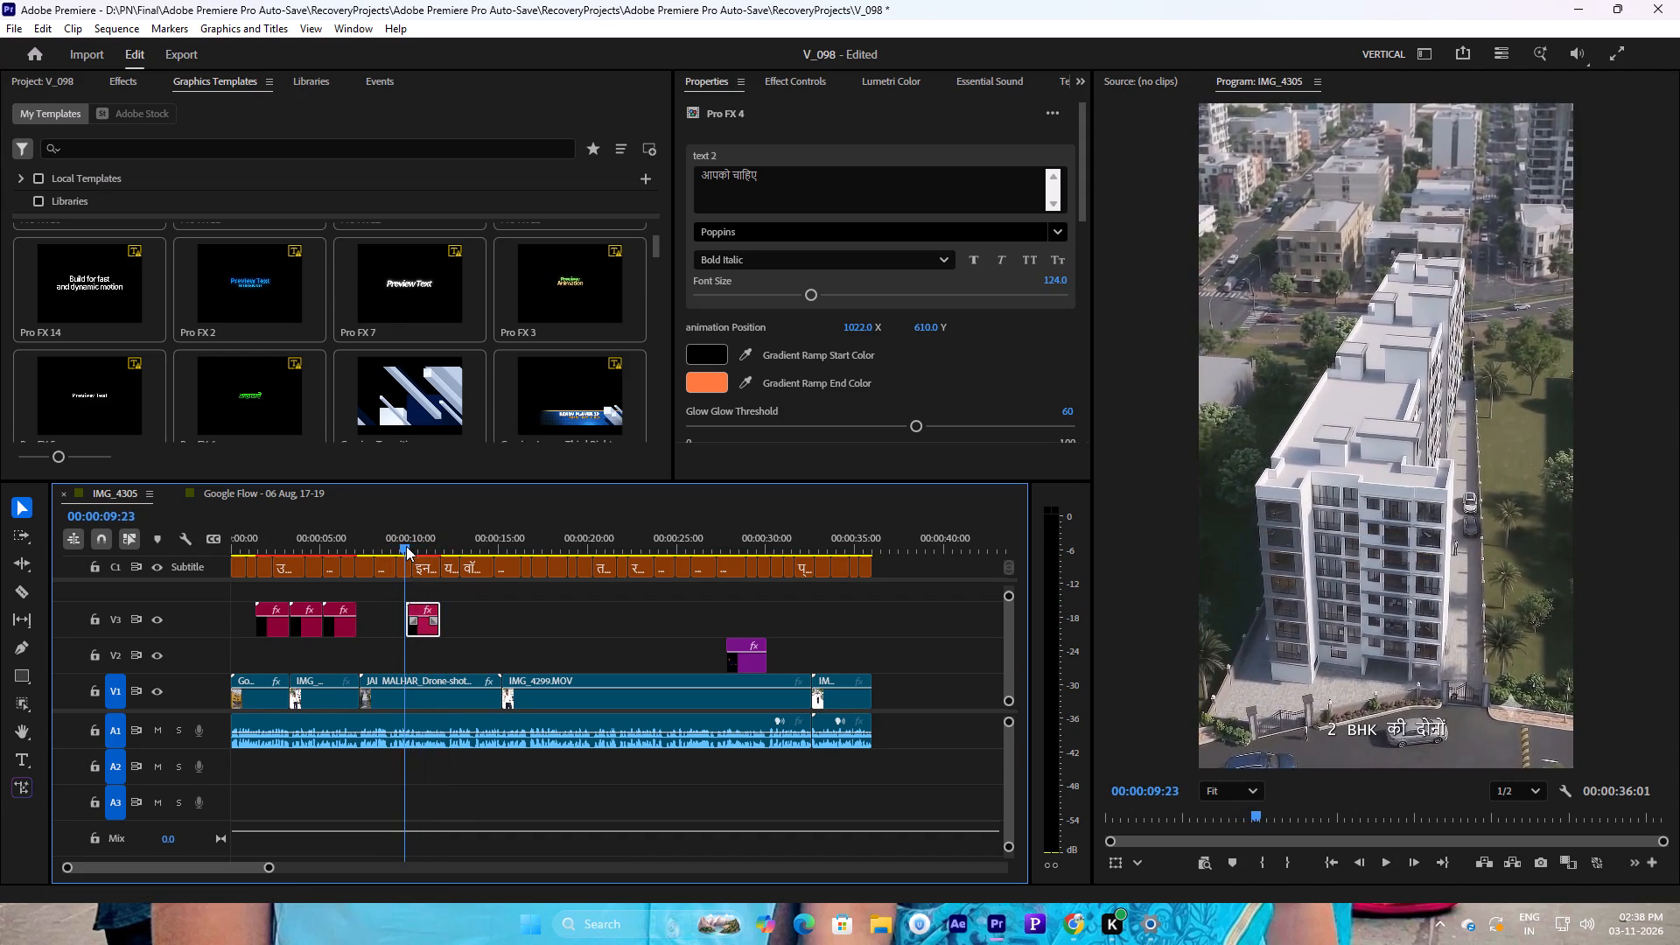
drag(406, 546, 397, 546)
key(space)
click(408, 546)
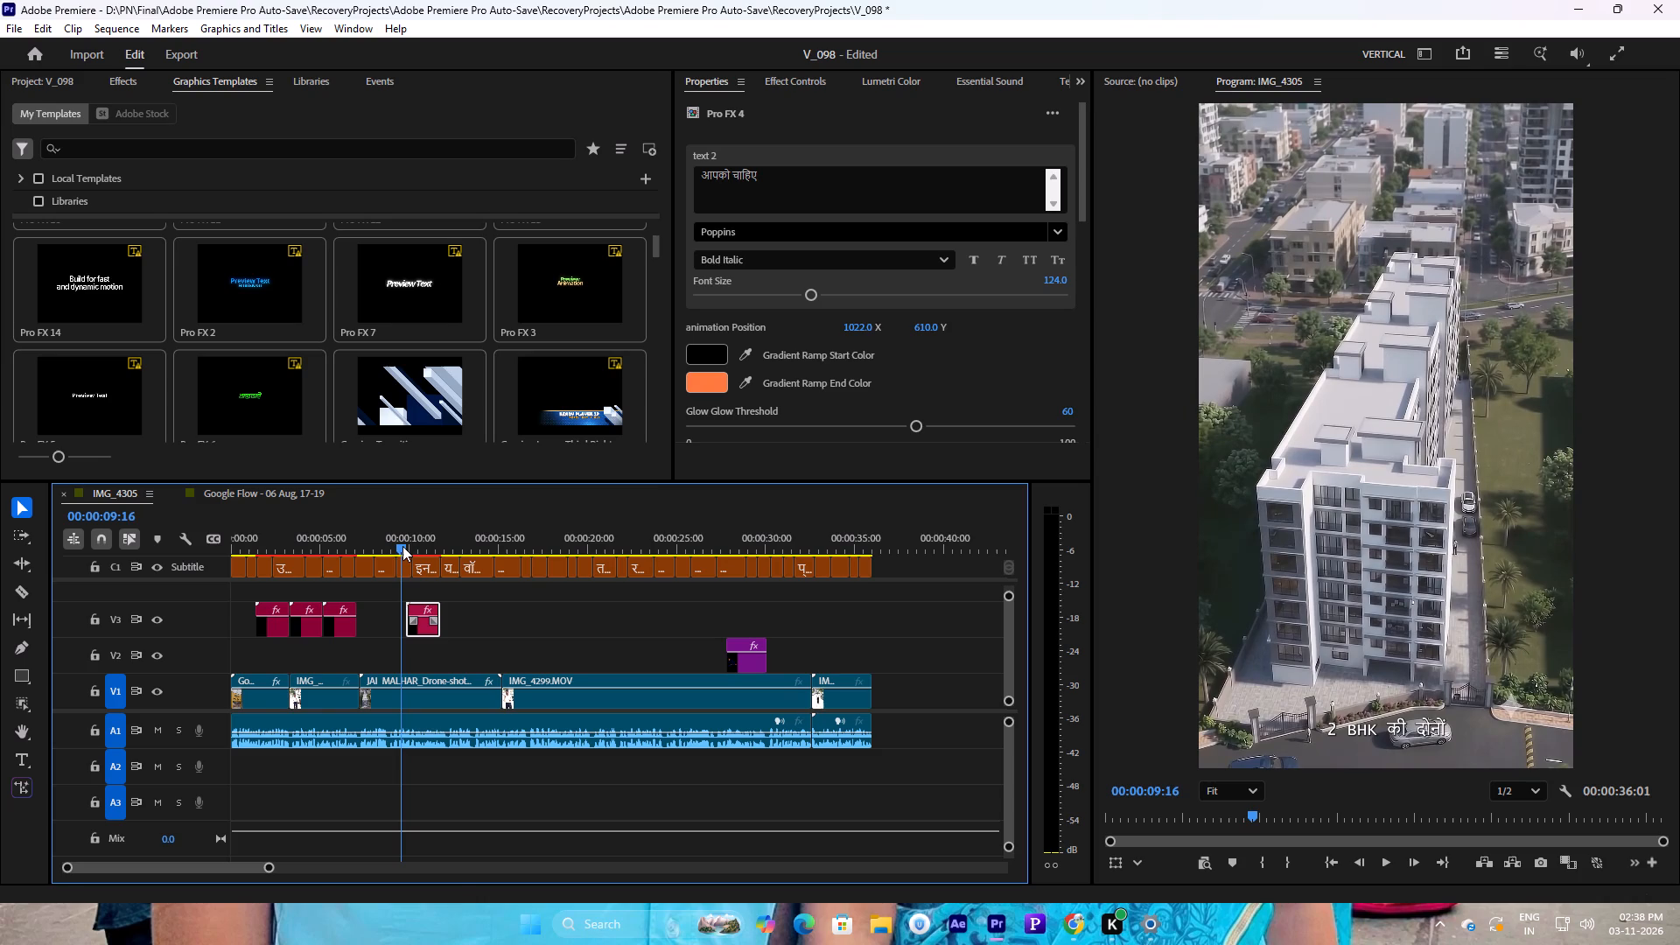
drag(424, 621, 416, 624)
key(space)
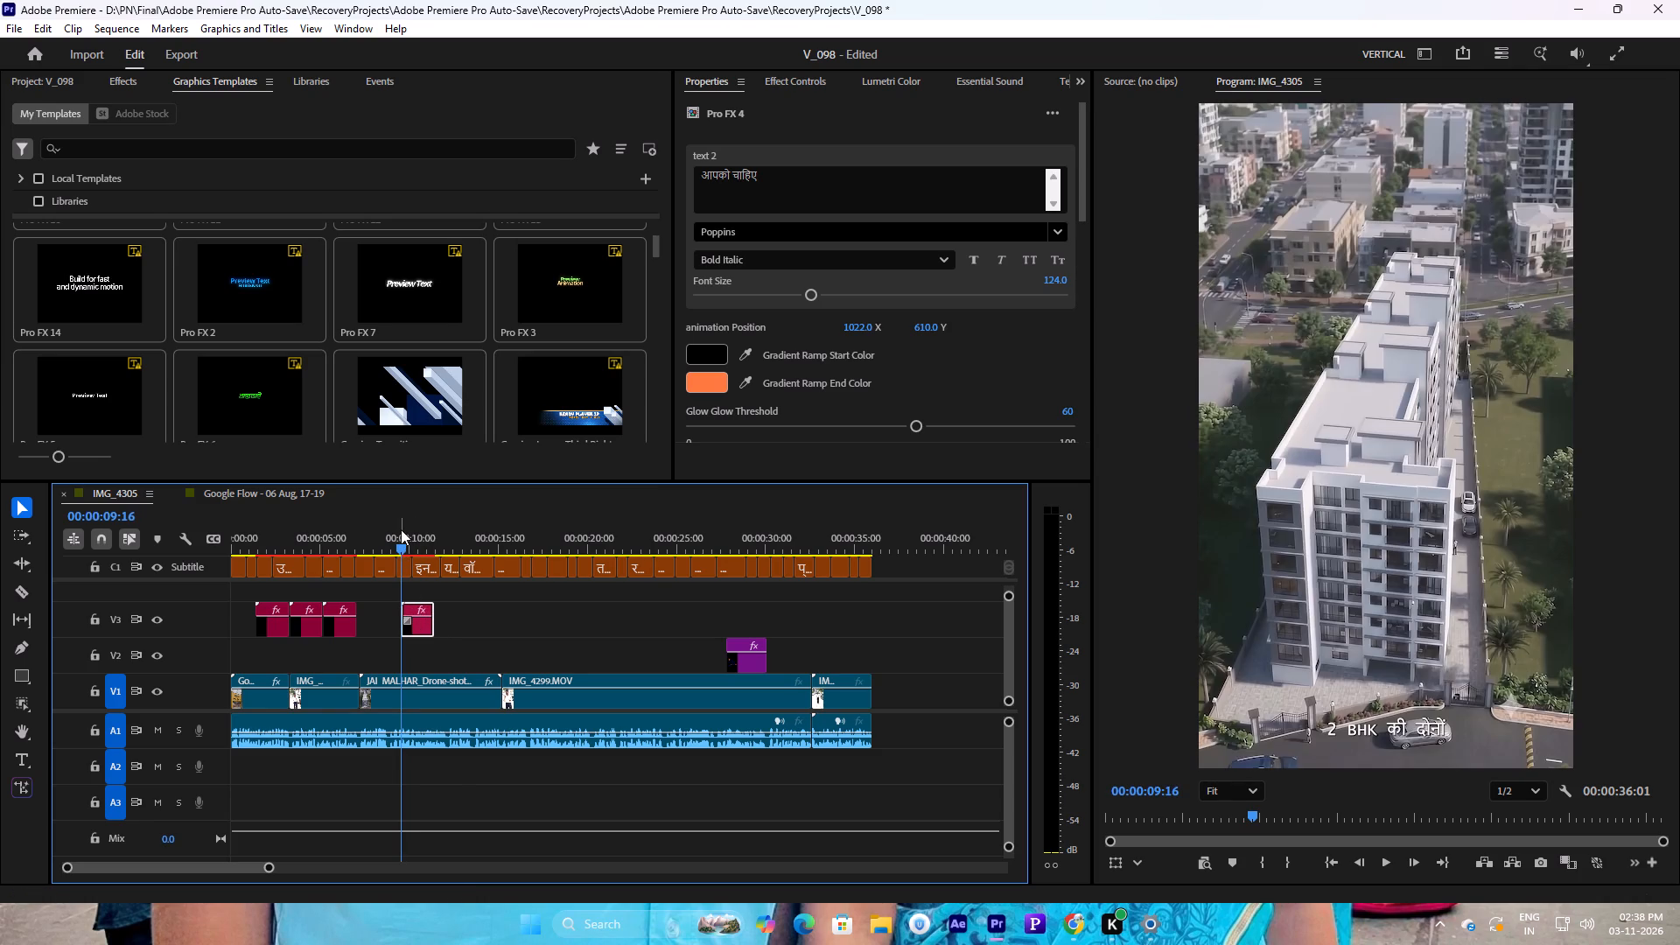
key(space)
Replace the fourth graphic's yellow line with the ninth subtitle's text, "उसमें आपको 1 BHK और".
click(404, 560)
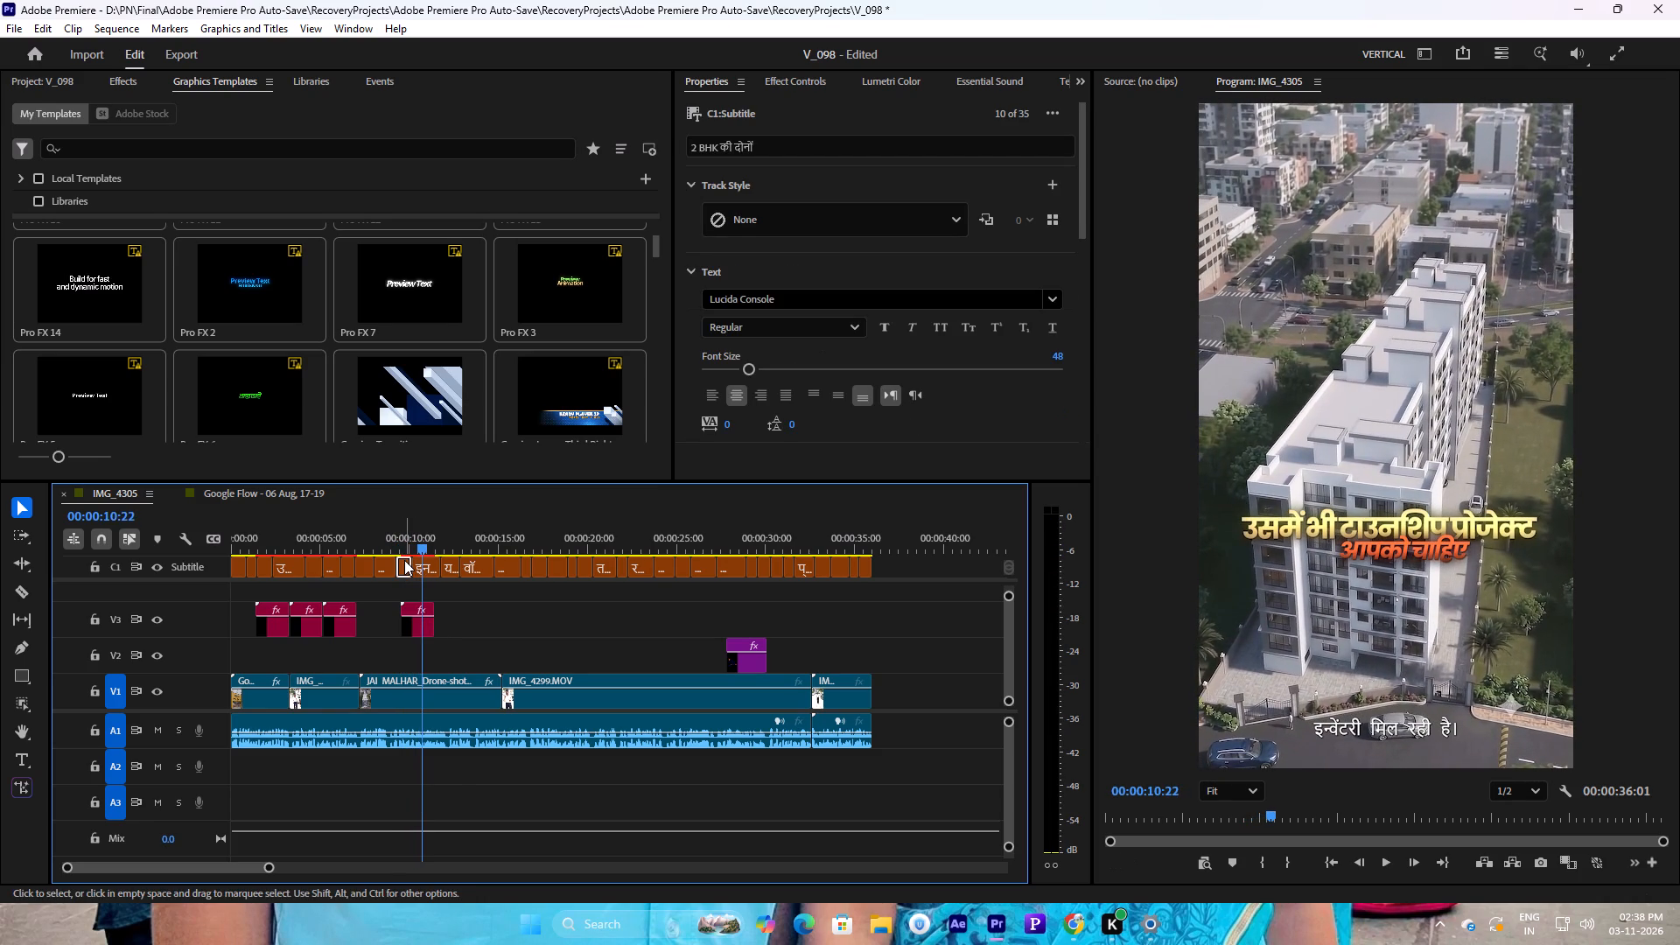
click(383, 565)
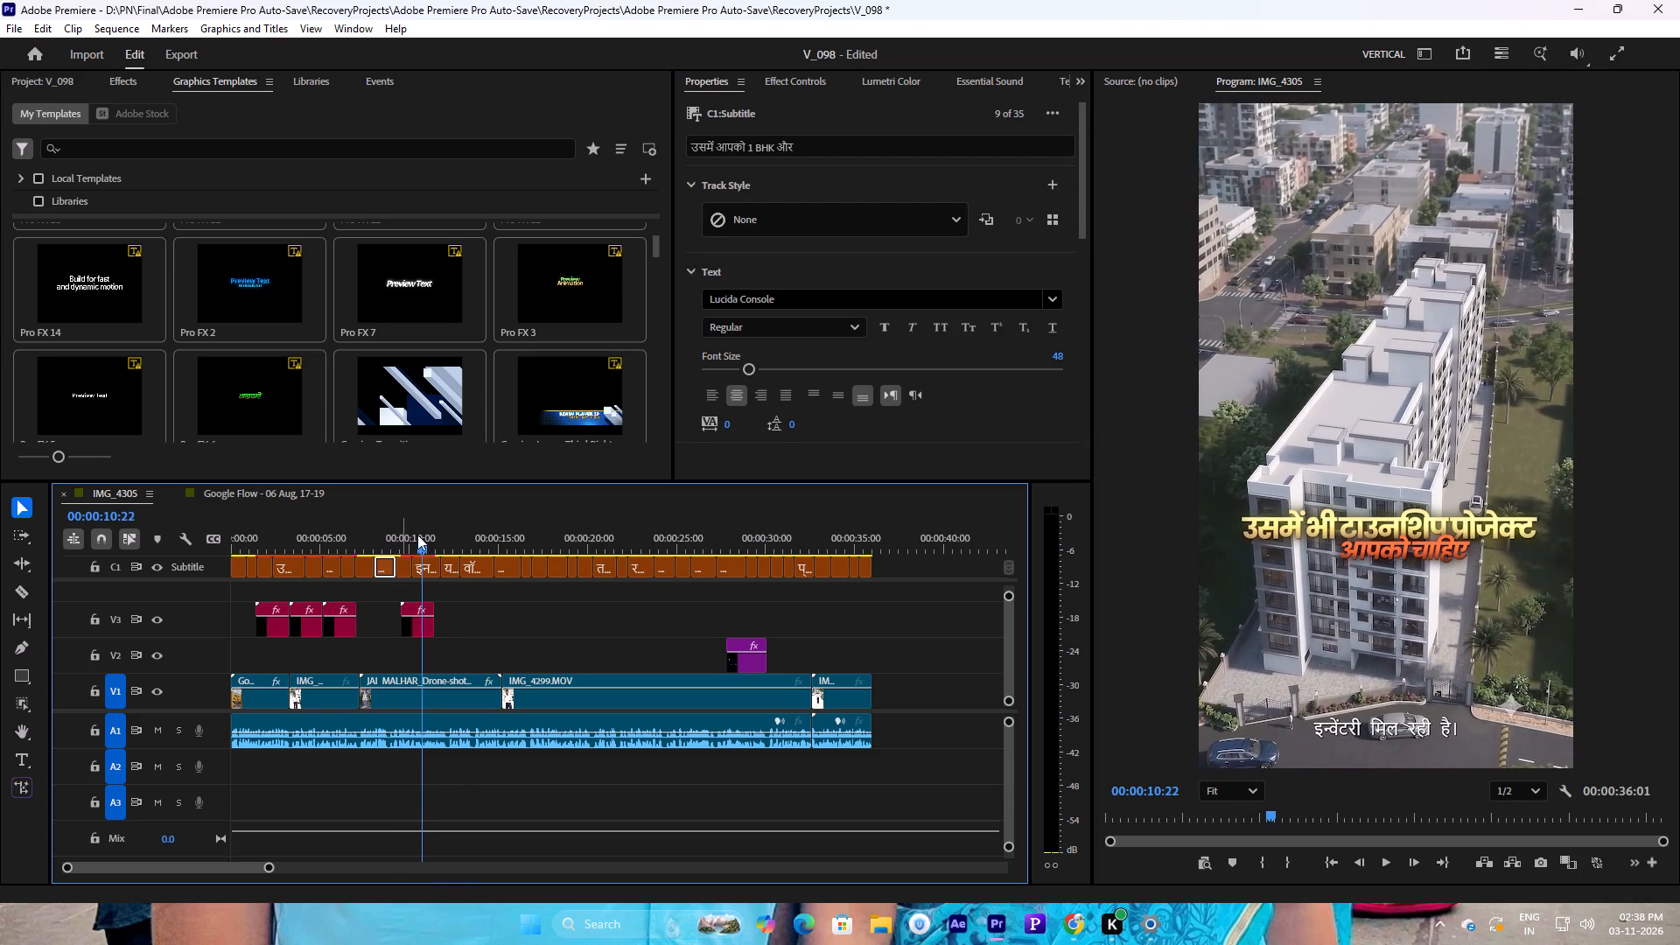
double_click(794, 143)
key(ctrl+c)
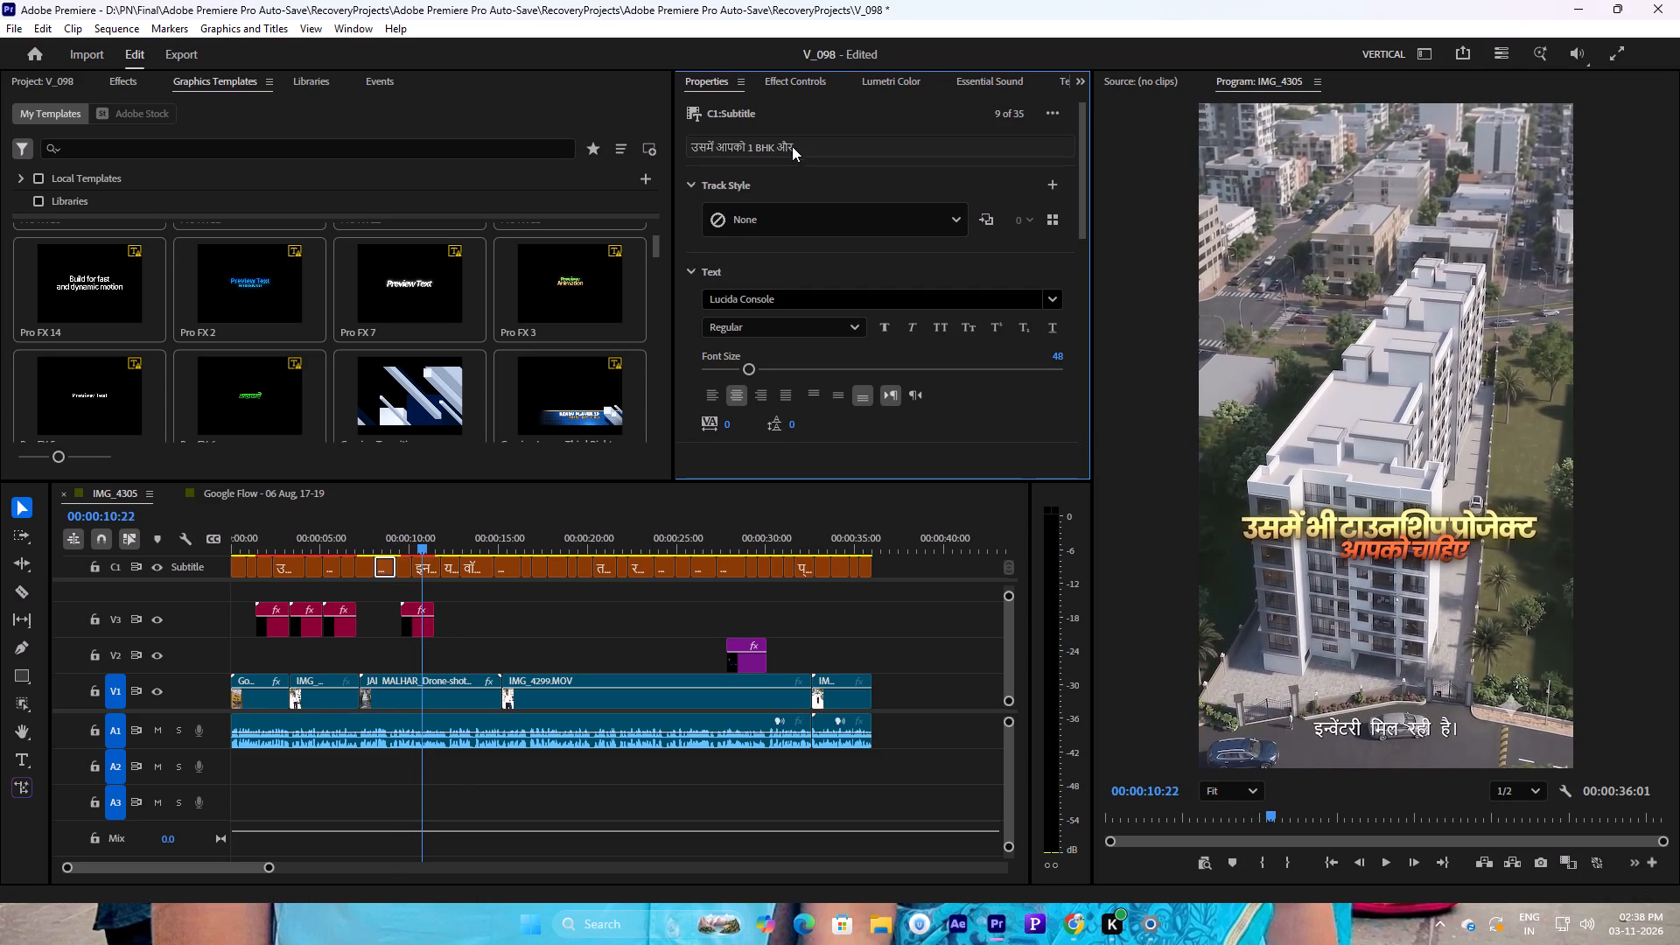
click(416, 633)
drag(1085, 187, 1084, 196)
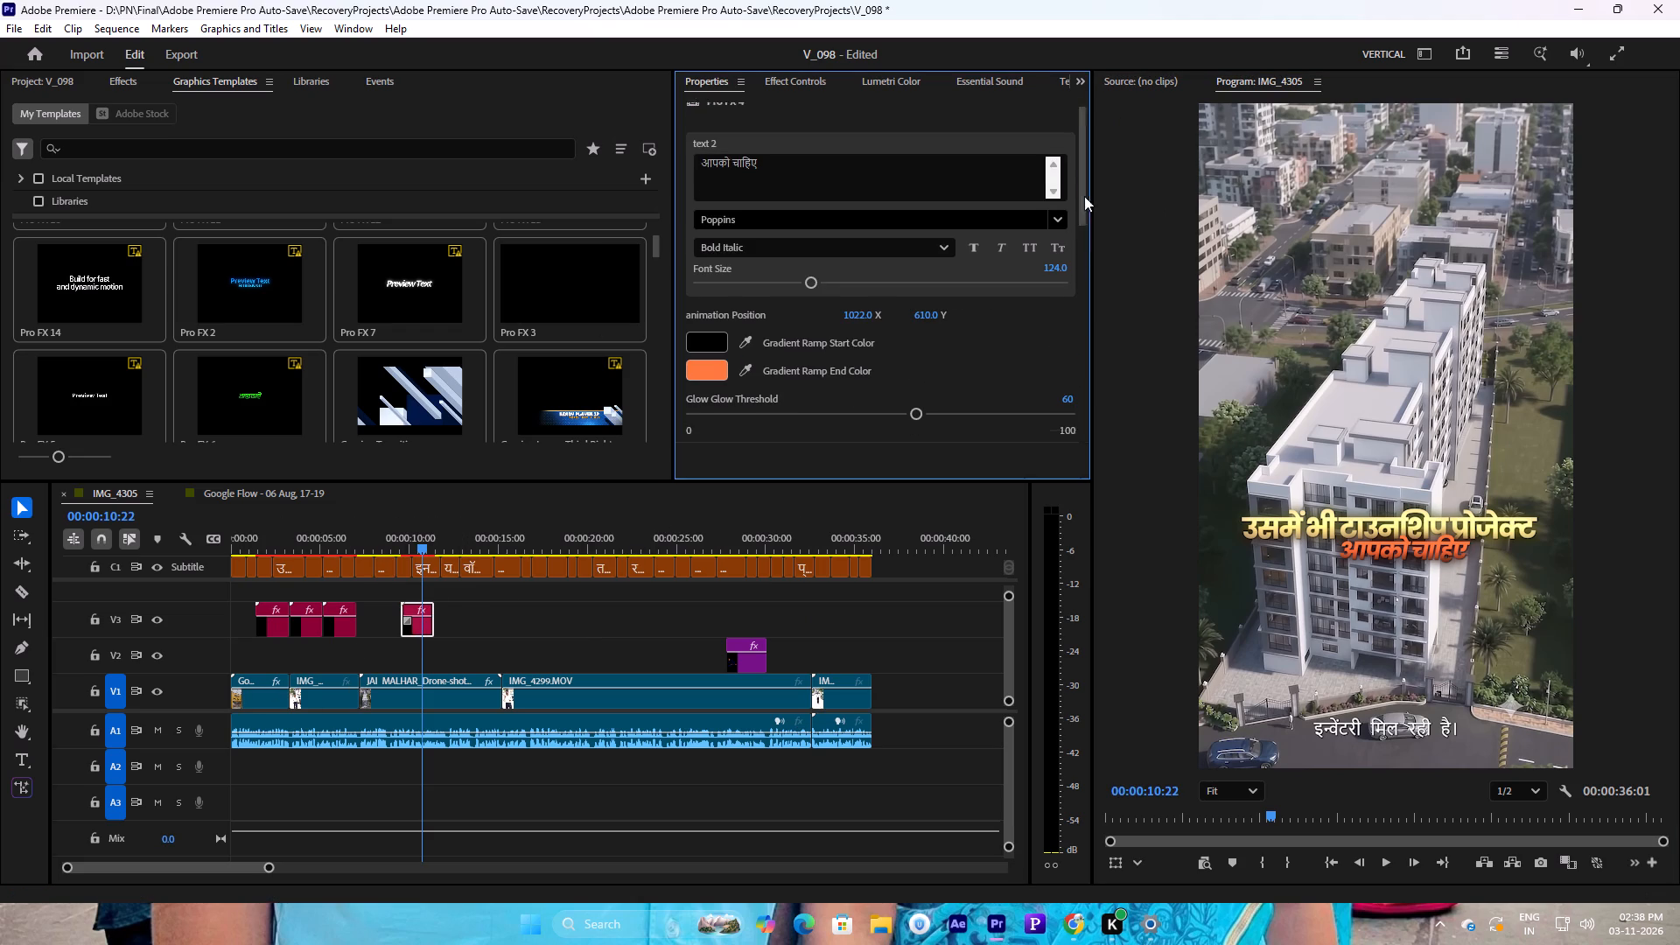
drag(1084, 196, 1081, 302)
drag(852, 240, 680, 240)
key(ctrl+v)
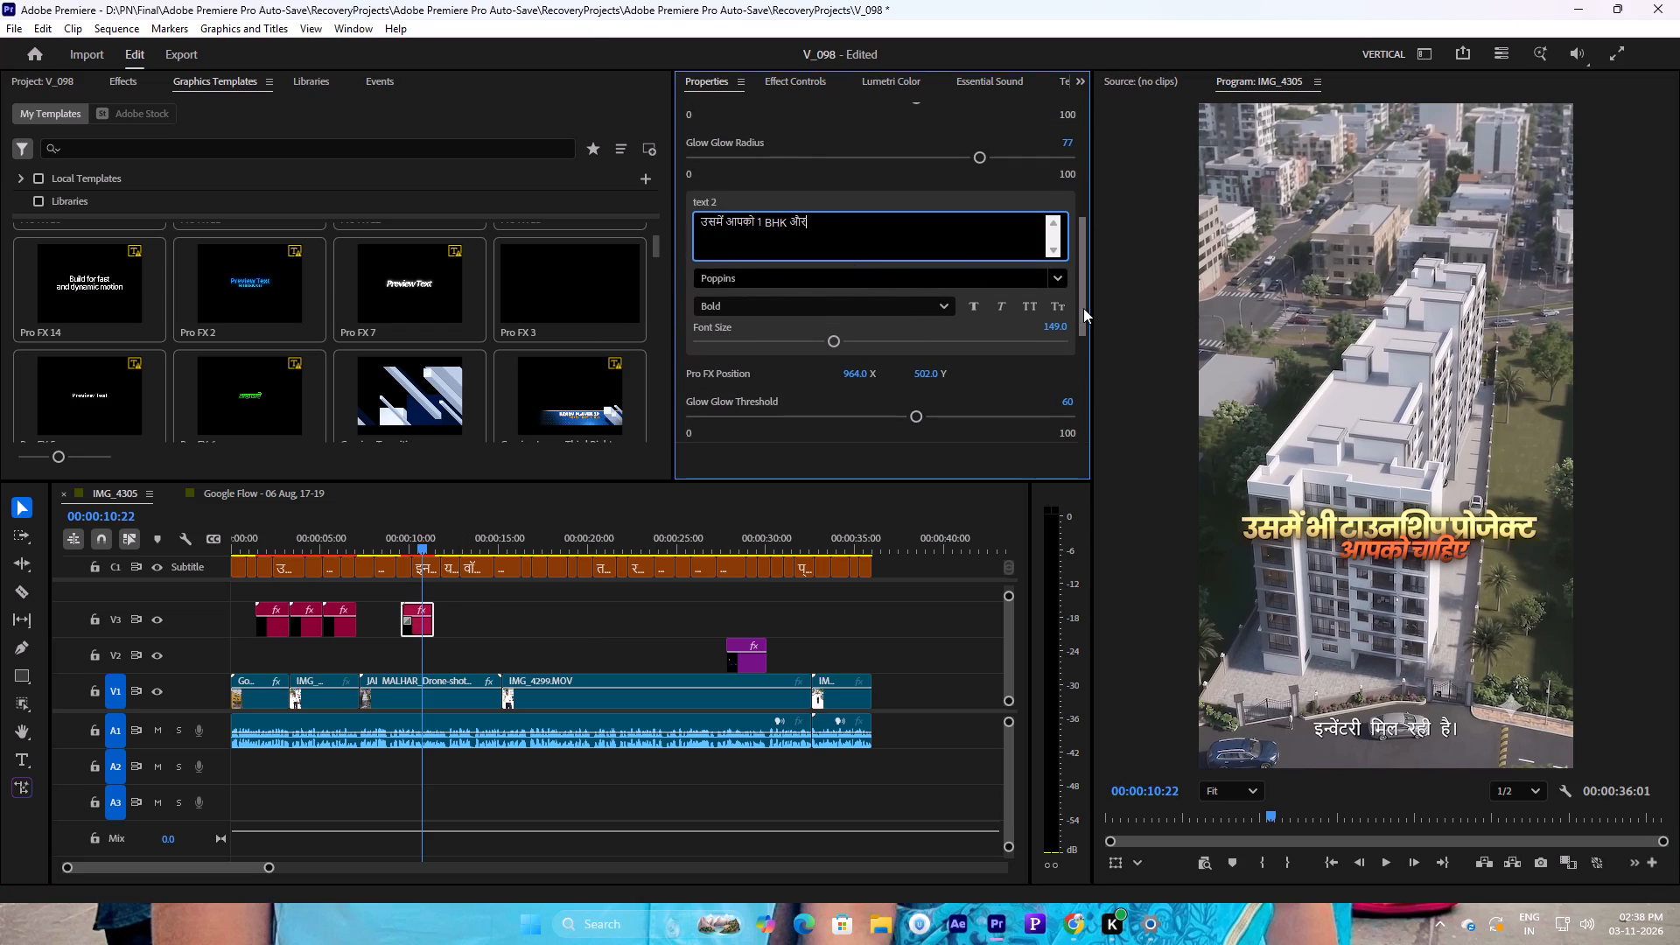
Replace the fourth graphic's orange line with the tenth subtitle's text, "2 BHK की दोनों".
drag(1083, 308, 1074, 184)
click(426, 561)
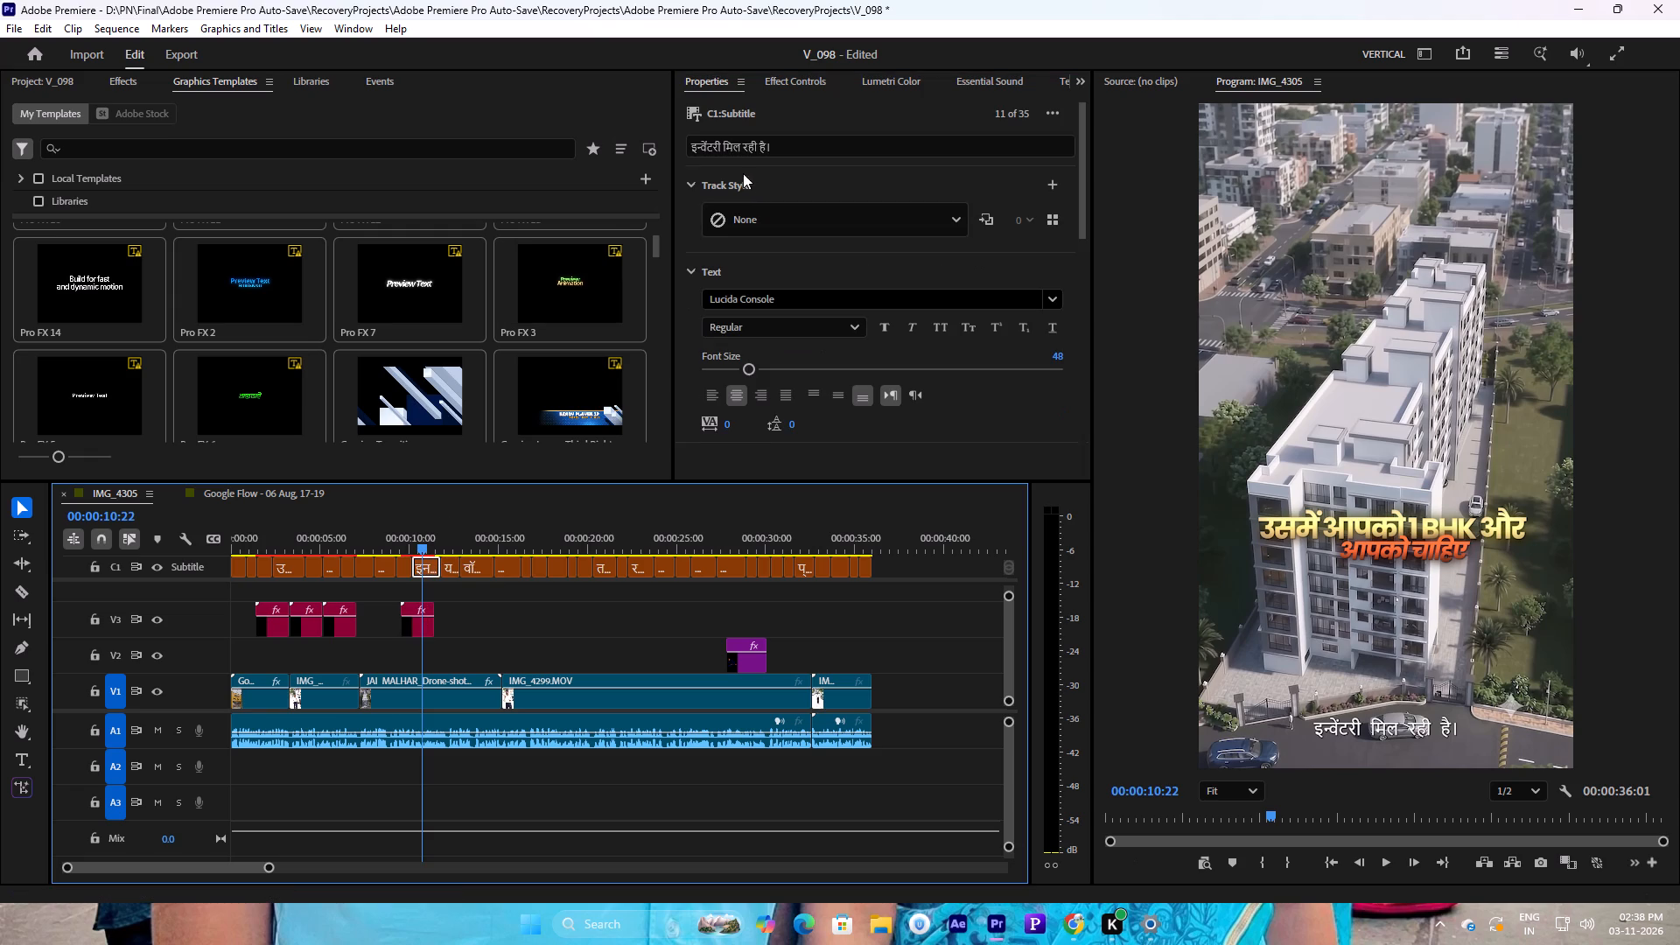
click(402, 563)
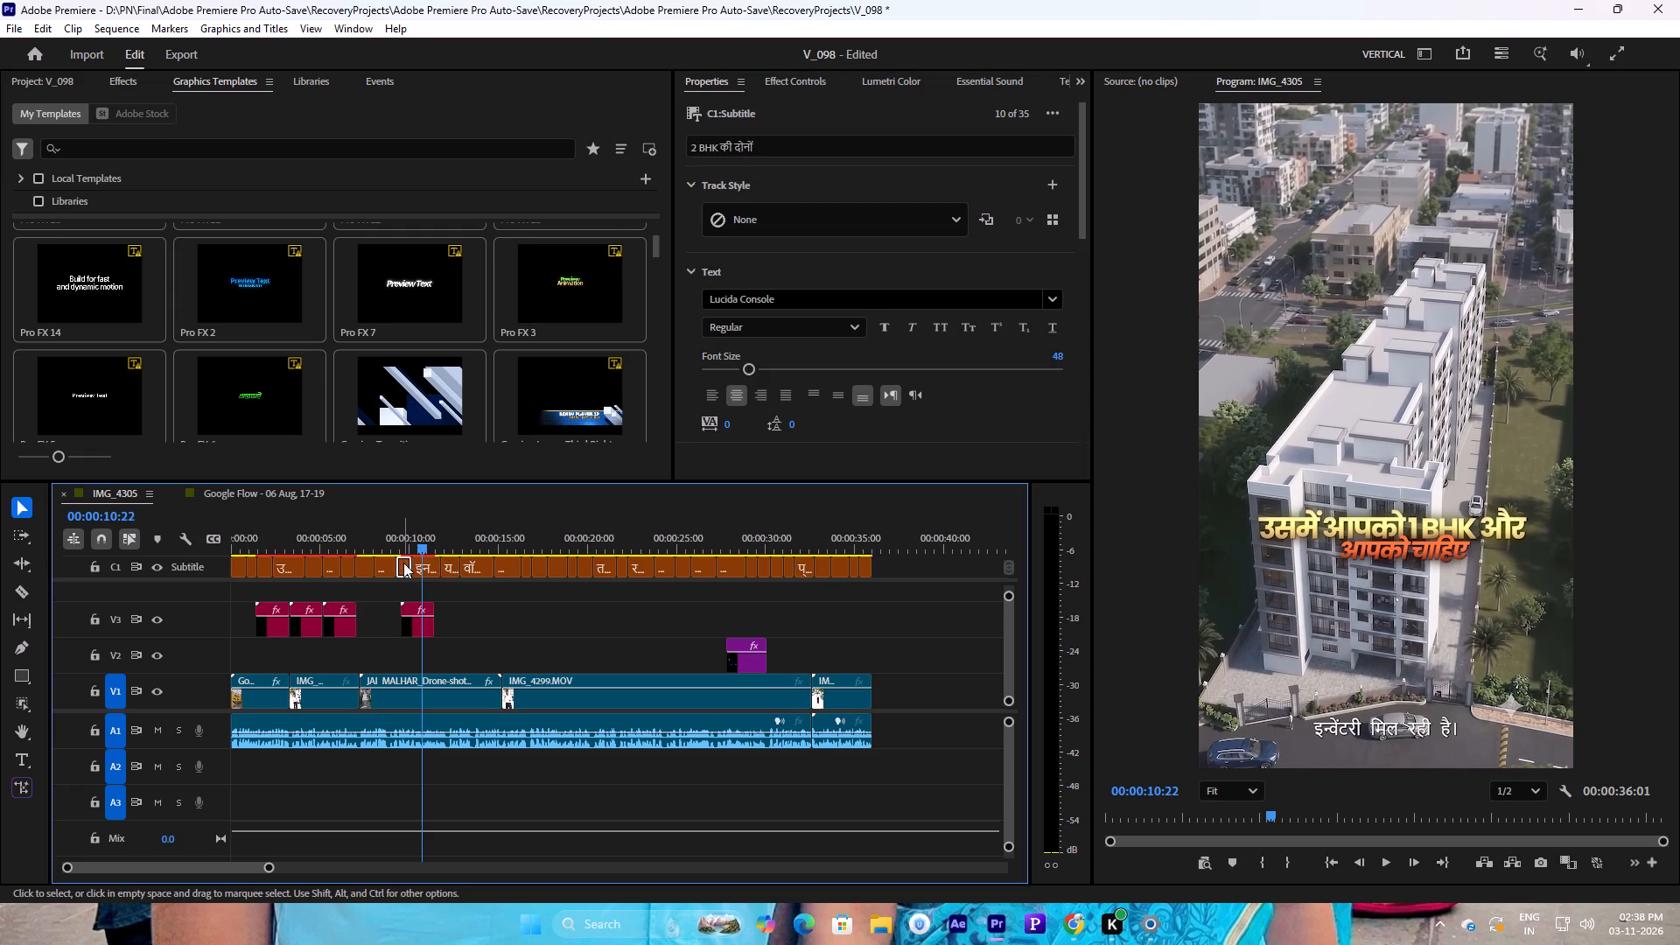
double_click(787, 147)
key(ctrl+c)
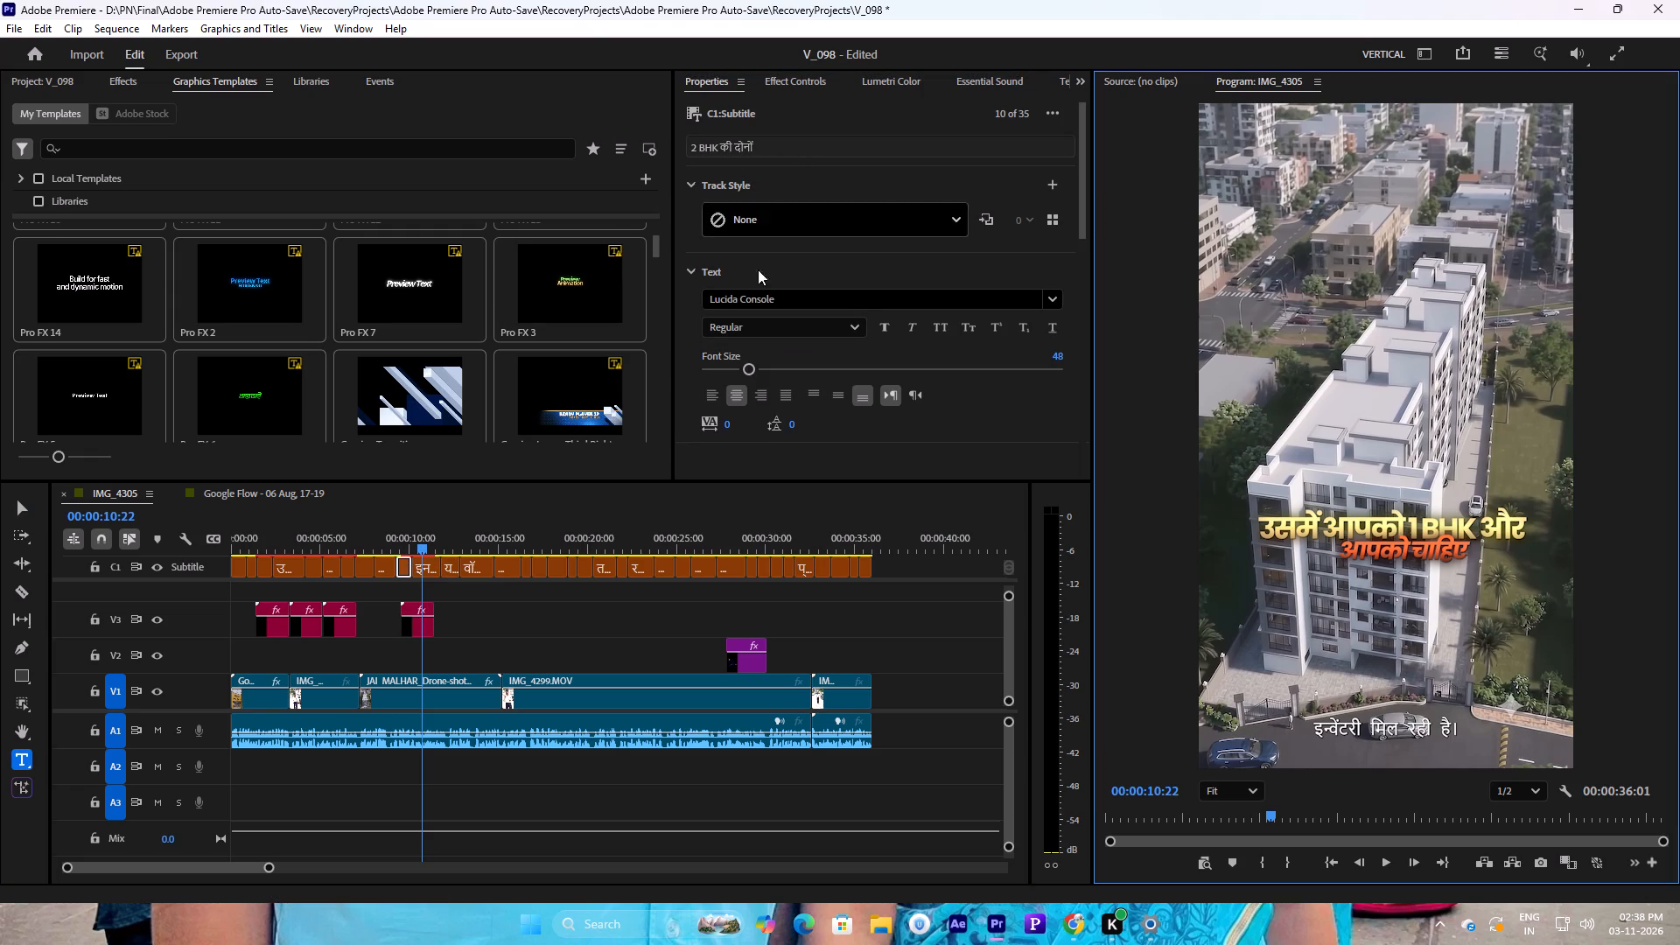
click(416, 629)
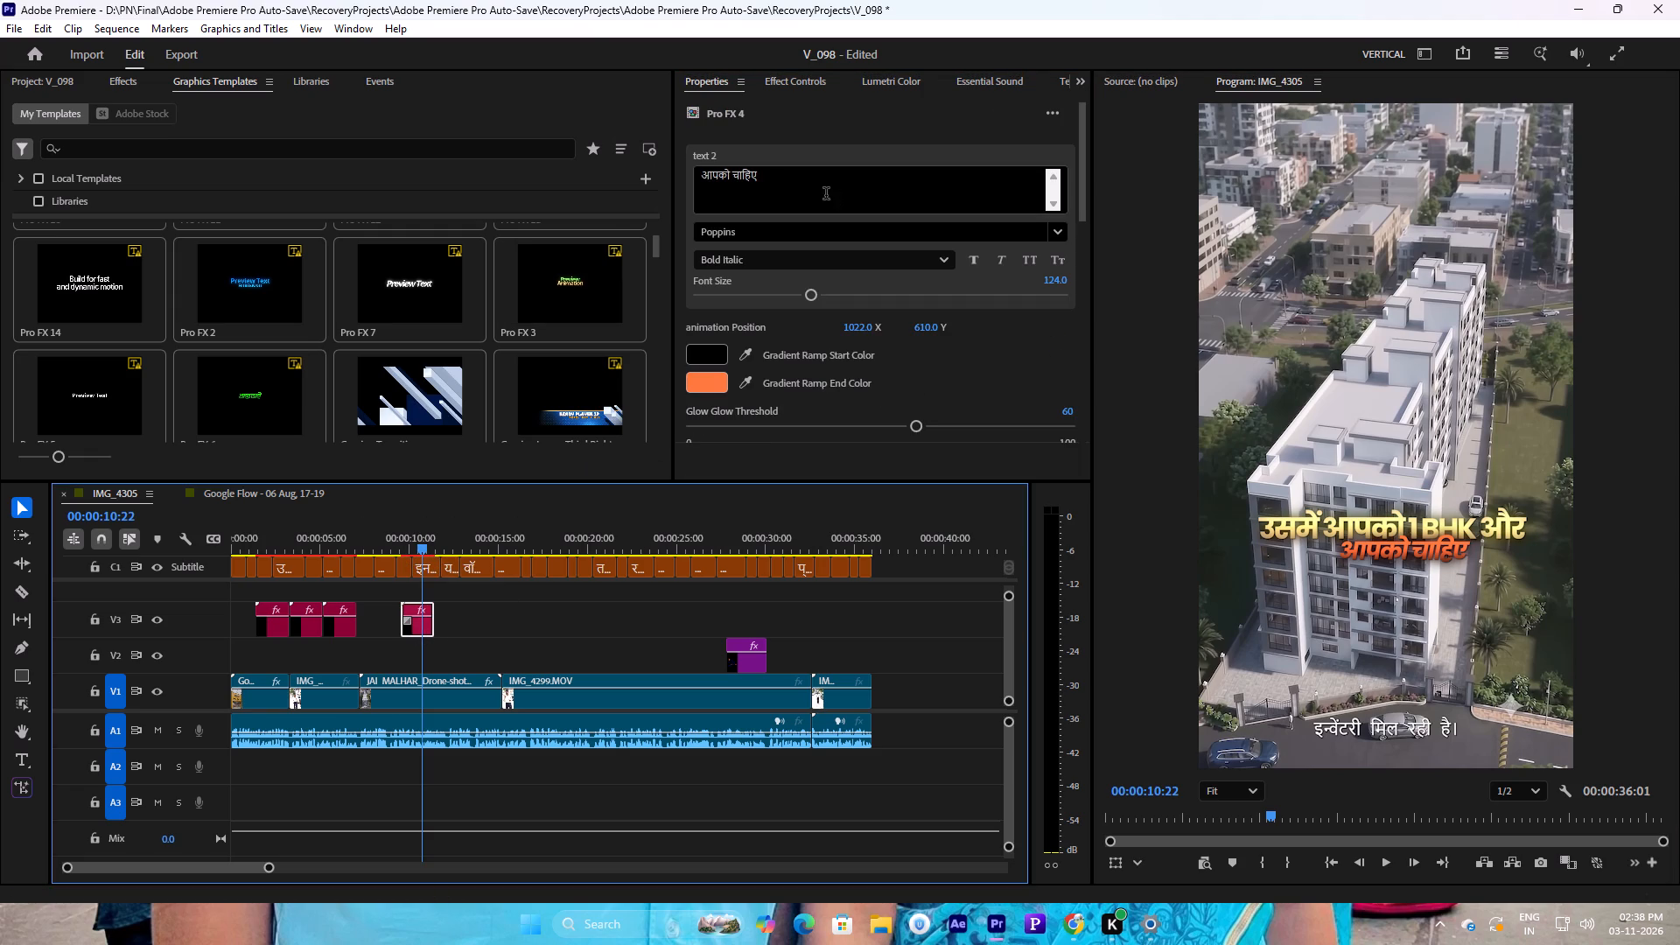
drag(815, 184, 502, 192)
key(ctrl+v)
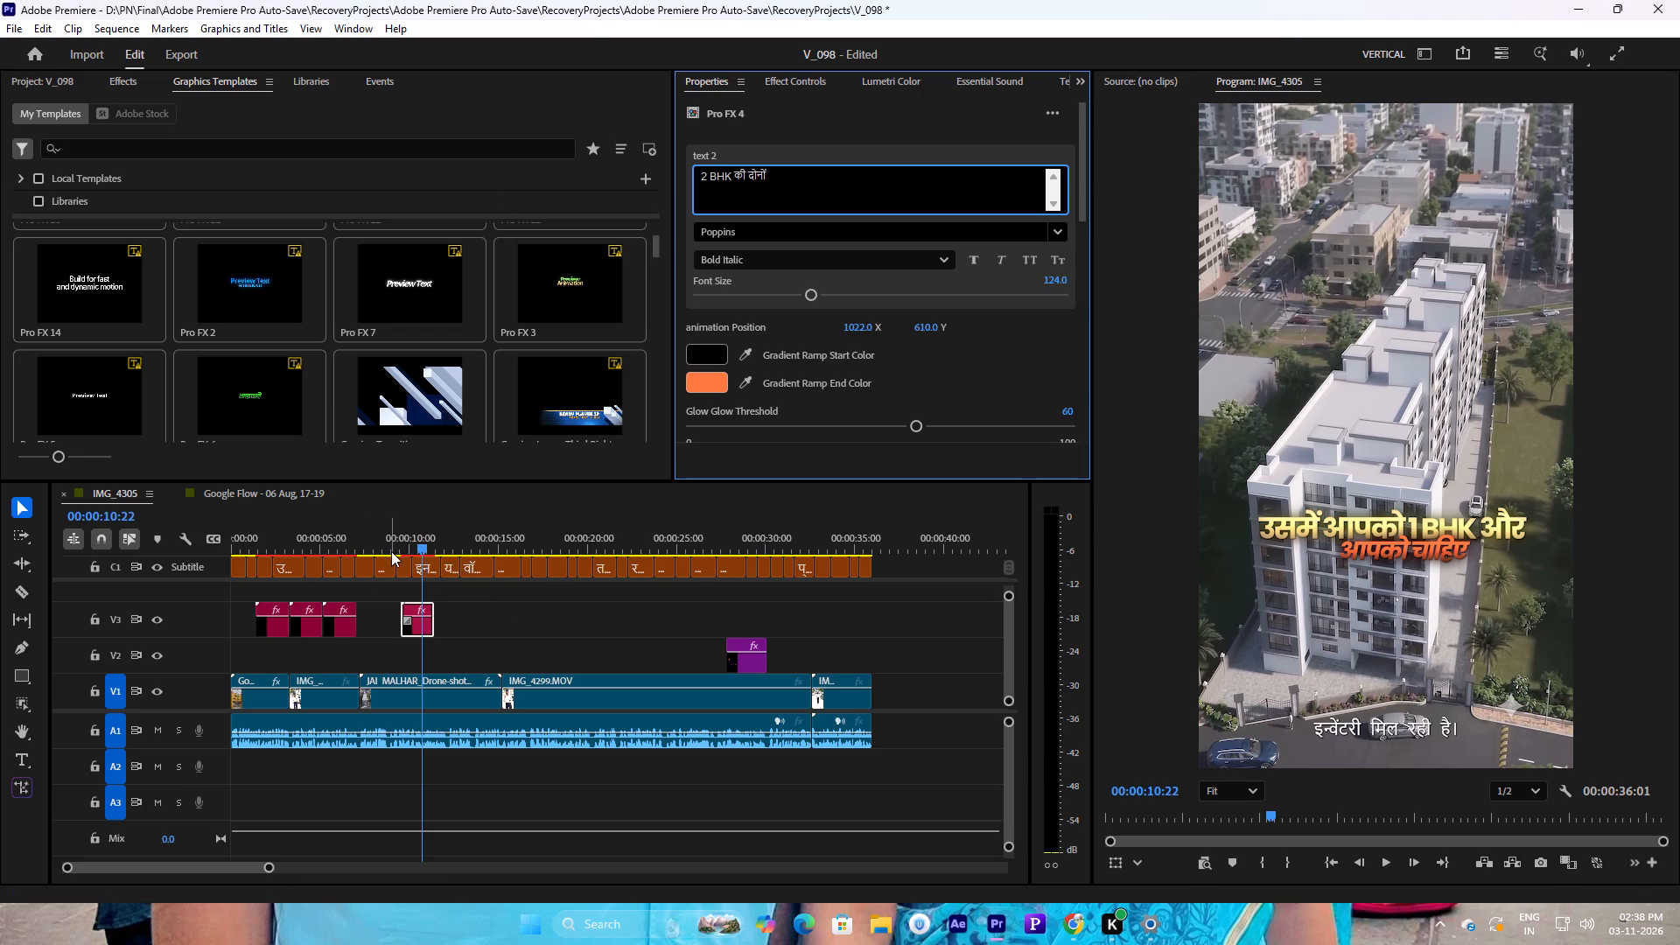
Play back the fourth graphic against the speech and trim its end to 00:00:11:00, for a duration of 00:00:01:14.
click(391, 543)
key(space)
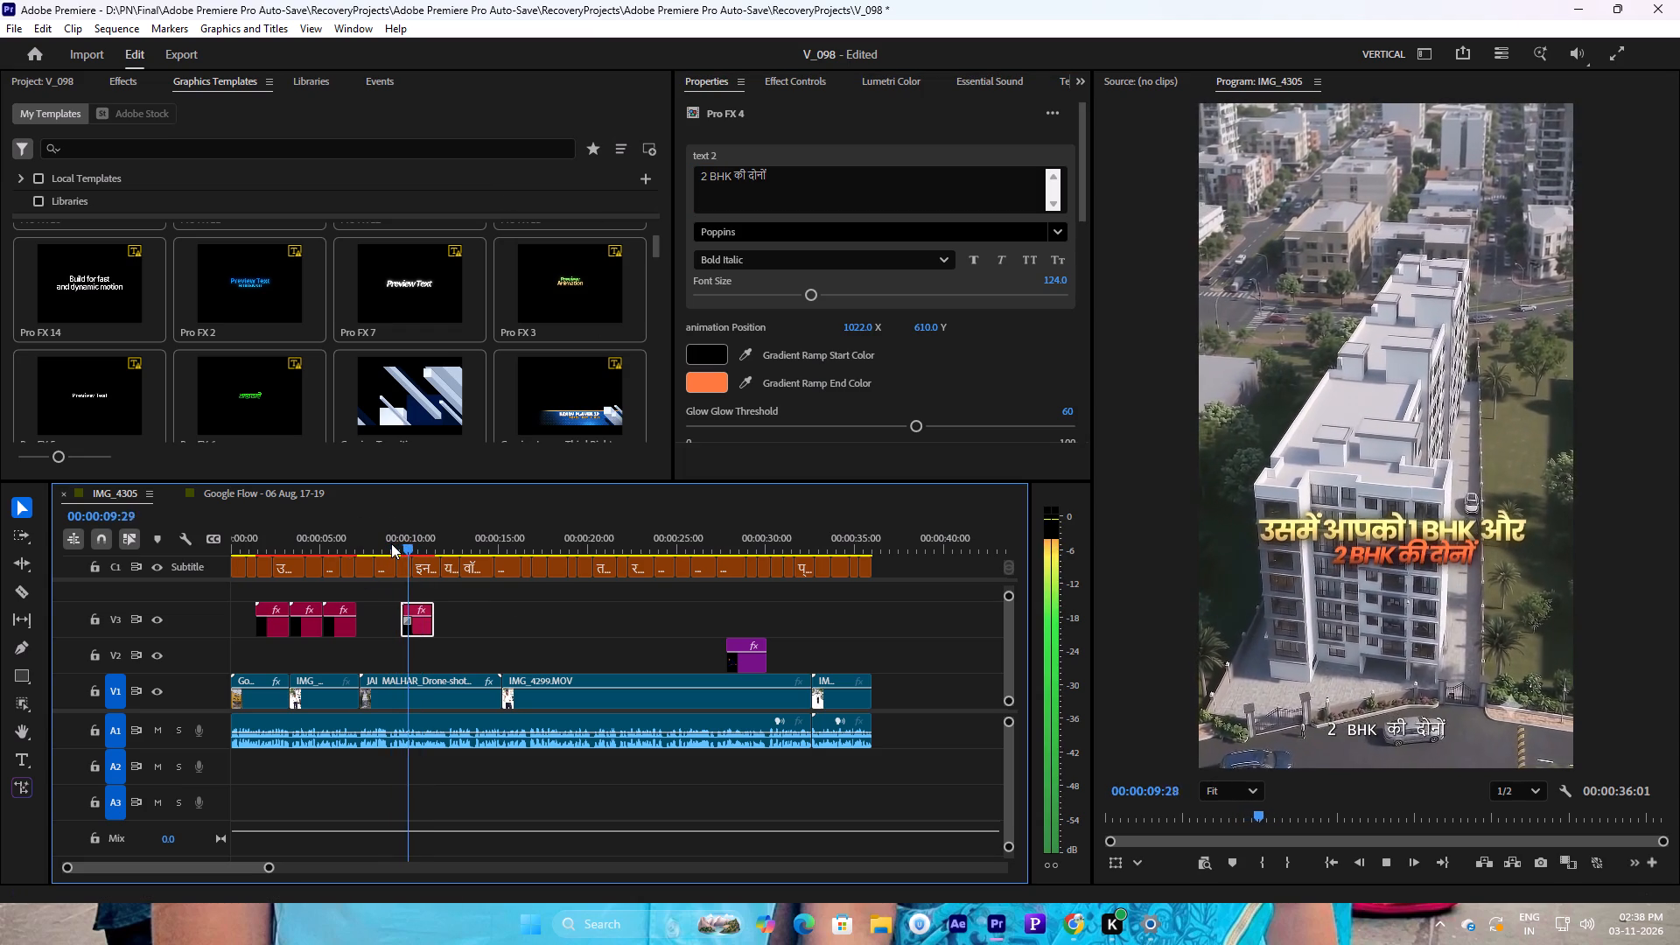
key(space)
key(space)
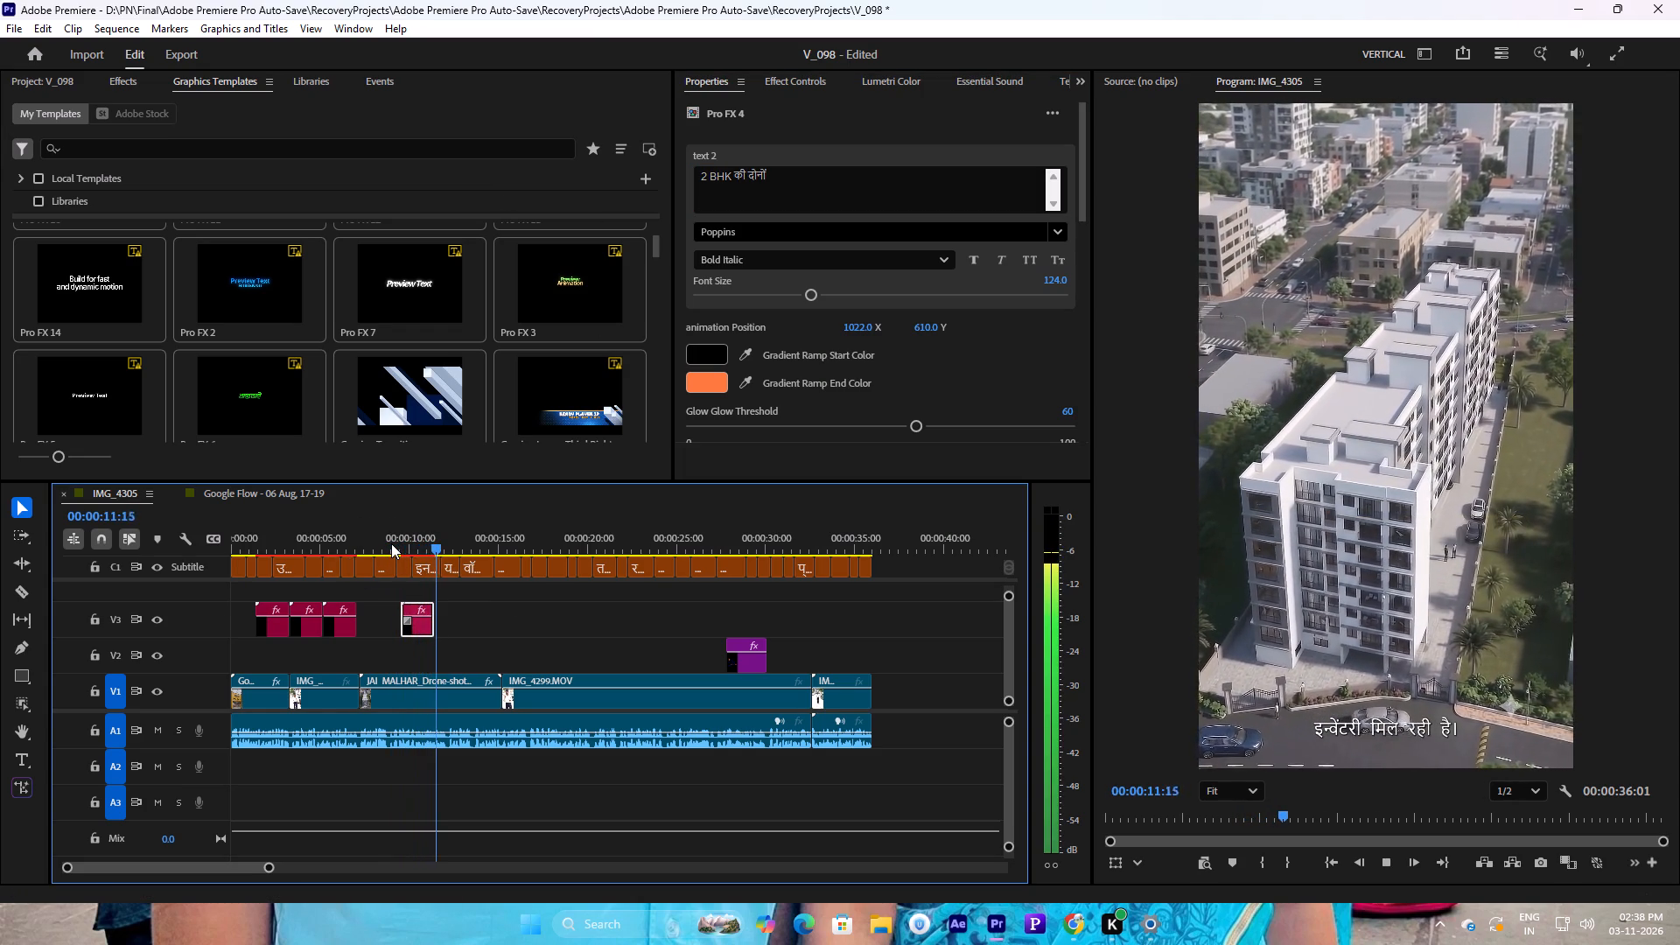
key(space)
key(space)
click(423, 540)
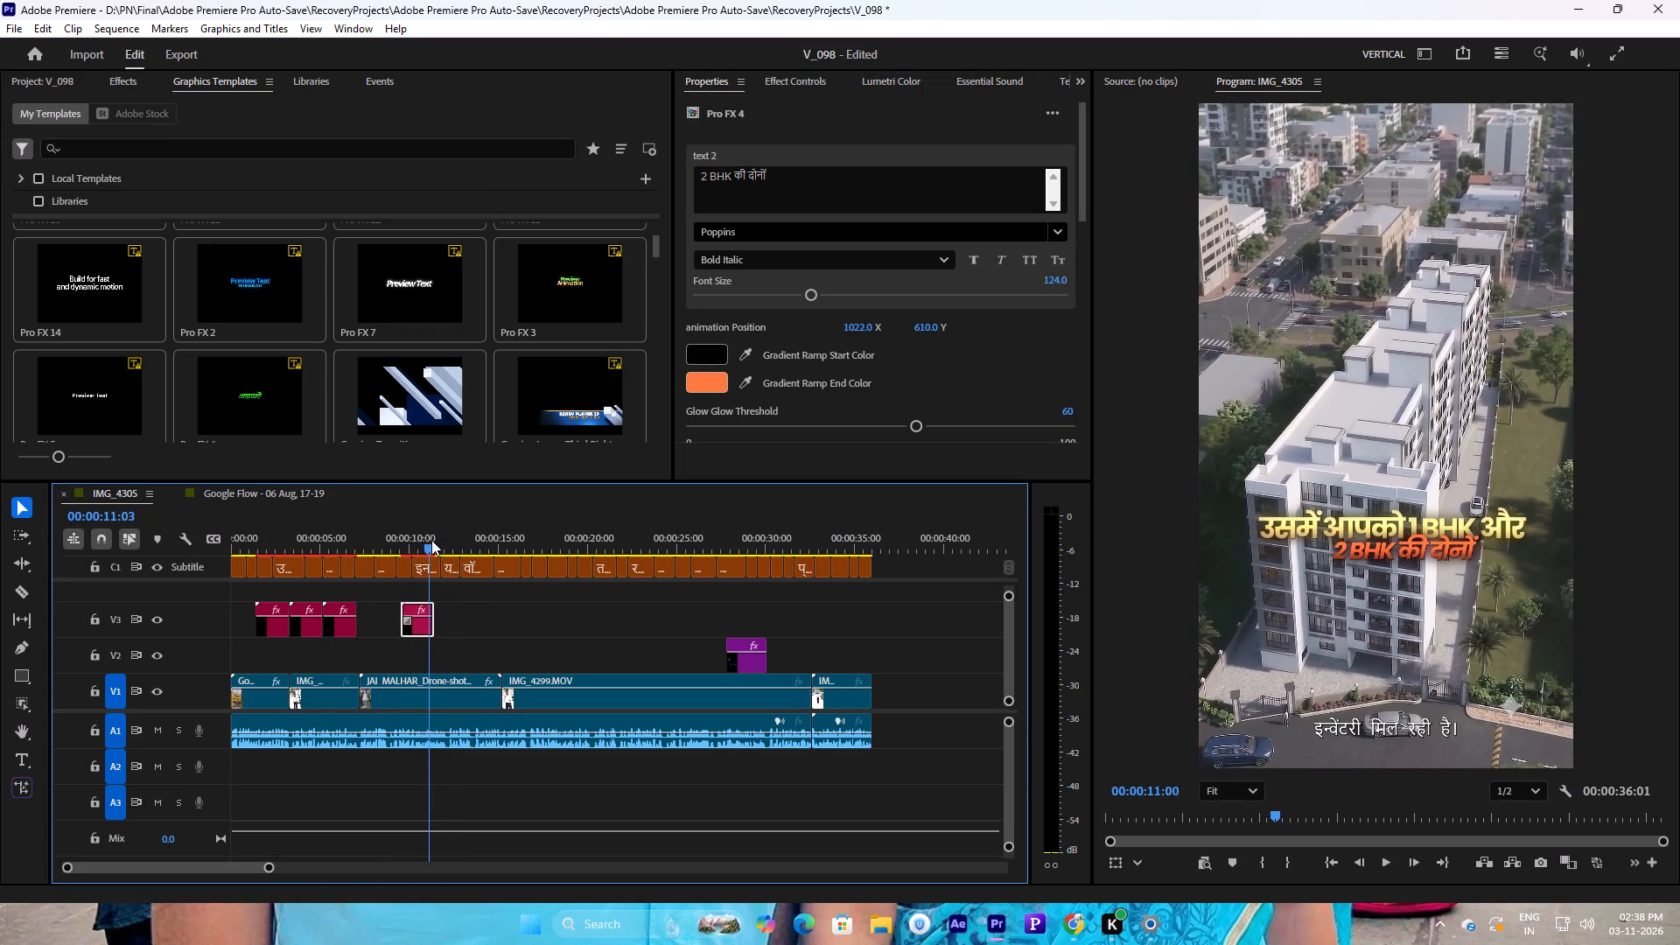
key(space)
key(space)
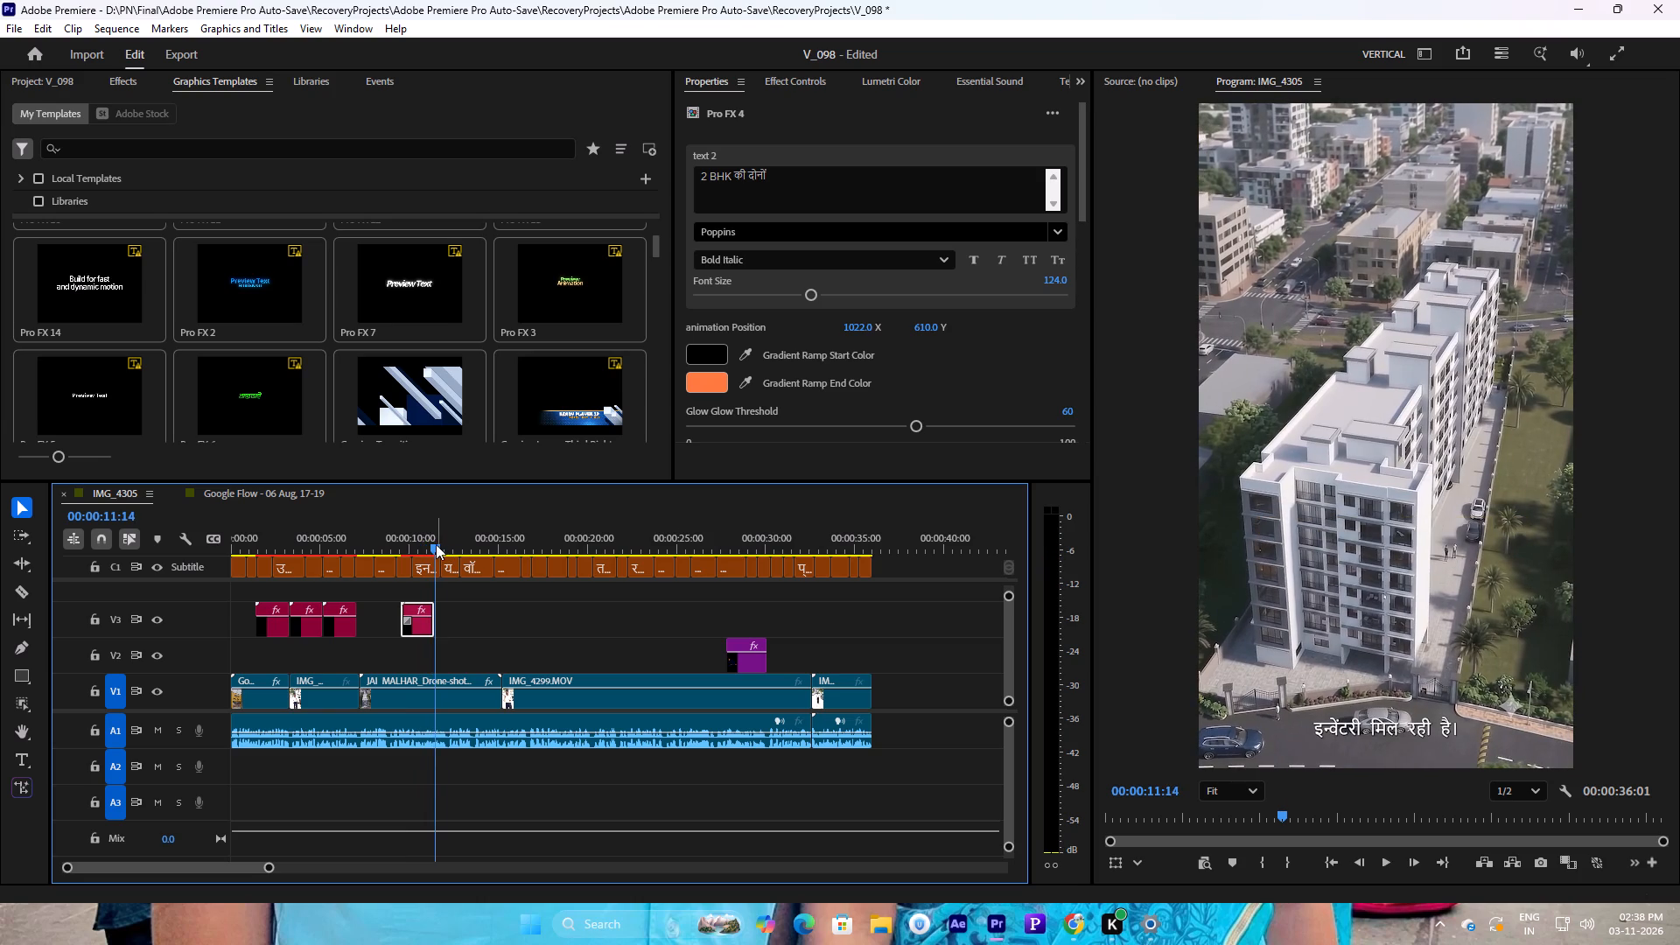
drag(436, 544, 425, 546)
key(space)
click(425, 546)
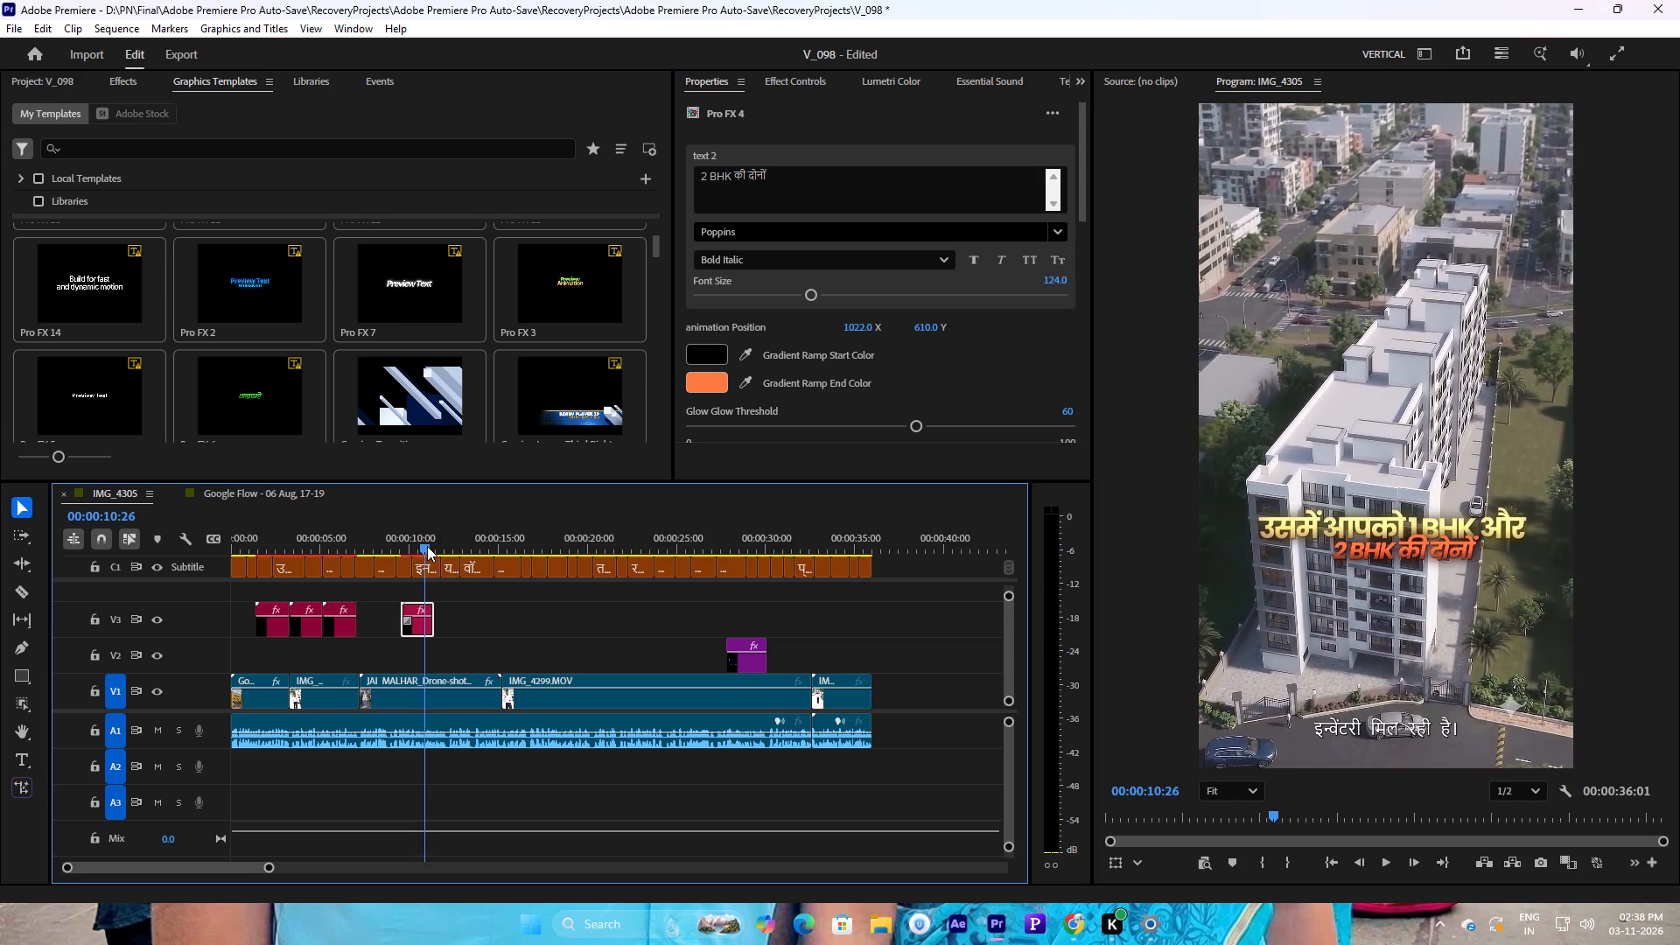
key(space)
click(429, 546)
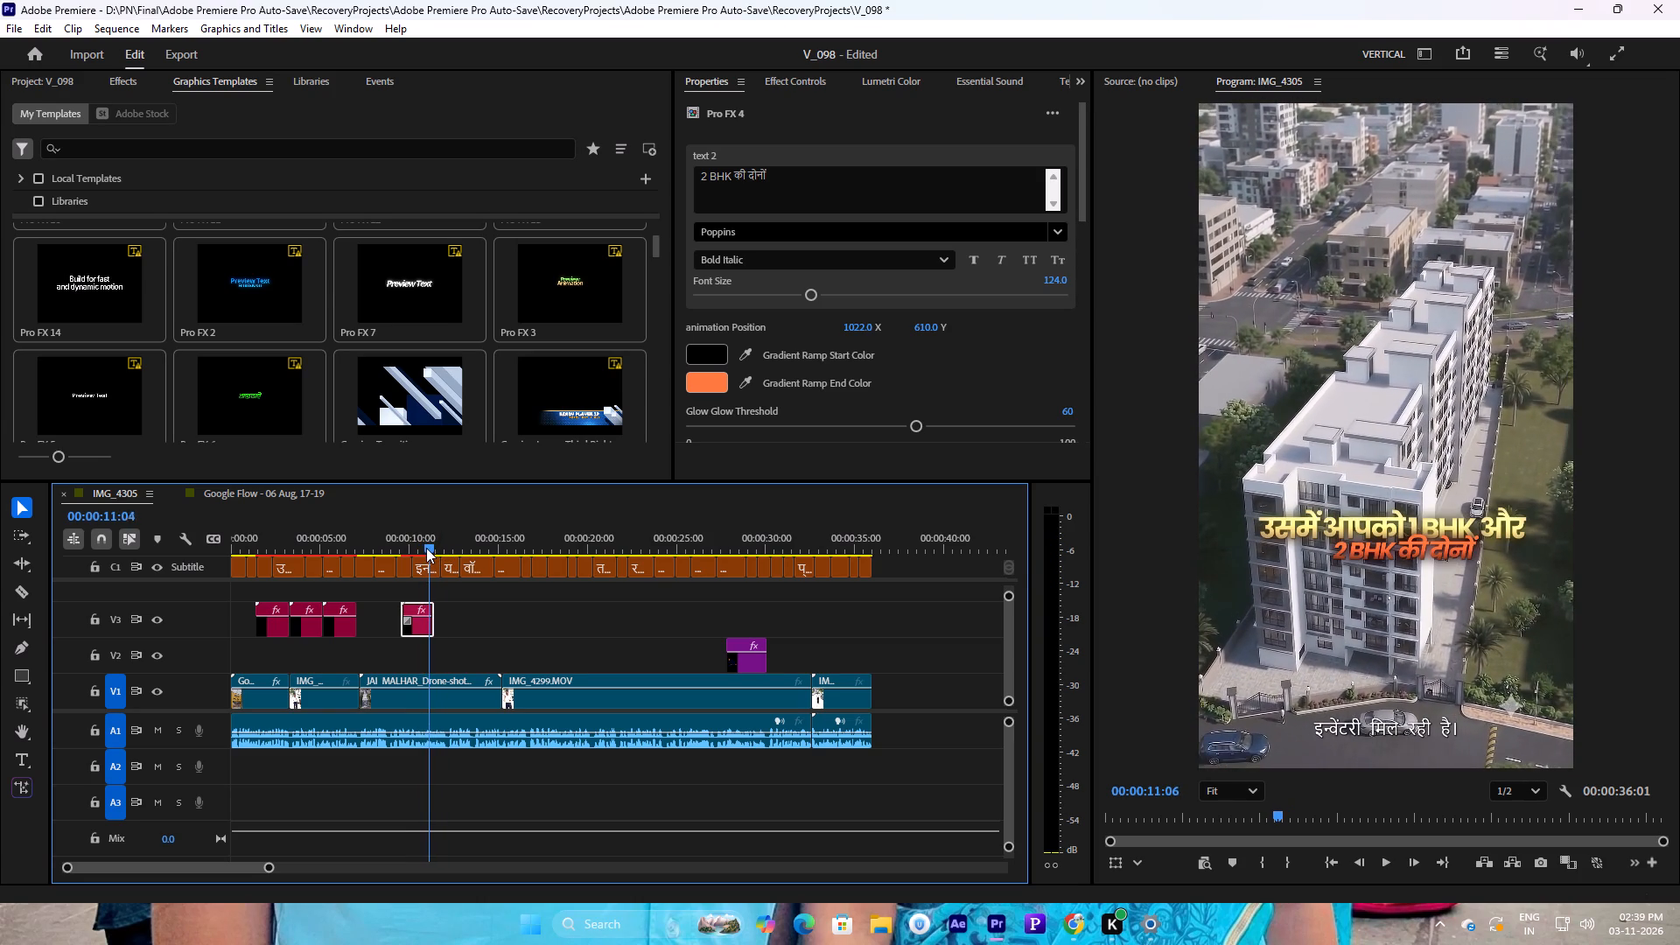
click(436, 633)
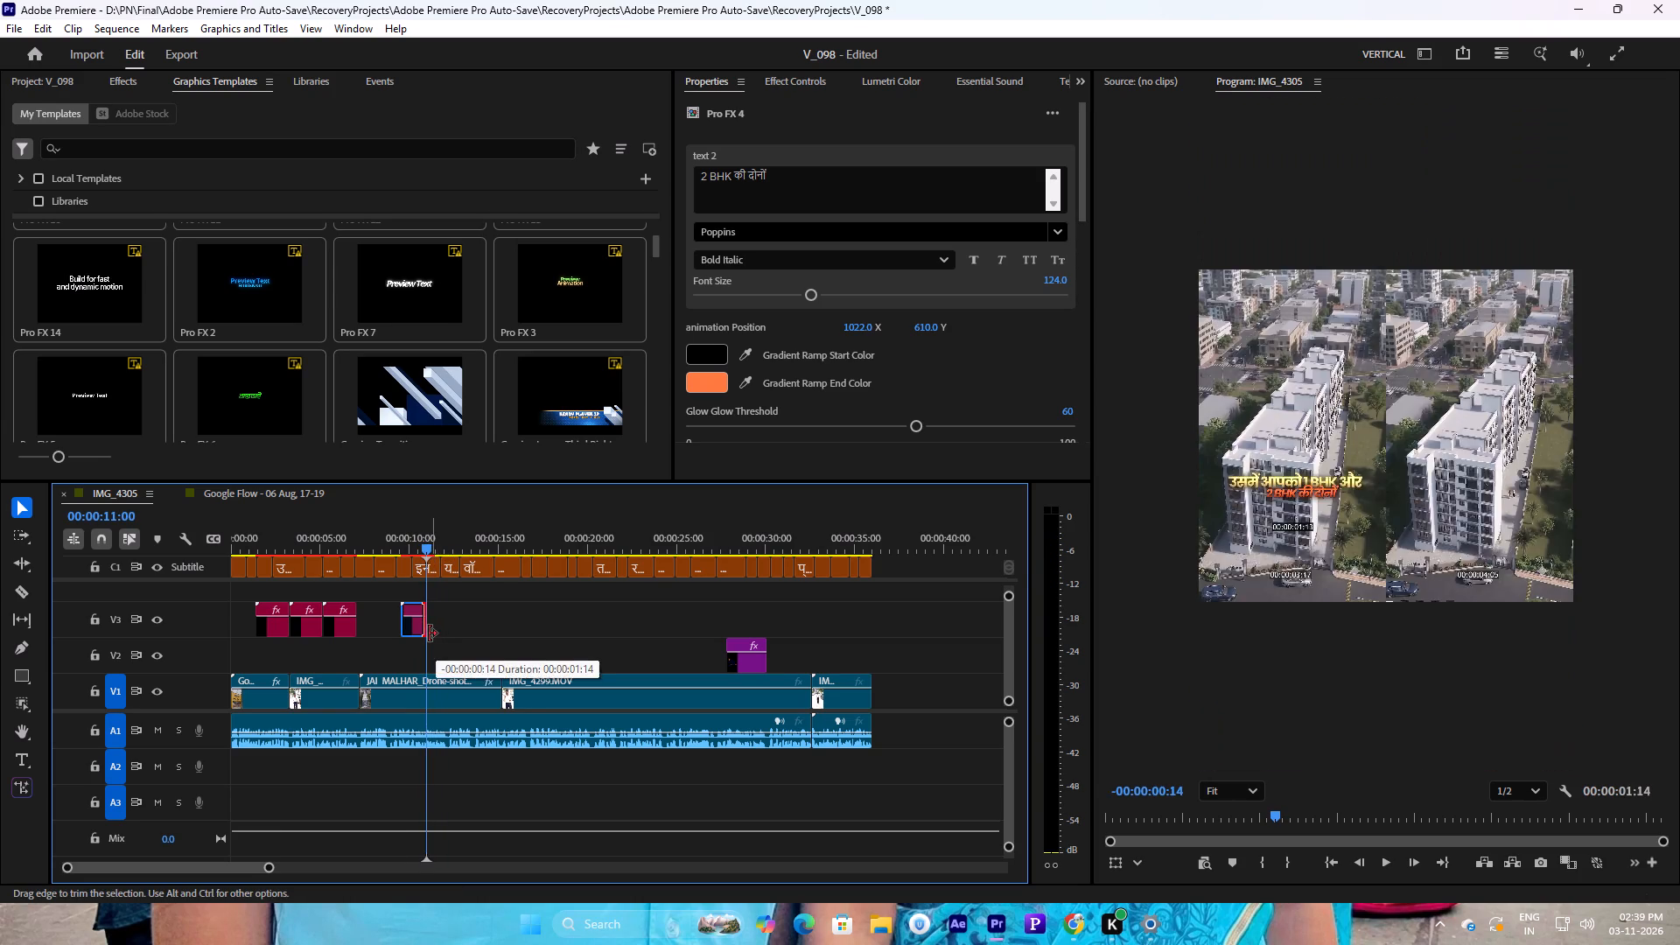
Duplicate the fourth graphic on V3, placing the copy directly after it at 00:00:11:00.
key(ctrl+c)
key(ctrl+v)
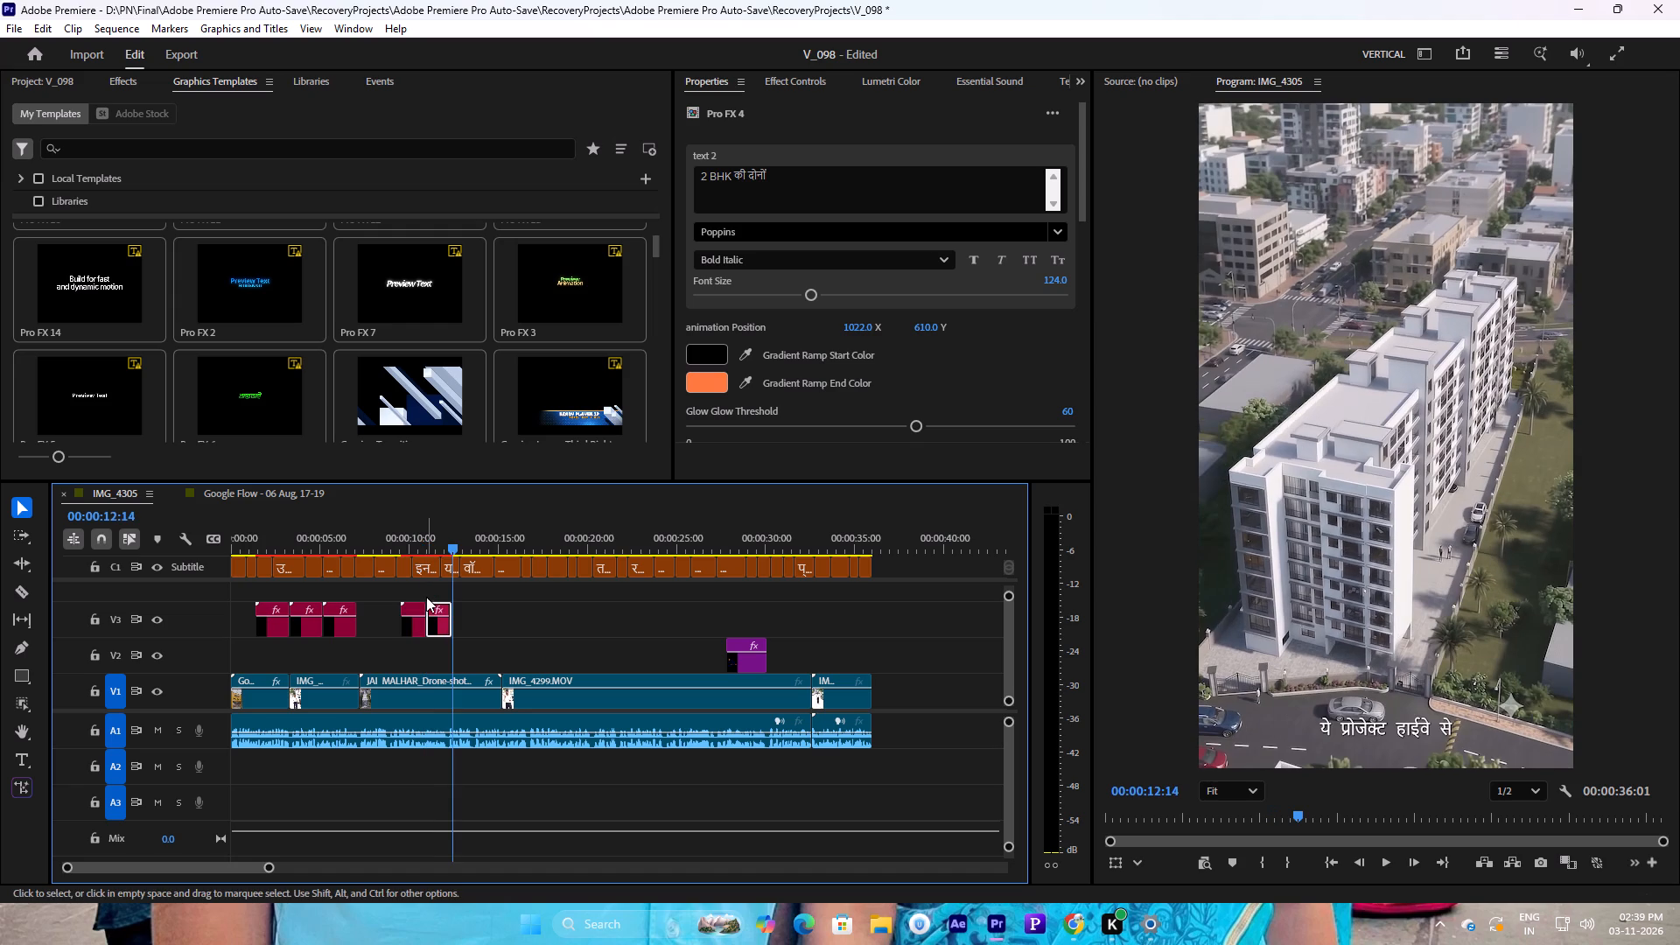
Replace the fifth graphic's yellow line with the eleventh subtitle's text, "इन्वेंटरी मिल रही है।".
click(423, 573)
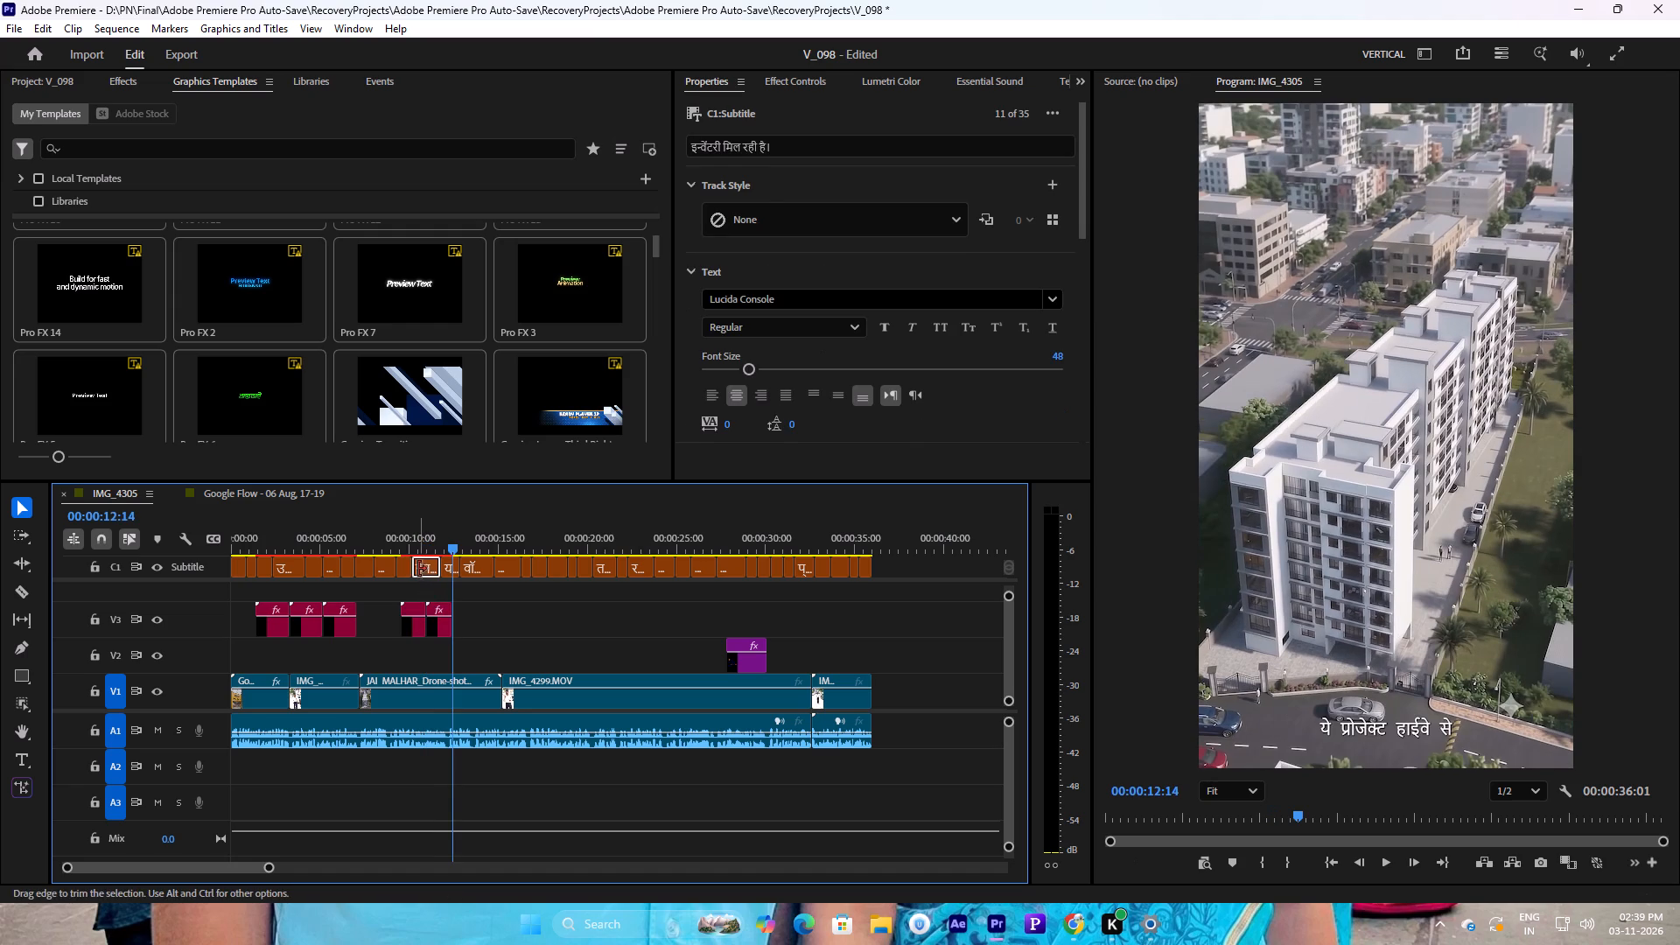
double_click(744, 142)
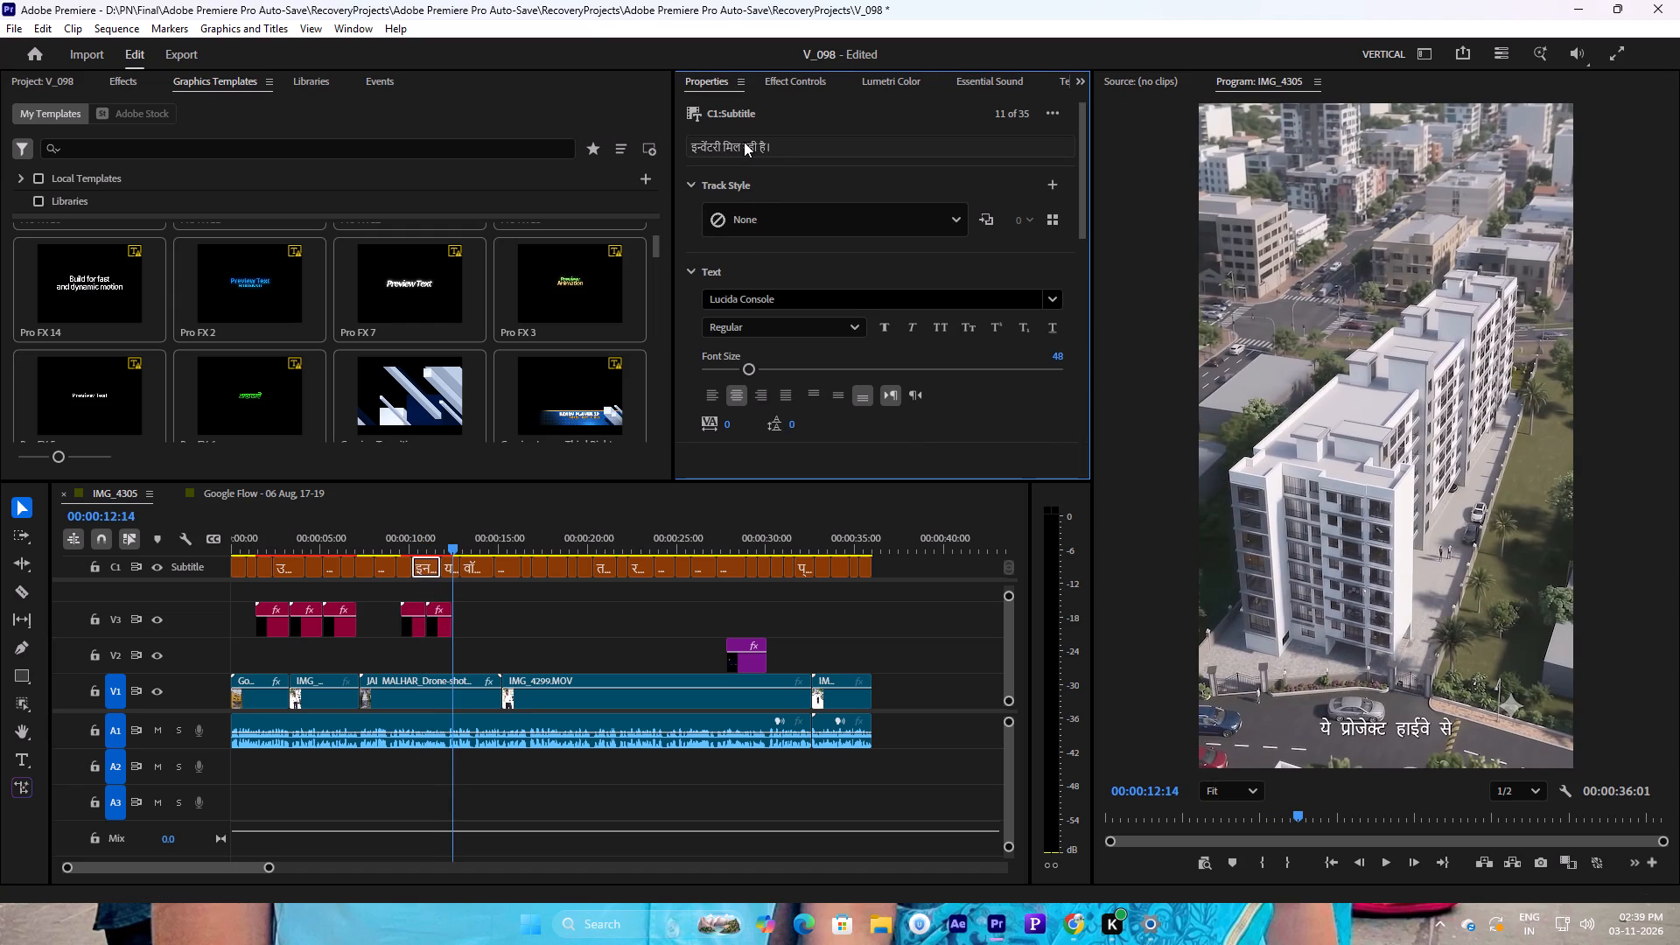
key(ctrl+c)
click(443, 623)
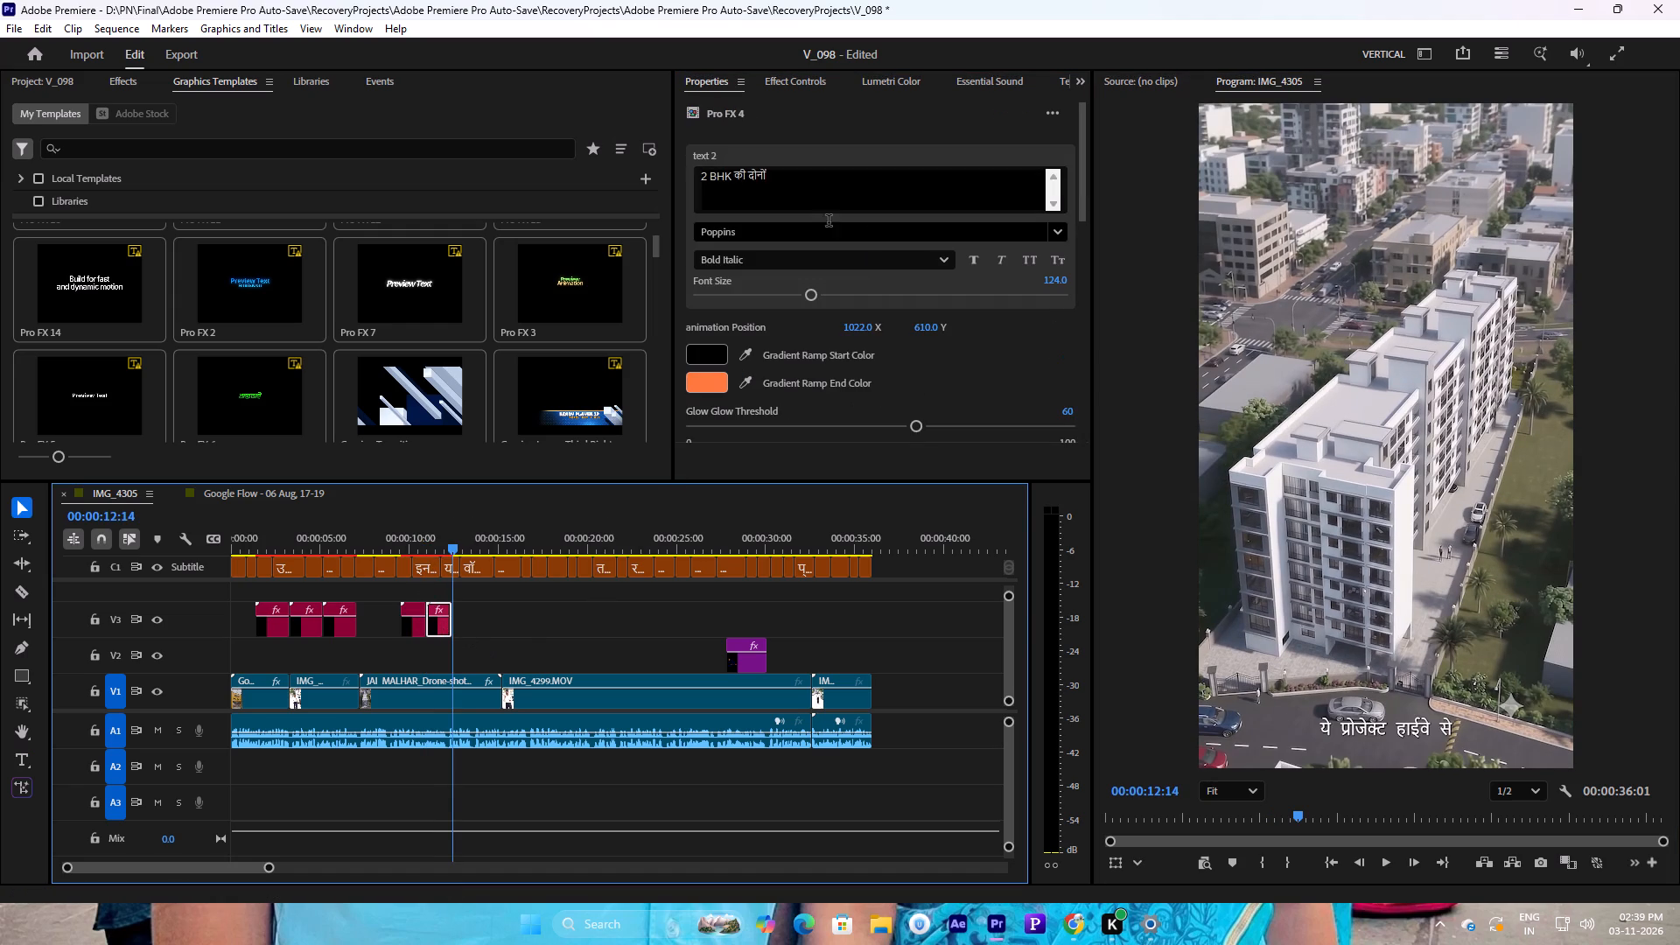
drag(1081, 182, 1060, 296)
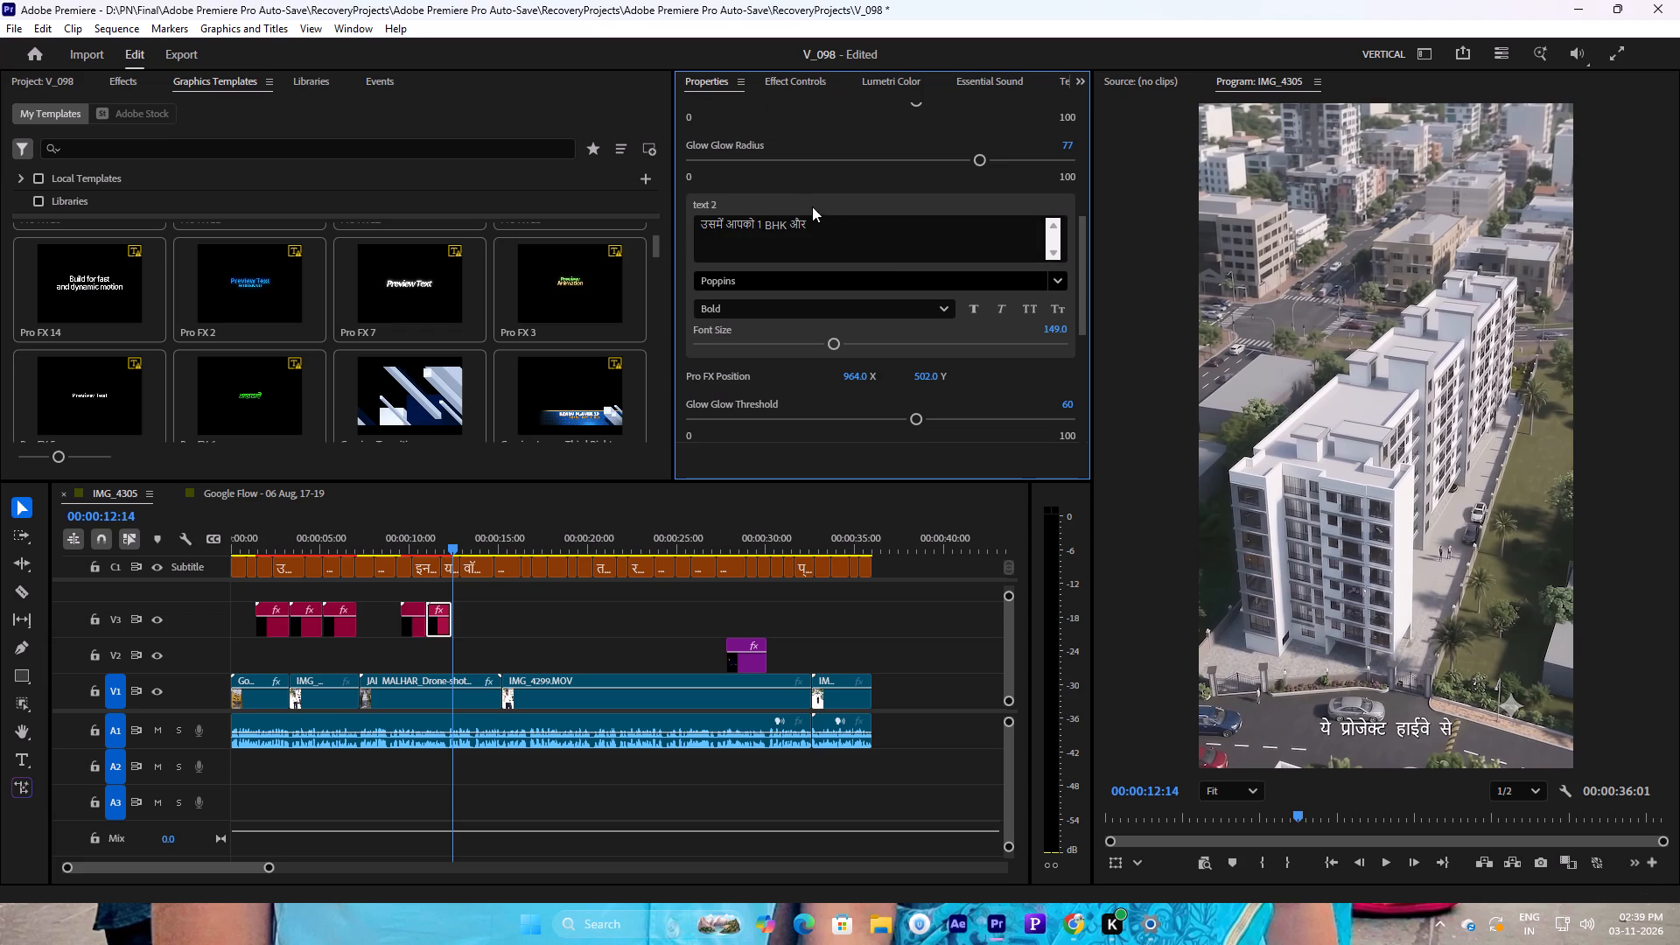
drag(823, 226, 578, 230)
key(ctrl+v)
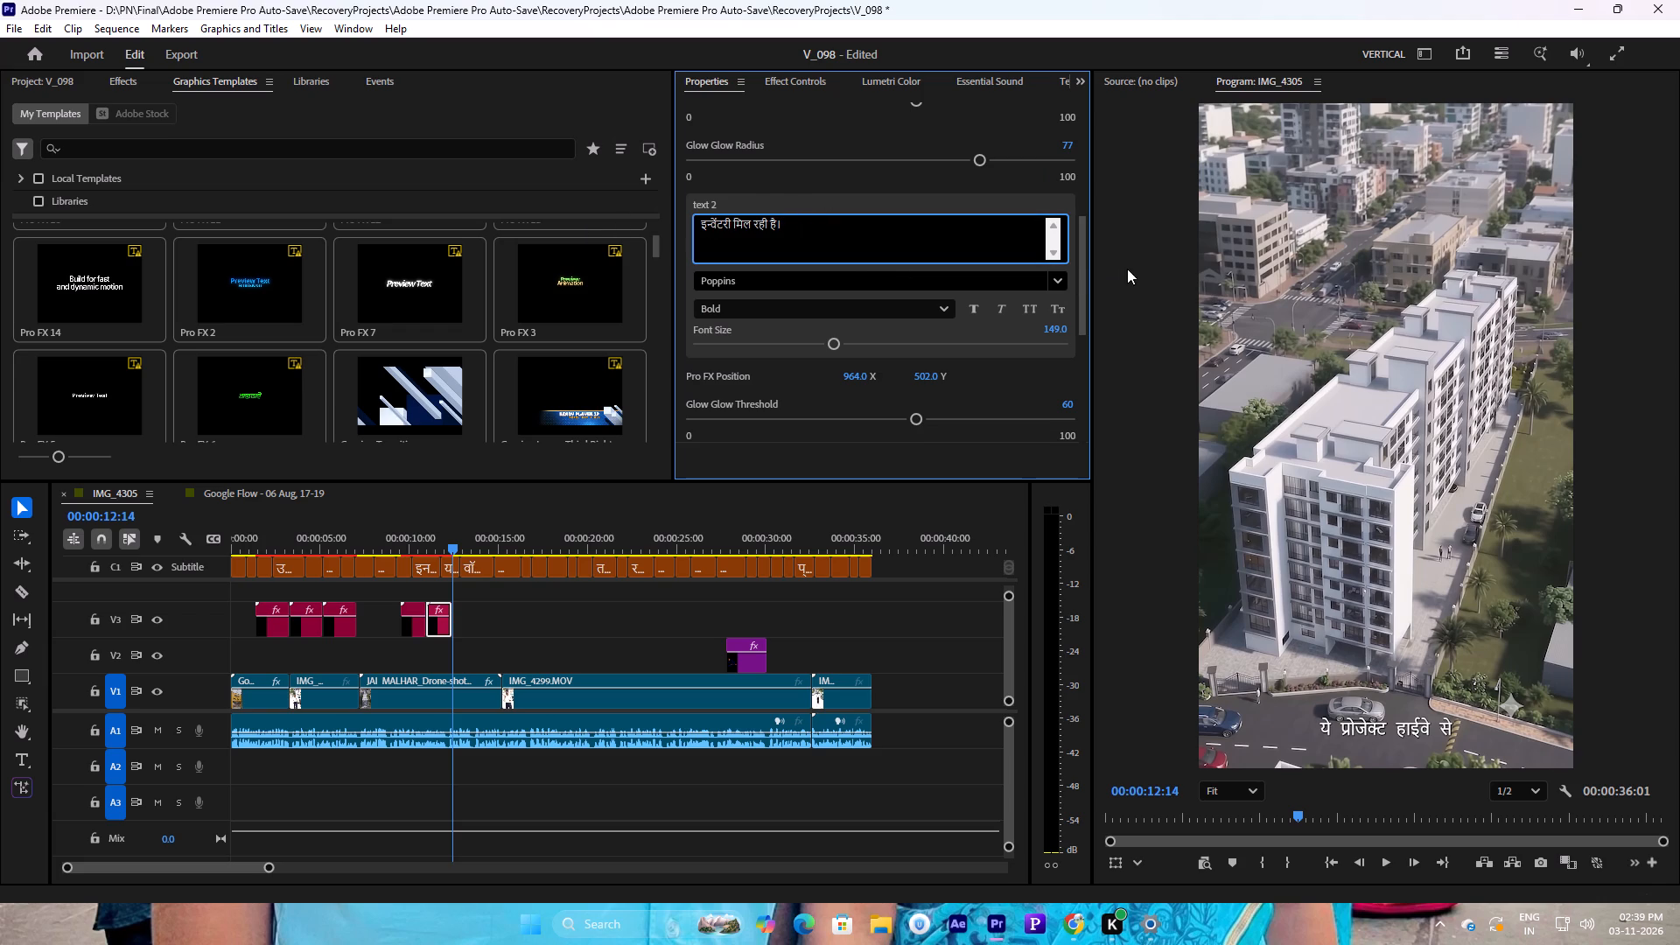
Clear the fifth graphic's orange line so that it holds no text.
drag(1082, 261, 1091, 110)
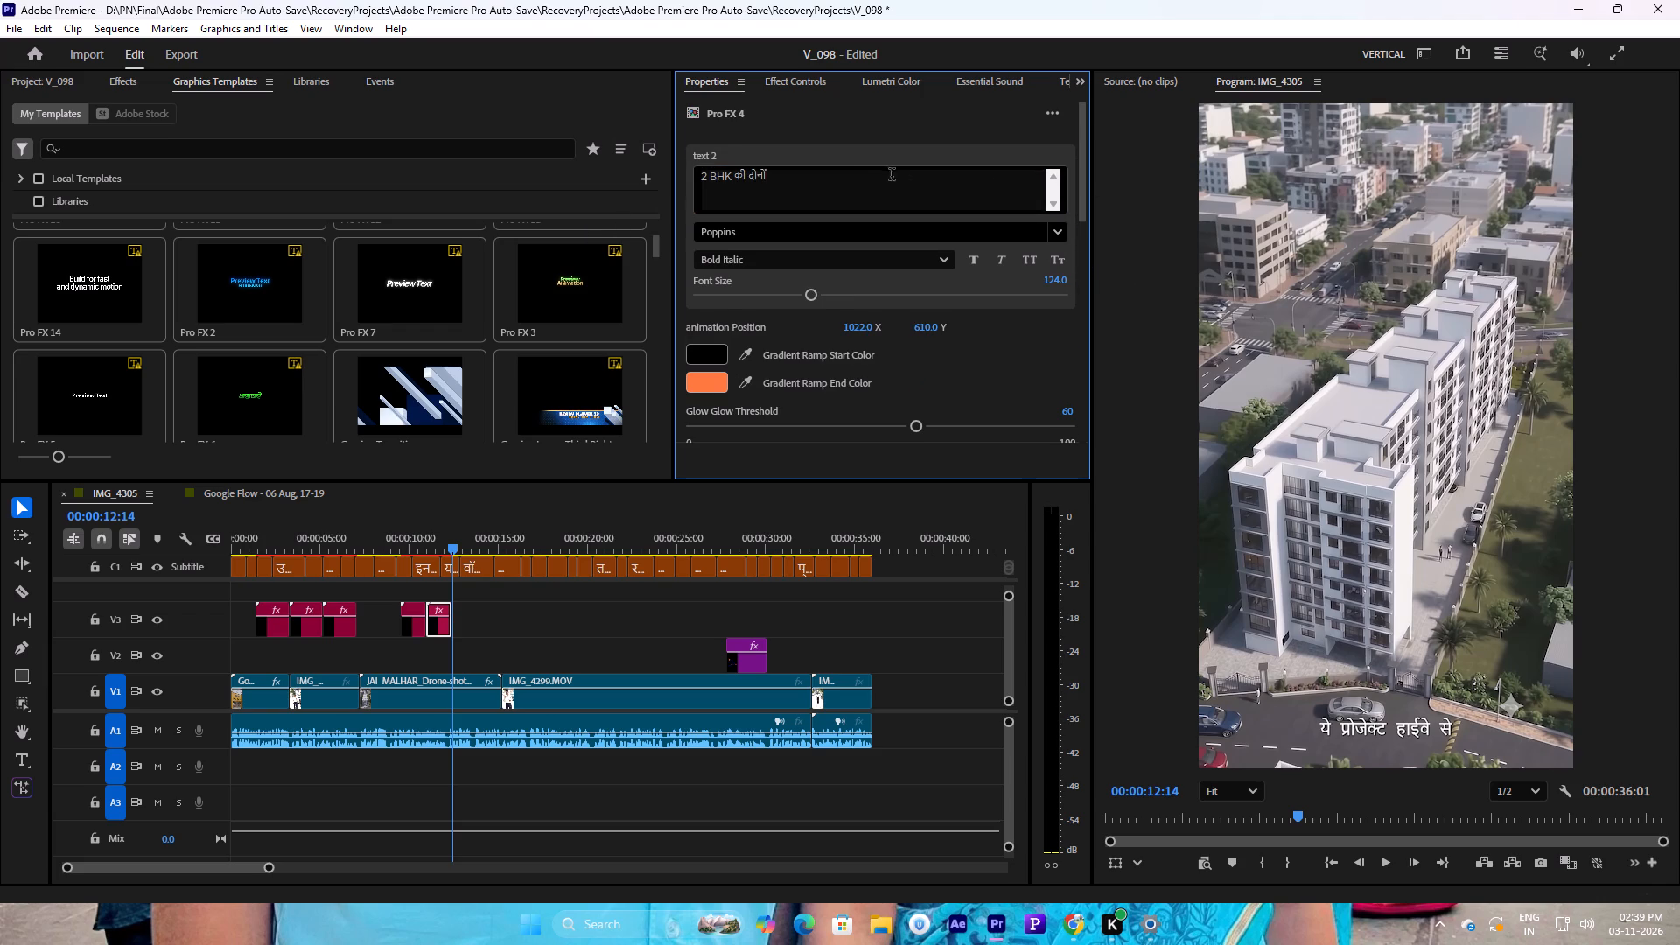
drag(864, 175, 388, 182)
key(BackSpace)
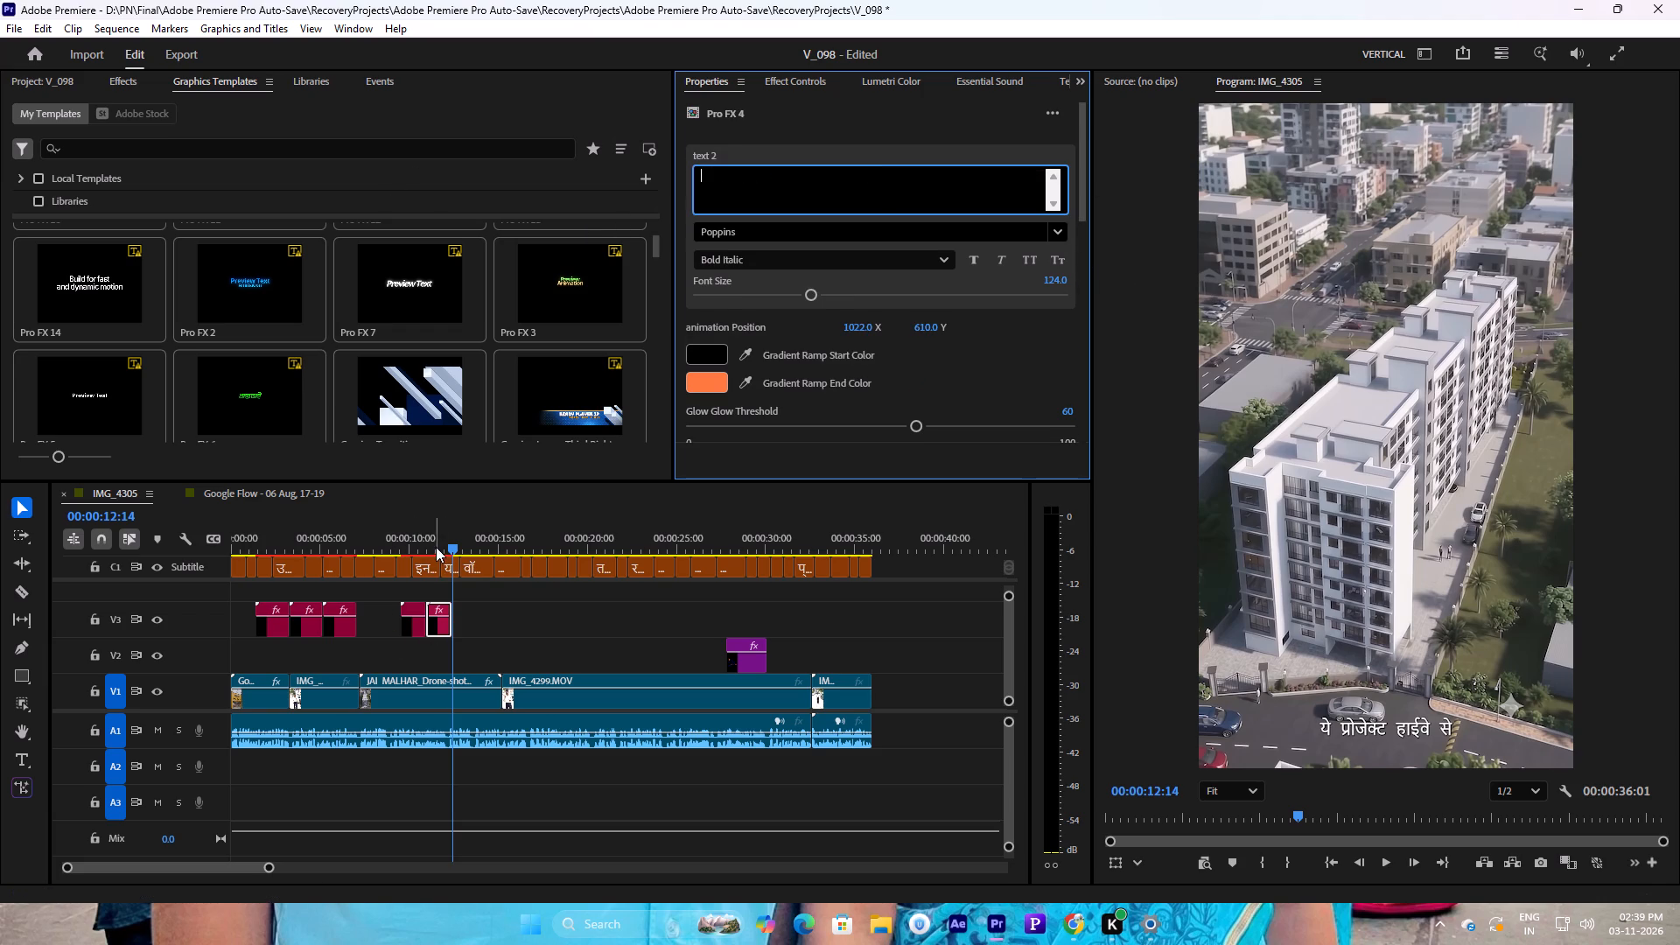
Play back the fifth graphic against the speech and trim its end to 00:00:12:07.
click(429, 542)
key(space)
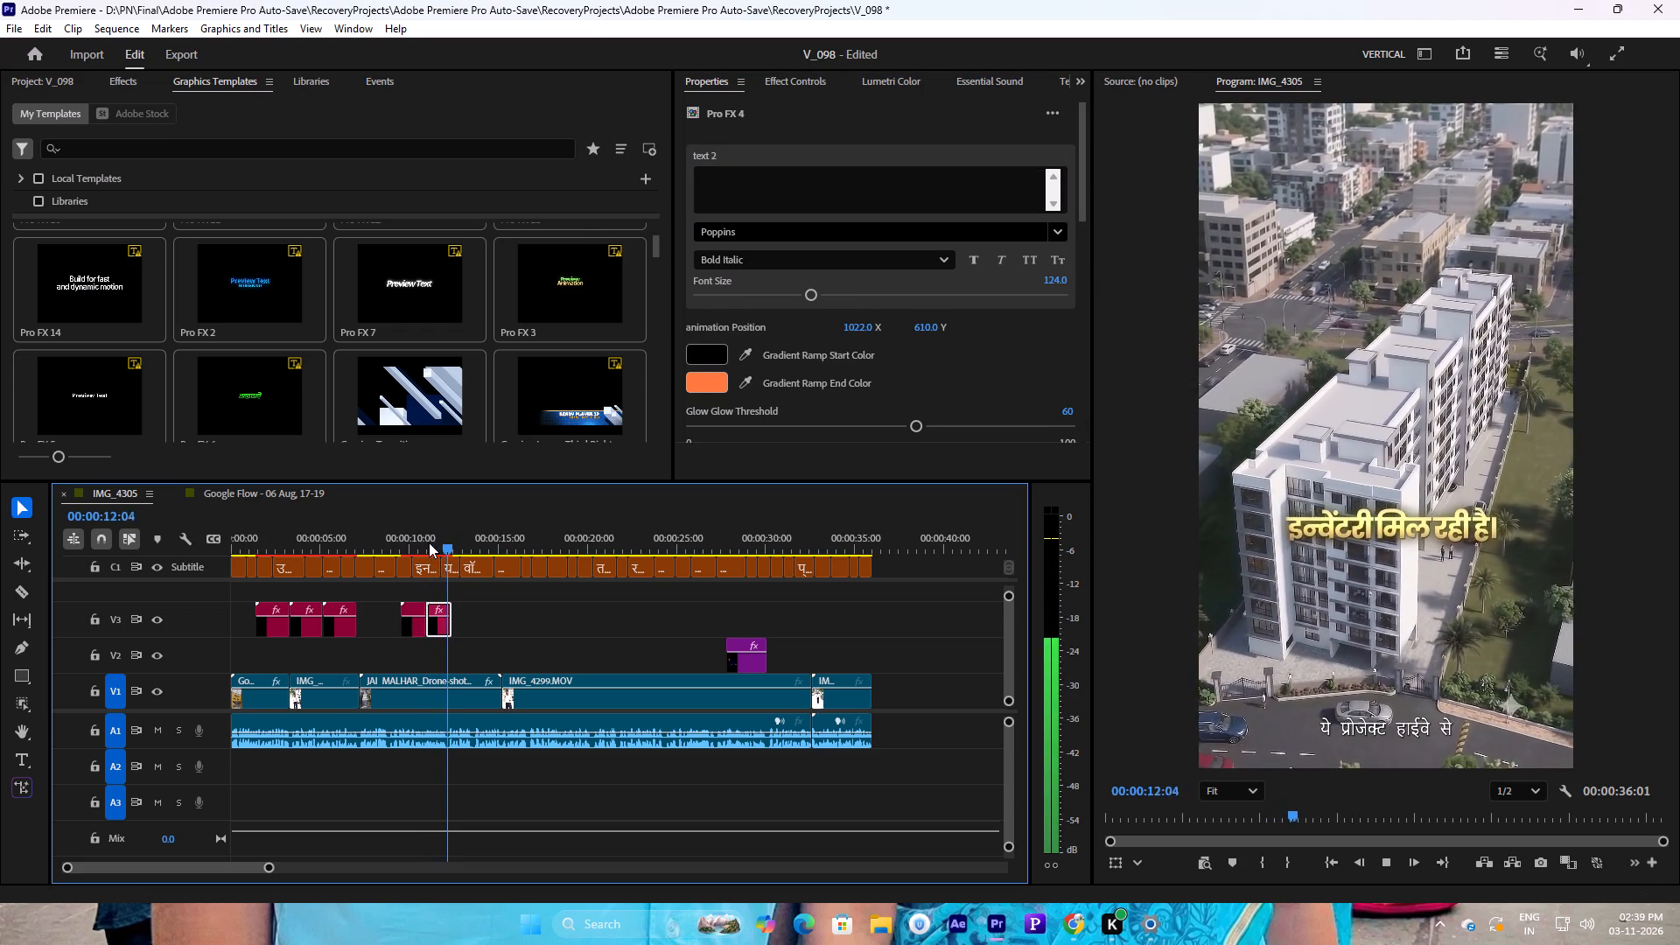
key(space)
drag(271, 867, 199, 839)
drag(614, 546, 601, 547)
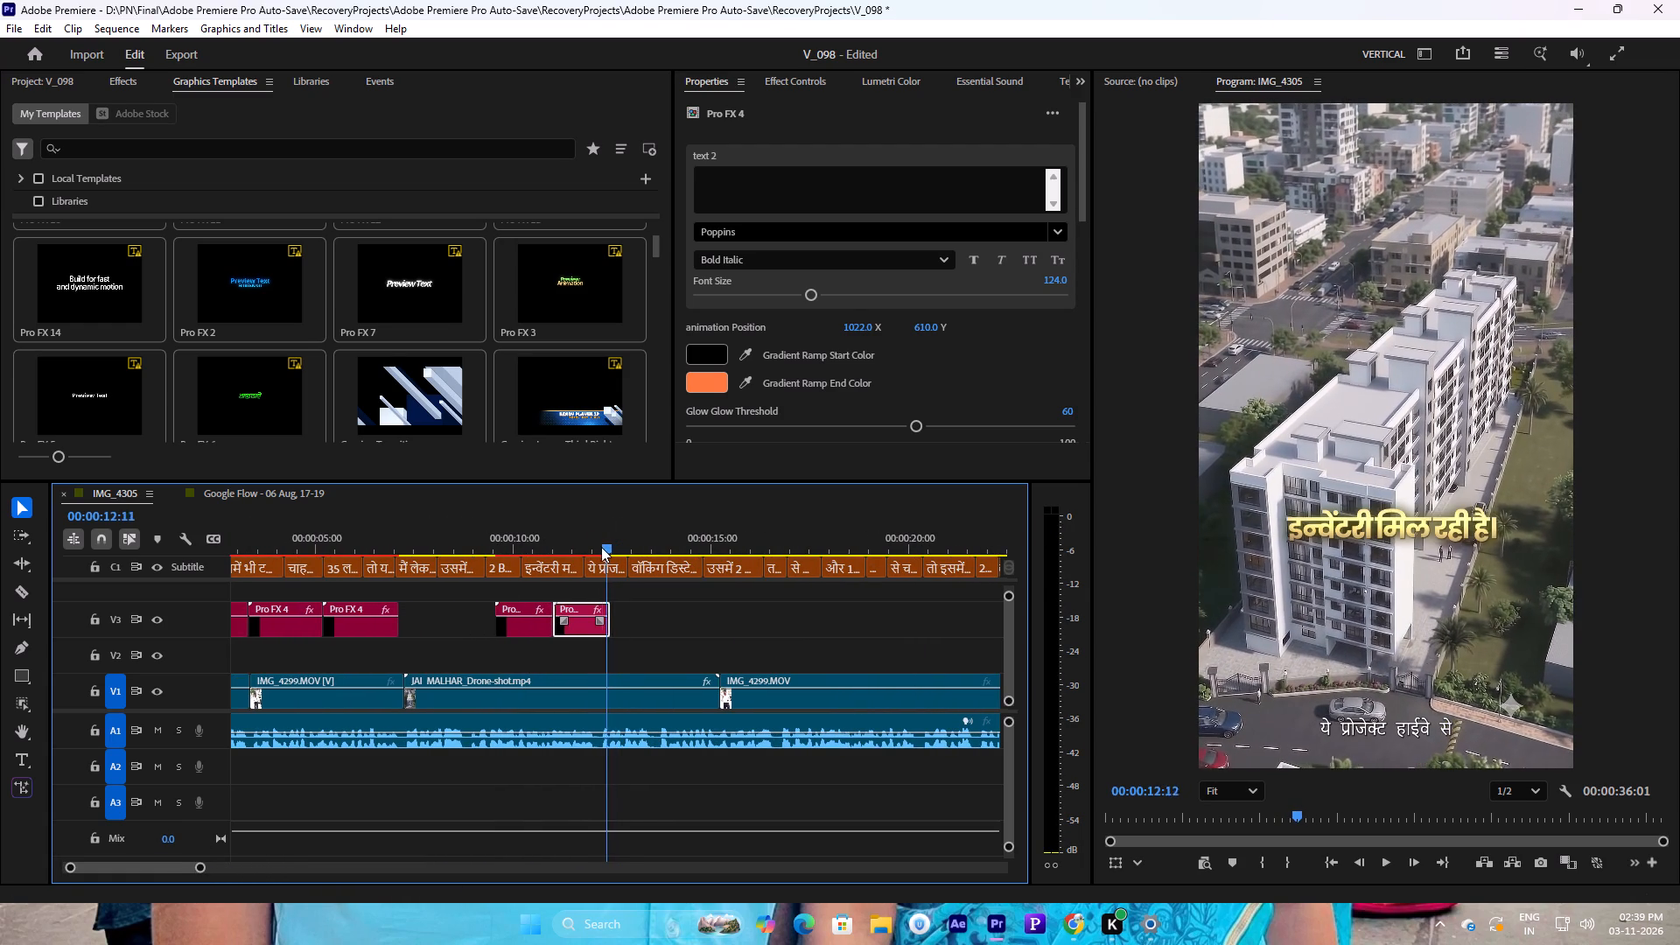
drag(601, 547, 597, 547)
drag(612, 613, 598, 615)
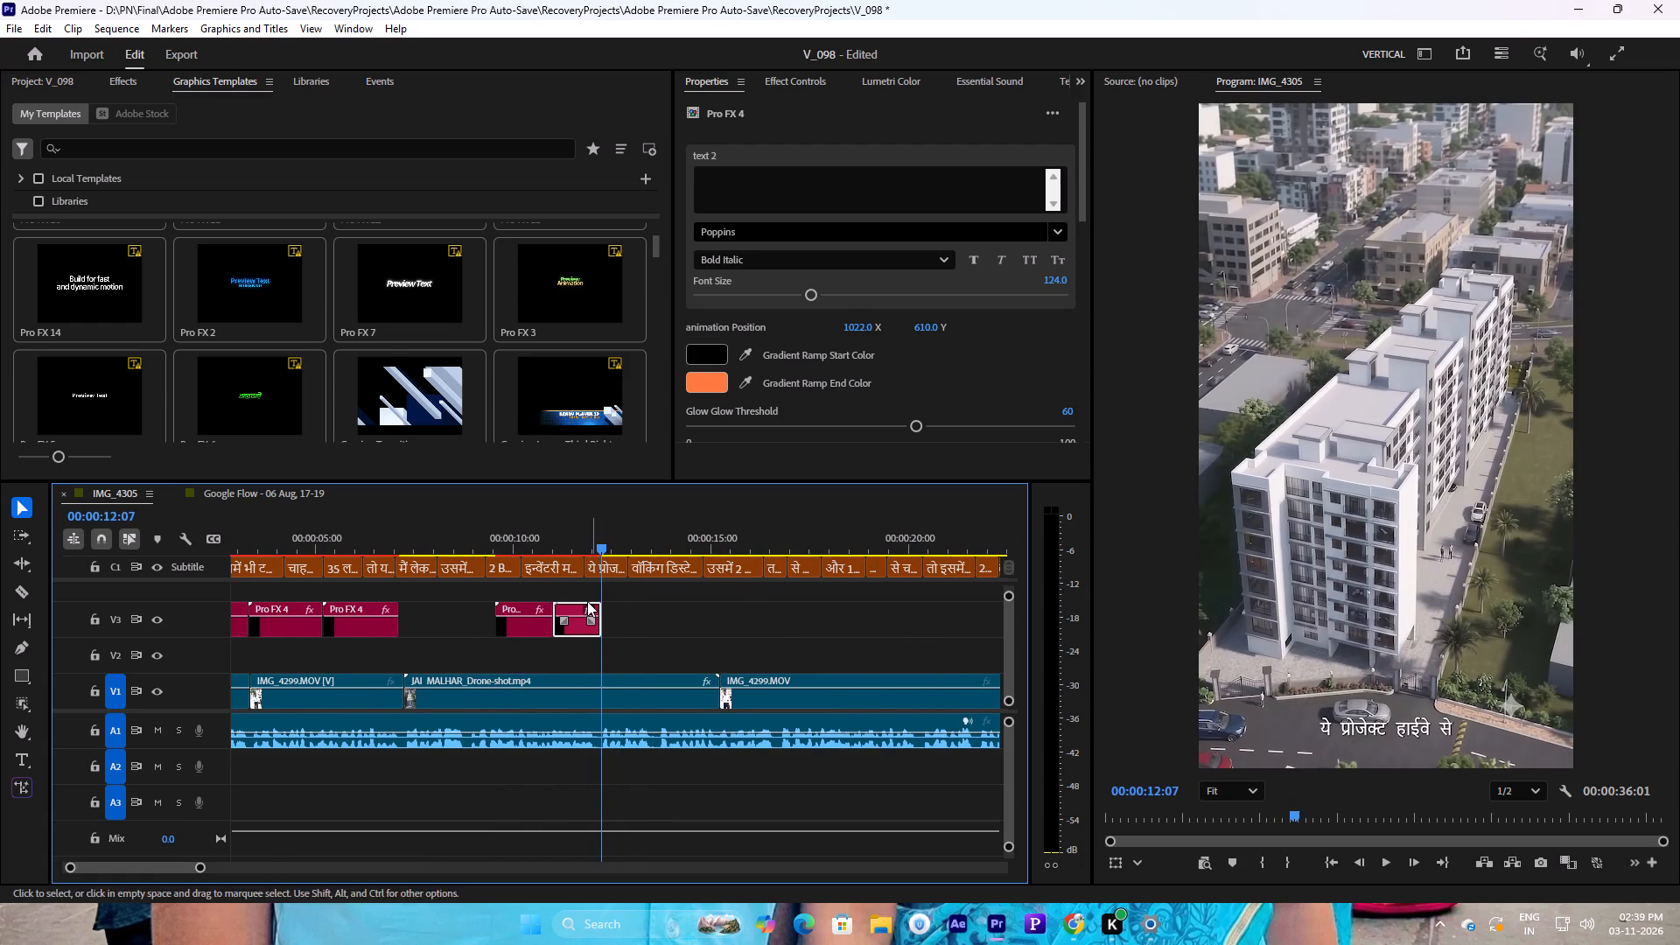
Play the speech after the fifth graphic repeatedly to find where the "2 BHK" line begins for the next caption.
click(619, 594)
key(space)
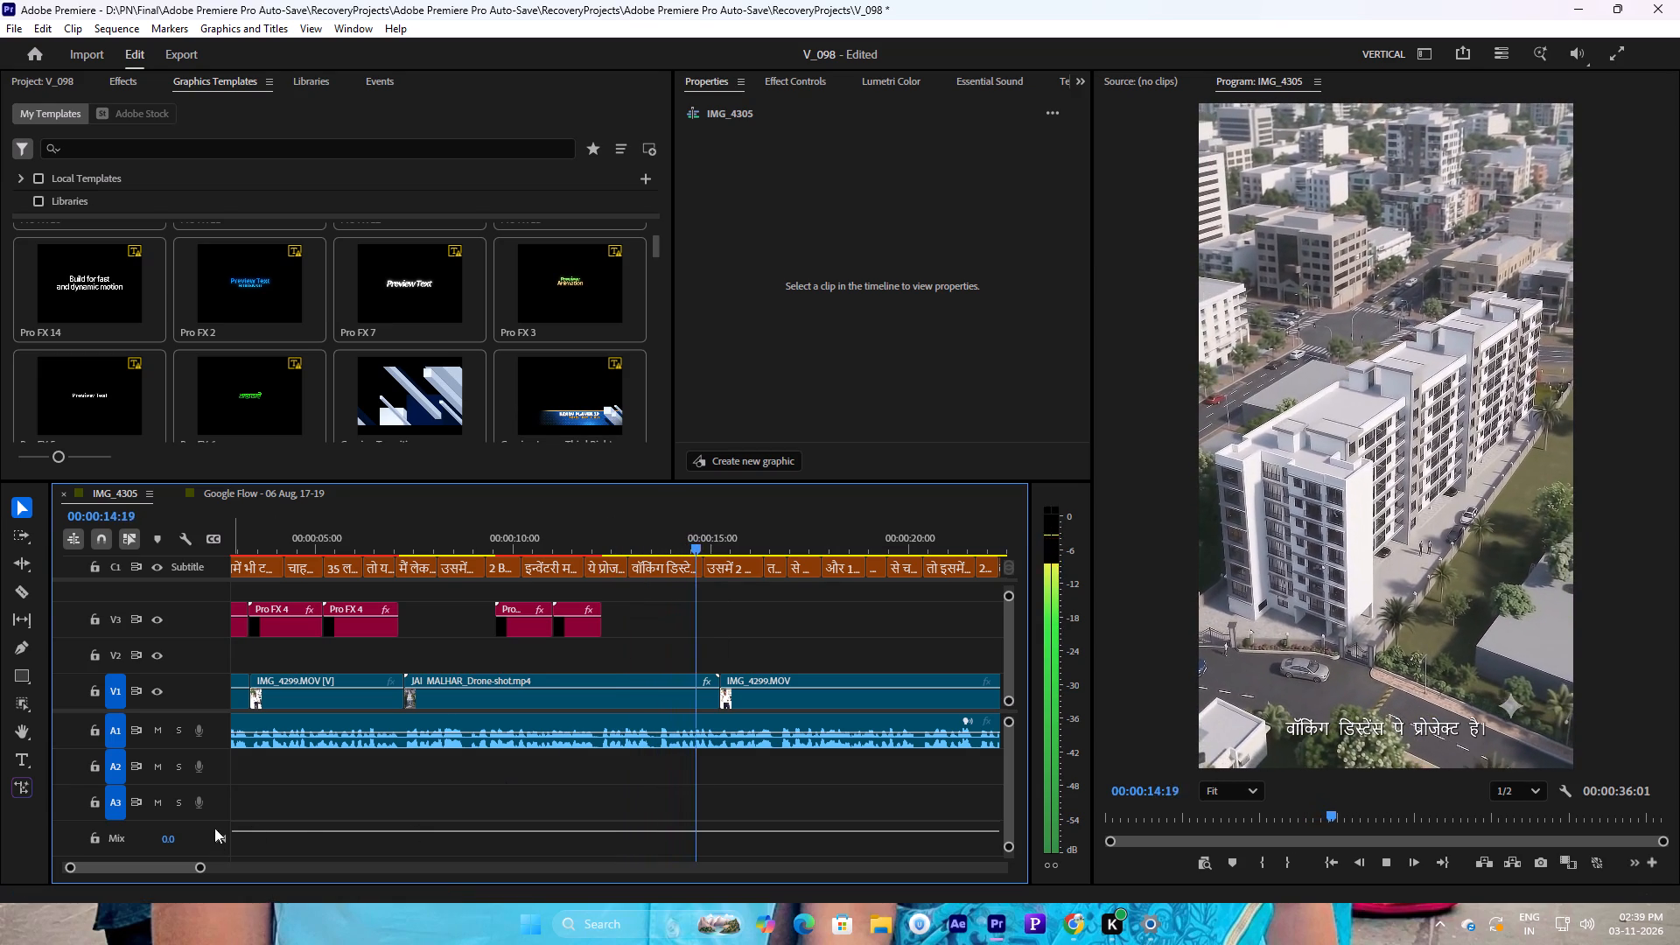
key(space)
drag(202, 866, 249, 863)
key(space)
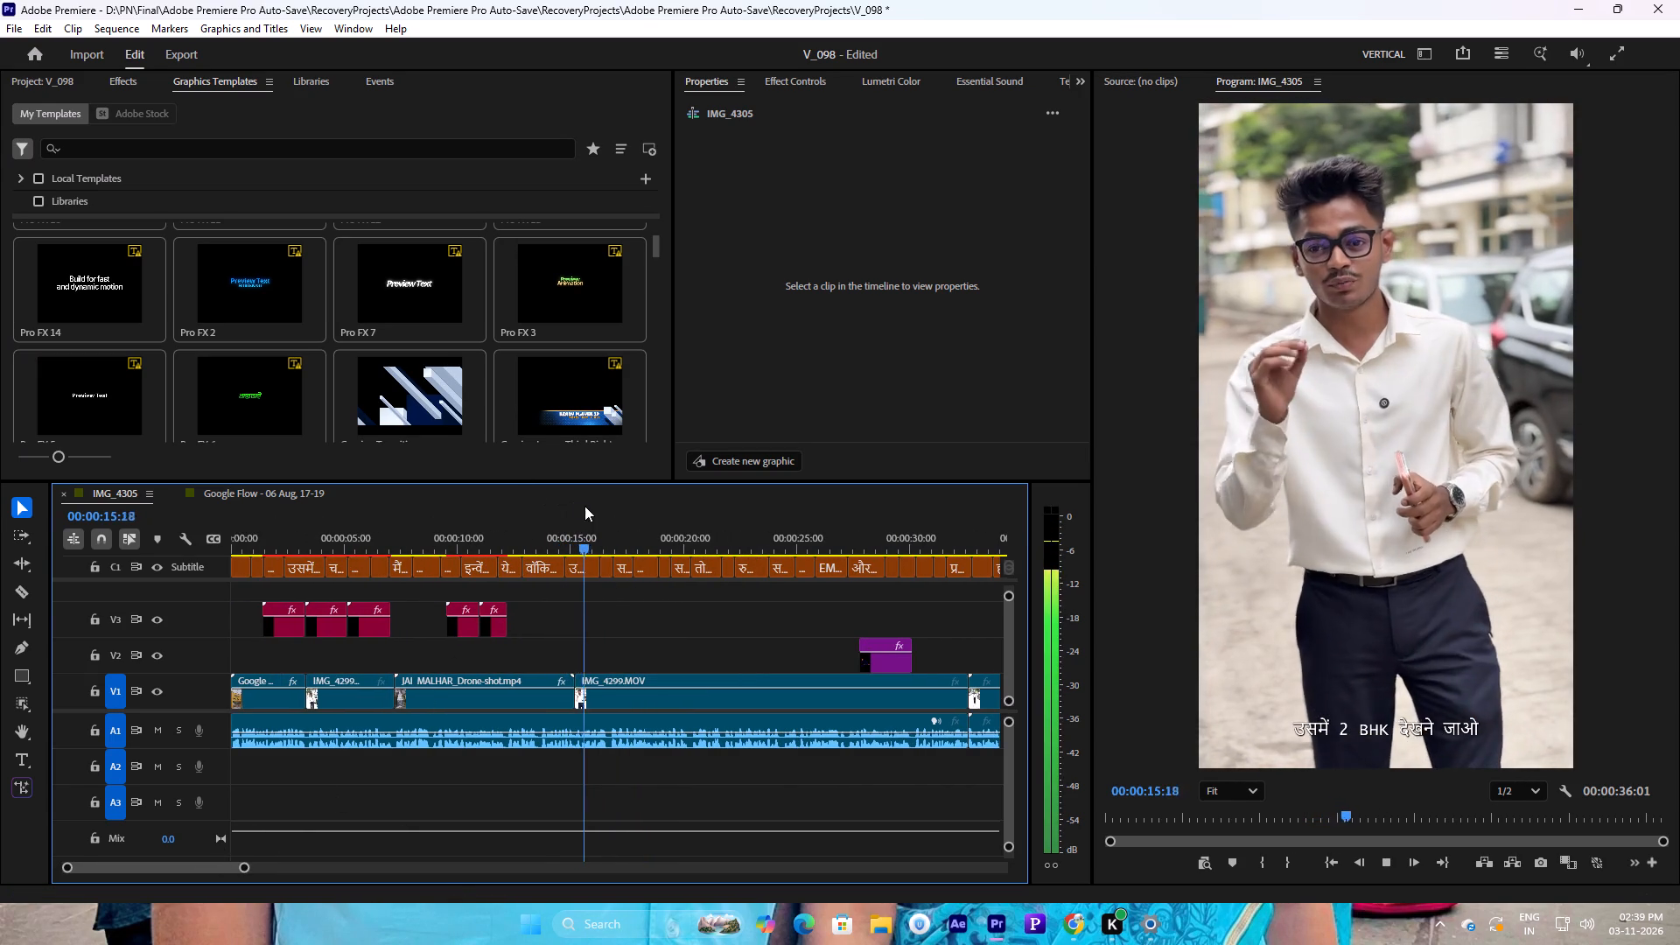
key(space)
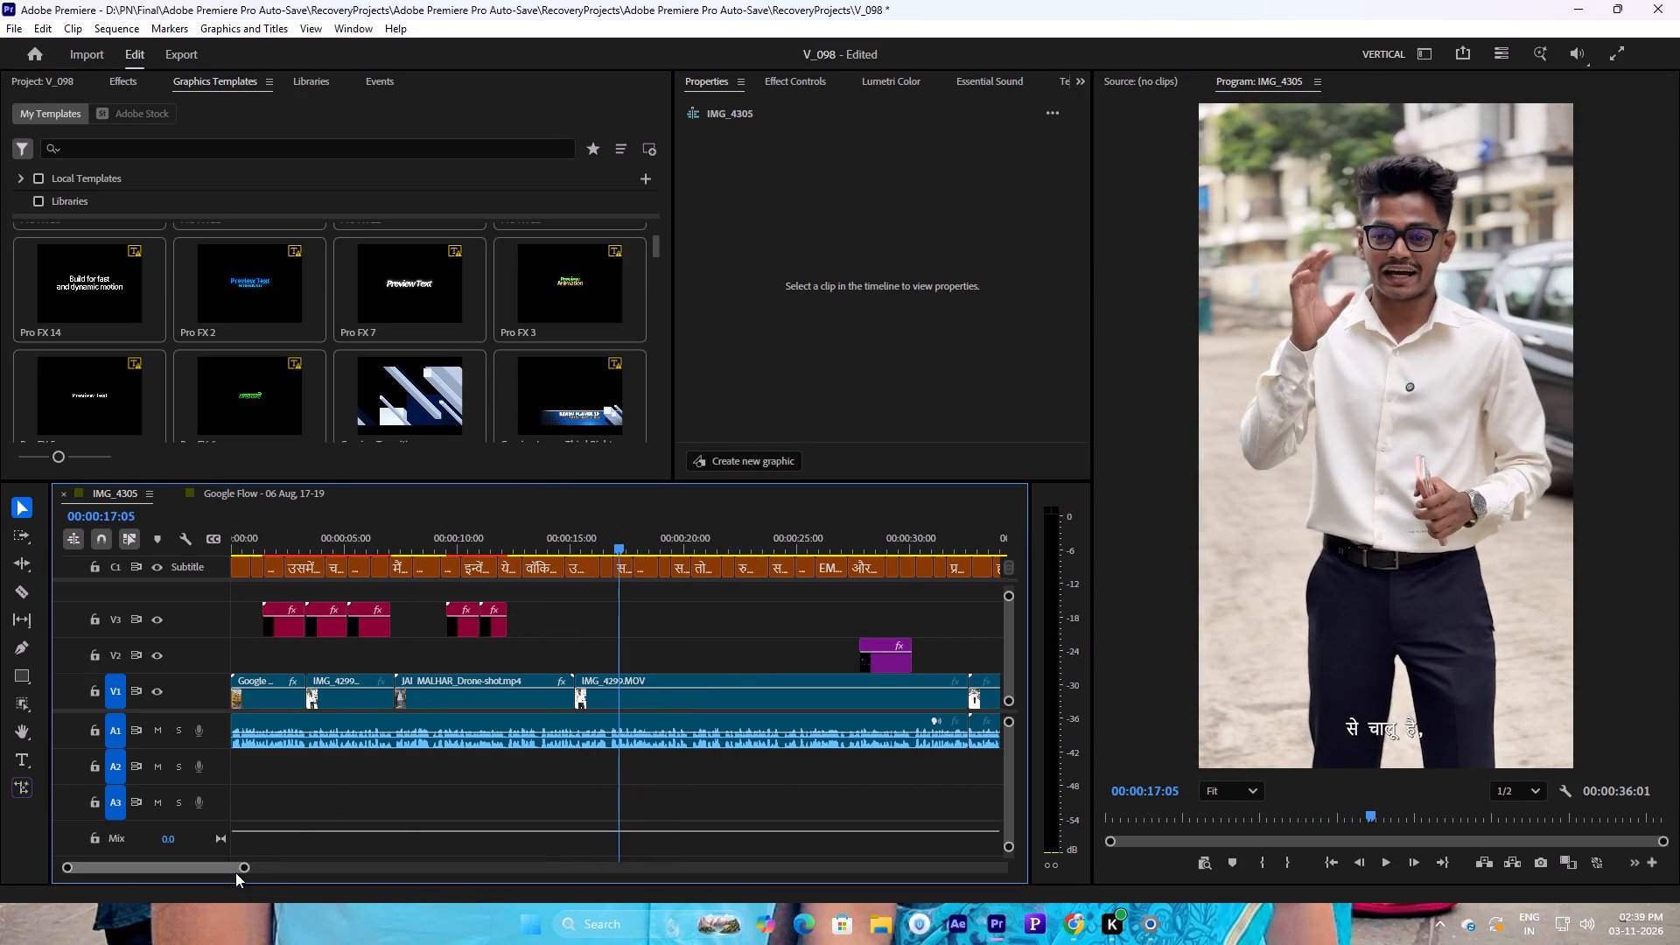
drag(247, 869, 276, 864)
key(space)
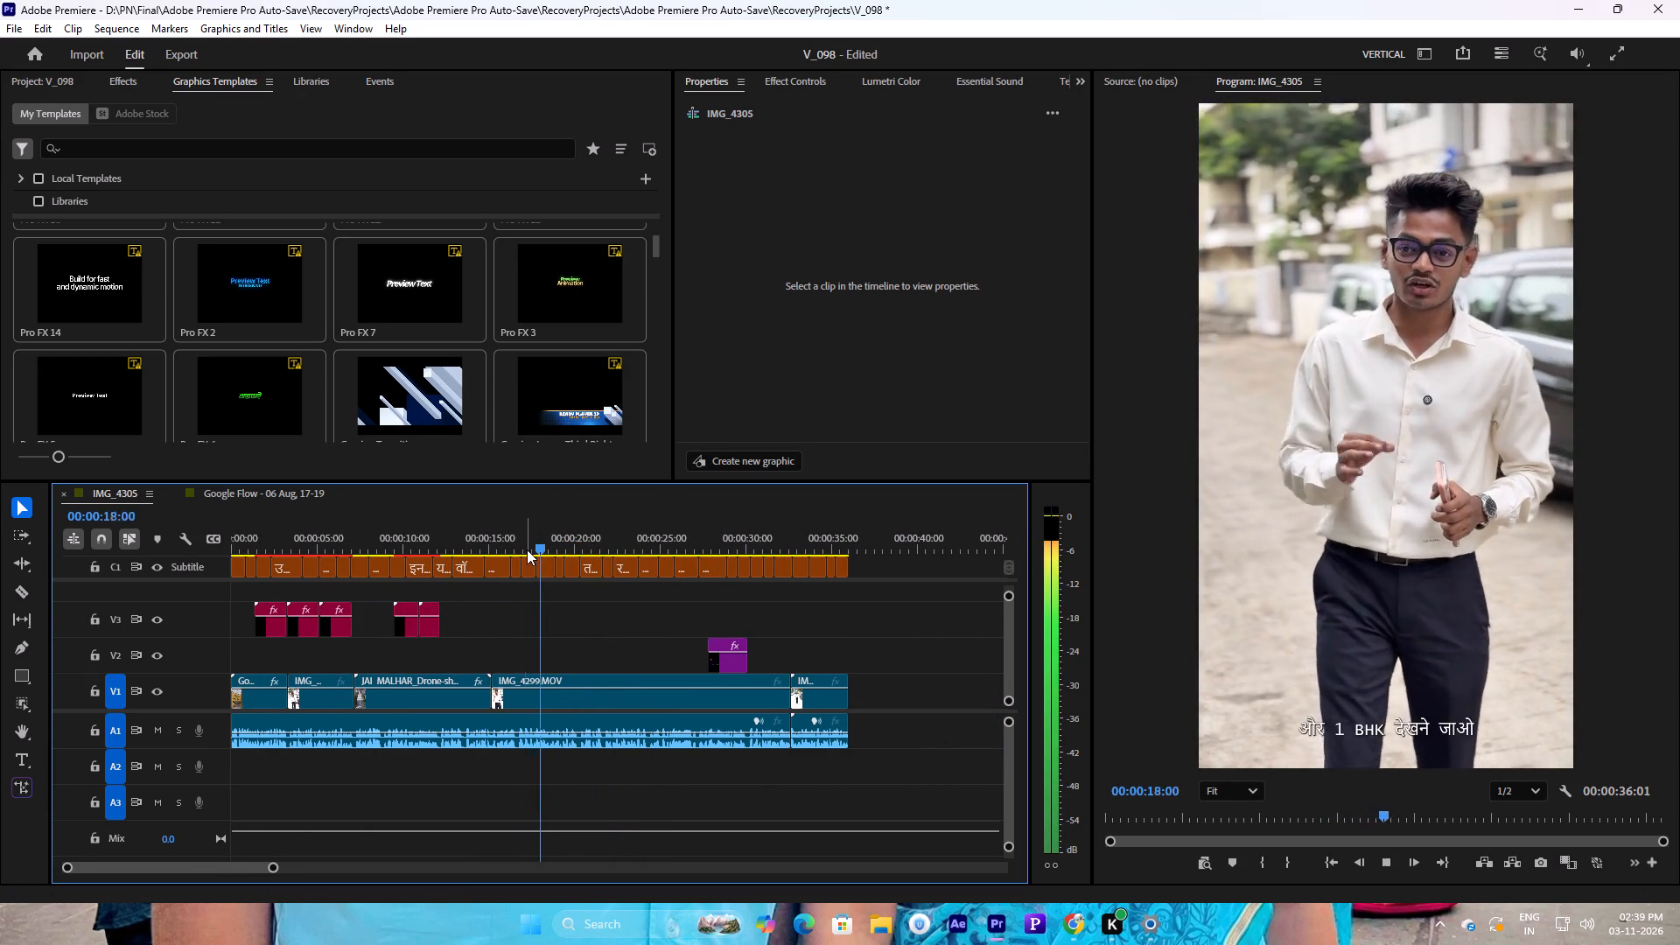
drag(527, 549, 494, 550)
key(space)
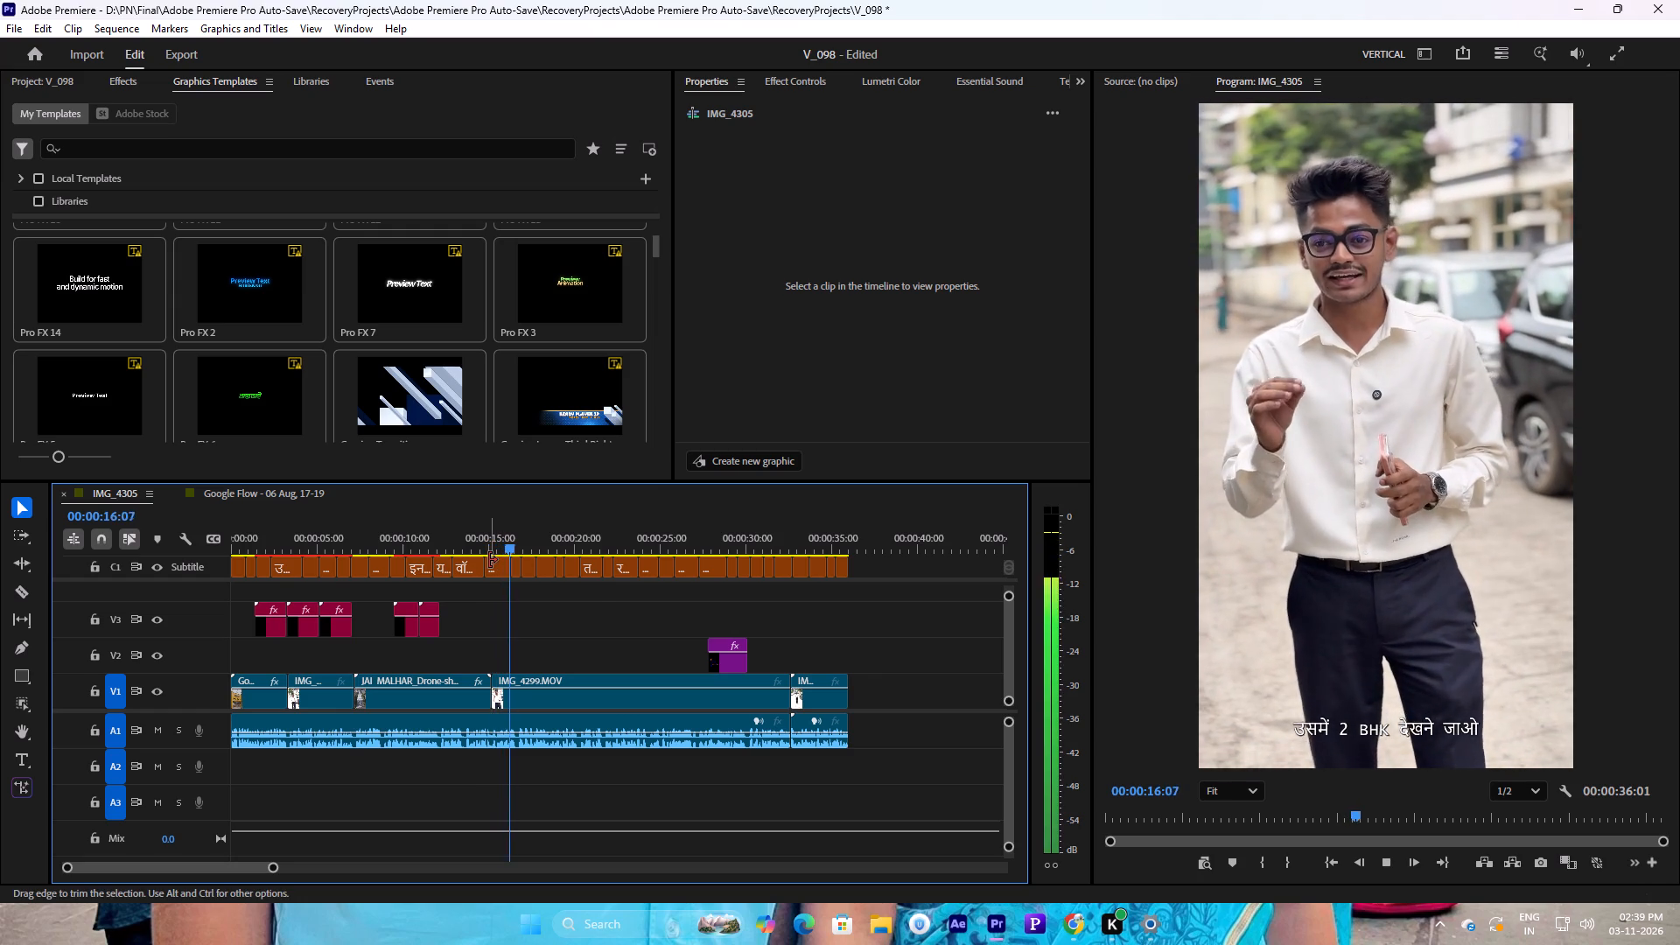
key(space)
key(space)
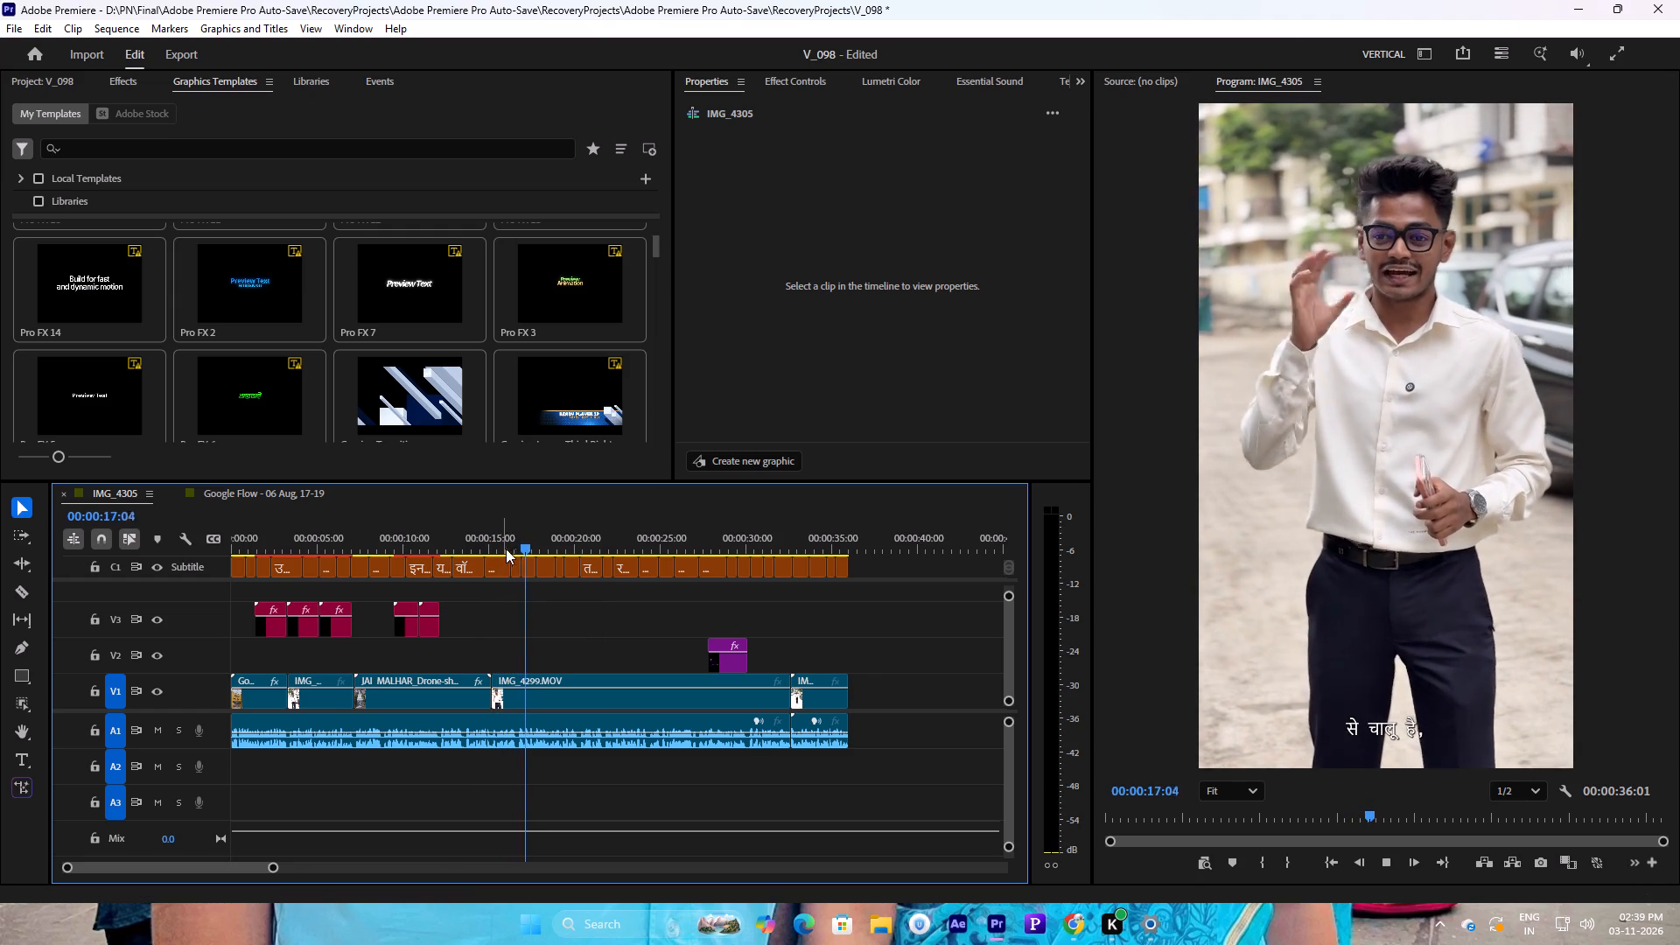
drag(524, 544, 491, 550)
key(space)
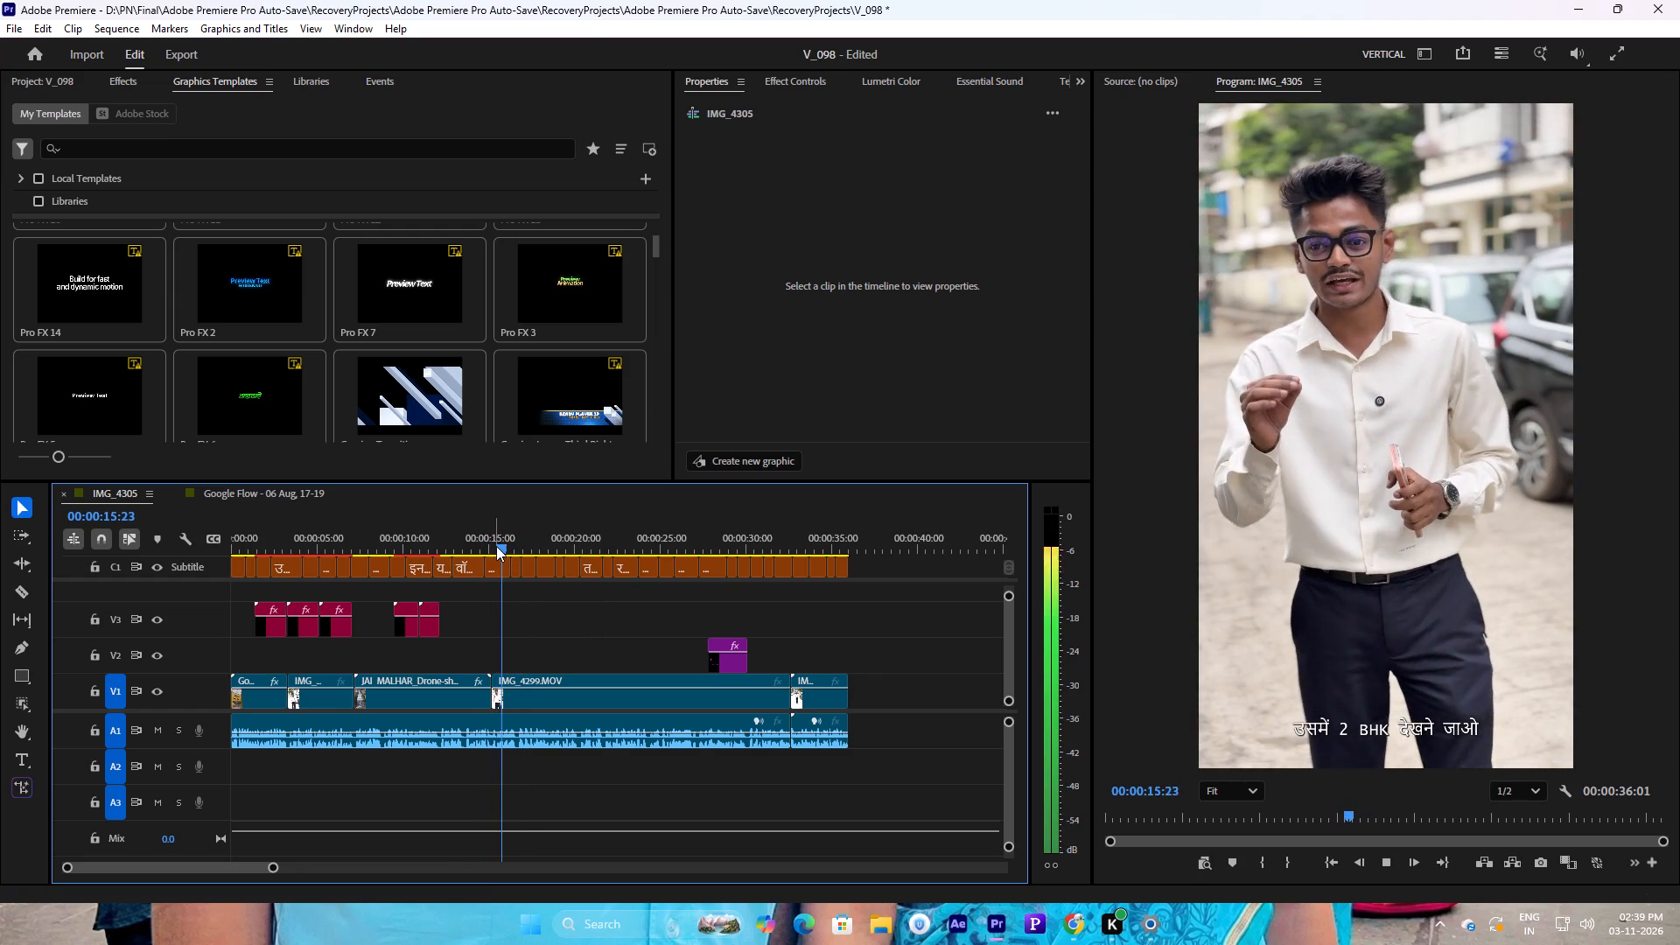
key(space)
Duplicate the fourth graphic on V3 at 00:00:15:07 and play back the copy against the speech.
drag(502, 544, 493, 549)
click(431, 624)
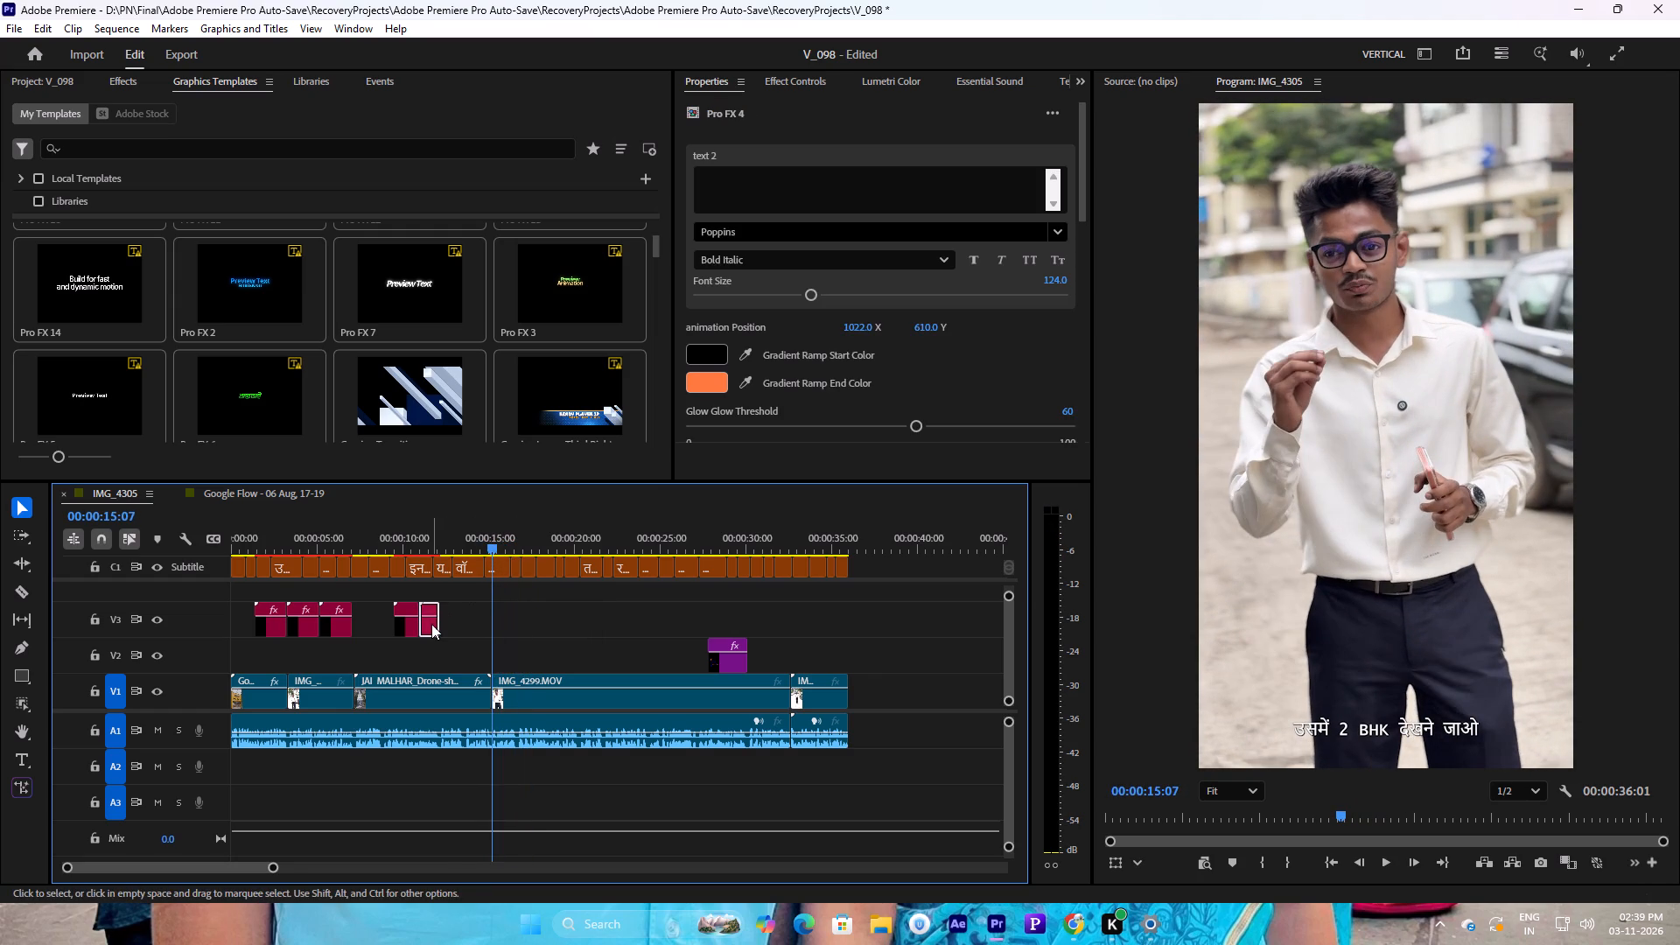
click(402, 631)
click(415, 626)
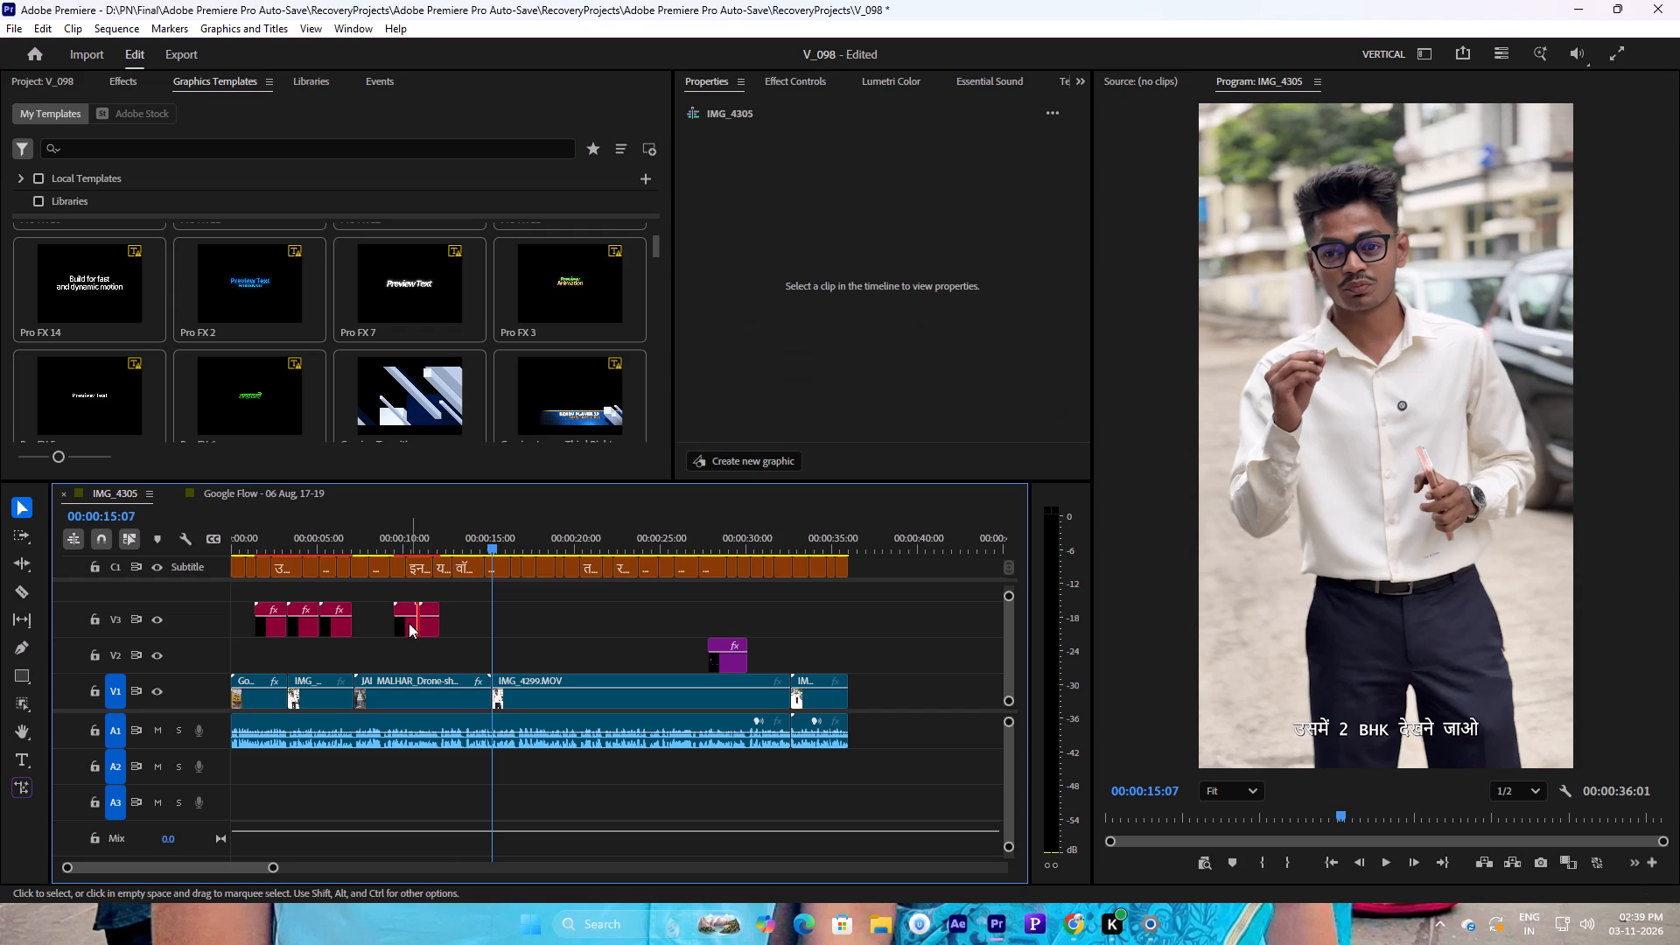
click(409, 623)
key(ctrl+c)
key(ctrl+v)
click(485, 545)
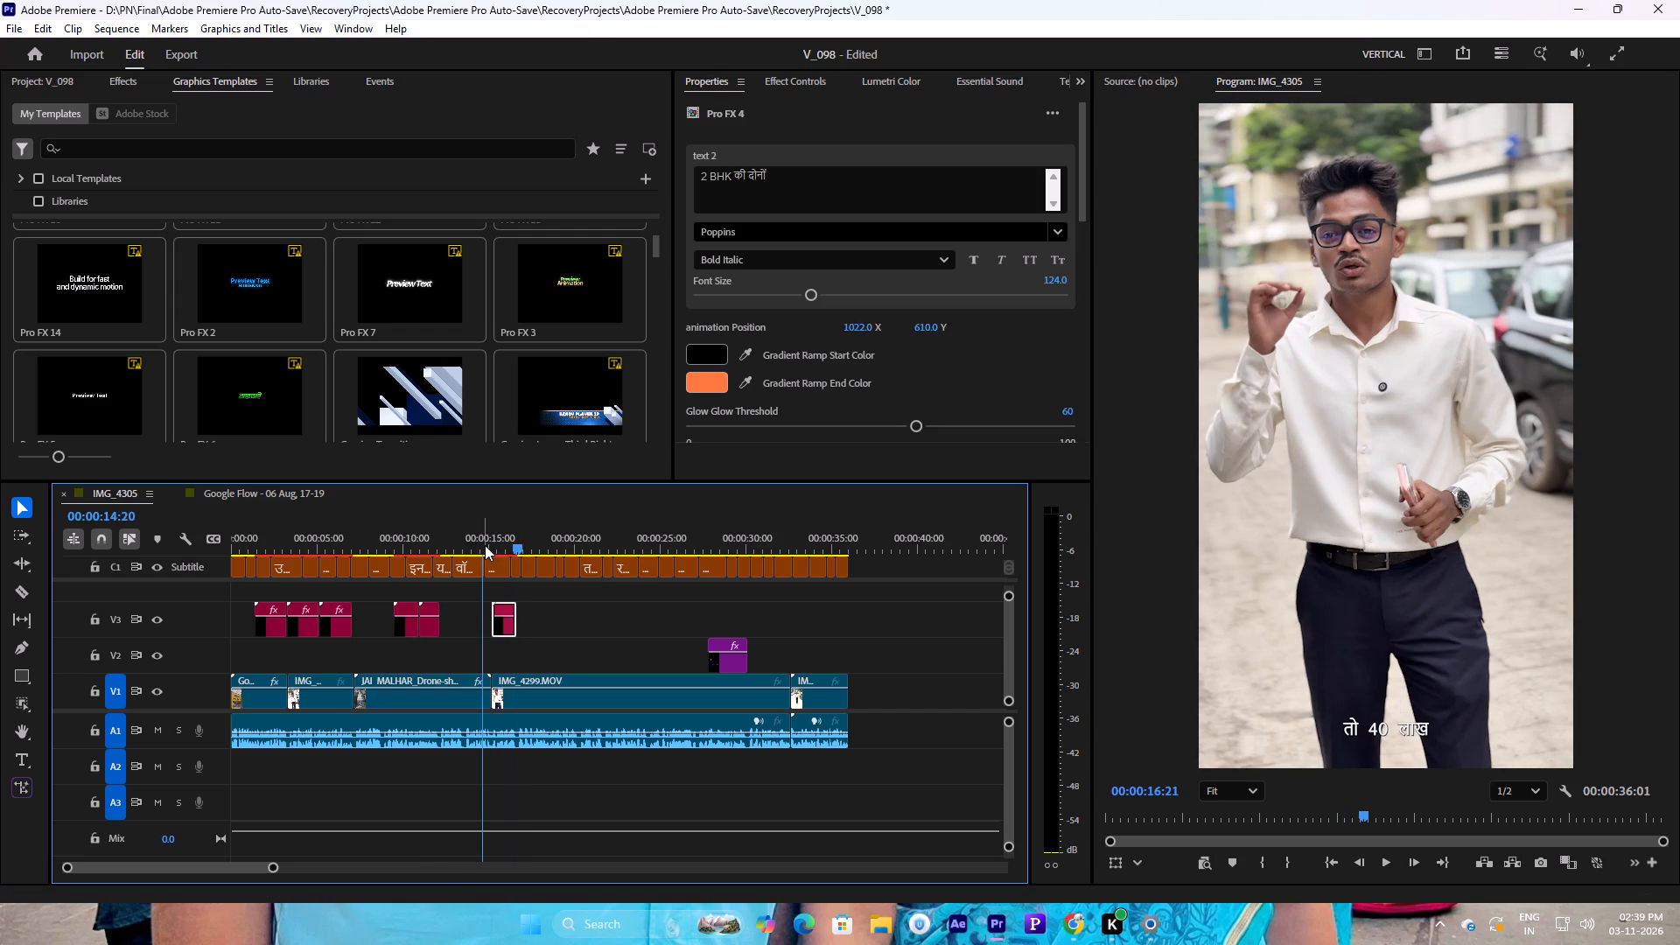
key(space)
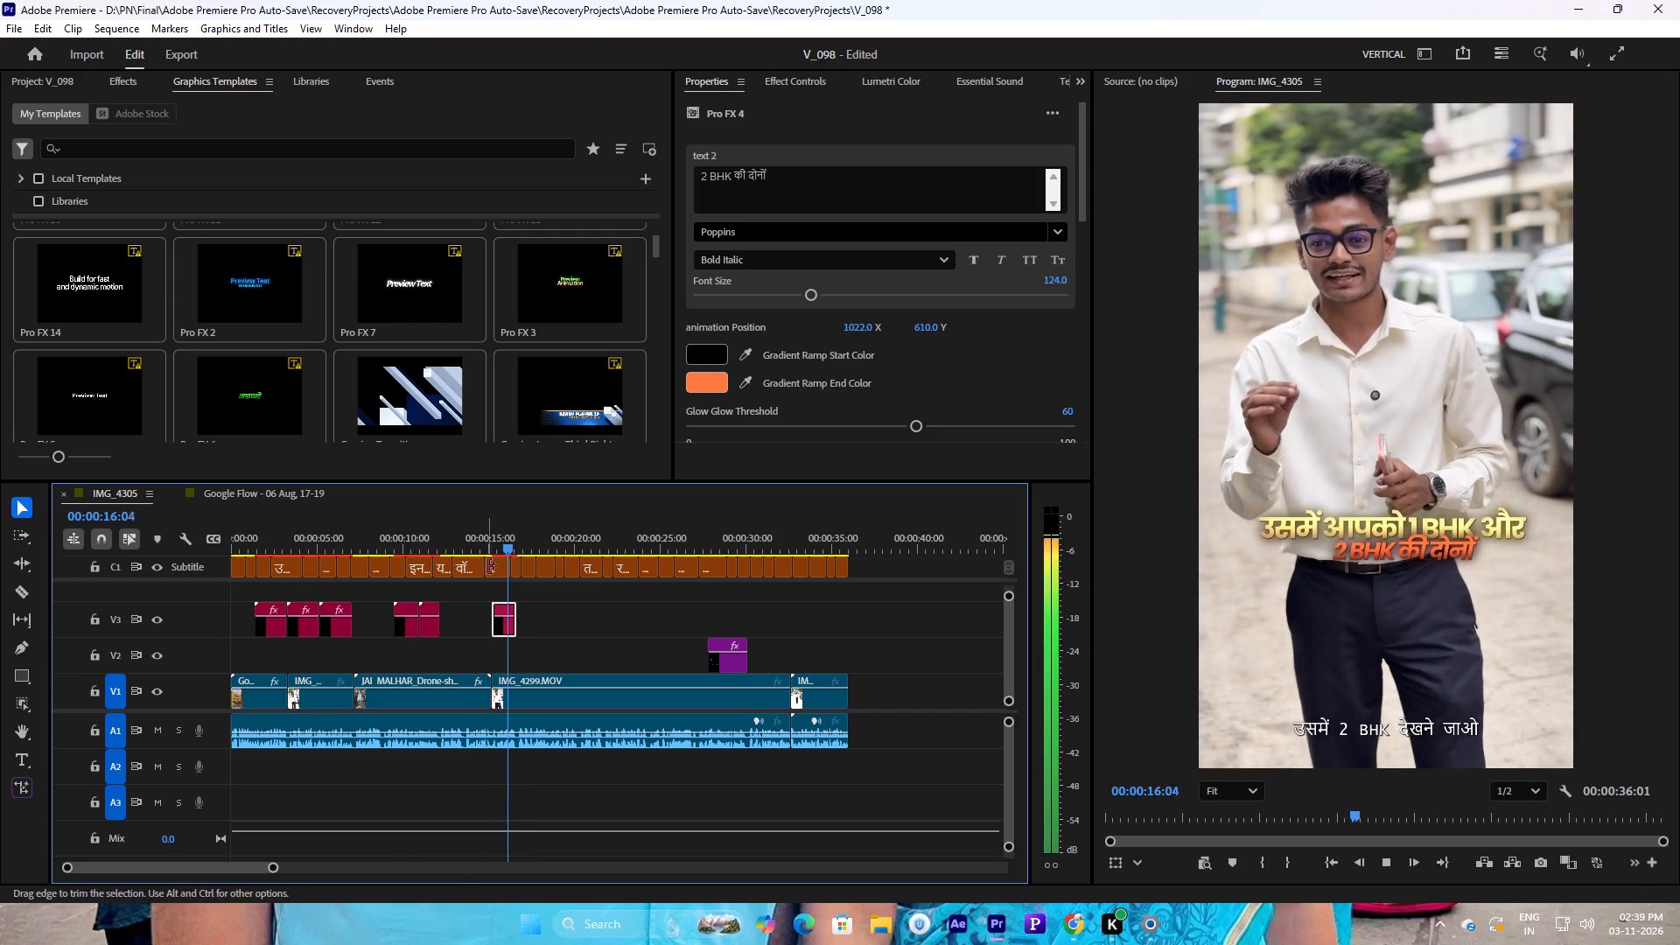
key(space)
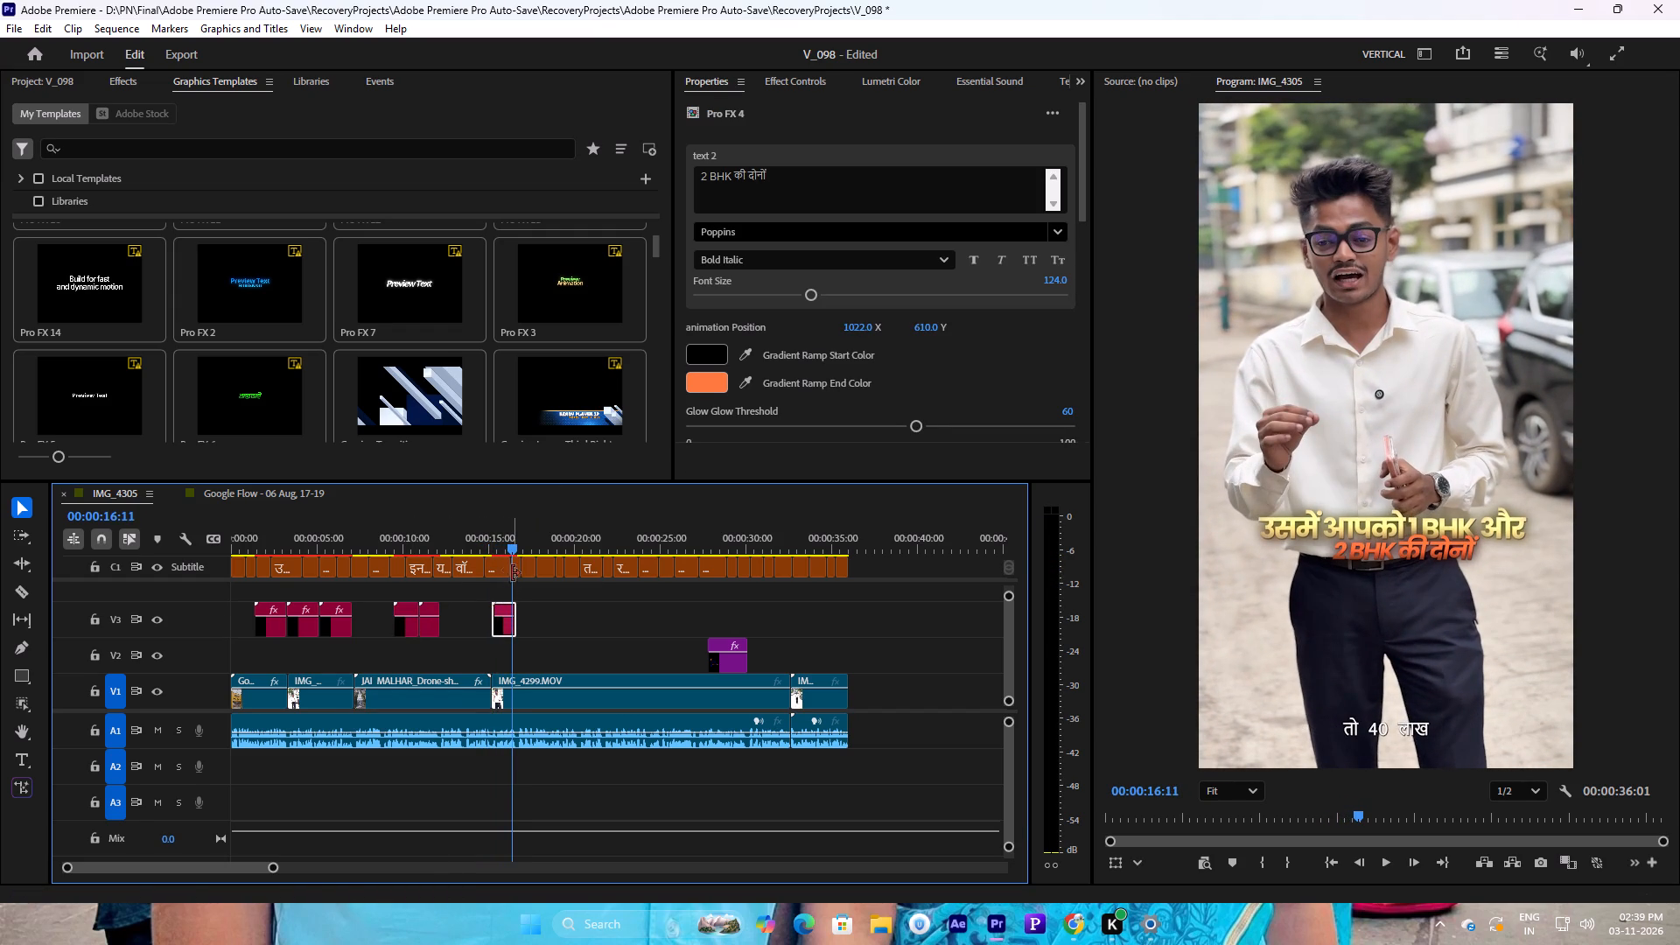
Replace the sixth graphic's orange line with the fourteenth subtitle's text, "उसमें 2 BHK देखने जाओ".
click(503, 565)
click(473, 563)
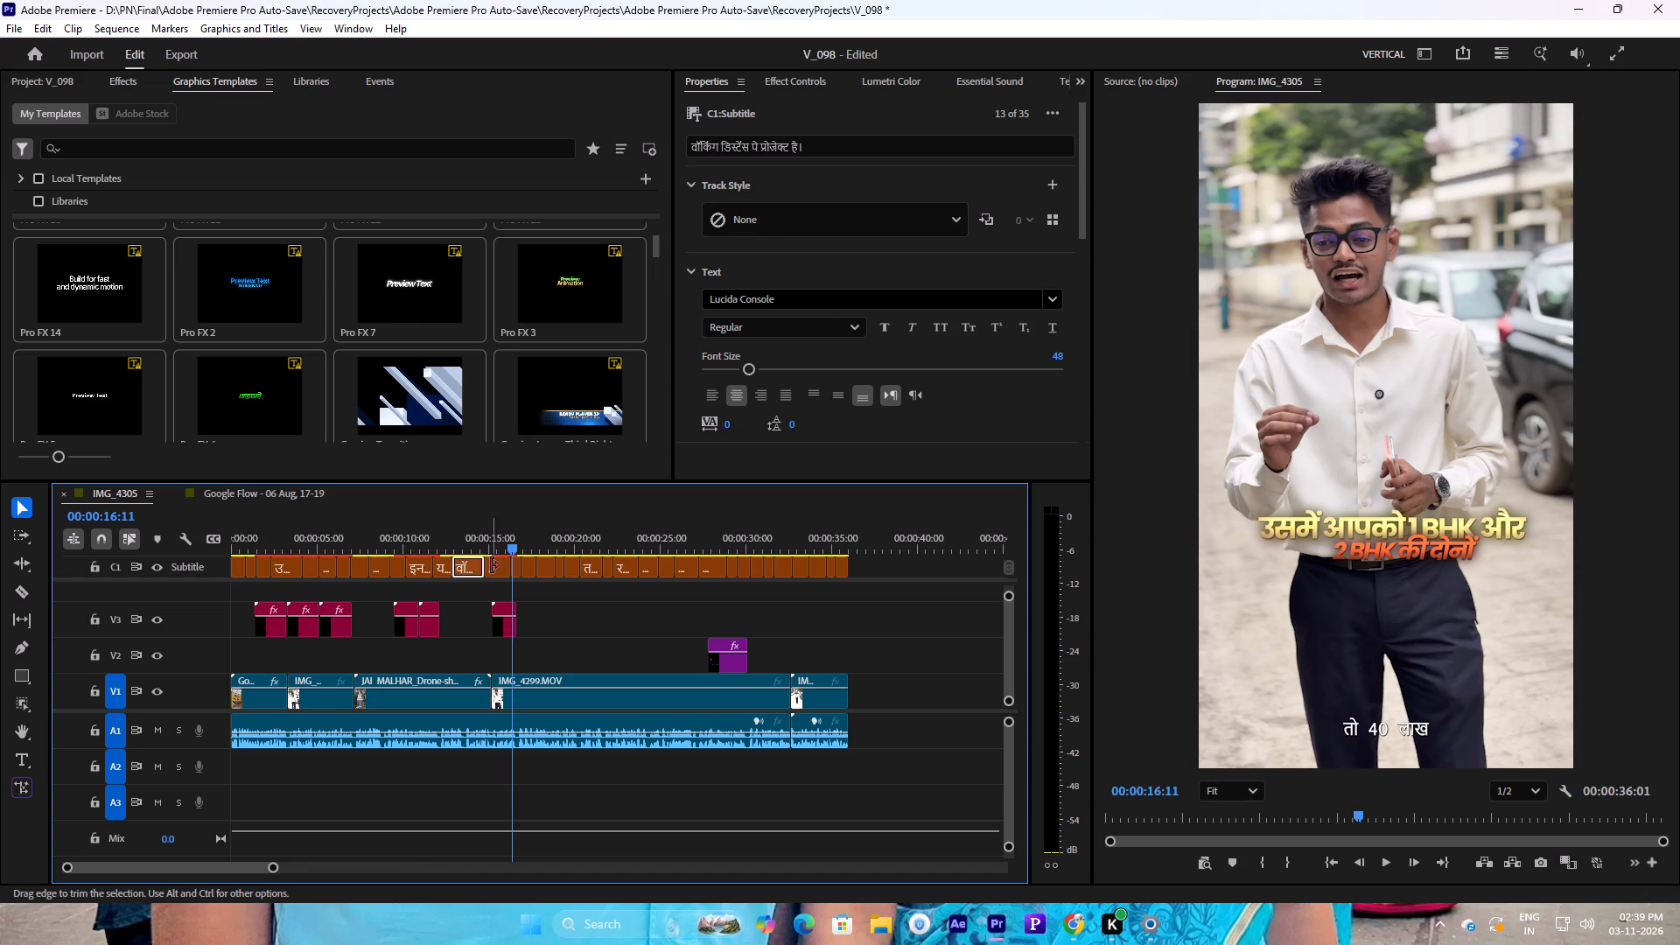
click(491, 565)
click(496, 566)
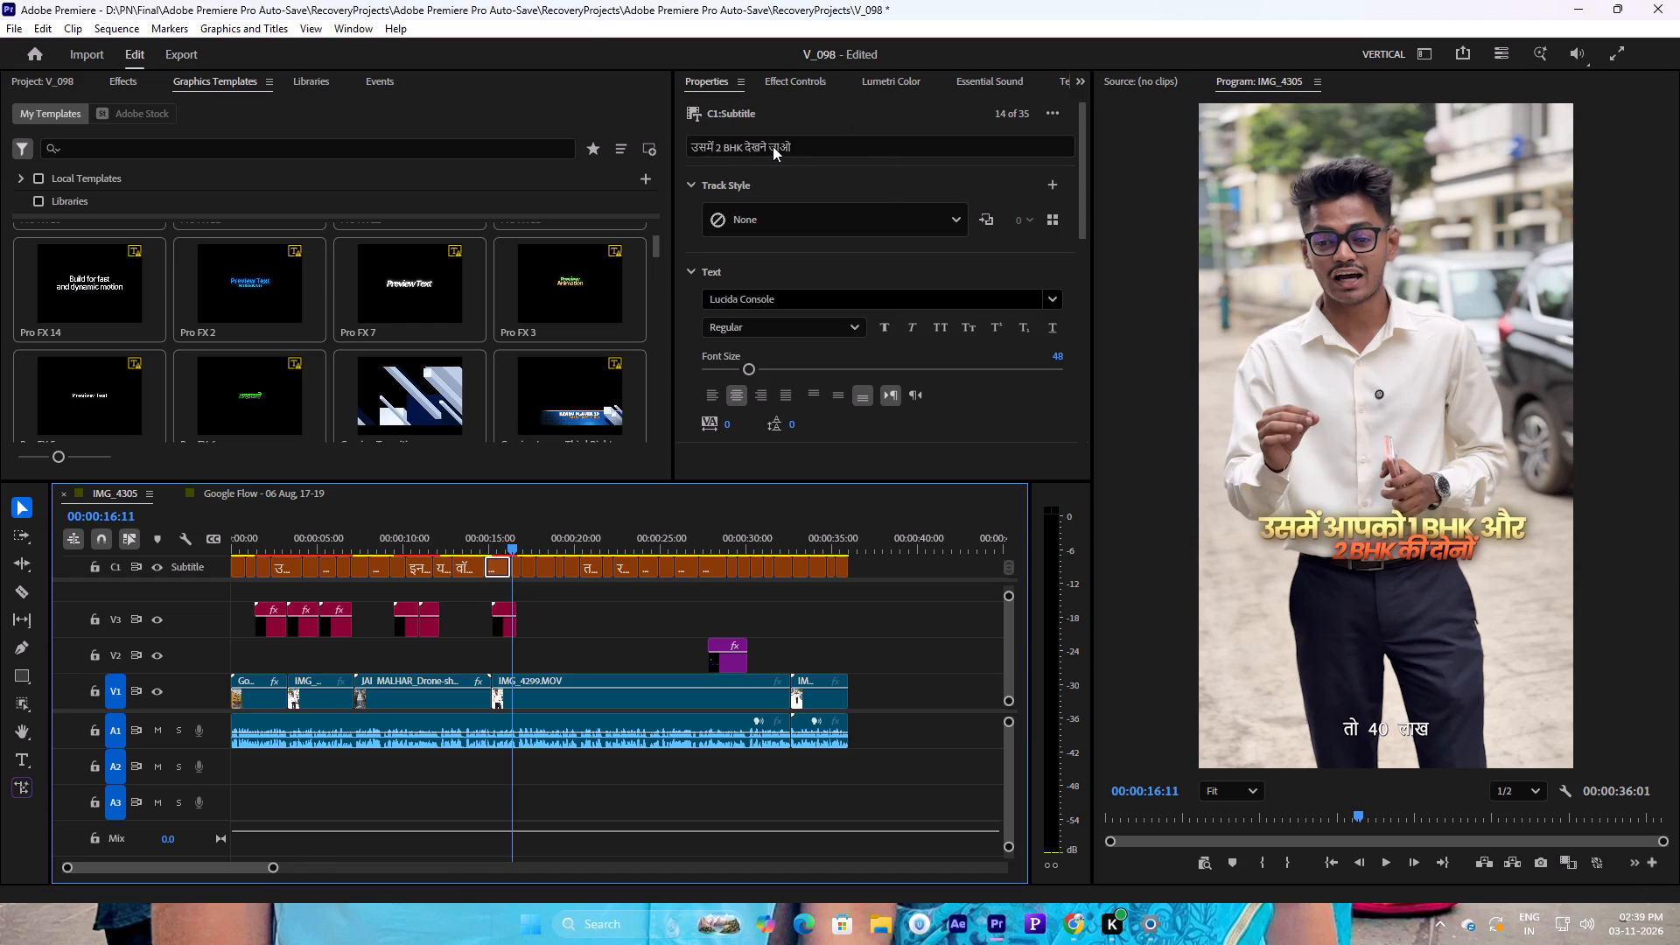
double_click(773, 146)
key(ctrl+c)
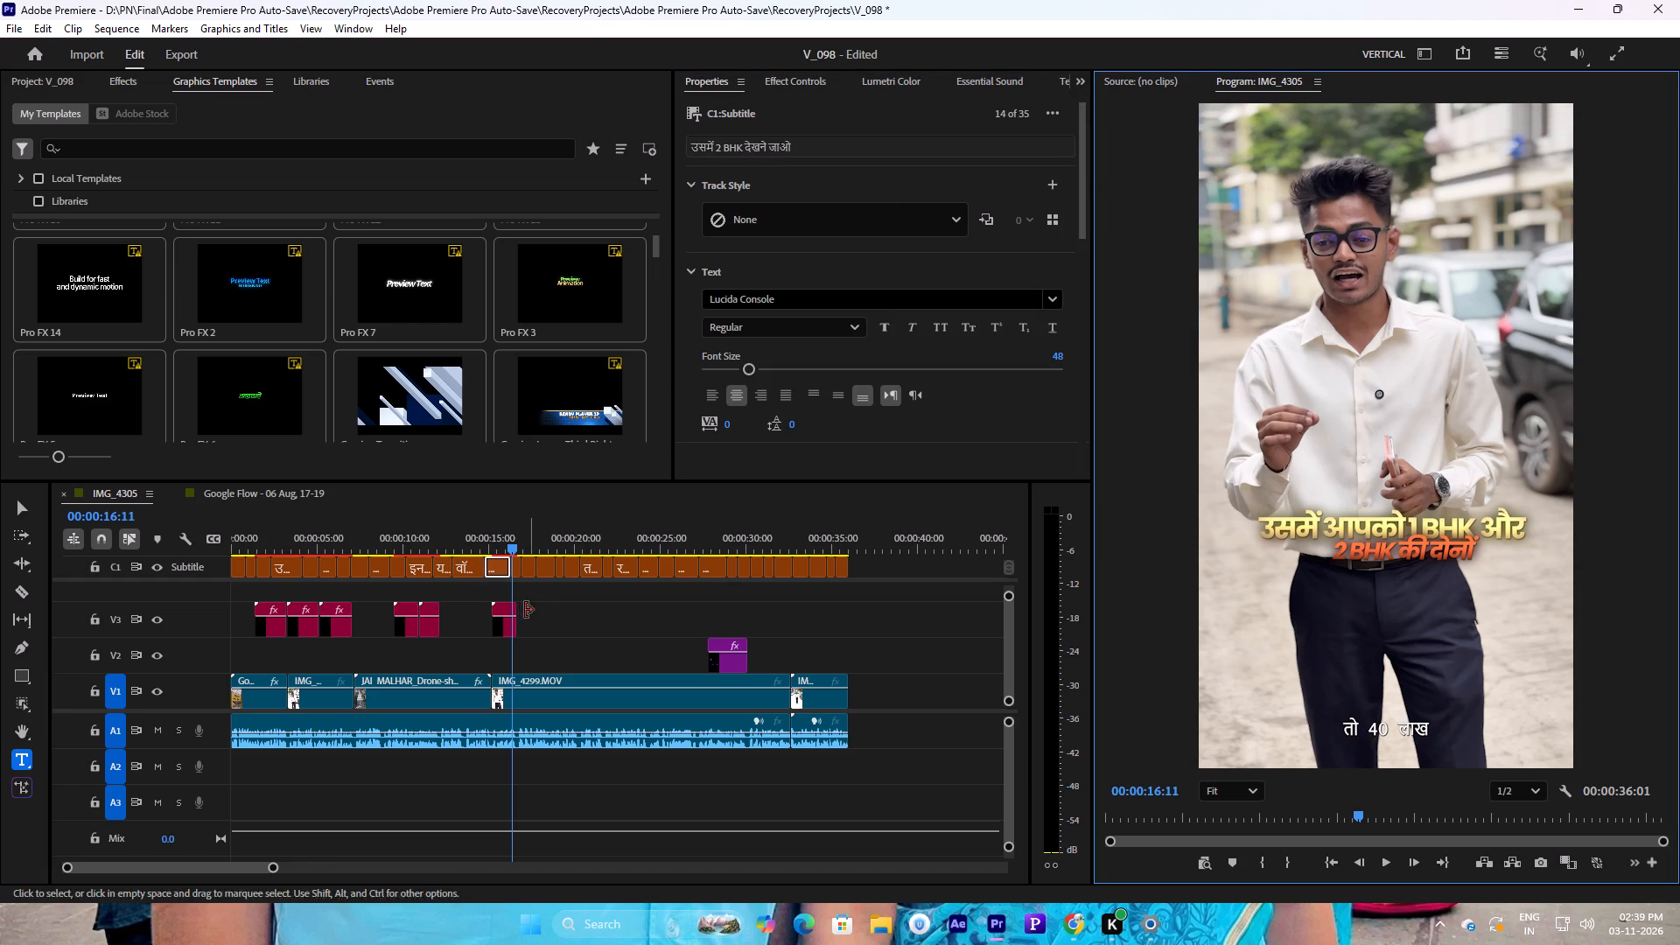
click(503, 619)
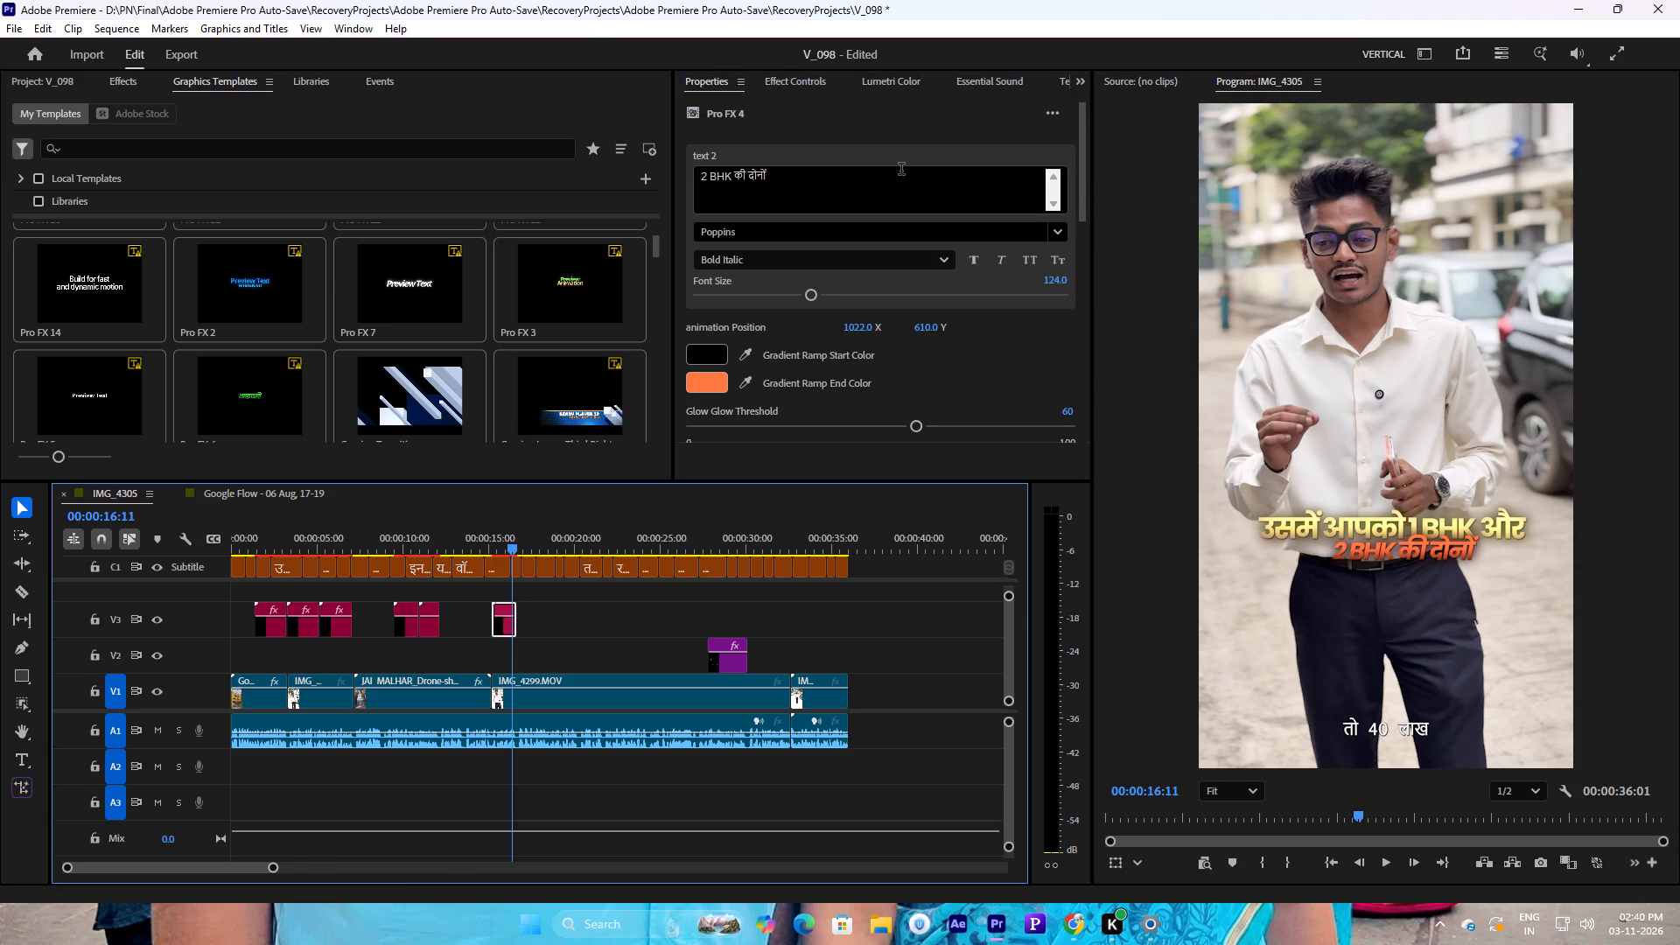
drag(850, 176, 654, 186)
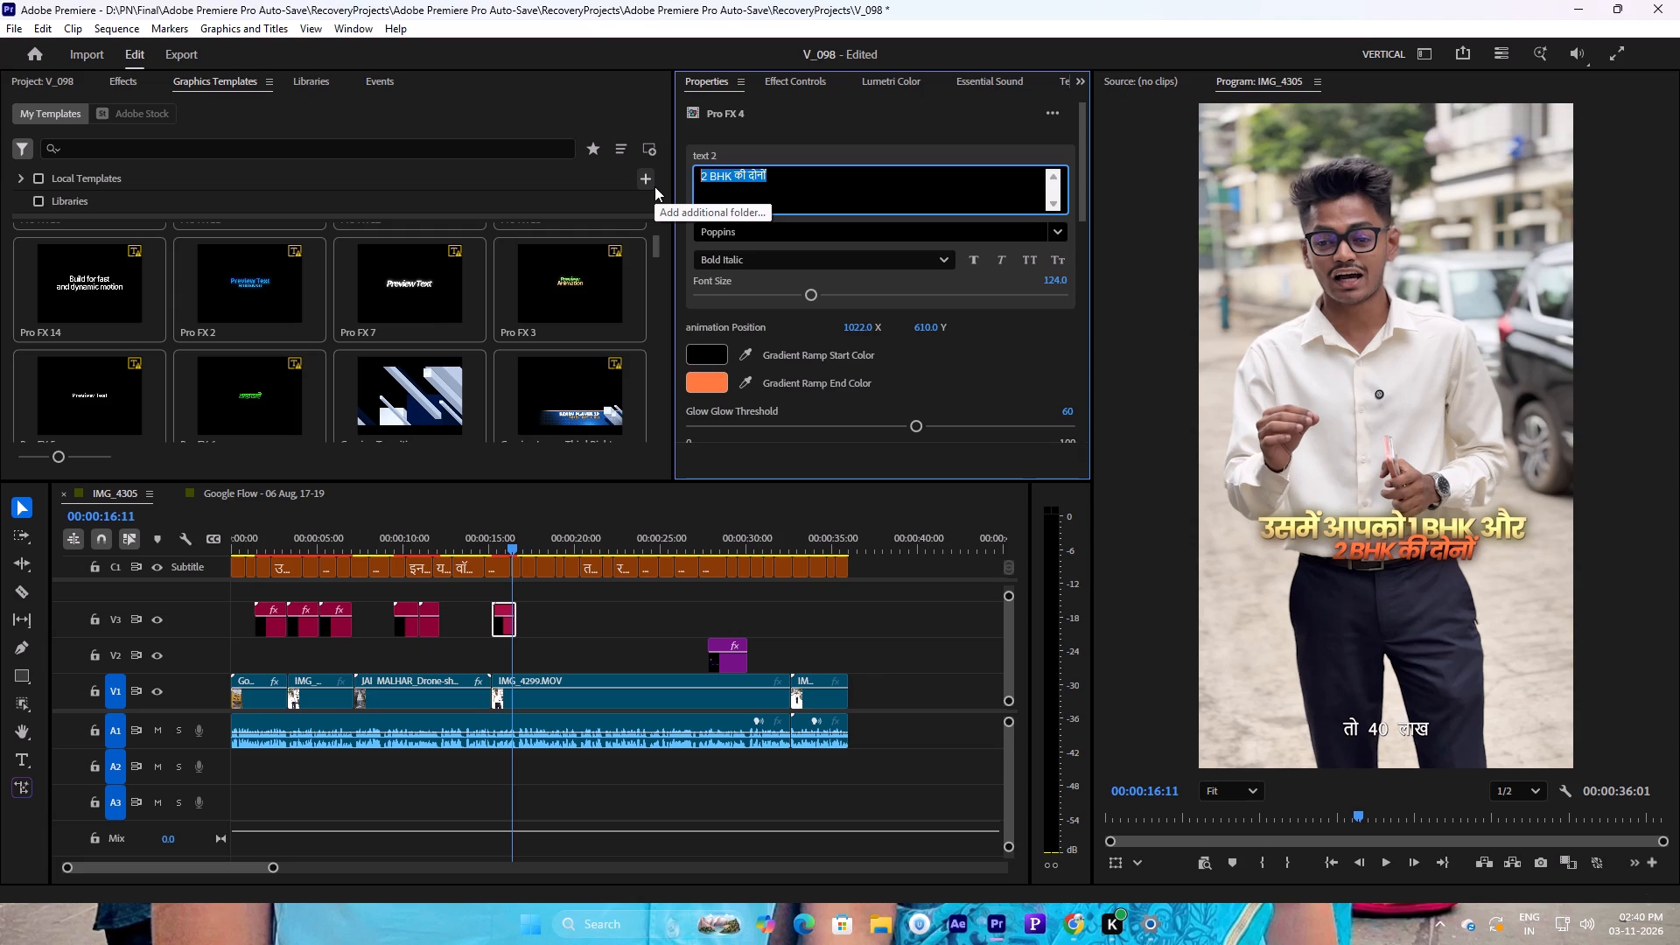
key(ctrl+v)
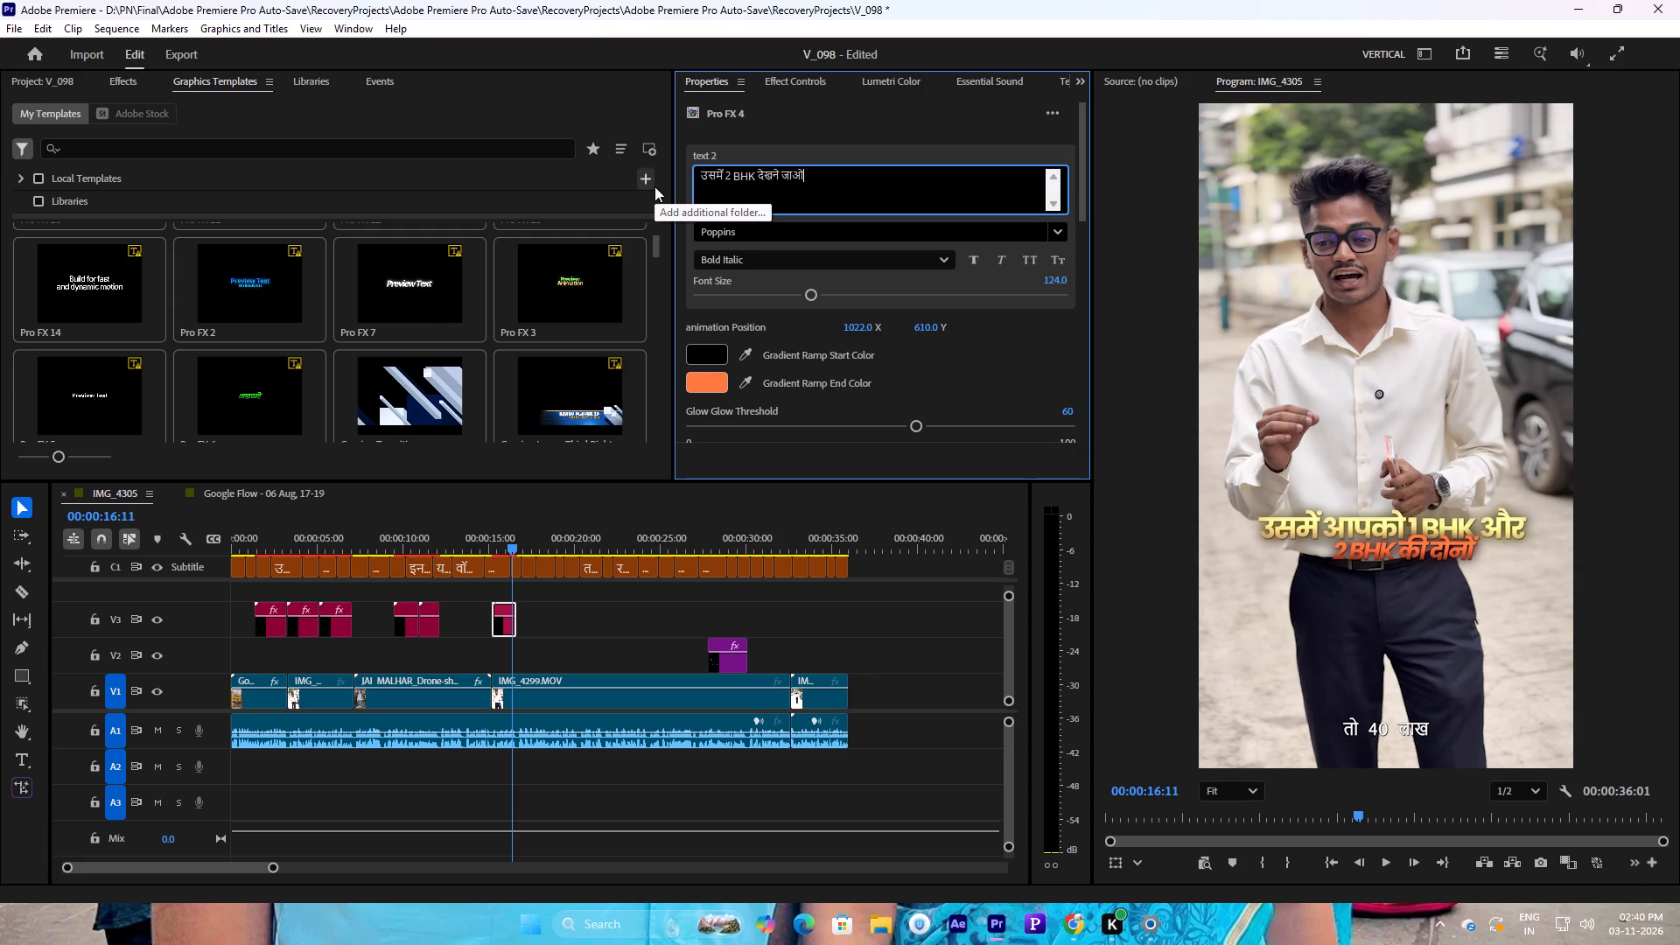
Clear the sixth graphic's yellow line so that it holds no text.
drag(1084, 182, 1081, 389)
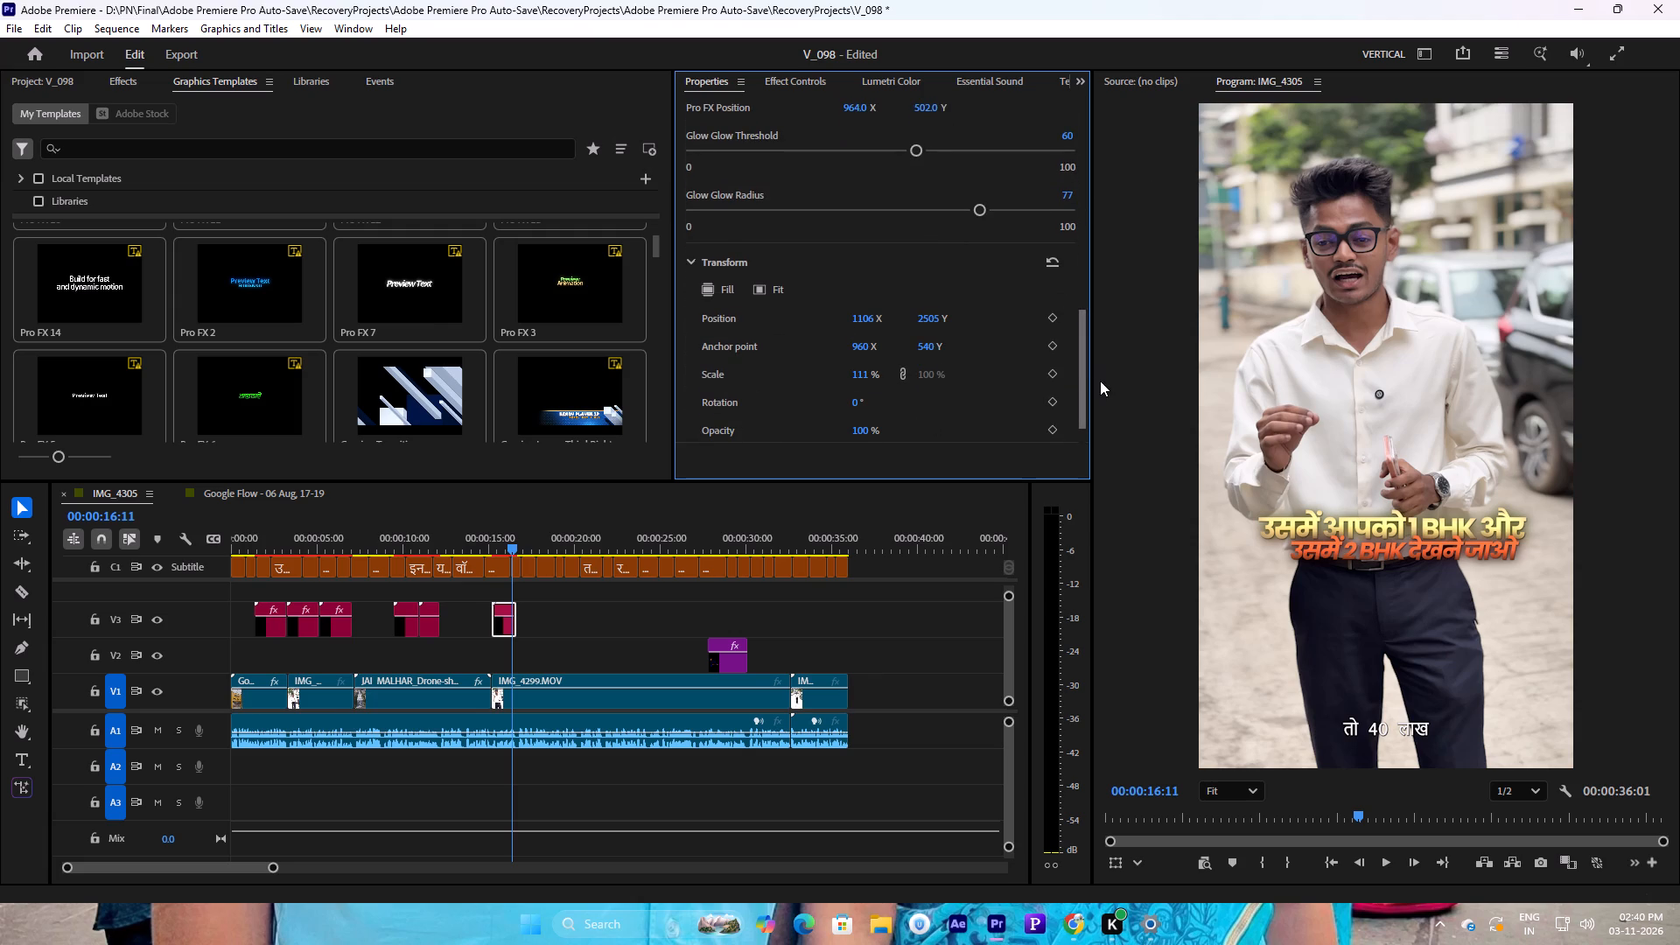
drag(1083, 376, 1091, 299)
drag(895, 194, 519, 193)
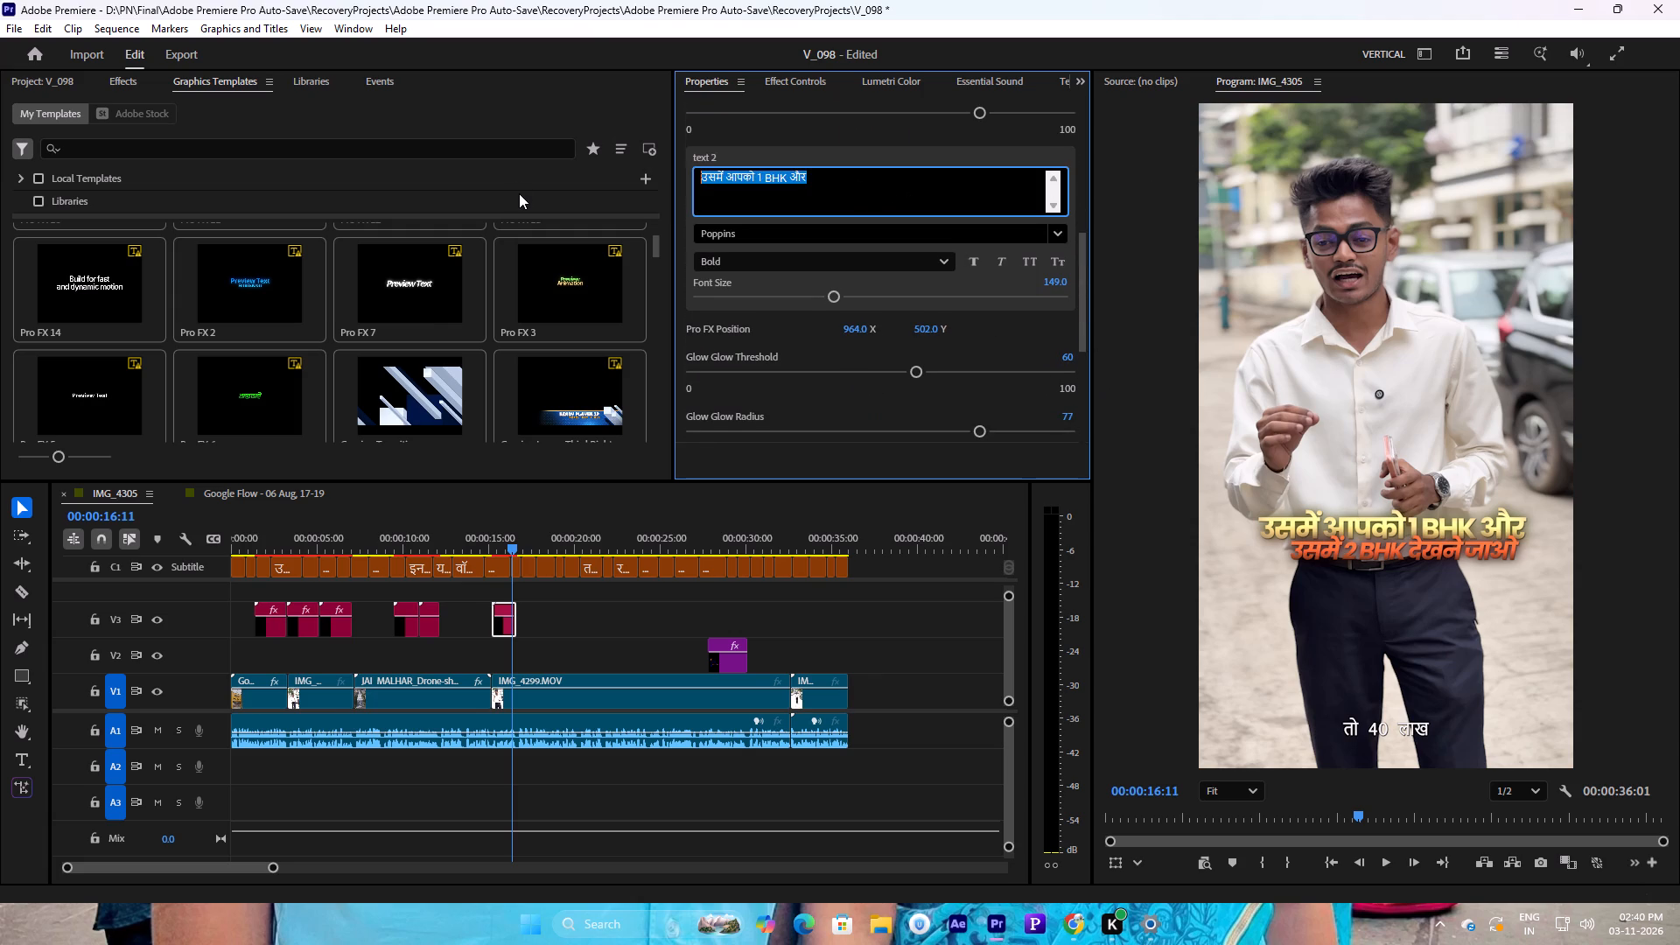
key(BackSpace)
Play the sixth graphic against the speech from 00:00:14:24 onward to find where its caption should end.
click(551, 607)
drag(495, 542, 486, 544)
key(space)
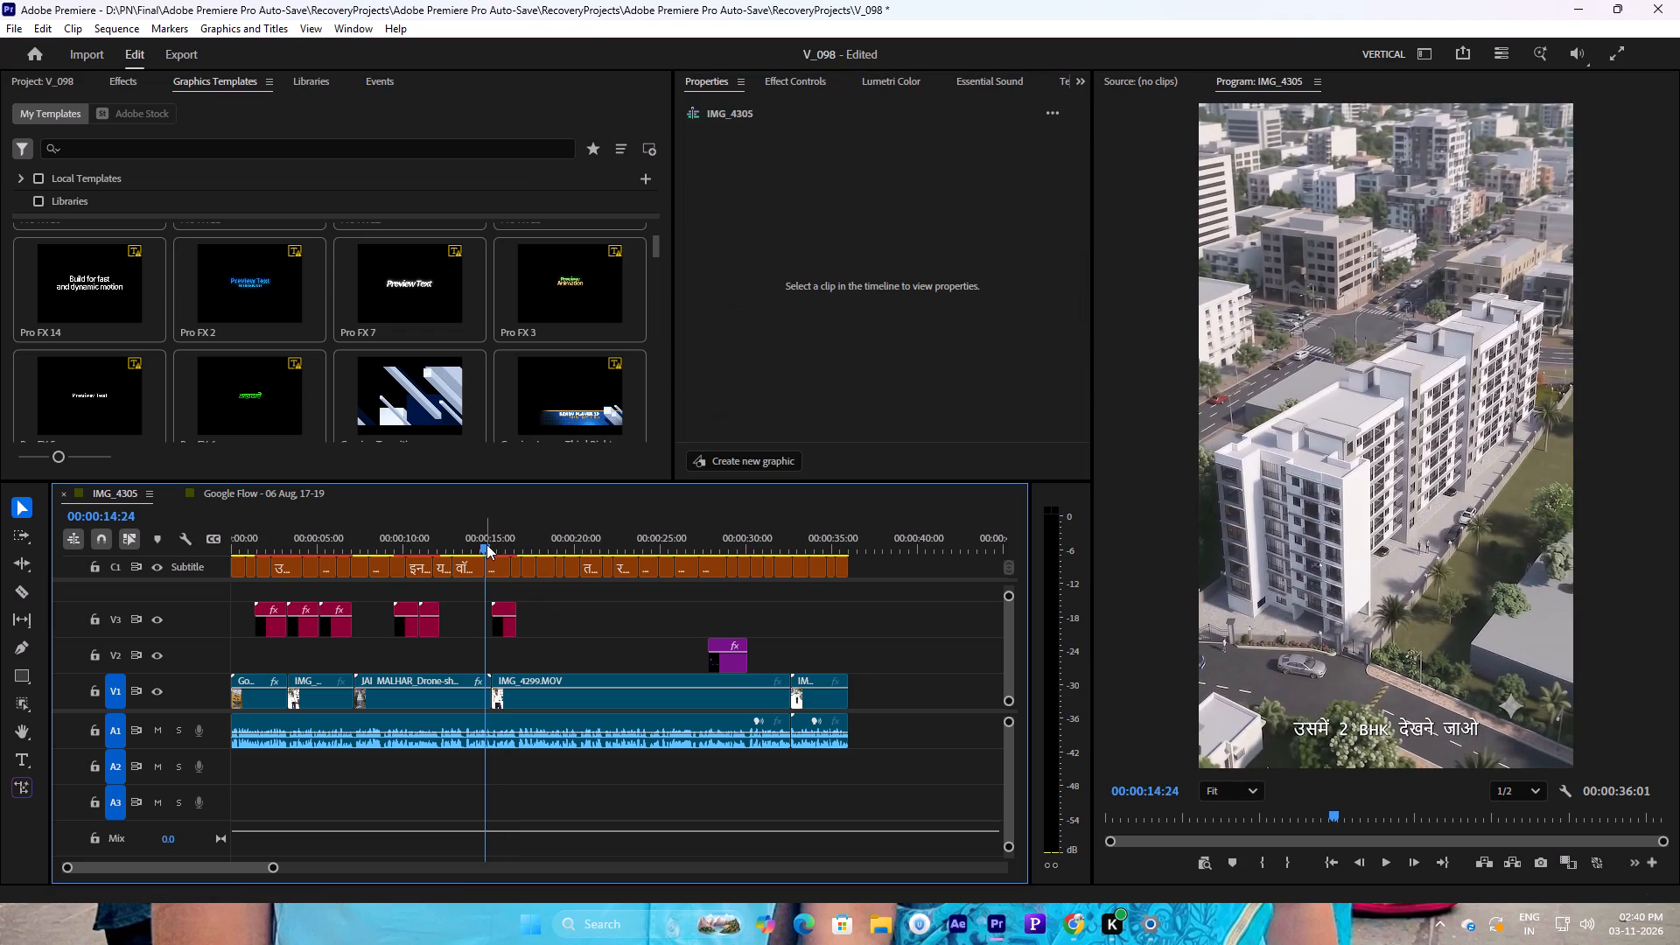
key(space)
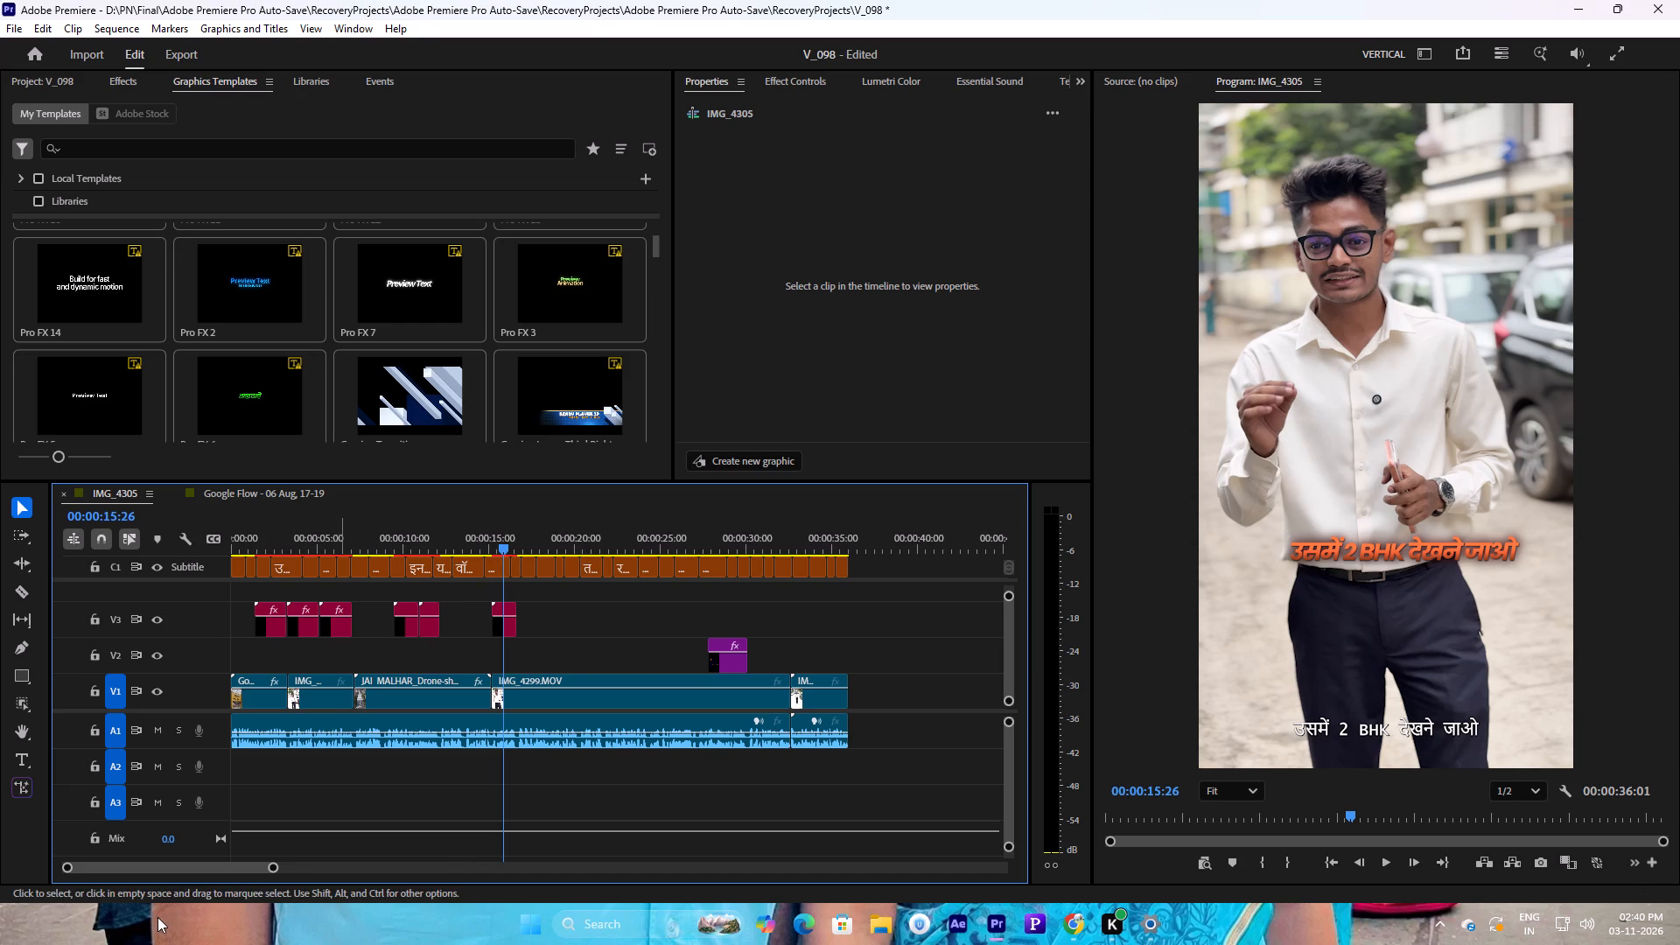
drag(274, 864, 183, 856)
key(space)
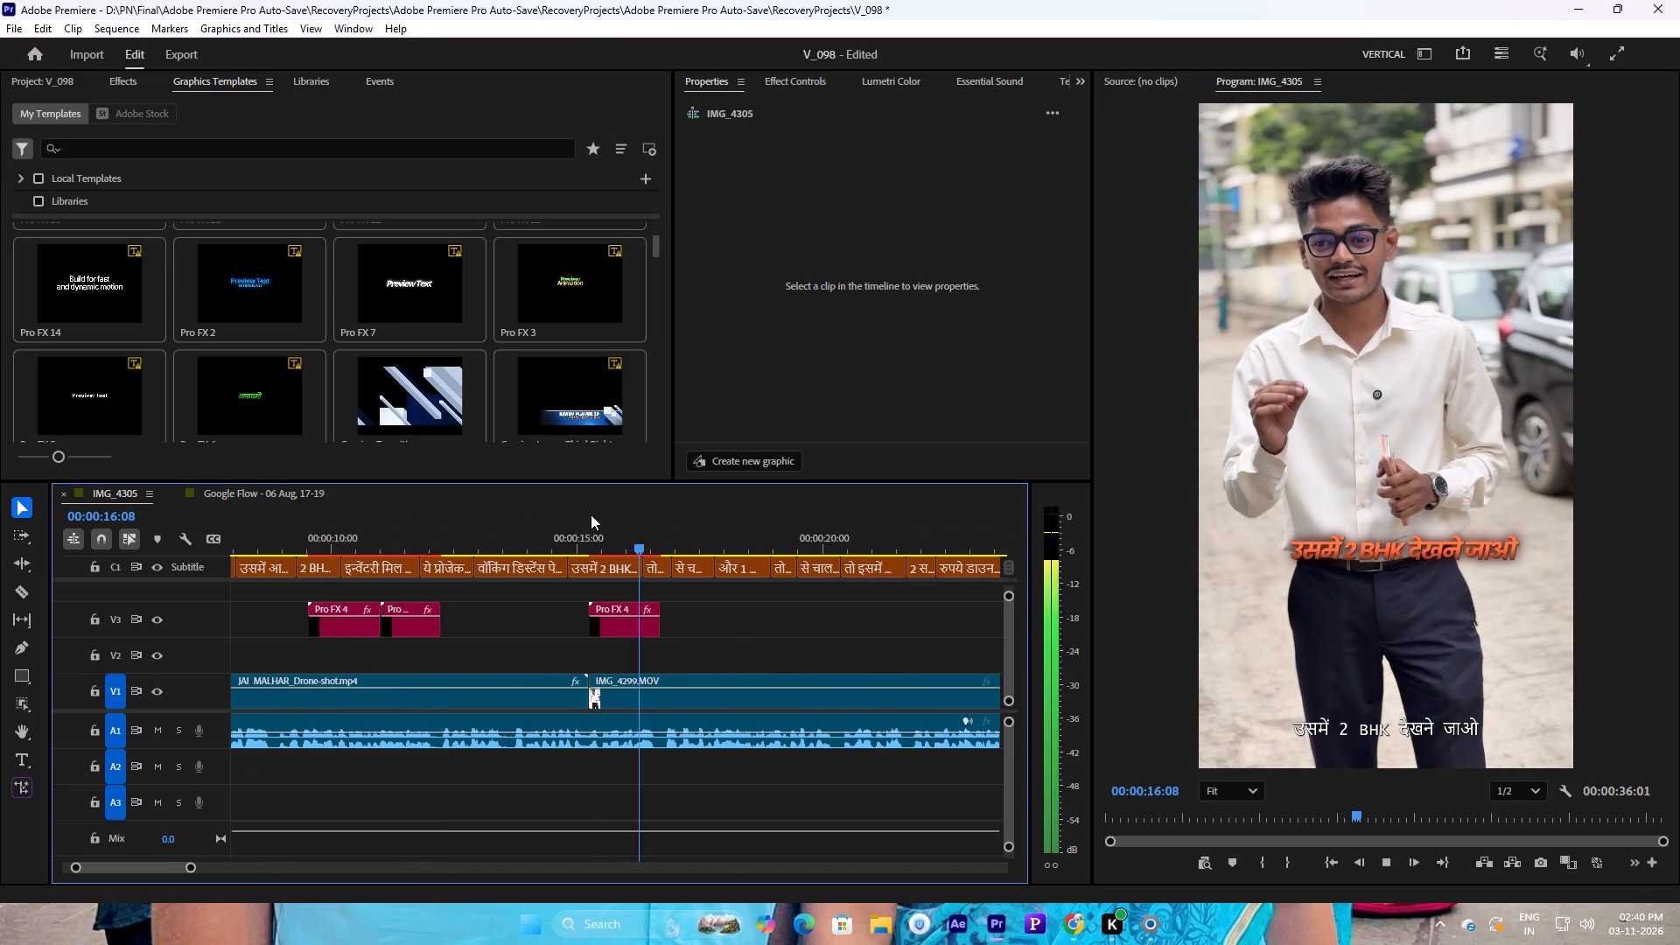
key(space)
click(674, 549)
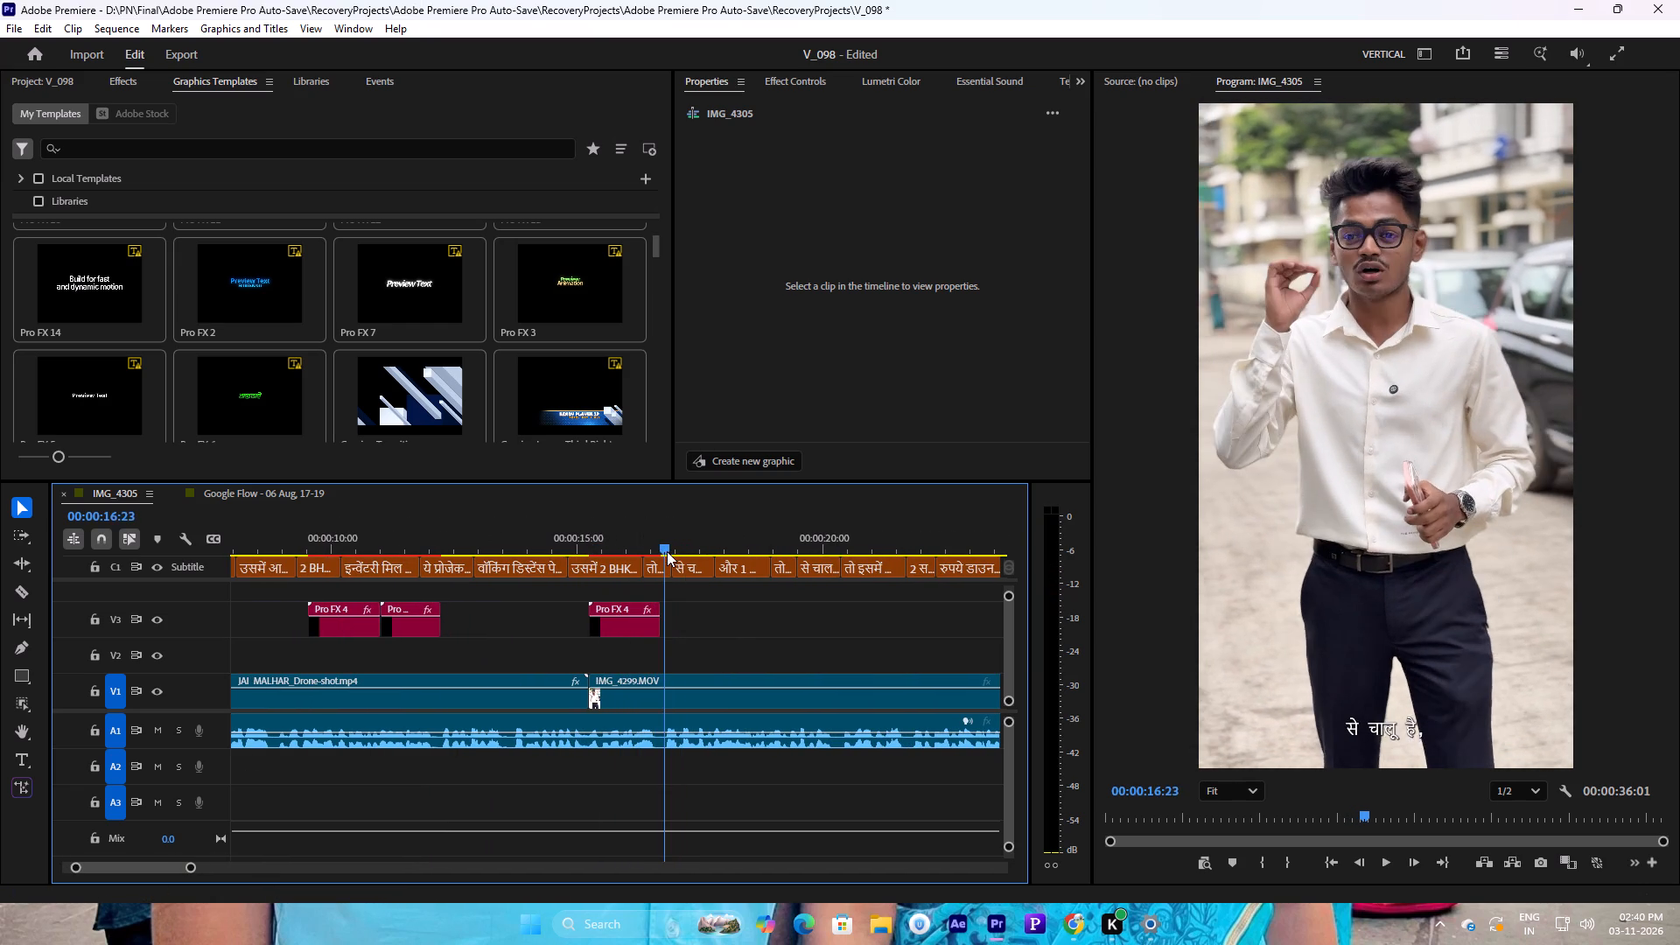
key(space)
key(space)
Extend the end of the sixth graphic on V3 to 00:00:18:03.
drag(192, 867, 213, 863)
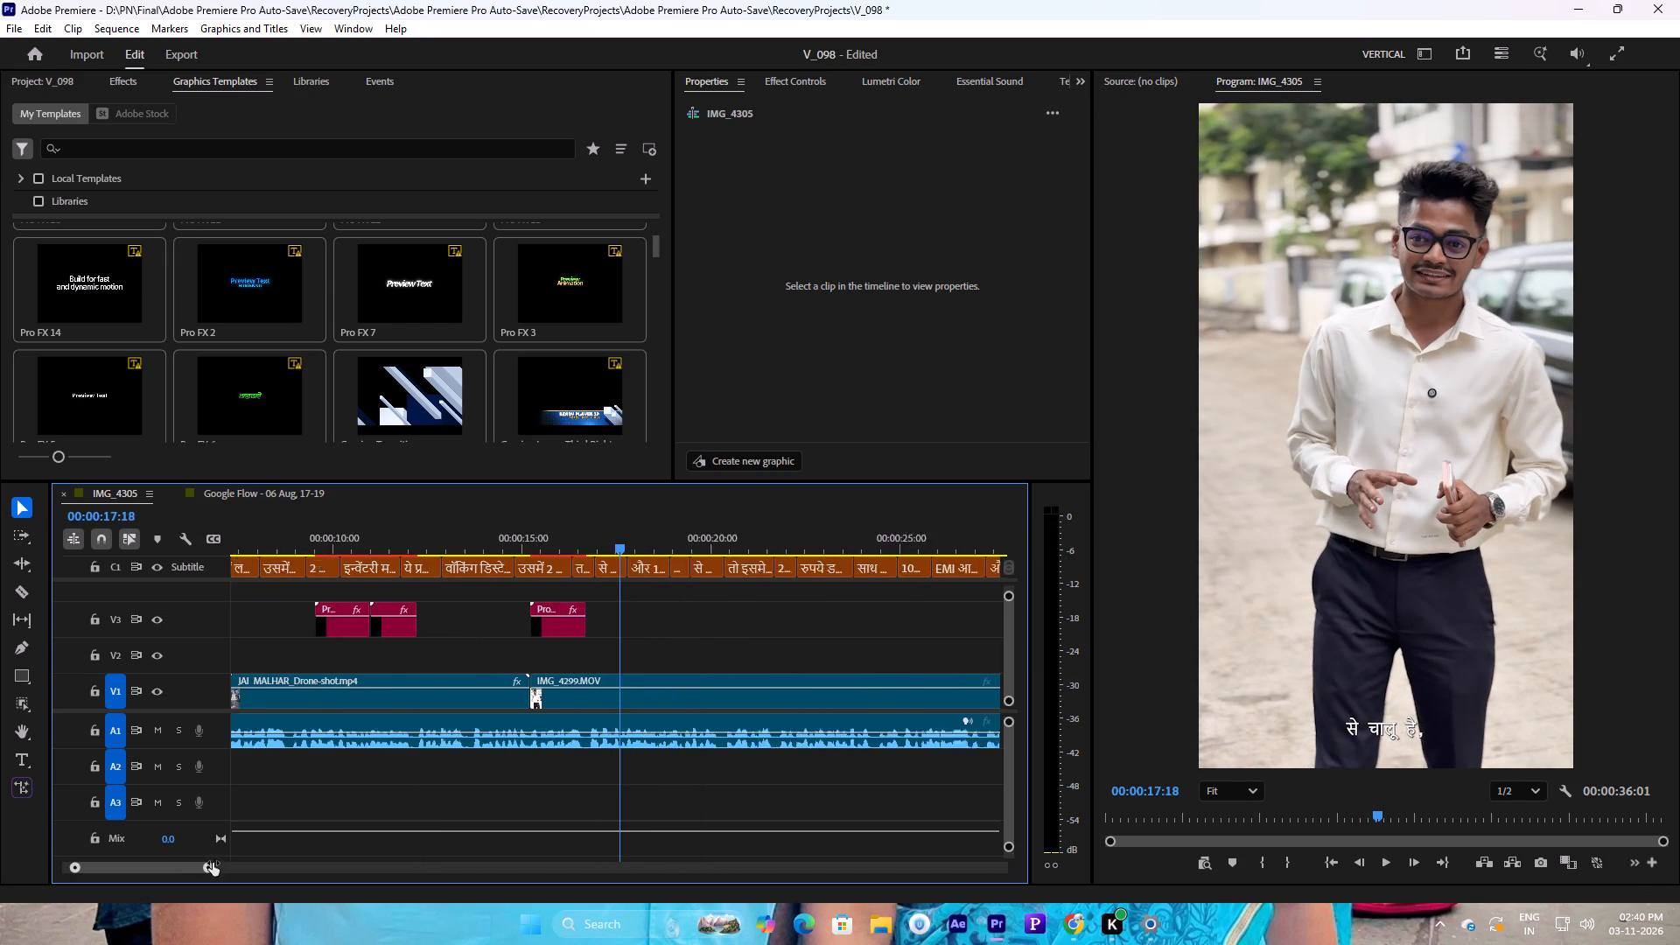
drag(213, 863, 248, 850)
click(556, 551)
key(space)
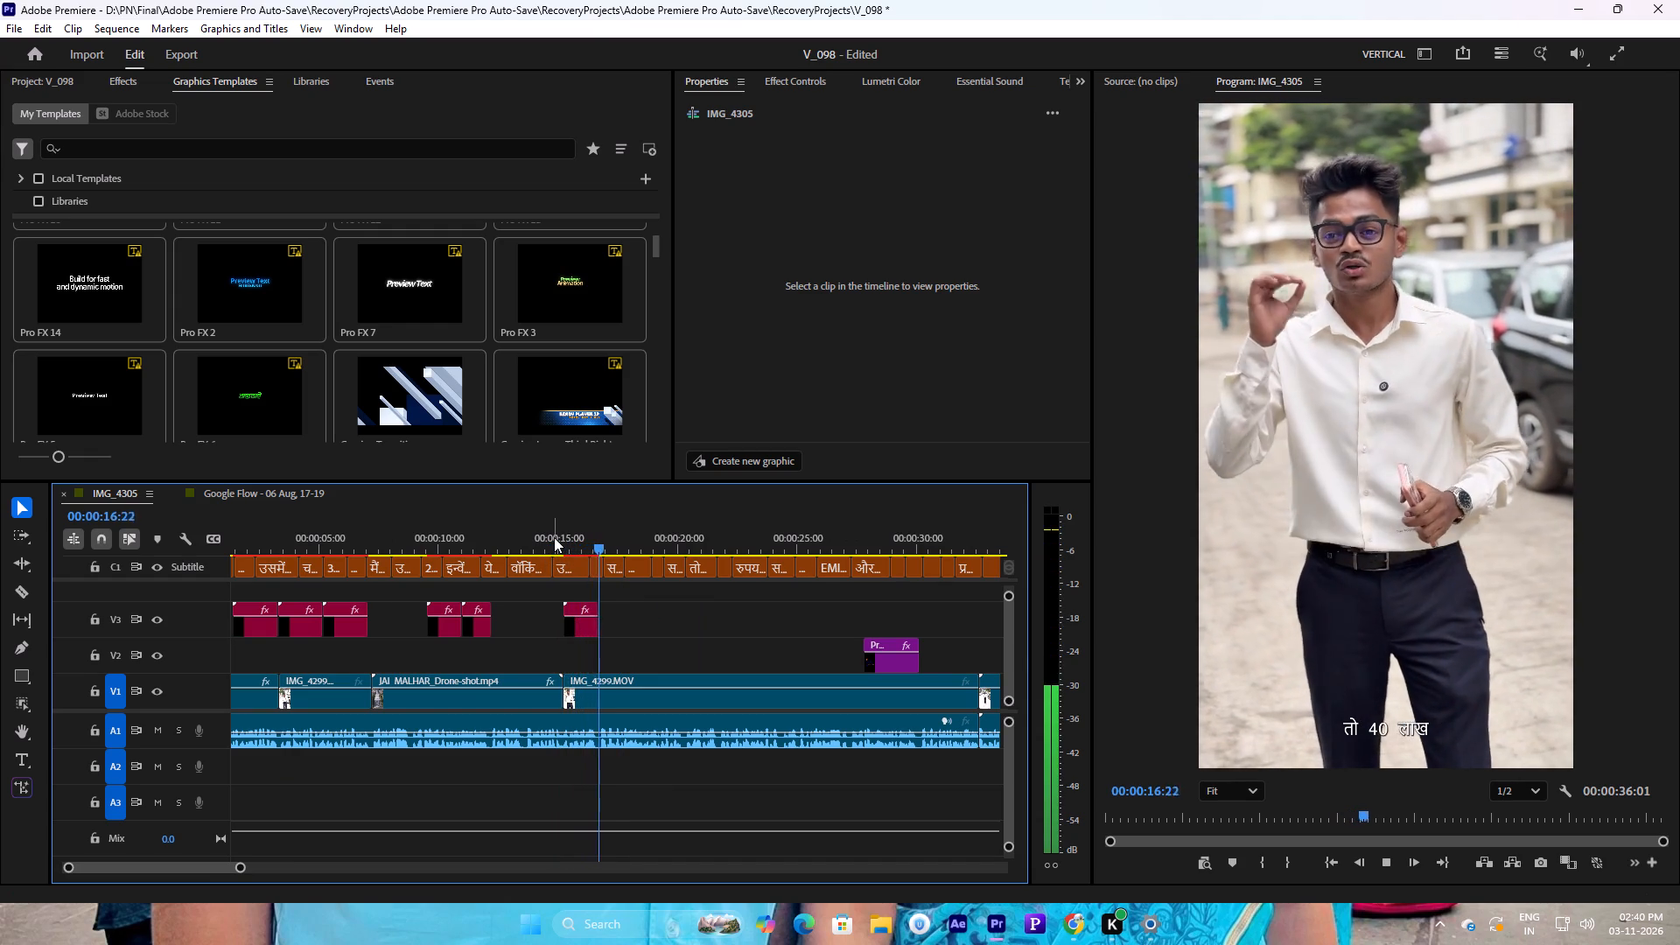
key(space)
drag(601, 619, 616, 616)
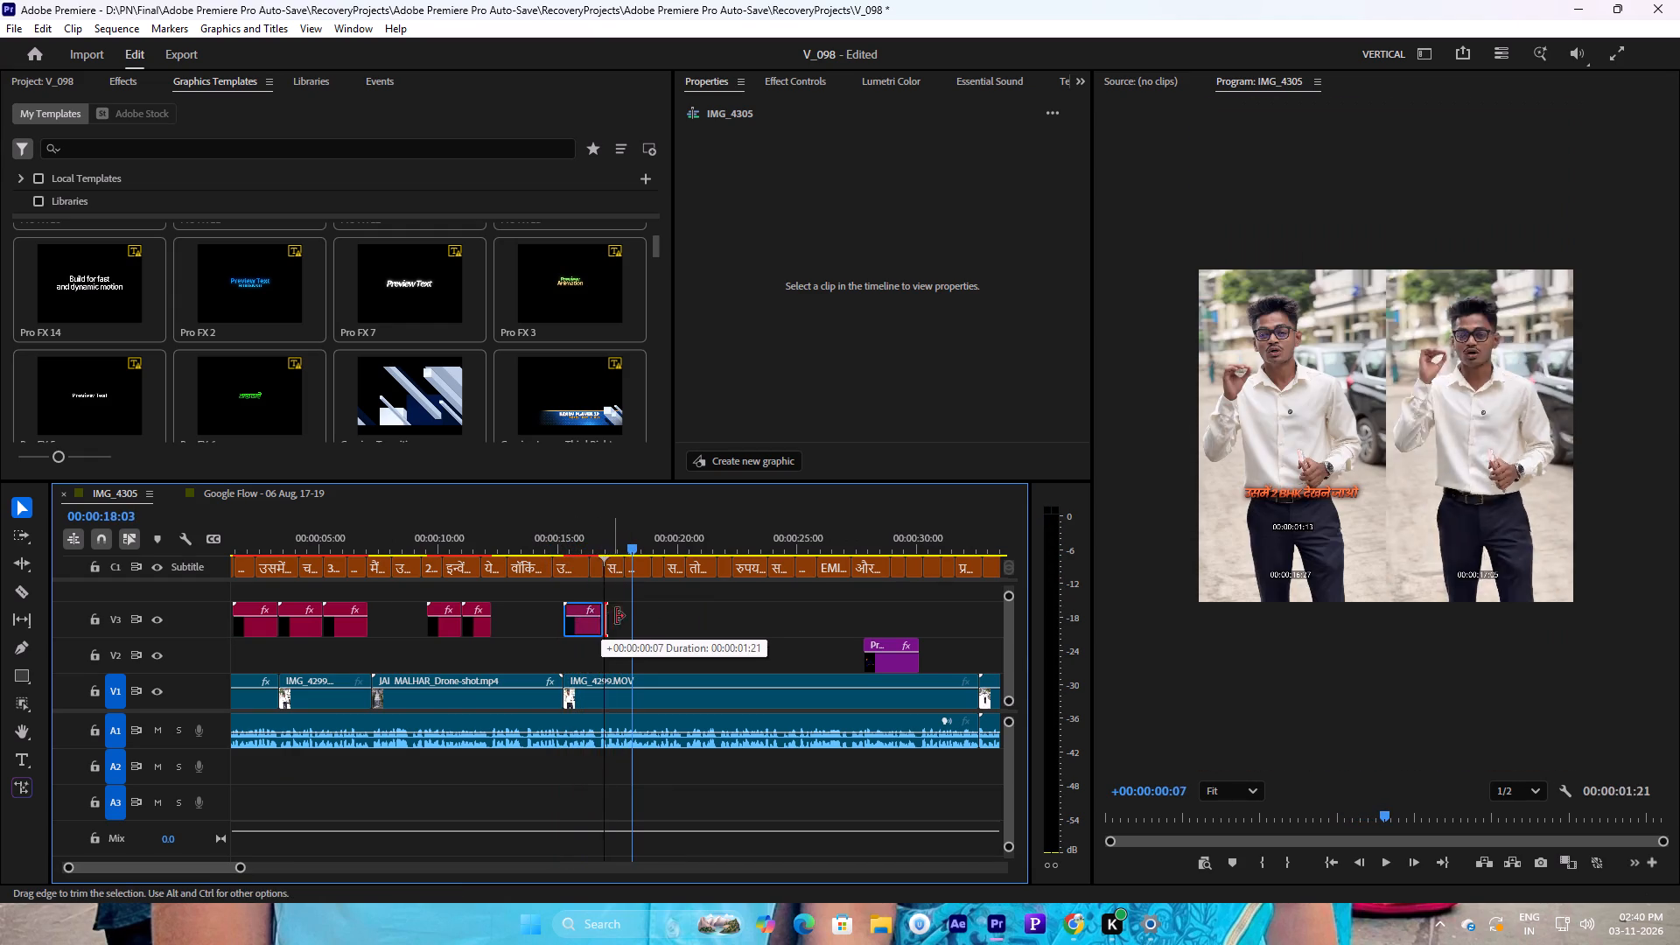
drag(616, 616, 633, 613)
Play back the sixth graphic's extended end against the speech and save the project.
key(space)
click(621, 549)
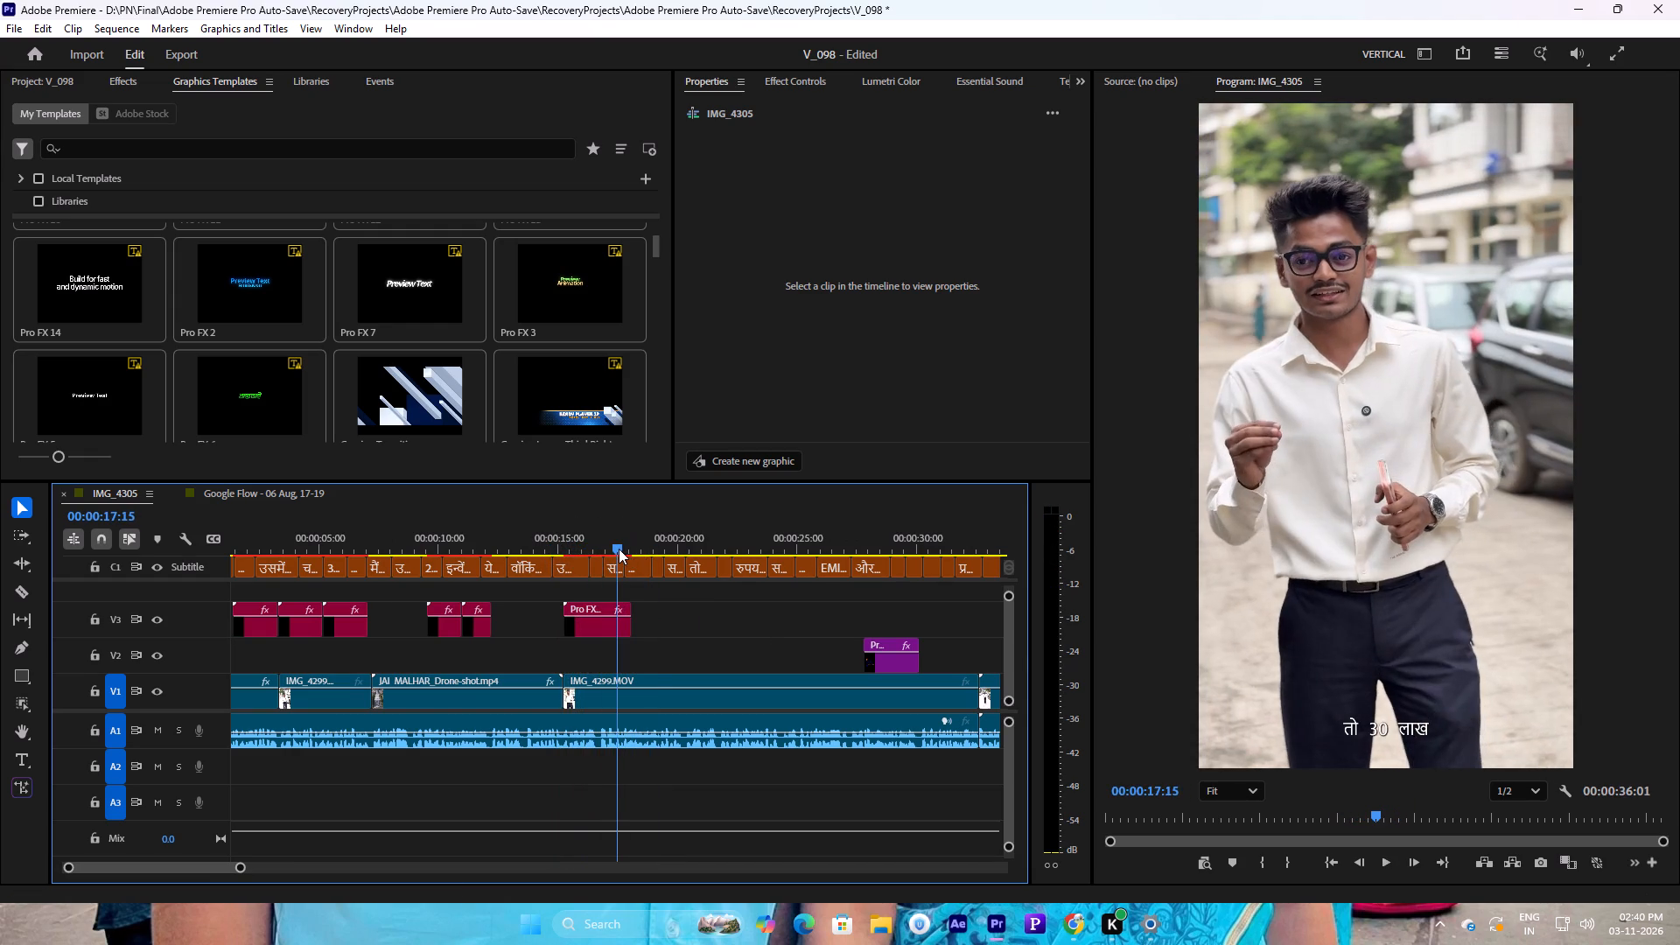
key(space)
key(space)
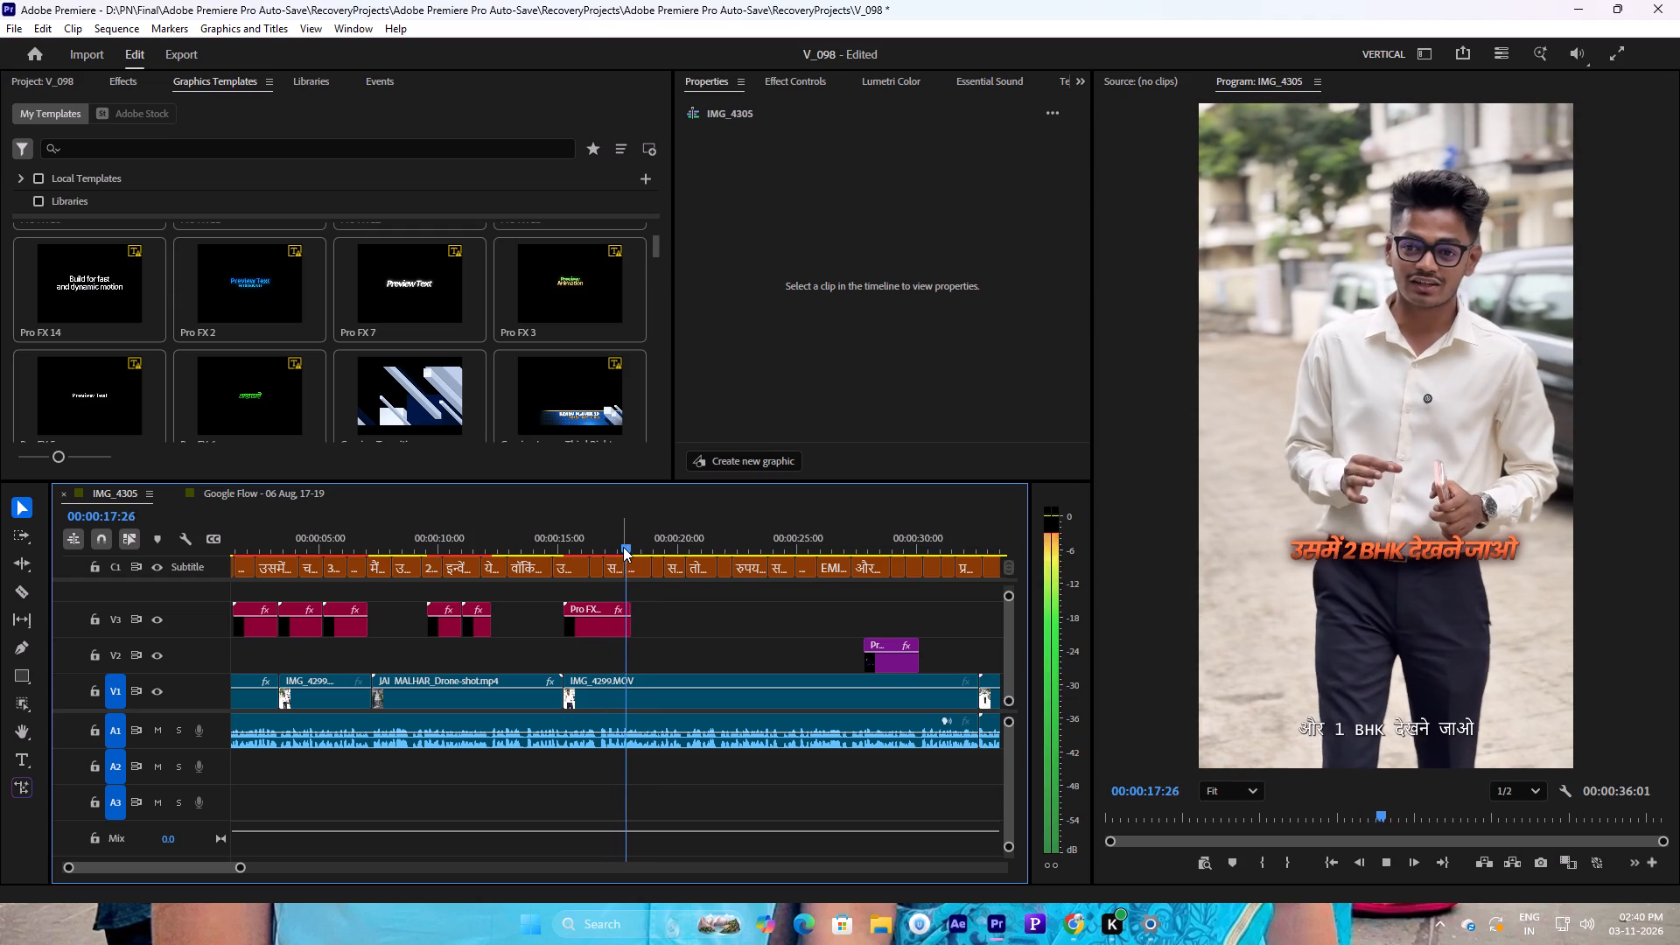
key(space)
key(ctrl+s)
Replay the speech between about 00:00:17:00 and 00:00:18:00 to find where the next caption should start.
drag(633, 548, 617, 549)
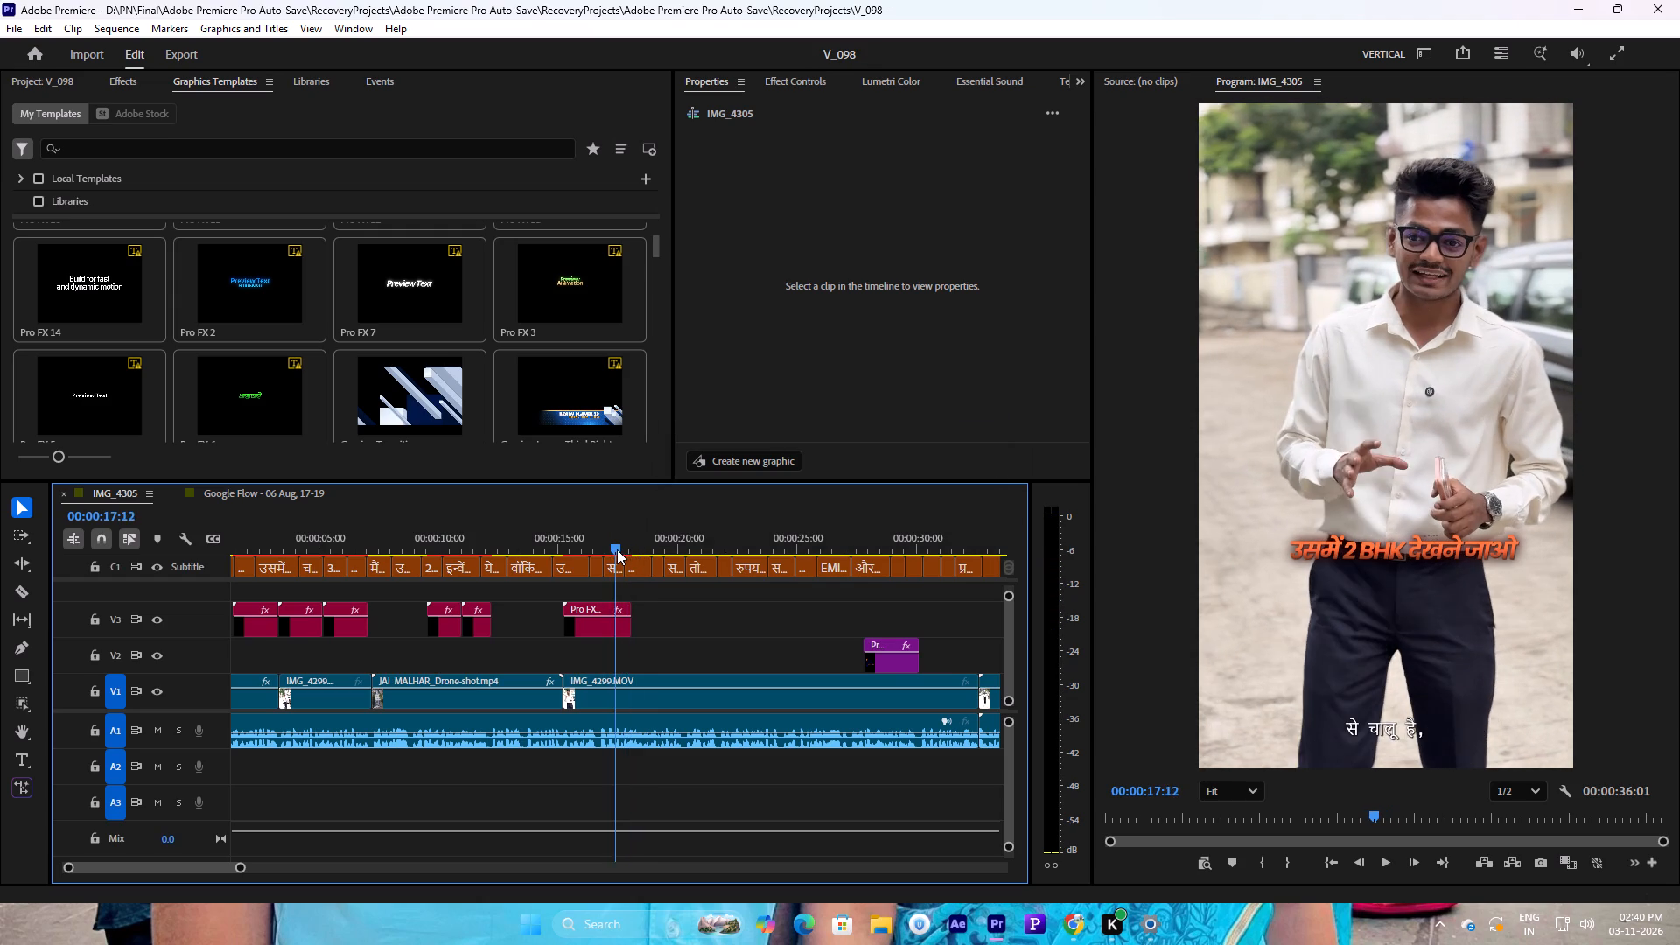
drag(617, 549, 614, 549)
key(space)
drag(618, 549, 630, 549)
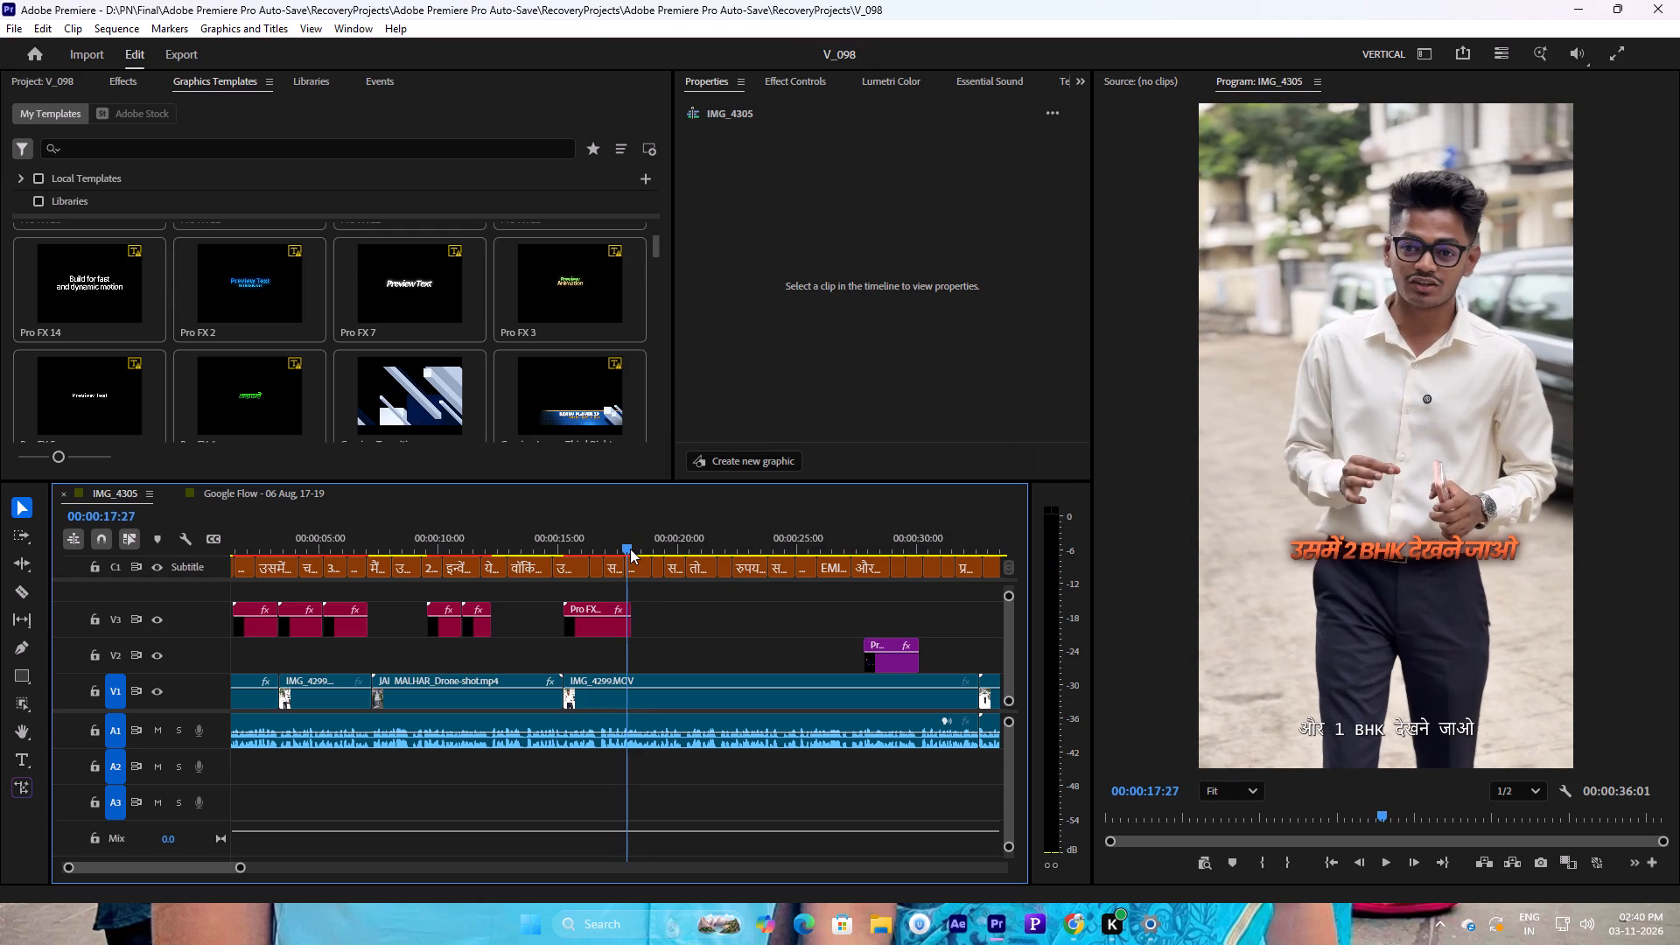
drag(630, 549, 632, 549)
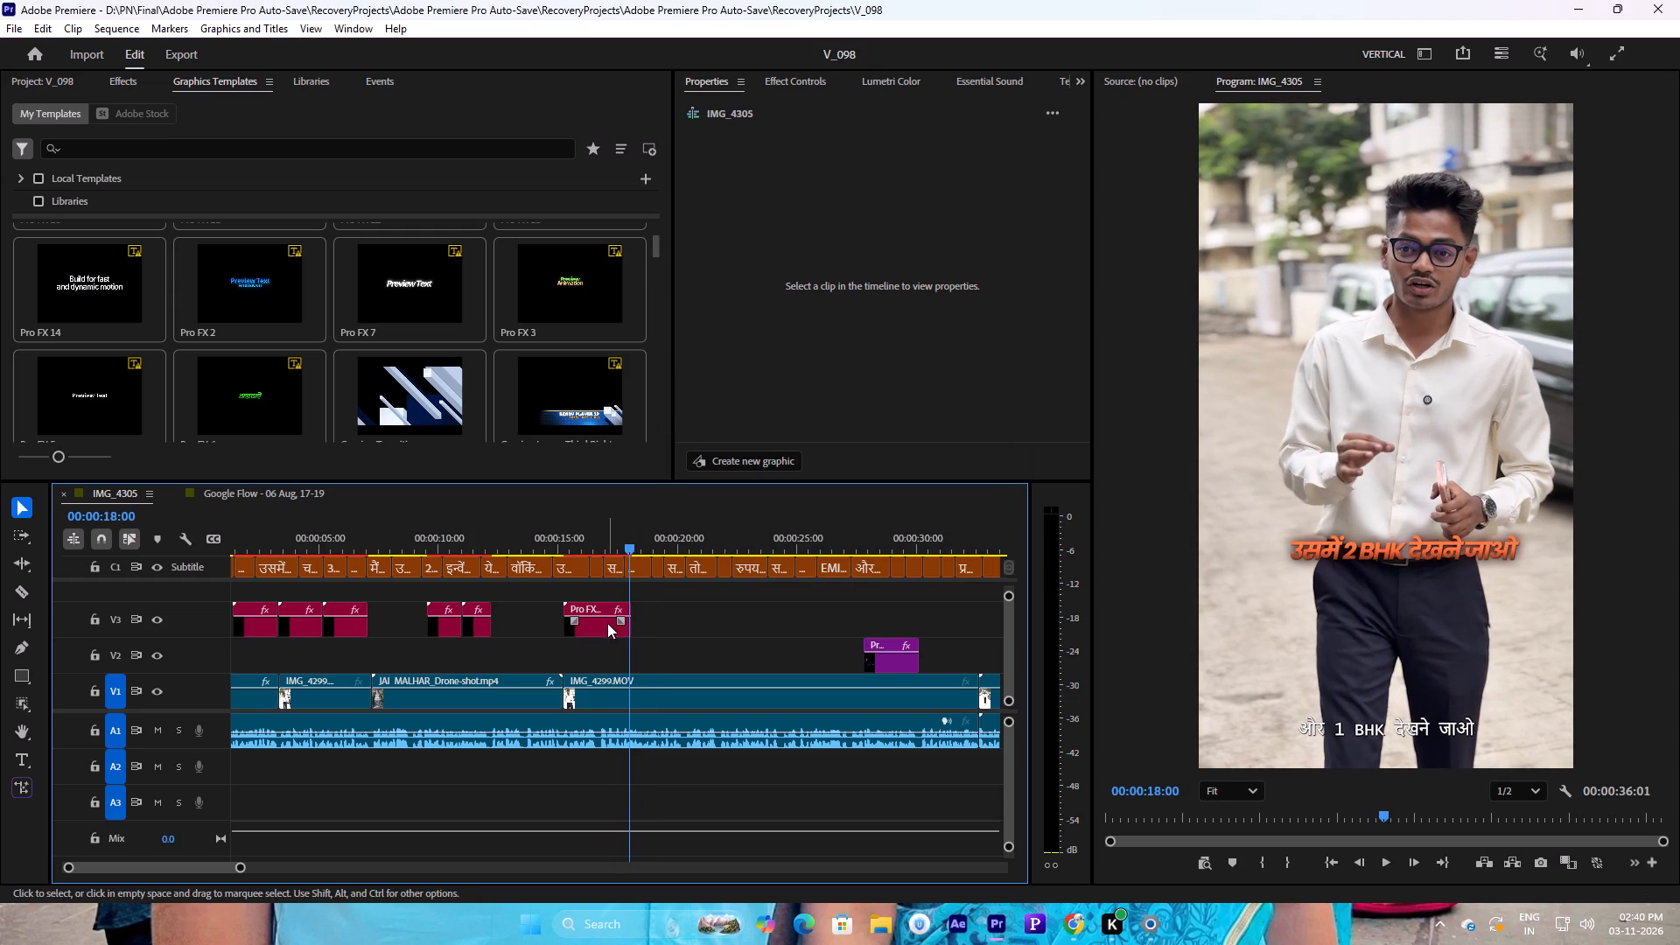
click(607, 623)
drag(629, 551, 619, 551)
key(space)
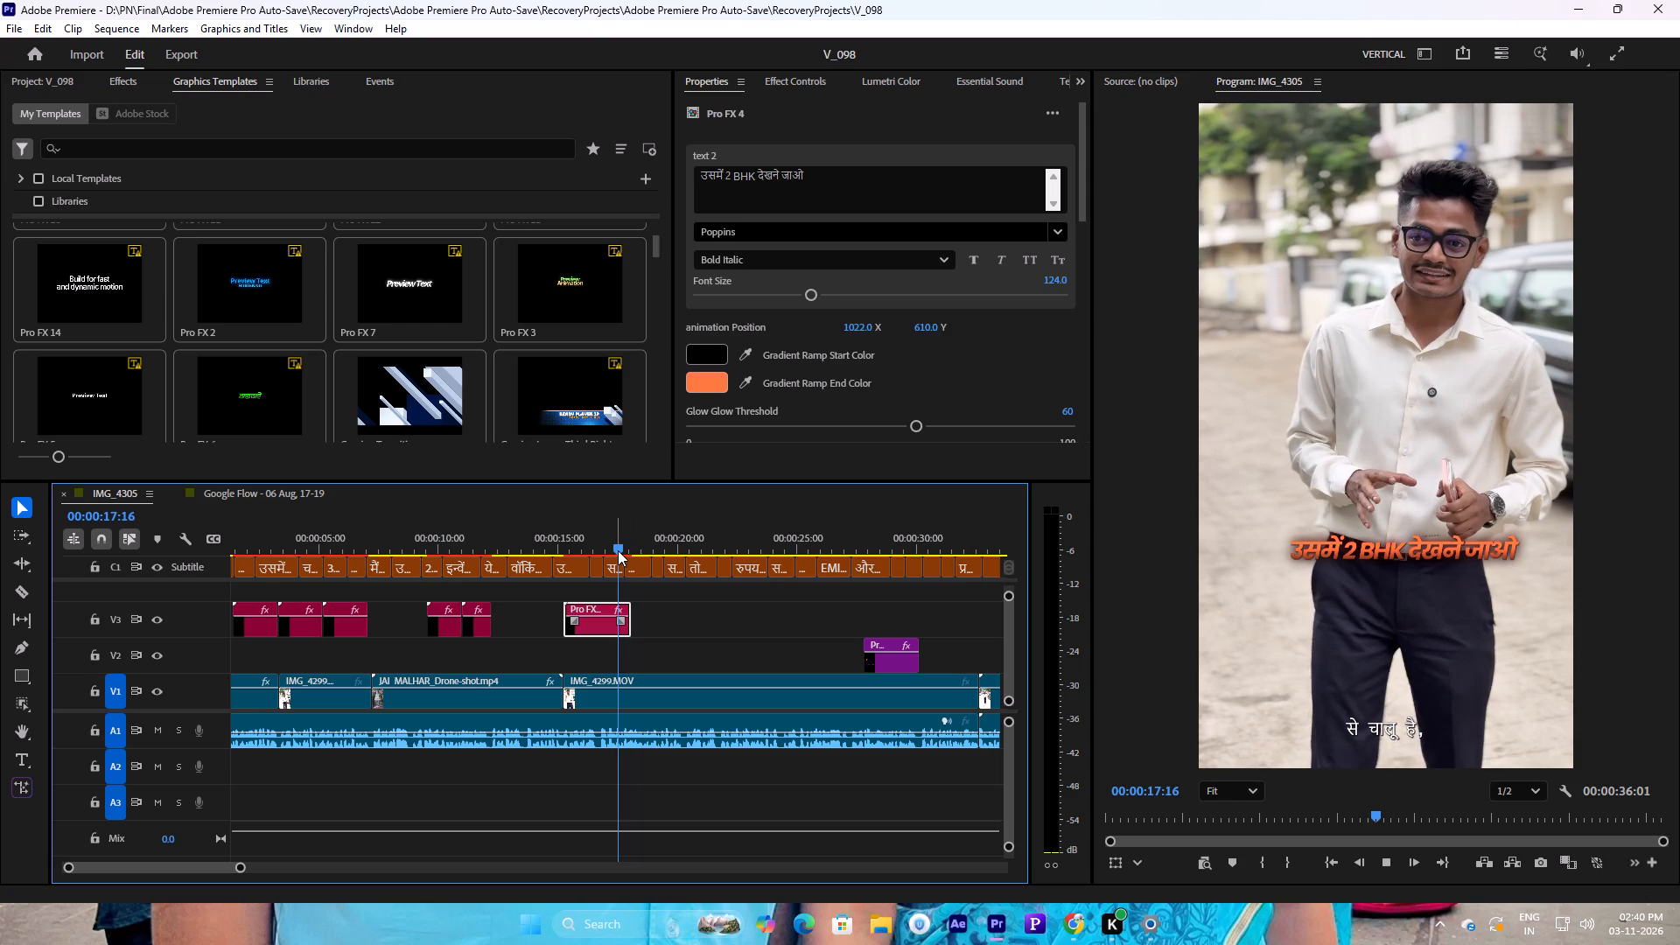
drag(618, 549, 605, 550)
key(space)
drag(618, 555, 610, 557)
click(610, 549)
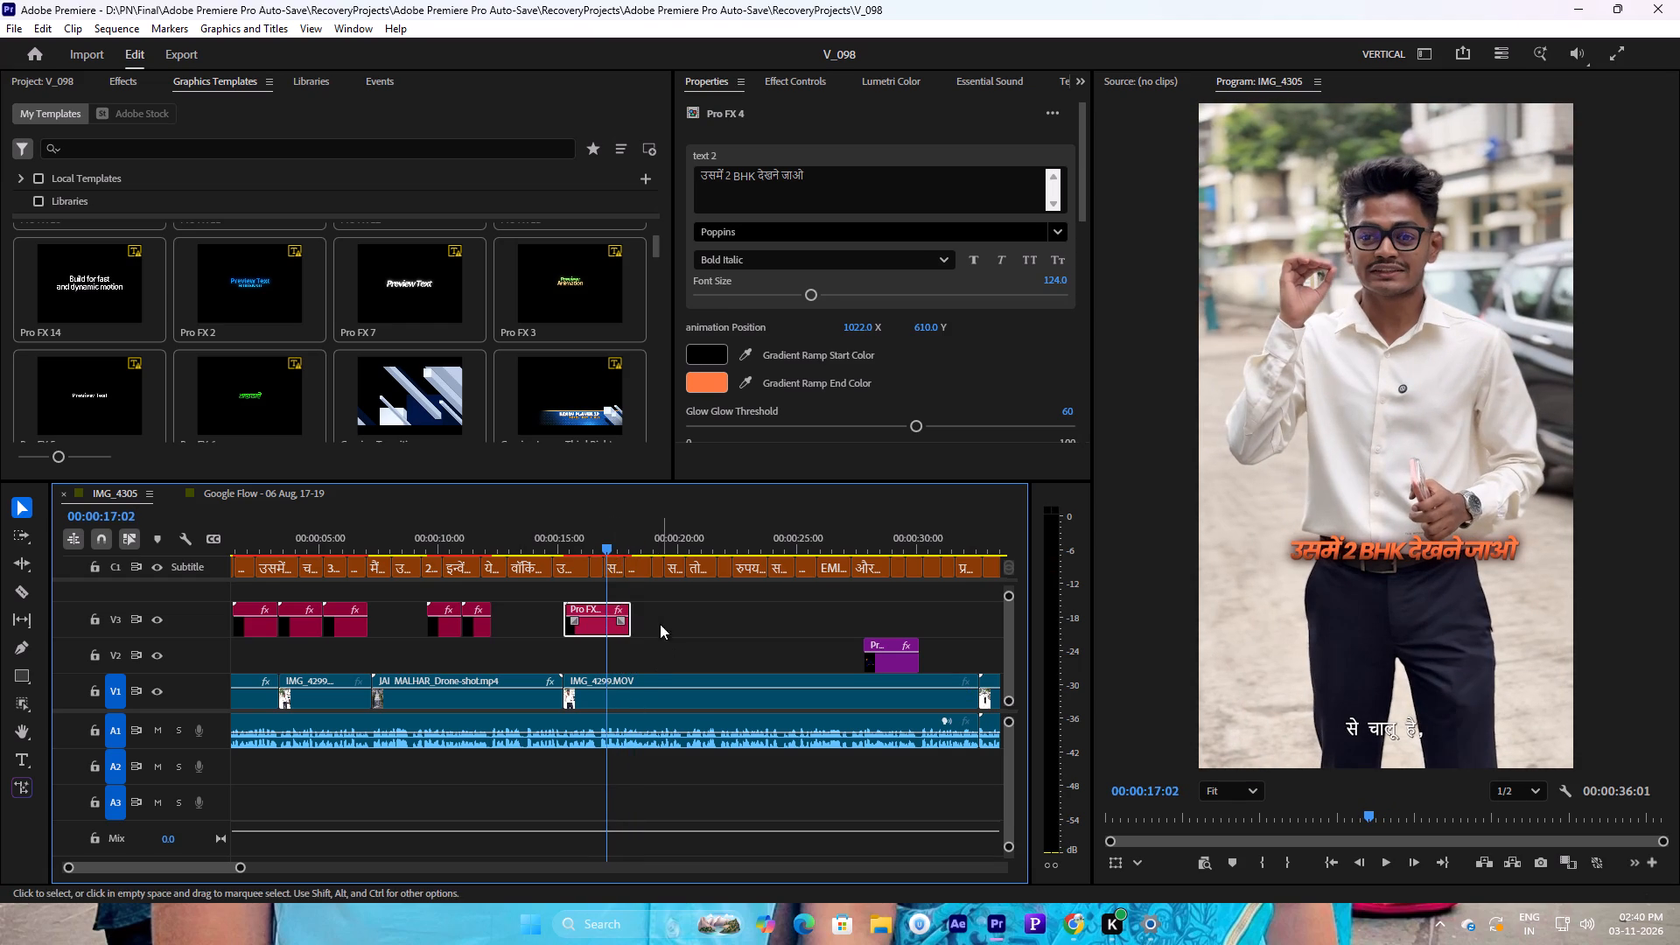
Duplicate the sixth graphic and place the copy on V2, starting at about 00:00:17:16 beneath the original's end.
drag(609, 546, 654, 548)
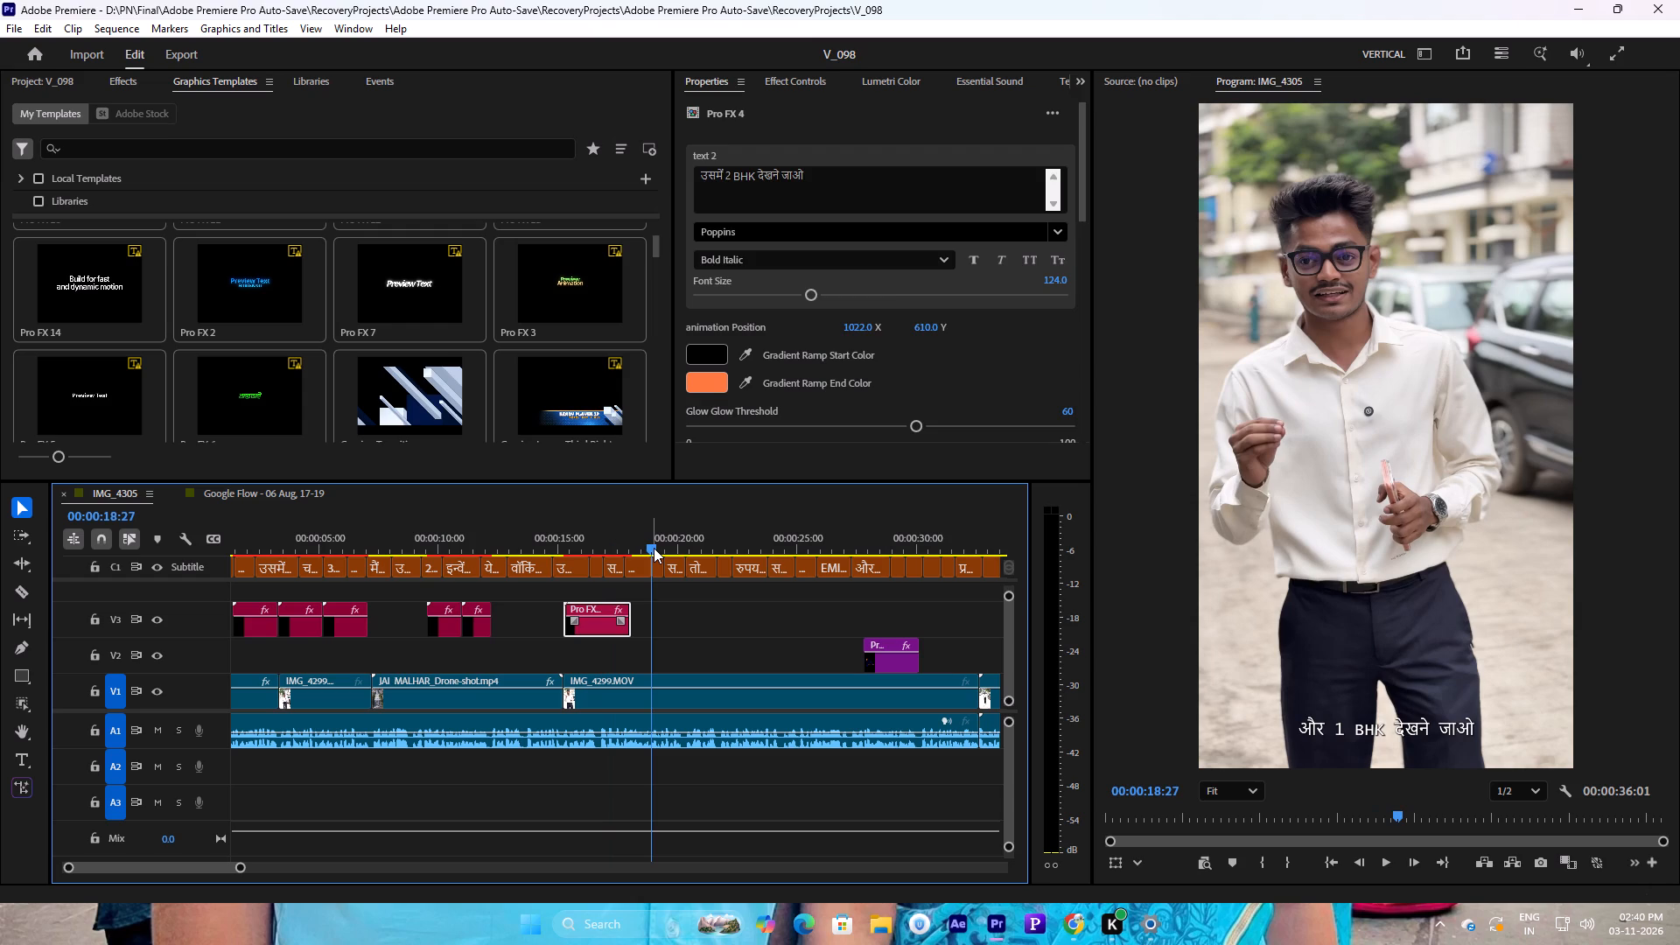
key(ctrl+x)
key(ctrl+z)
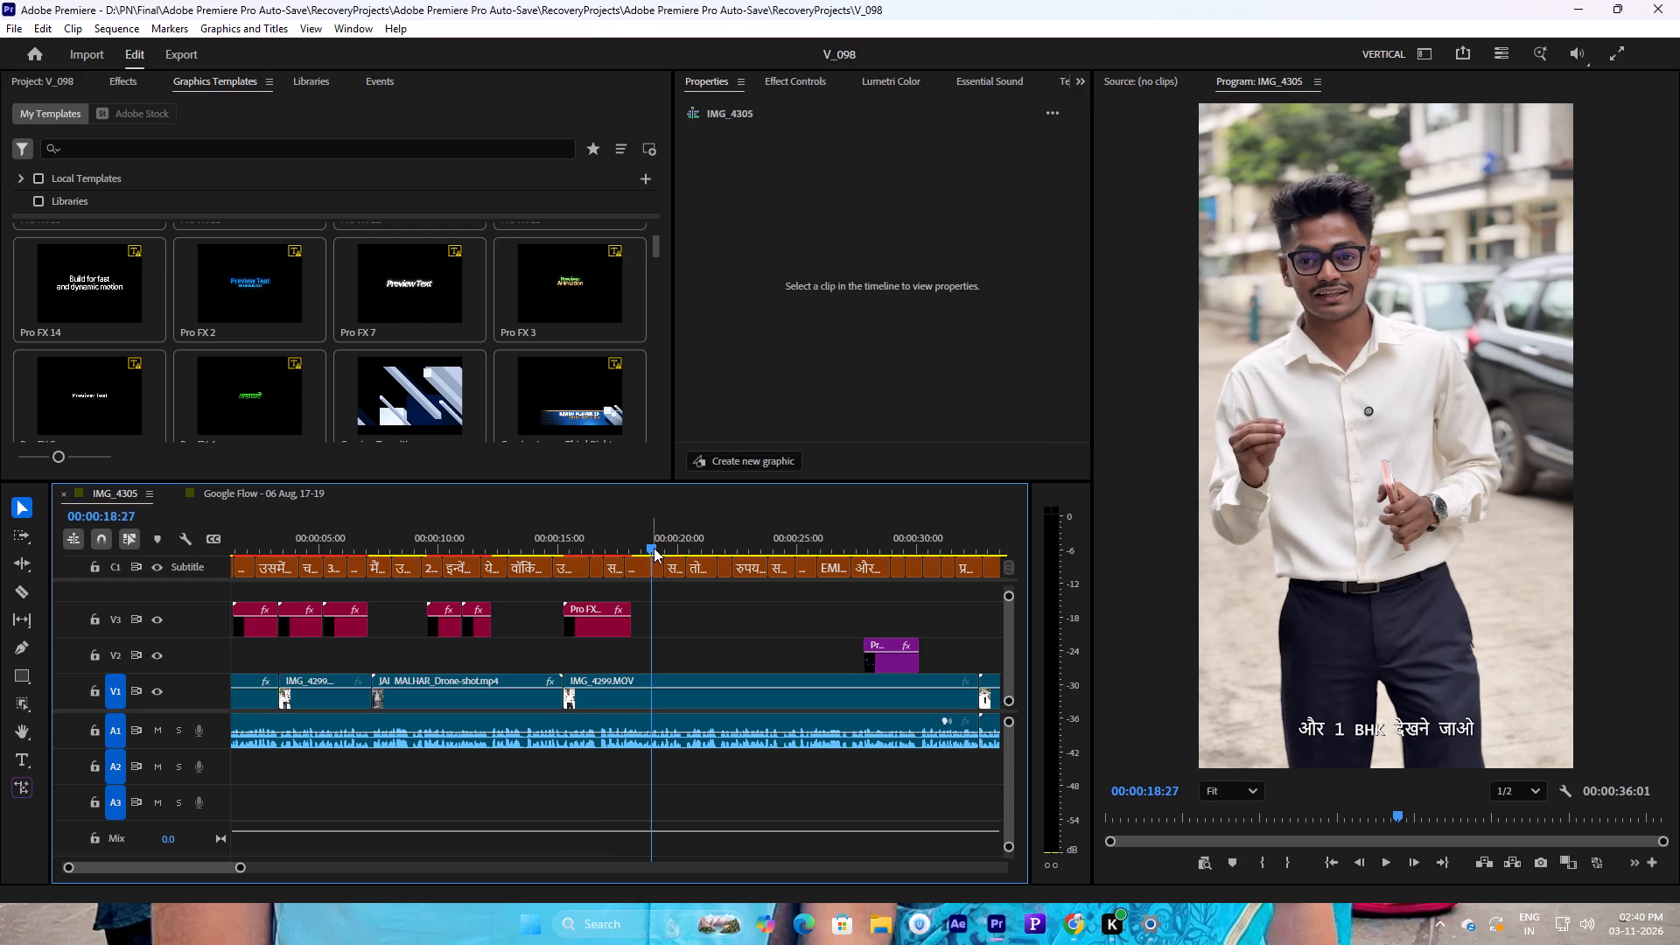
key(ctrl+c)
key(ctrl+v)
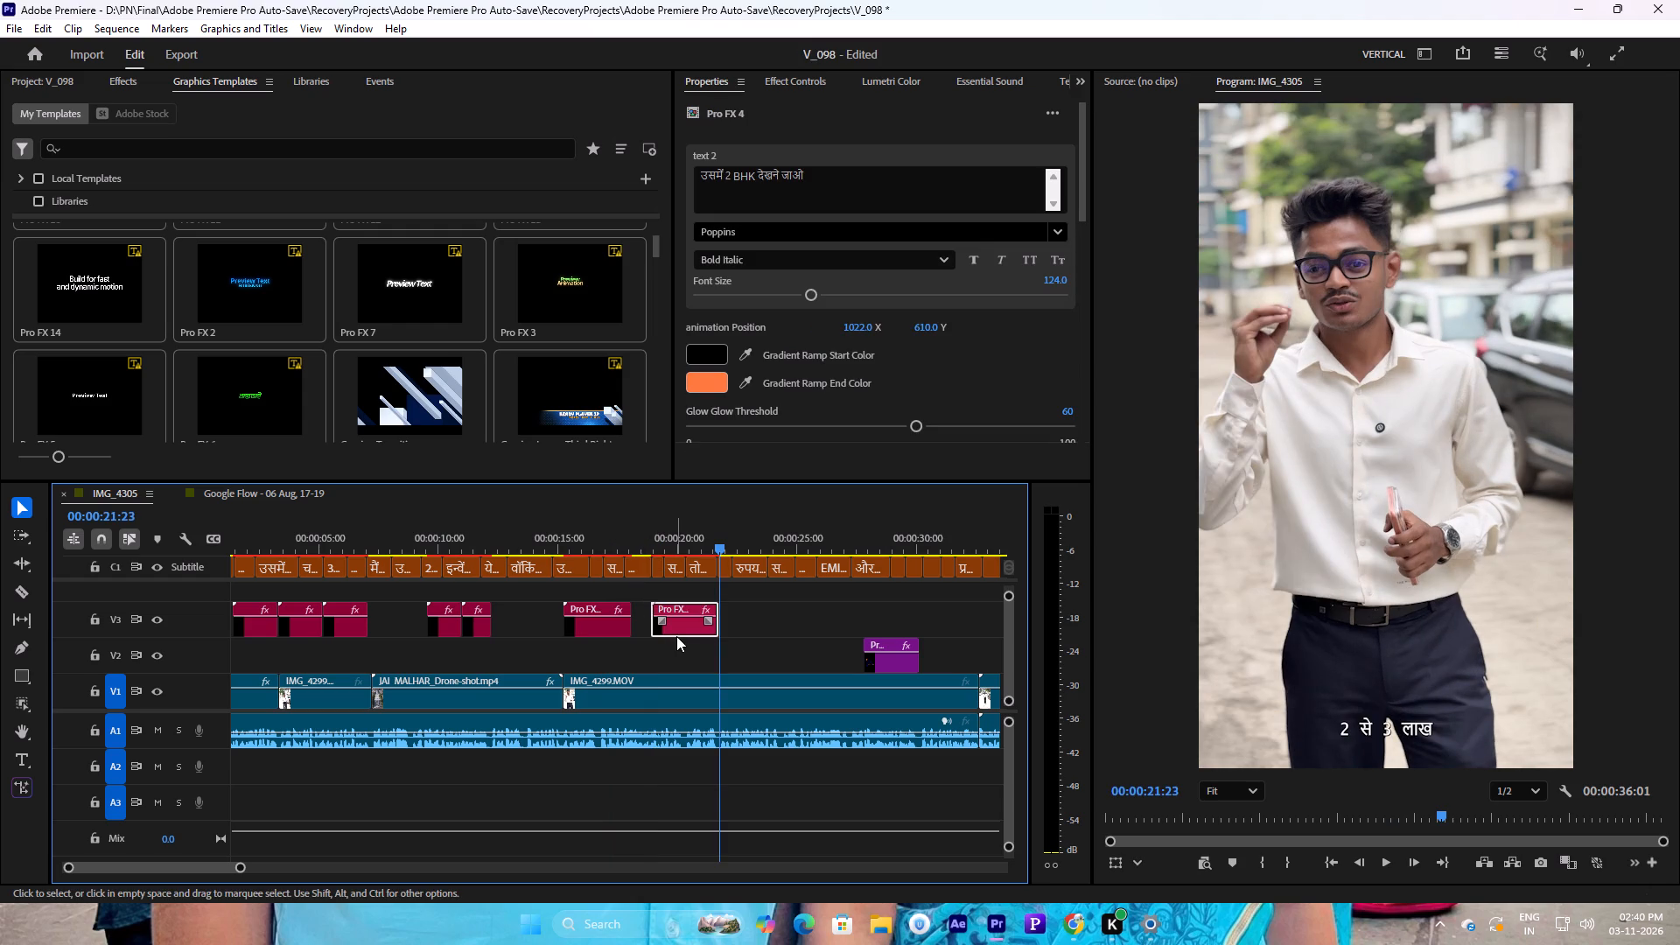
drag(675, 626, 644, 641)
drag(680, 659, 647, 662)
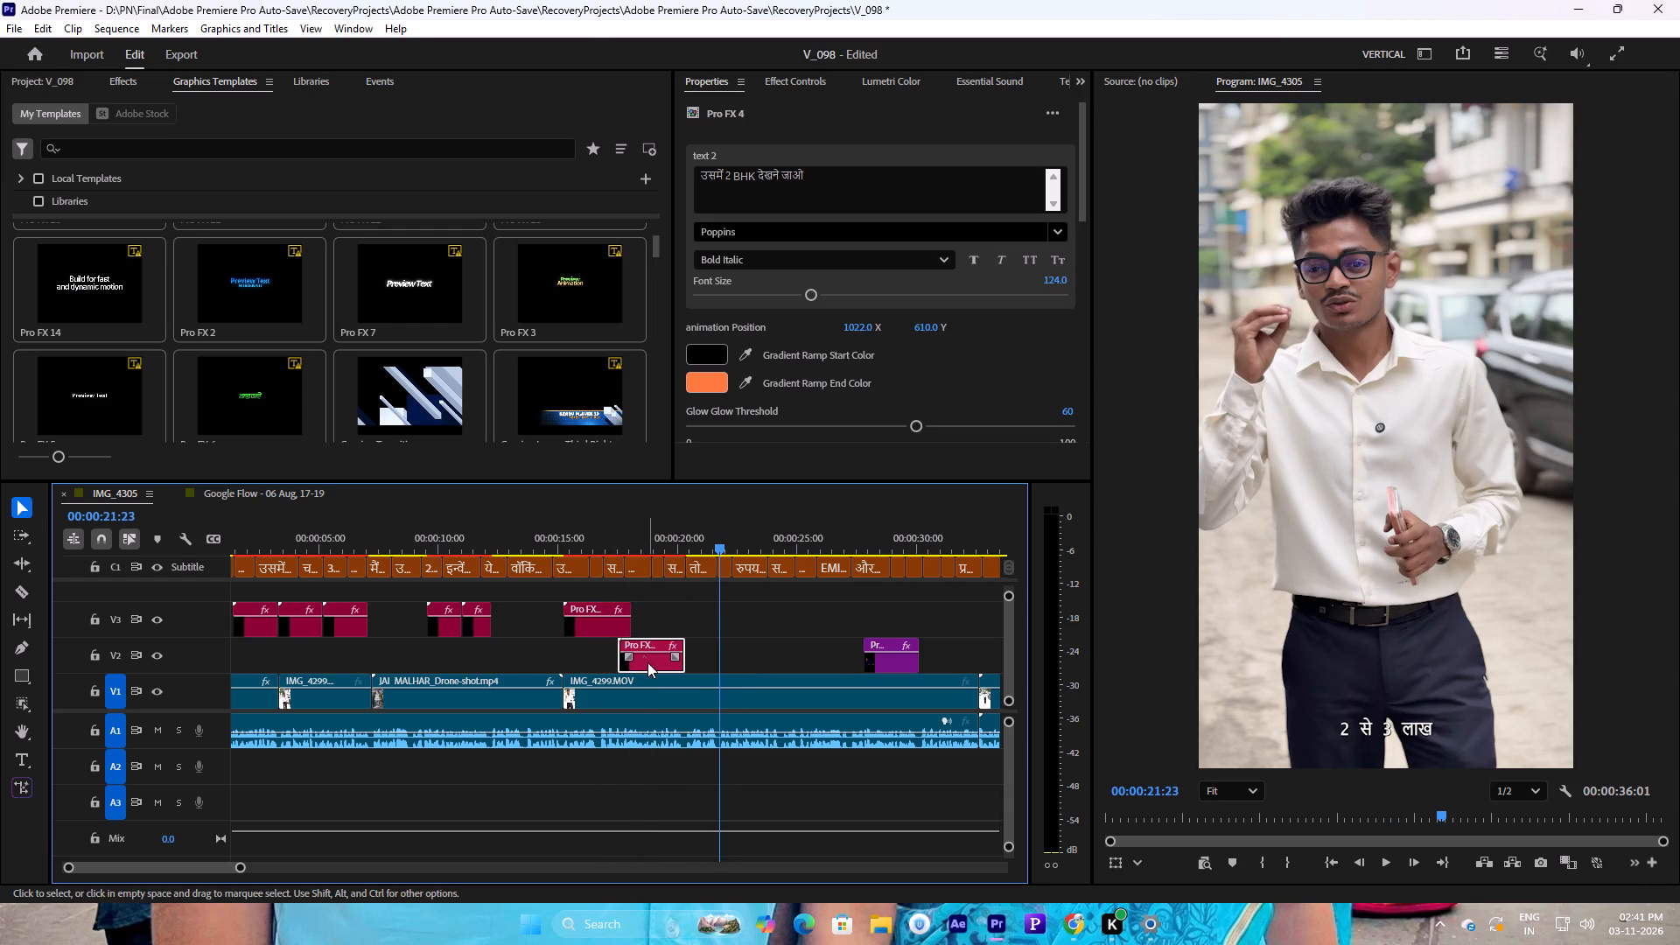
Shift the V2 copy earlier to start at about 00:00:17:04 and play it back against the speech.
click(608, 543)
key(space)
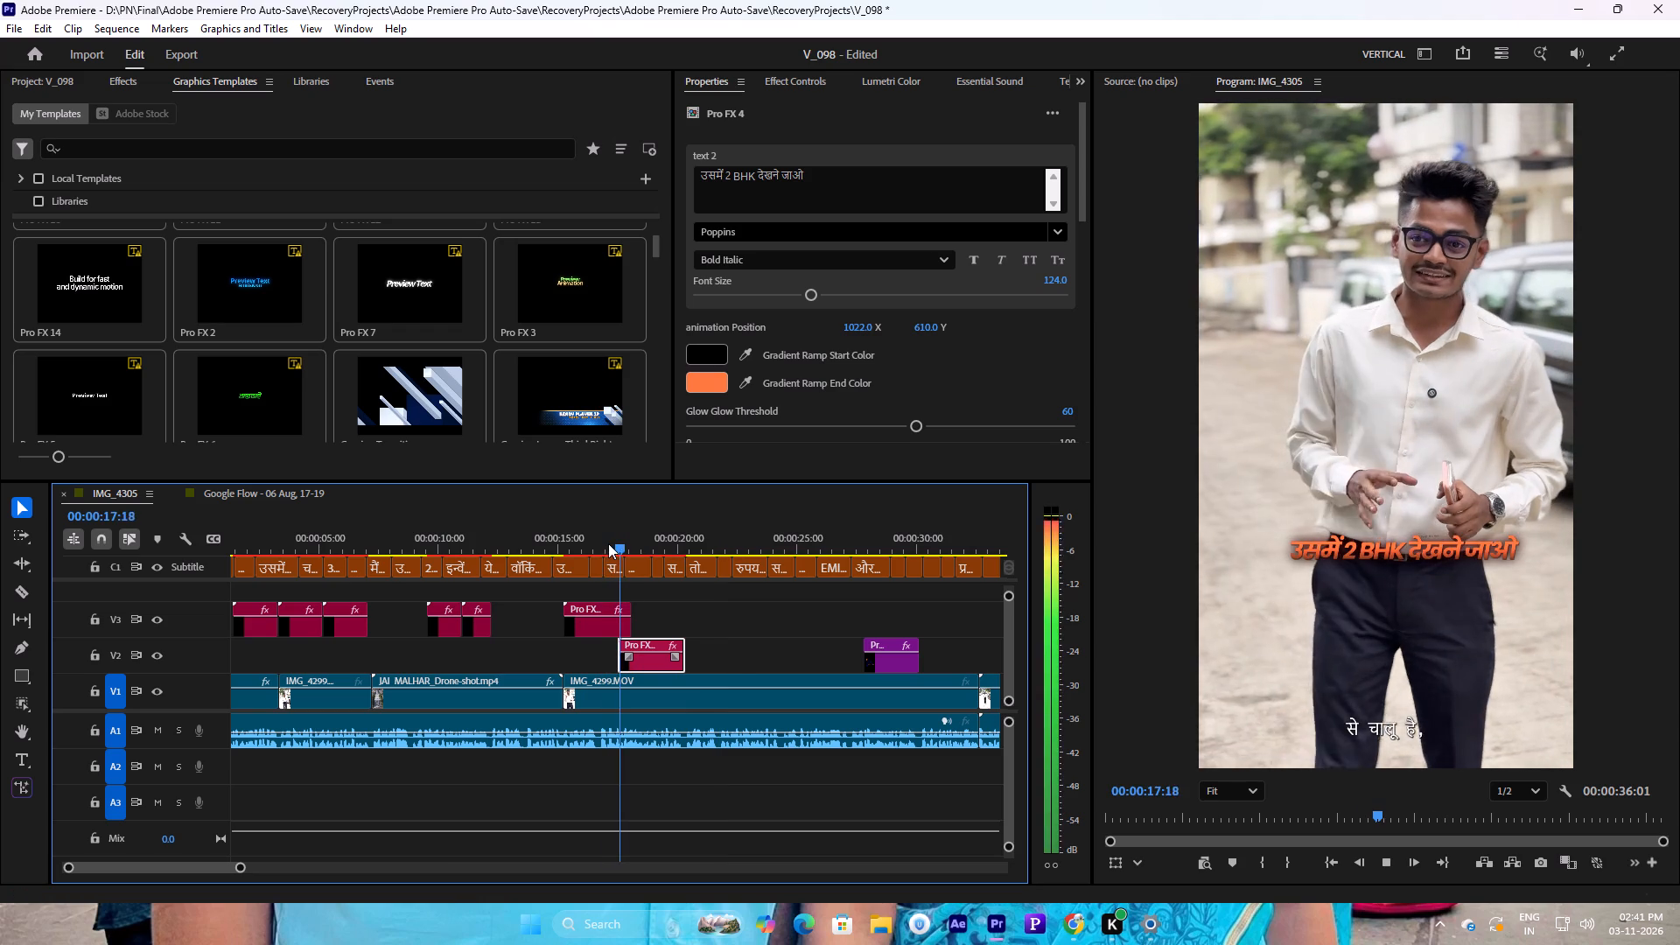
key(space)
click(608, 543)
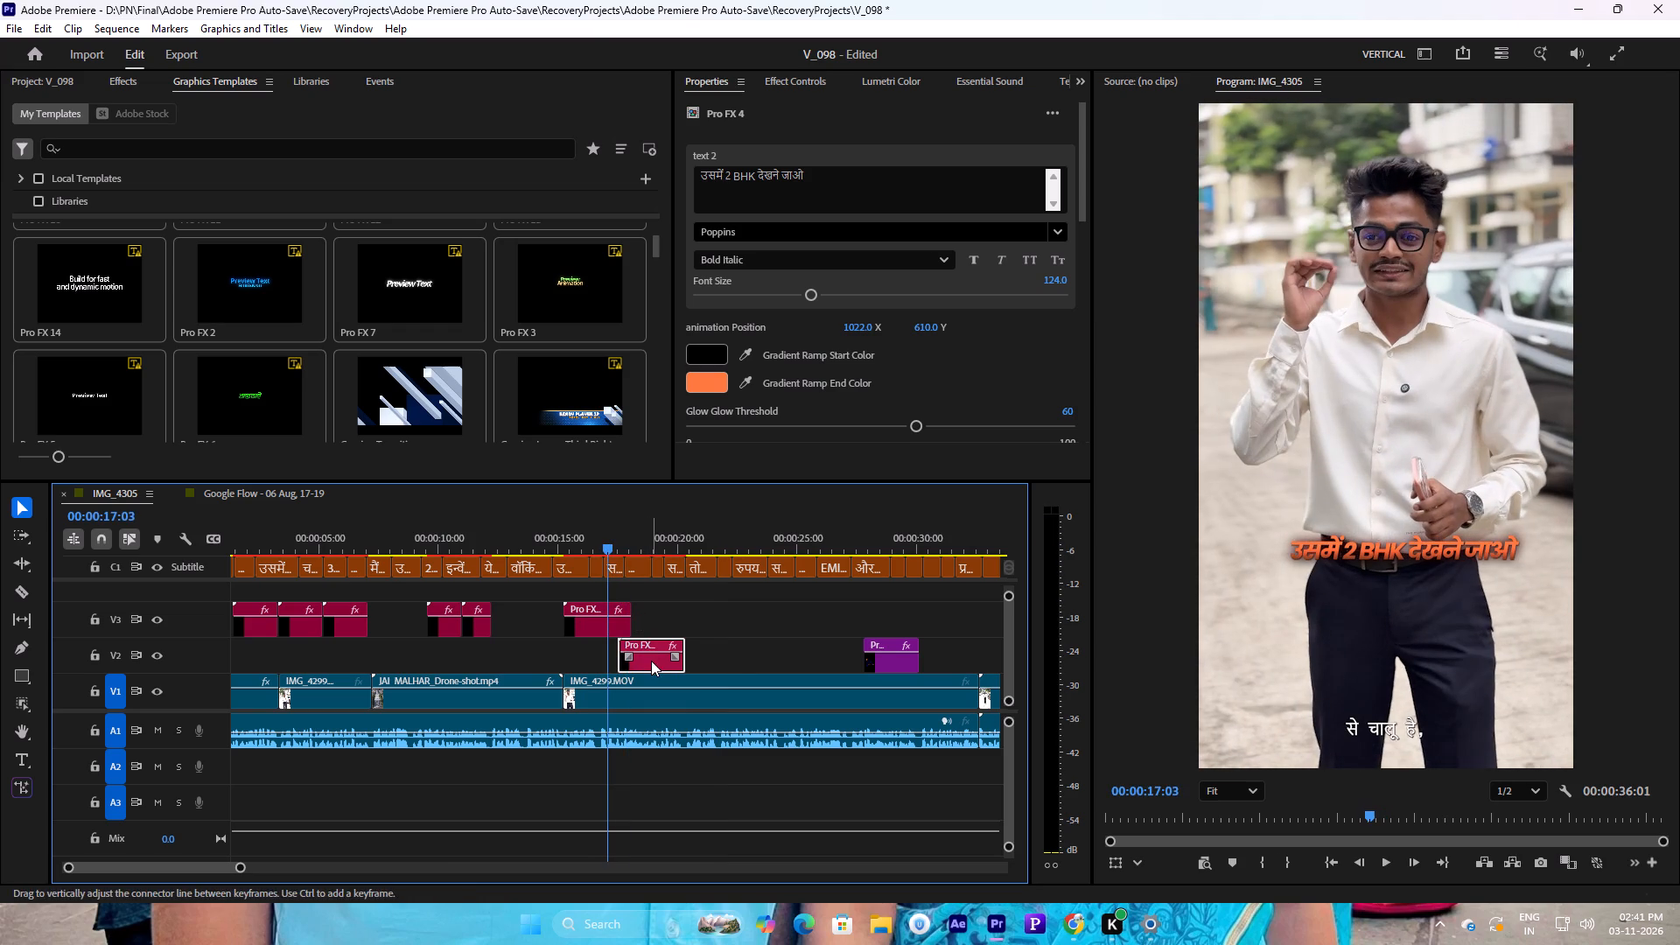
drag(651, 661, 642, 661)
key(space)
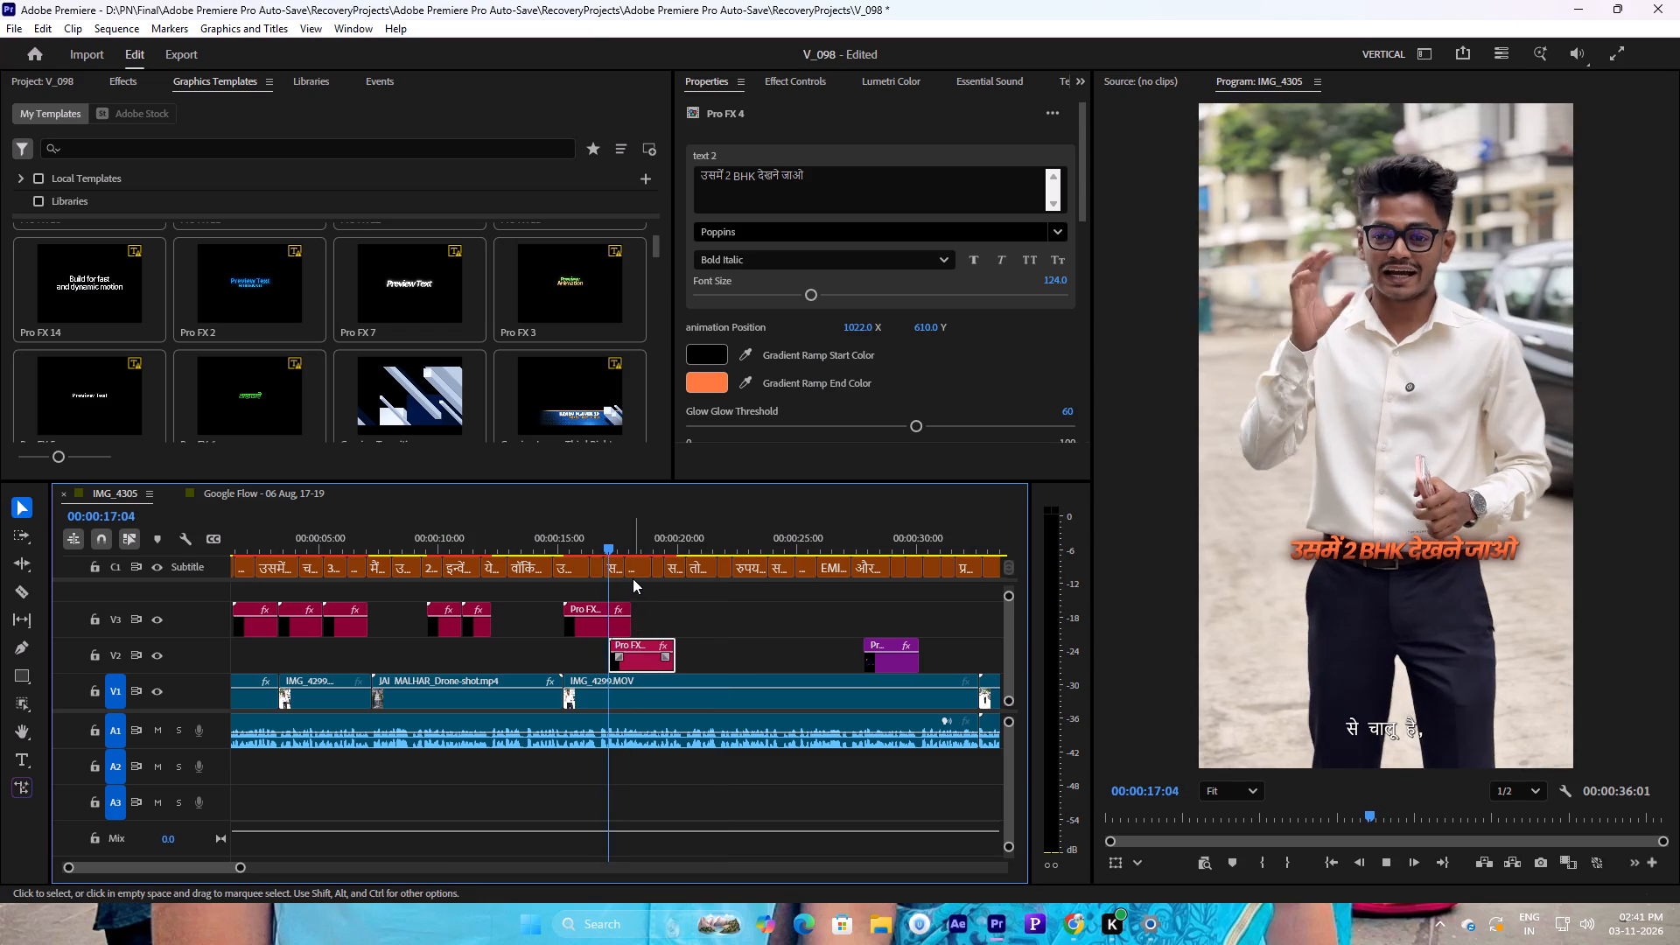
key(space)
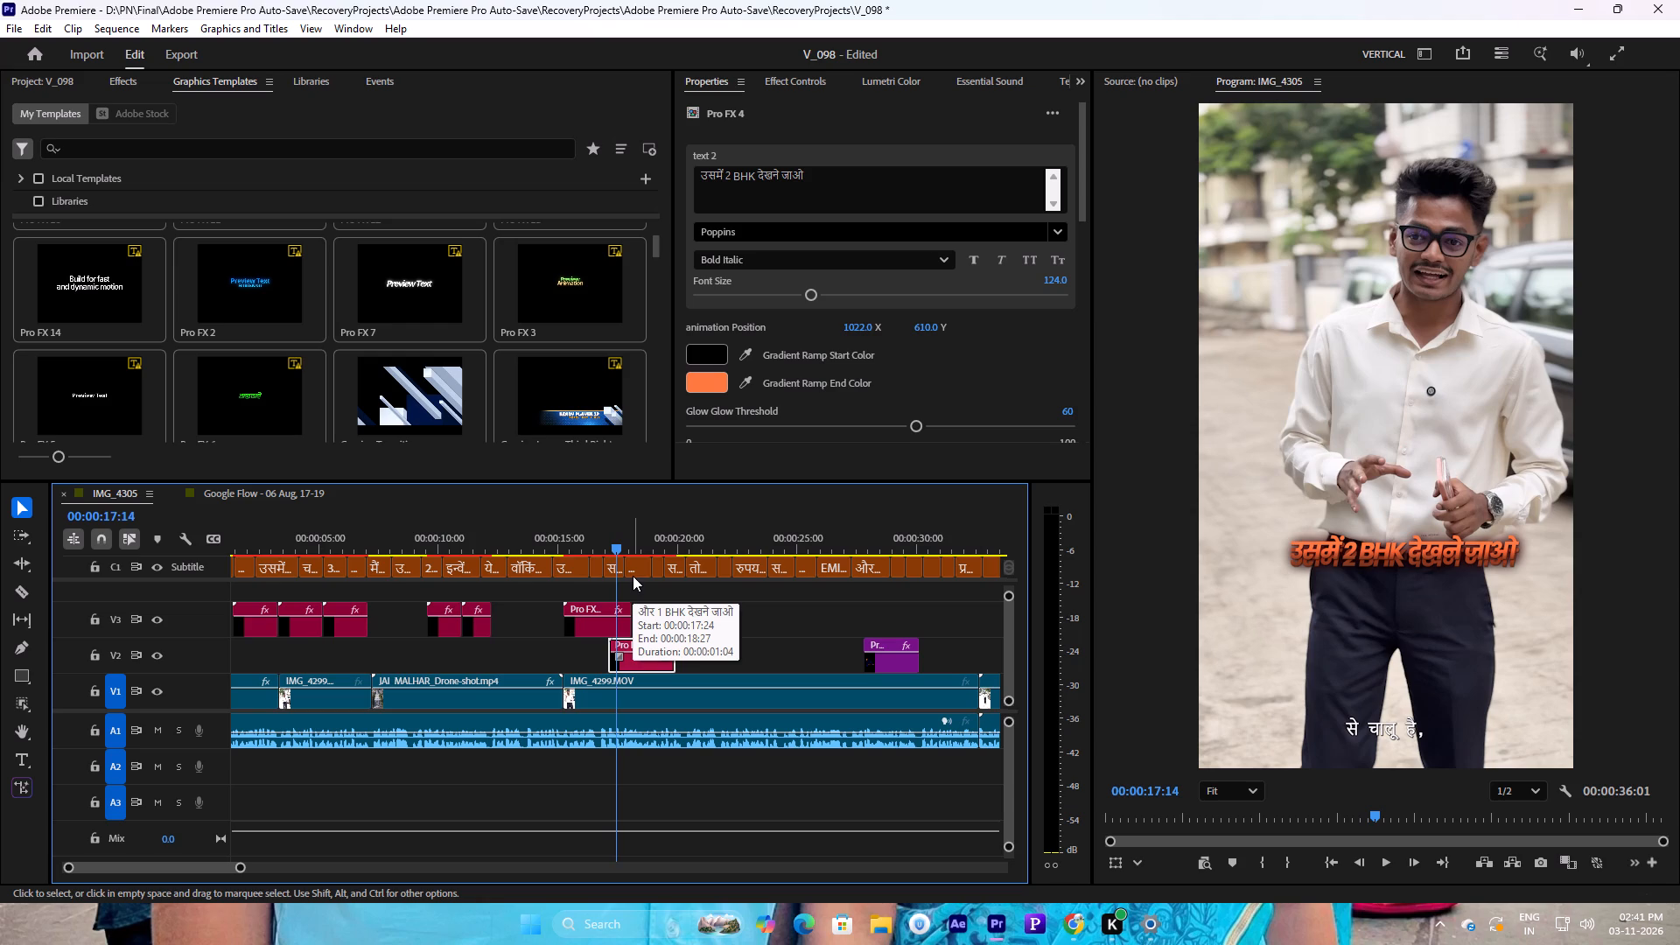
key(space)
drag(612, 542, 600, 544)
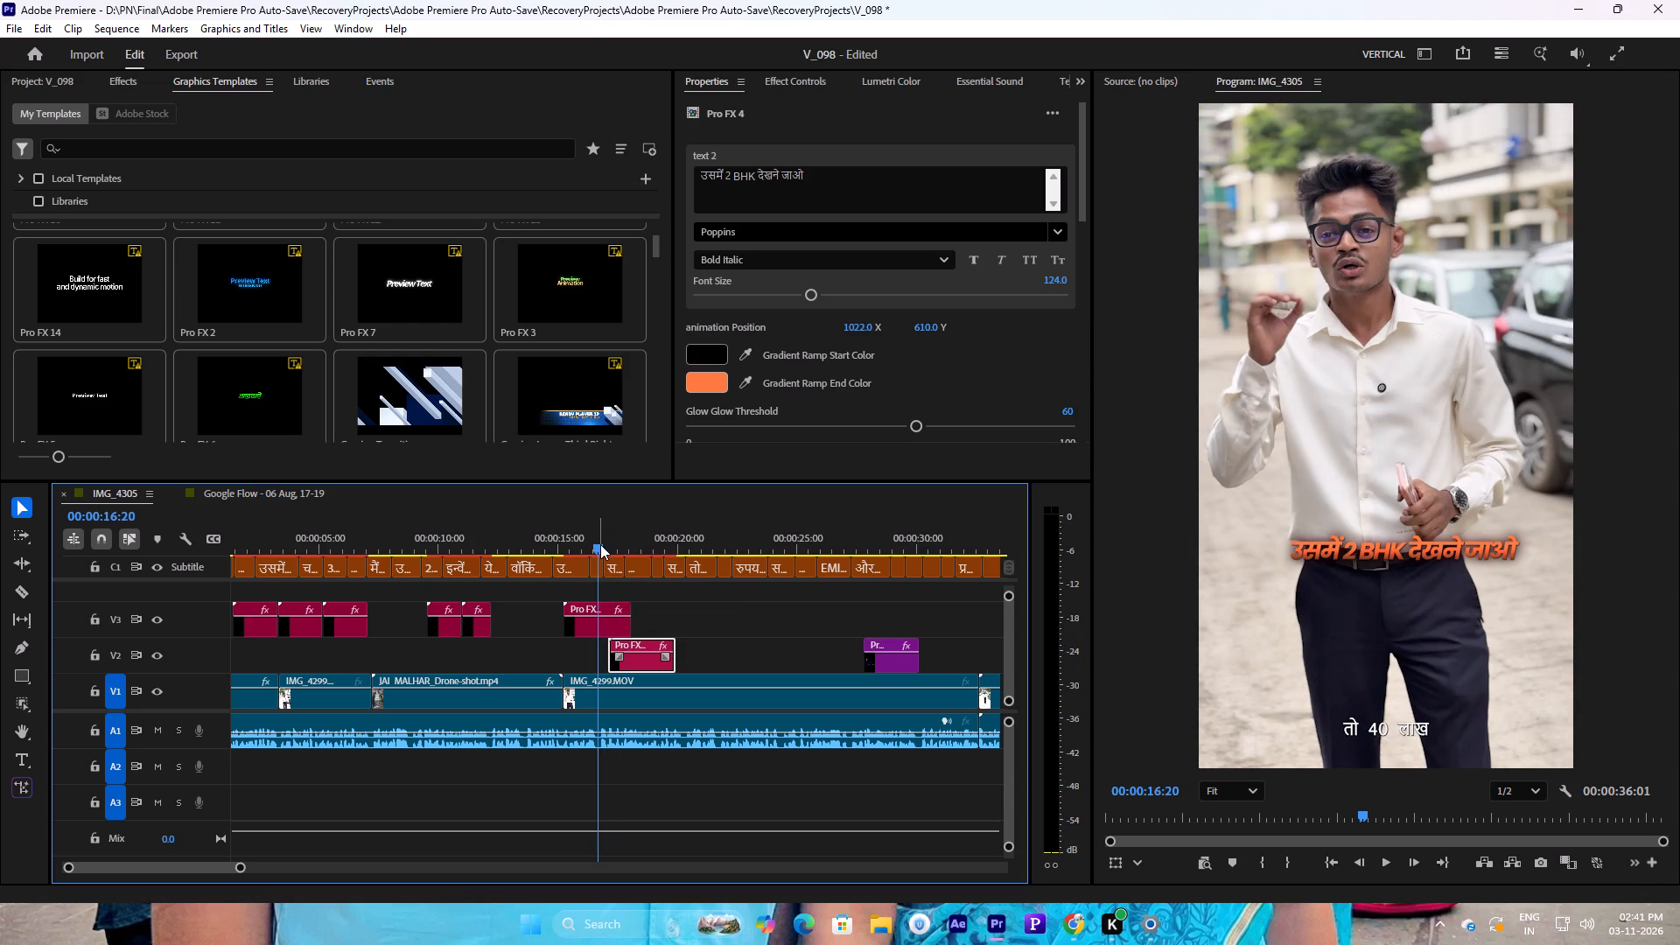
key(space)
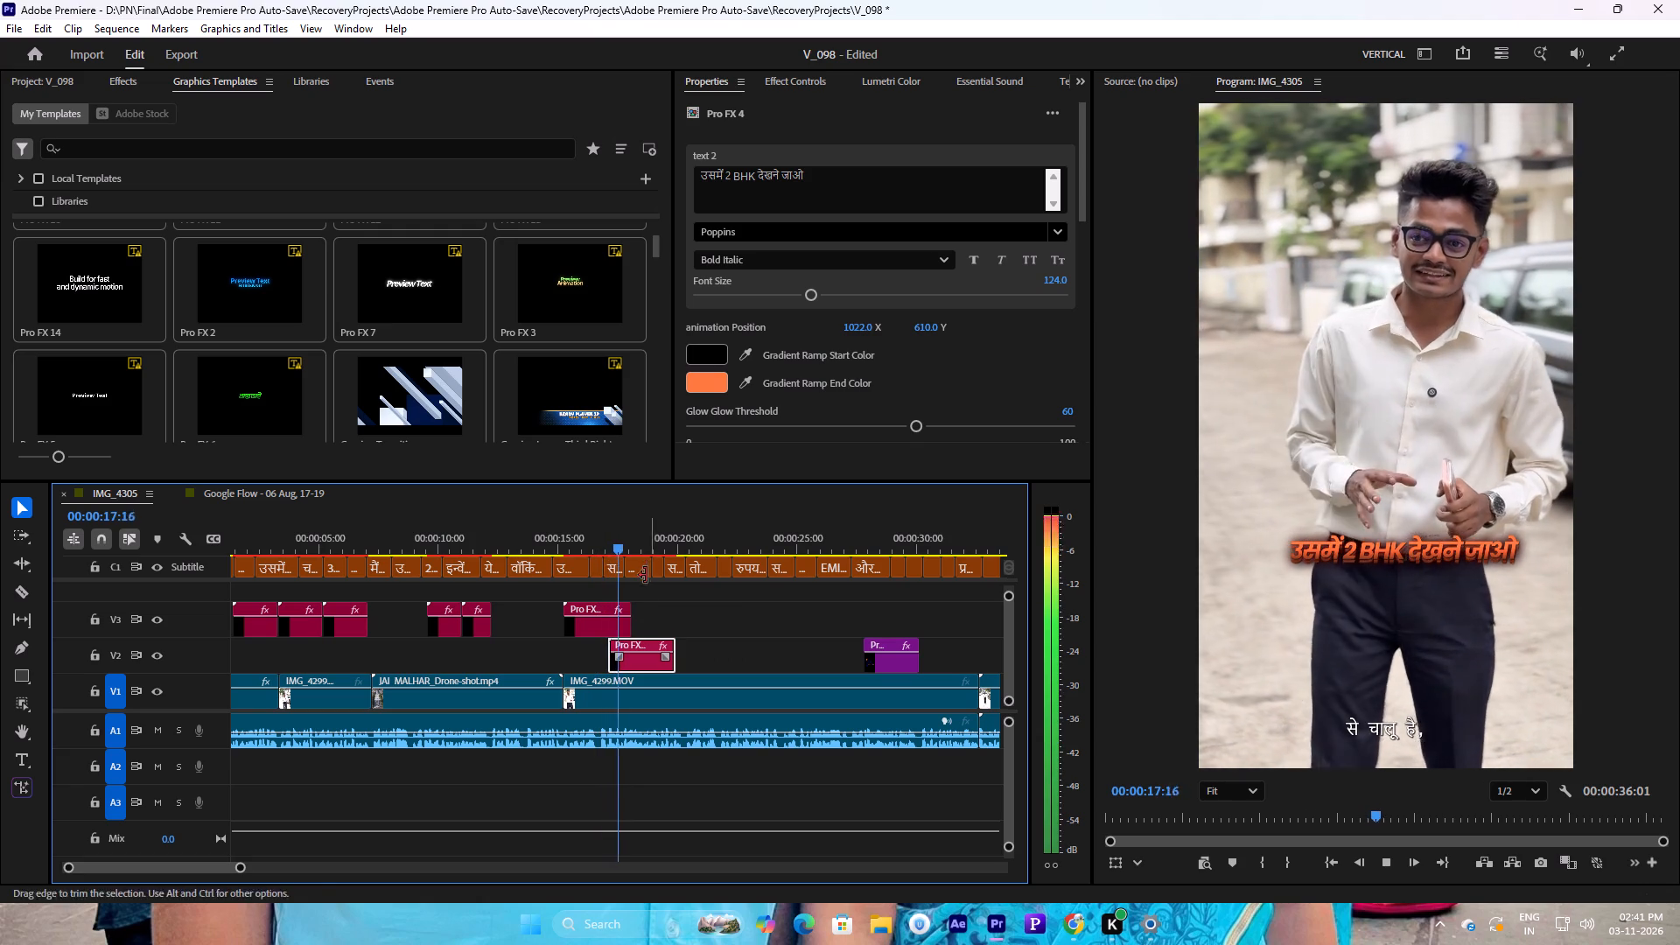
key(space)
Clear the V2 copy's orange line and fill its yellow line with the fifteenth subtitle's text, "तो 40 लाख", plus a trailing space.
click(576, 562)
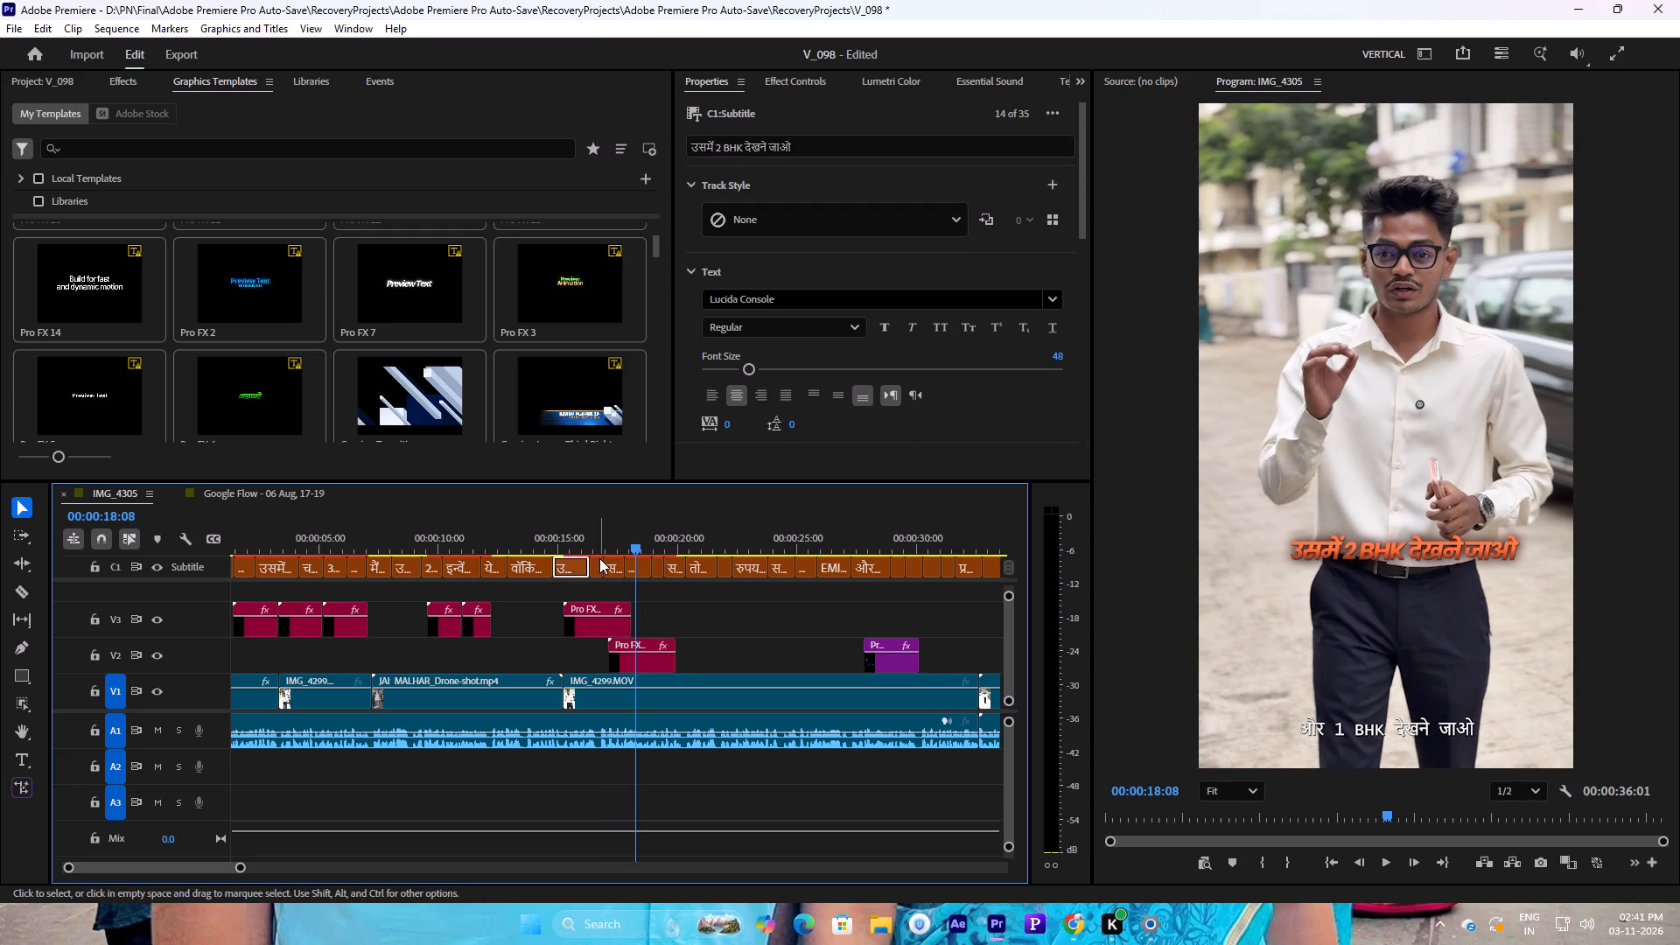
click(599, 558)
double_click(765, 142)
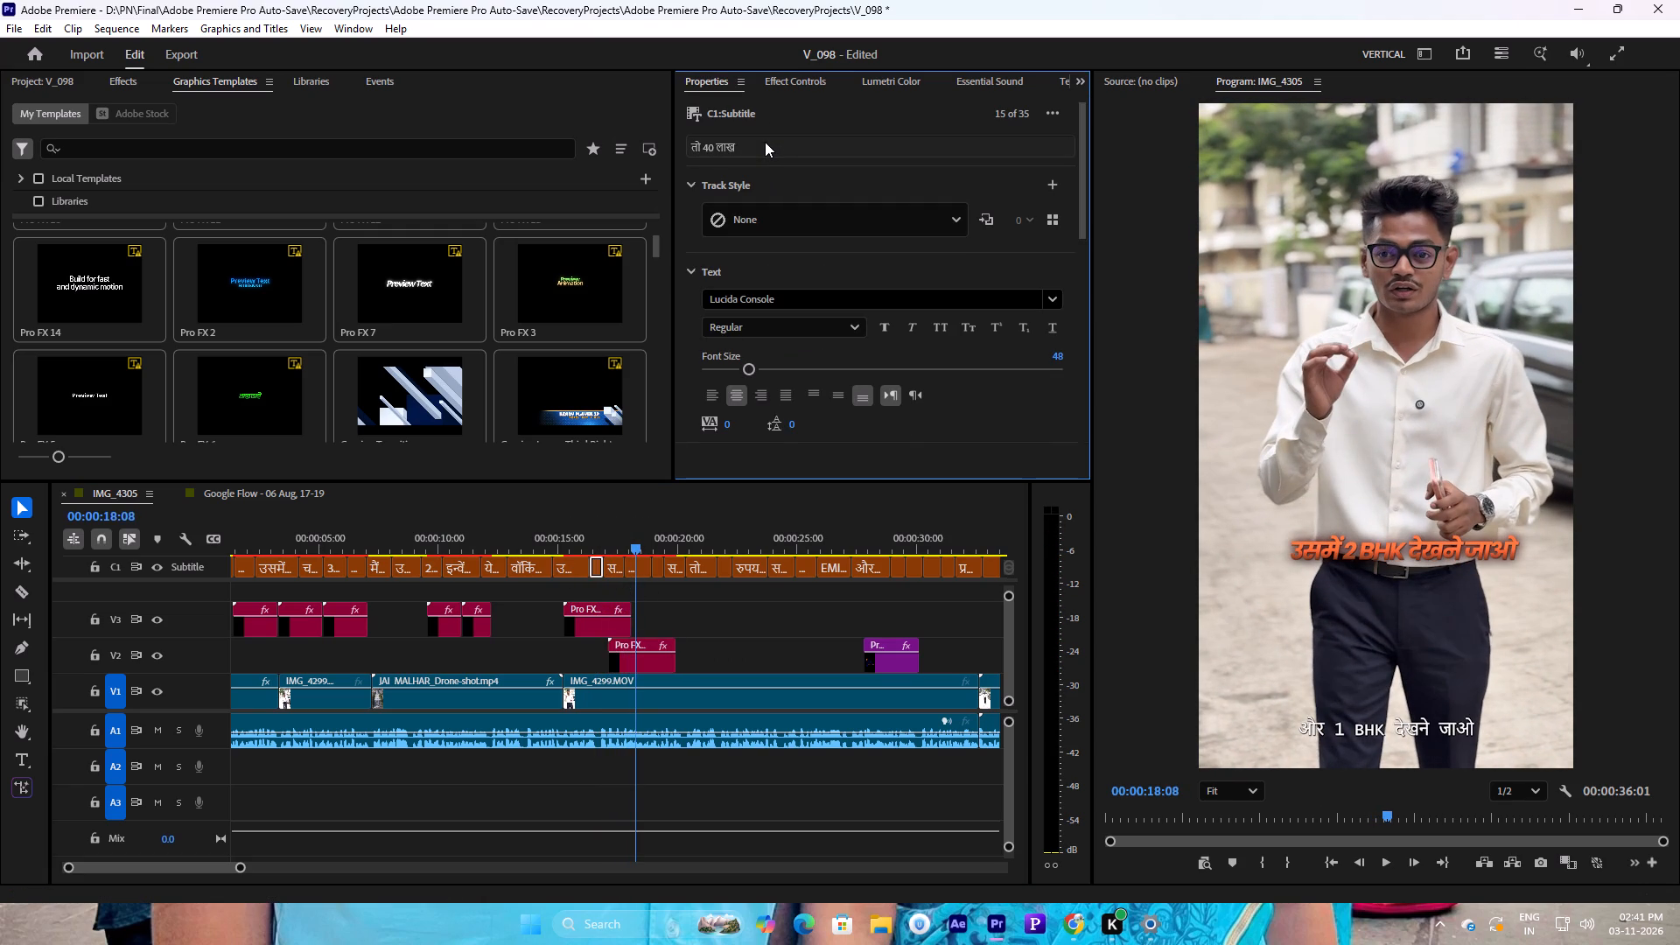
key(ctrl+c)
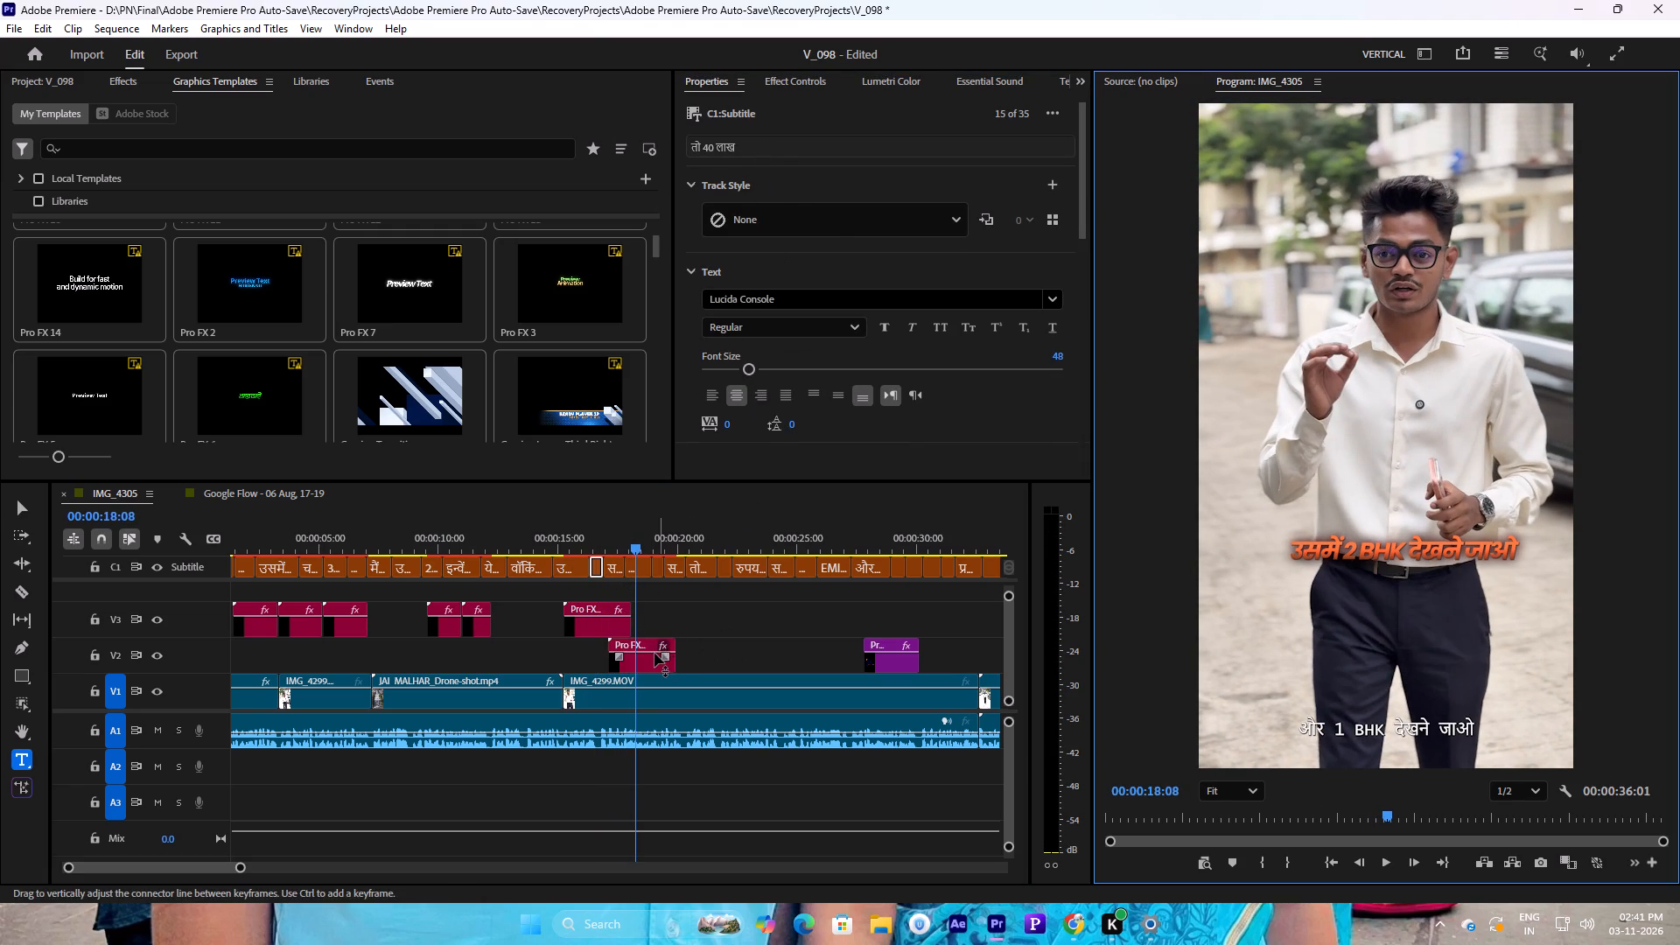
click(654, 654)
drag(811, 175, 670, 182)
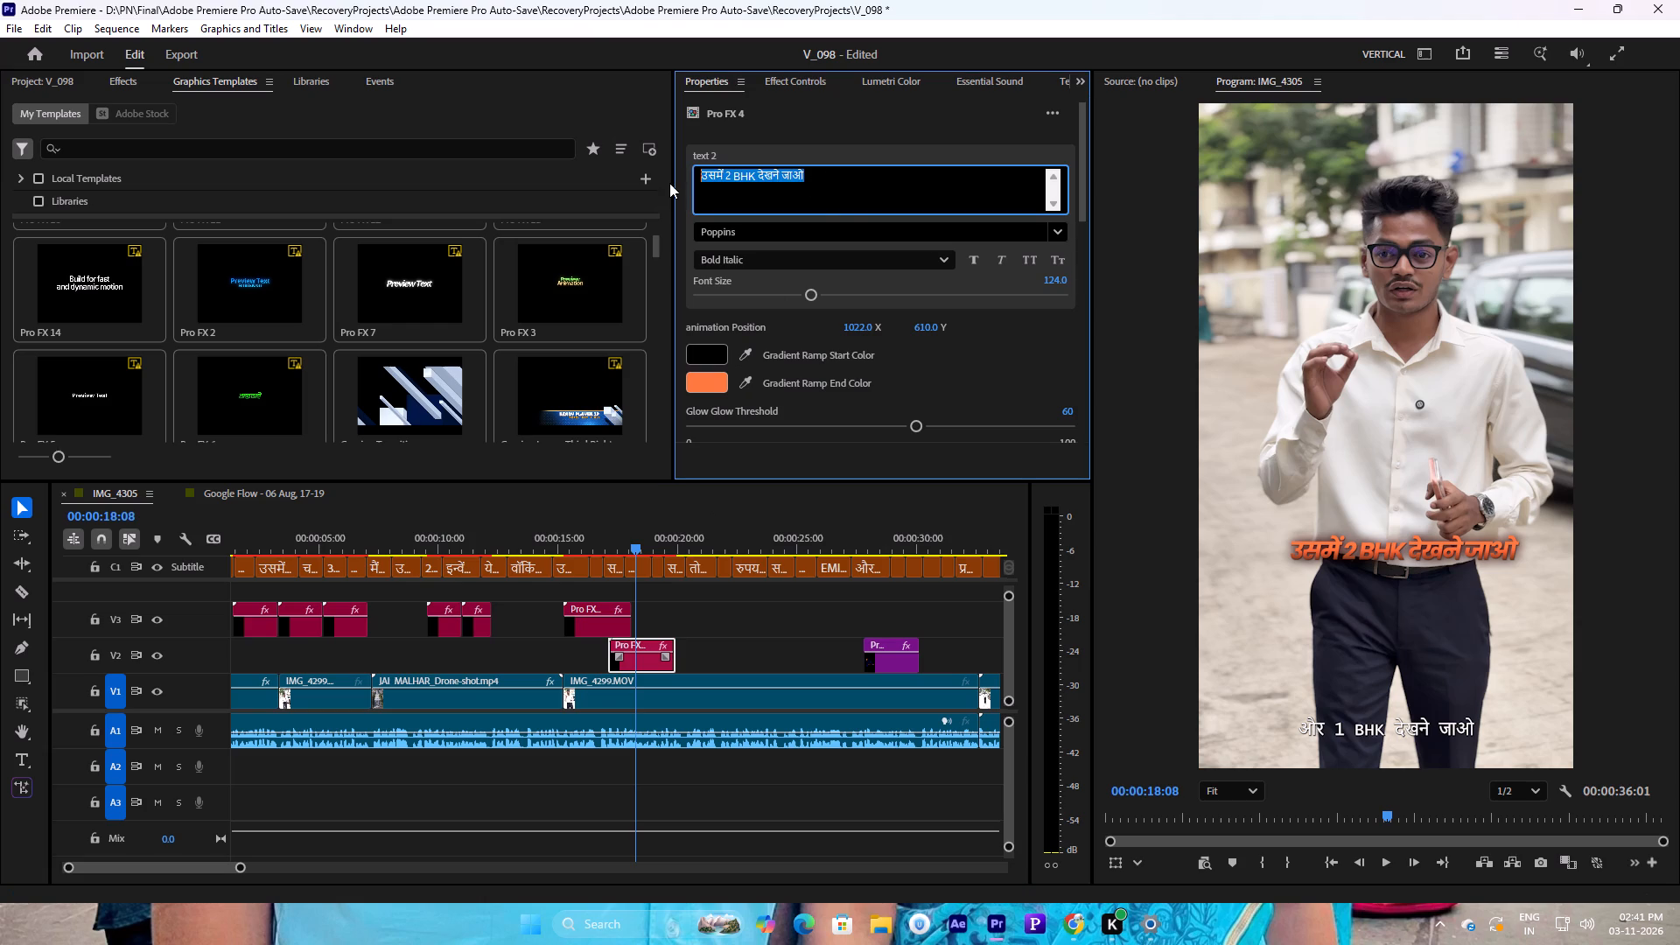
key(BackSpace)
drag(1084, 168, 1084, 261)
click(853, 292)
key(ctrl+v)
key(space)
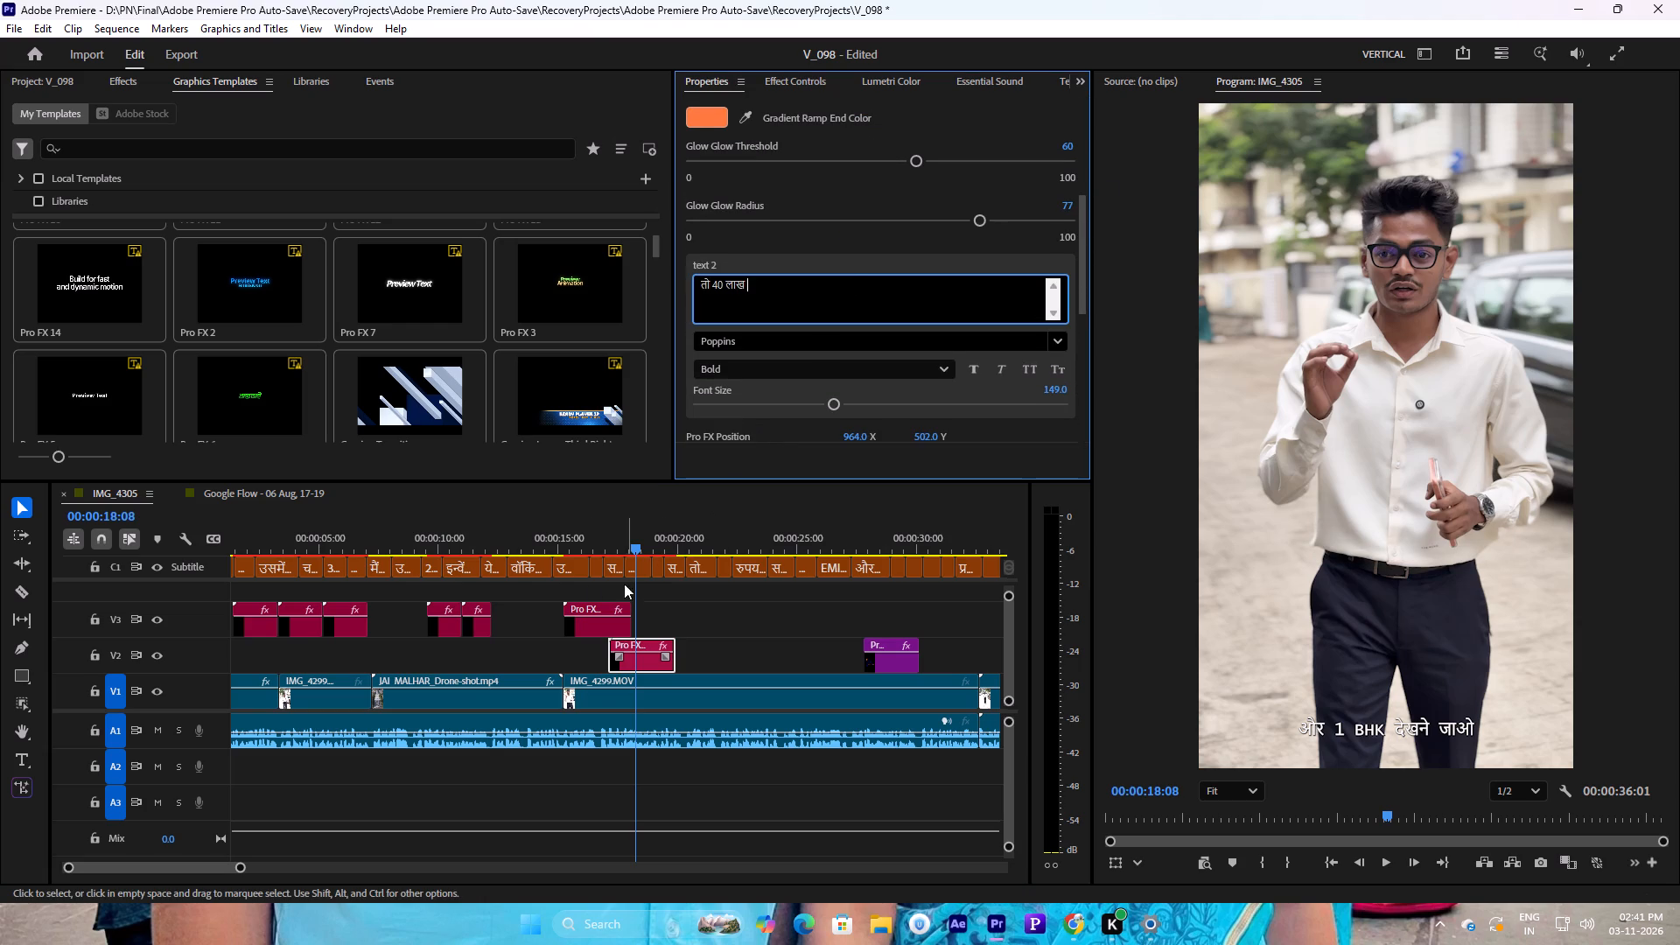
Append the sixteenth subtitle's text, "से चालू है,", to the V2 copy's yellow line after "तो 40 लाख".
click(573, 564)
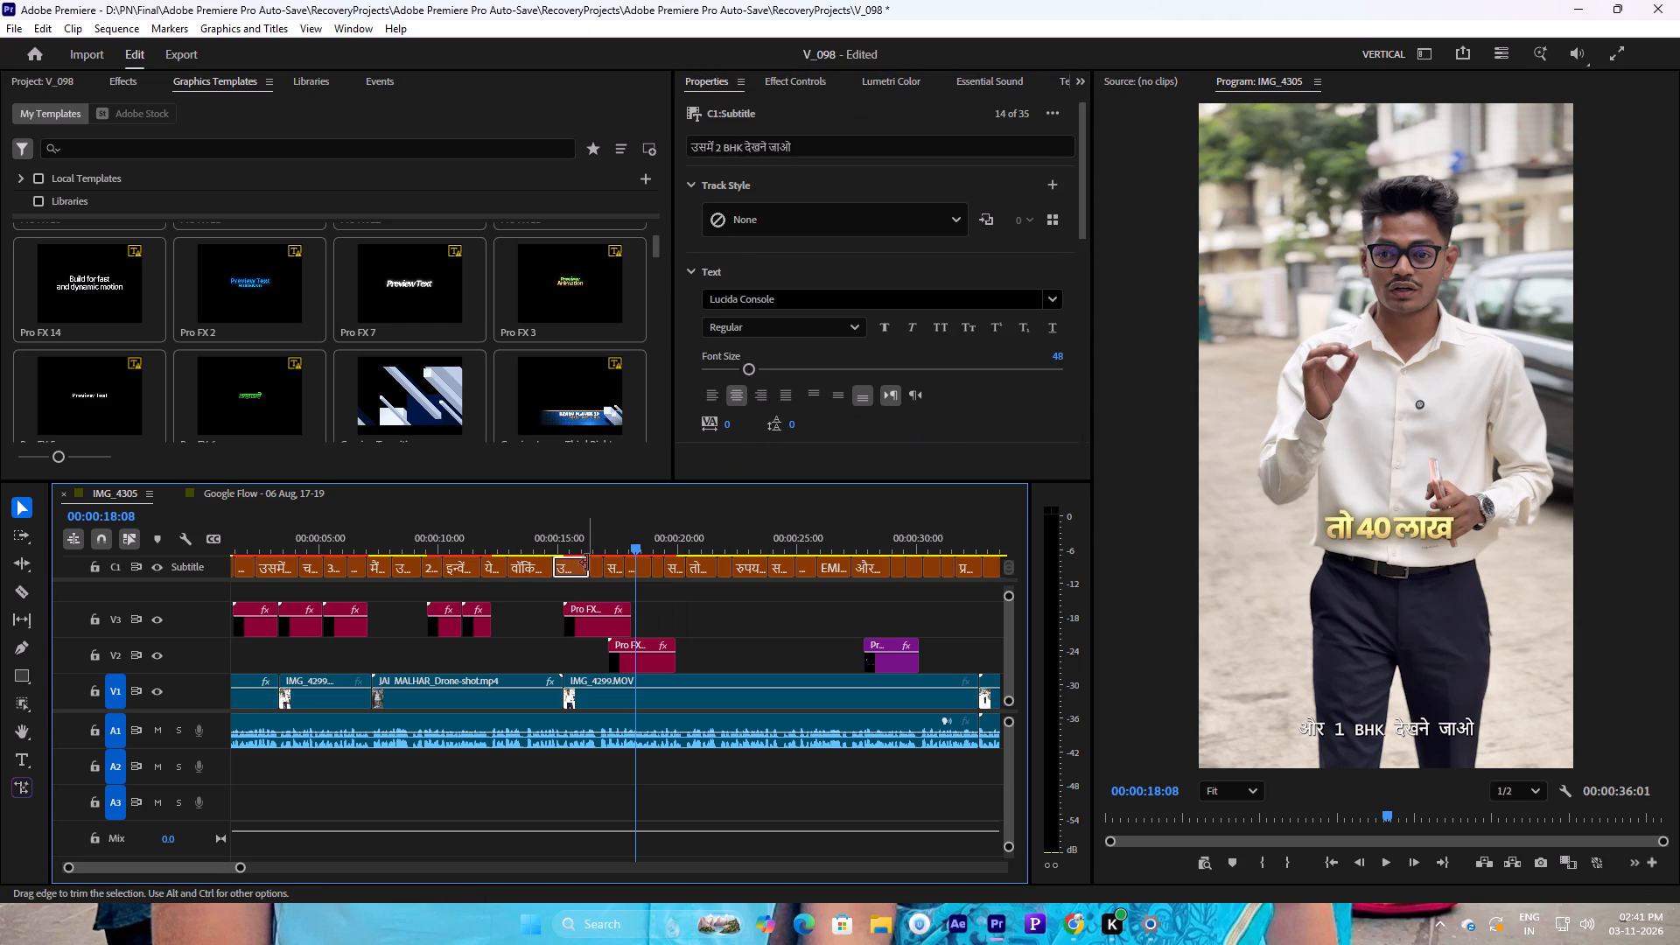
click(596, 566)
click(614, 563)
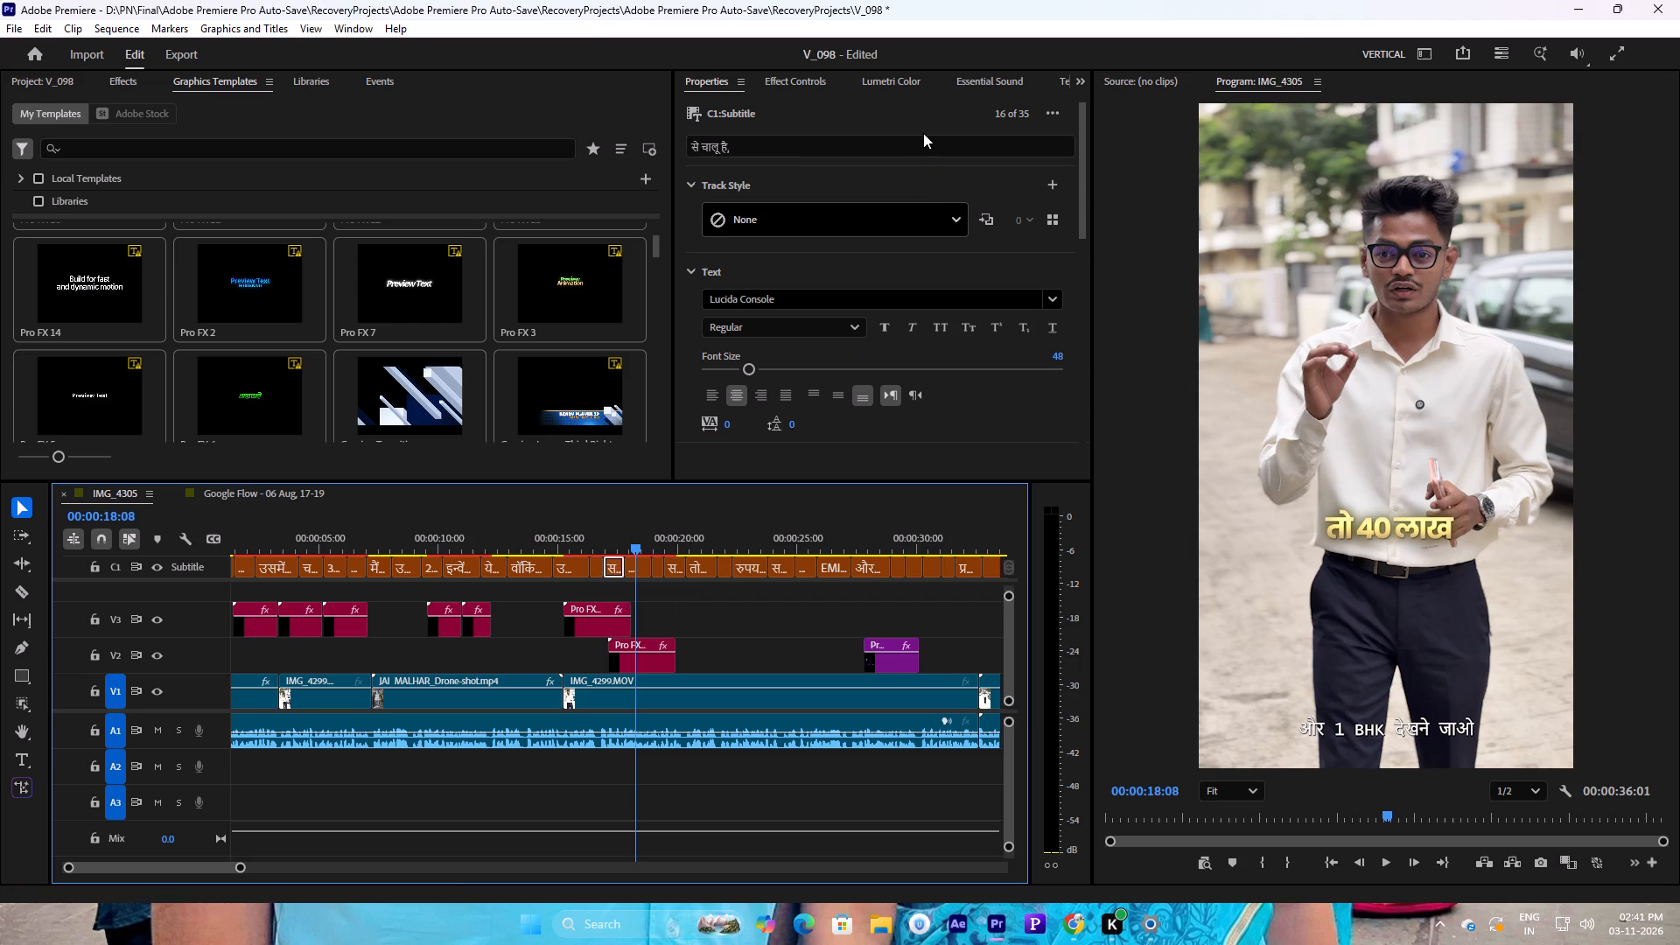
double_click(909, 143)
key(ctrl+c)
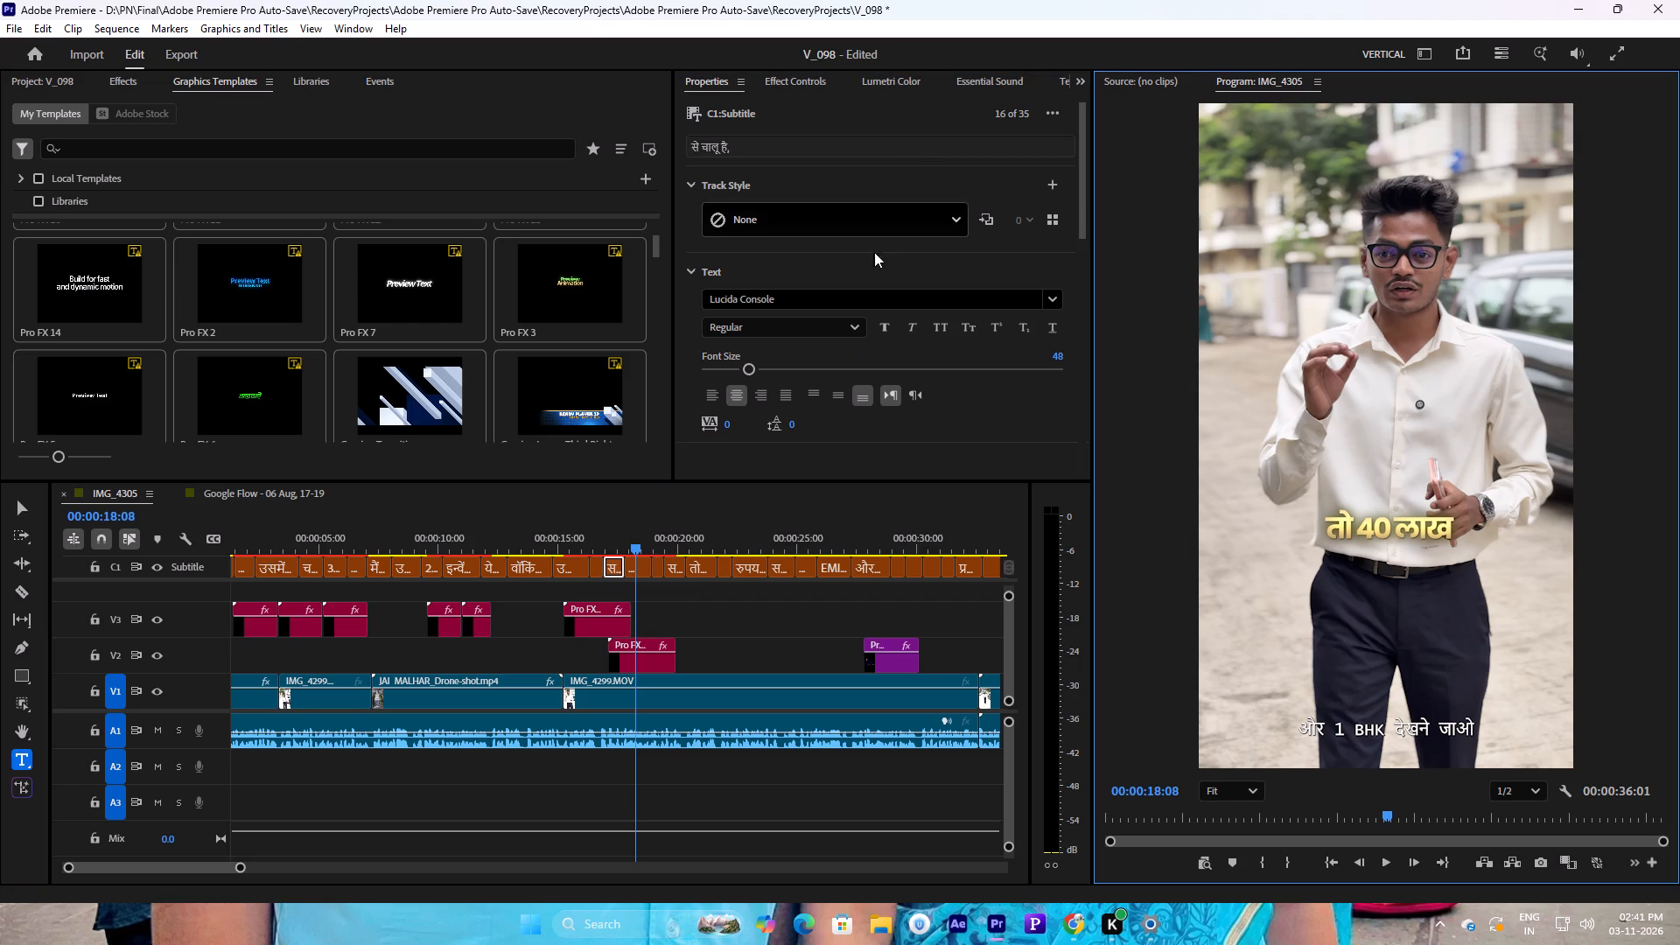
click(654, 658)
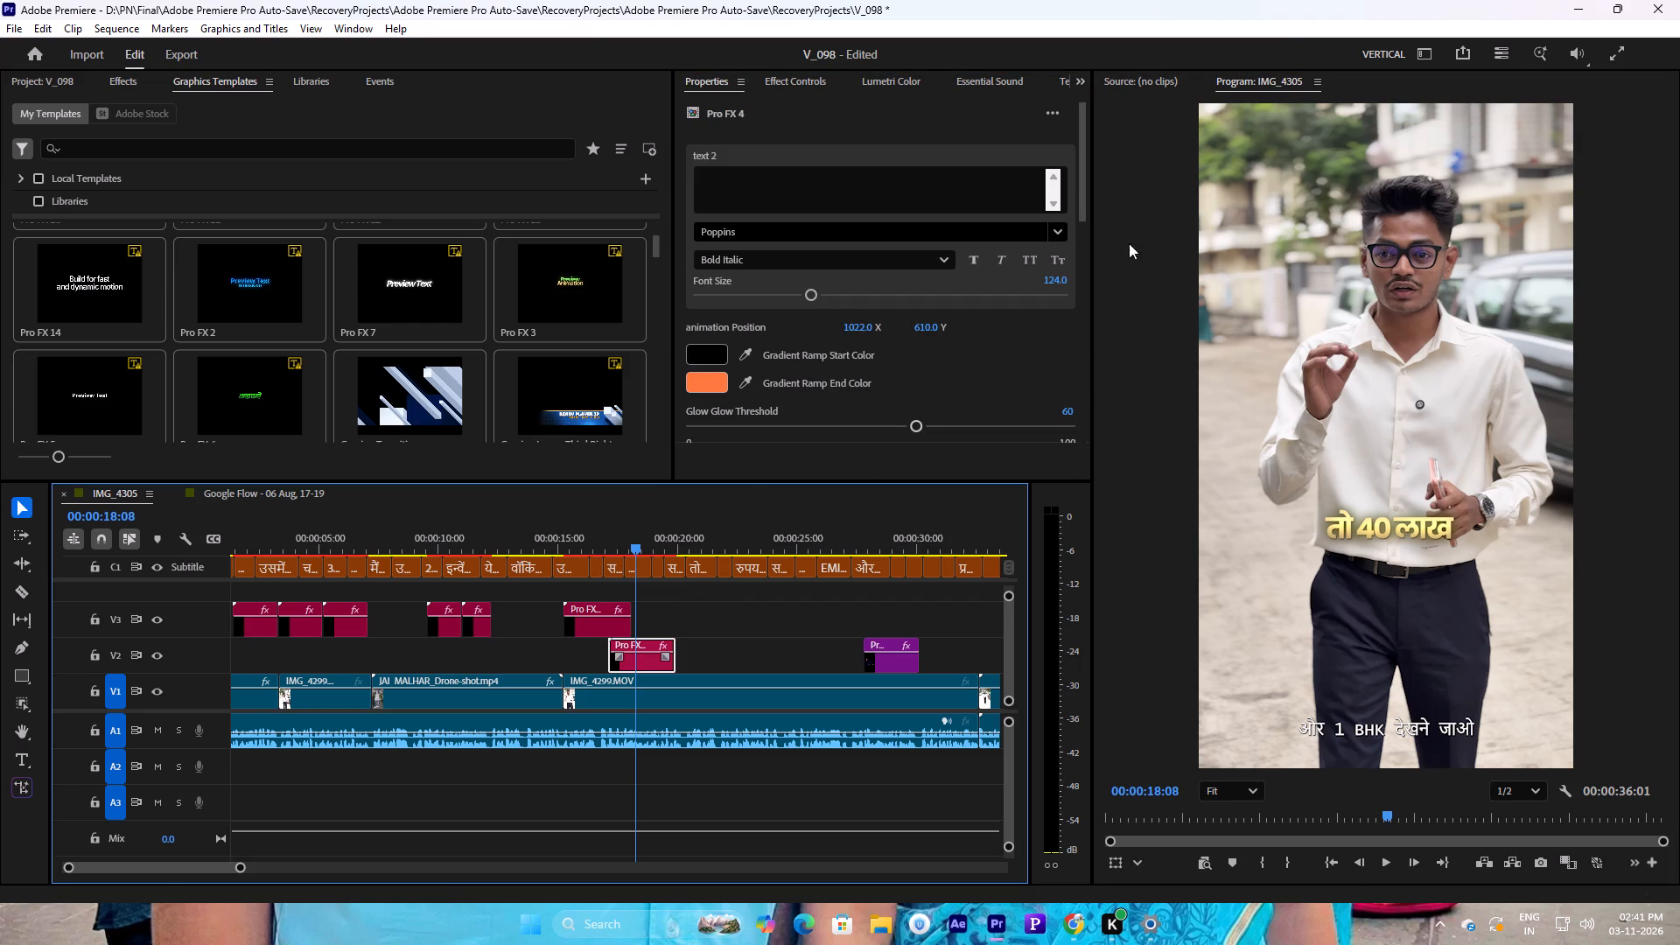
drag(1080, 178, 1077, 286)
click(938, 278)
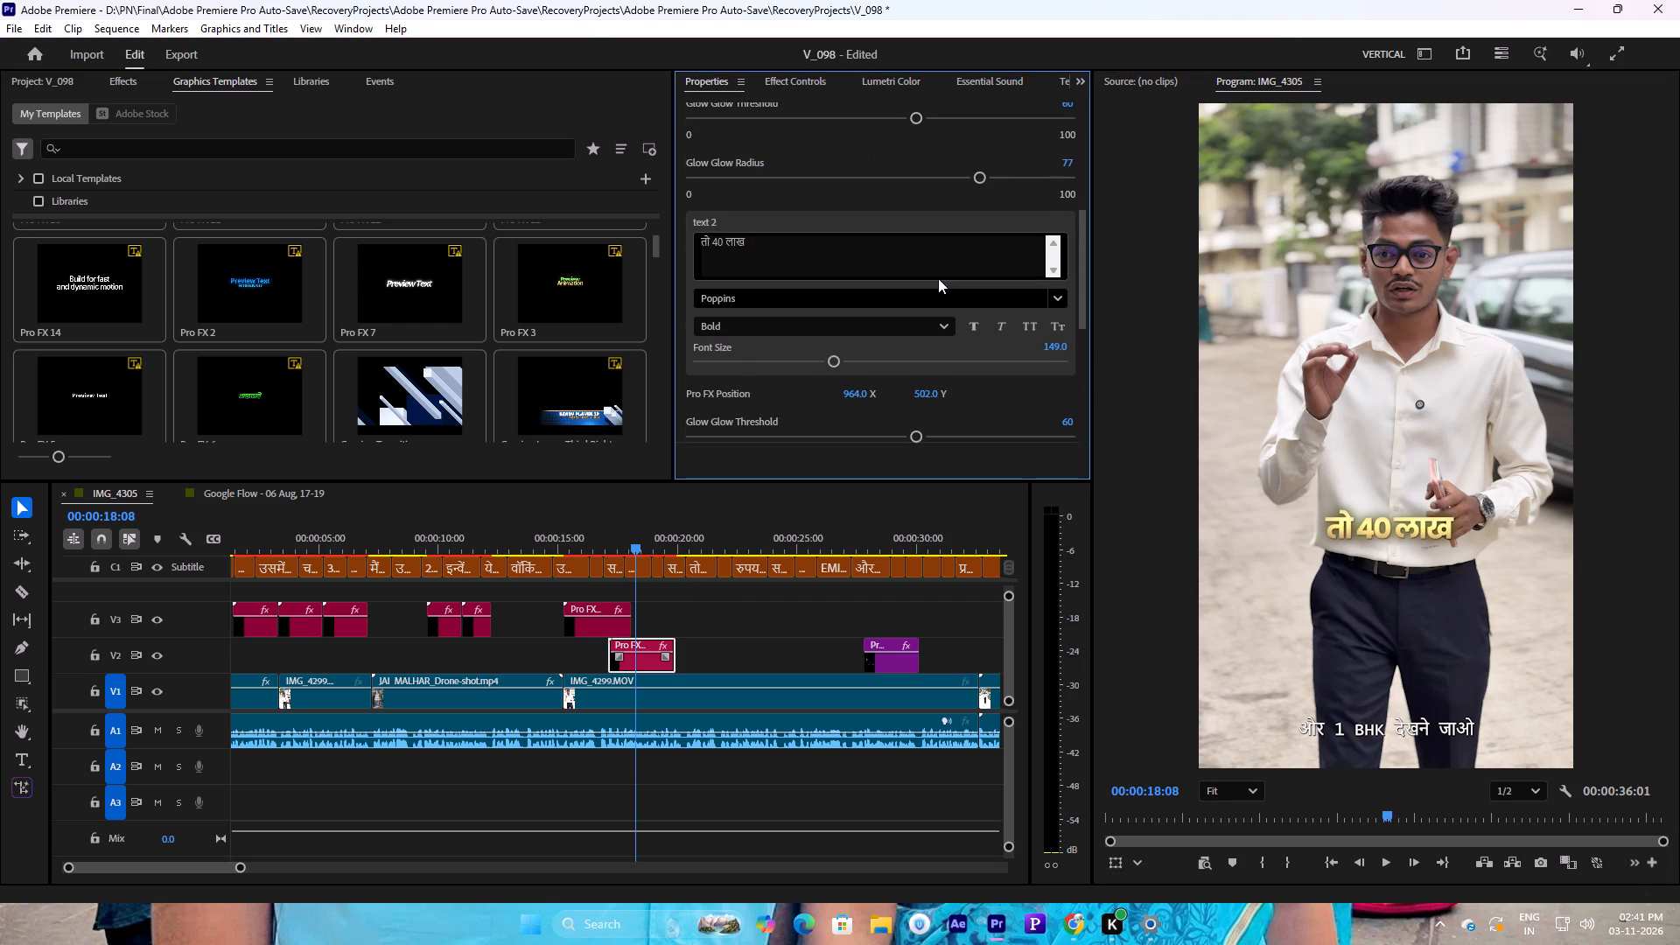
click(933, 262)
key(ctrl+v)
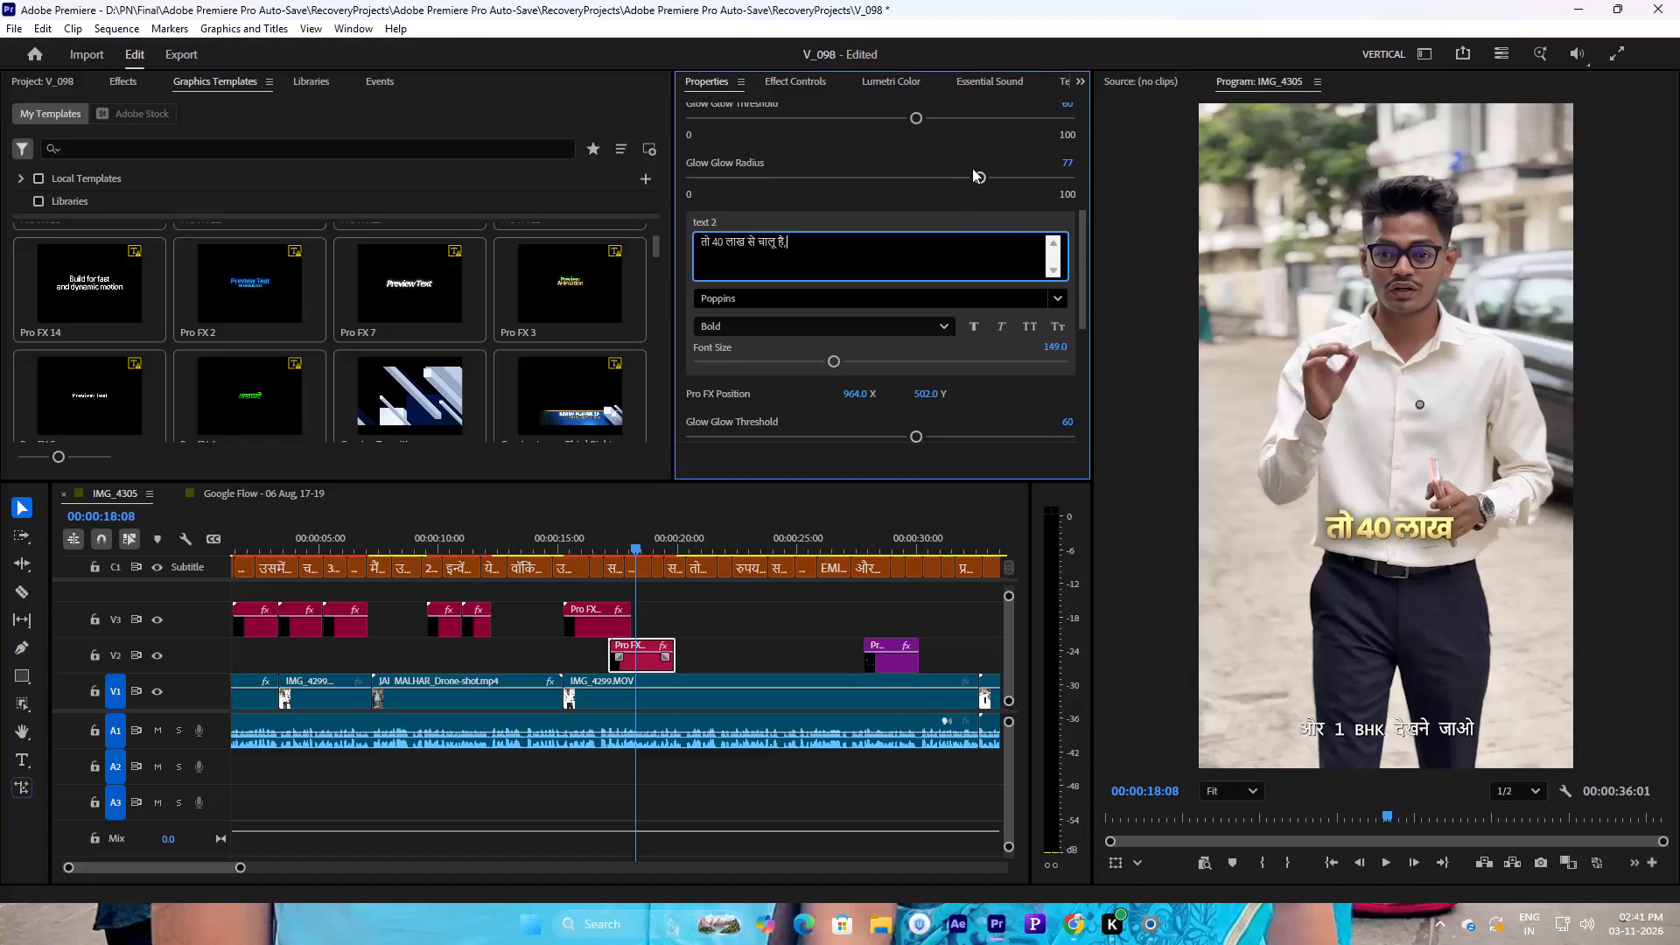
Trim the V2 caption's end to about 00:00:18:04, flush with the V3 graphic above, and check it by playback against the speech.
drag(615, 548, 604, 544)
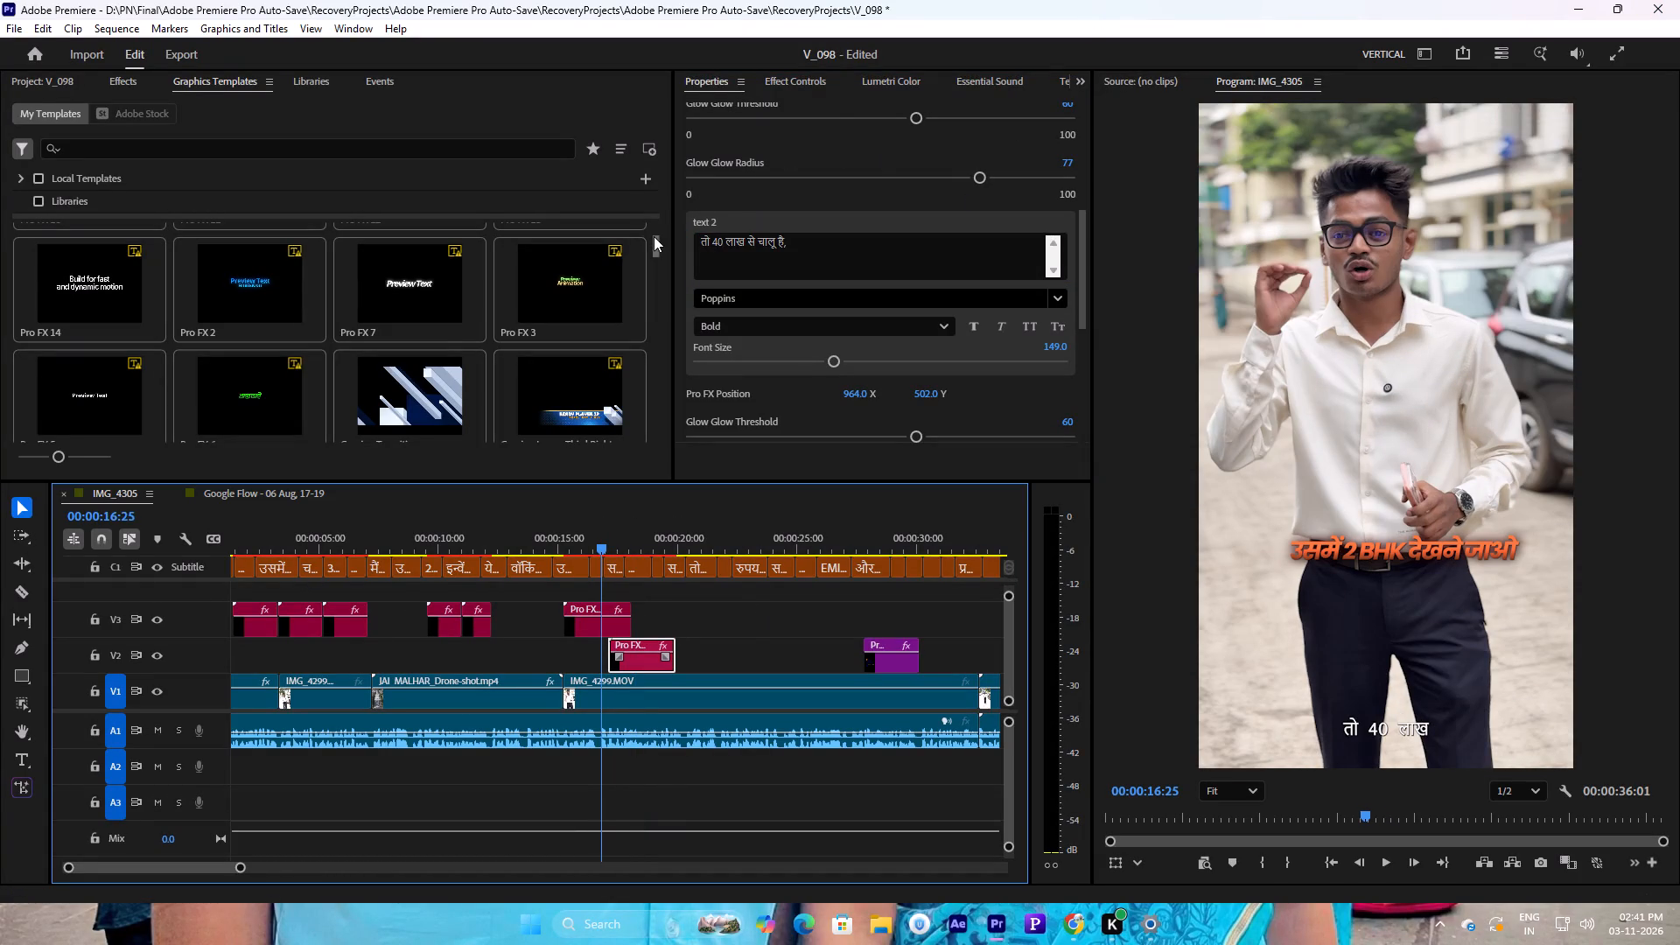
key(space)
key(space)
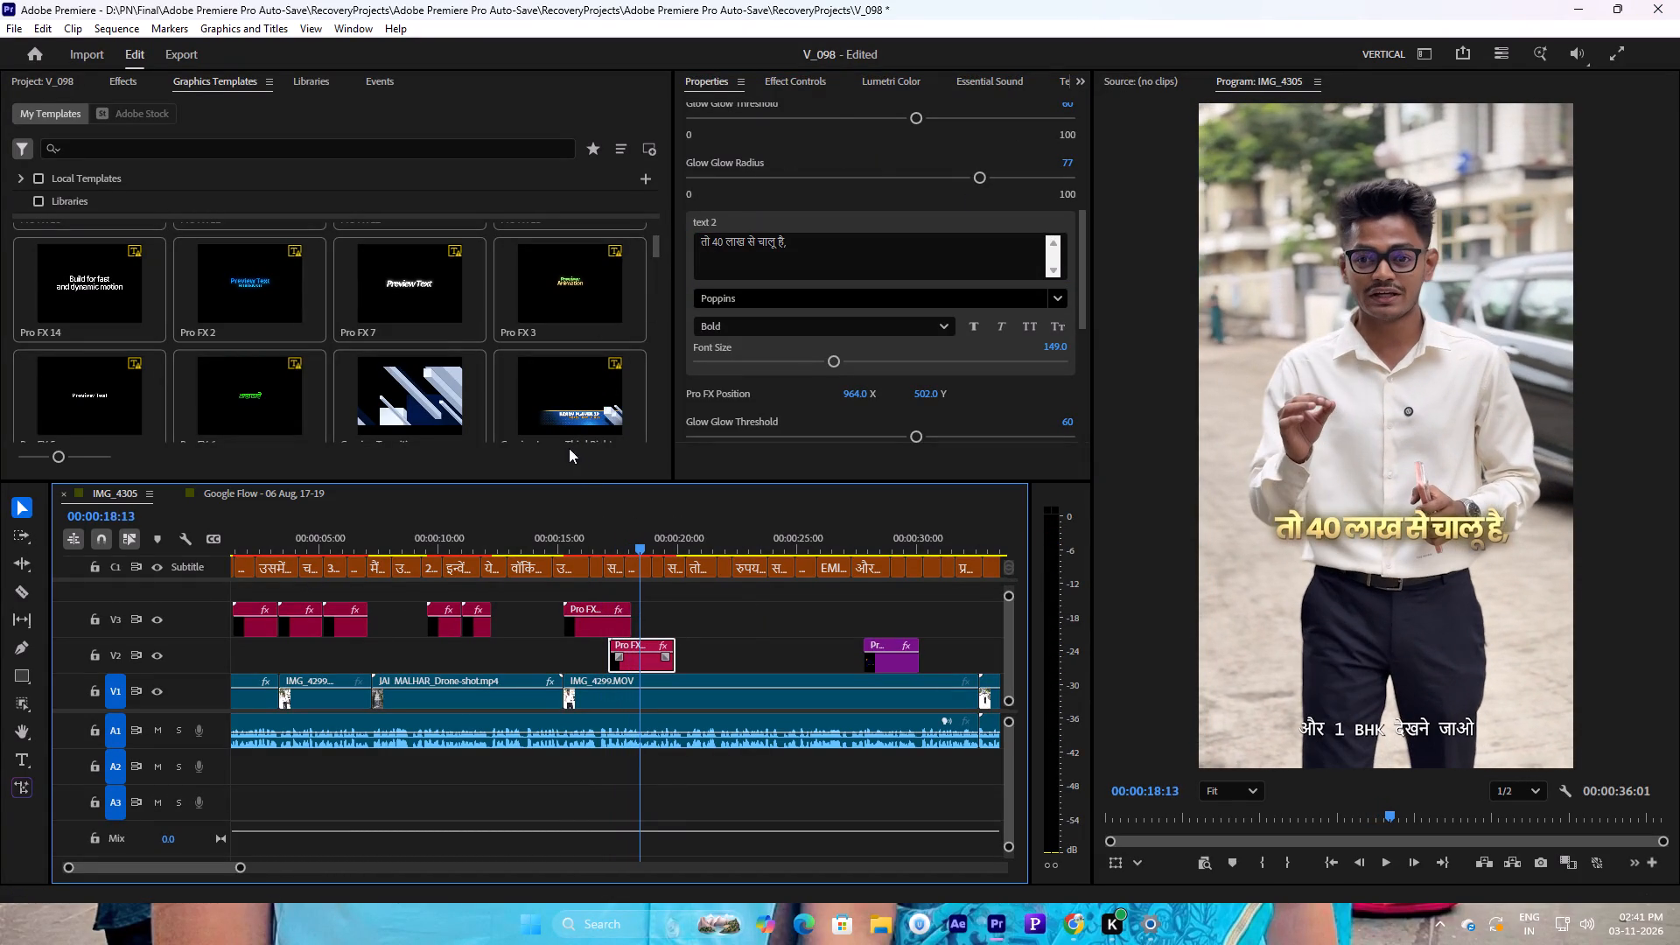
drag(604, 542, 572, 549)
key(space)
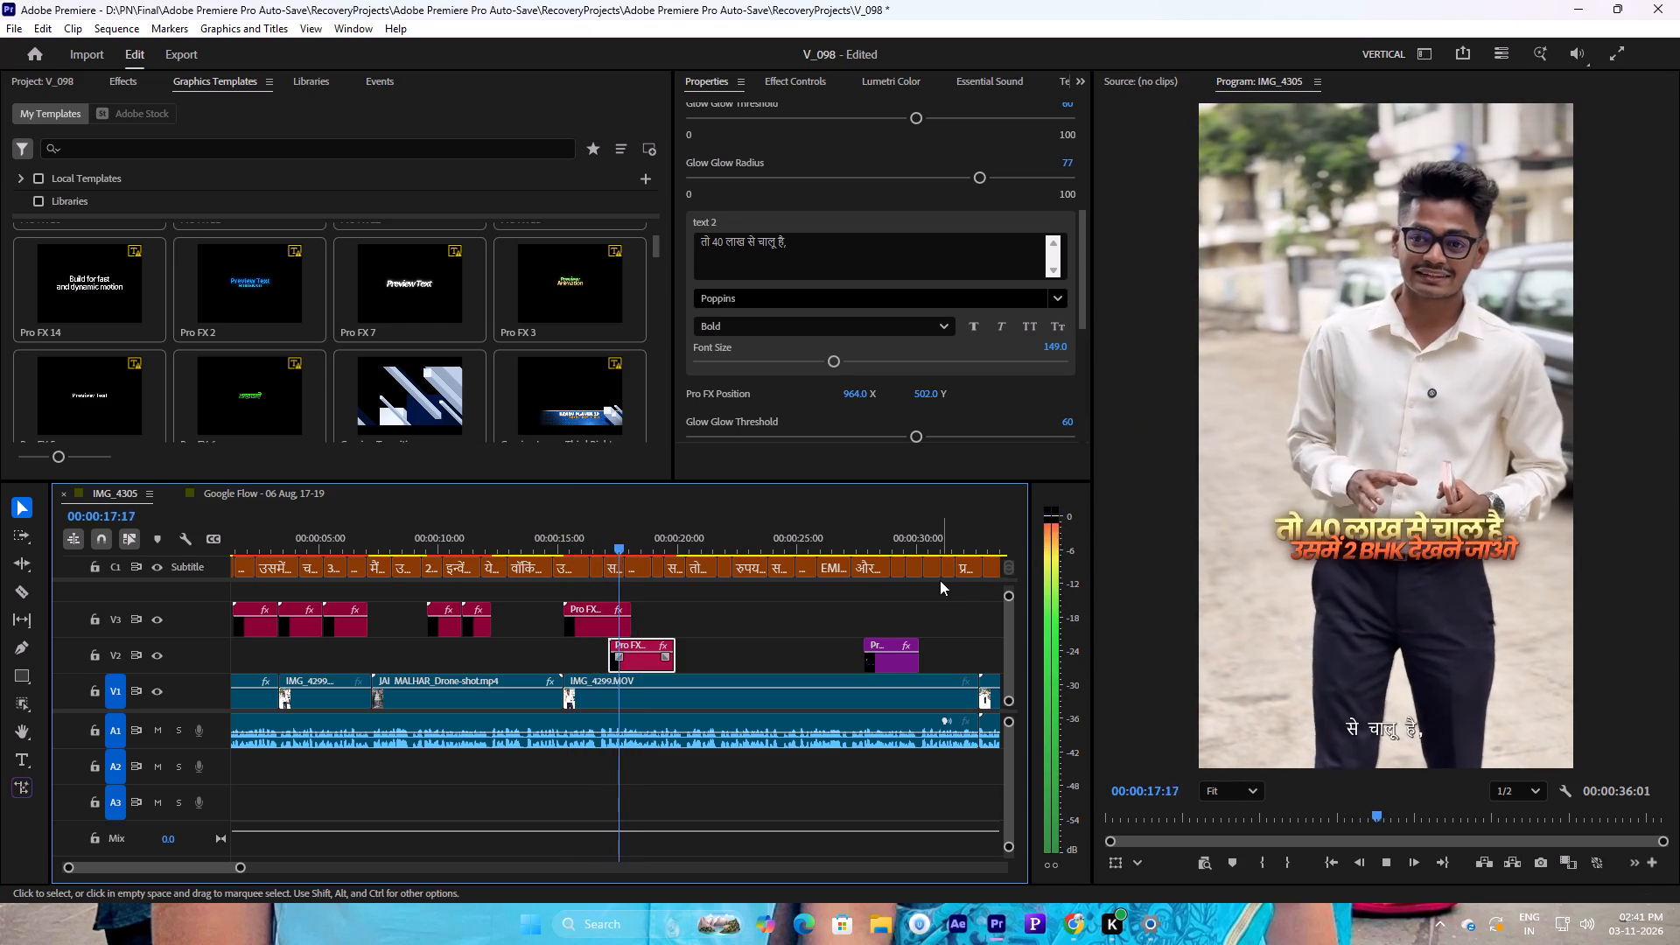
key(space)
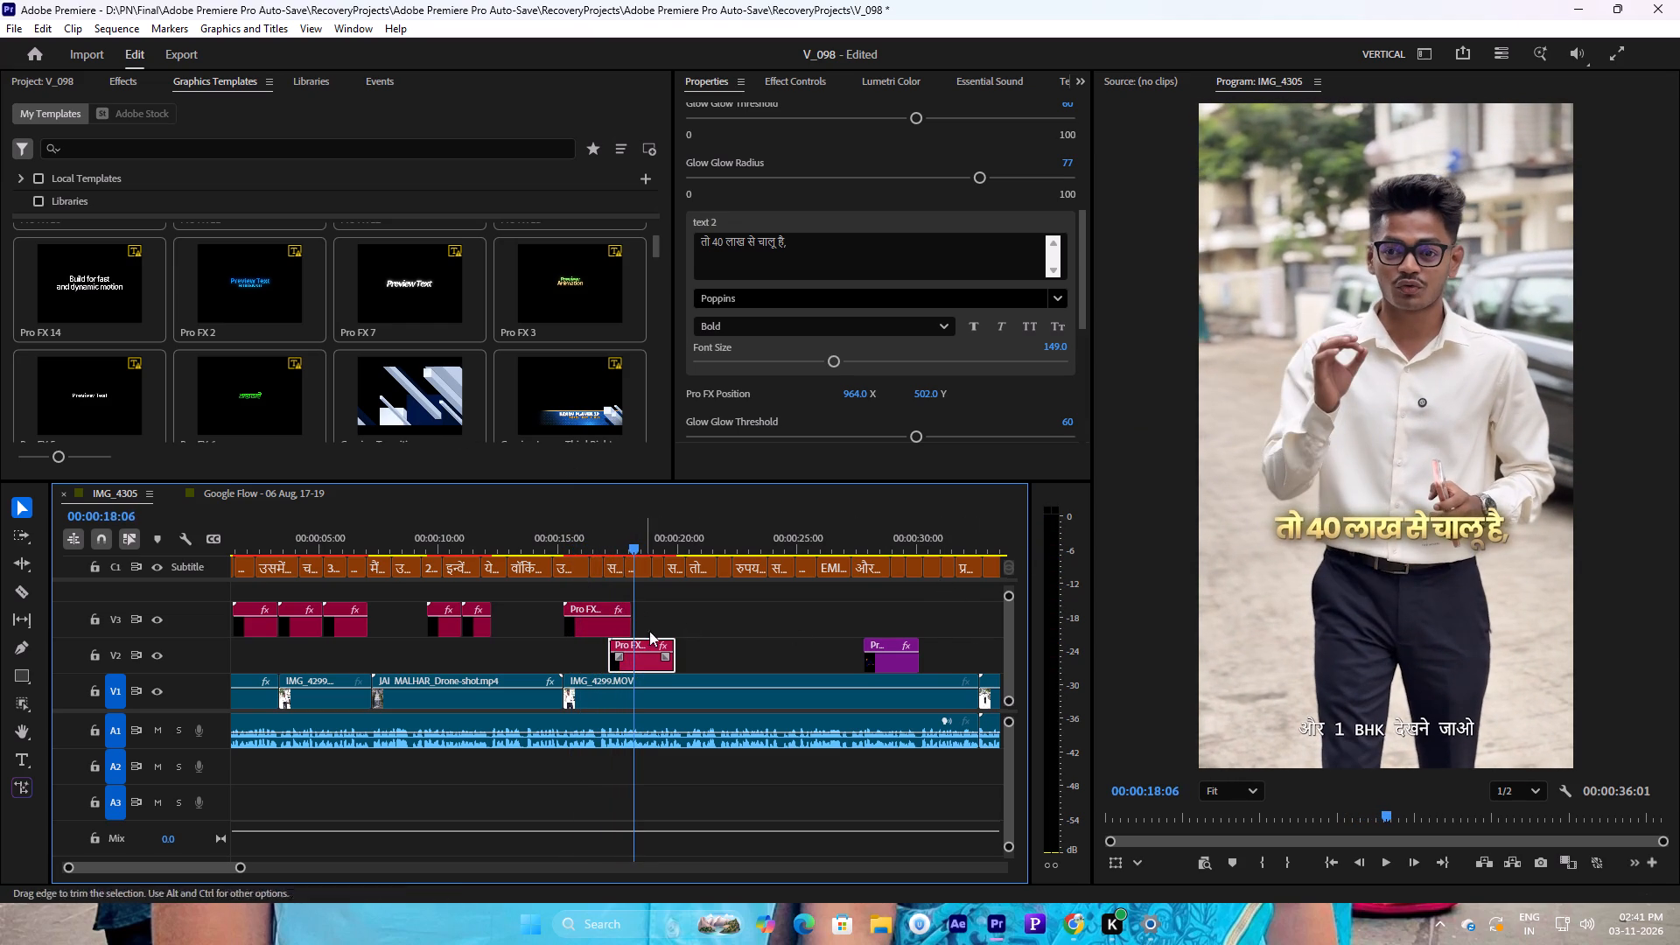
click(619, 556)
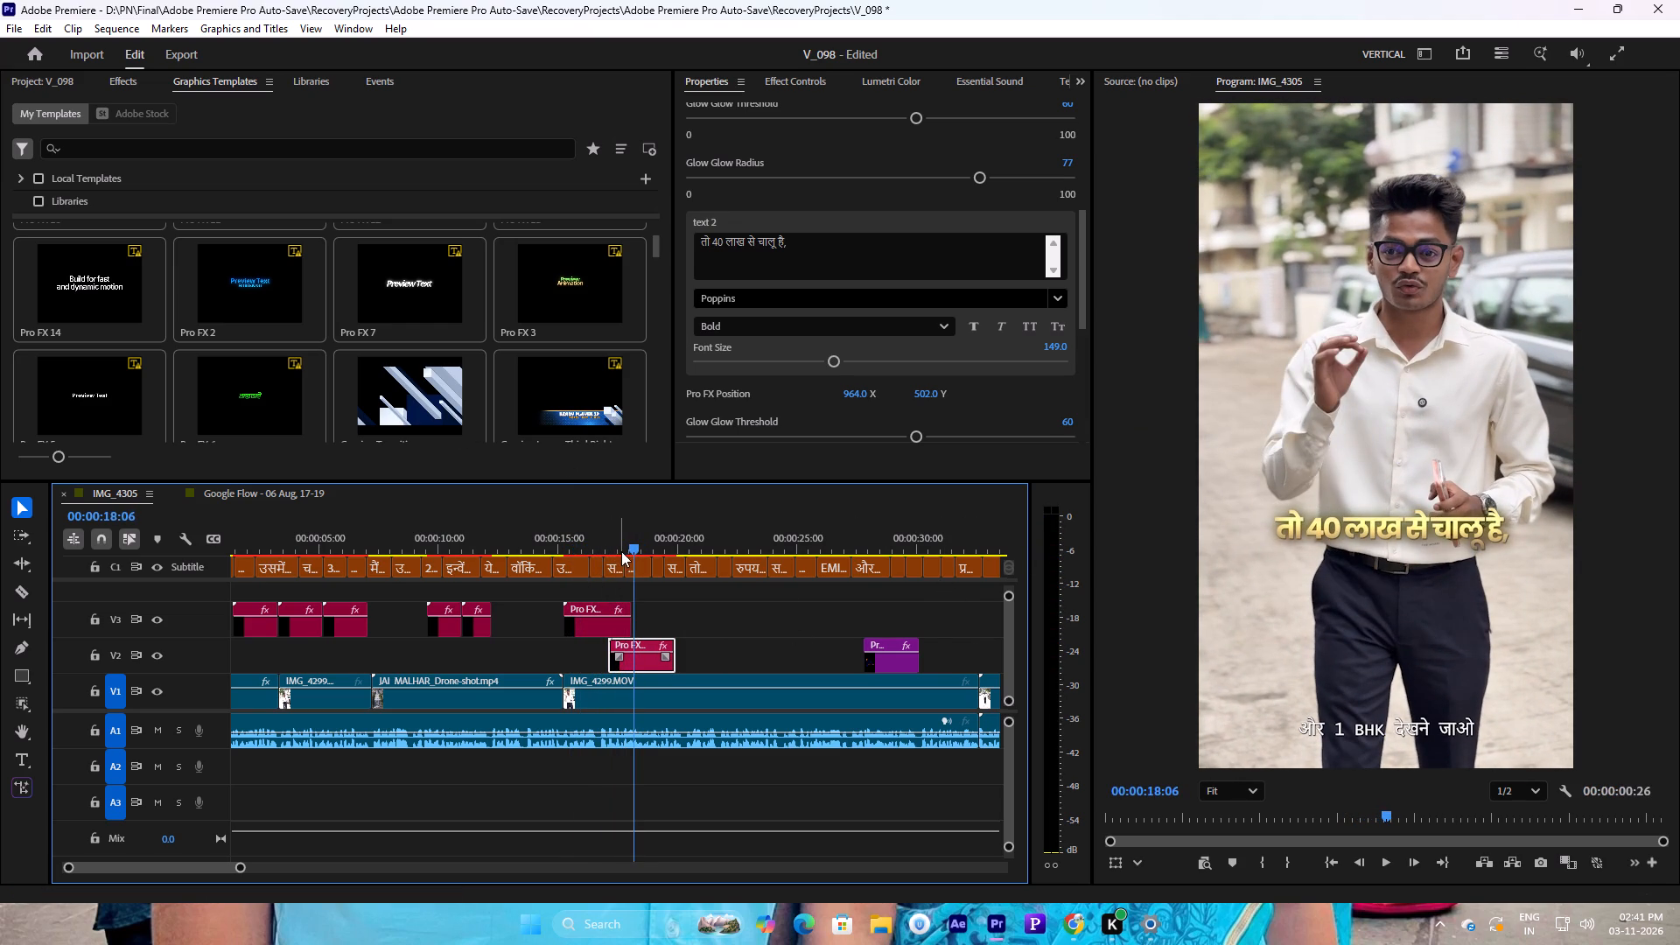
drag(624, 548, 611, 549)
drag(676, 661, 640, 661)
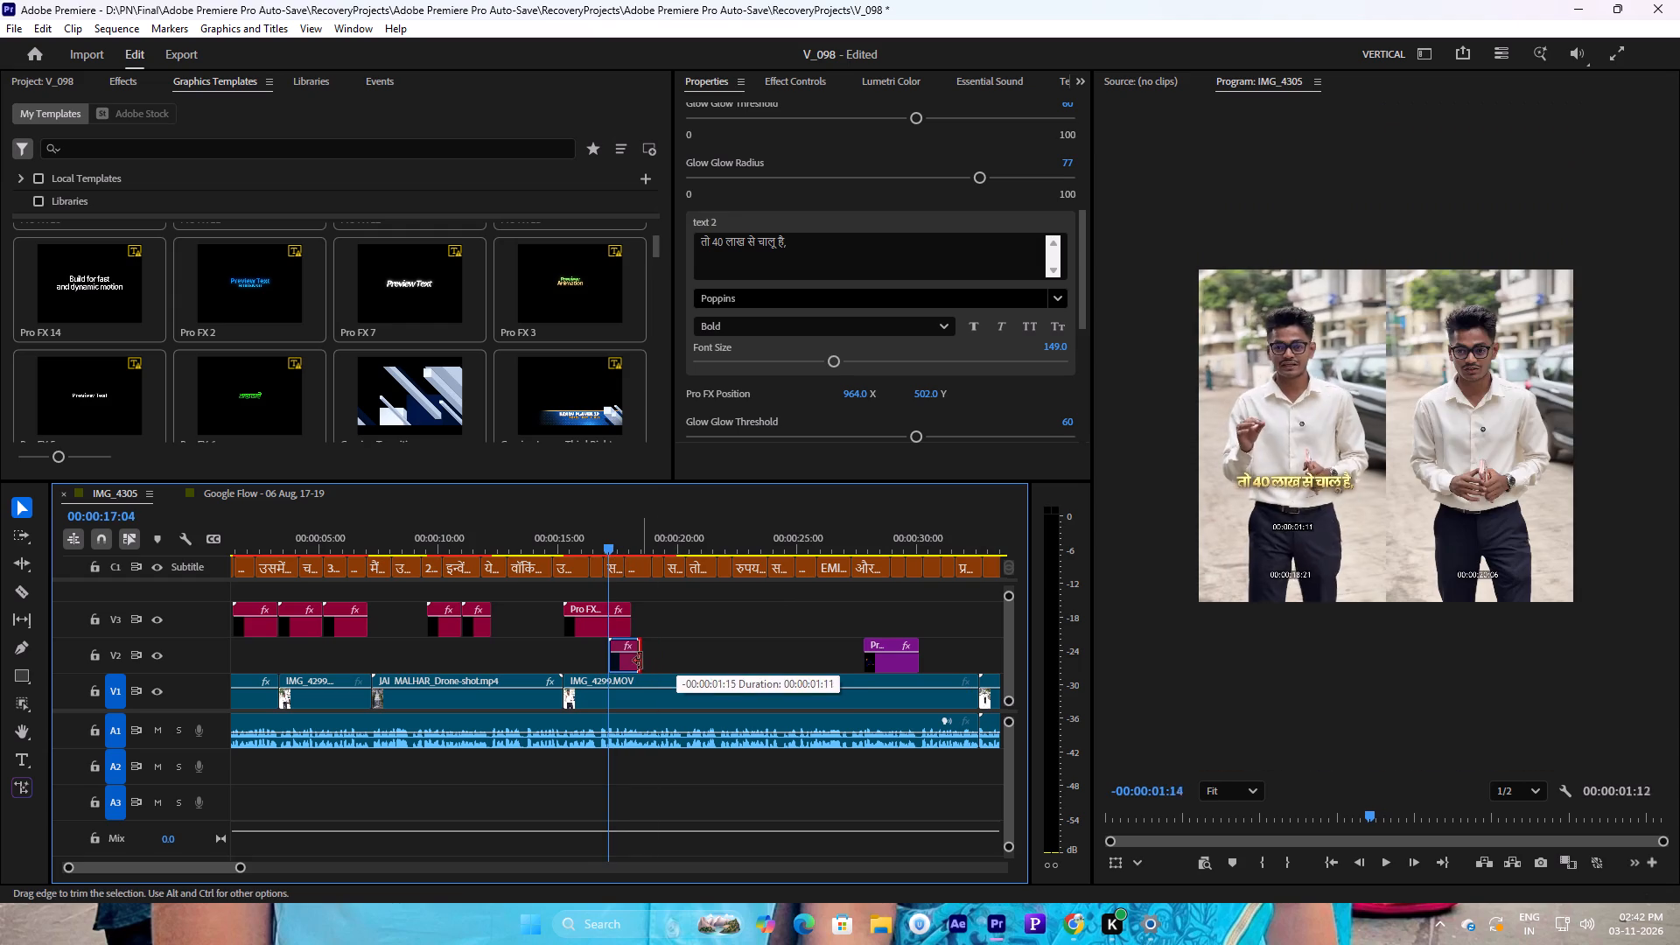
drag(640, 661, 638, 661)
click(528, 547)
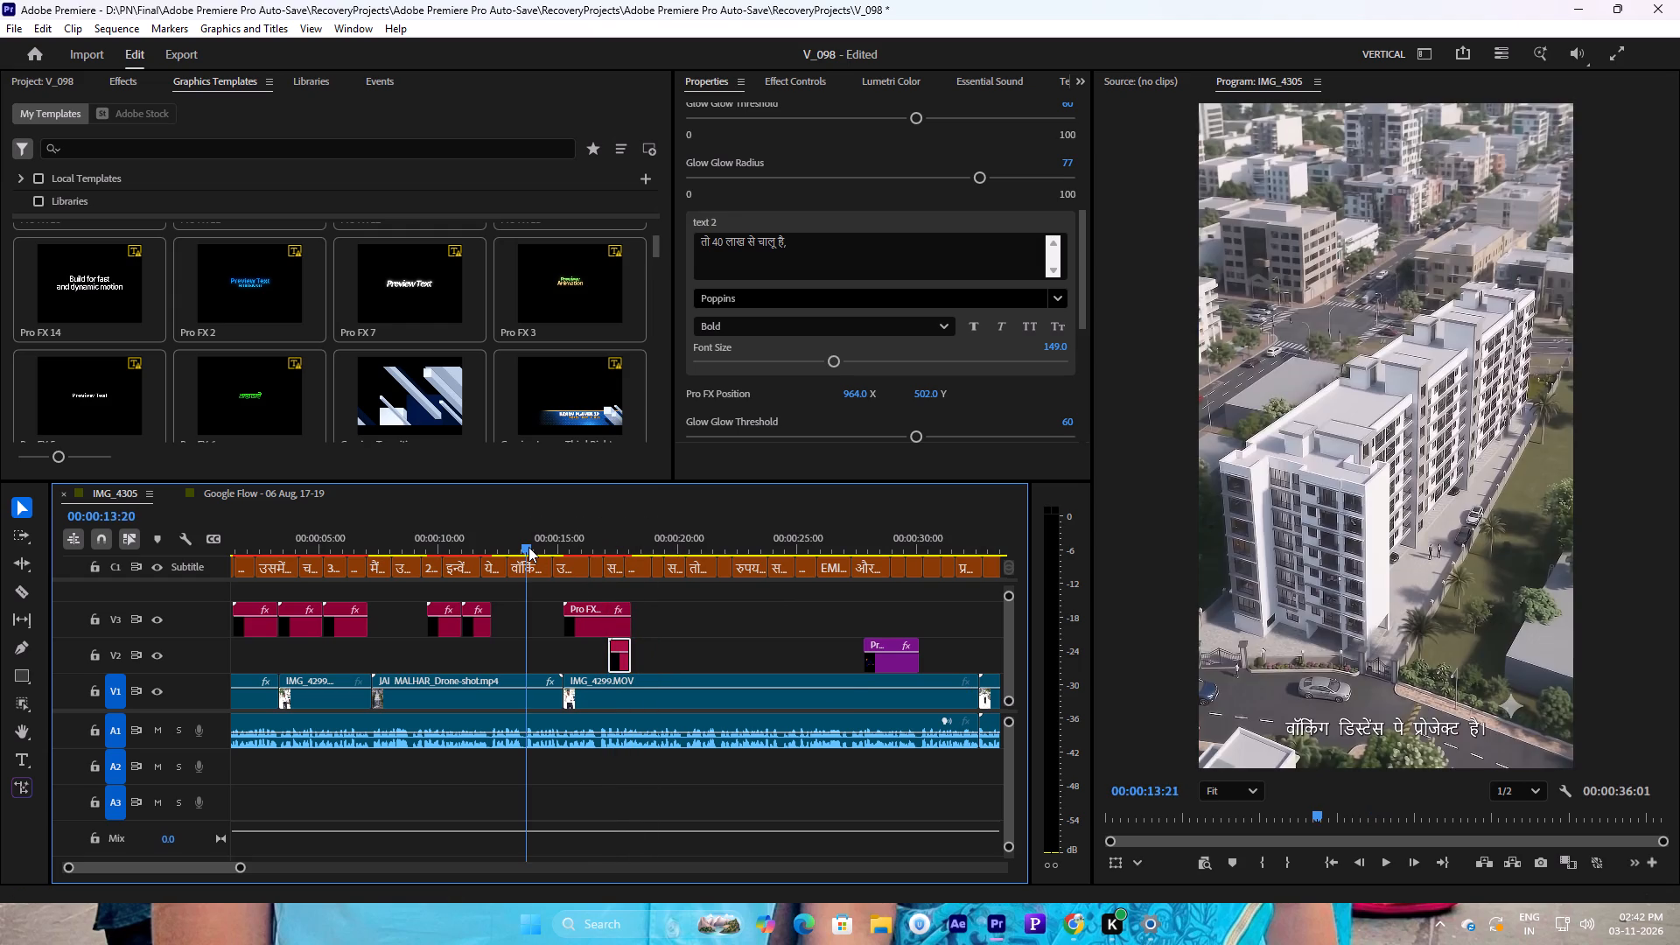
key(space)
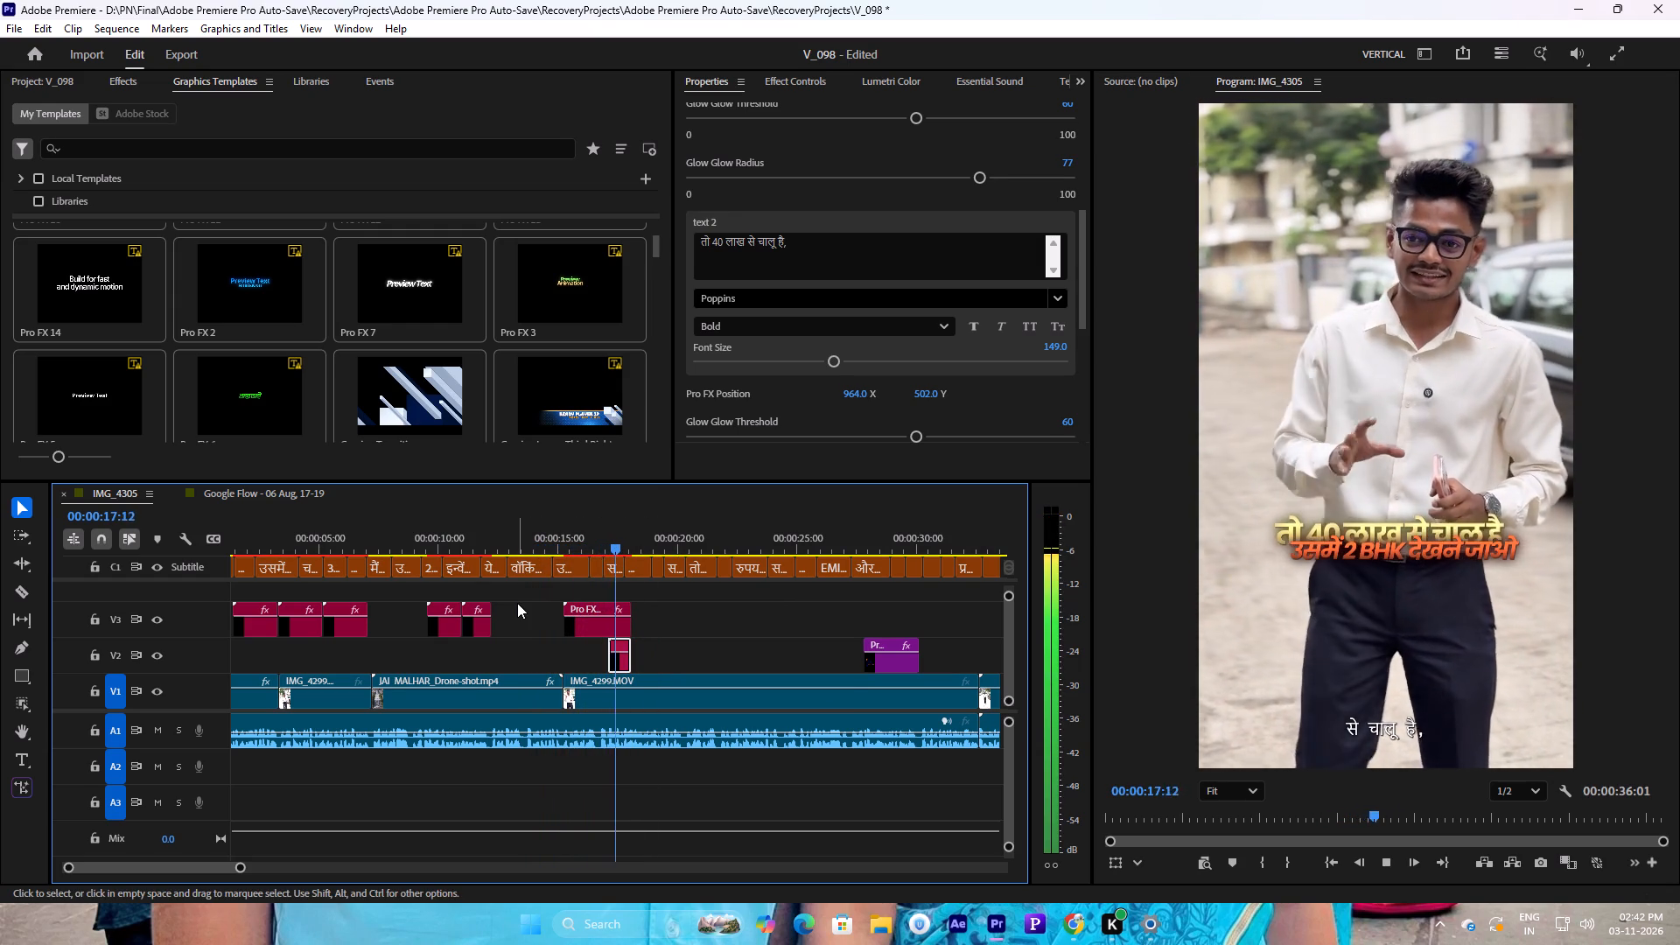
key(space)
Scale the V2 caption "तो 40 लाख से चालू है," to 137% and set its position to 1135 X, 2463 Y.
click(617, 543)
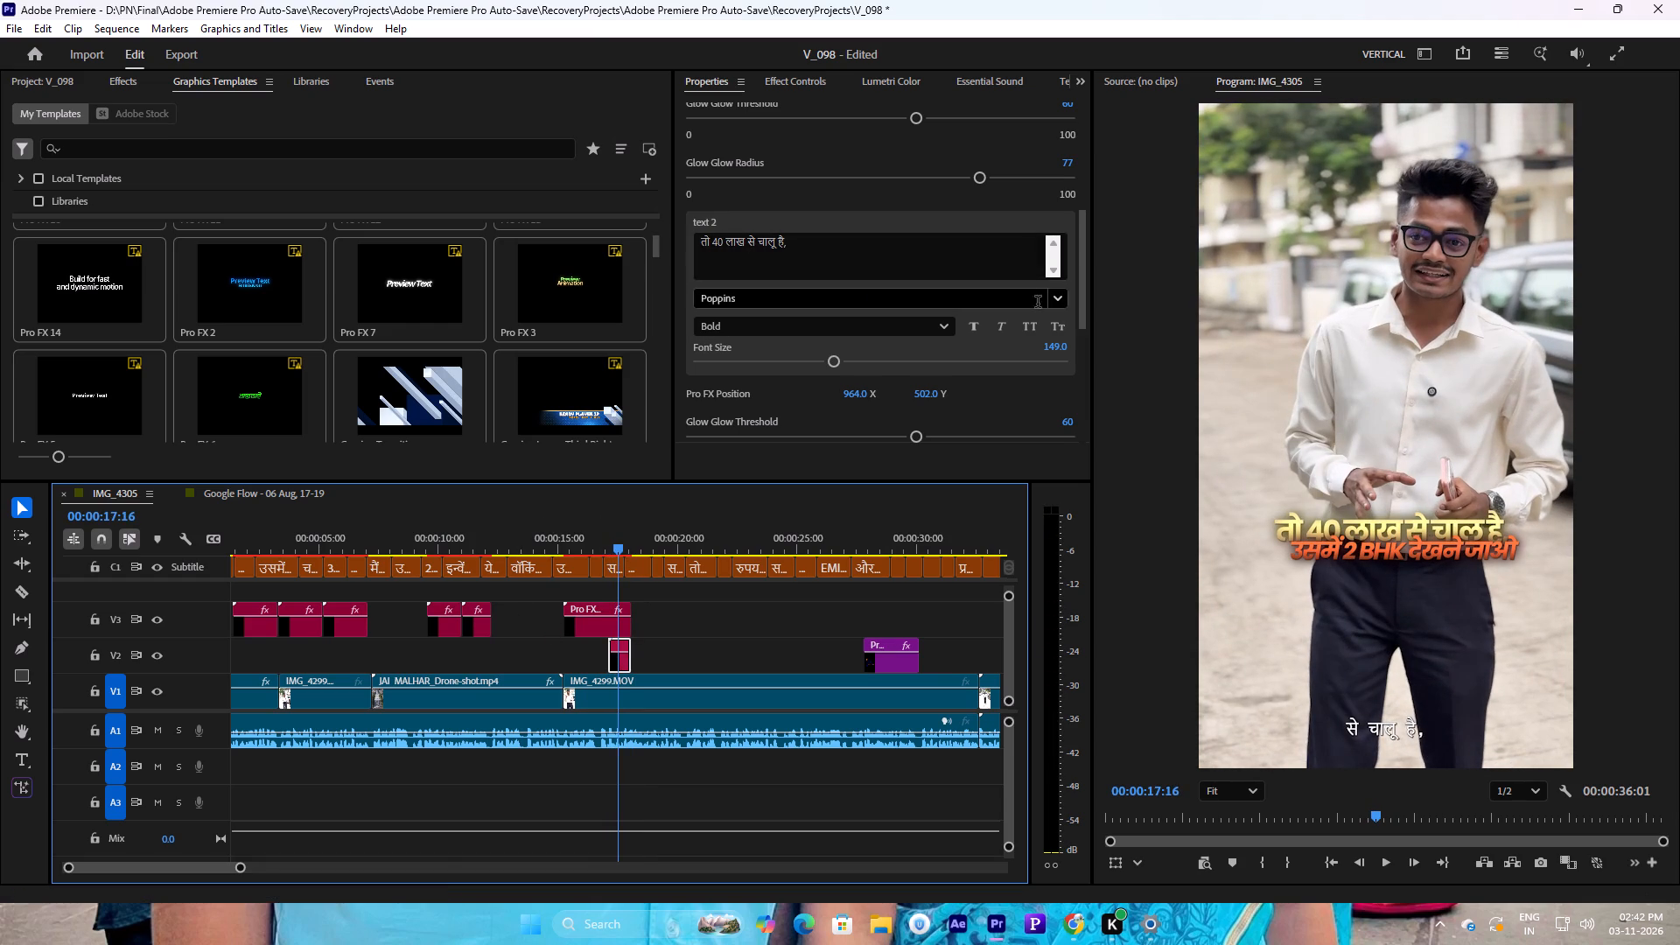
drag(1082, 304, 1078, 433)
drag(861, 332, 871, 332)
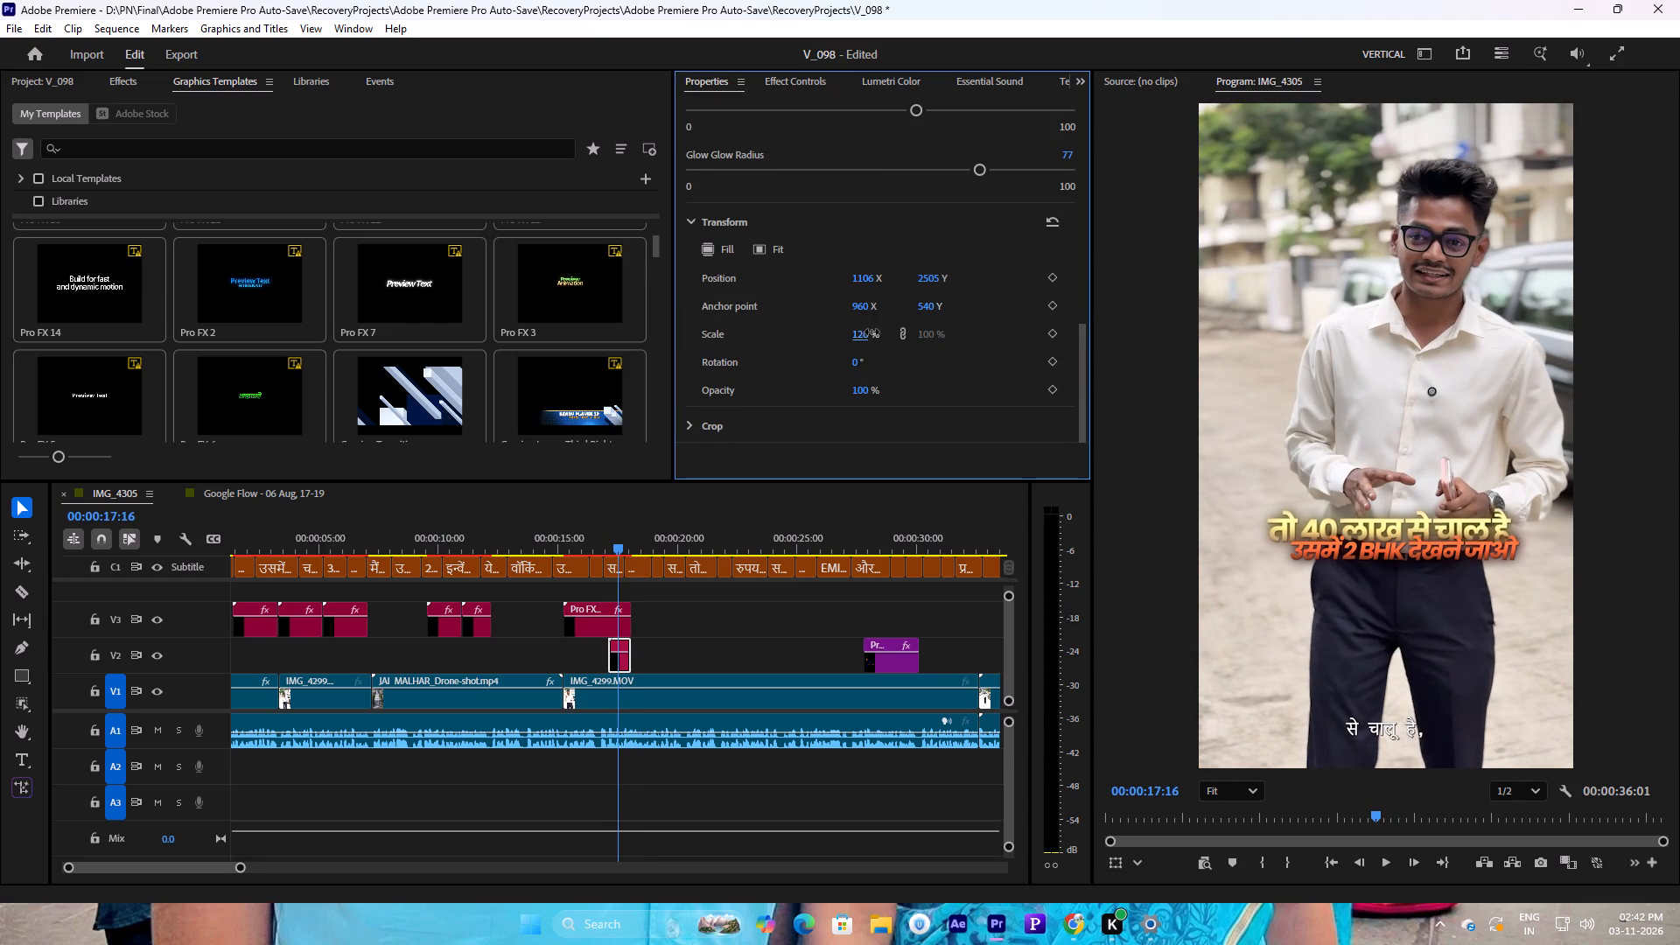
drag(871, 332, 884, 330)
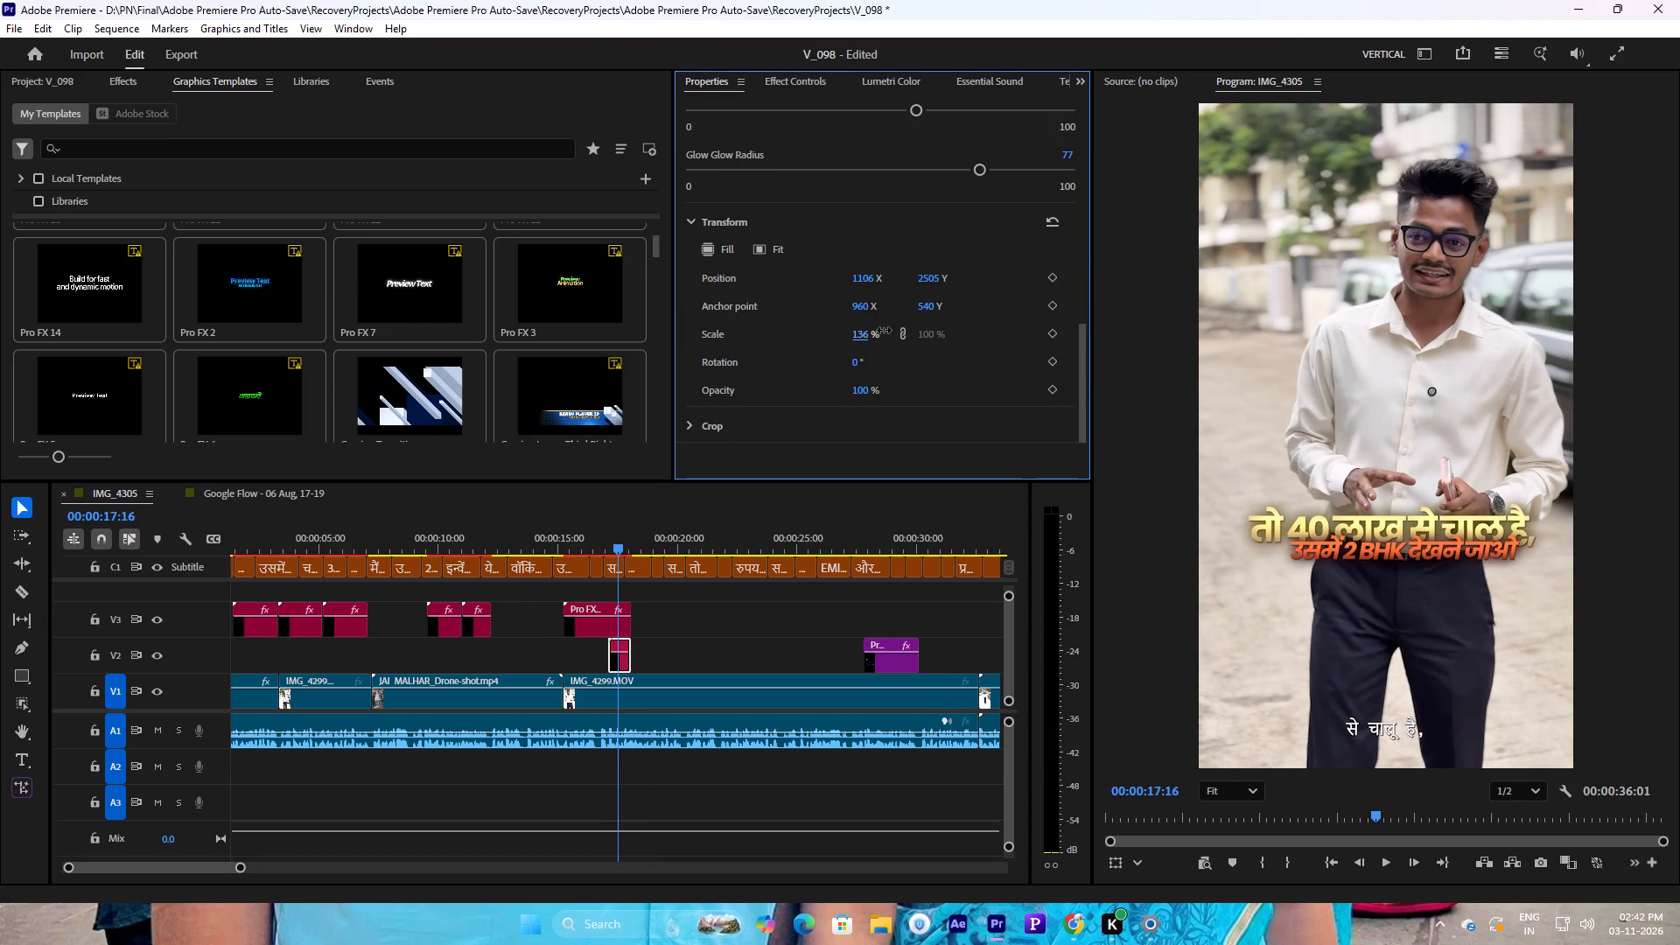
drag(884, 330, 885, 330)
drag(920, 283, 911, 285)
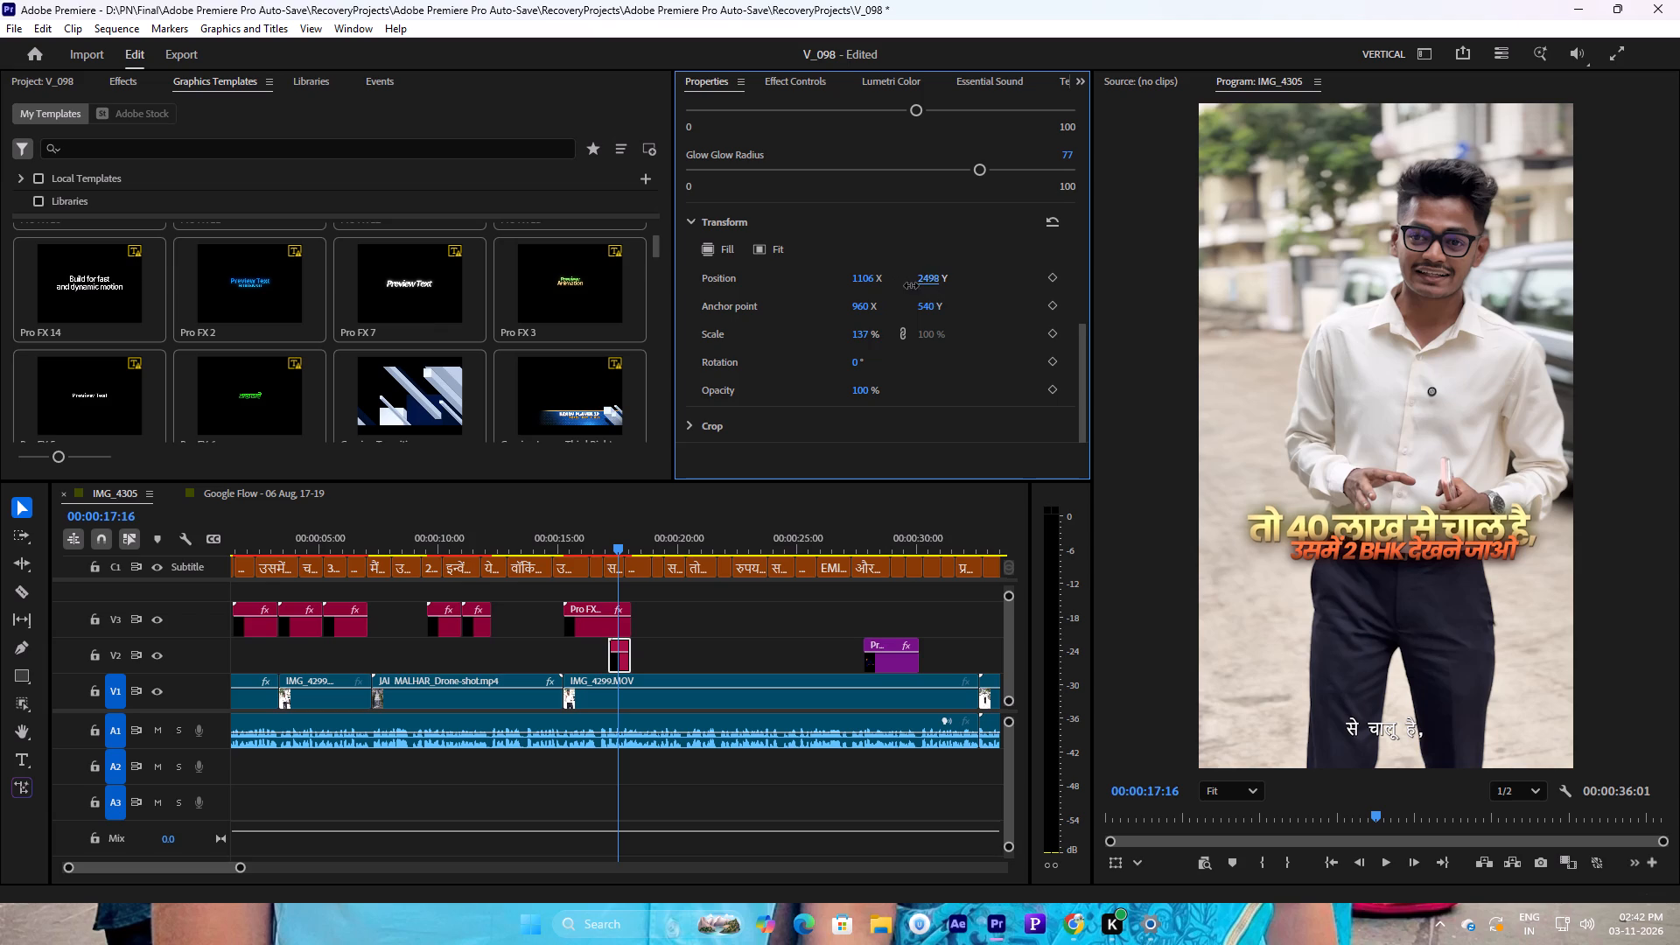
drag(911, 285, 888, 297)
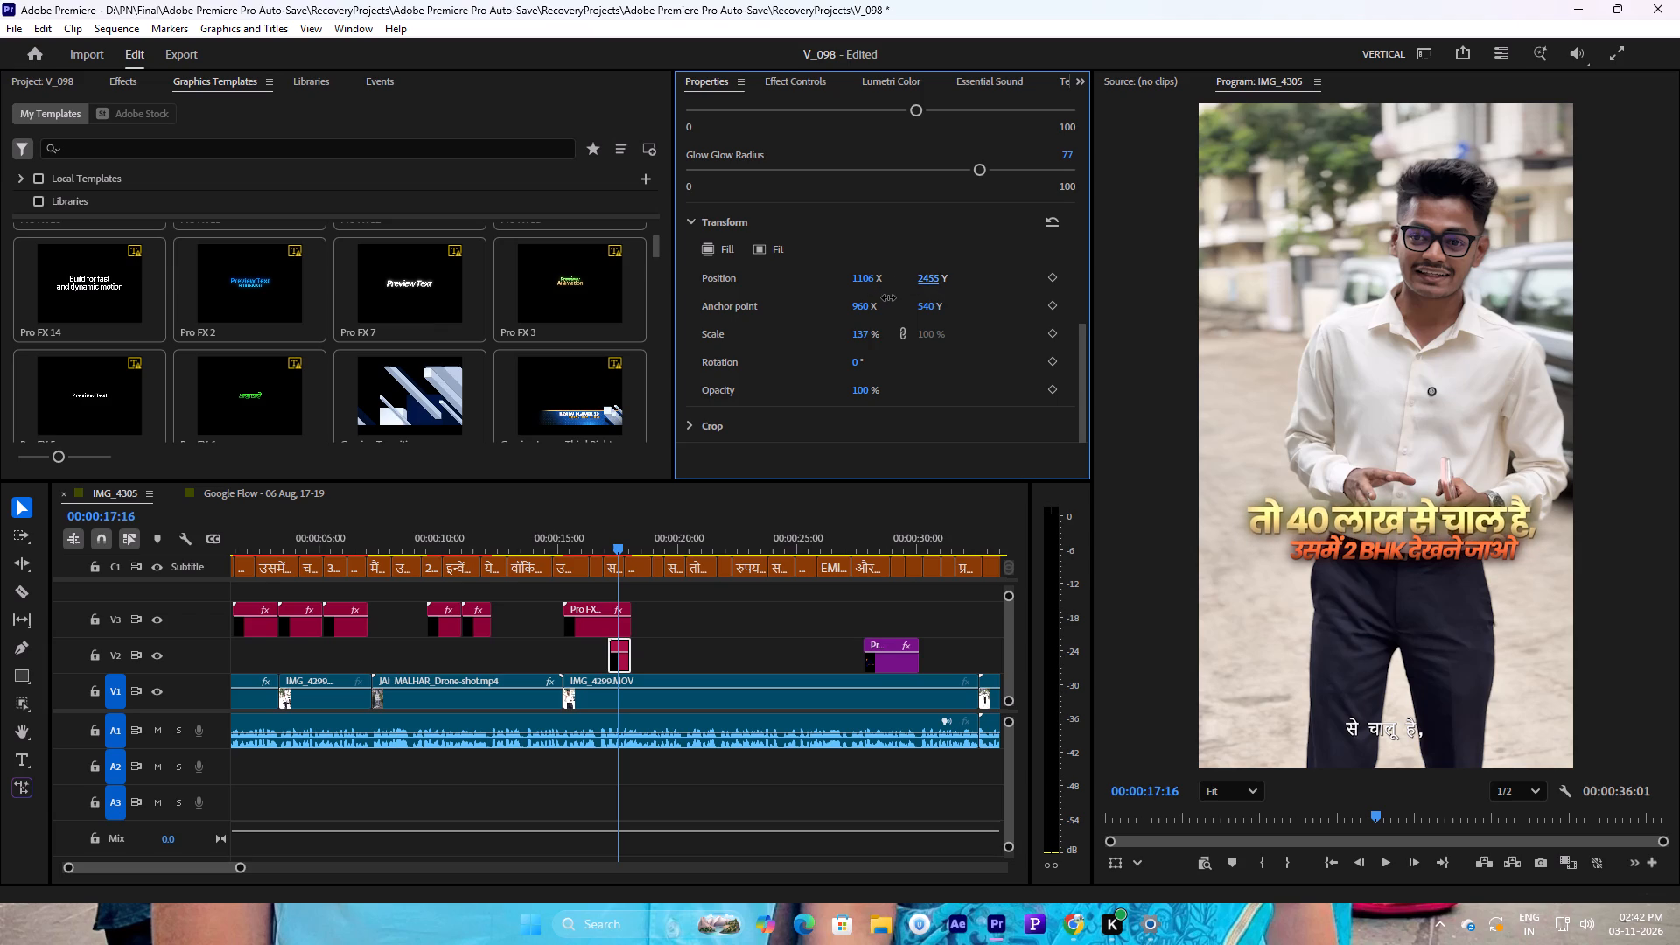
drag(864, 283, 925, 311)
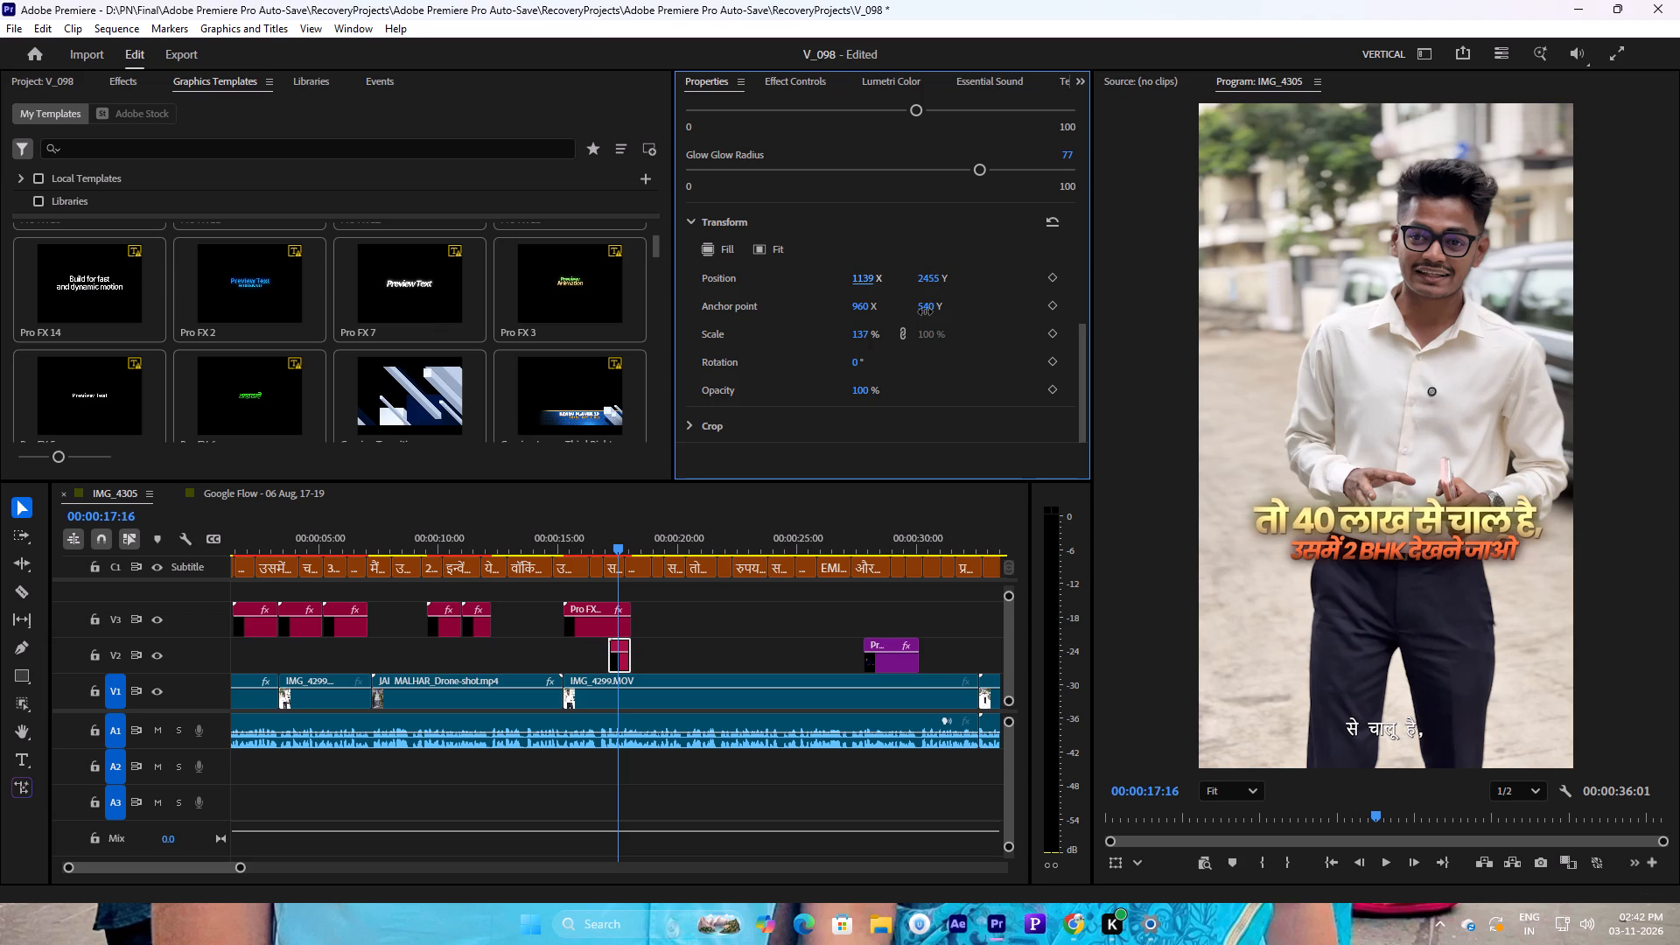
drag(925, 311, 931, 311)
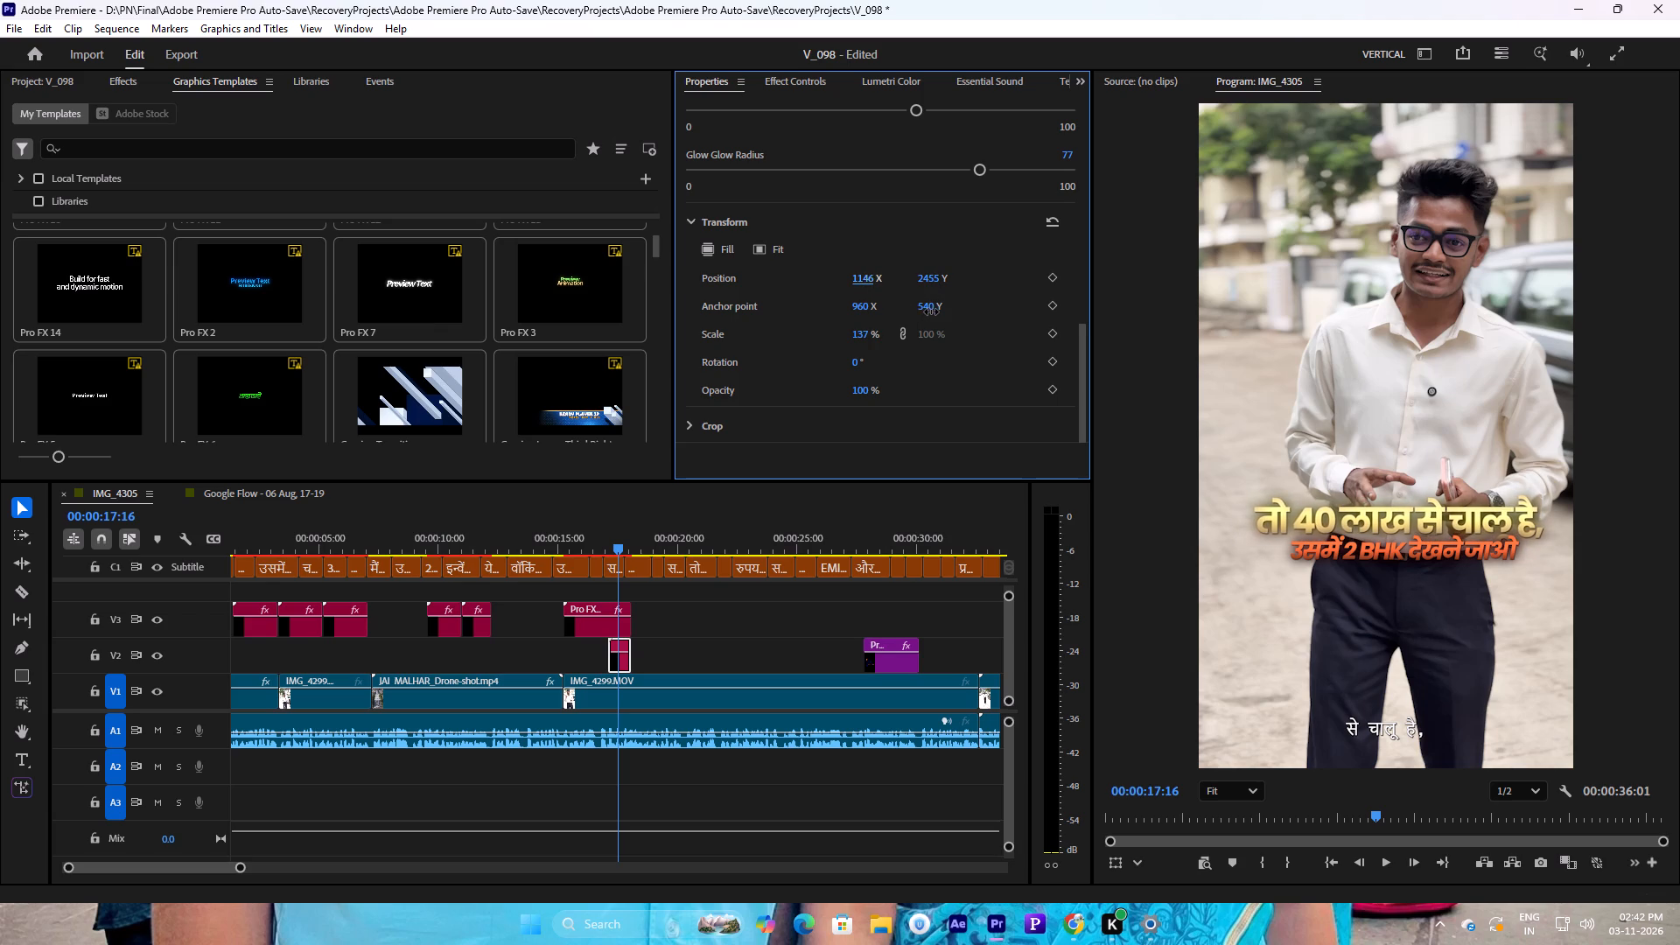
drag(931, 311, 922, 312)
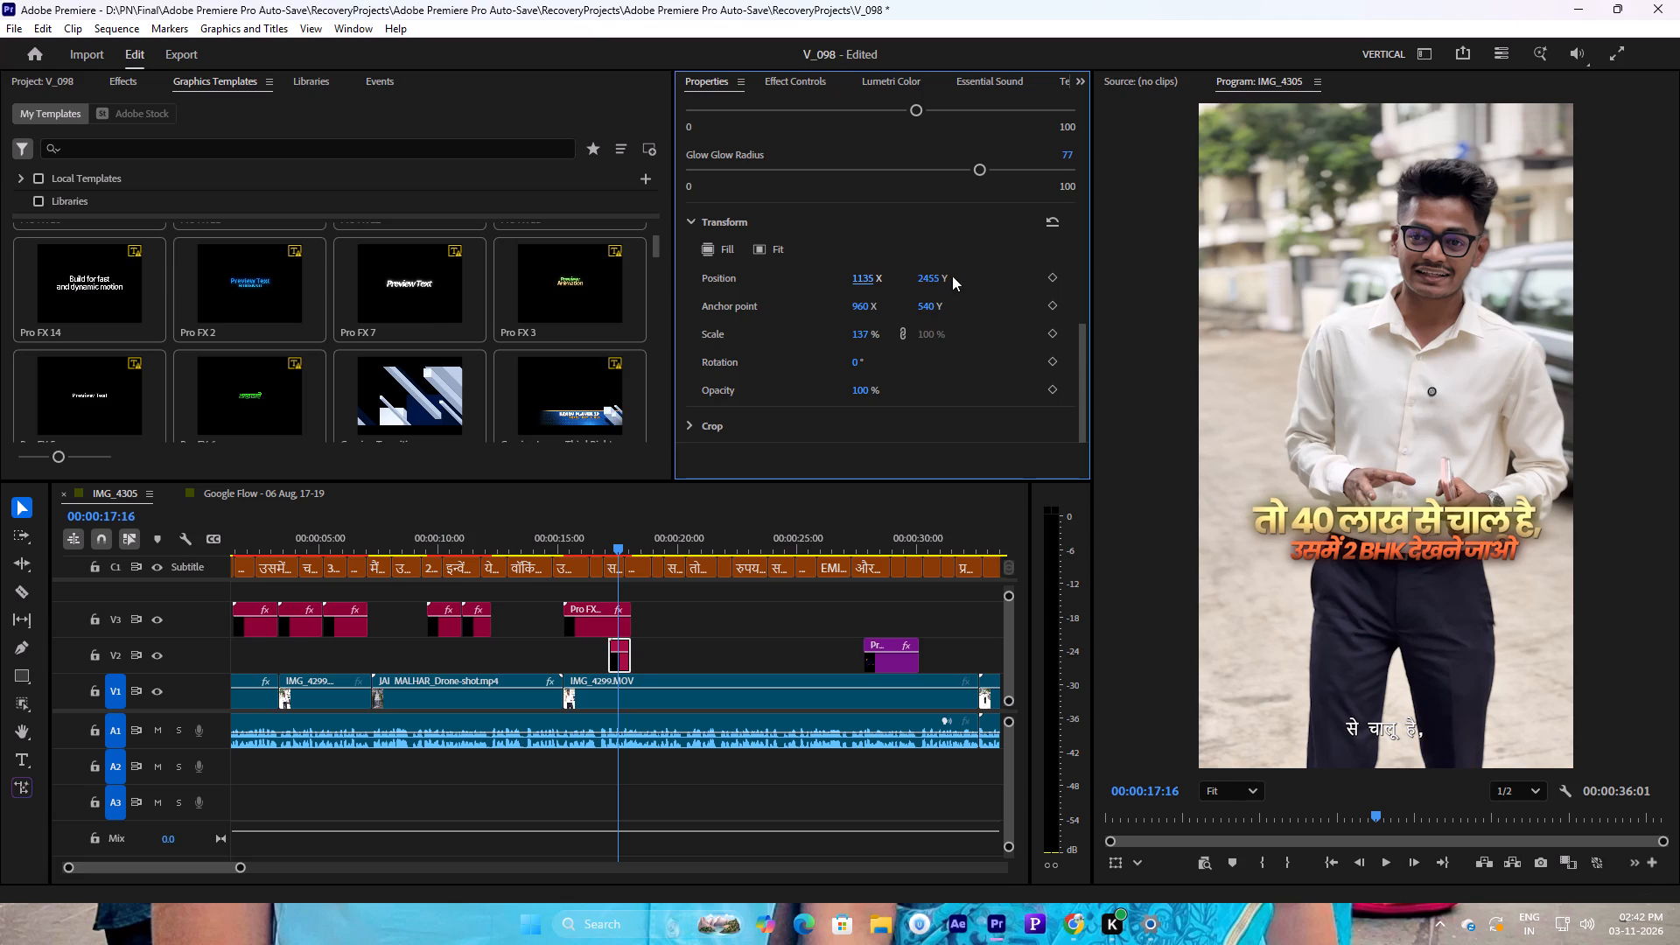
drag(931, 271, 942, 277)
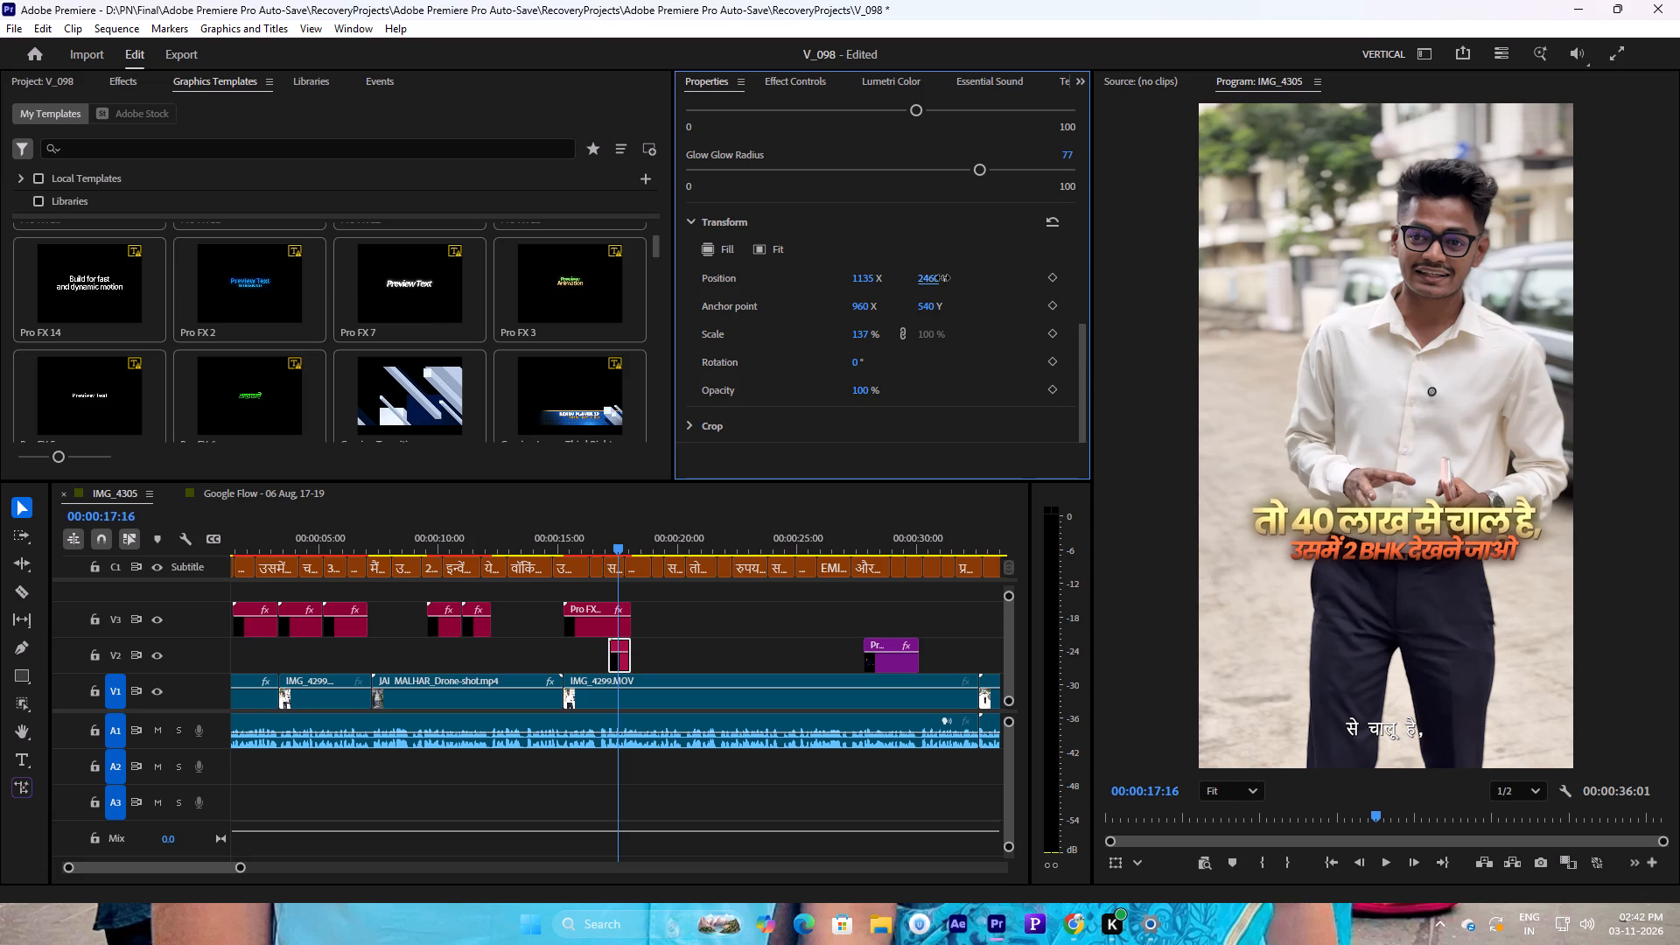
drag(942, 277, 947, 277)
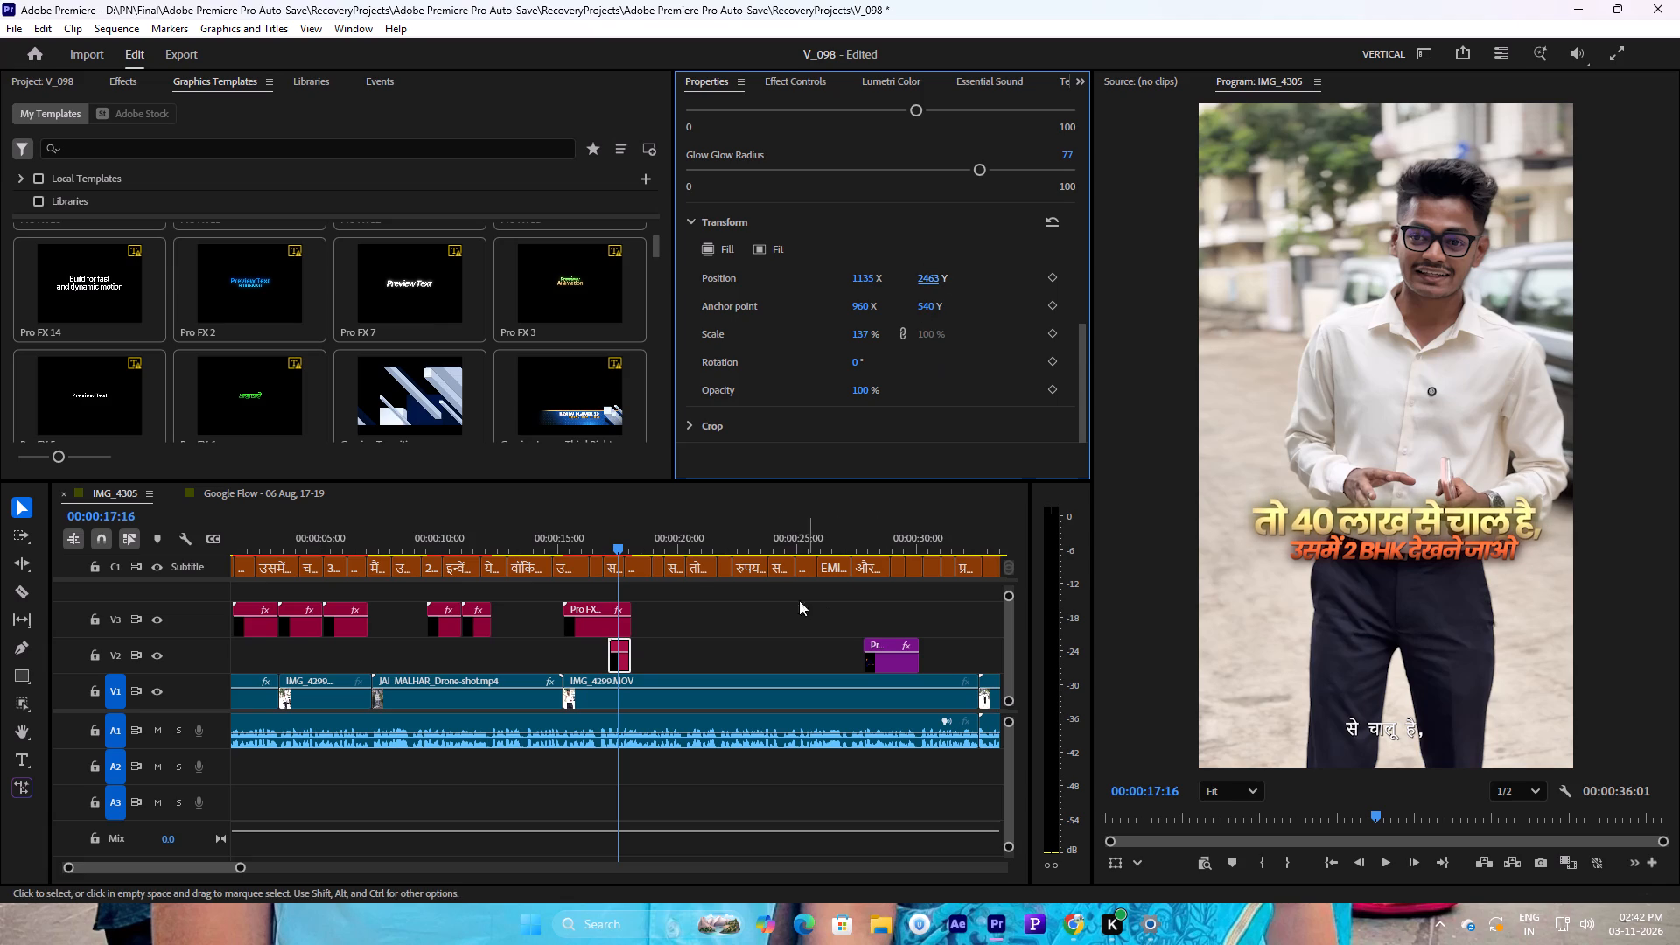
Play back the stacked 2 BHK and 40 लाख captions from about 00:00:16:04 to check their layout and timing against the speech.
click(586, 542)
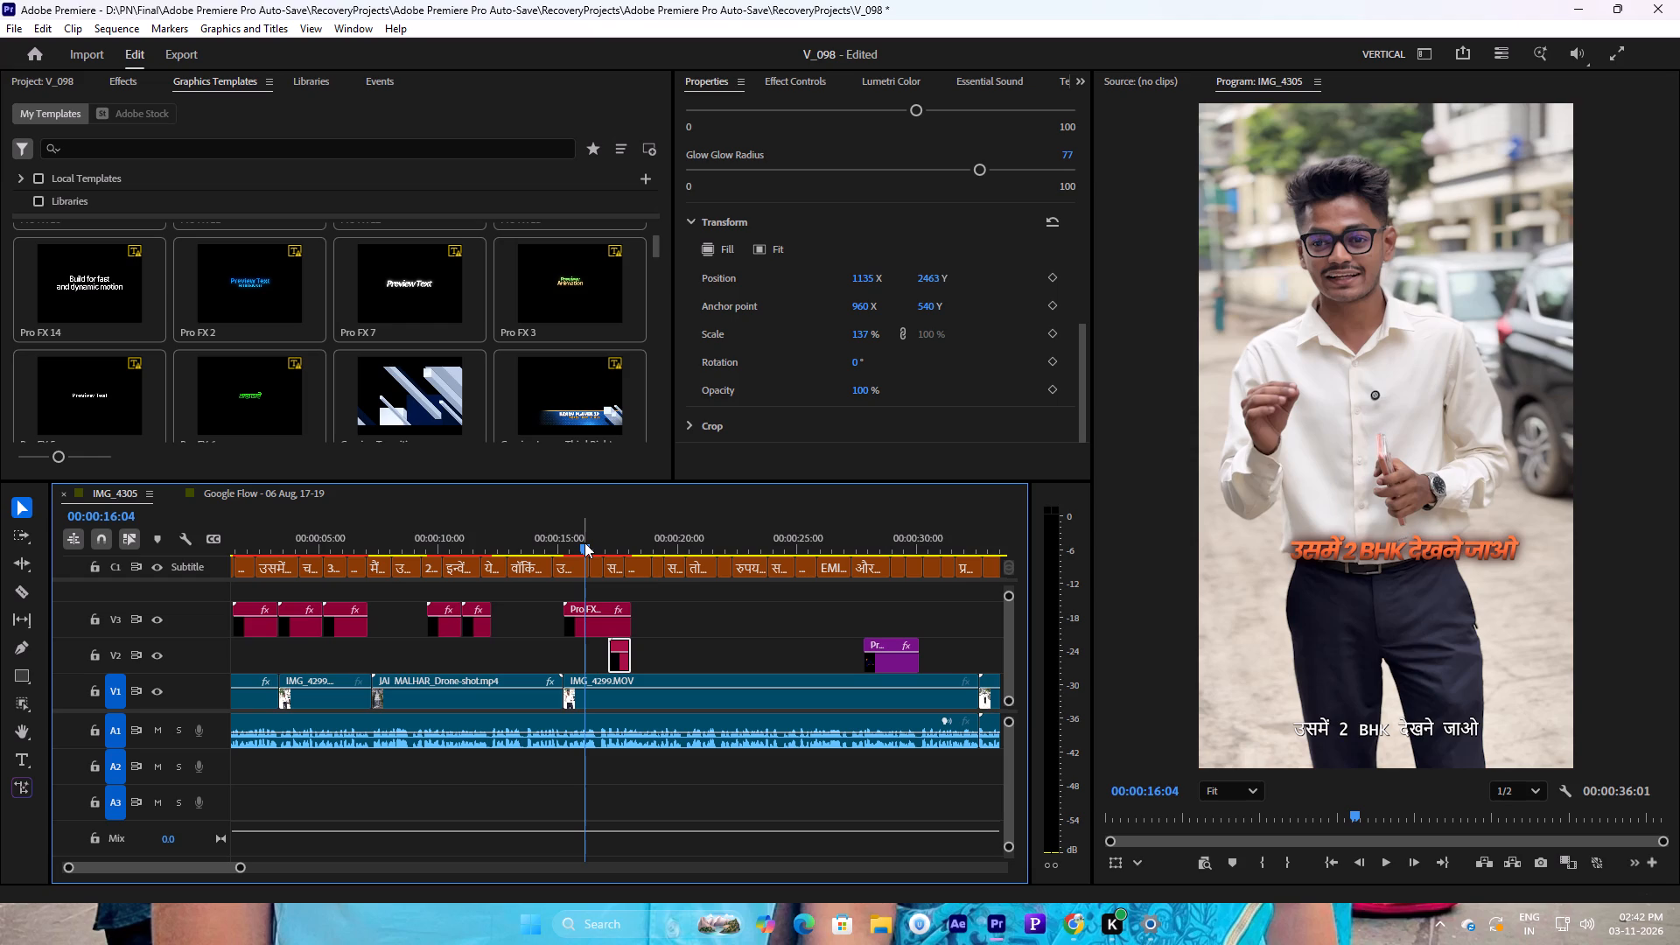
click(540, 637)
key(space)
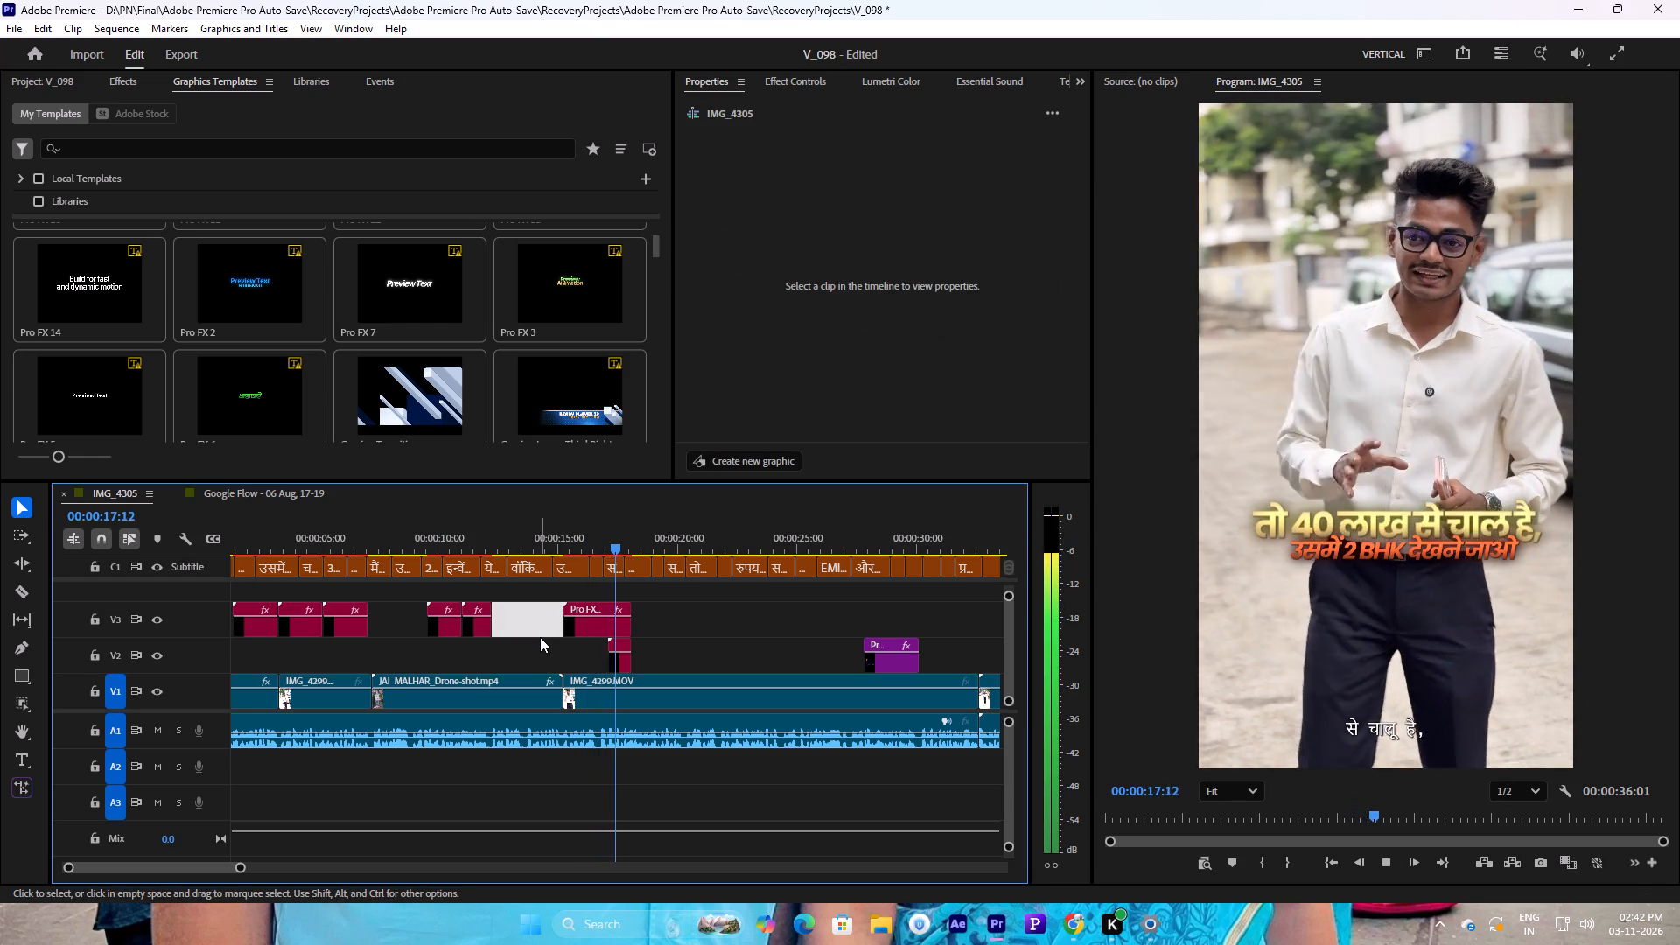
key(space)
drag(642, 538, 619, 544)
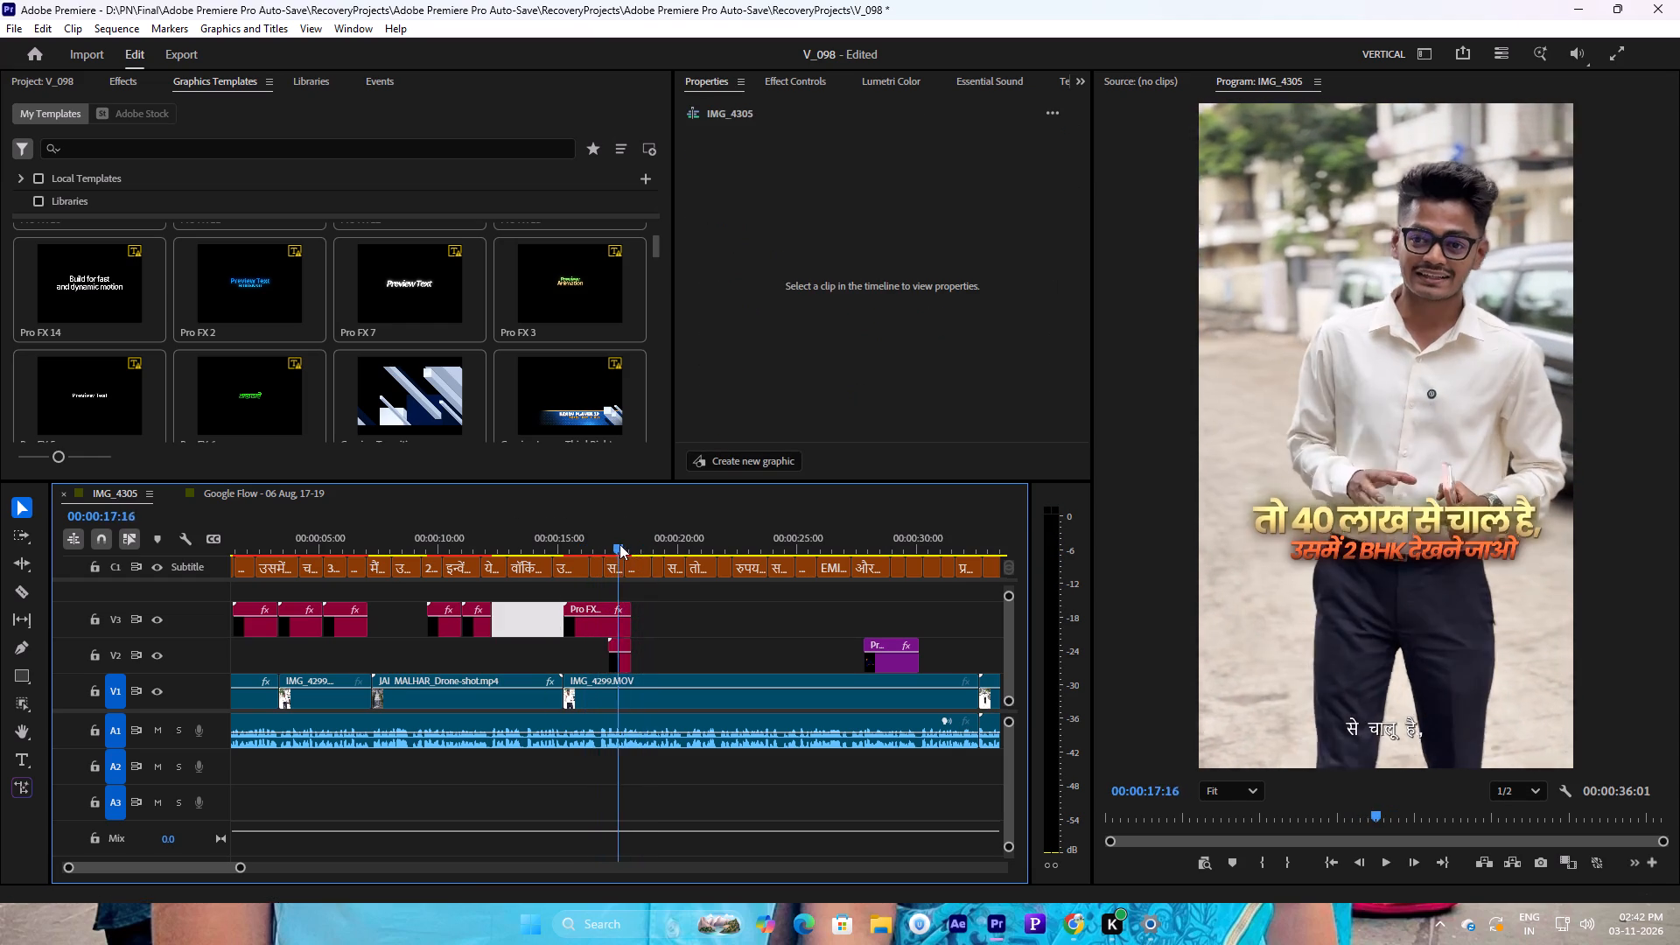
drag(619, 544, 602, 544)
key(space)
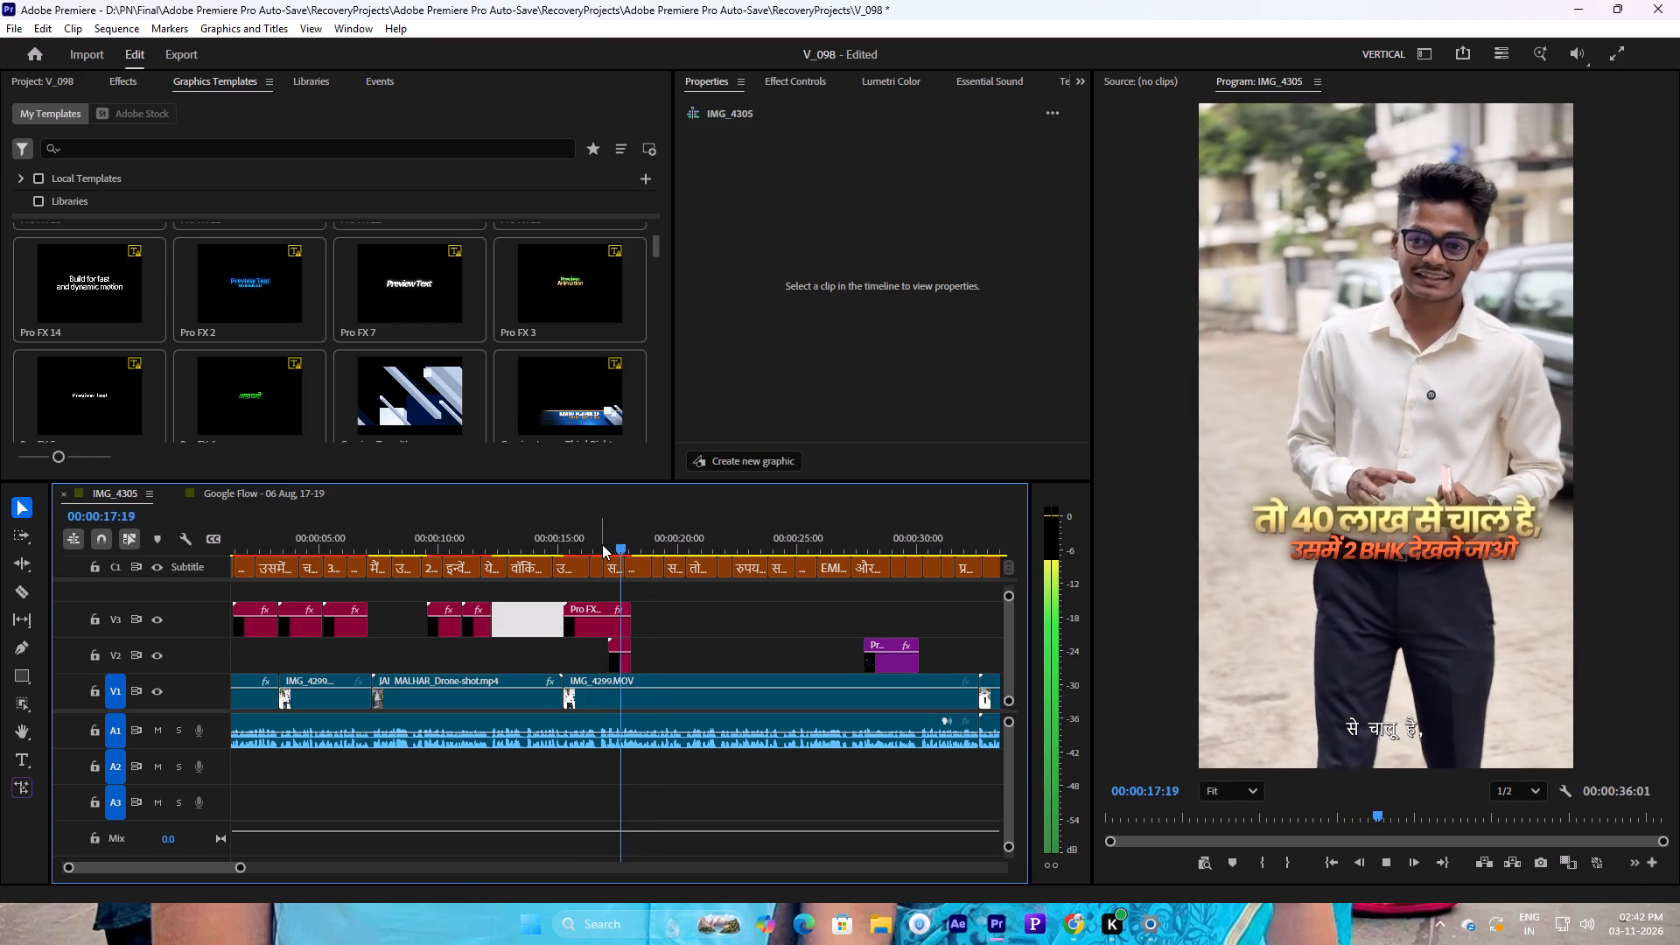
key(space)
Duplicate the V3 "उसमें 2 BHK देखने जाओ" graphic and place the copy on V3, starting at 00:00:18:04.
click(642, 536)
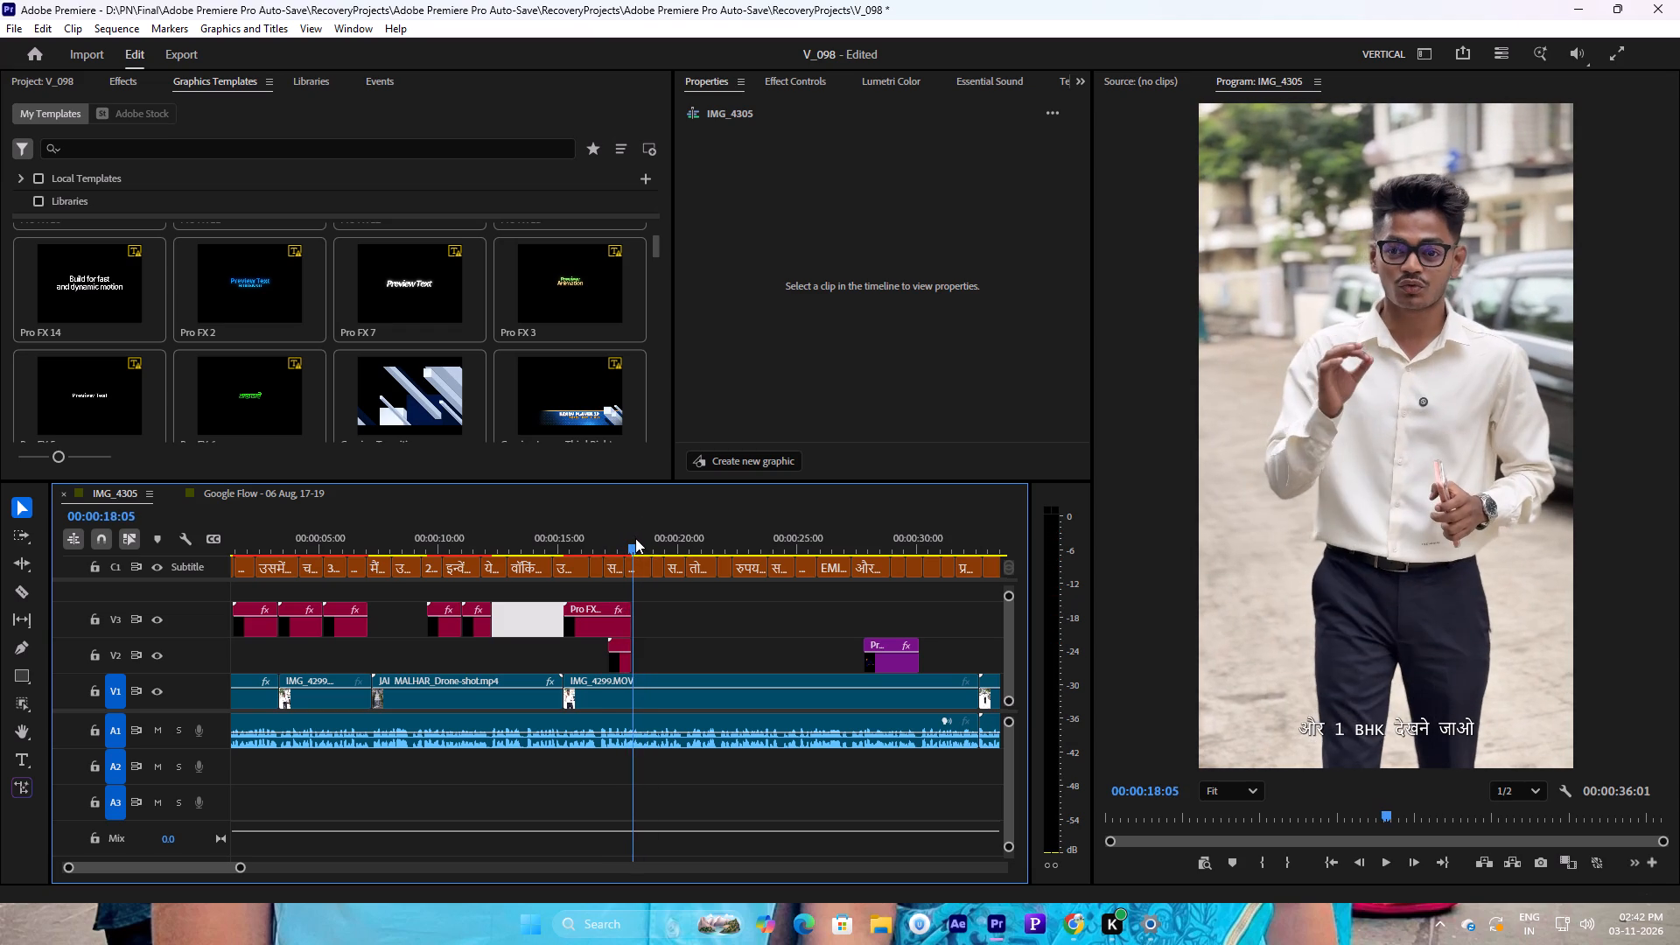
key(space)
click(635, 538)
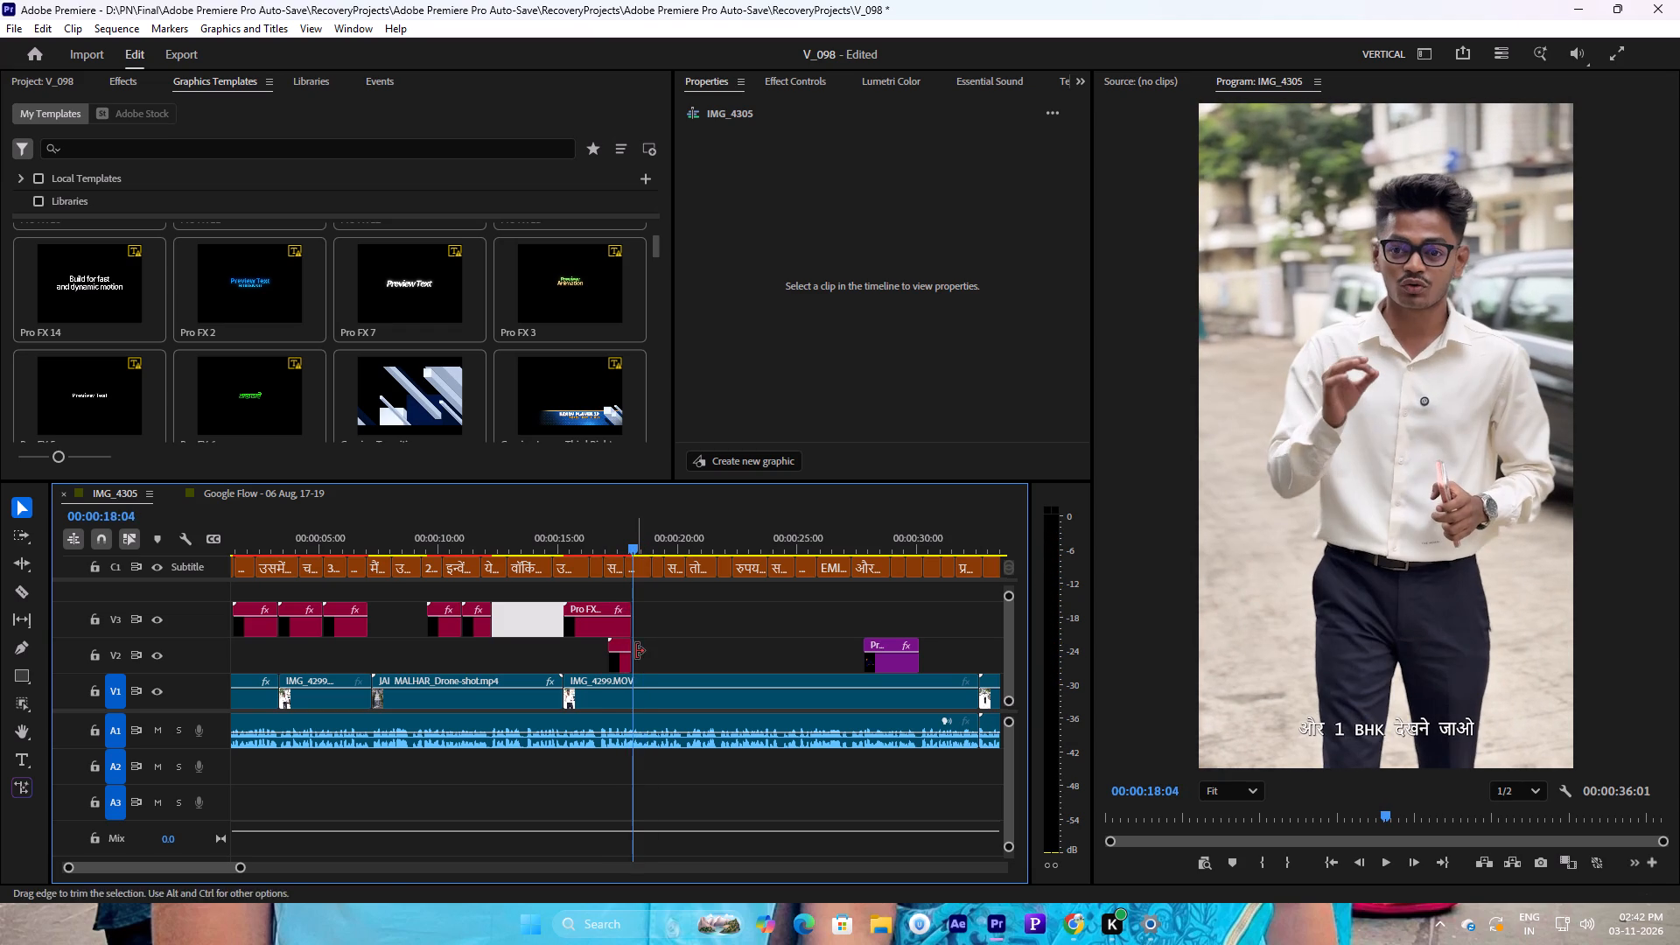
click(617, 626)
key(ctrl+c)
key(ctrl+v)
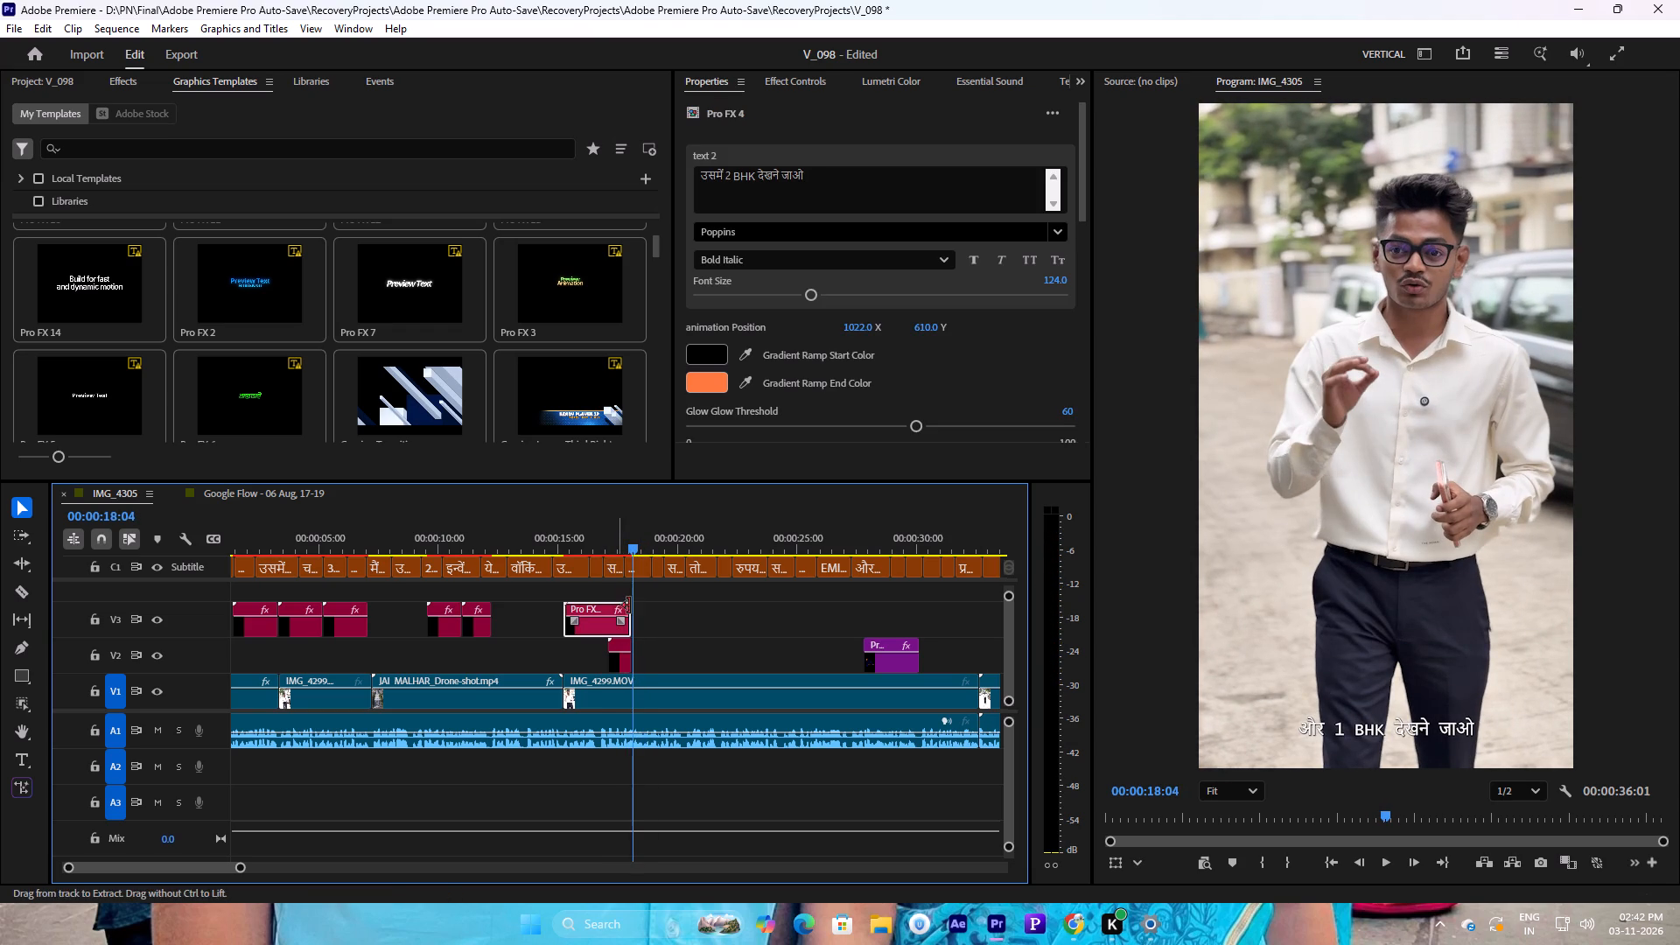
Reword the new V3 copy's orange line to "1 BHK देखने जाओ".
click(735, 178)
key(BackSpace)
key(BackSpace)
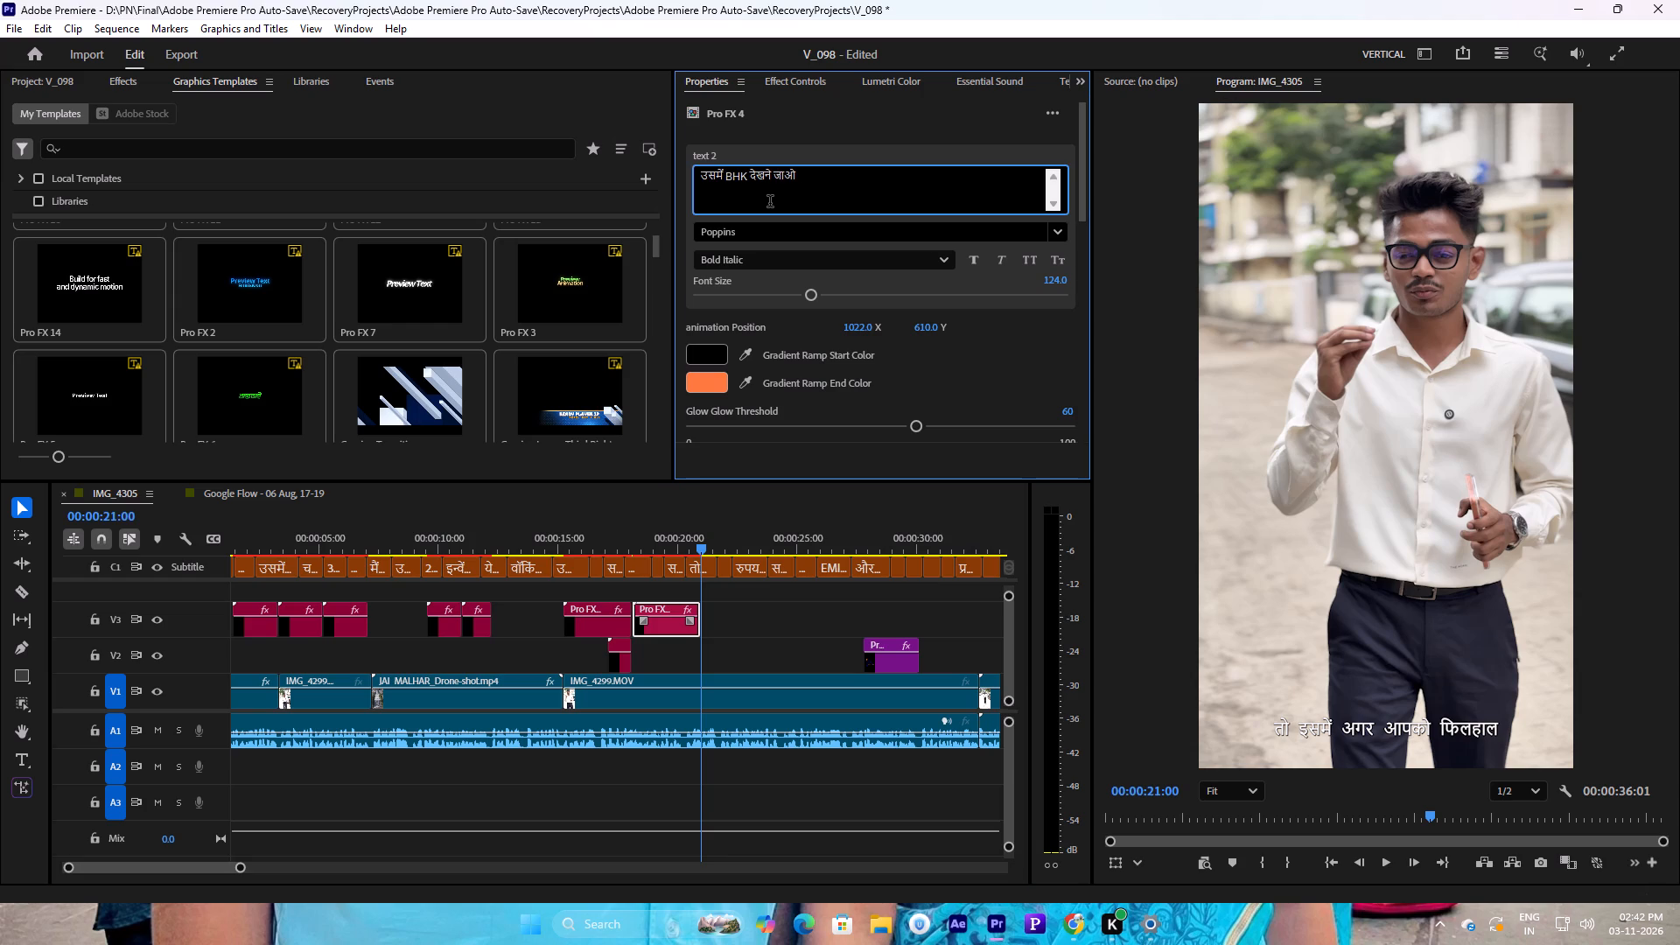
text(1)
key(space)
drag(728, 179, 565, 193)
key(BackSpace)
Play back the new 1 BHK caption from about 00:00:17:20 to find where the "तो 30 लाख" speech begins.
drag(636, 537, 624, 542)
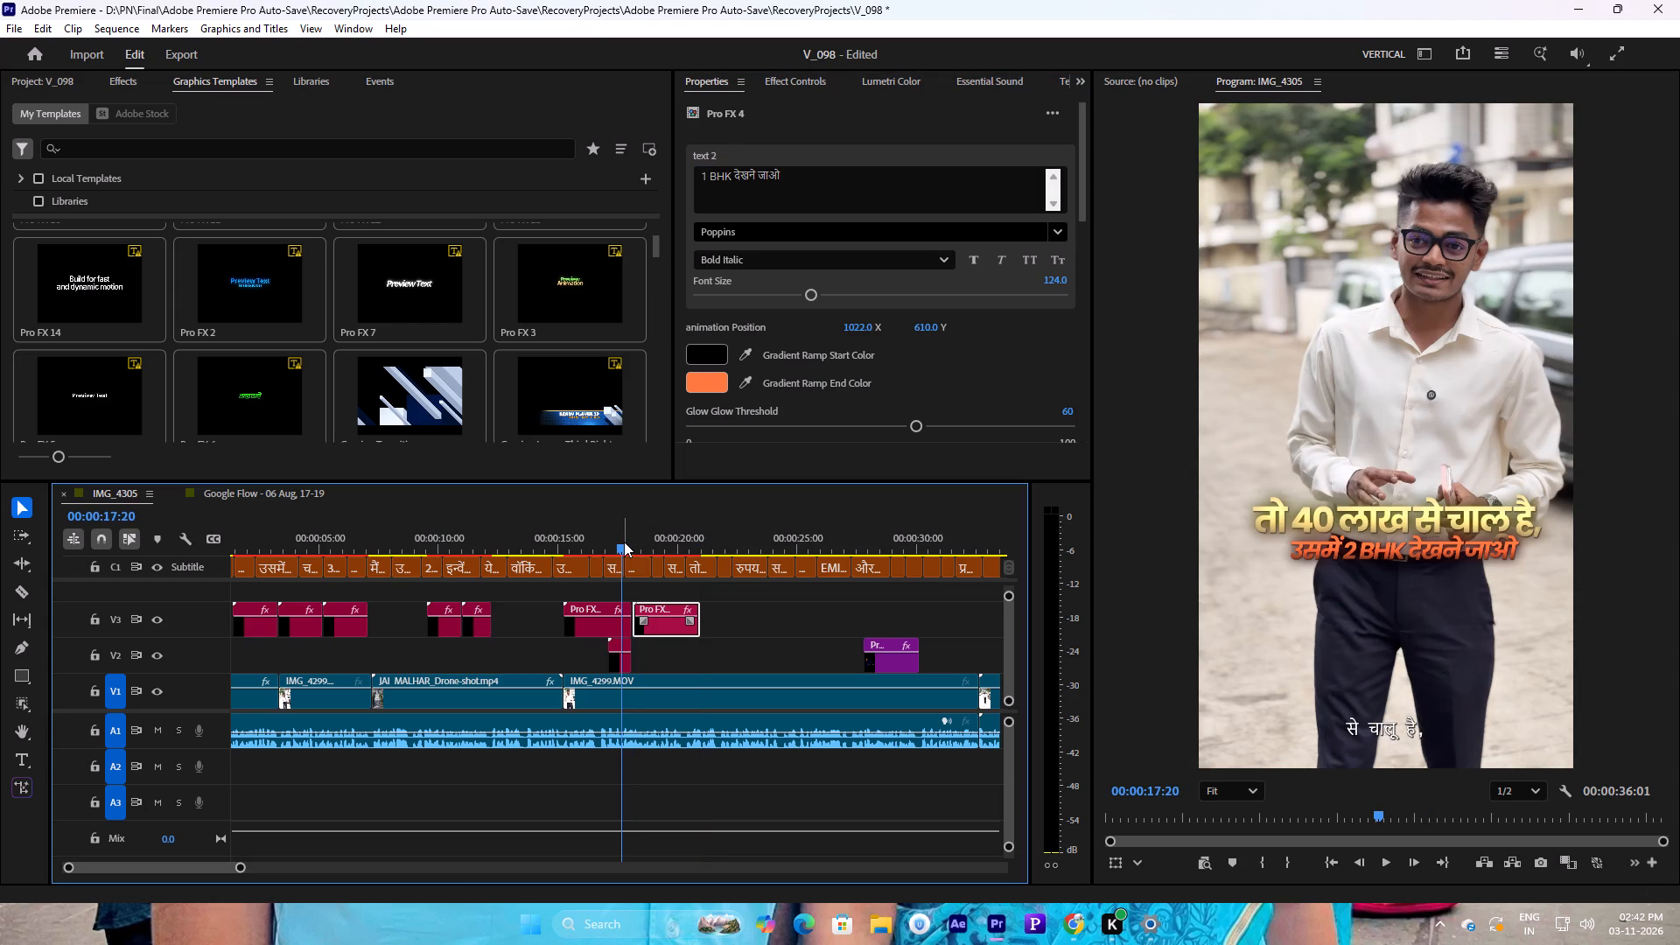
key(space)
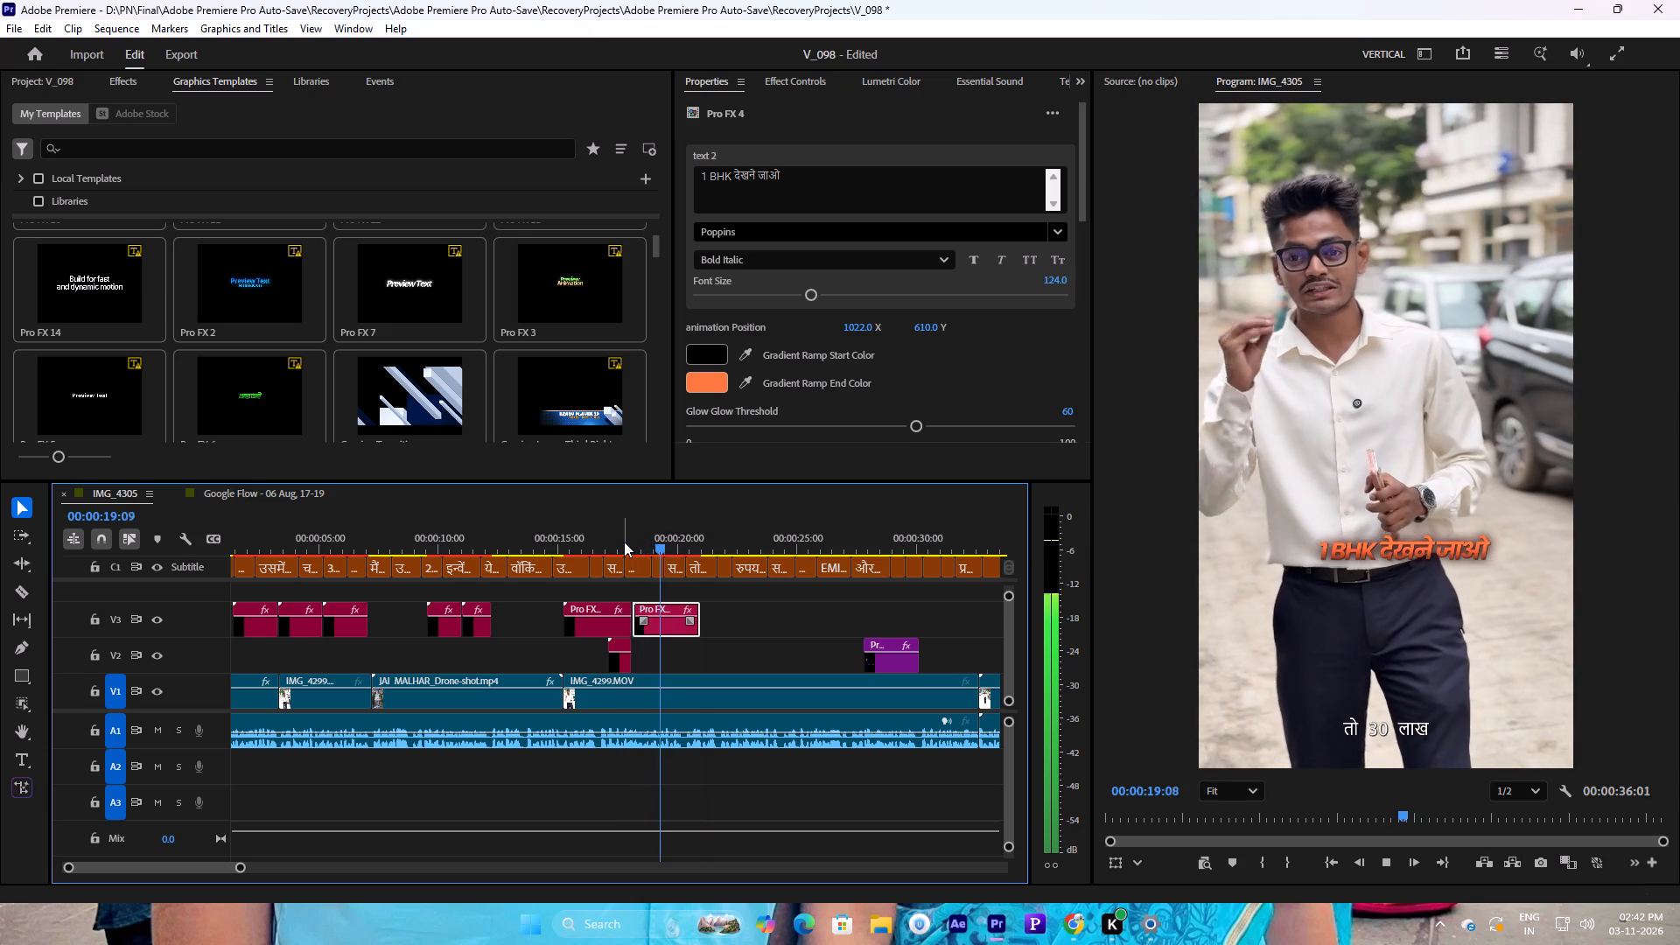
key(space)
drag(654, 542, 626, 542)
key(space)
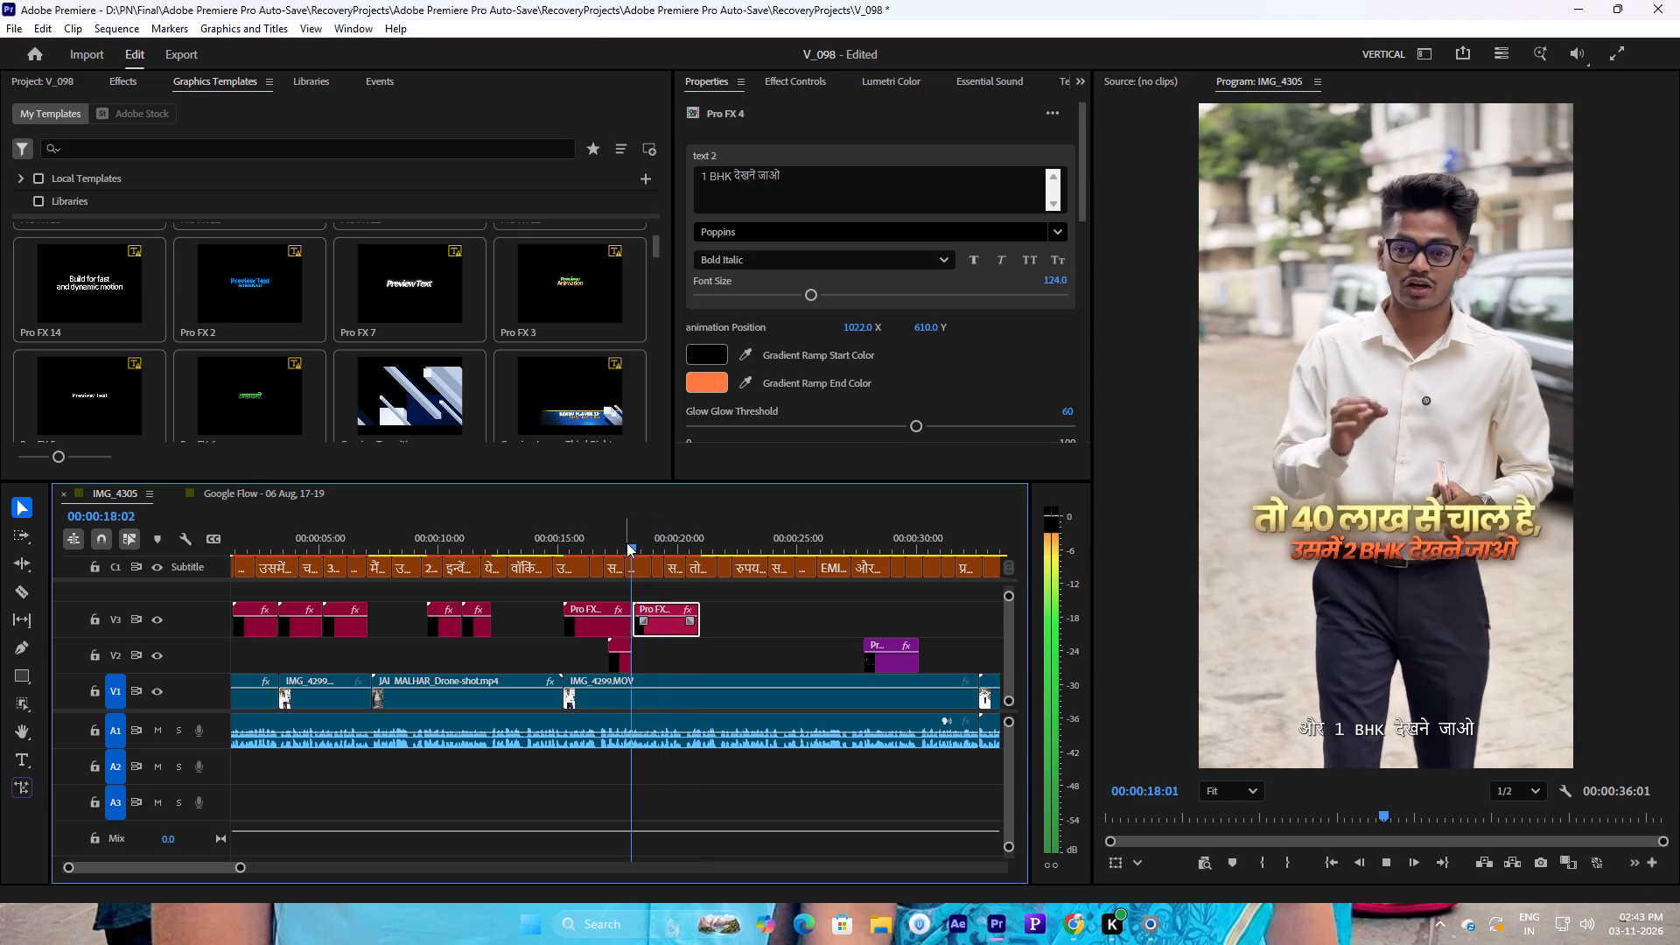
key(space)
key(space)
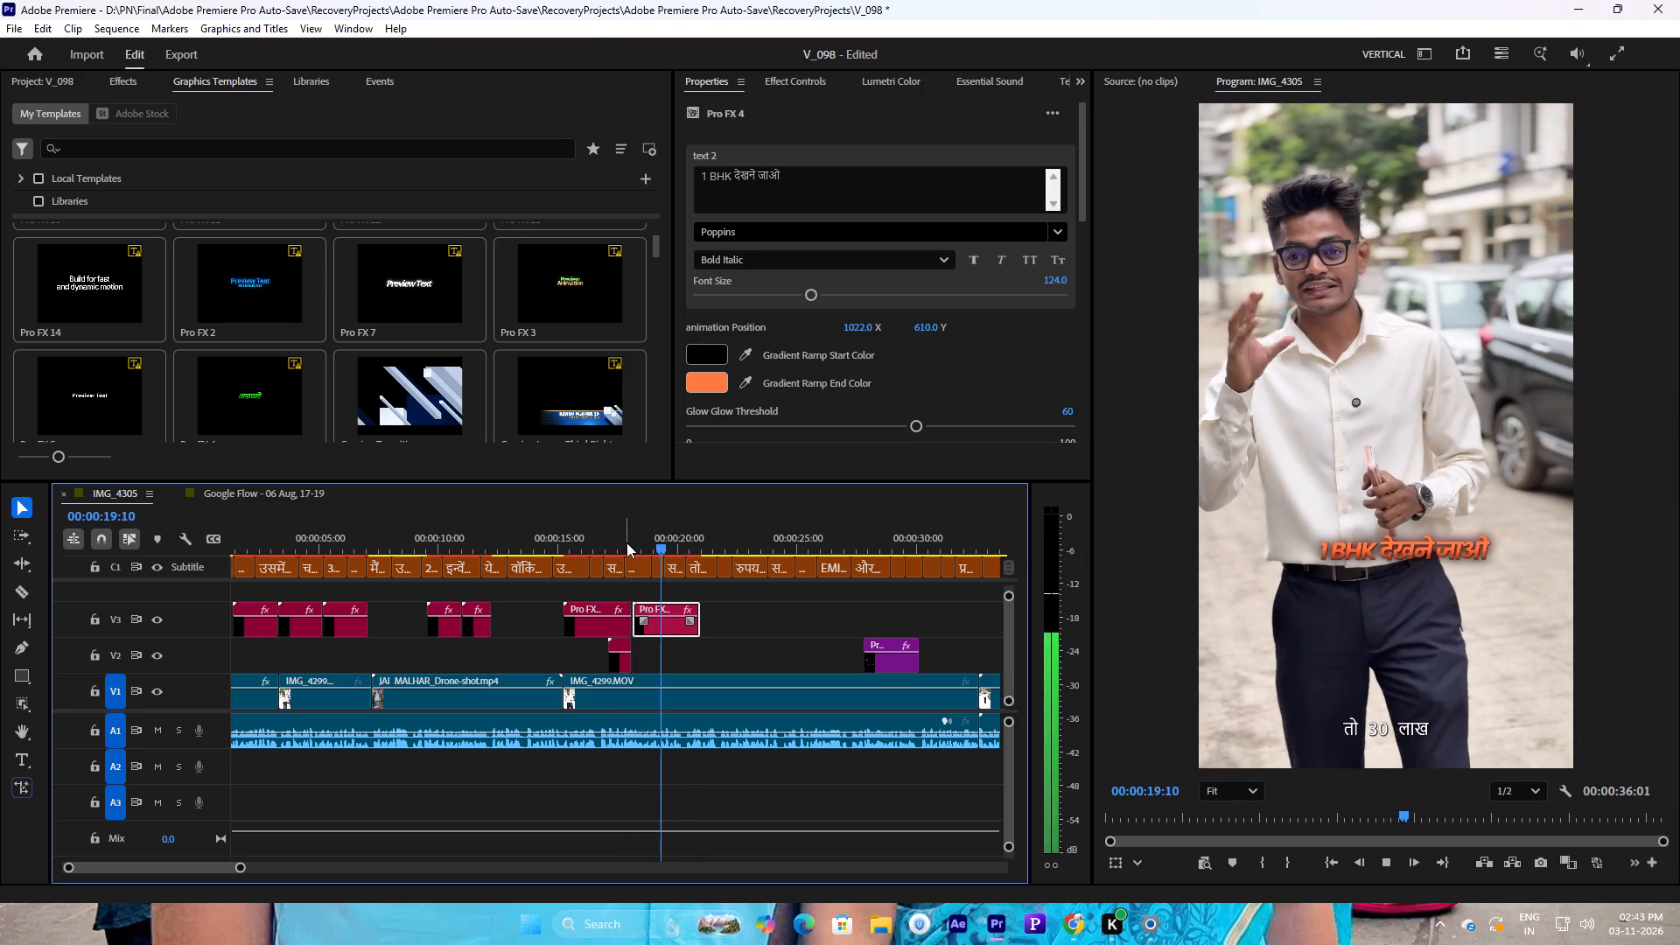
key(space)
Duplicate the V2 "तो 40 लाख से चालू है," caption and place the copy on V2, starting at 00:00:19:07.
click(665, 545)
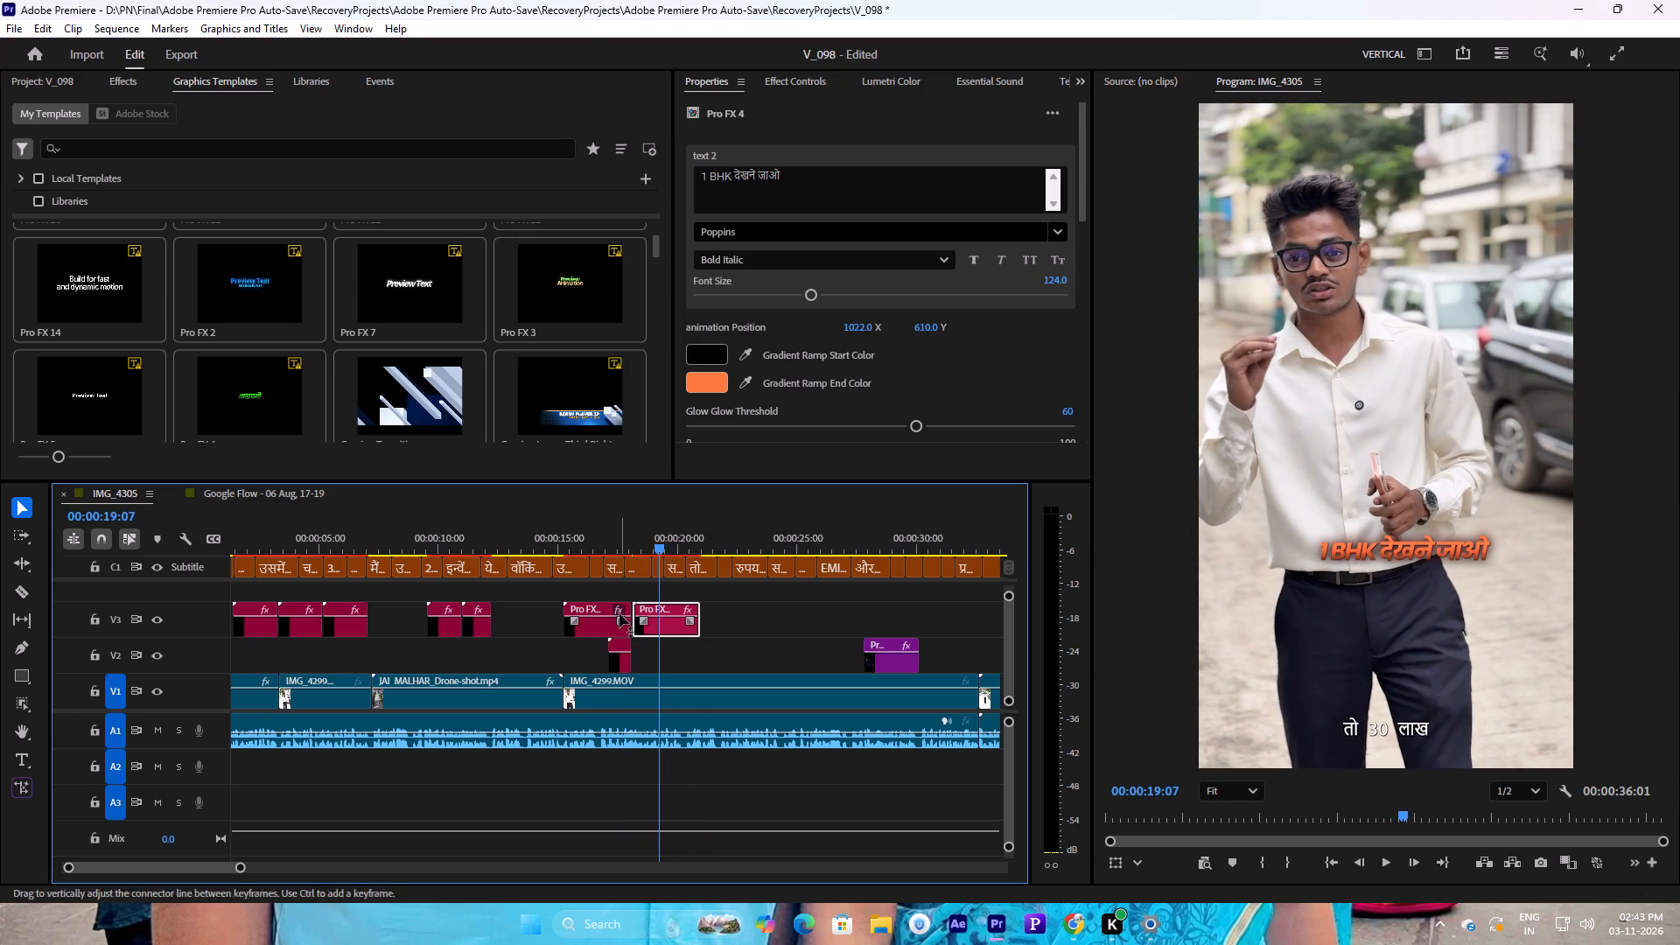
click(625, 646)
double_click(628, 658)
click(620, 654)
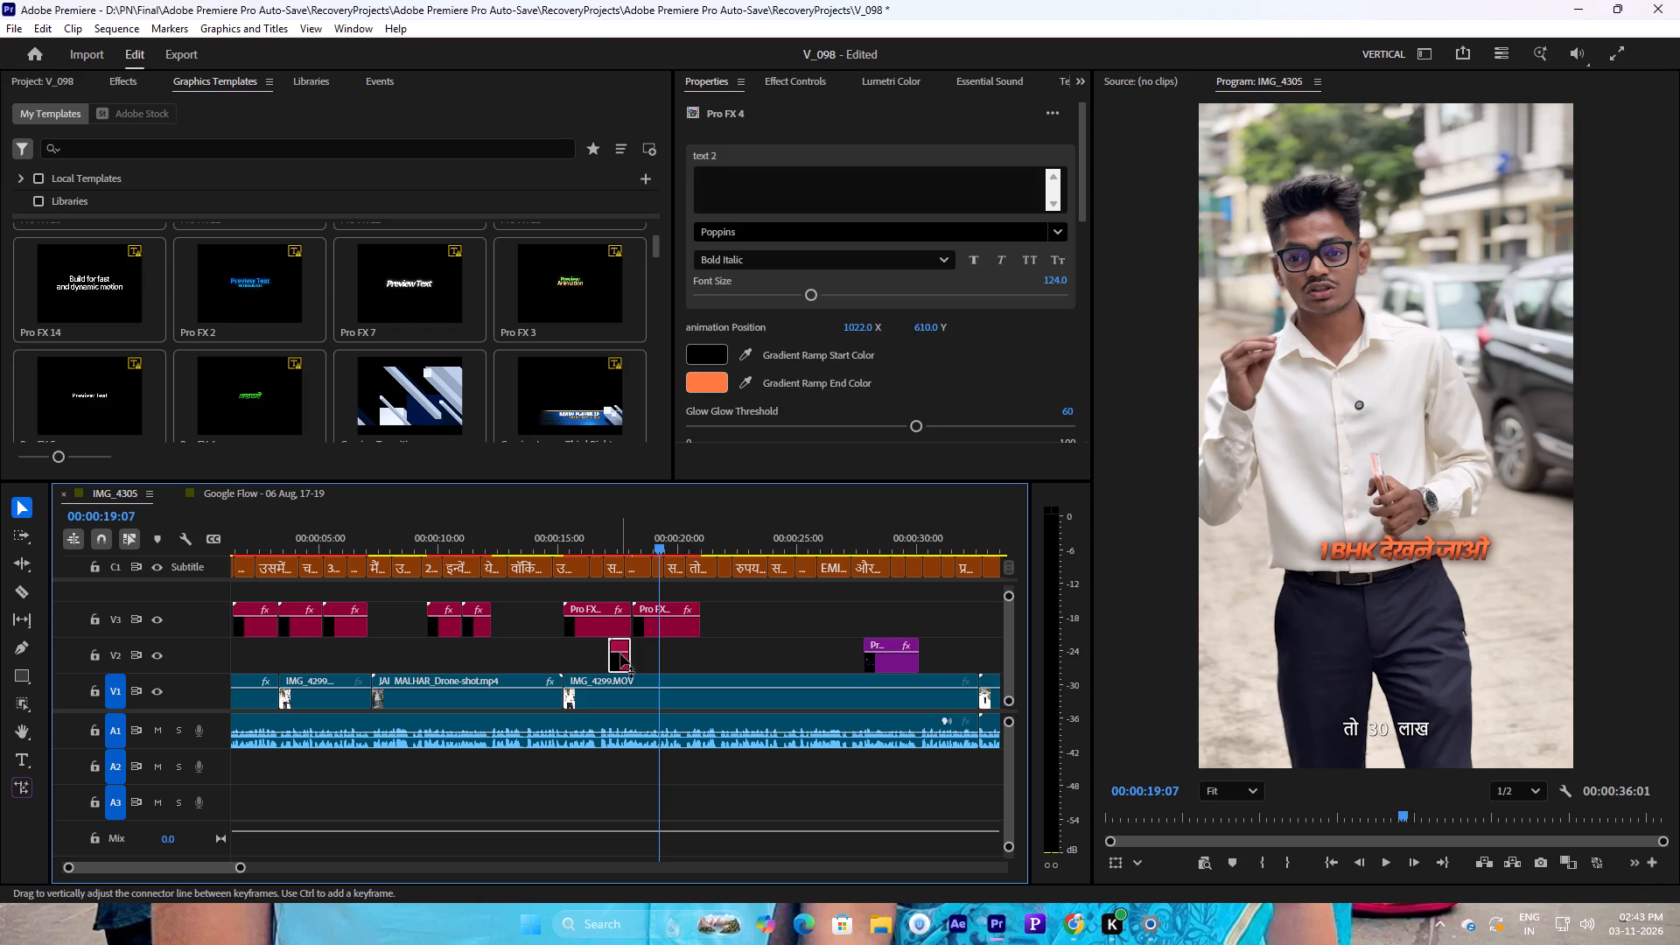
key(ctrl+c)
key(ctrl+v)
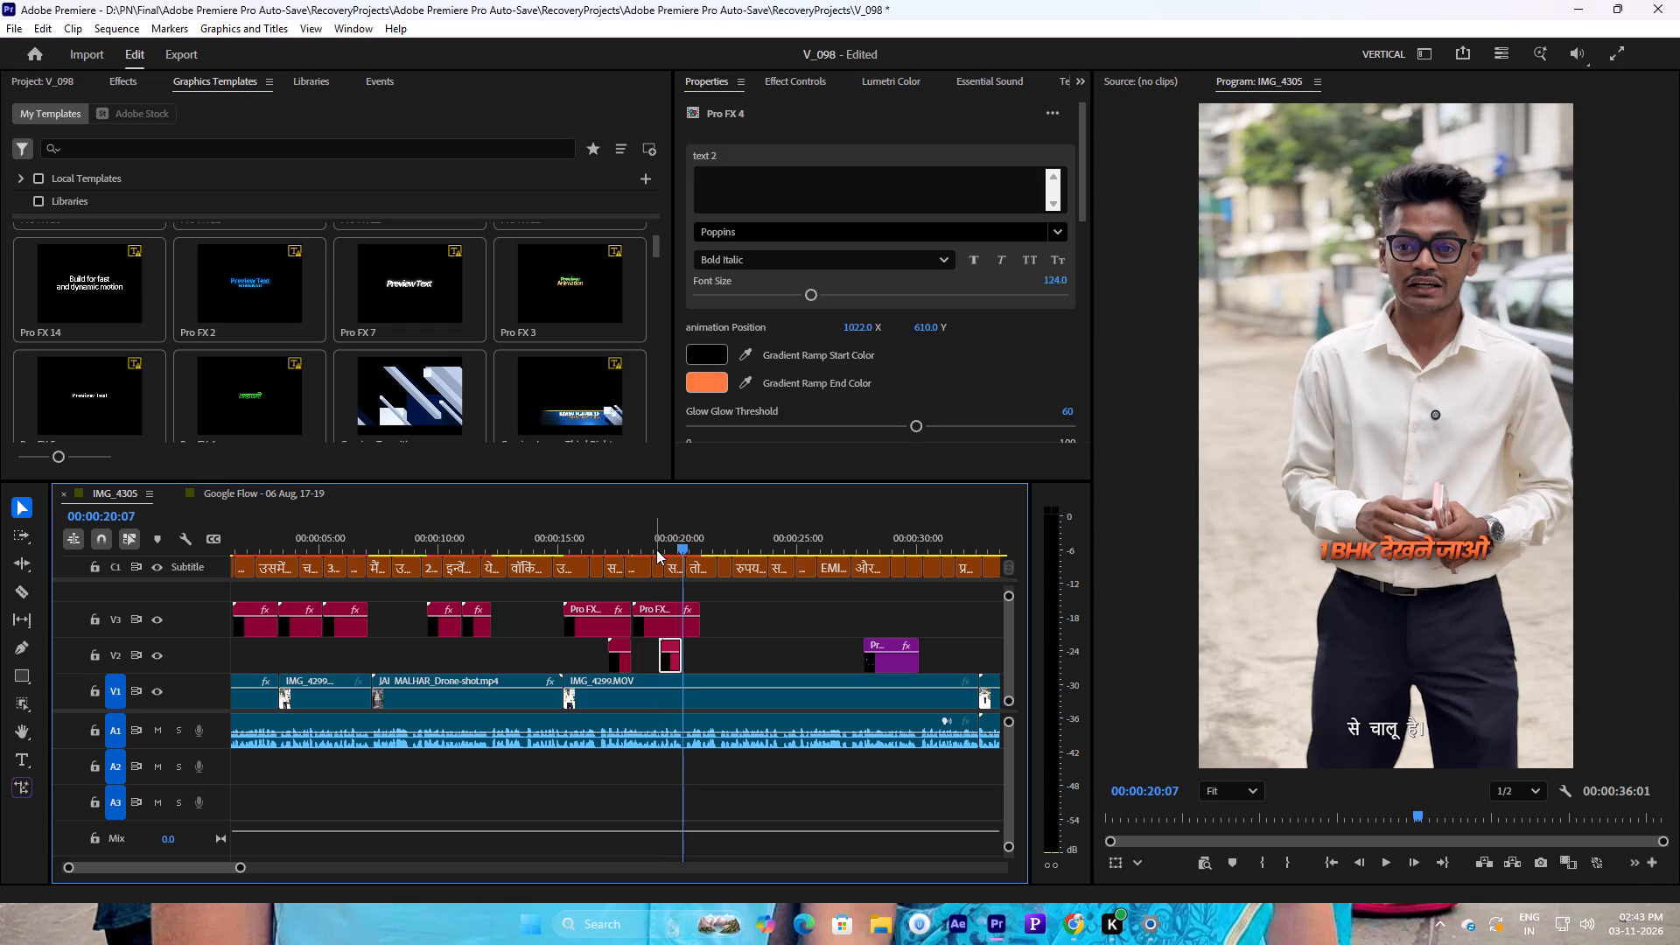
Extend the V2 copy of the price caption and shorten the V3 "1 BHK देखने जाओ" caption so both end at 00:00:20:10.
click(654, 549)
key(space)
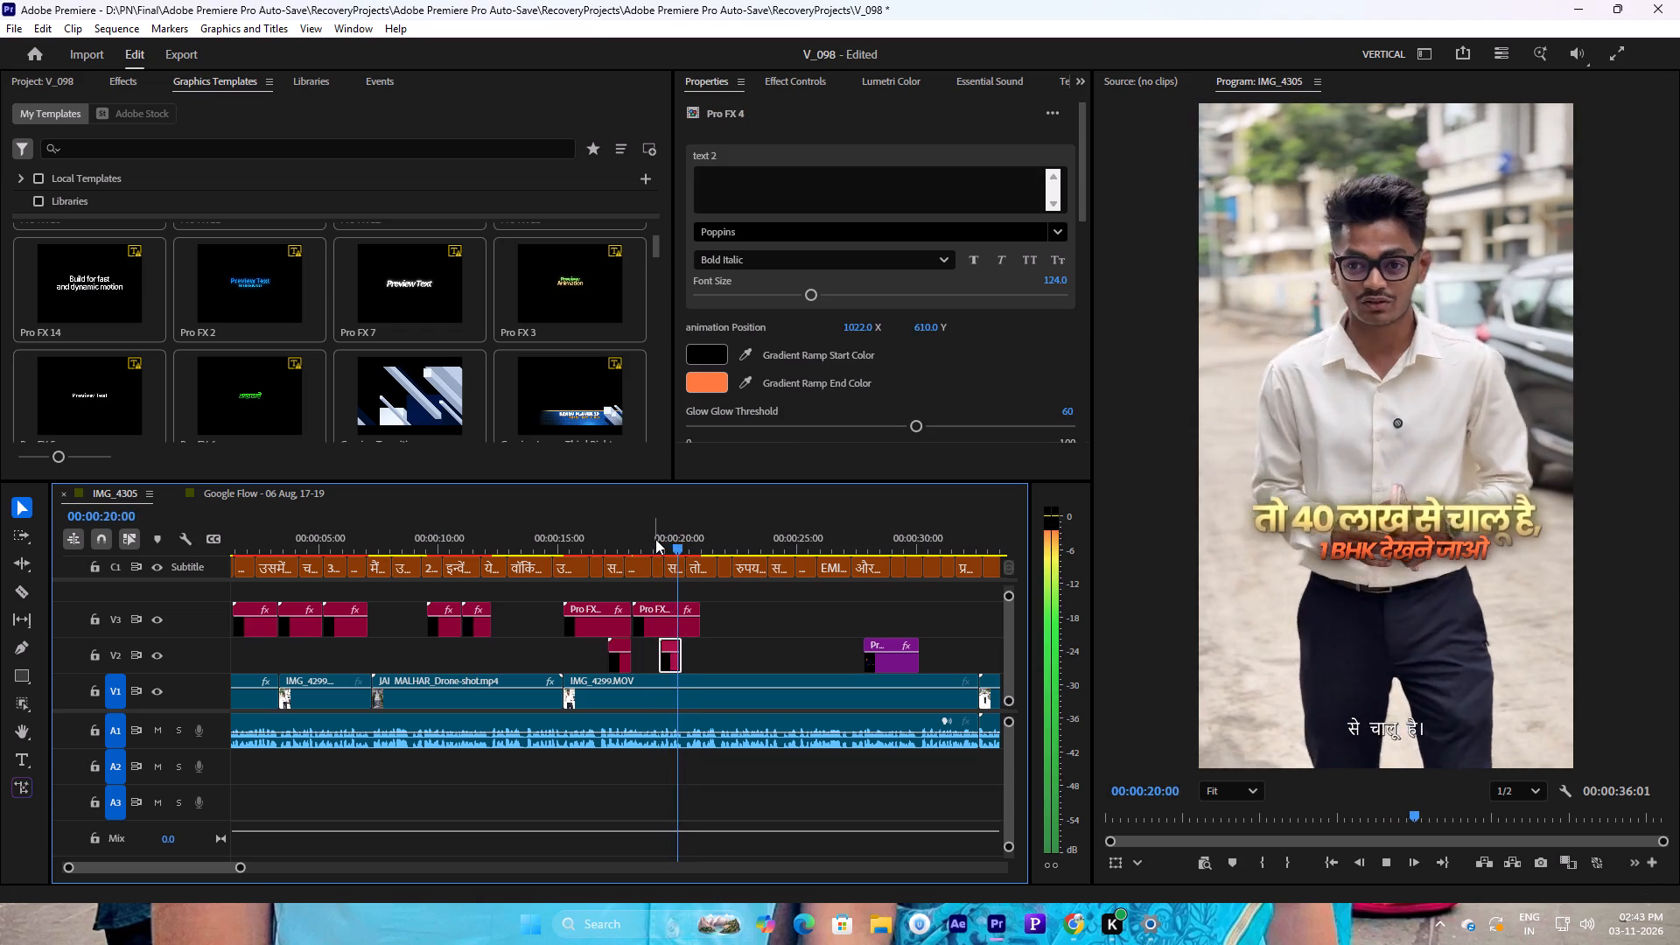
key(space)
click(678, 546)
key(space)
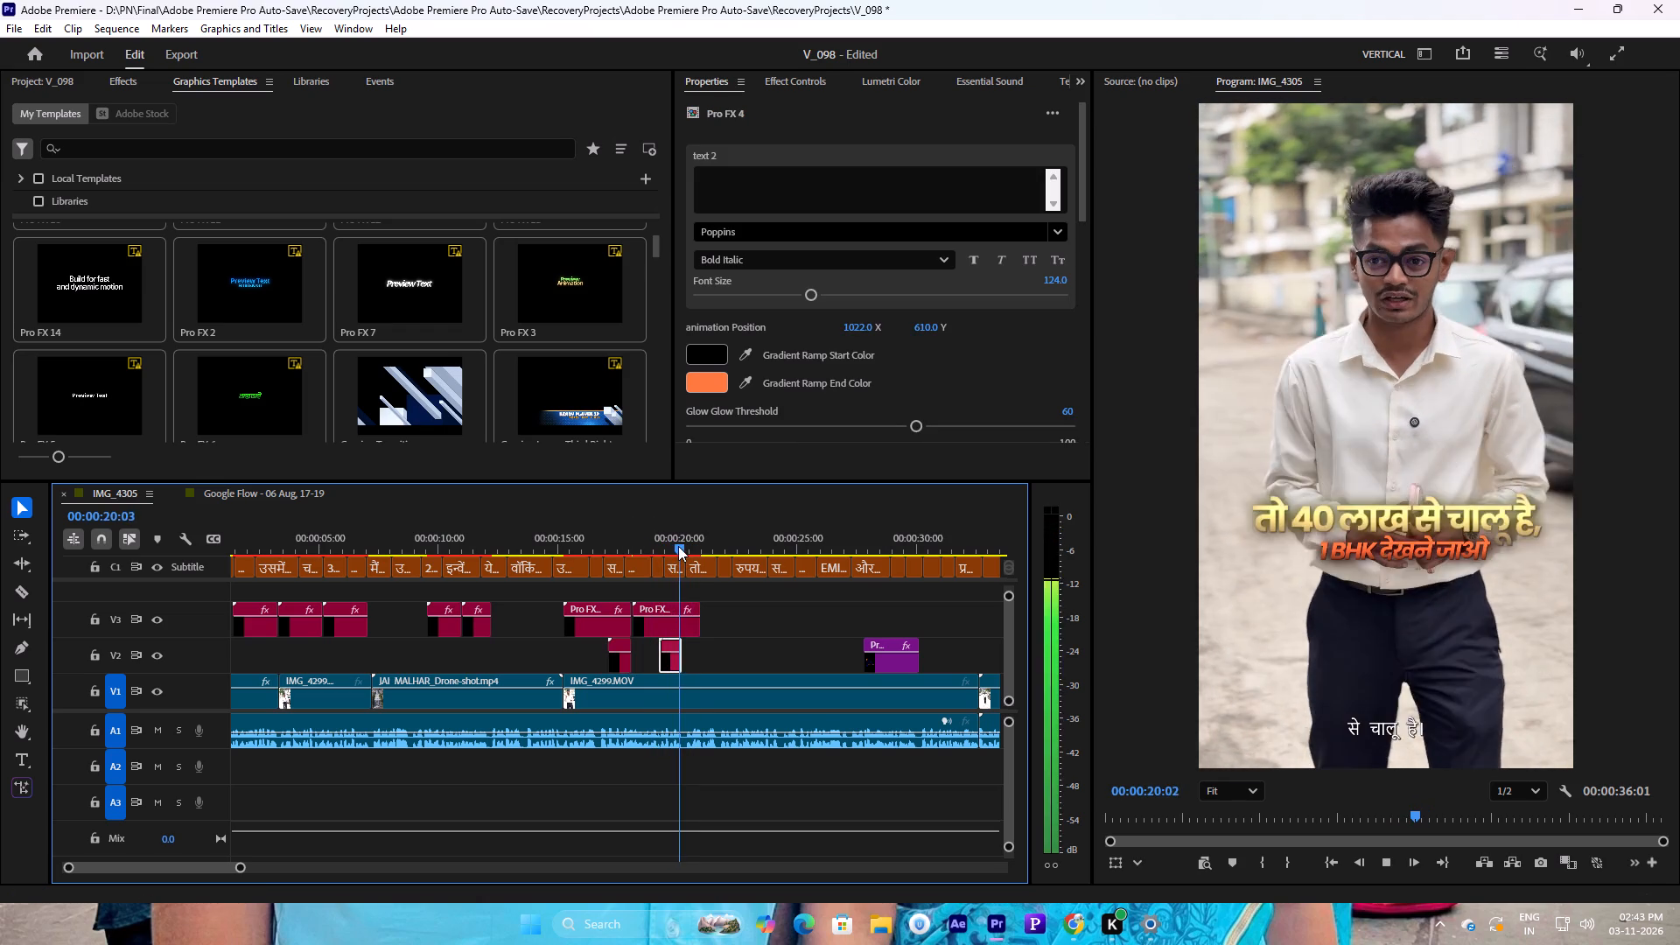
key(space)
drag(696, 546, 687, 548)
click(682, 647)
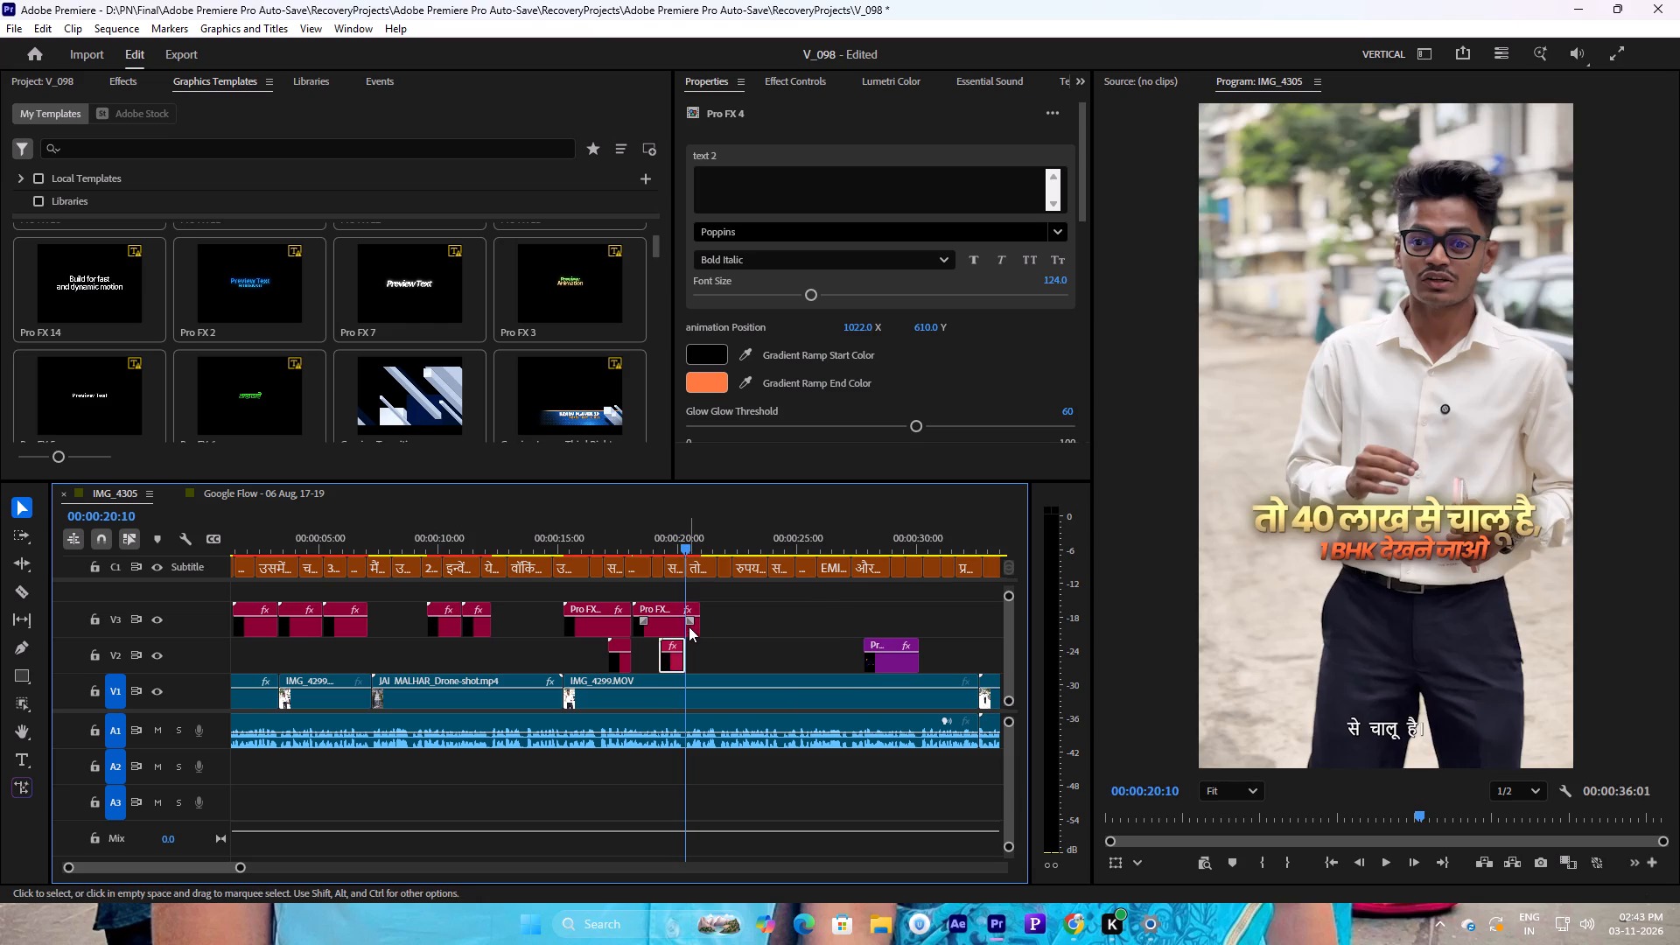
click(689, 626)
drag(697, 629, 684, 630)
click(679, 649)
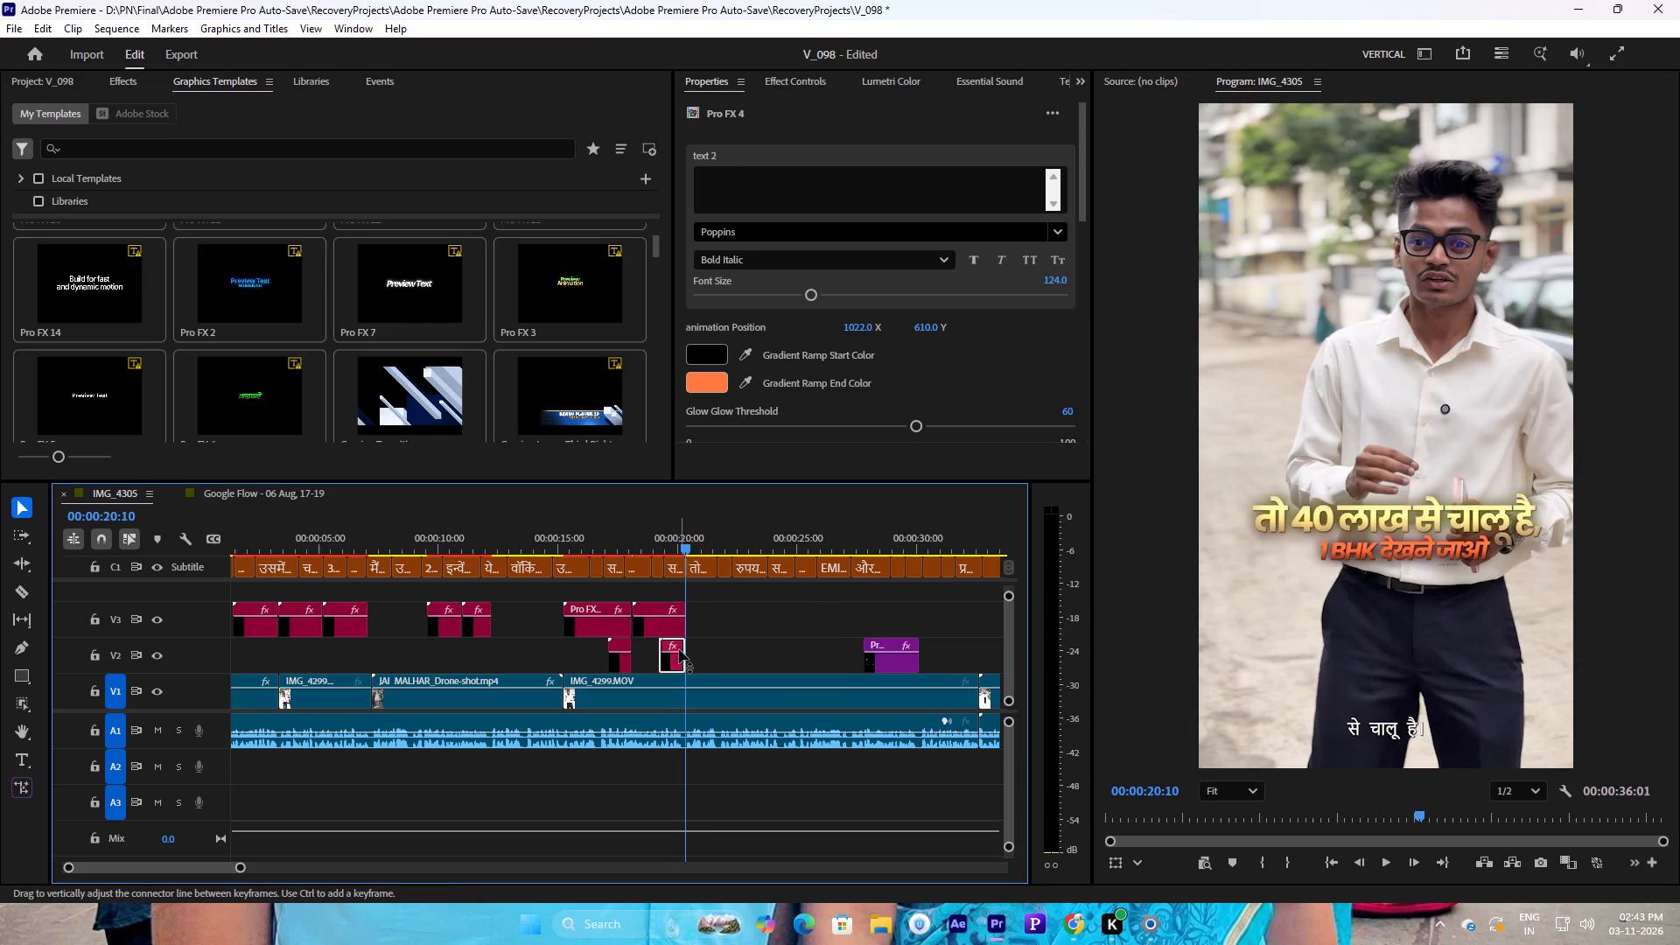
Reword the new V2 caption to "तो 30 लाख से चालू है," and play it back from about 00:00:18:20.
click(660, 541)
key(space)
key(space)
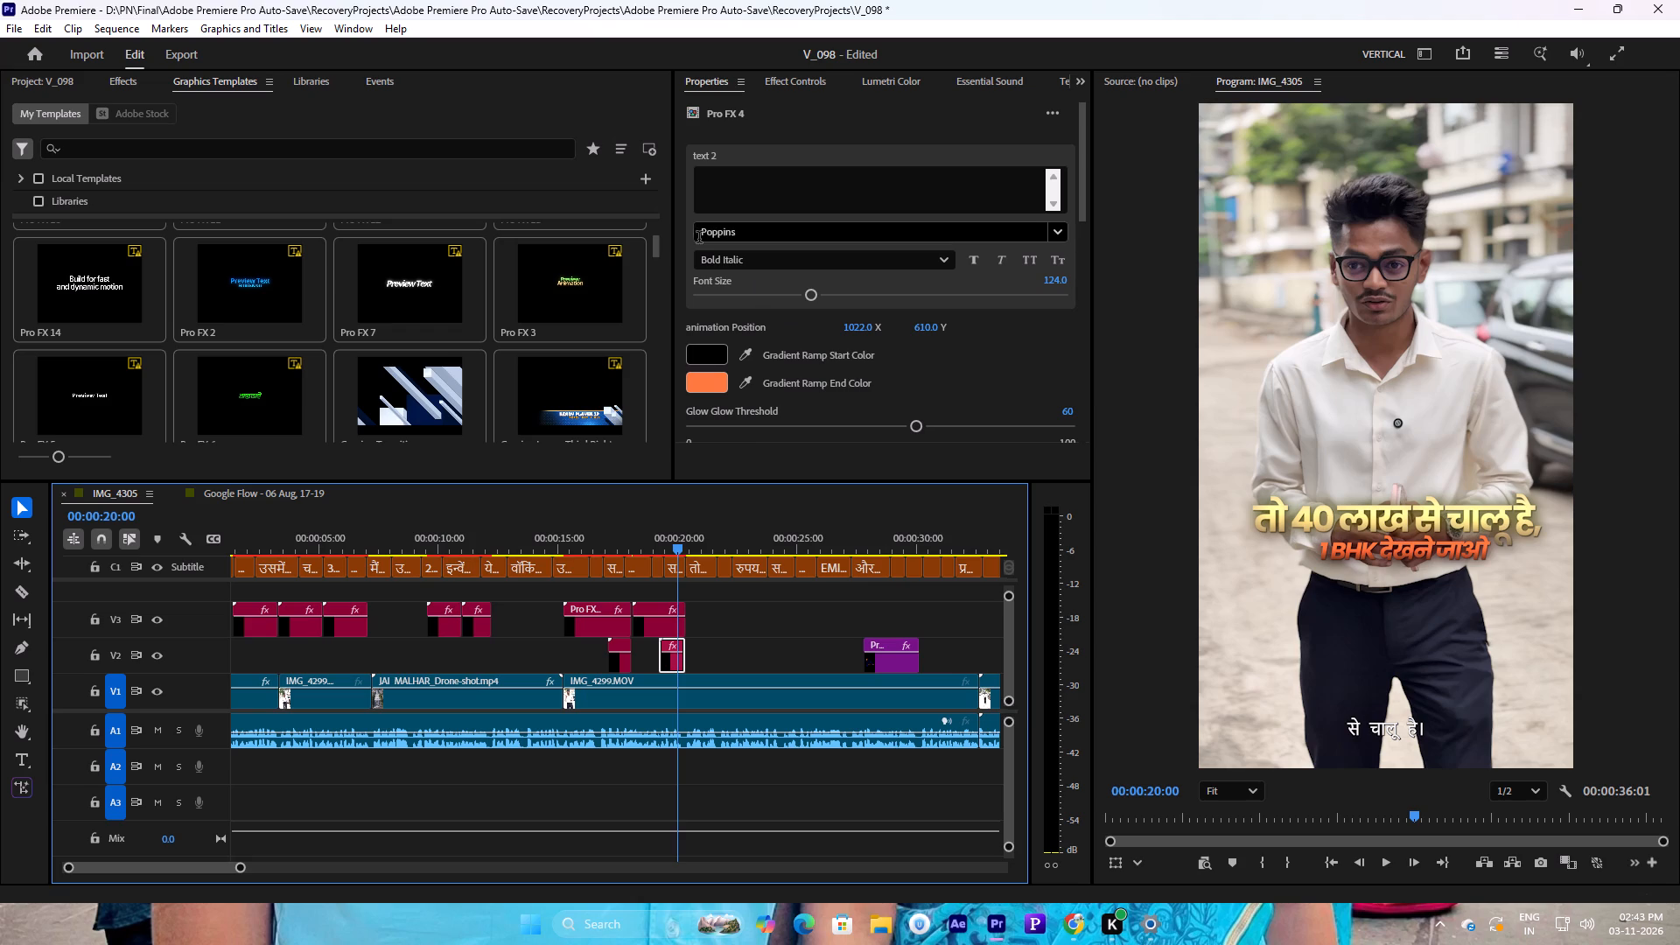
drag(1082, 203, 1083, 297)
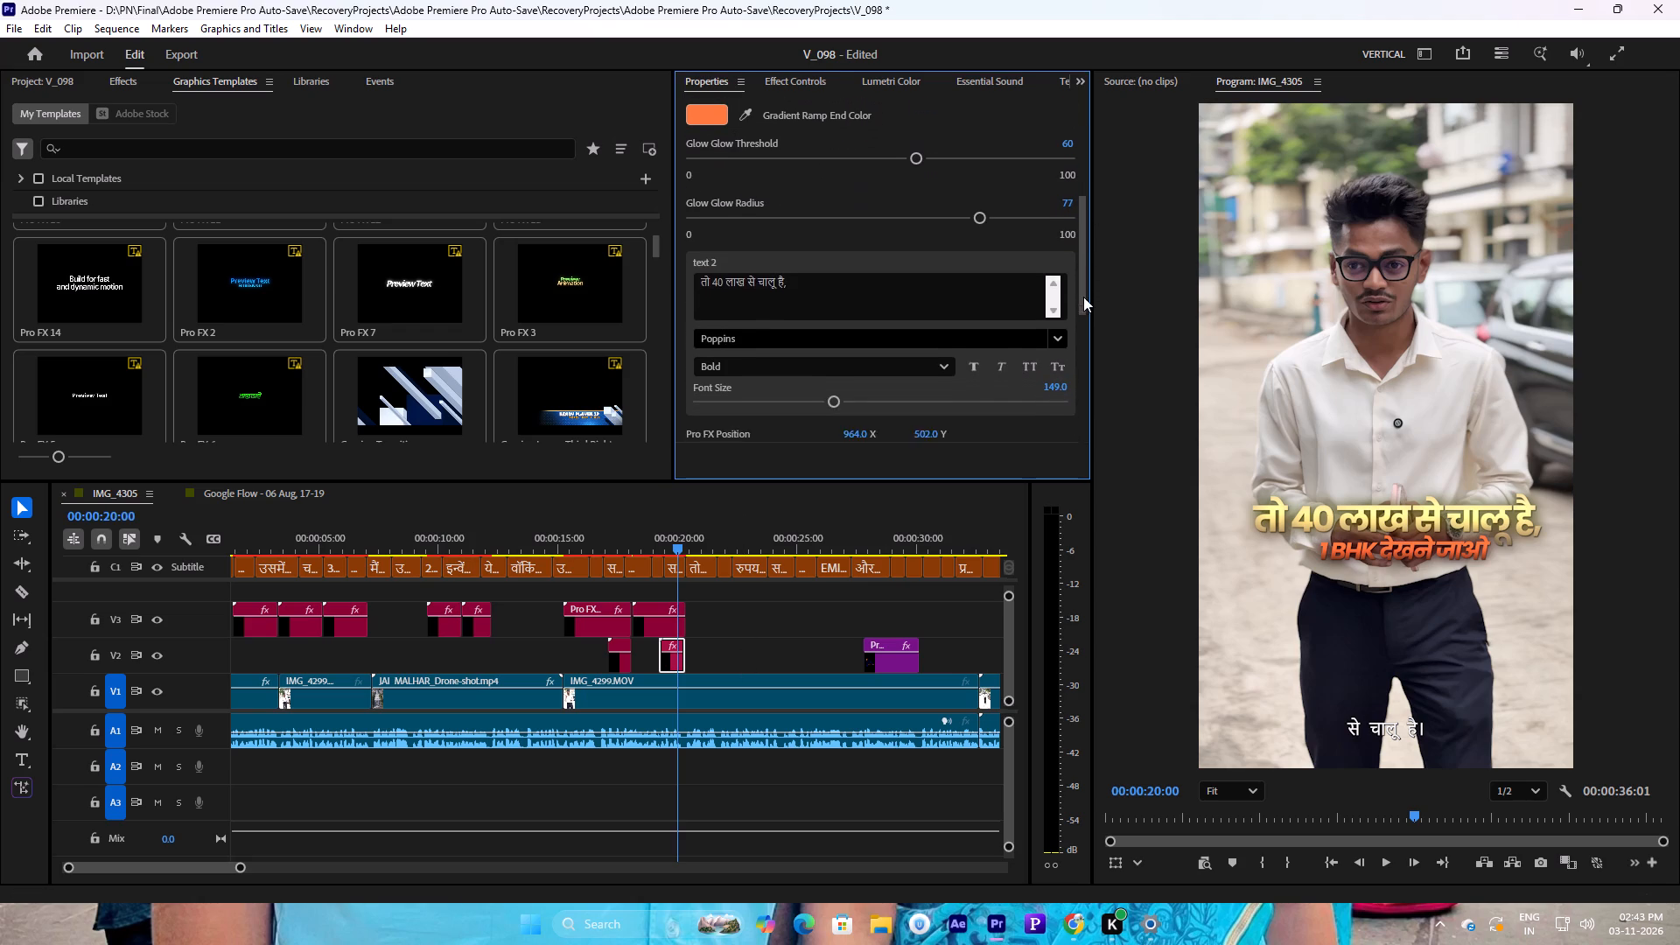
drag(1083, 297, 1067, 293)
click(720, 291)
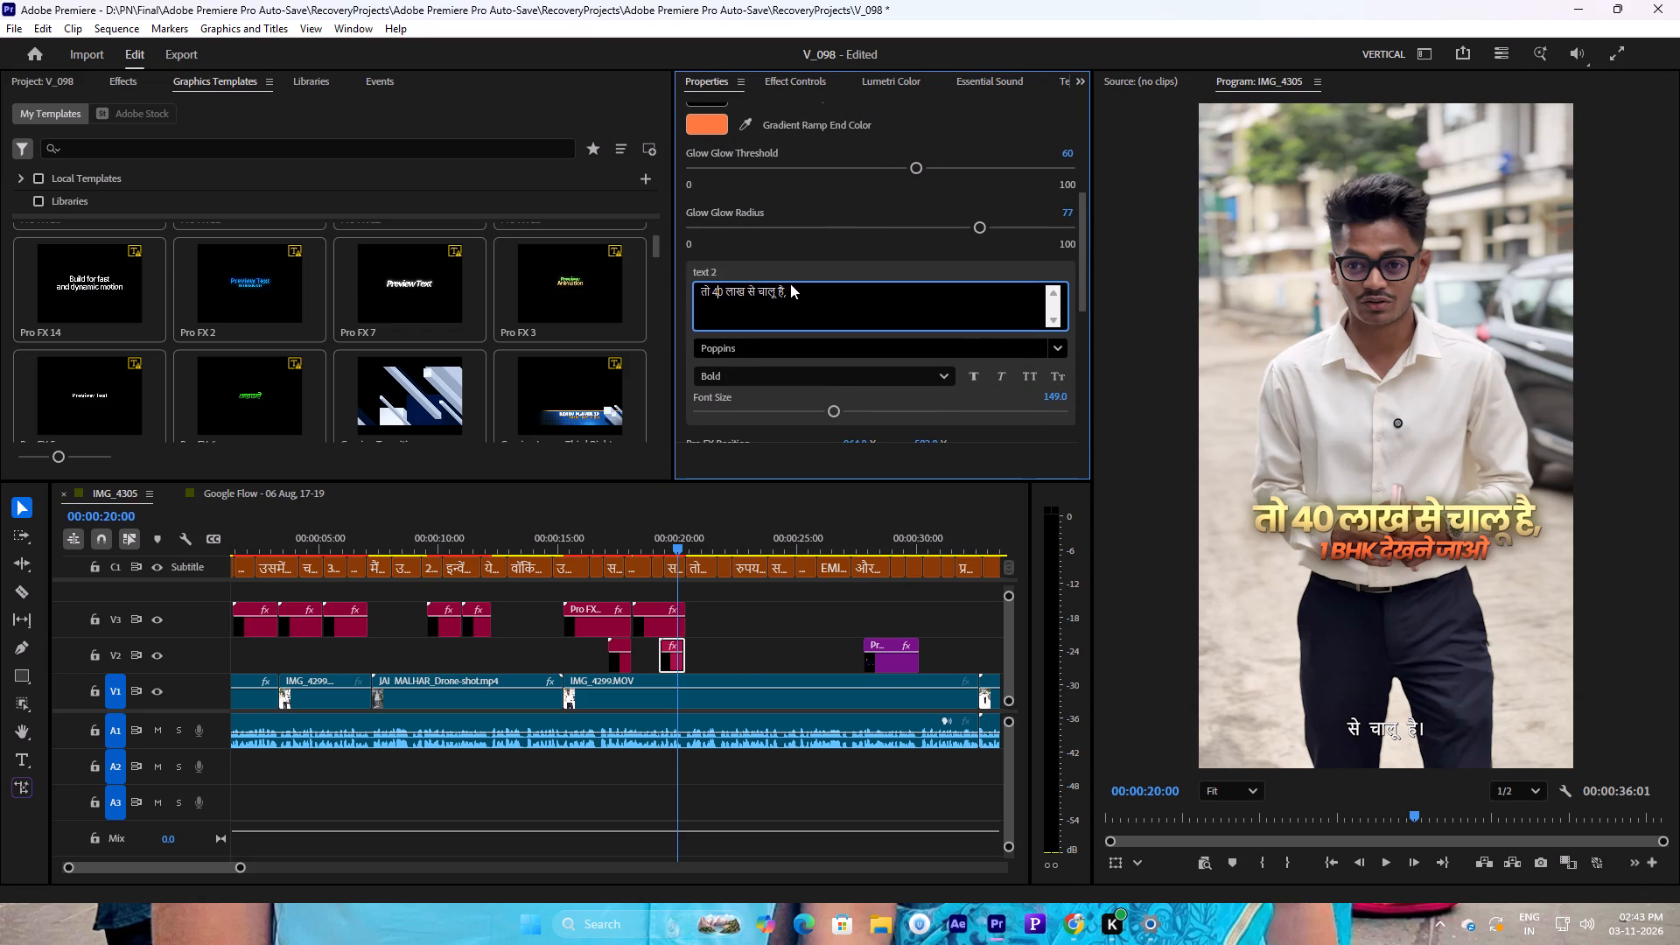
key(BackSpace)
key(3)
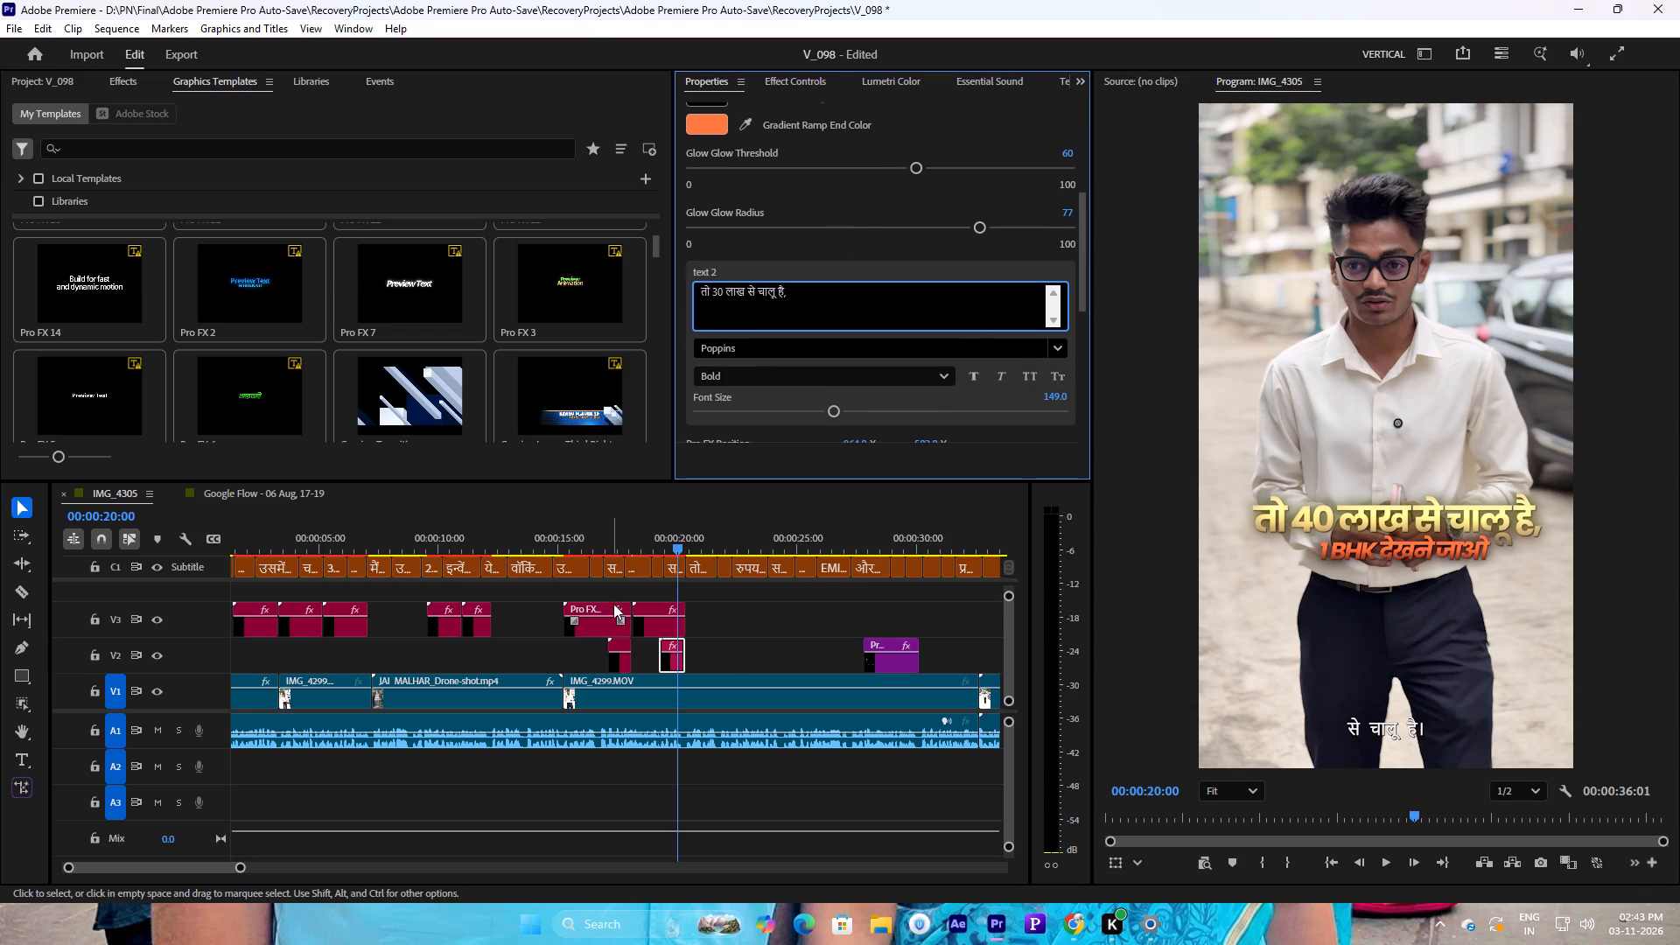
click(649, 538)
key(space)
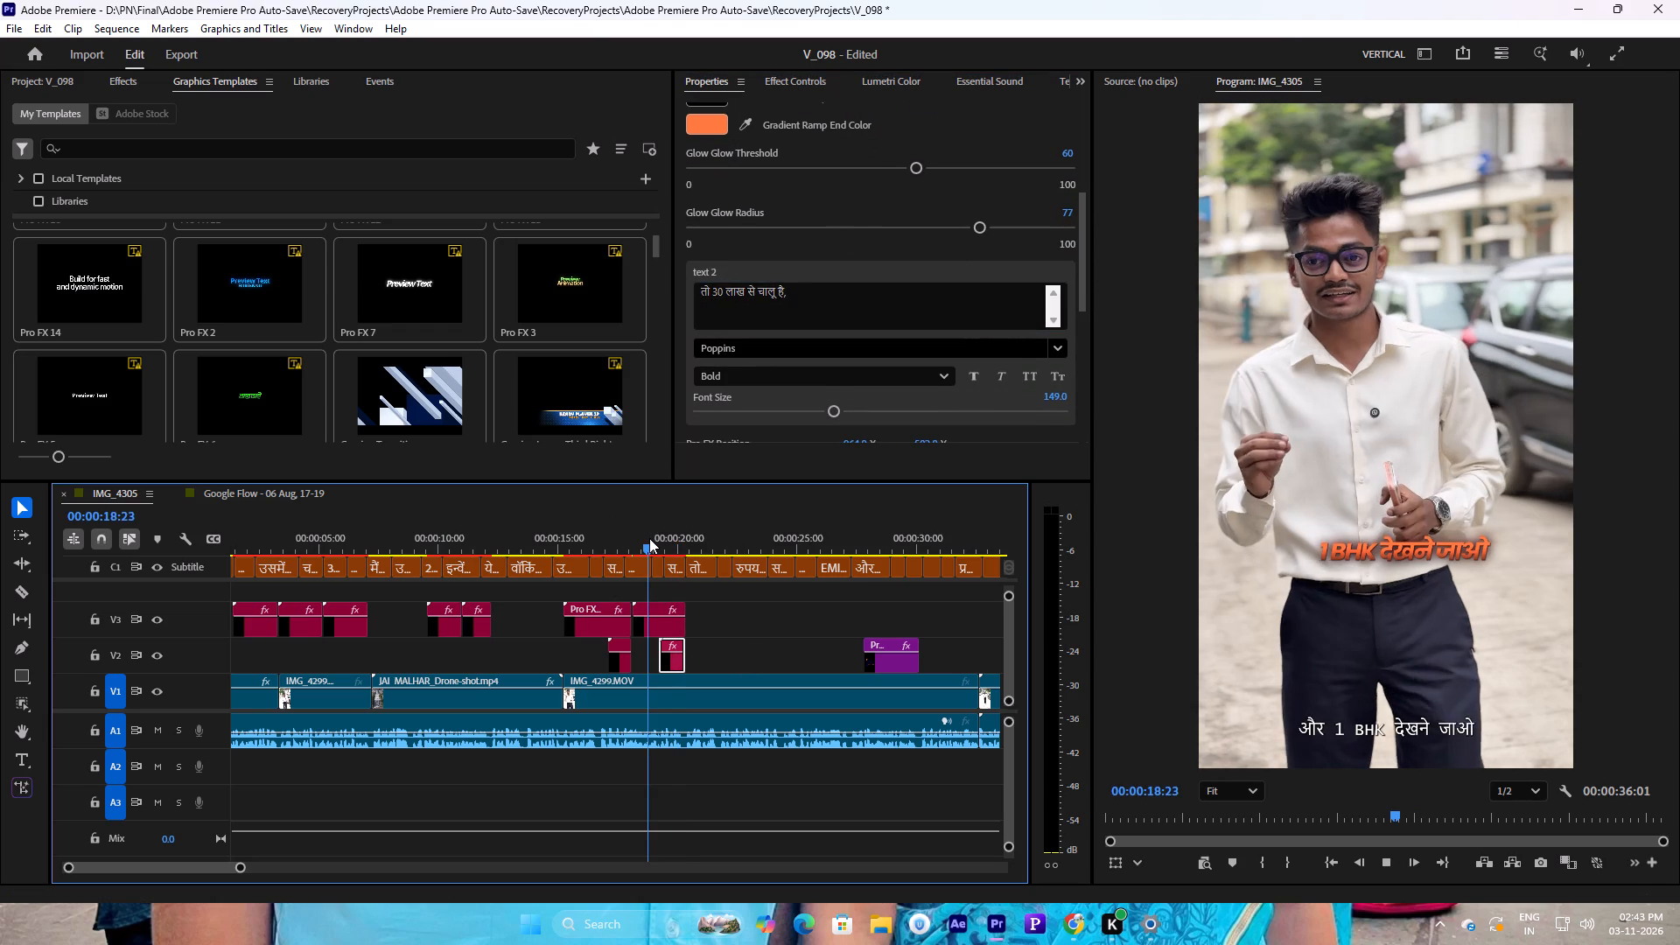
key(space)
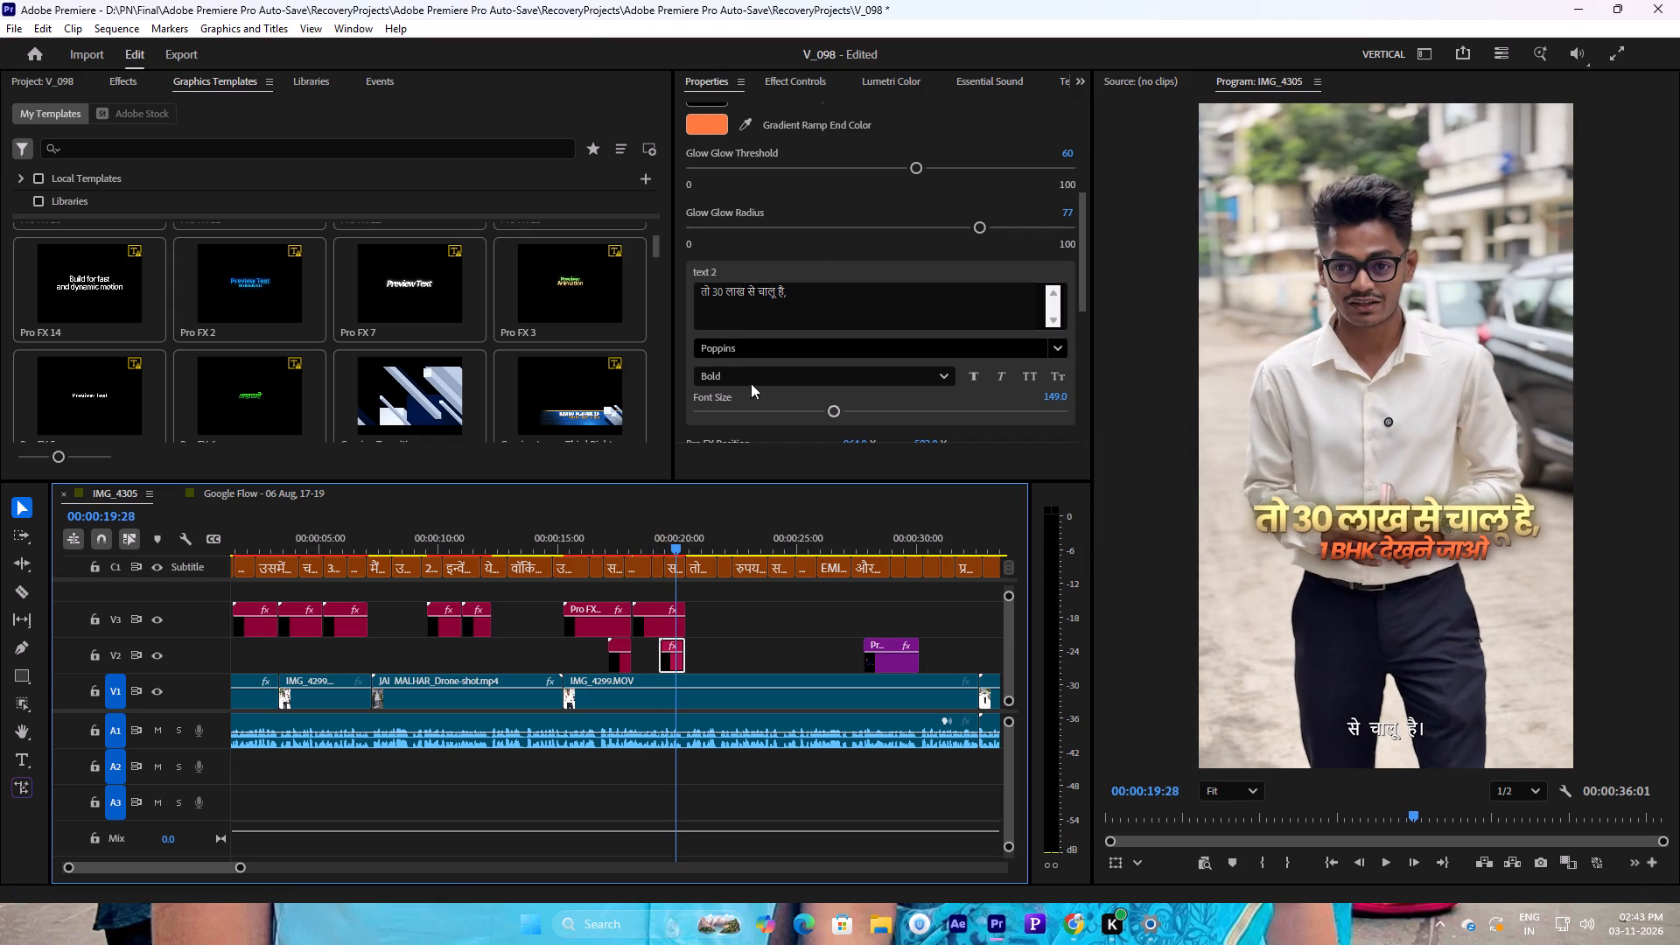
Set the "तो 30 लाख से चालू है," caption's Pro FX Position Y to 518.
drag(1083, 285, 1084, 328)
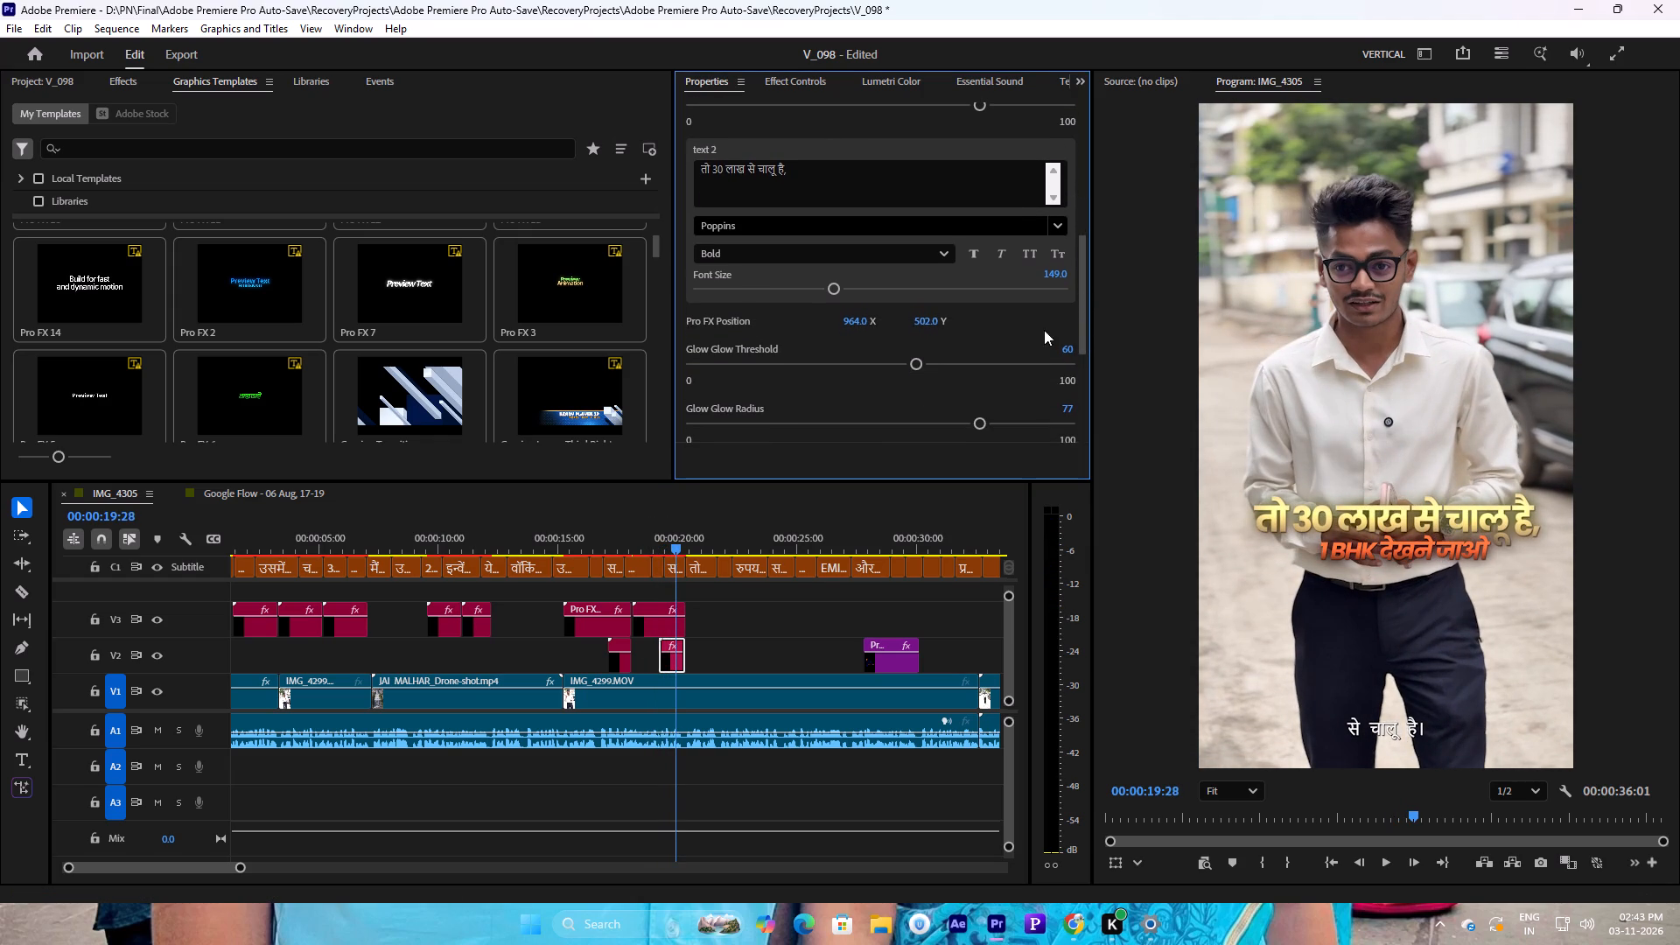
drag(920, 320, 945, 322)
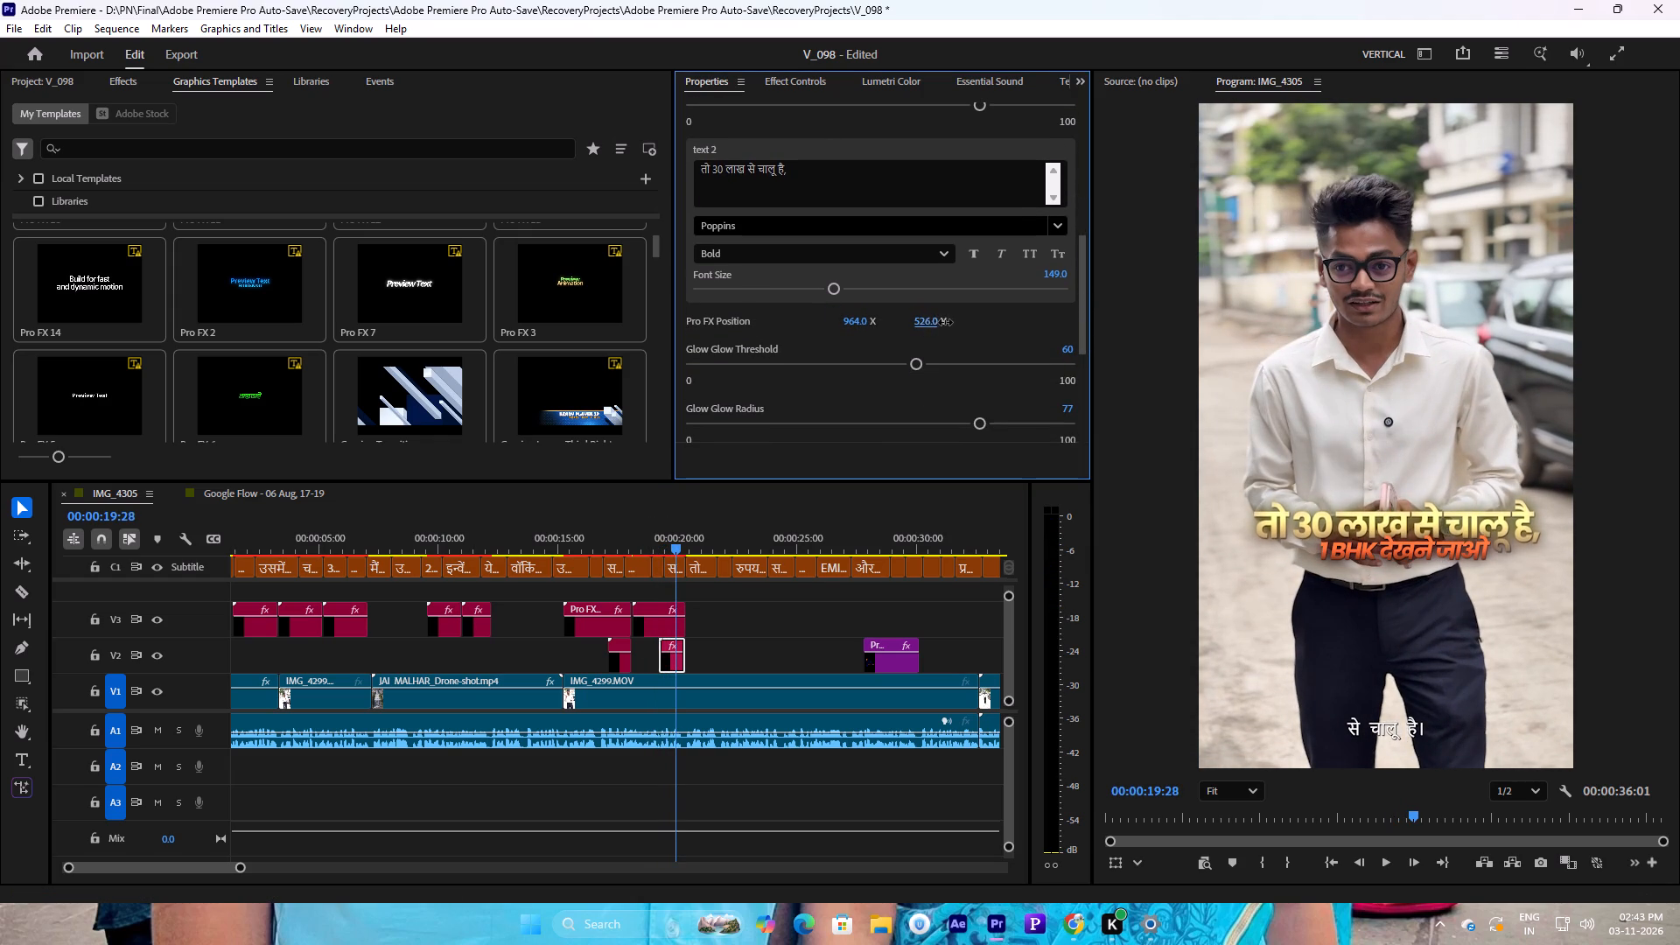
drag(945, 322, 941, 323)
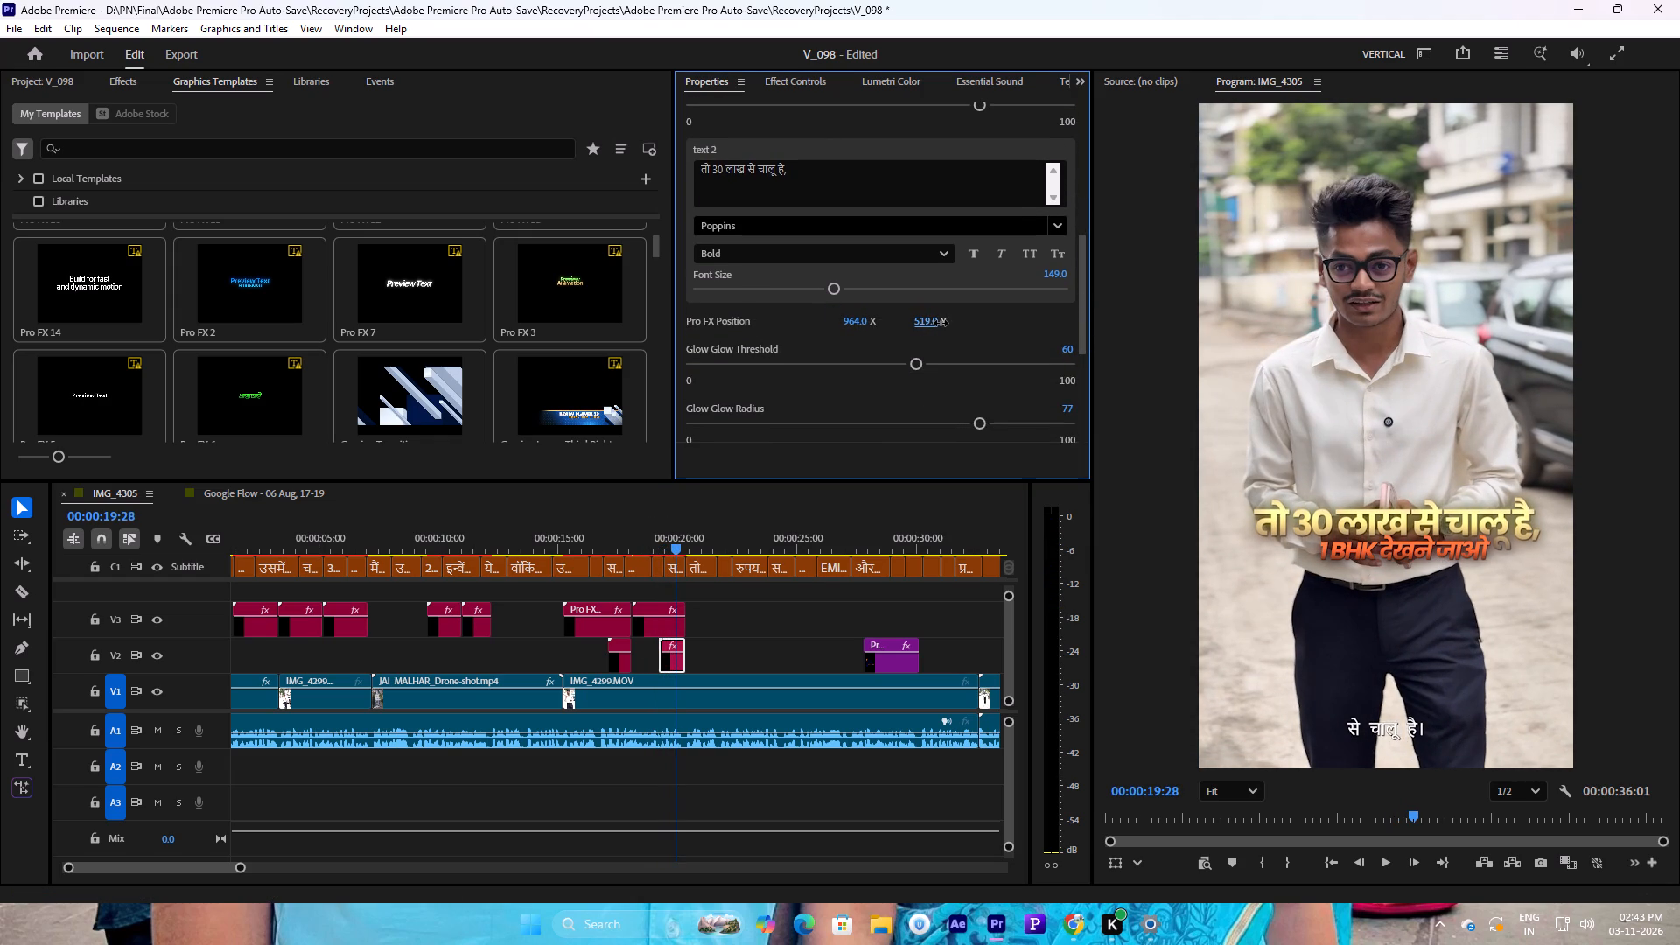
drag(941, 323, 940, 323)
drag(1084, 311, 1085, 340)
click(1085, 340)
drag(1085, 341, 1084, 376)
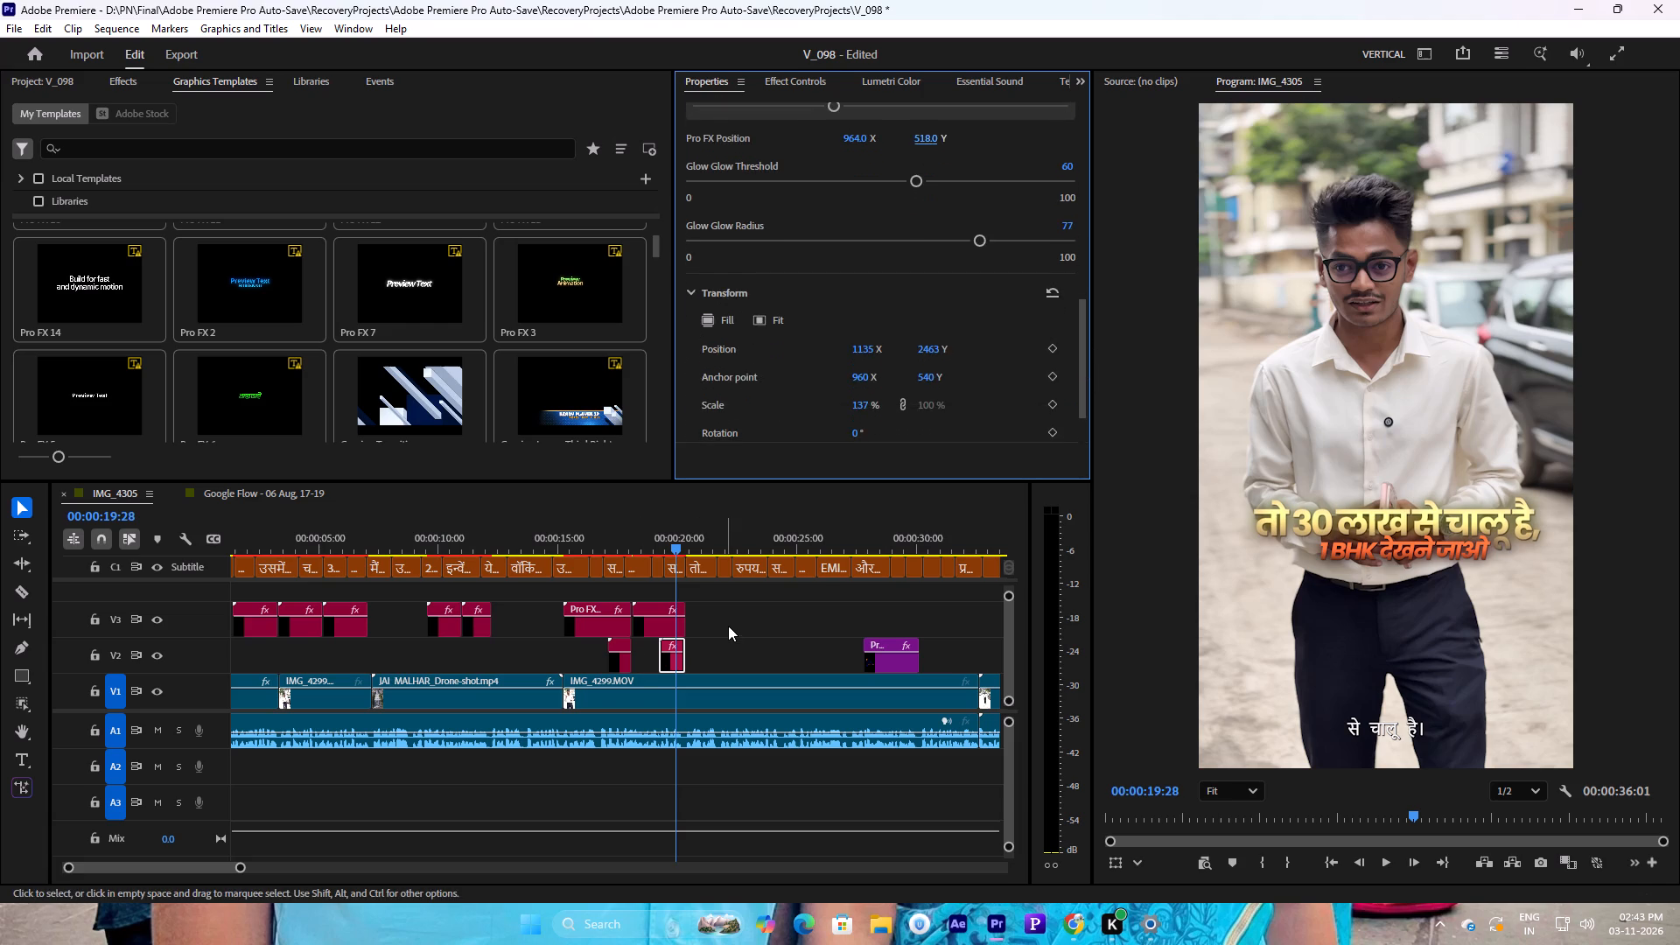
click(728, 626)
Play back briefly from about 00:00:15:00 and save the project.
drag(637, 533, 555, 543)
key(space)
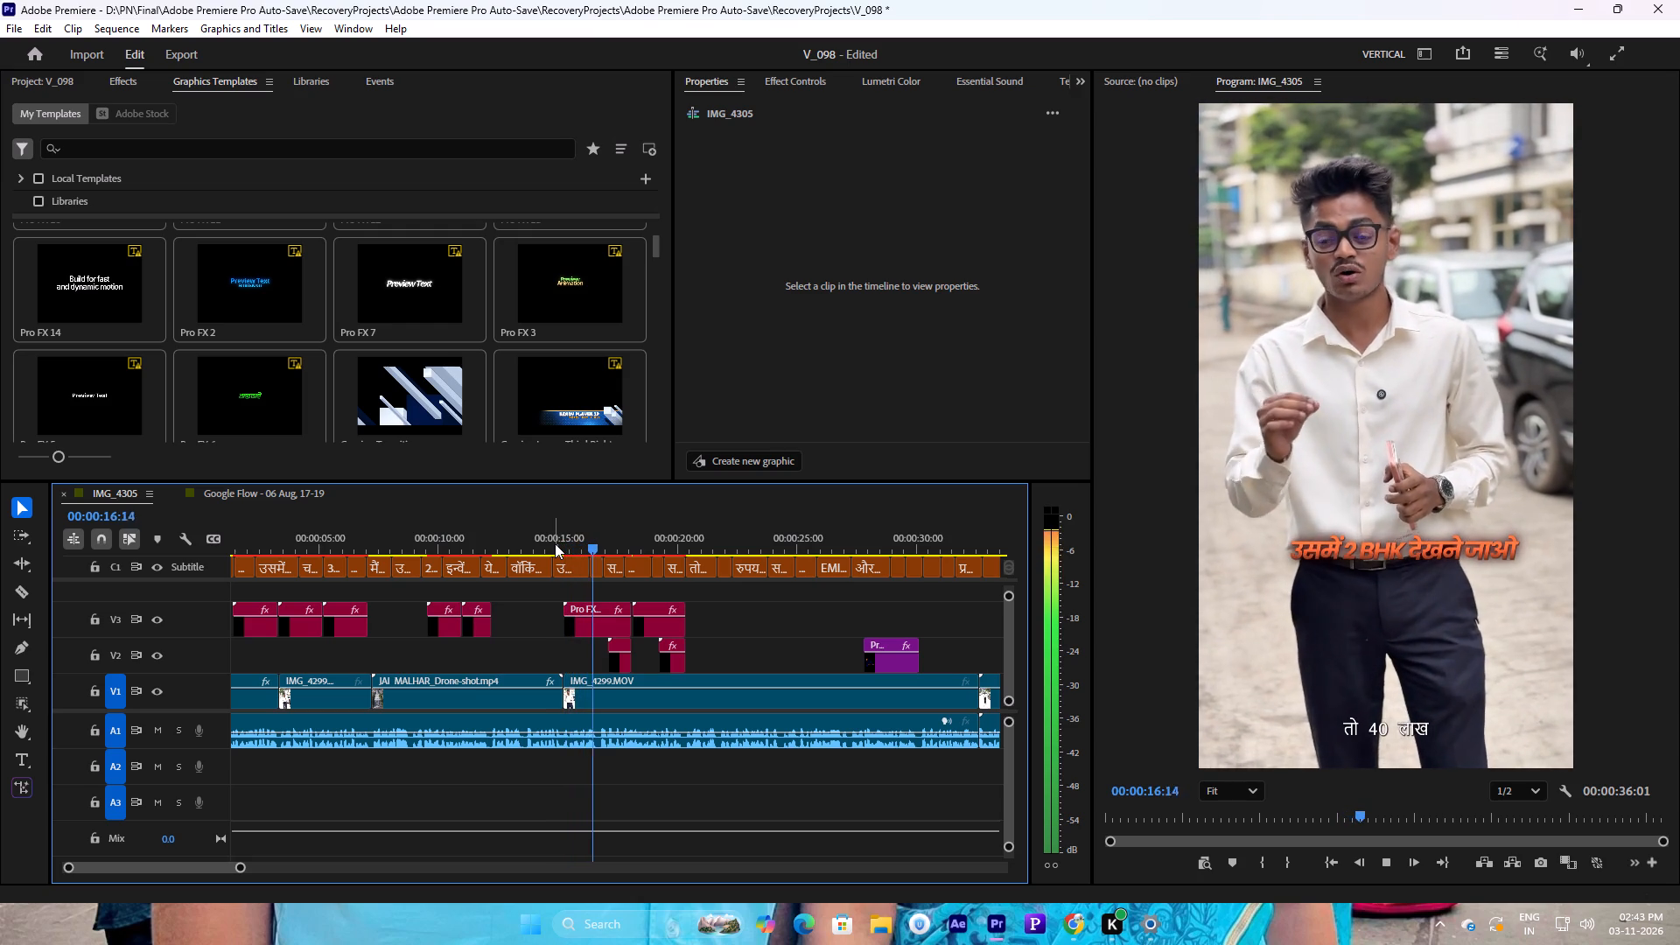
key(ctrl+s)
Play back the 2 BHK and 1 BHK price captions through to the down-payment speech at about 00:00:23:01.
key(space)
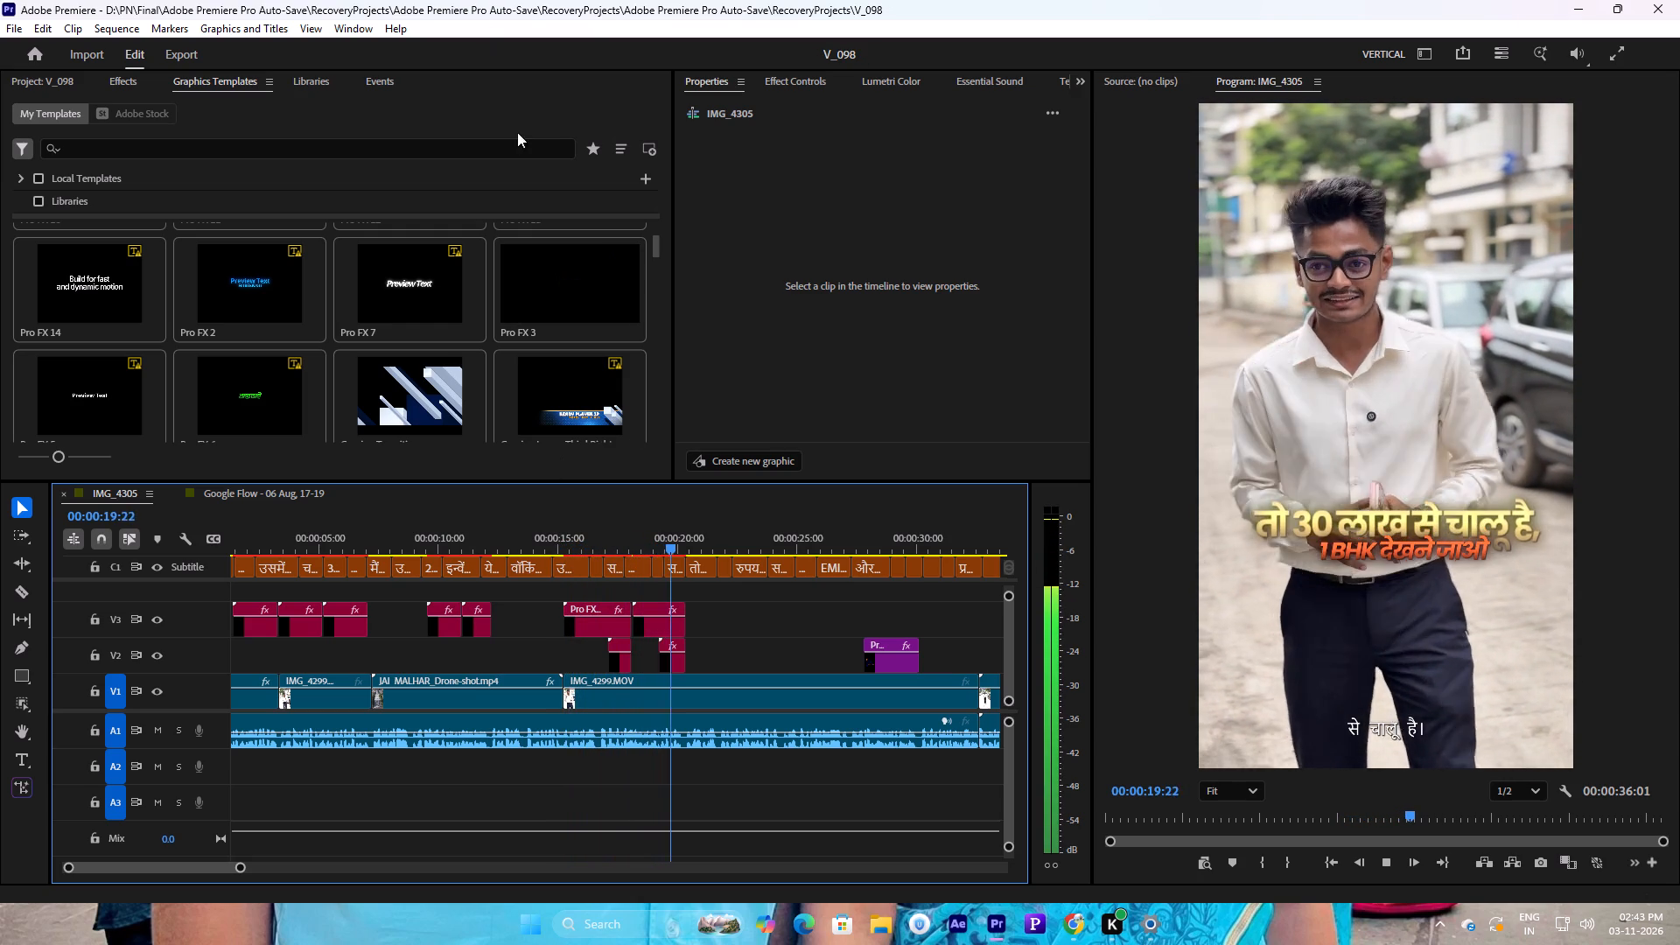
key(space)
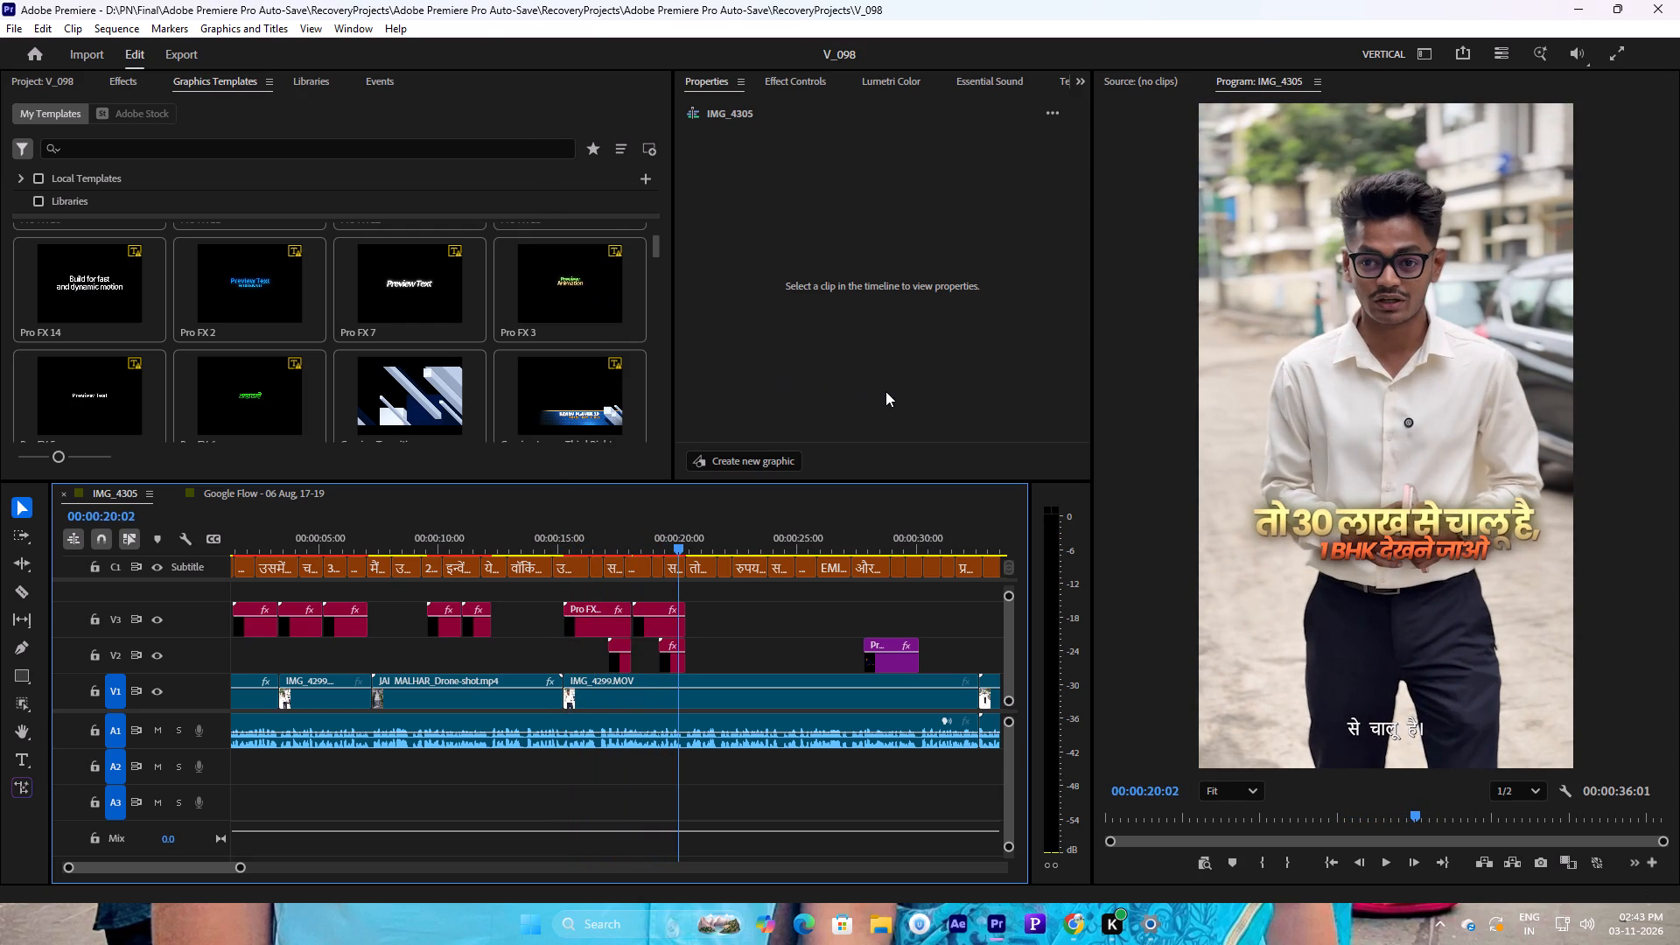
key(space)
key(space)
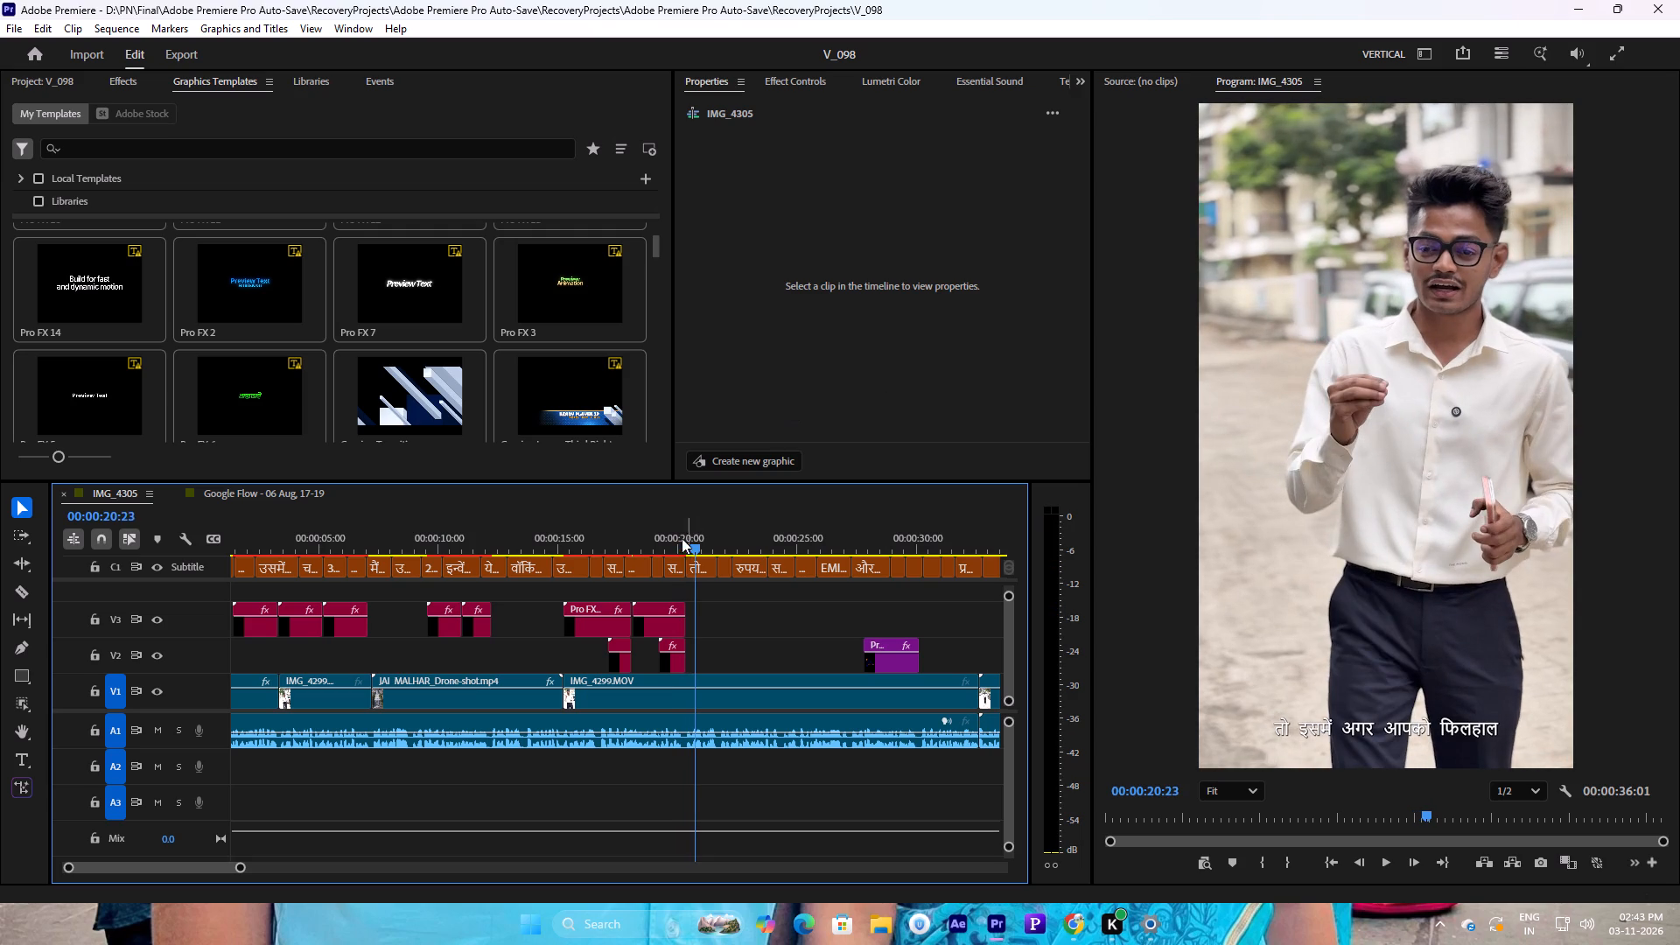
drag(675, 545, 601, 561)
key(space)
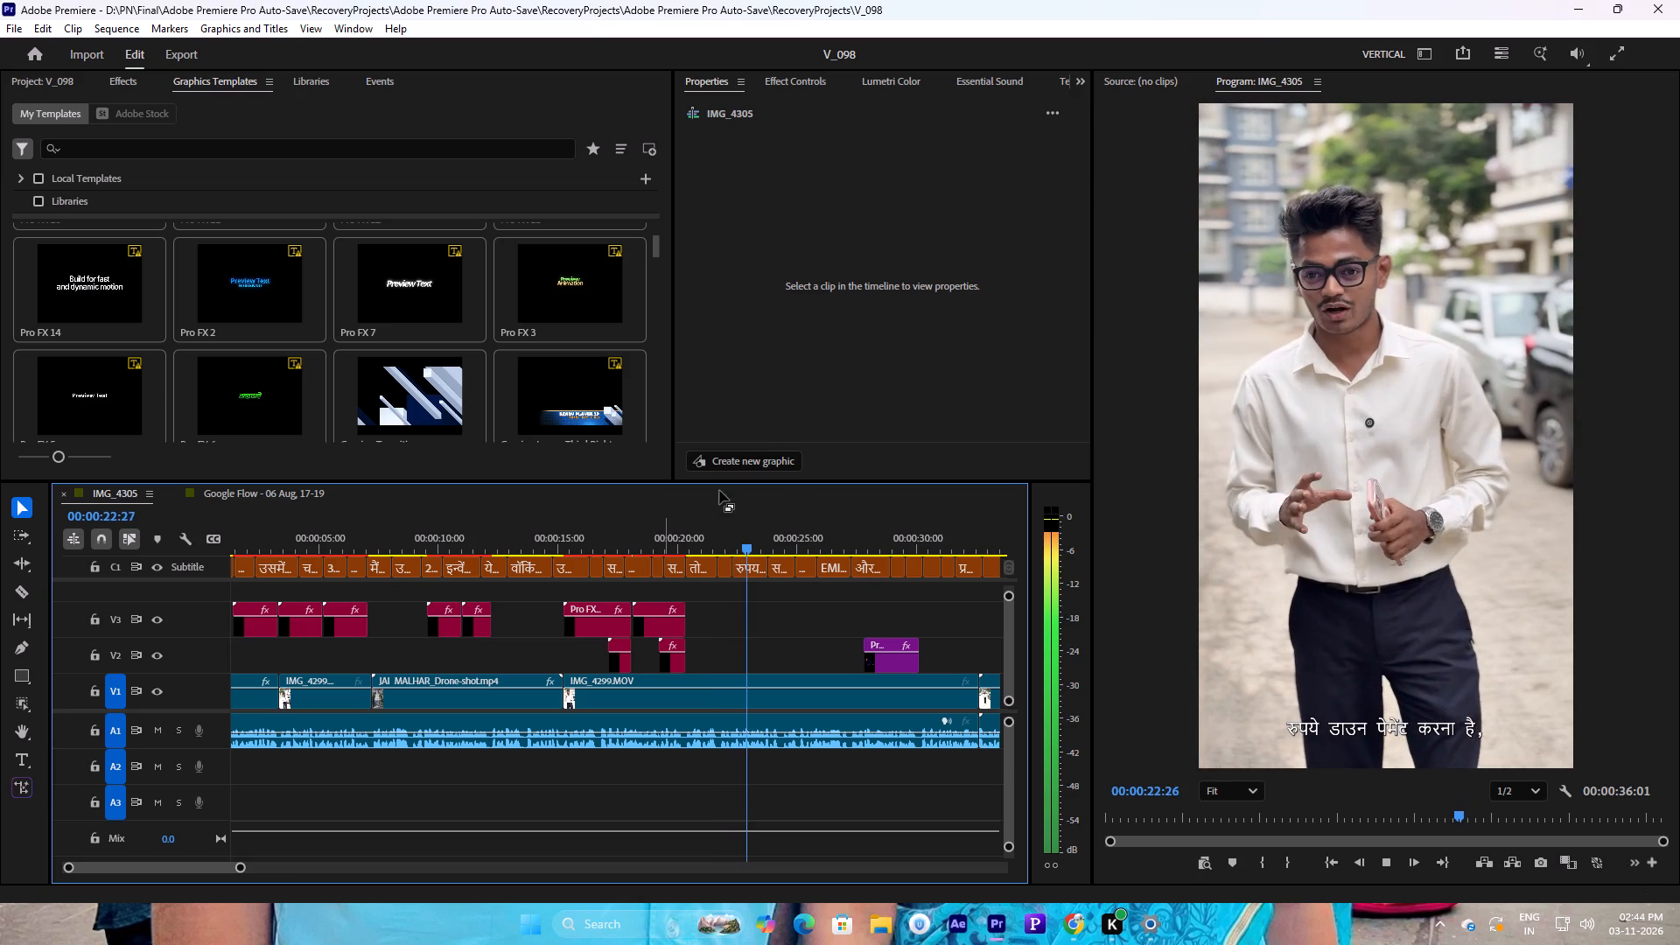
key(space)
Duplicate the V3 "वो भी 30 से / 35 लाख के बीच में," graphic and place the copy on V3, starting at 00:00:21:25.
drag(241, 868, 258, 864)
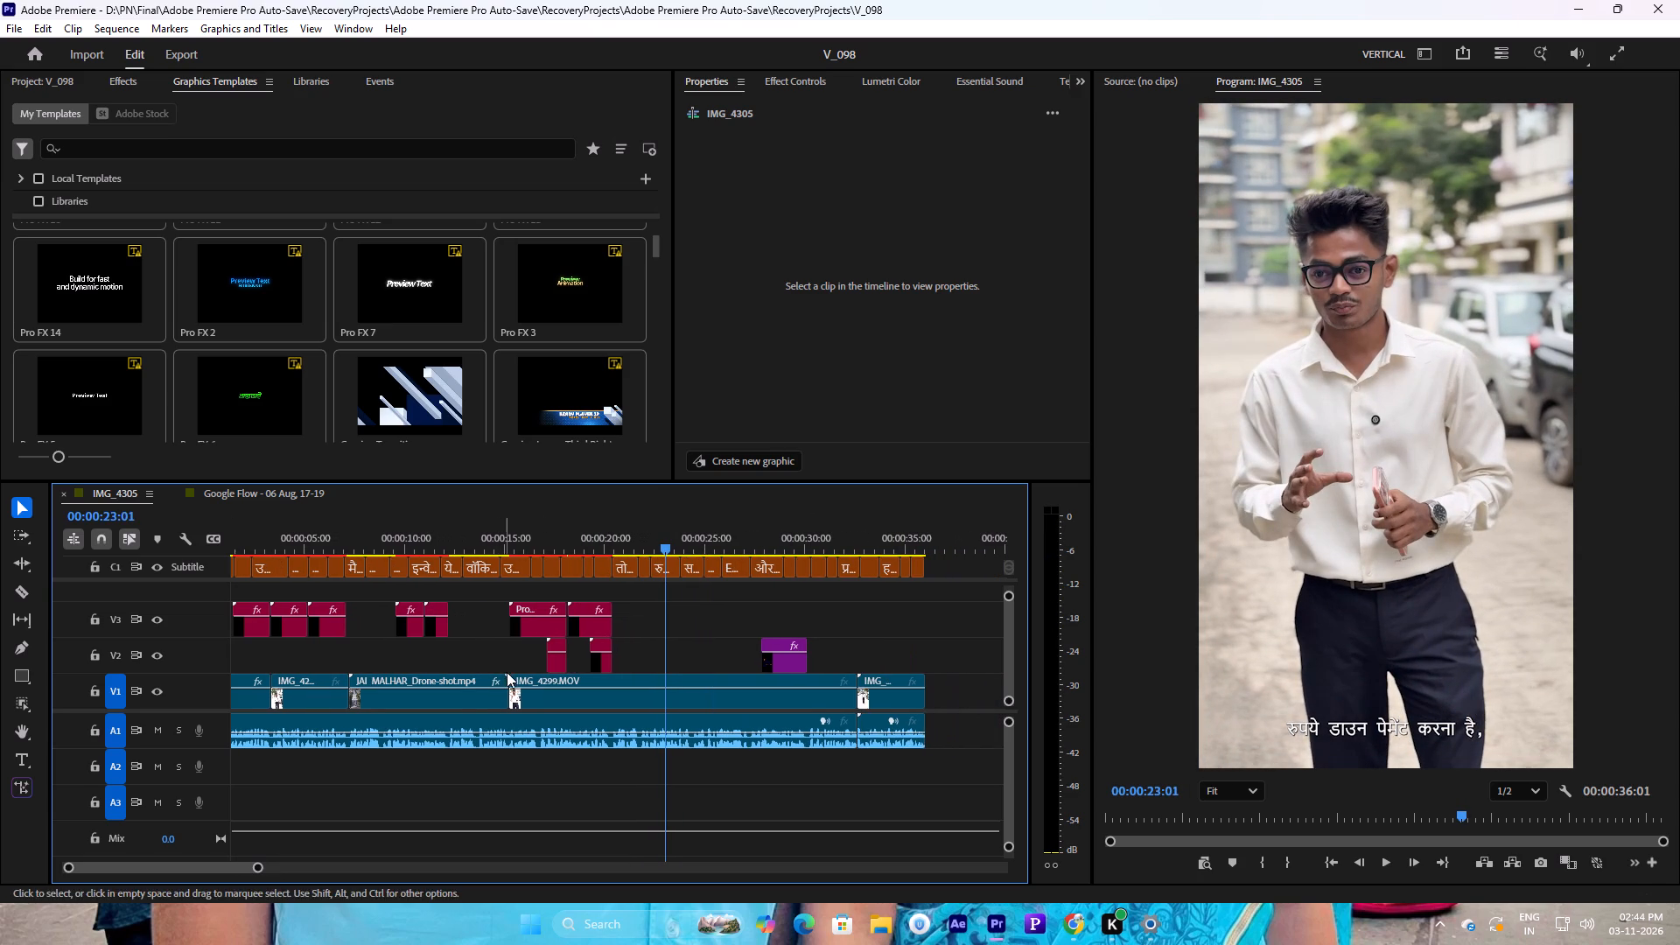
click(338, 619)
click(328, 628)
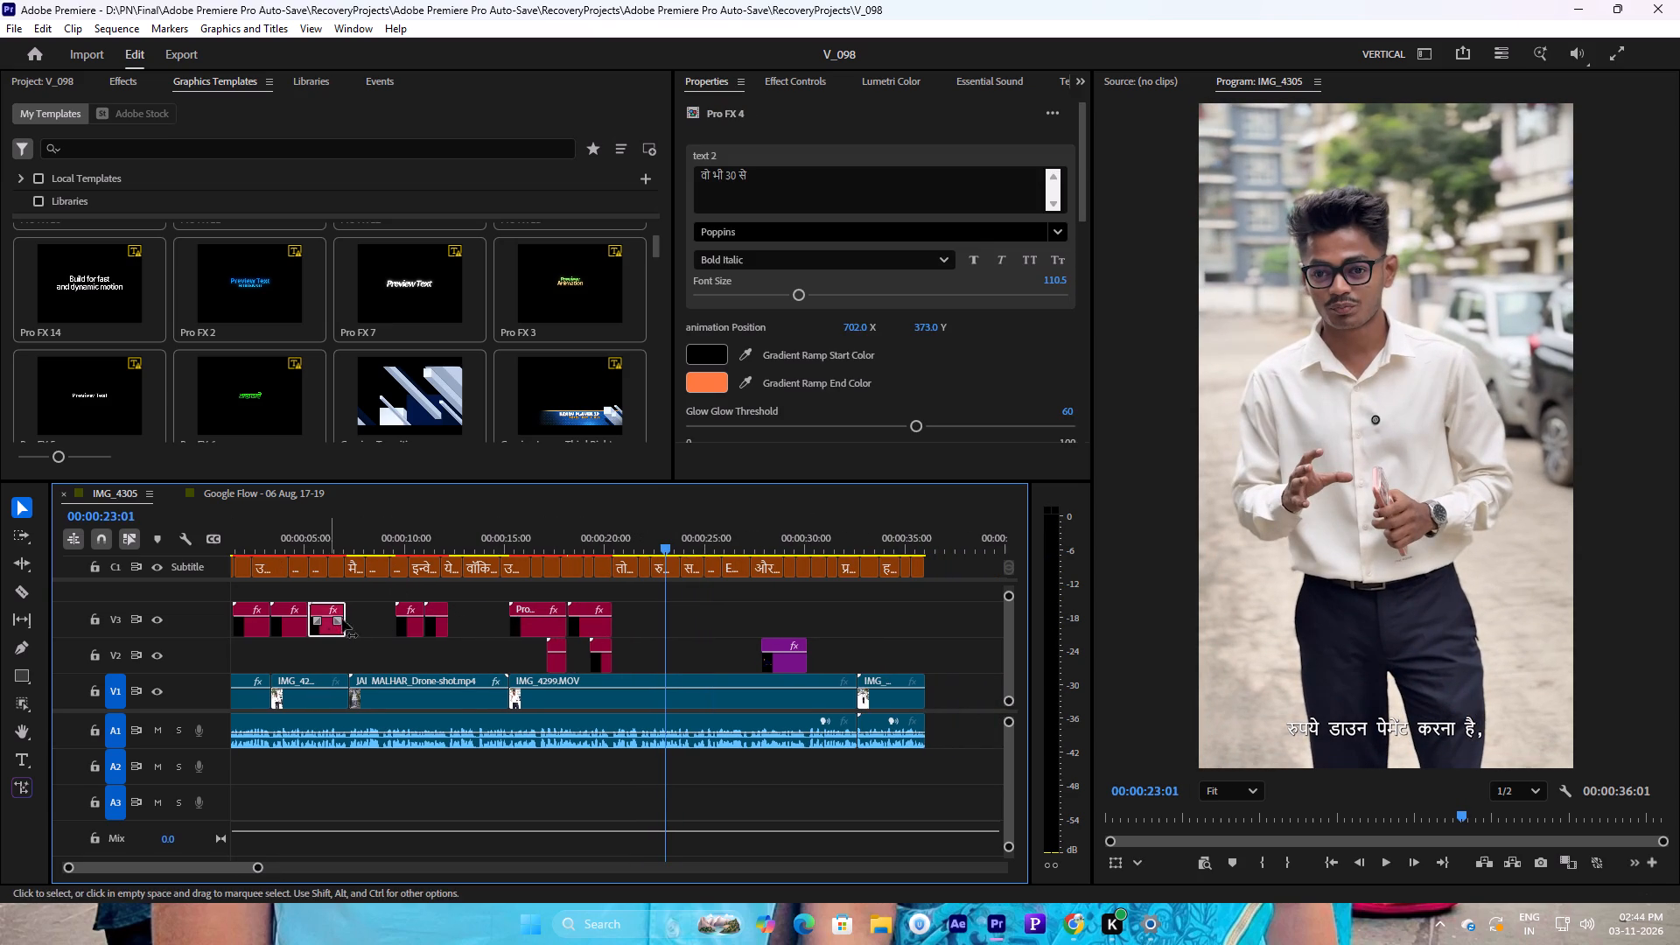
key(ctrl+c)
key(ctrl+v)
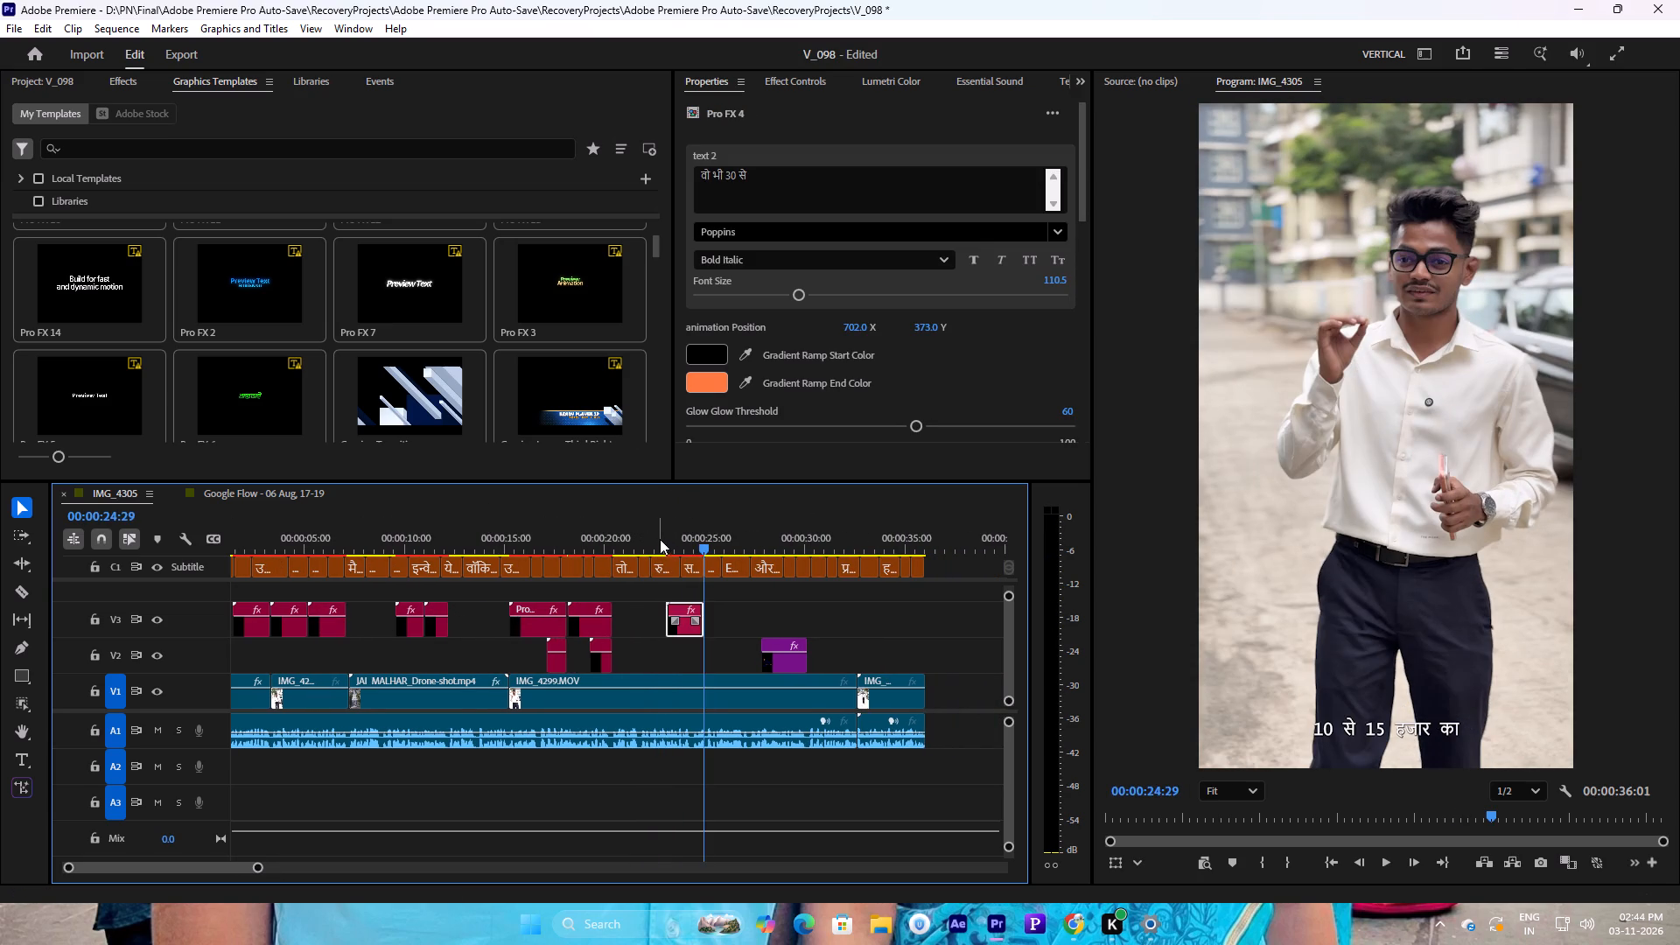
drag(654, 540, 630, 538)
key(space)
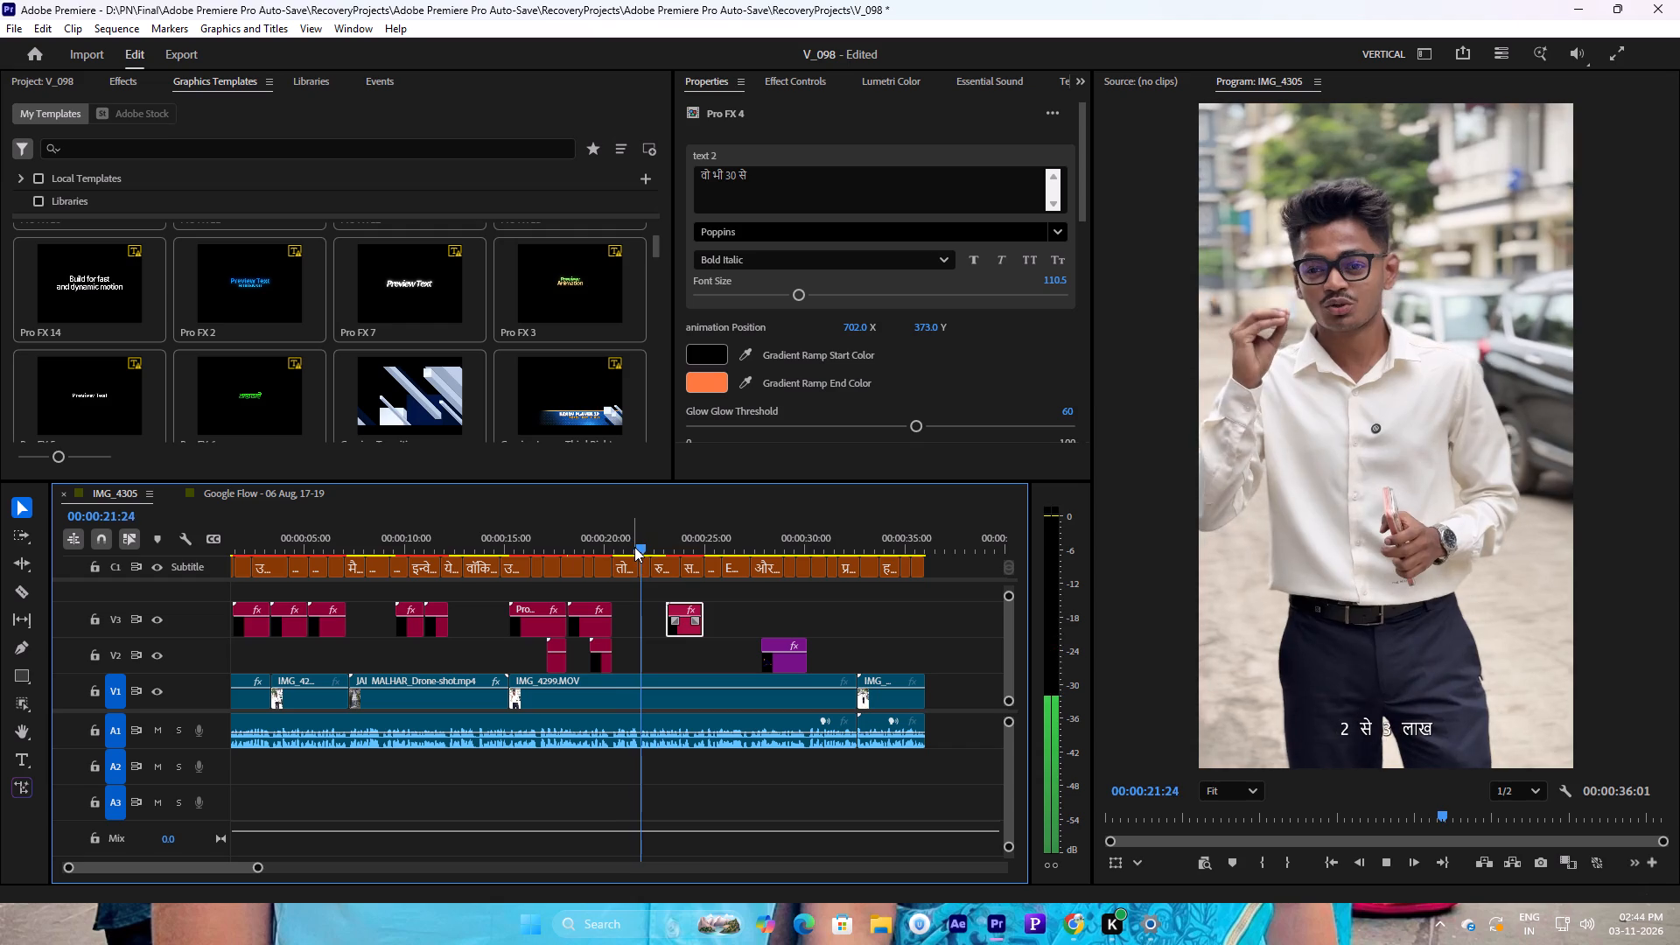
key(space)
drag(644, 546, 621, 549)
key(space)
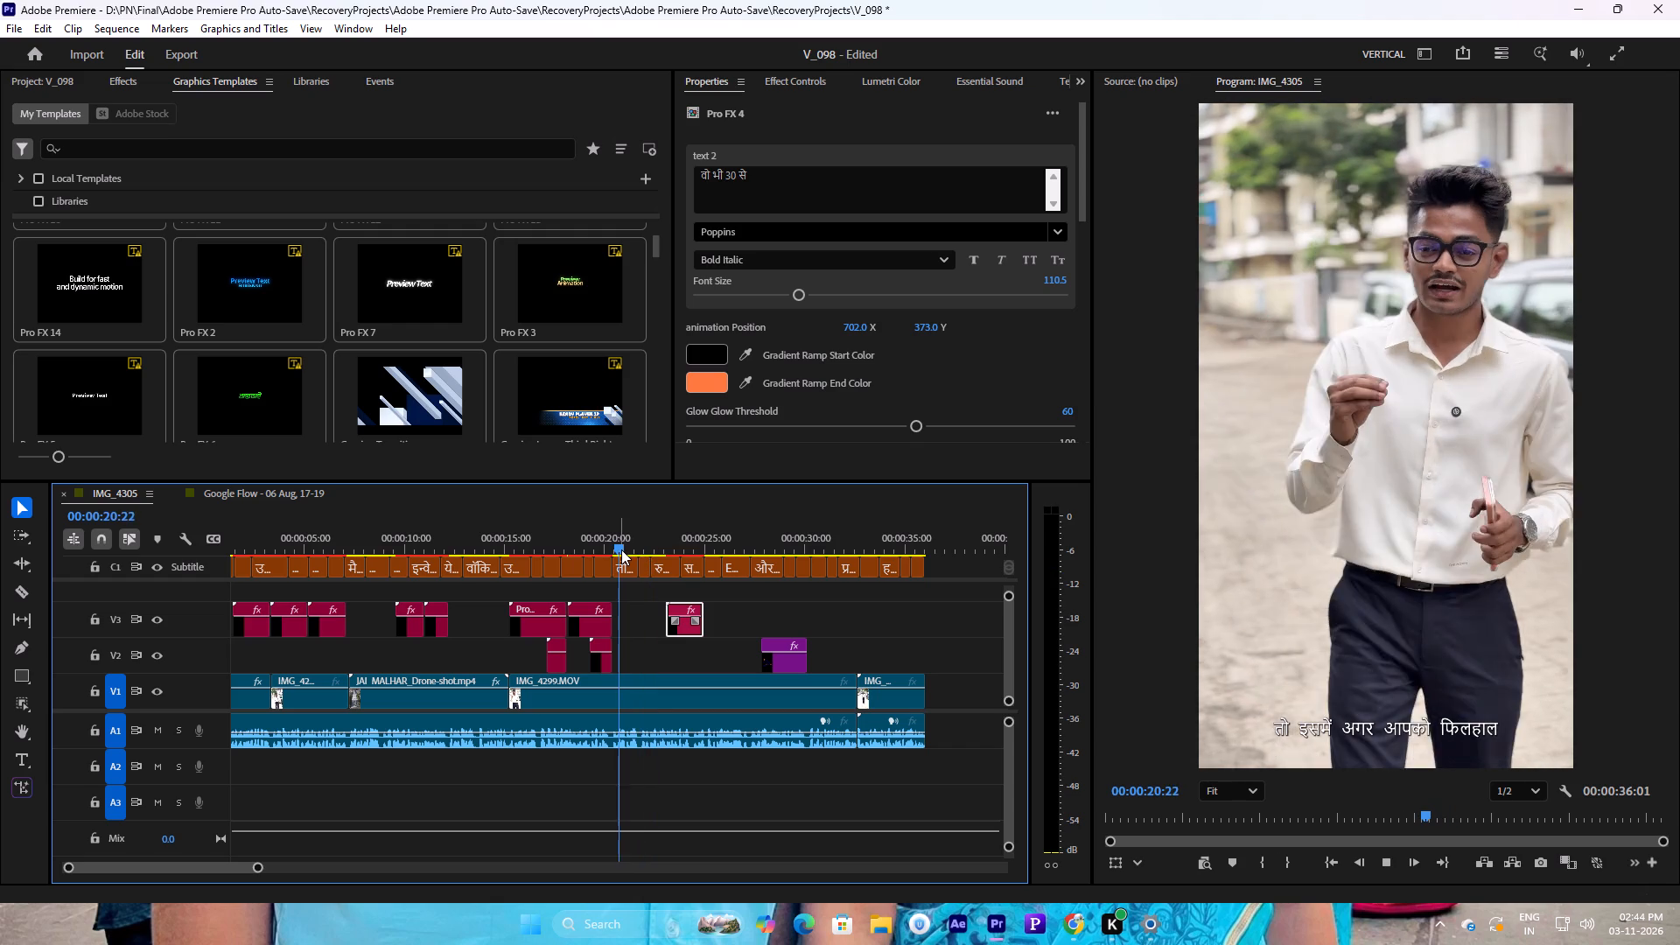
key(space)
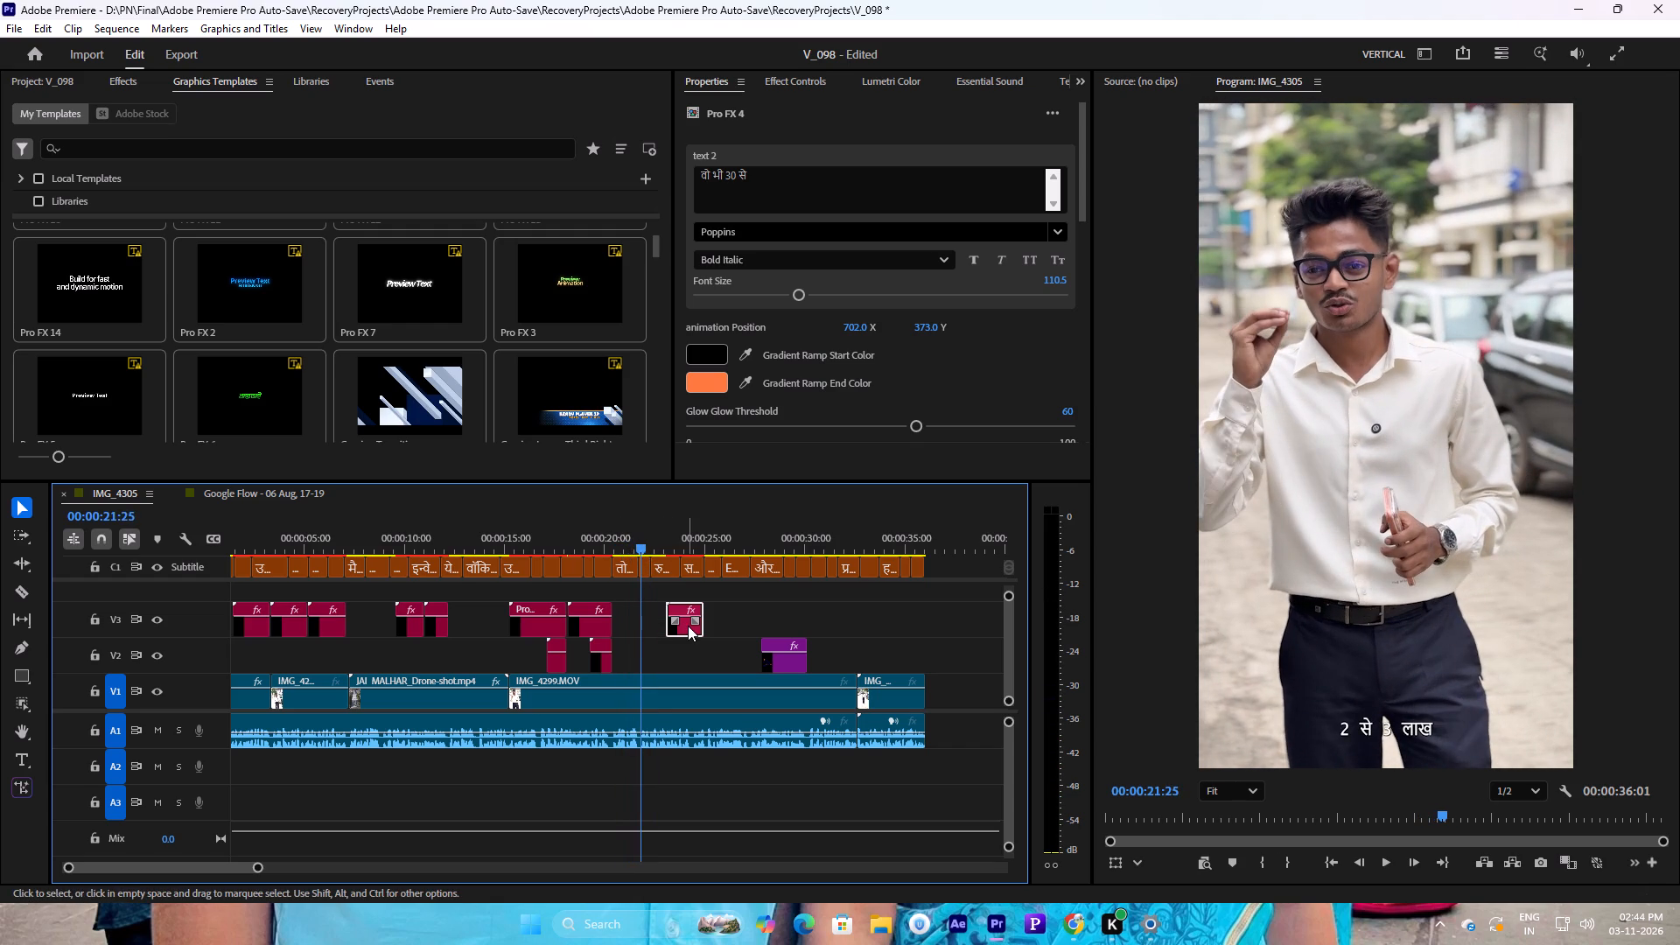
drag(688, 626, 662, 623)
Replace the new V3 copy's yellow line with the subtitle text "2 से 3 लाख".
click(623, 560)
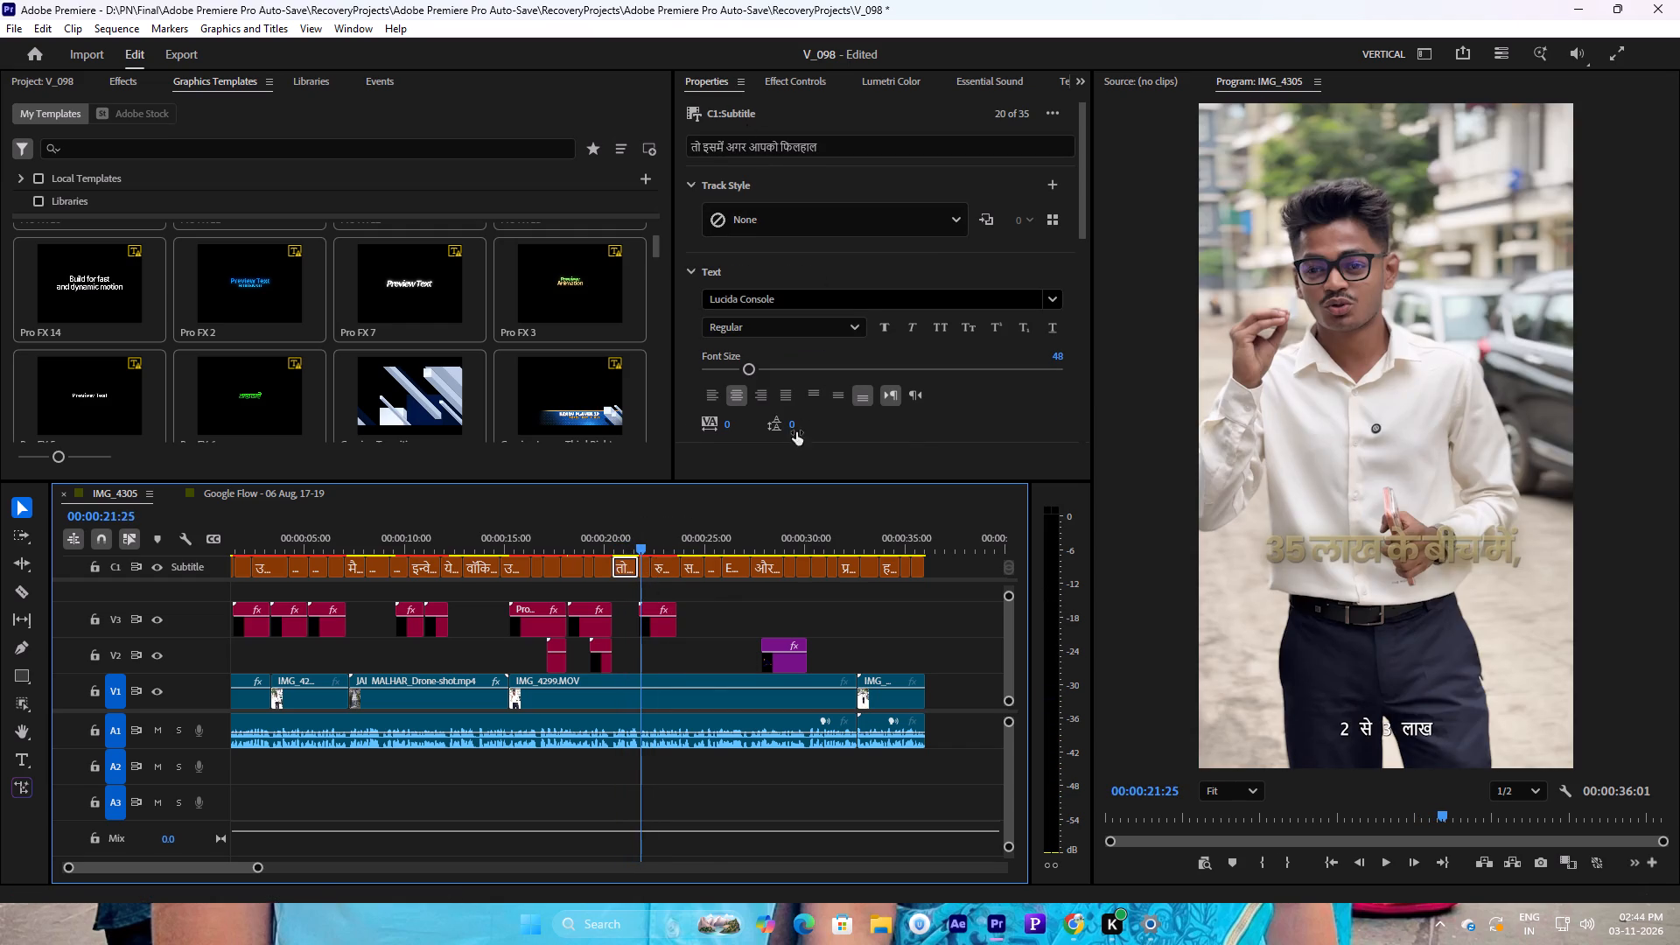
click(640, 568)
double_click(712, 148)
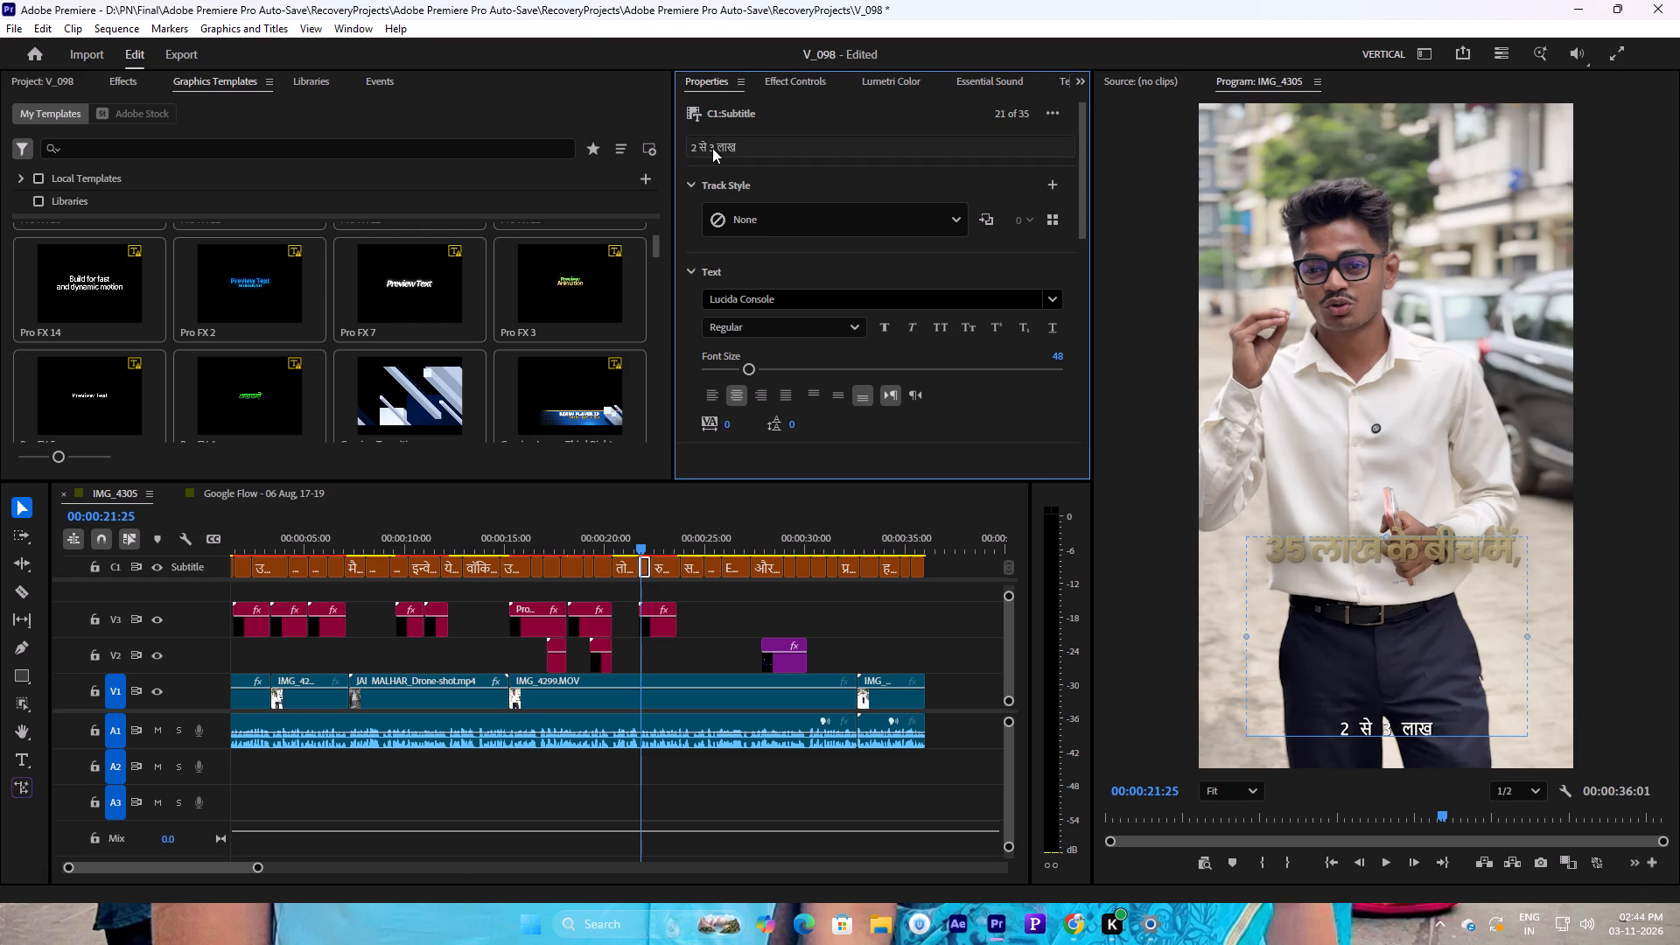
key(ctrl+c)
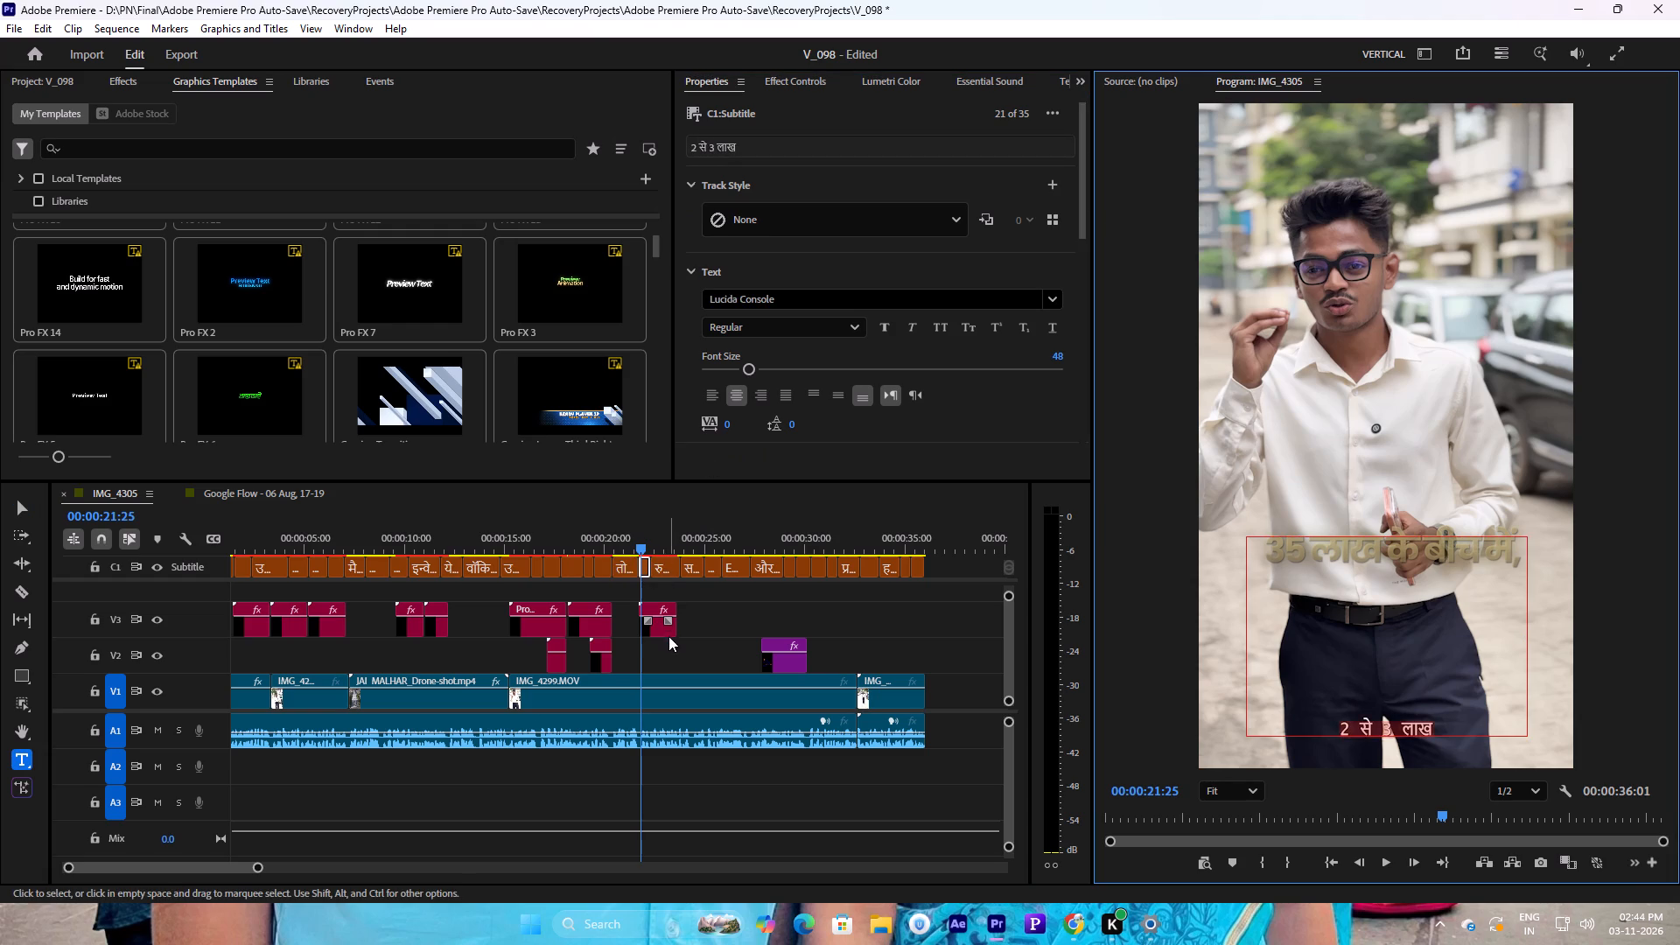
click(667, 632)
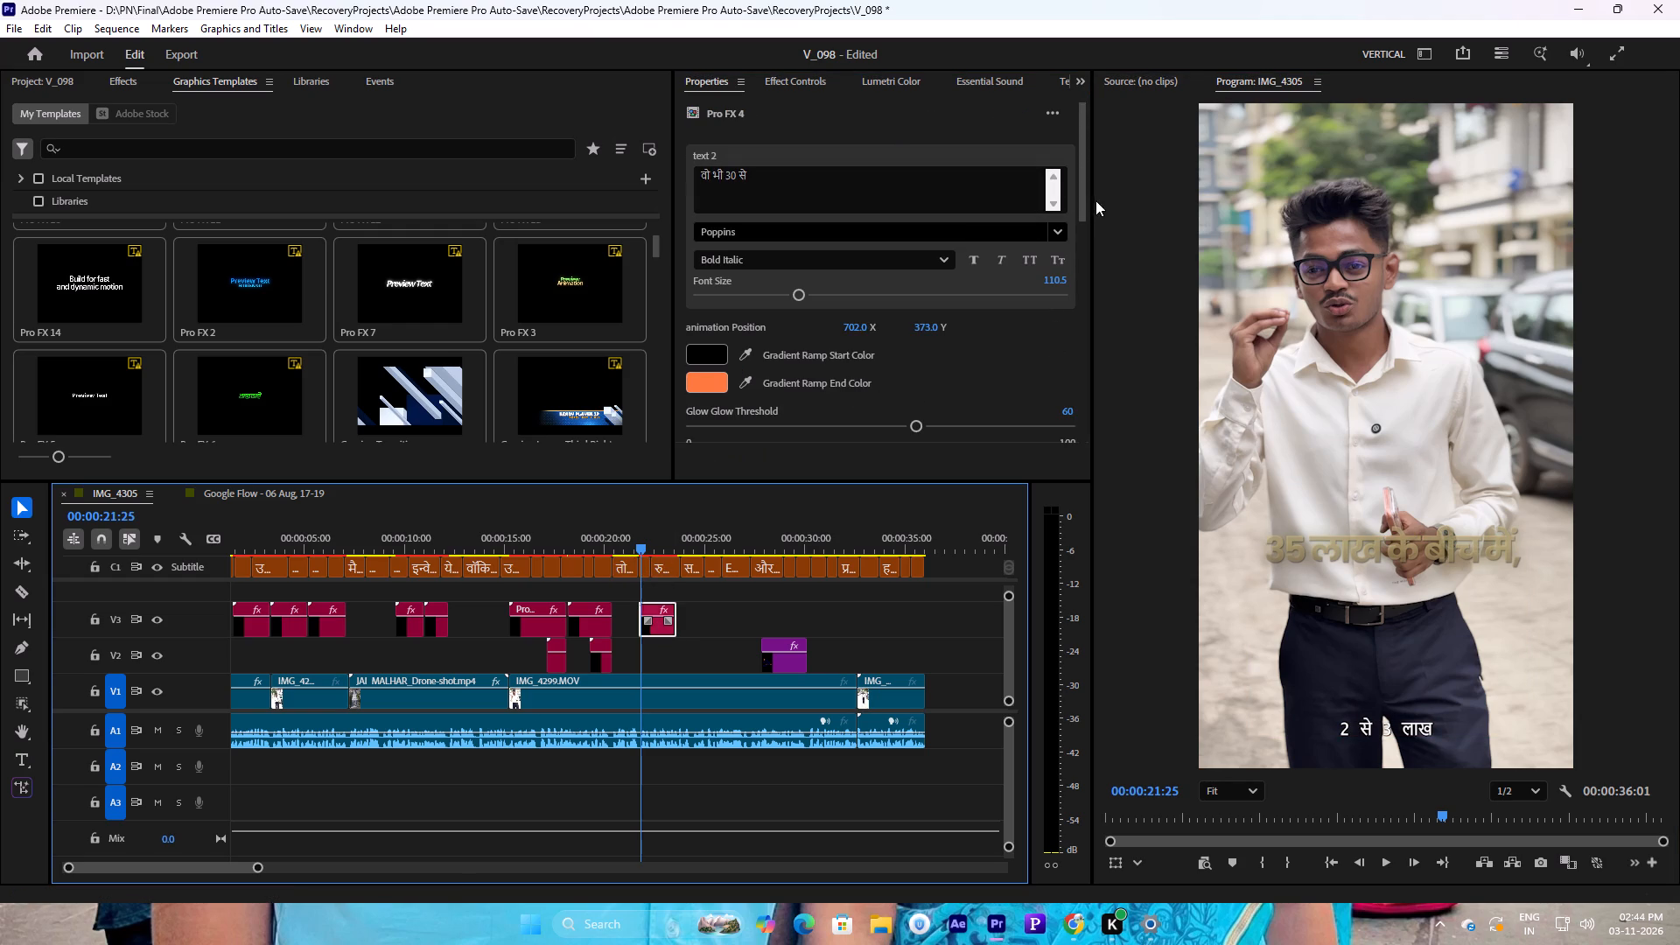
drag(1082, 192, 1083, 209)
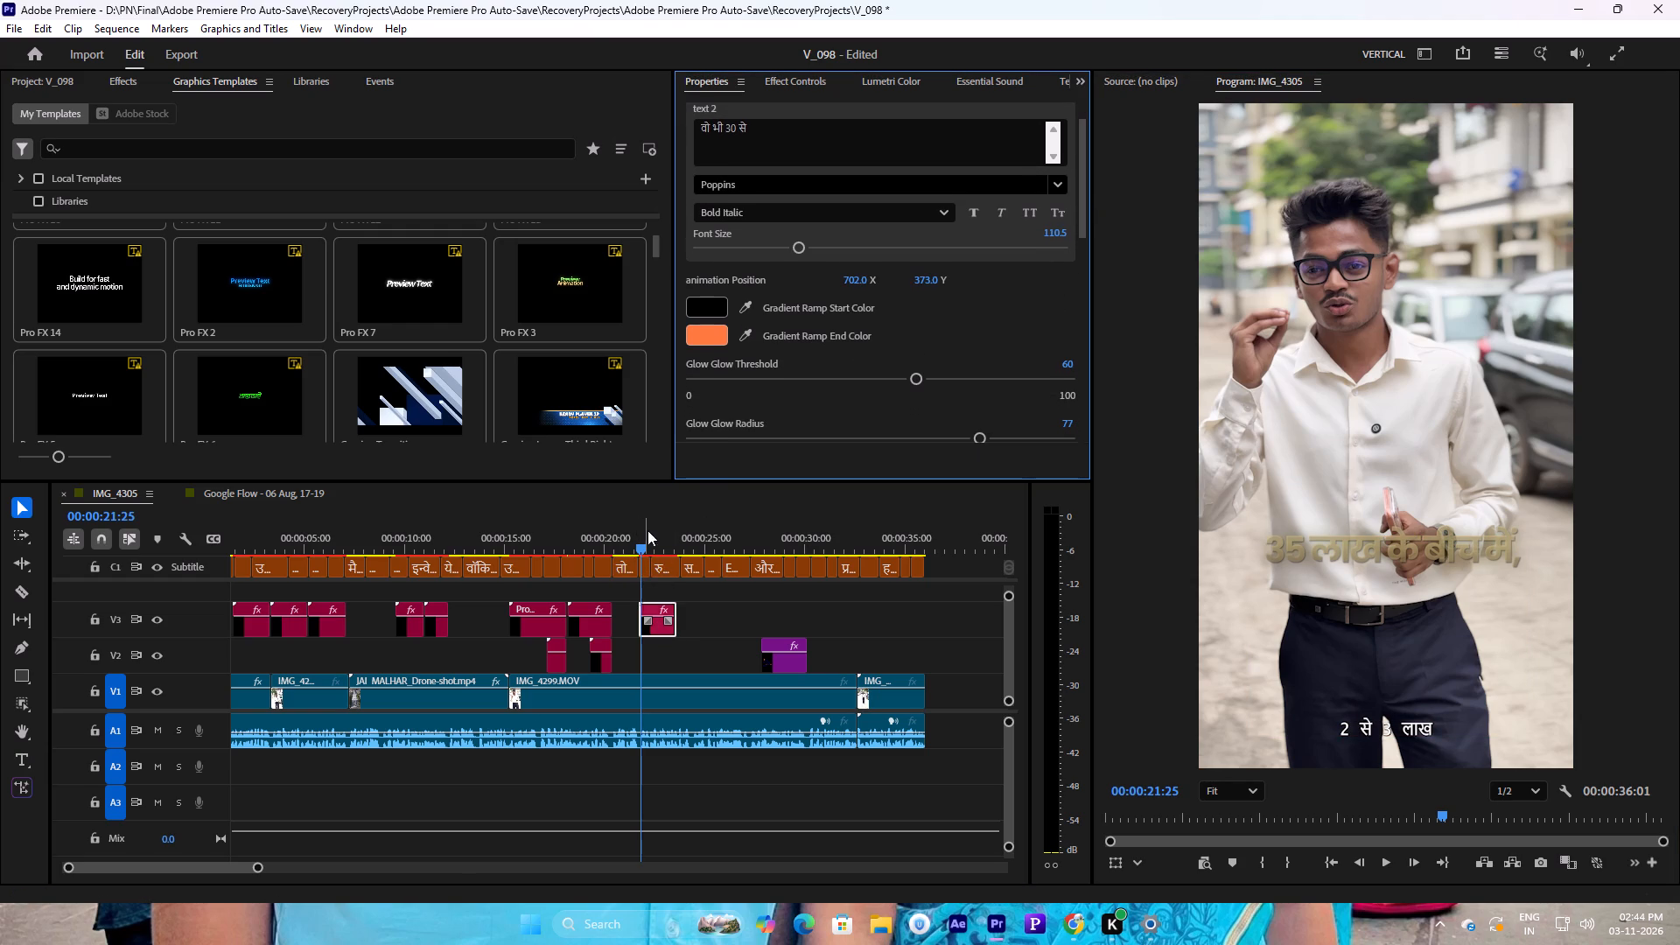
drag(647, 542, 656, 541)
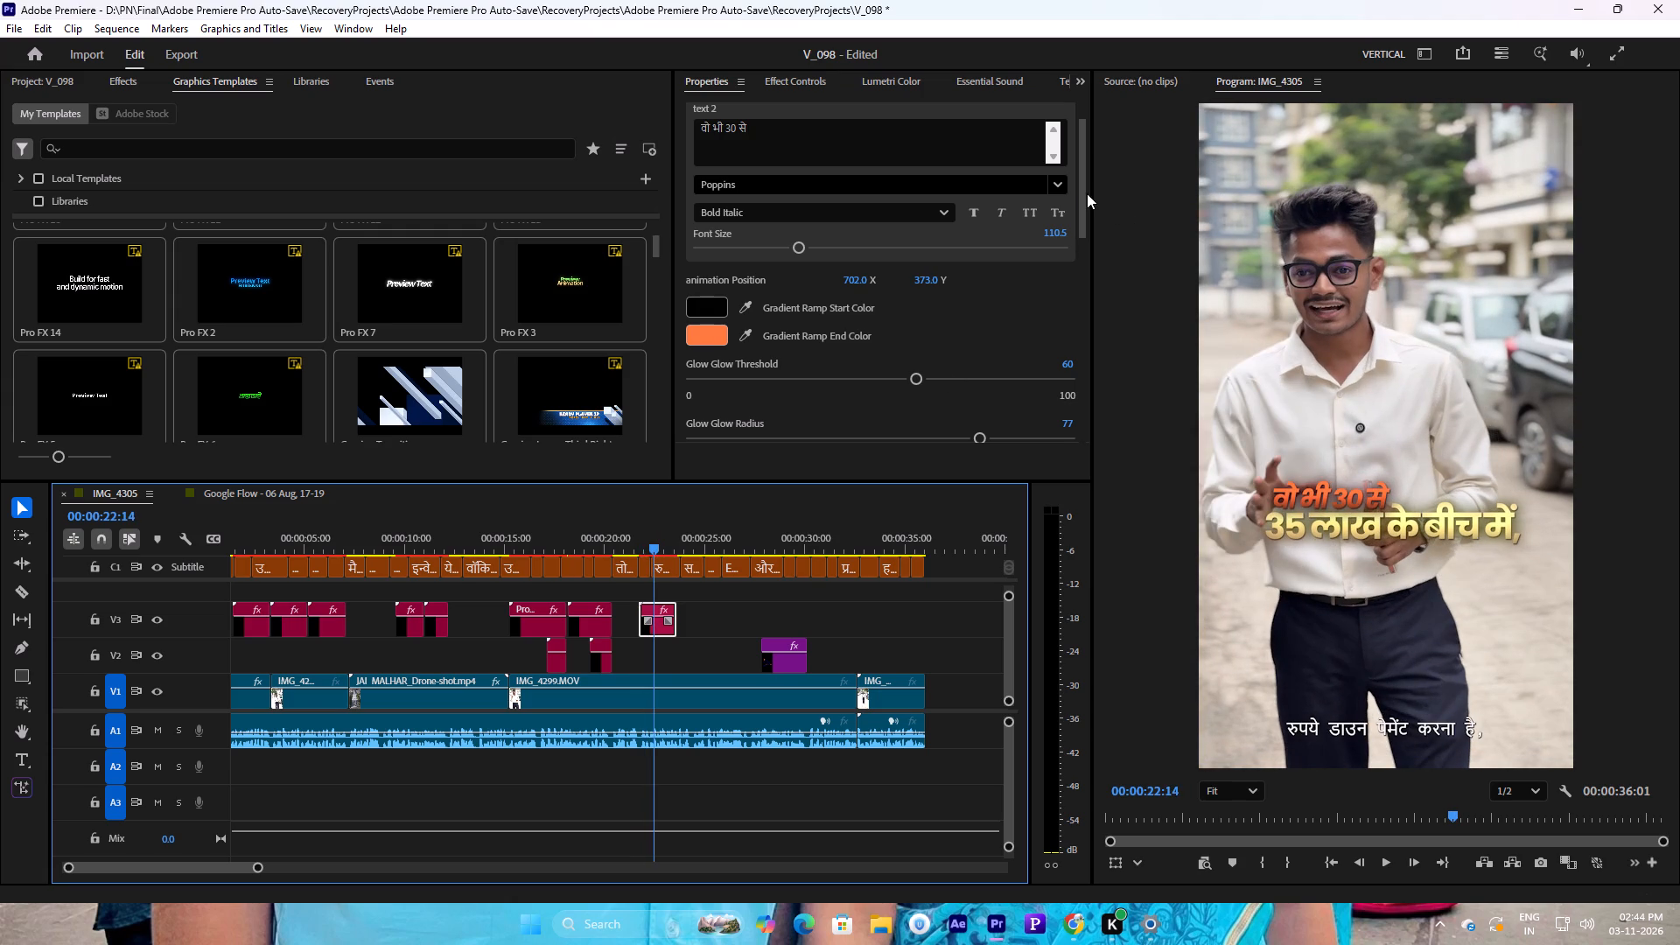
drag(1081, 192, 1088, 324)
drag(800, 134, 587, 129)
key(ctrl+v)
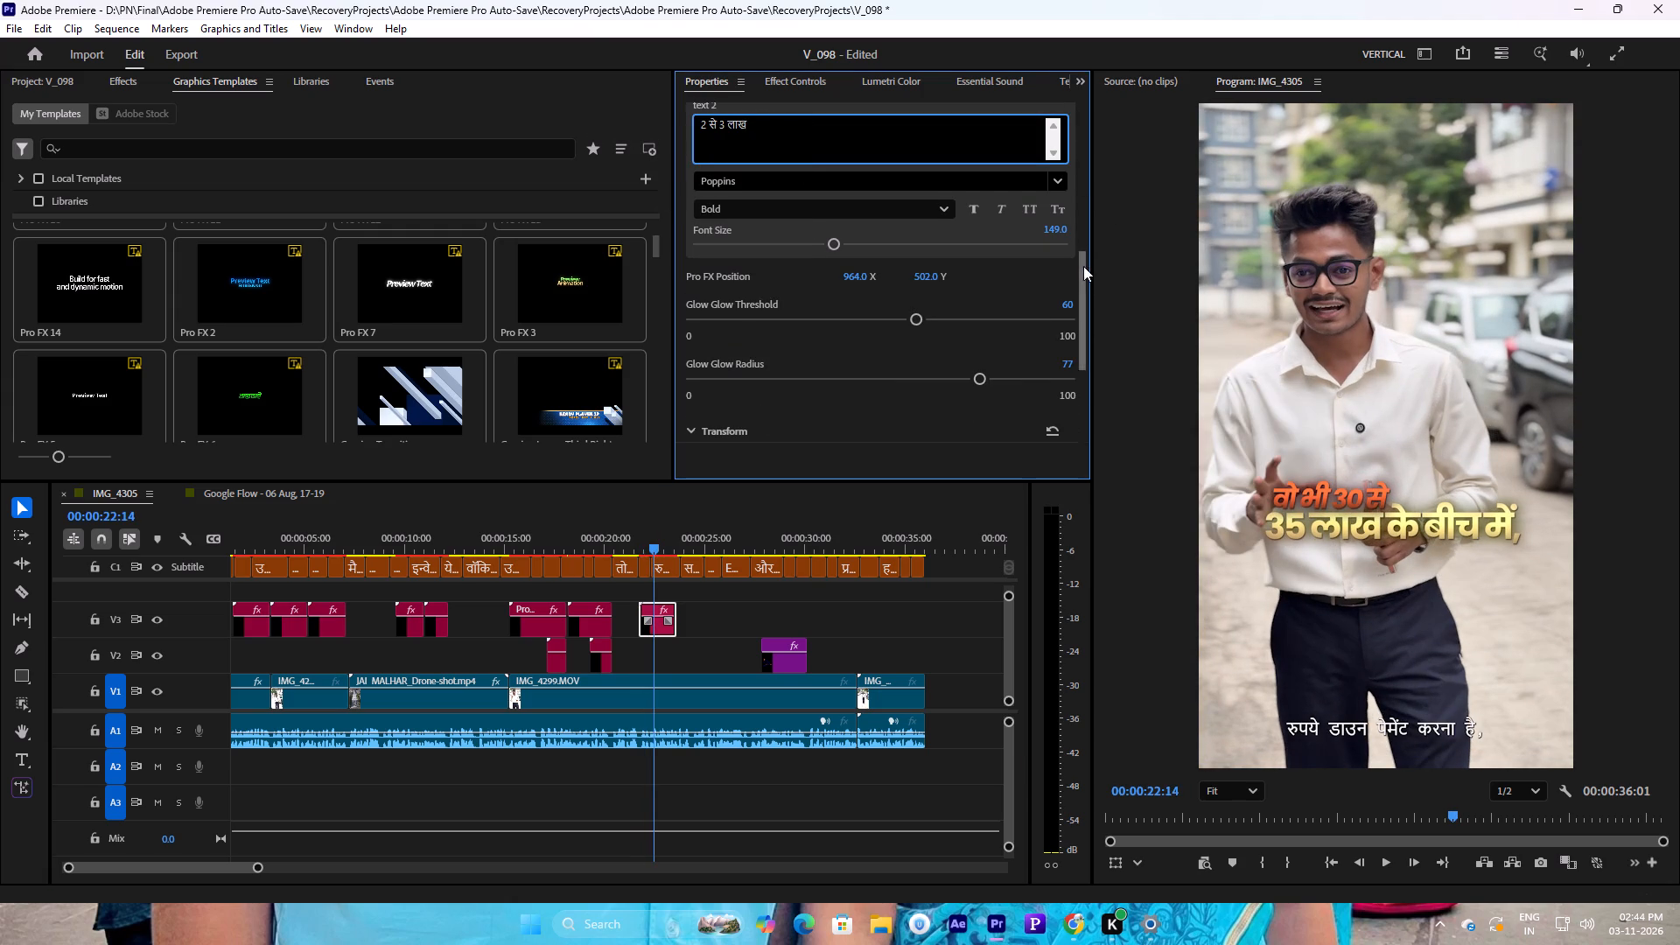
Replace the orange line of the V3 "2 से 3 लाख" graphic with the subtitle text "रुपये डाउन पेमेंट करना है,".
drag(1083, 266, 1088, 157)
click(668, 563)
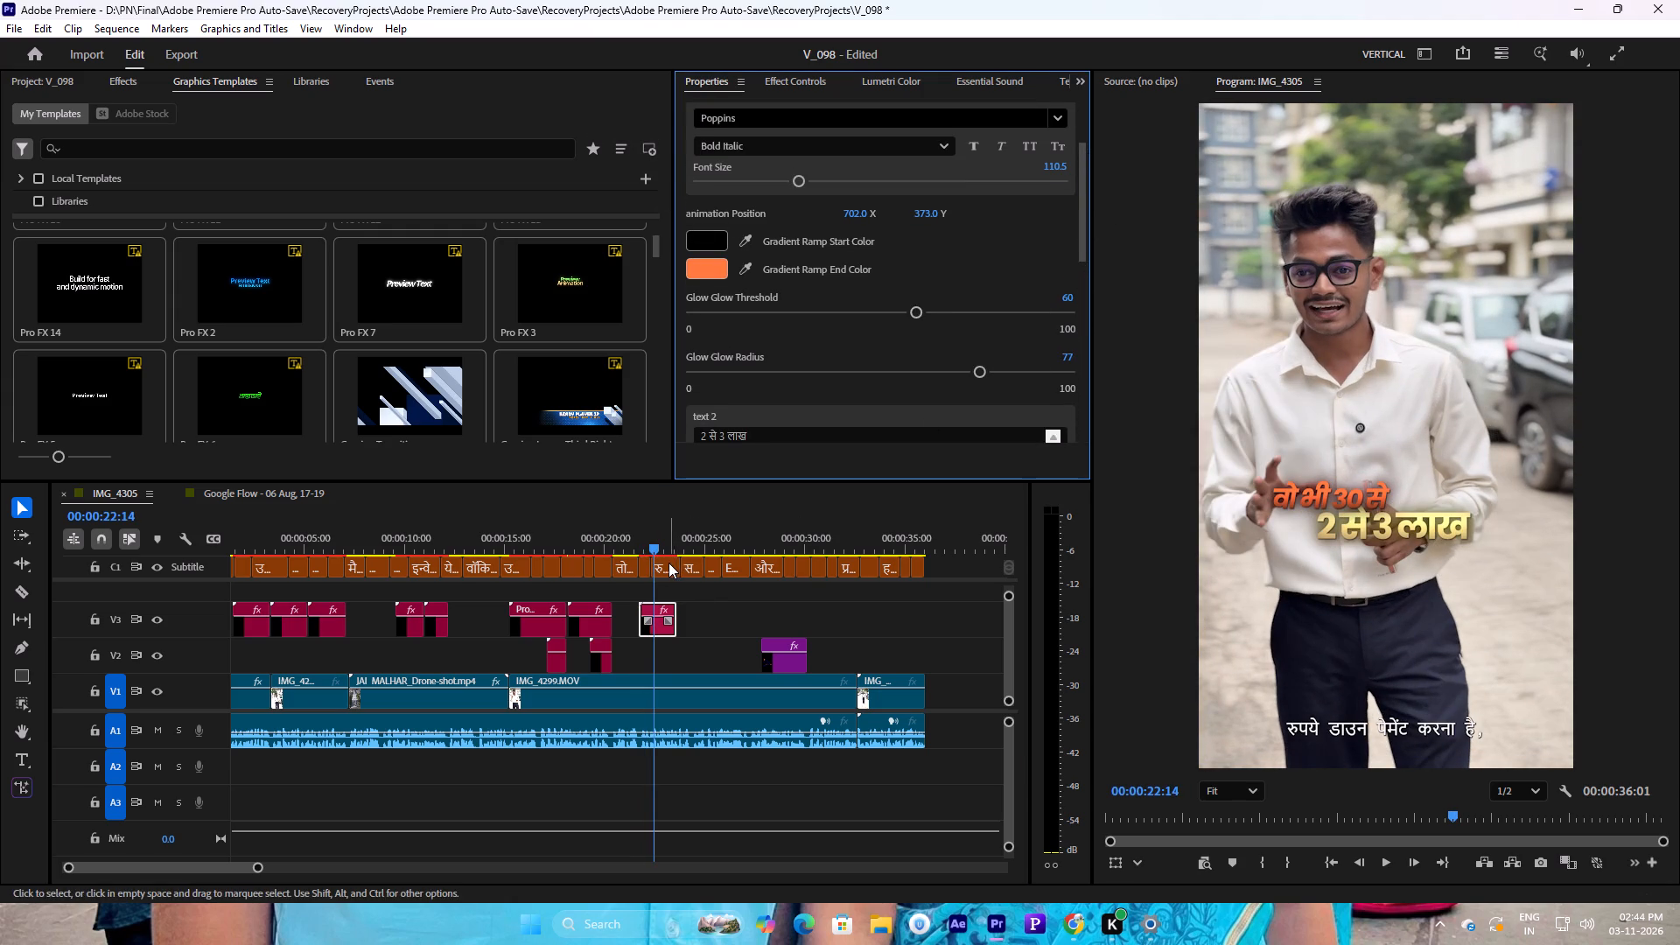
double_click(815, 145)
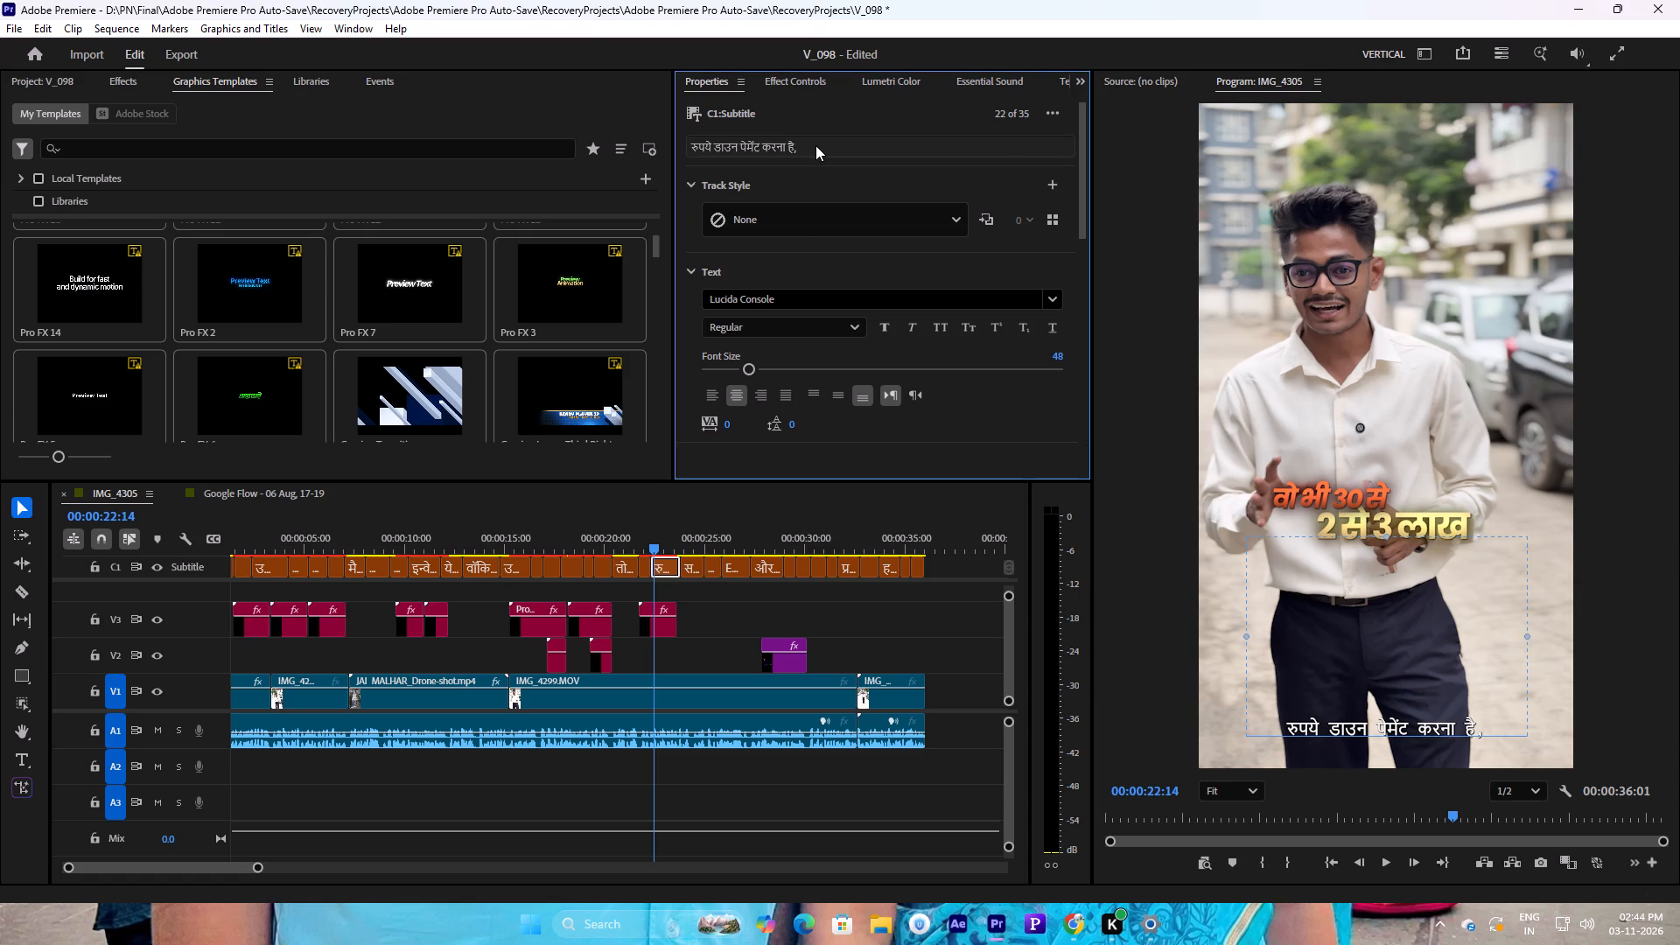
key(ctrl+c)
click(660, 632)
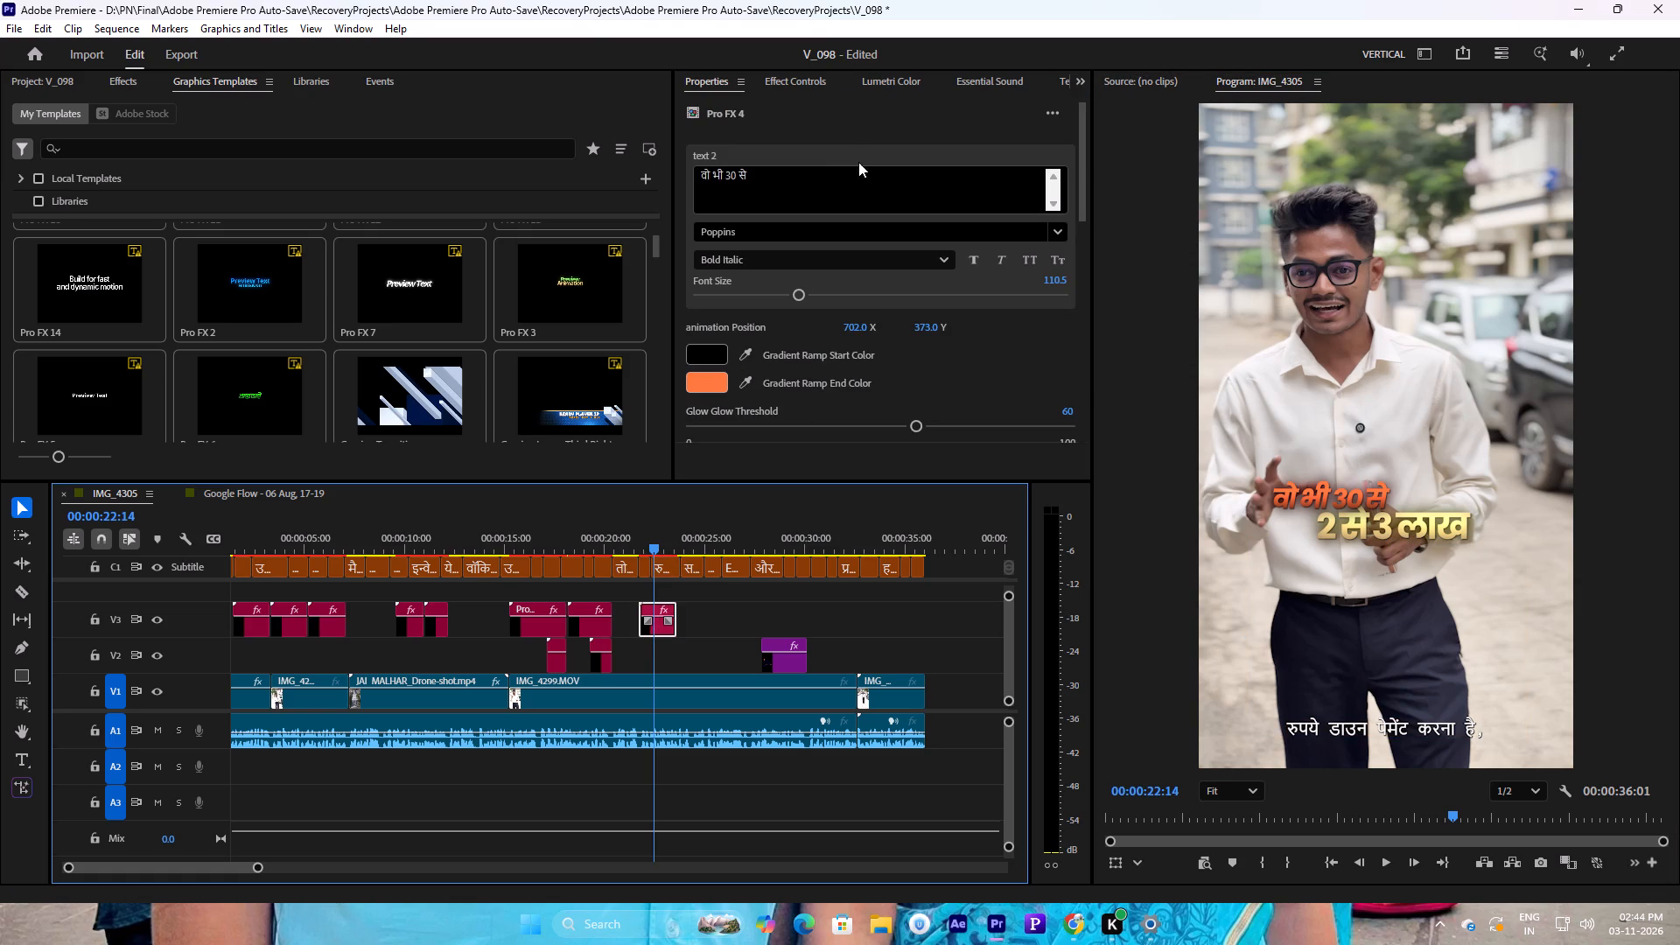
drag(827, 180, 620, 174)
key(ctrl+v)
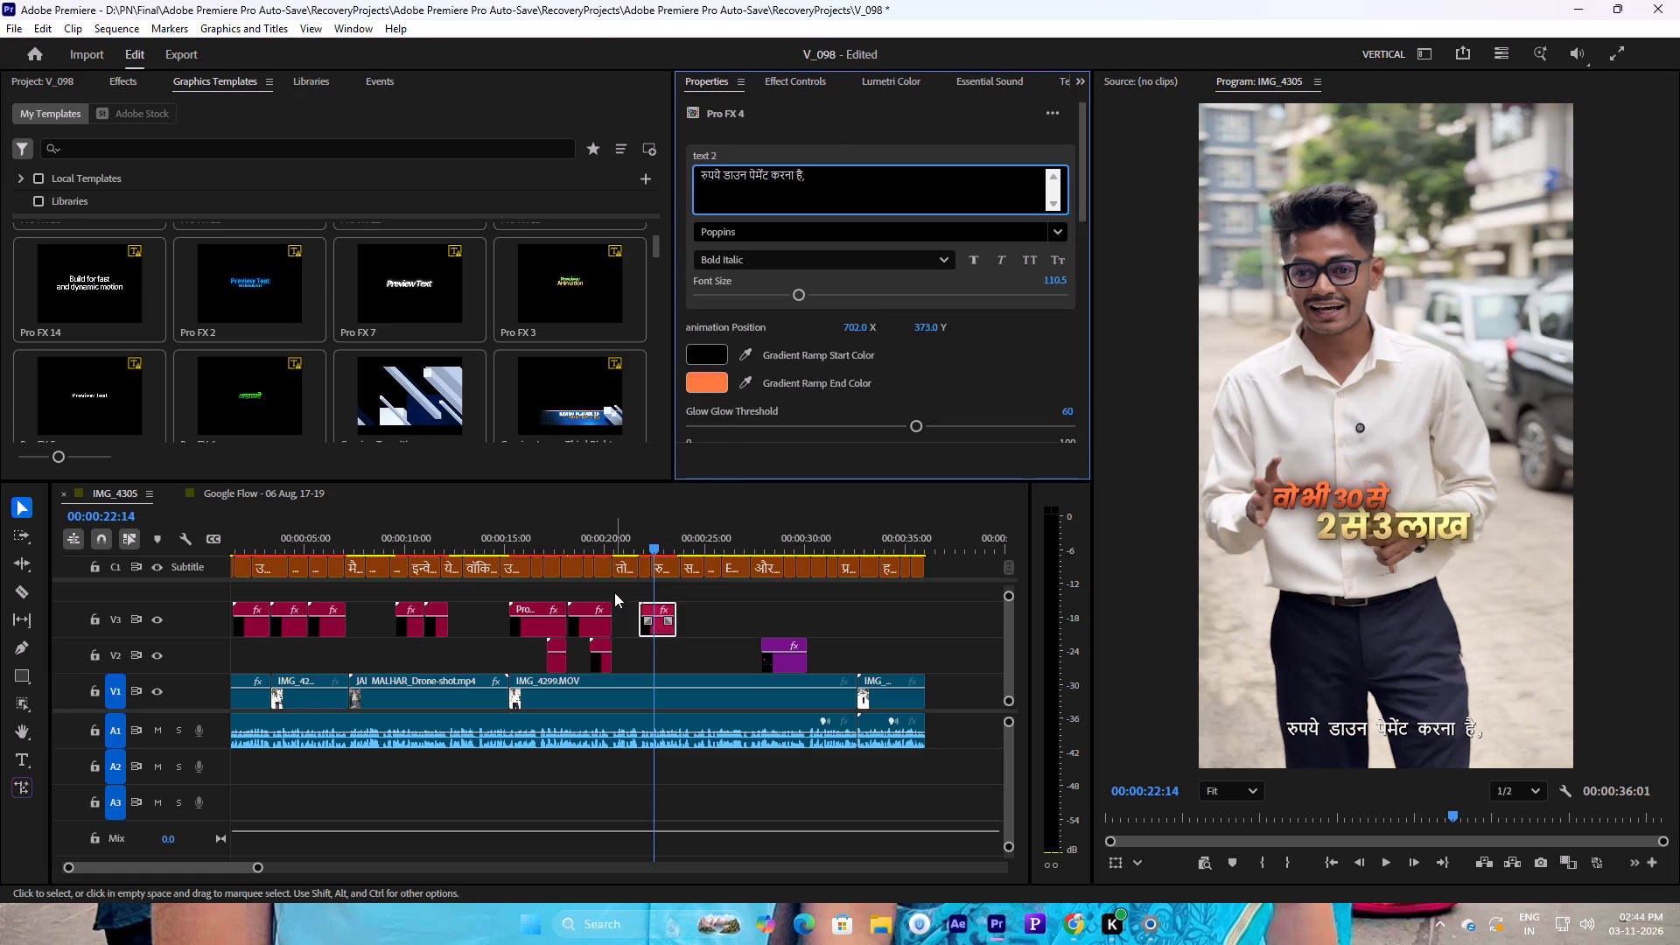
Play back the down-payment caption and set its orange line's animation position to X 947, Y 598, beneath the yellow line.
click(636, 547)
key(space)
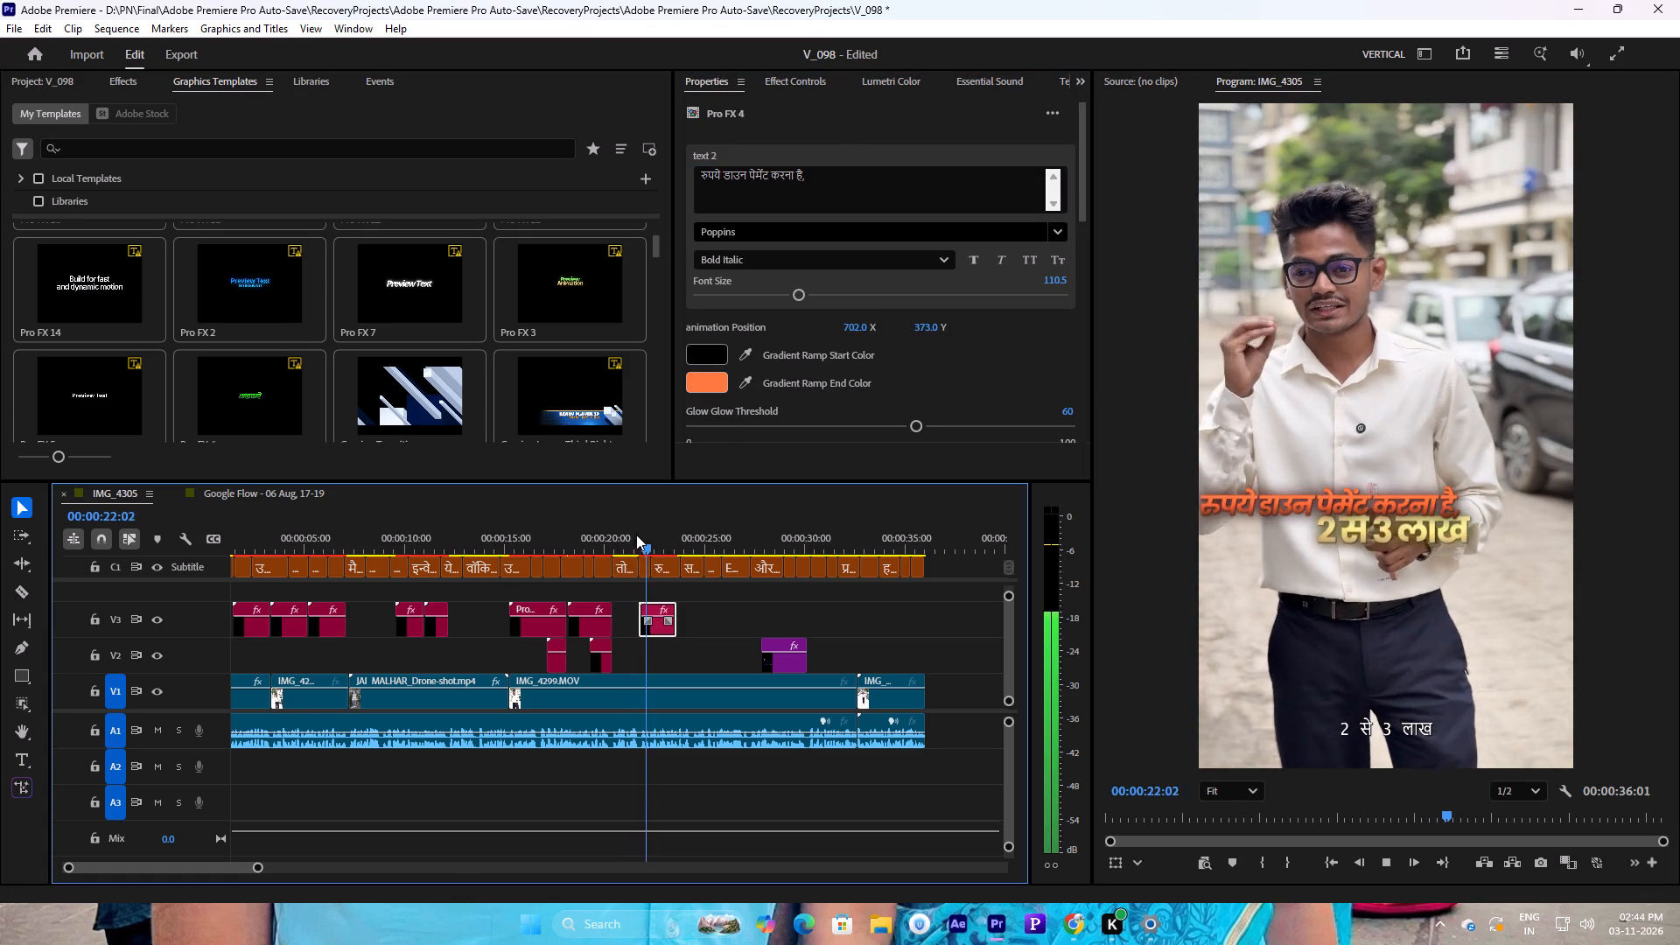
key(space)
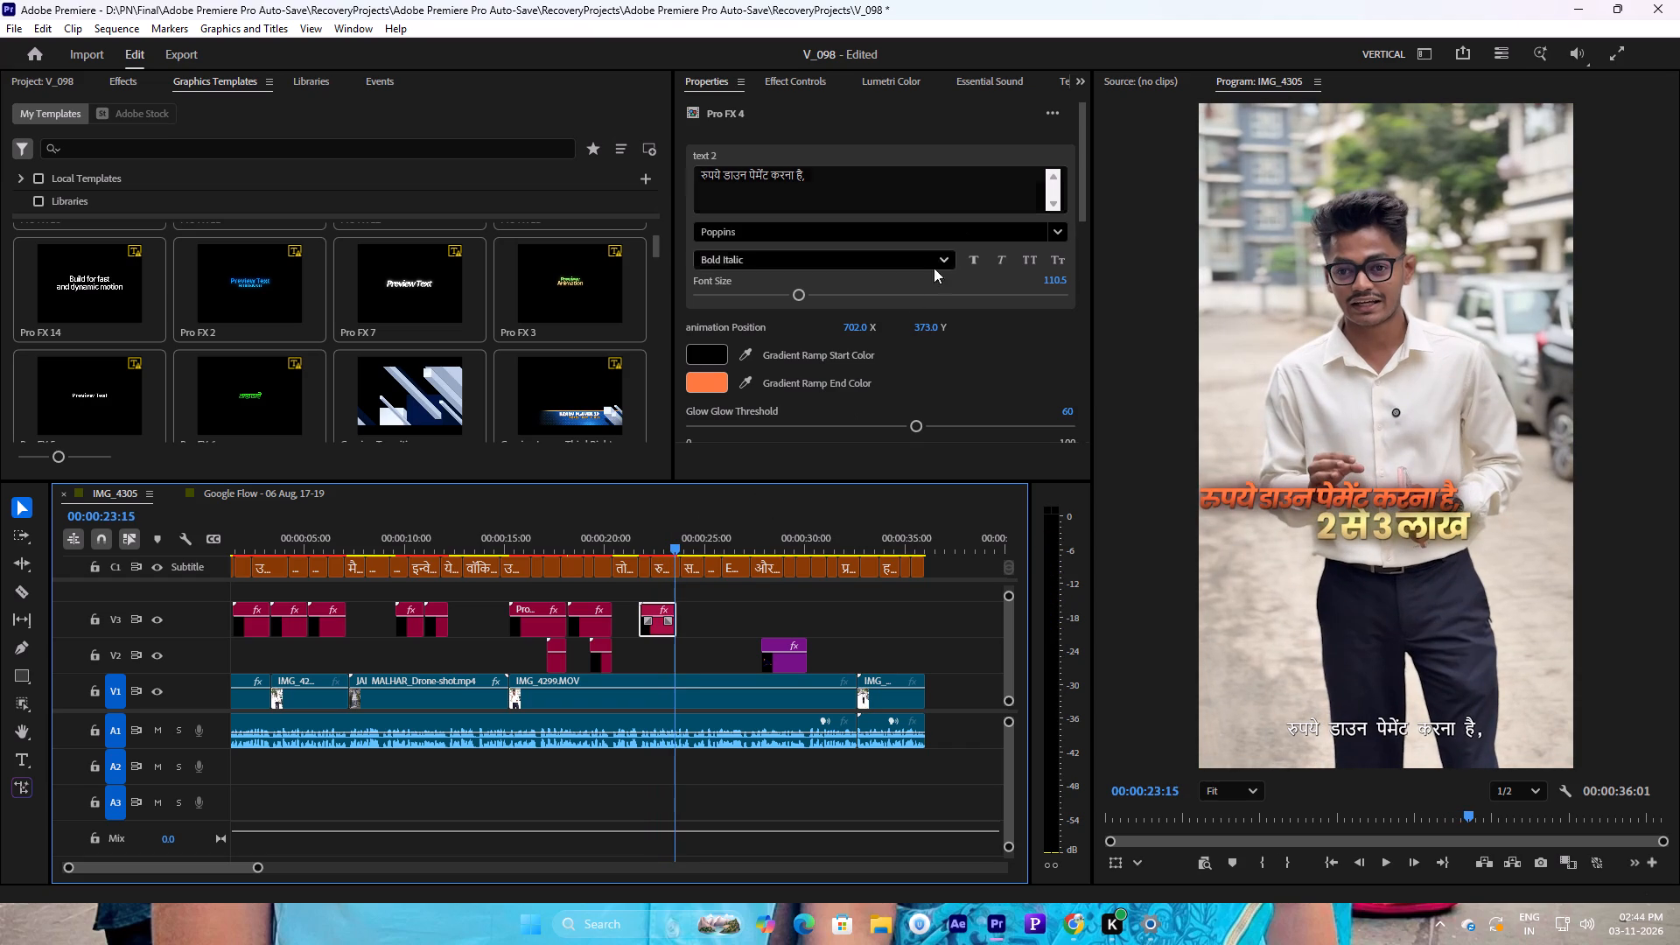
drag(925, 326, 1114, 317)
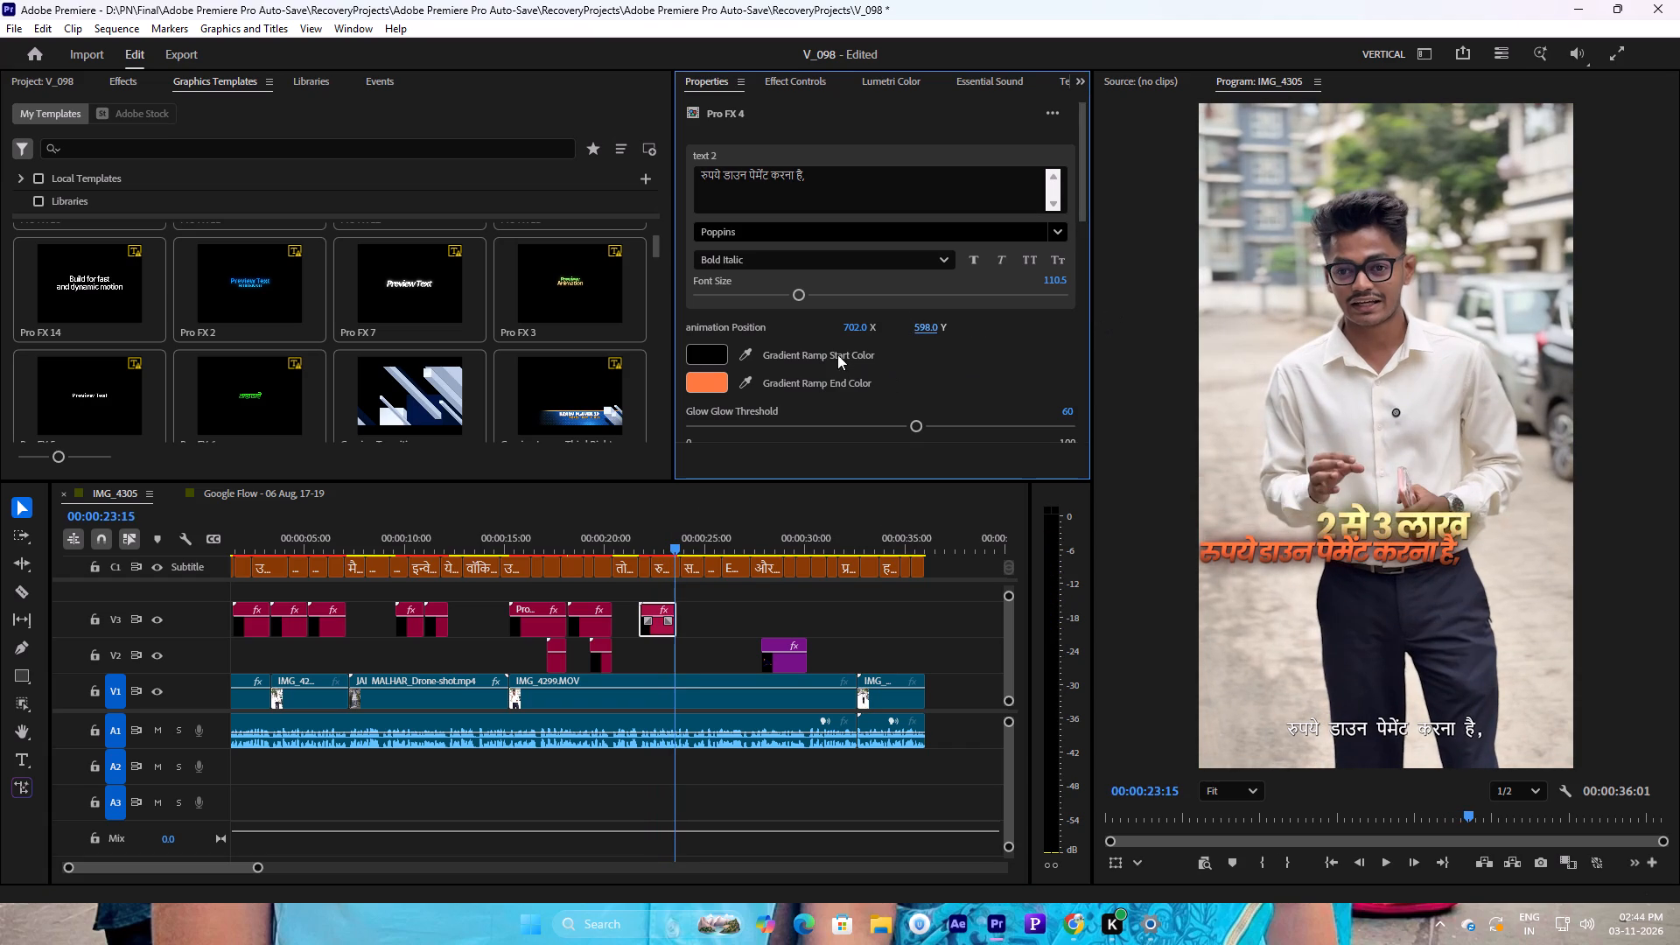
drag(849, 329, 1078, 346)
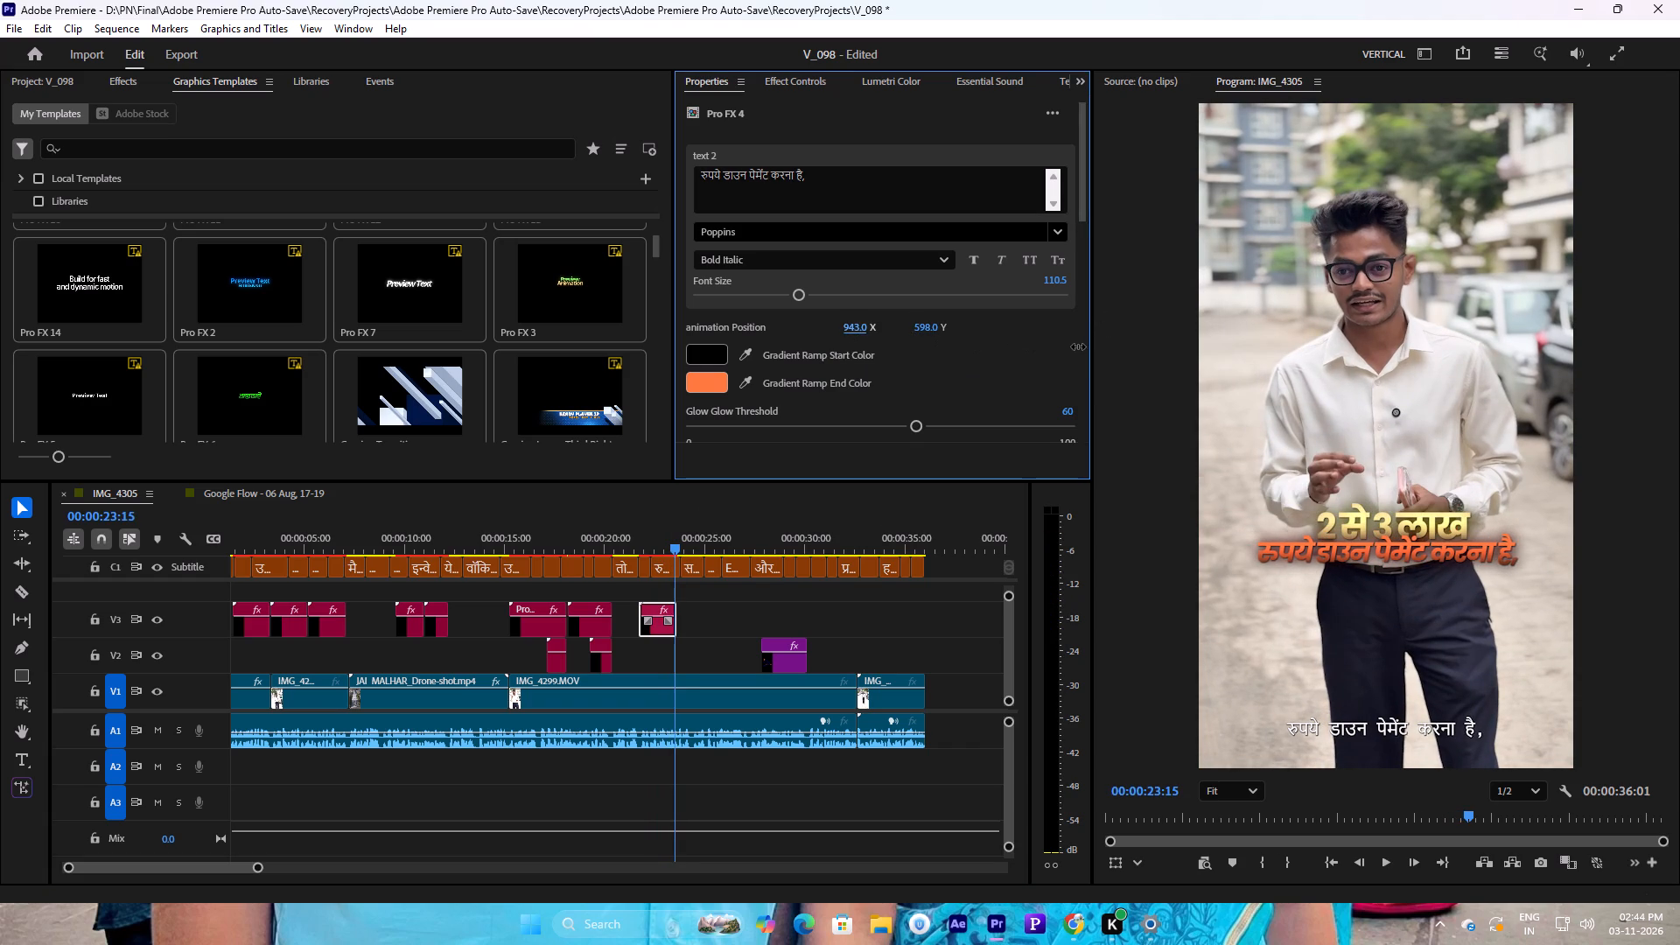
drag(1078, 346, 1081, 345)
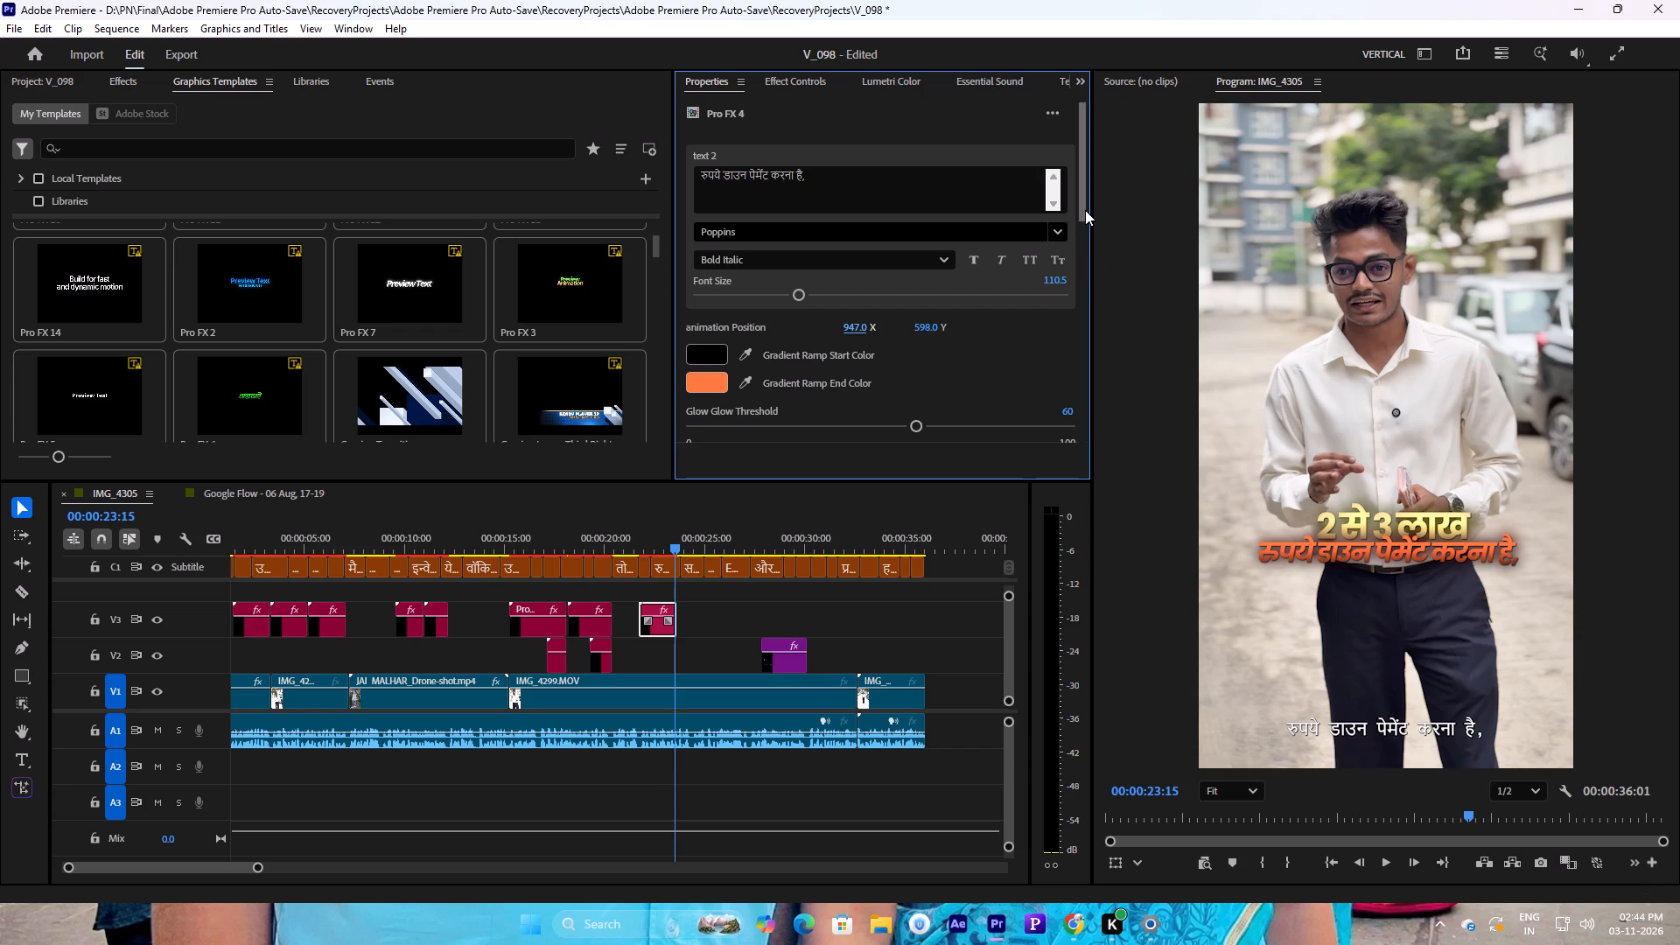
Enlarge the yellow "2 से 3 लाख" line to a font size of about 260.5.
drag(1085, 210, 1072, 350)
drag(833, 263, 888, 276)
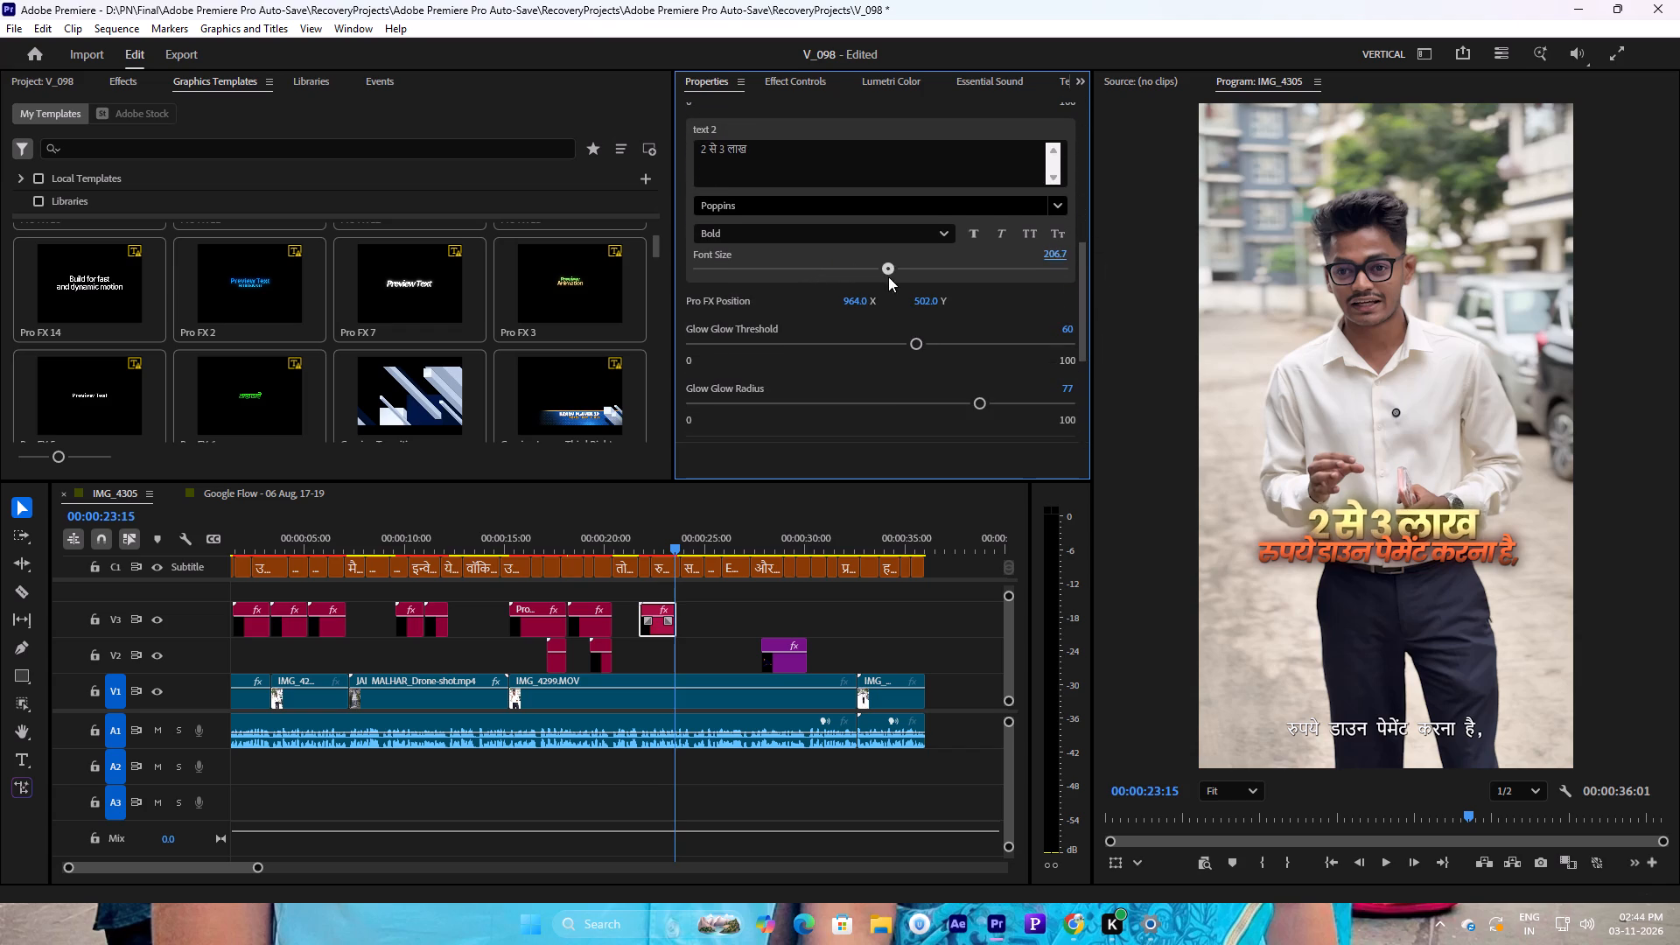
drag(888, 276, 928, 284)
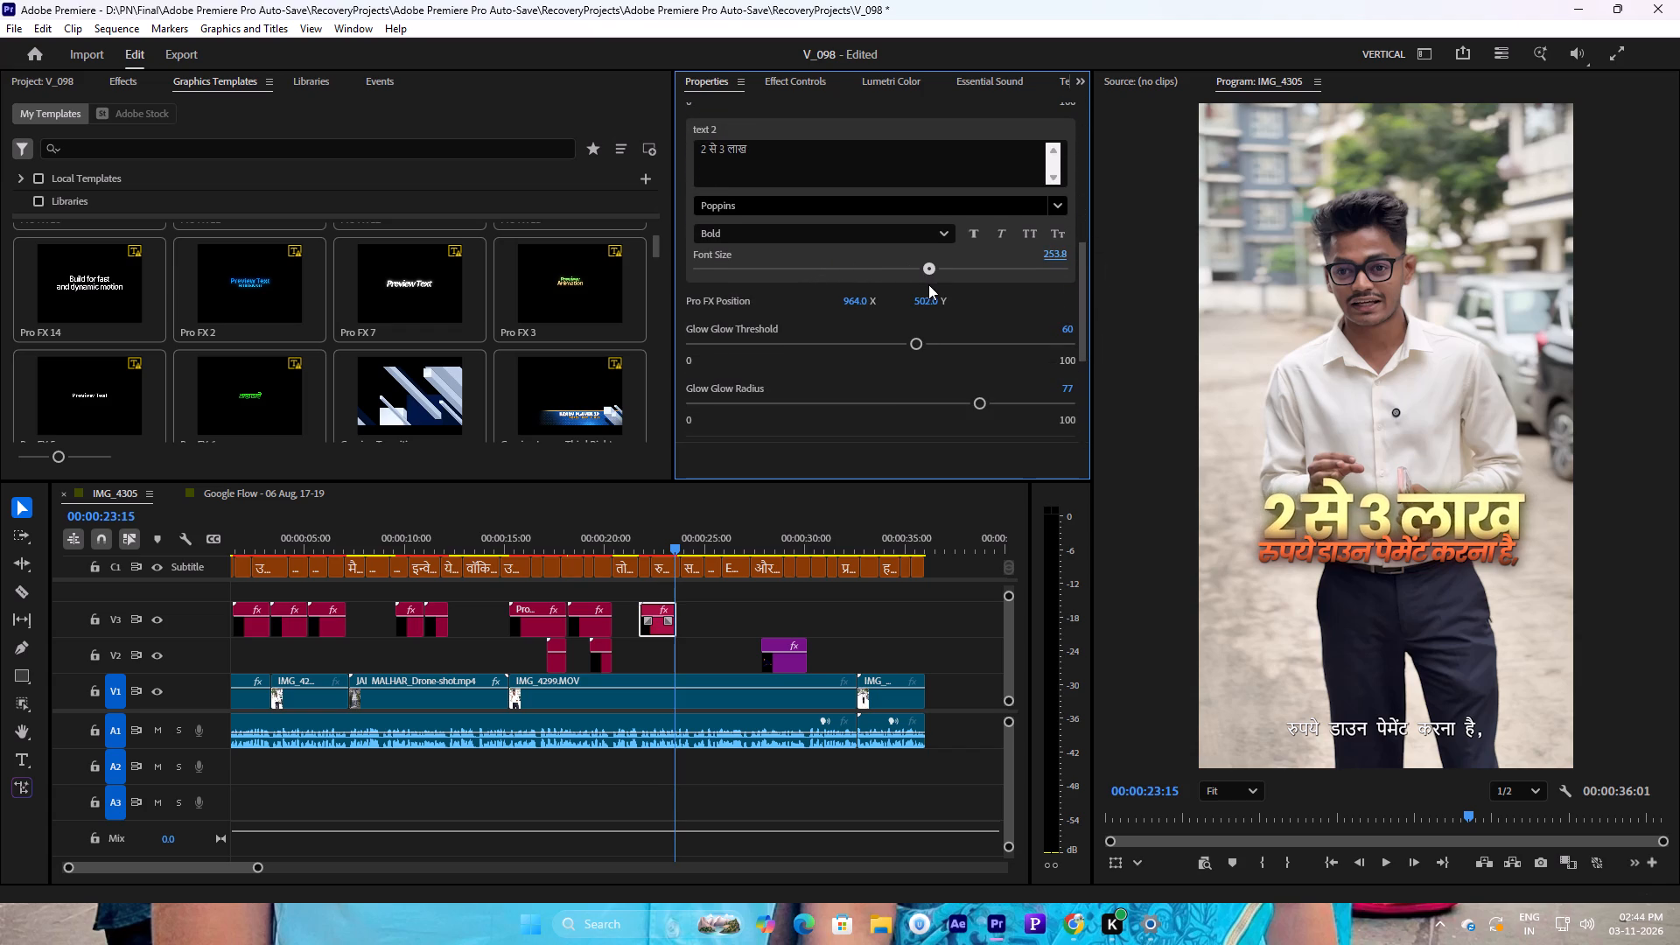
drag(928, 284, 939, 284)
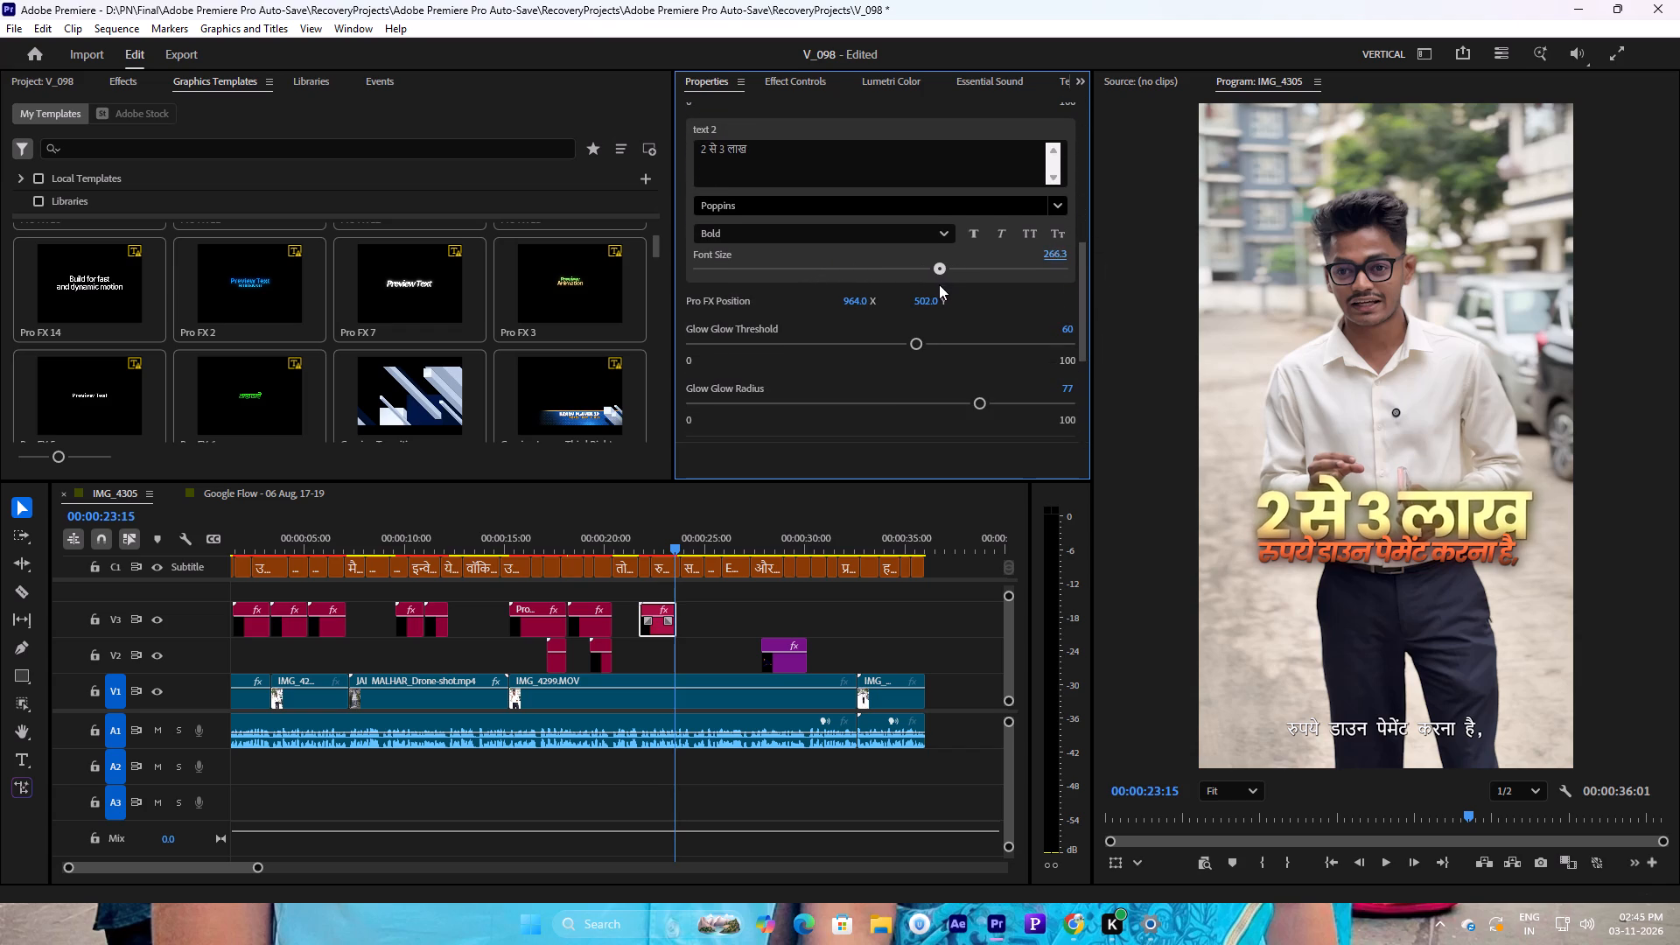
drag(939, 284, 934, 285)
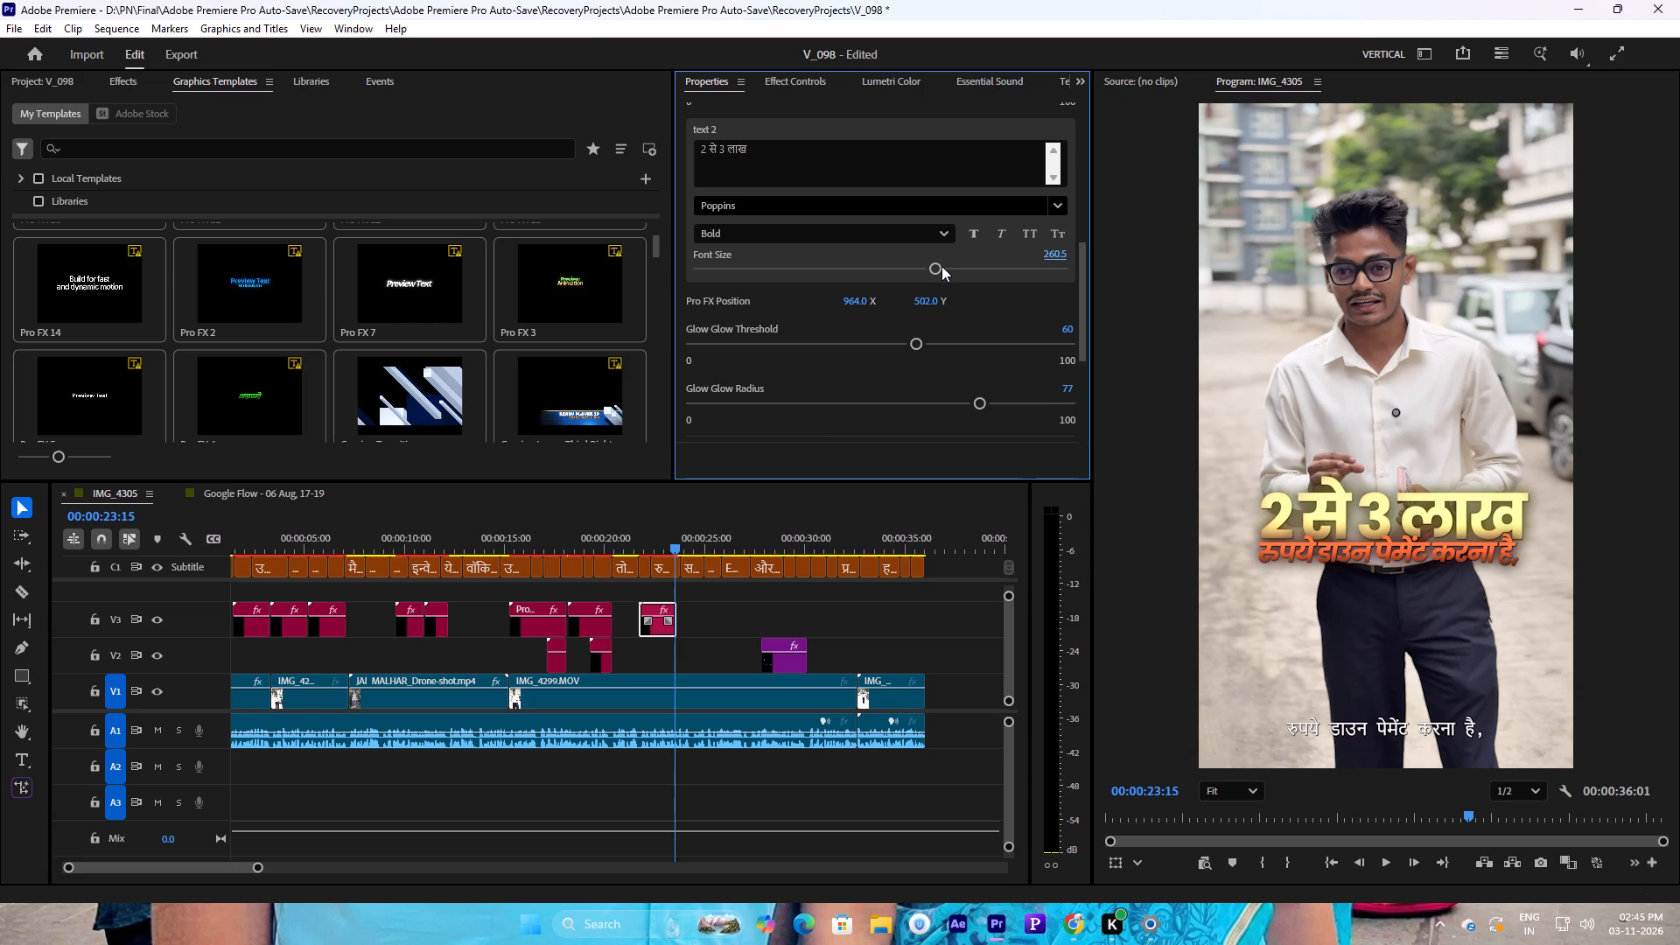
Play back the down-payment caption from about 00:00:21:00 and set the graphic's Transform position X to 1075.
click(626, 542)
key(space)
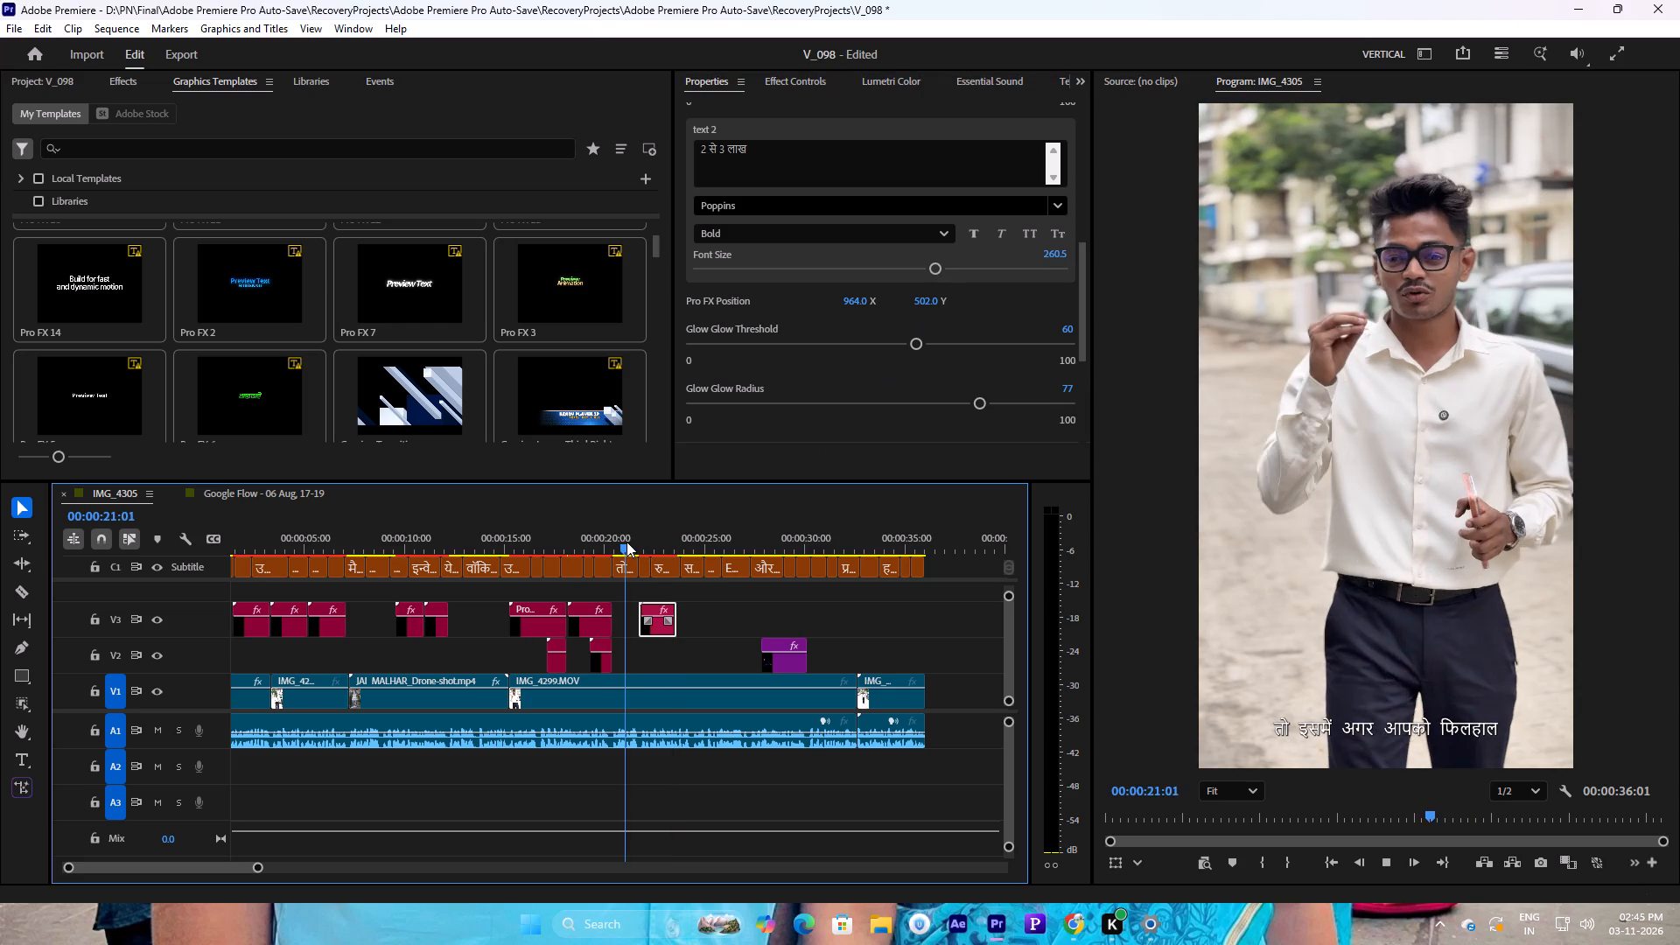
key(space)
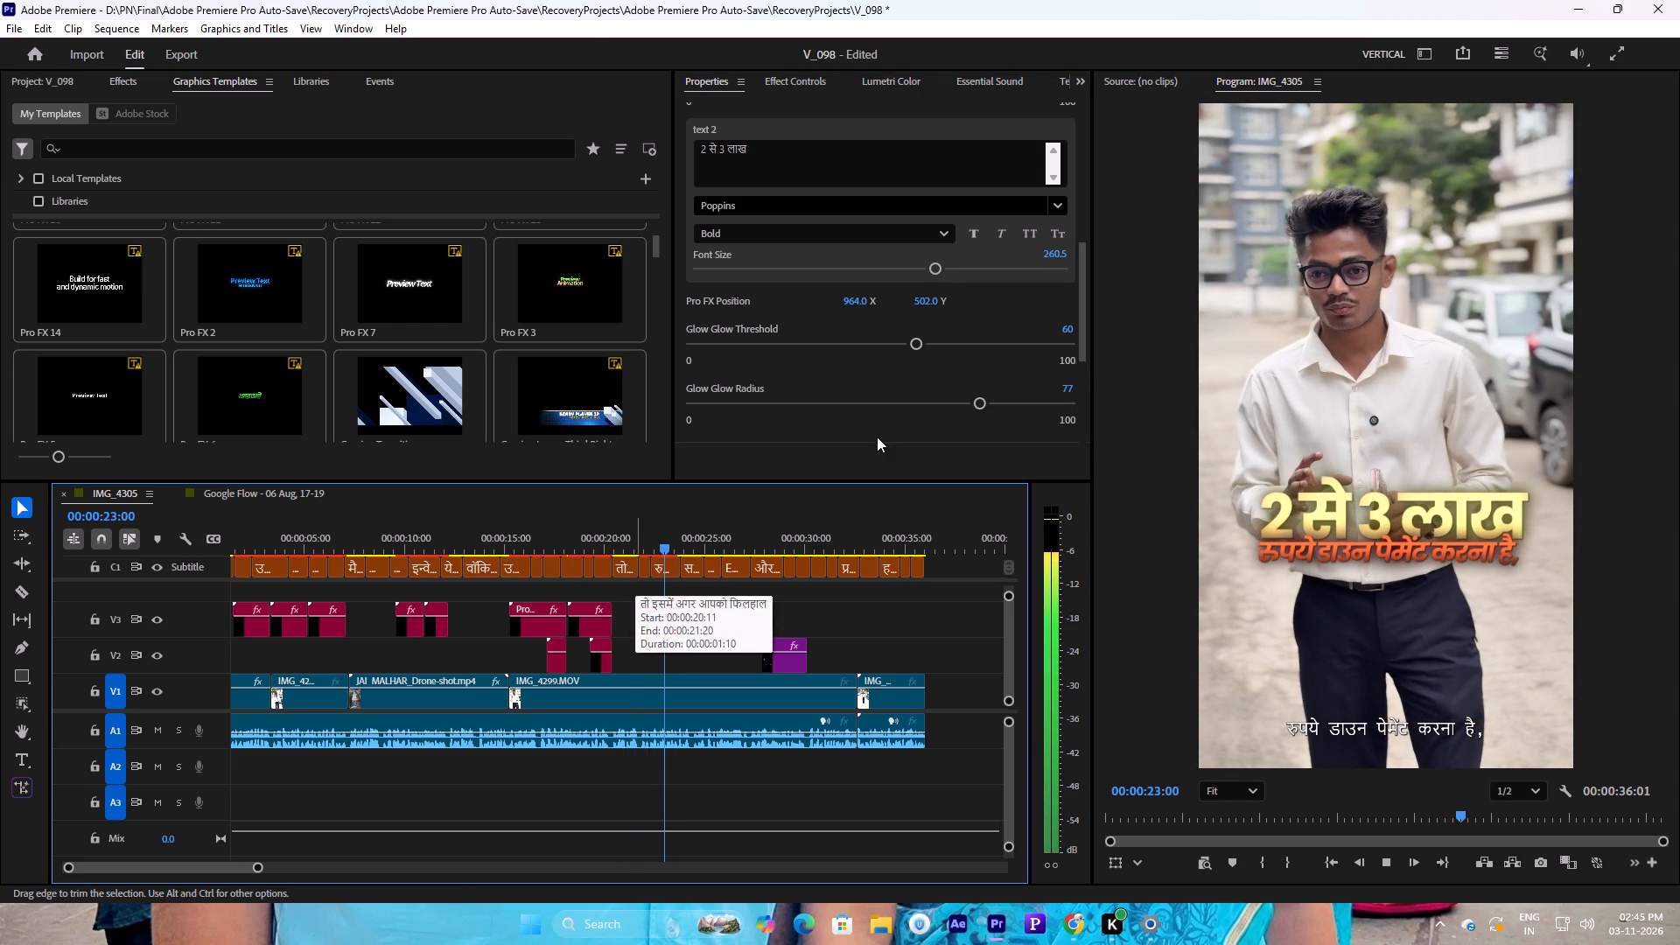
drag(1080, 290, 1082, 416)
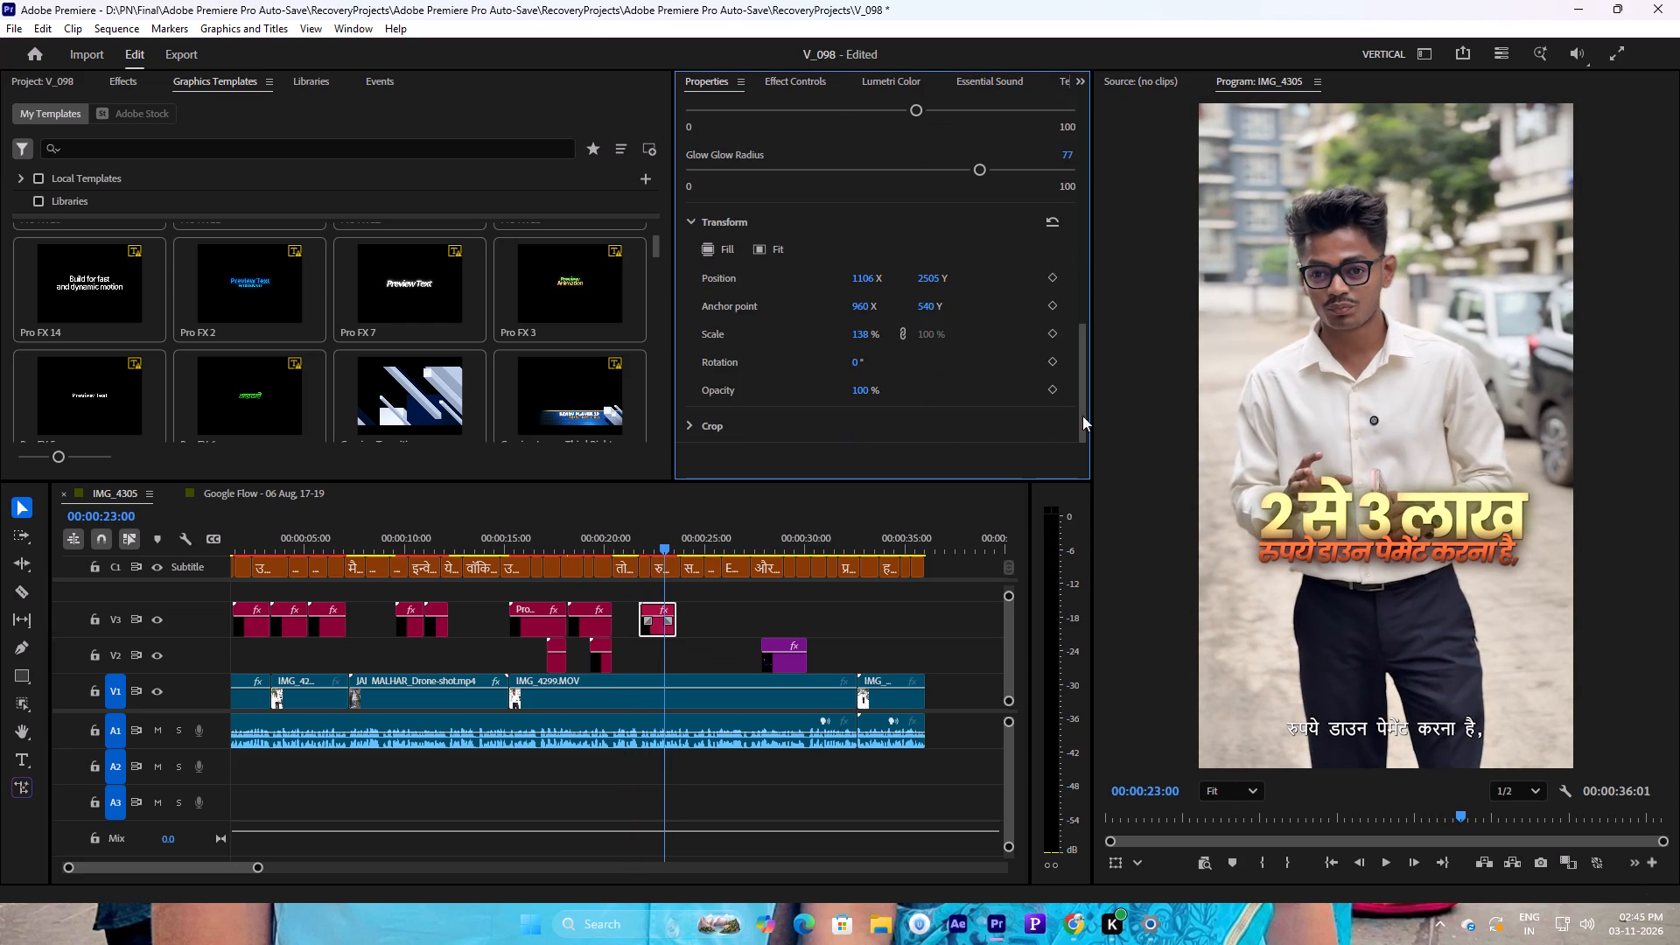
drag(1082, 416, 1082, 433)
drag(871, 283, 851, 290)
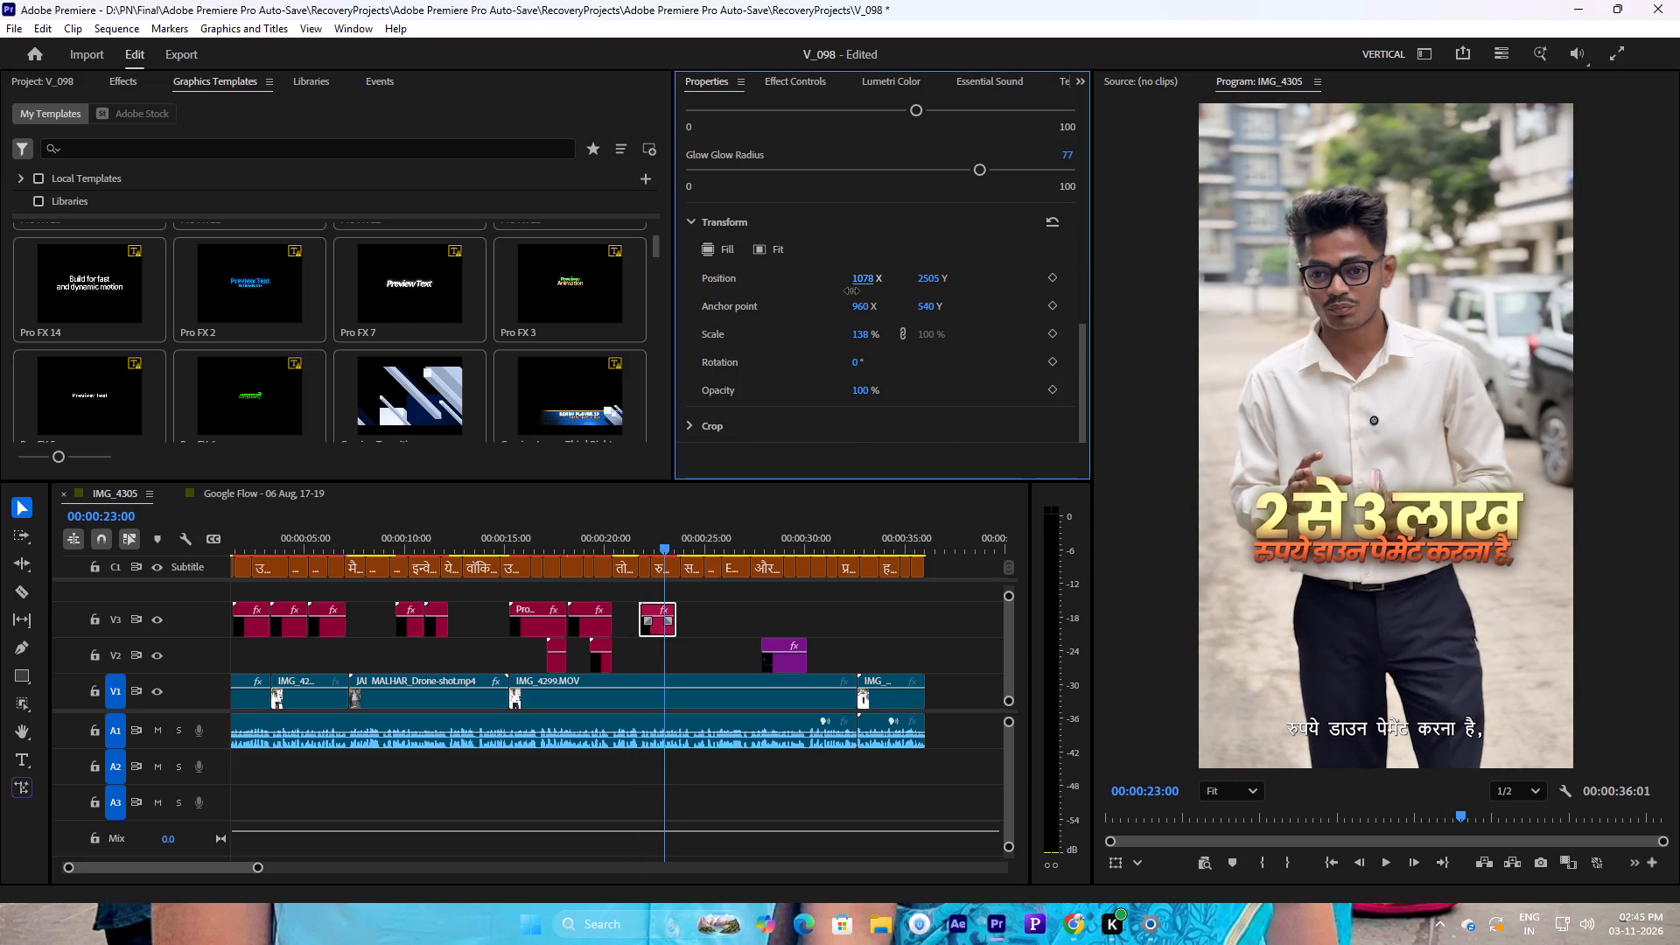
drag(851, 290, 849, 290)
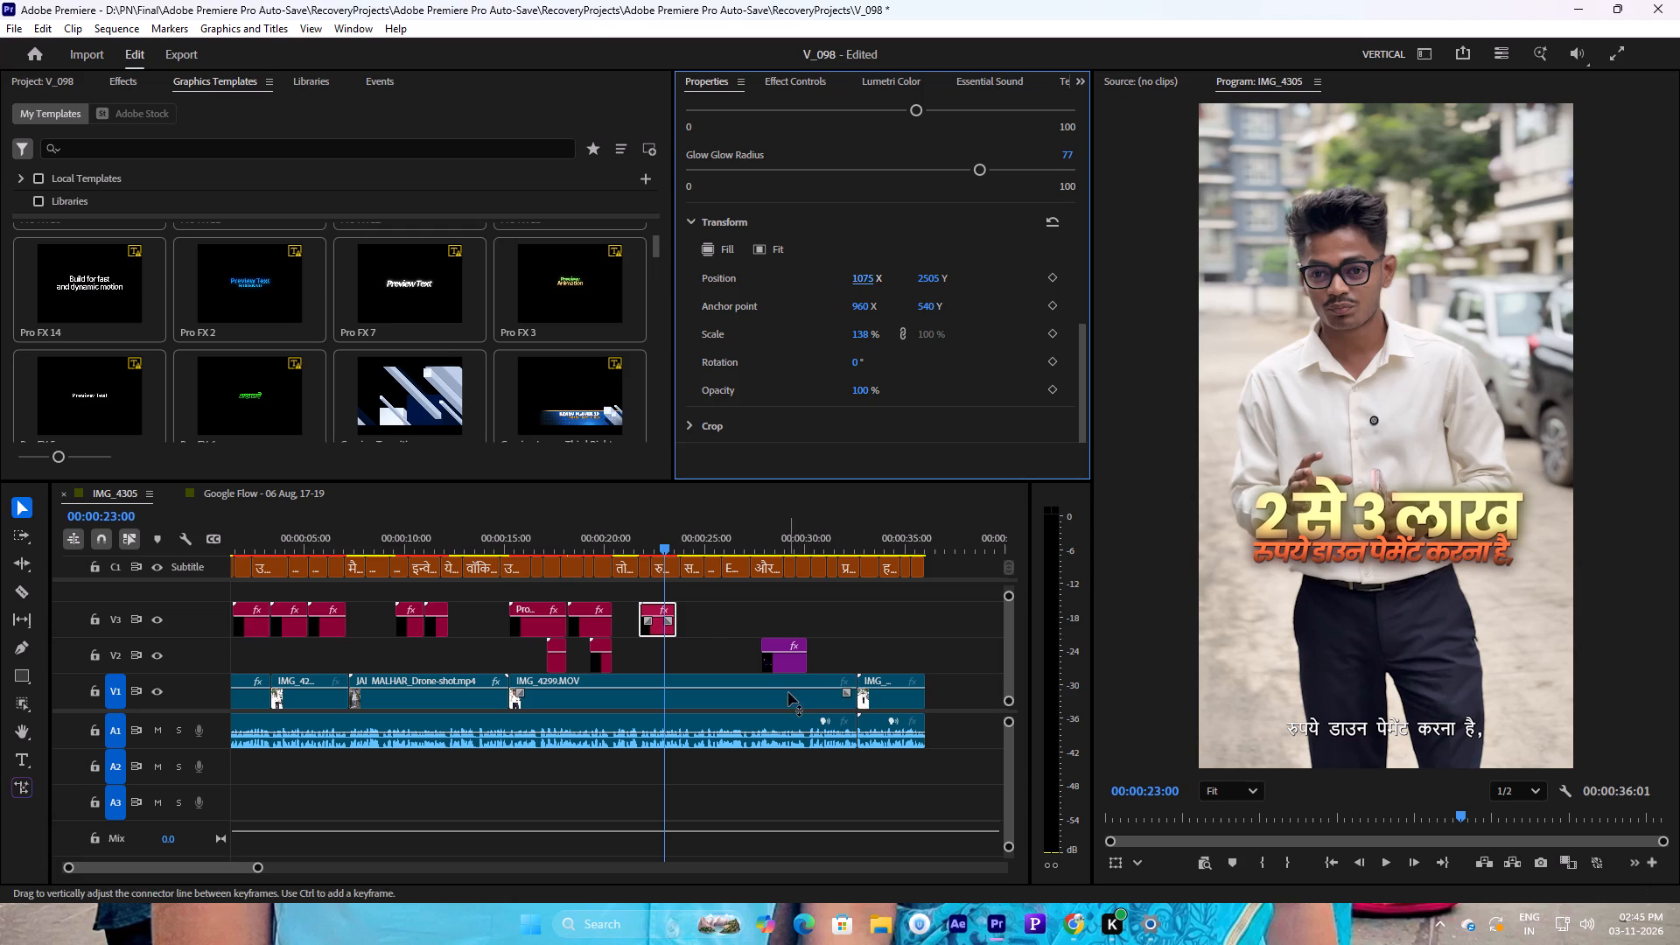
Play back the speech after the down-payment caption through the EMI line at about 00:00:26:03.
click(704, 636)
key(space)
key(space)
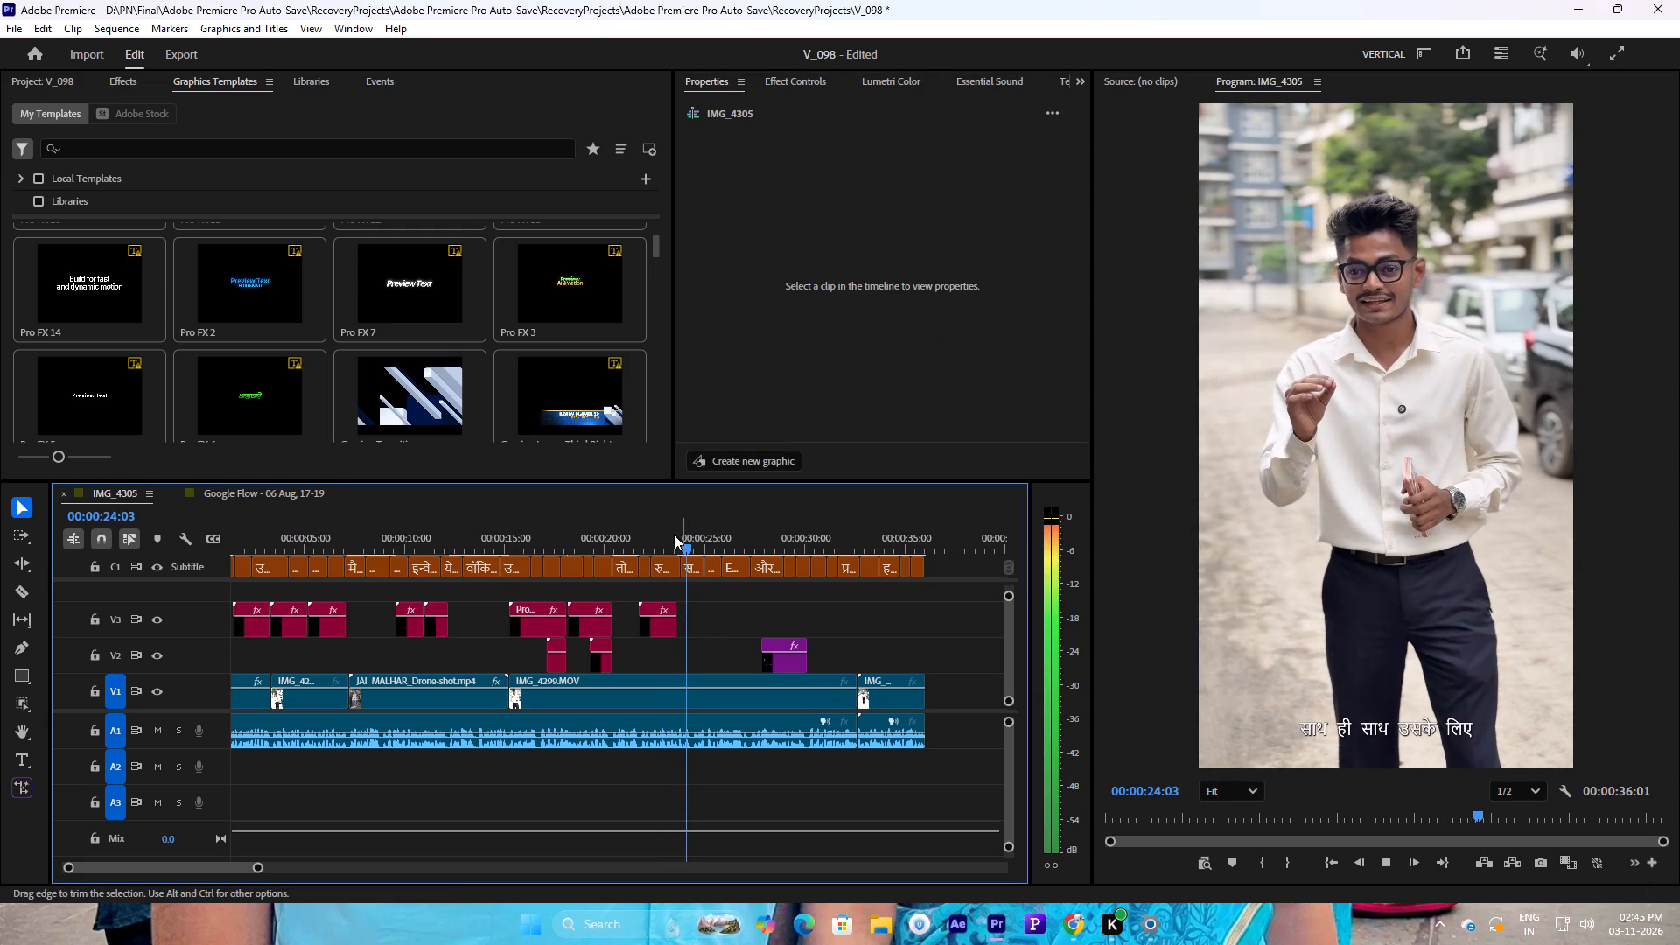
click(688, 543)
key(space)
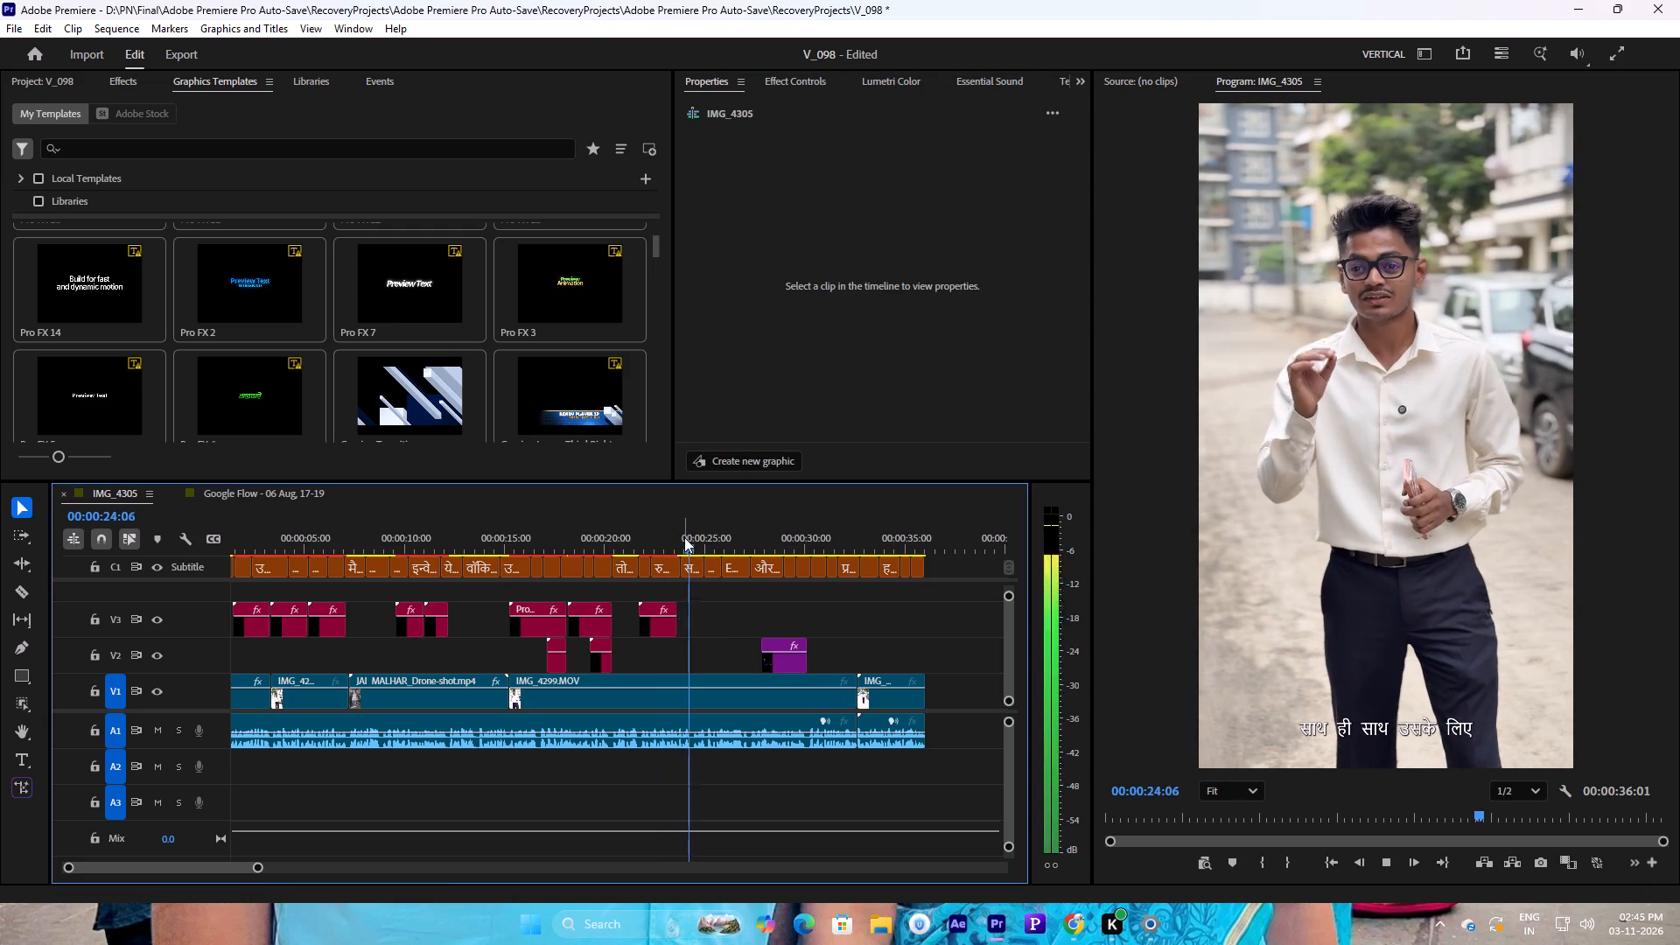
click(684, 537)
key(space)
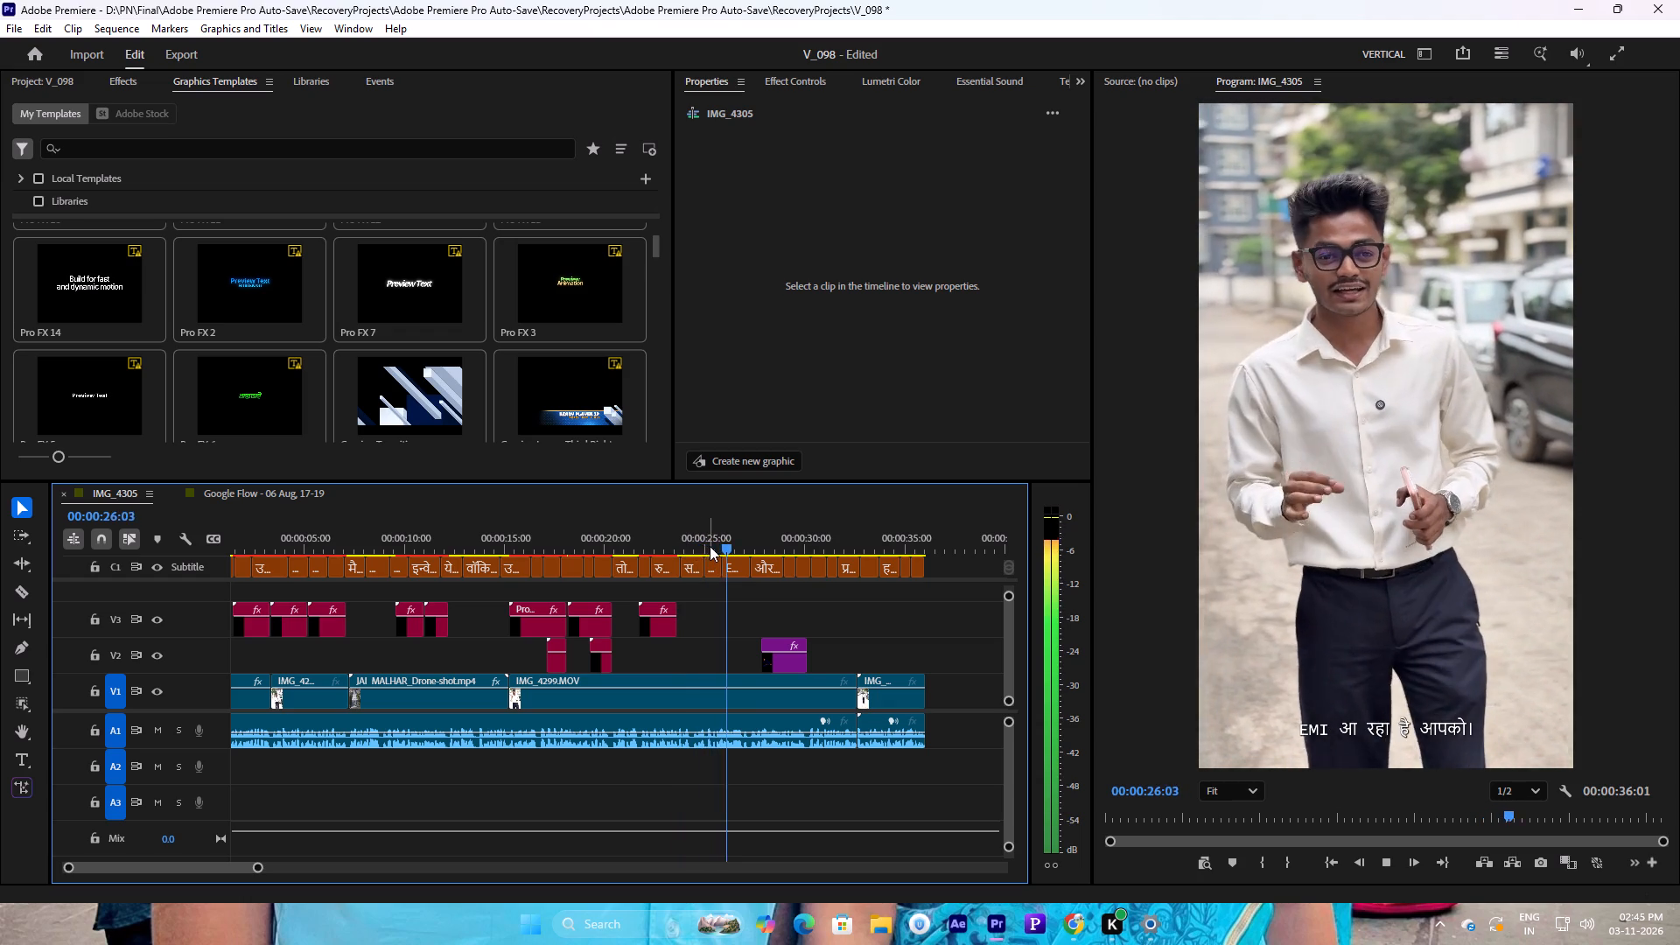
Duplicate the V3 down-payment graphic and place the copy on V3 at 00:00:25:03, where the "10 से 15 हजार का" subtitle begins.
drag(710, 546, 696, 550)
key(space)
drag(699, 548, 700, 548)
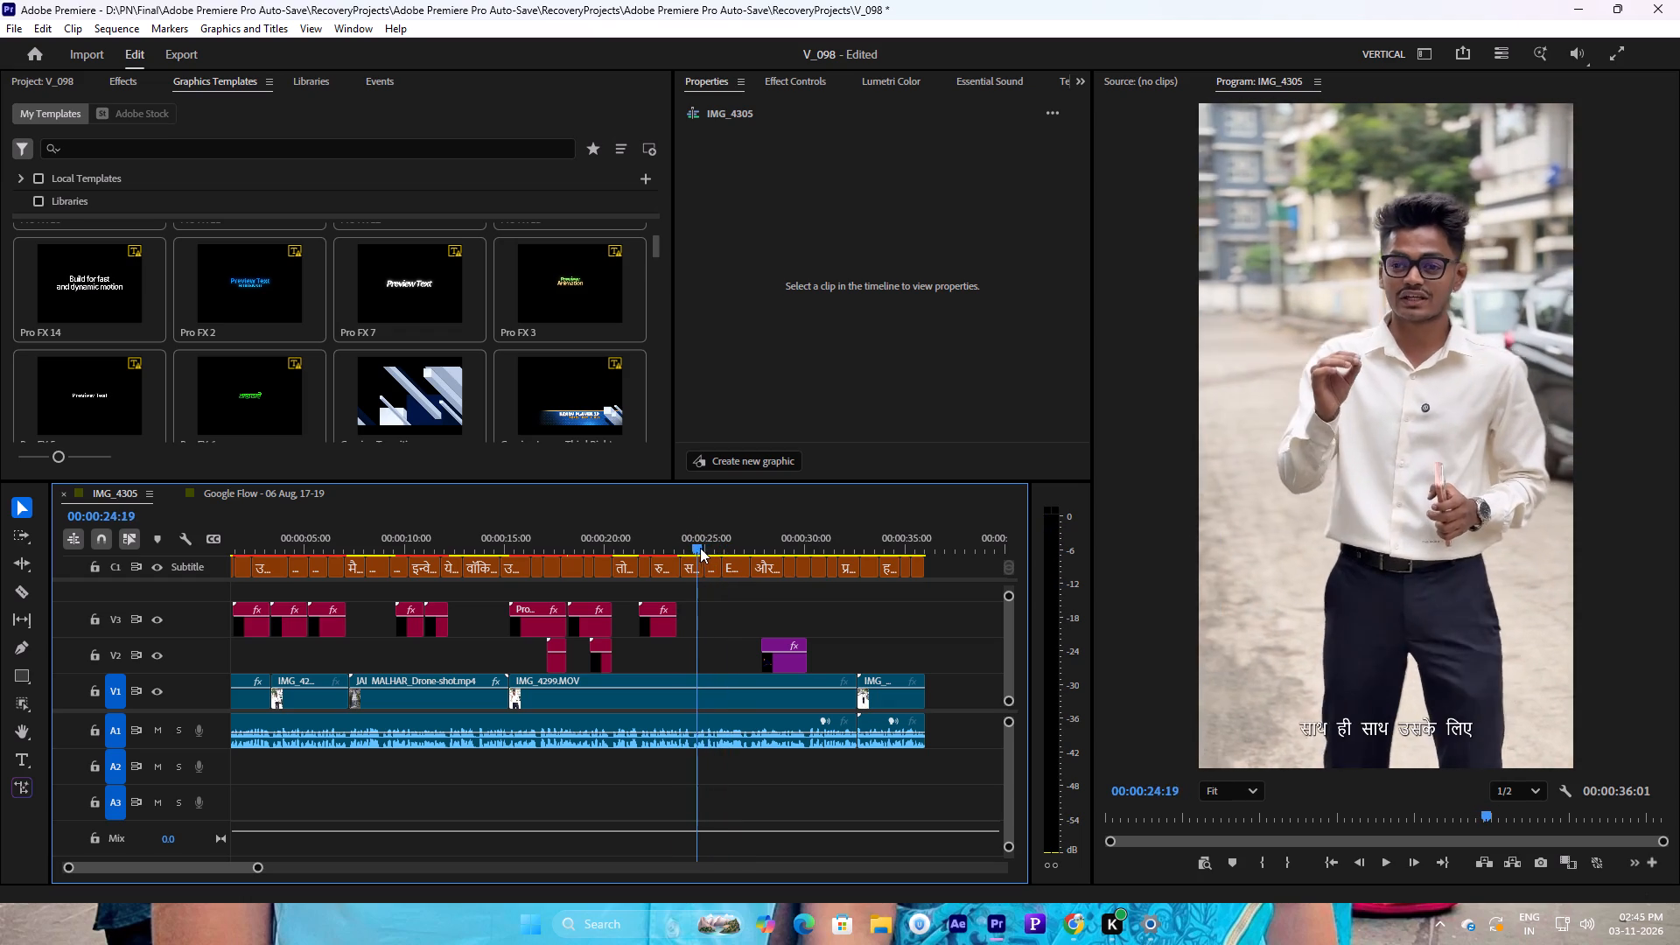
drag(700, 548, 710, 548)
key(space)
click(710, 542)
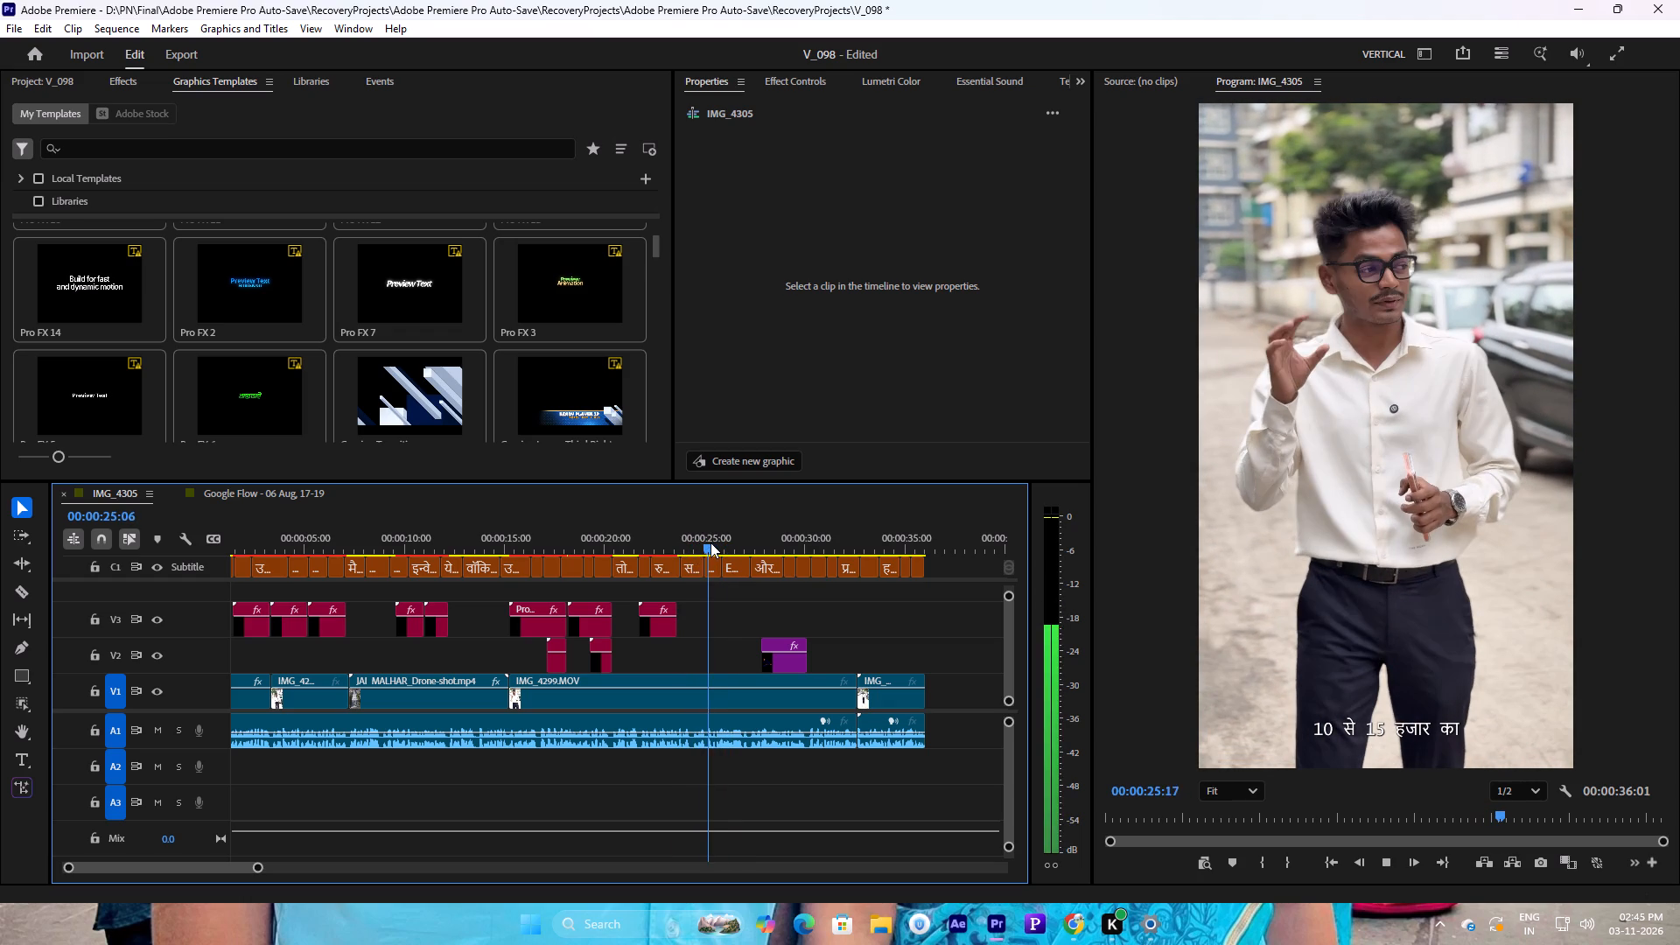
click(664, 624)
click(669, 628)
key(ctrl+c)
key(ctrl+v)
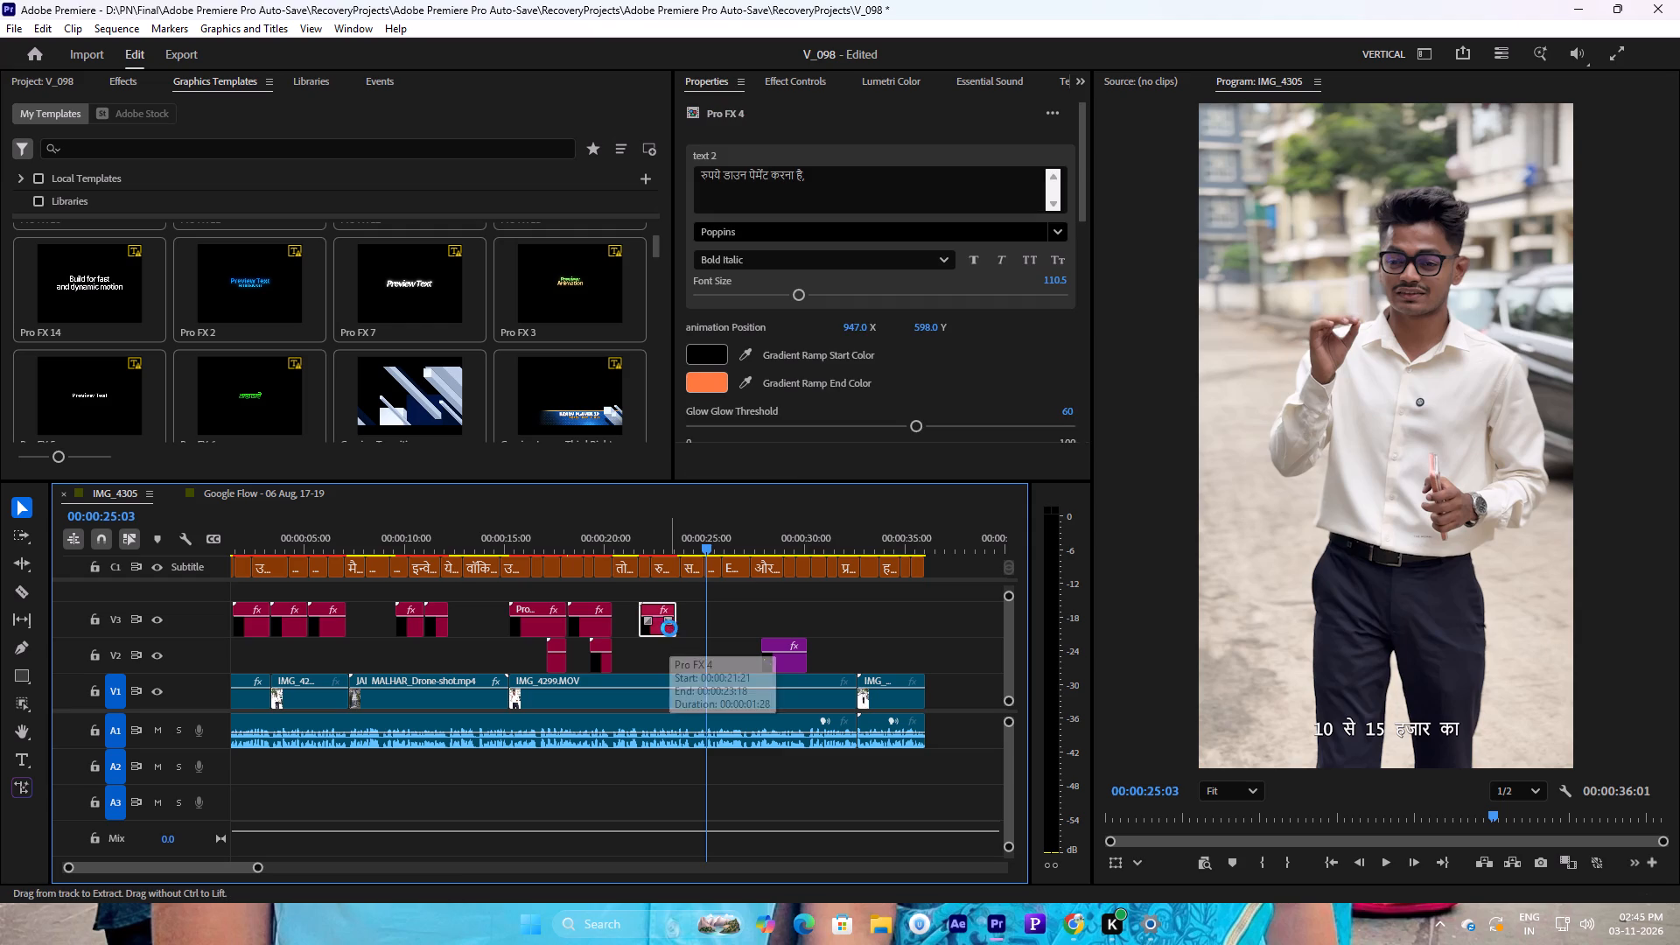
Replace the new V3 copy's yellow line with the subtitle text "10 से 15 हजार का".
click(695, 569)
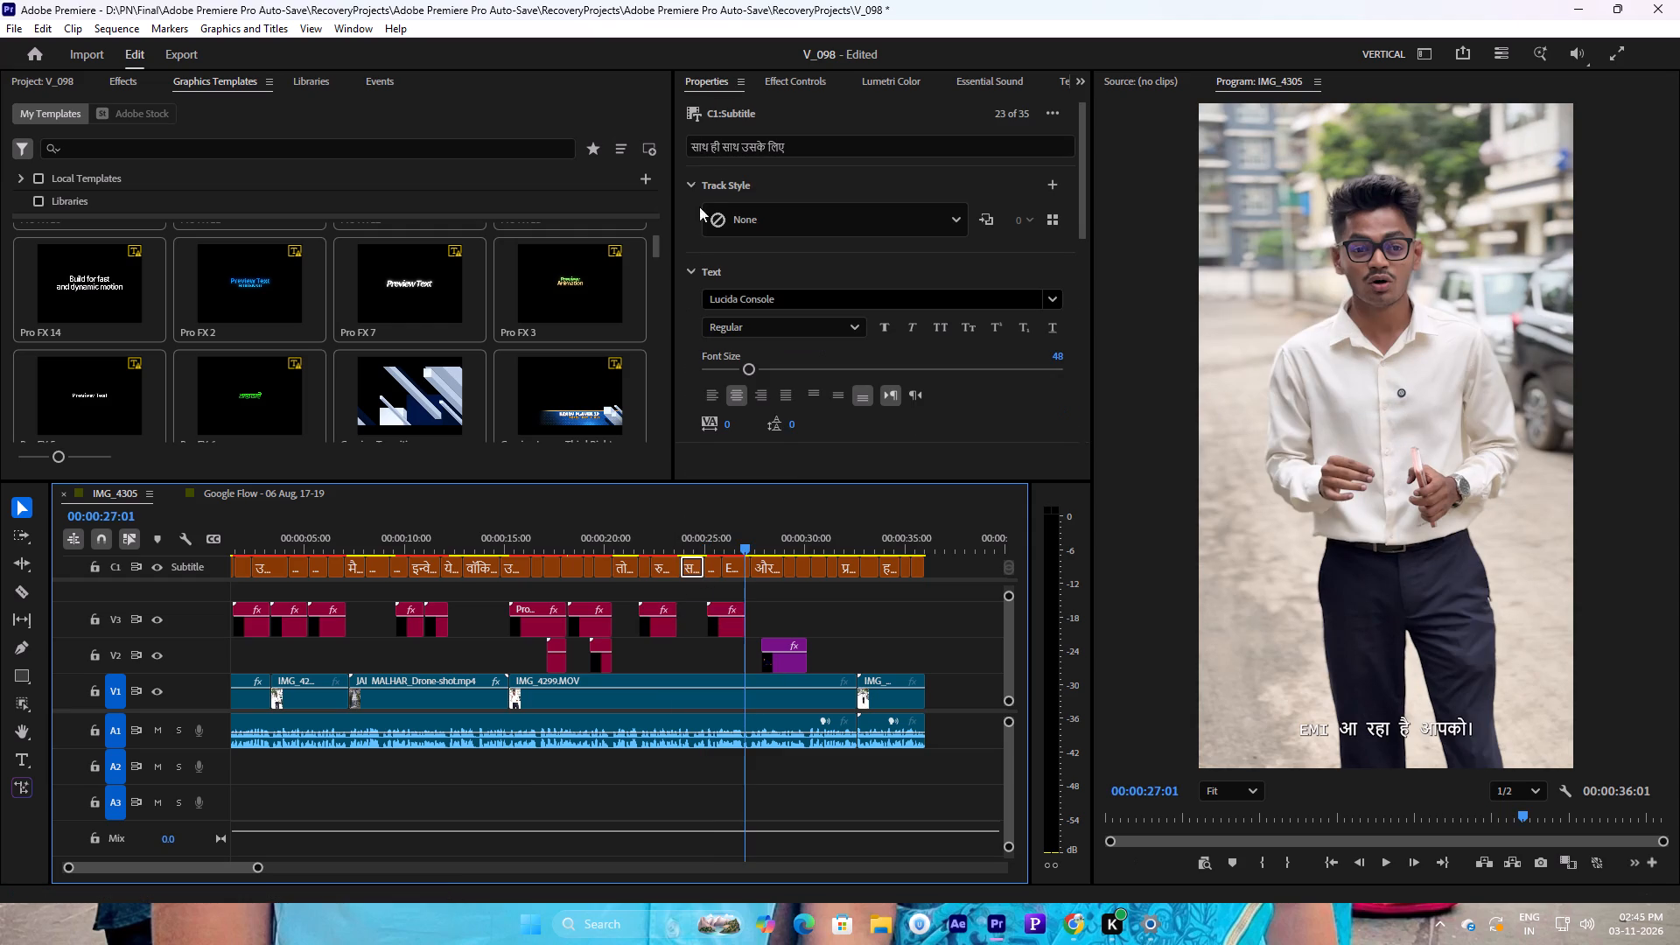
click(712, 568)
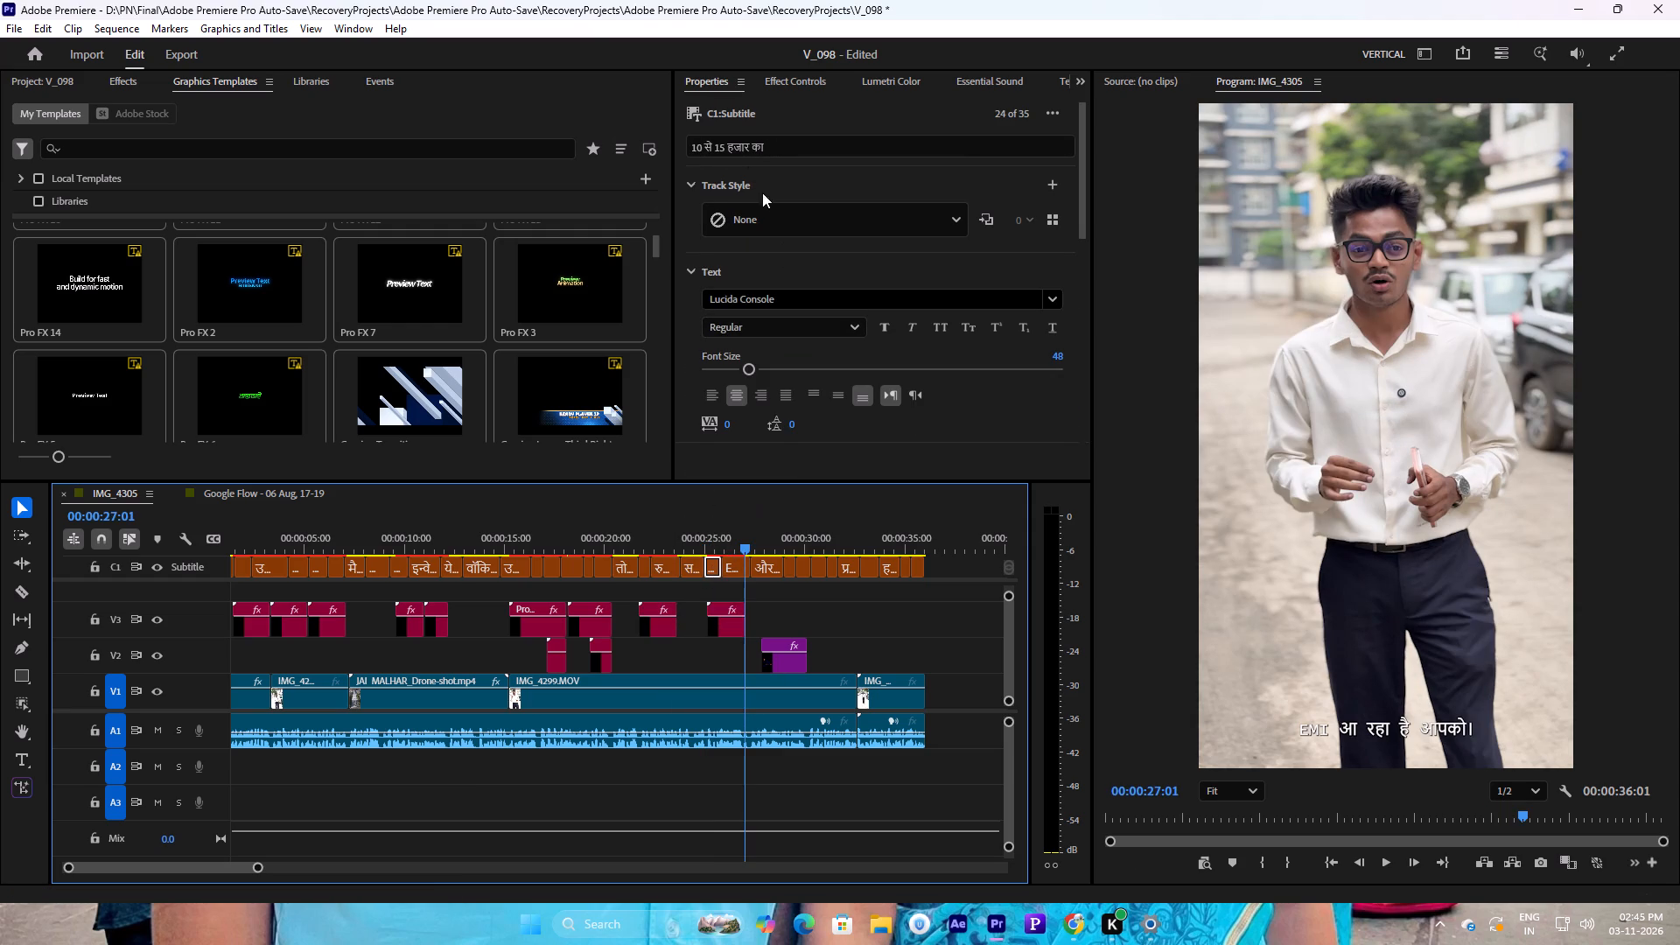
double_click(739, 151)
key(ctrl+c)
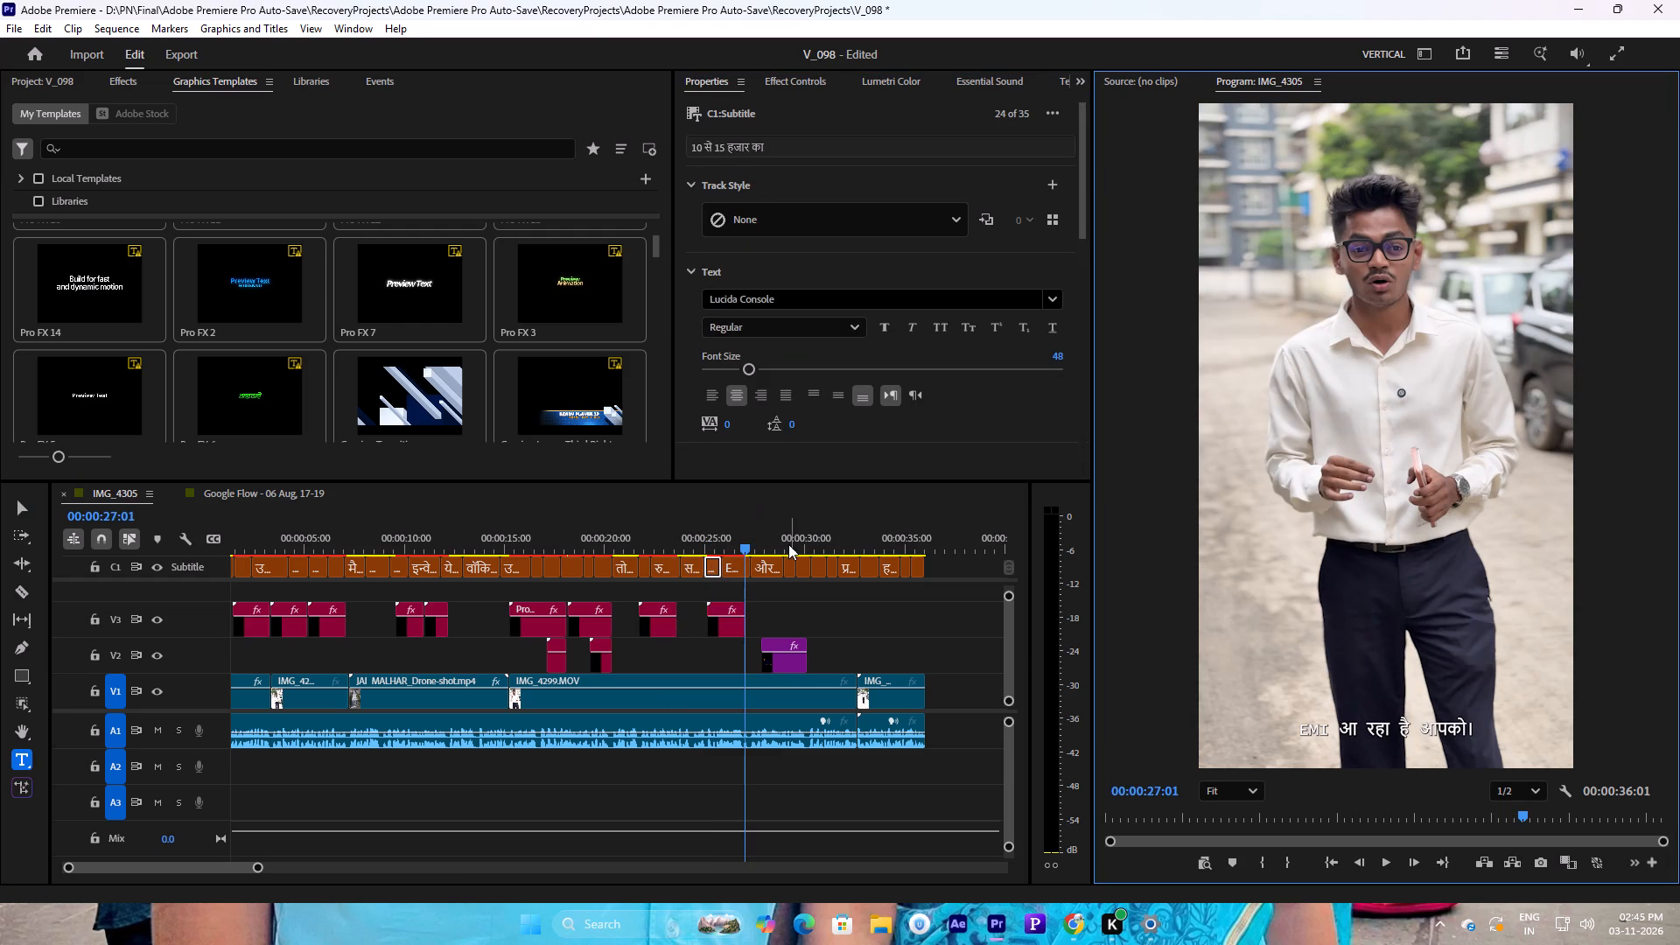
click(731, 623)
click(735, 632)
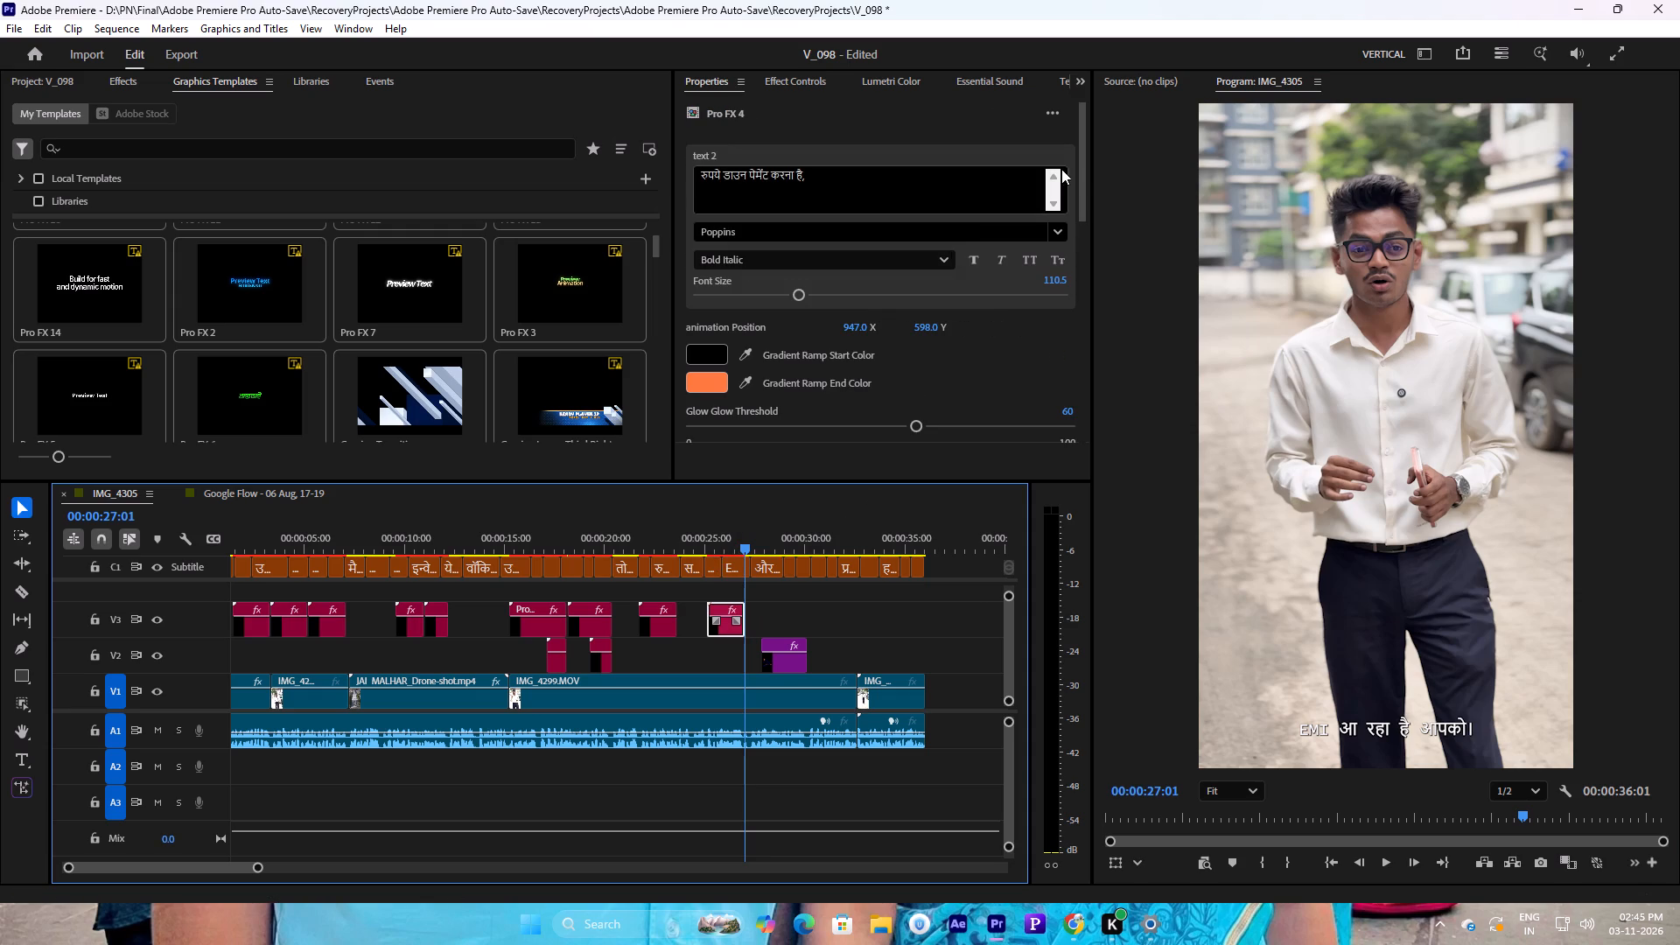
drag(1080, 165, 1081, 238)
drag(812, 361, 523, 350)
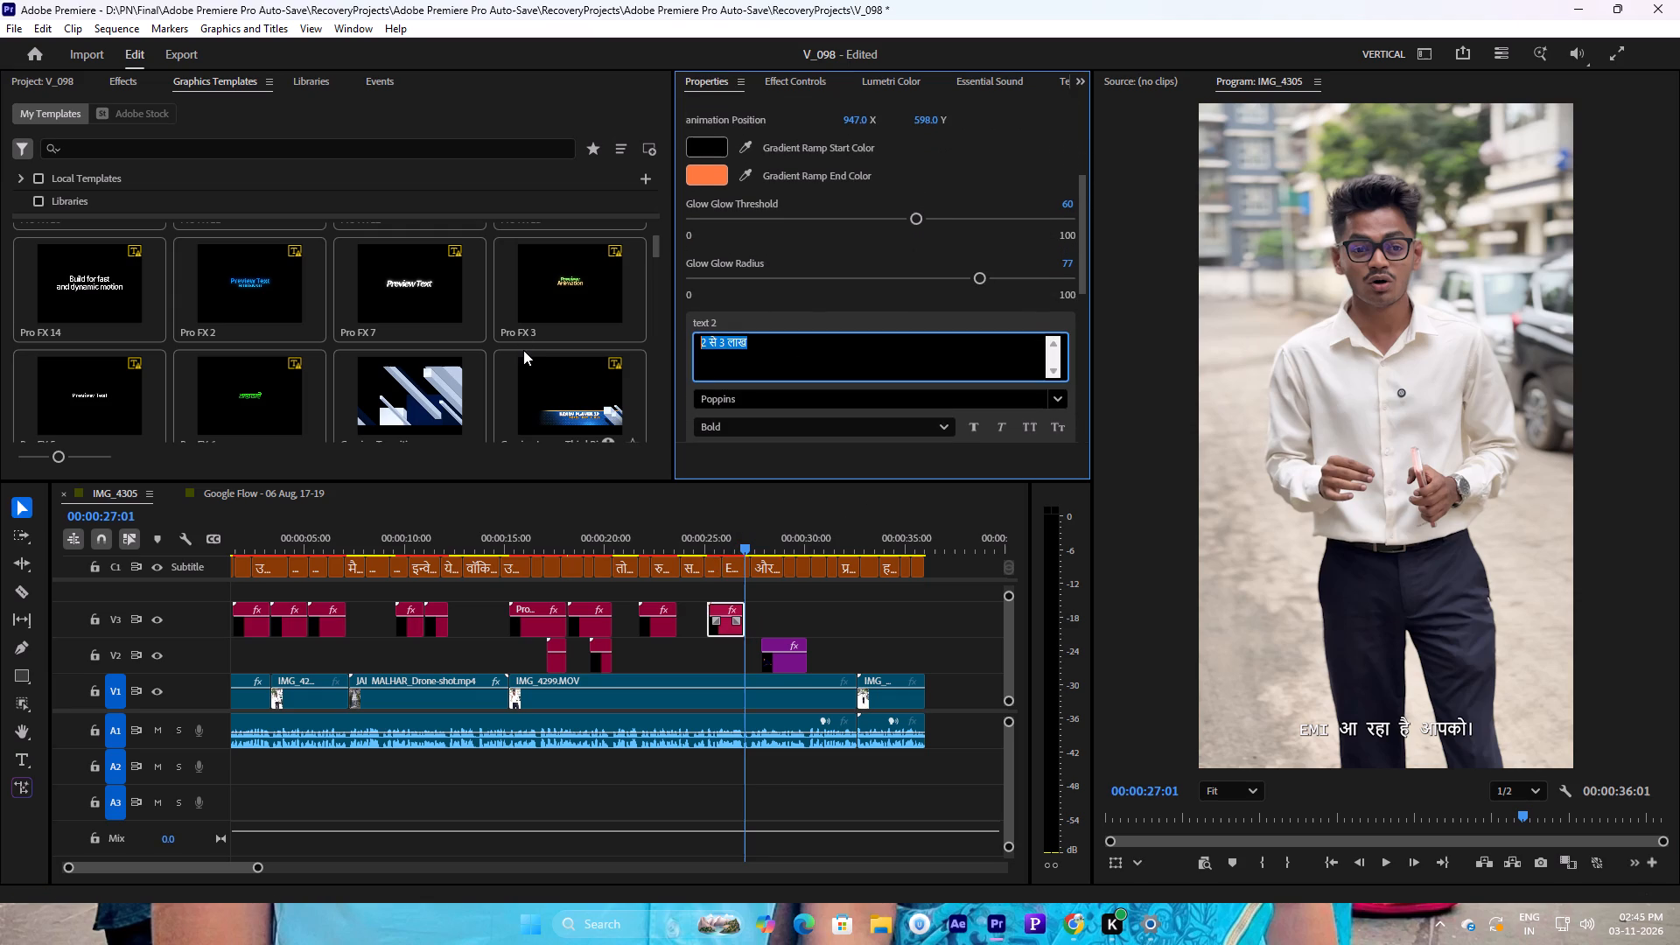
key(ctrl+v)
click(764, 347)
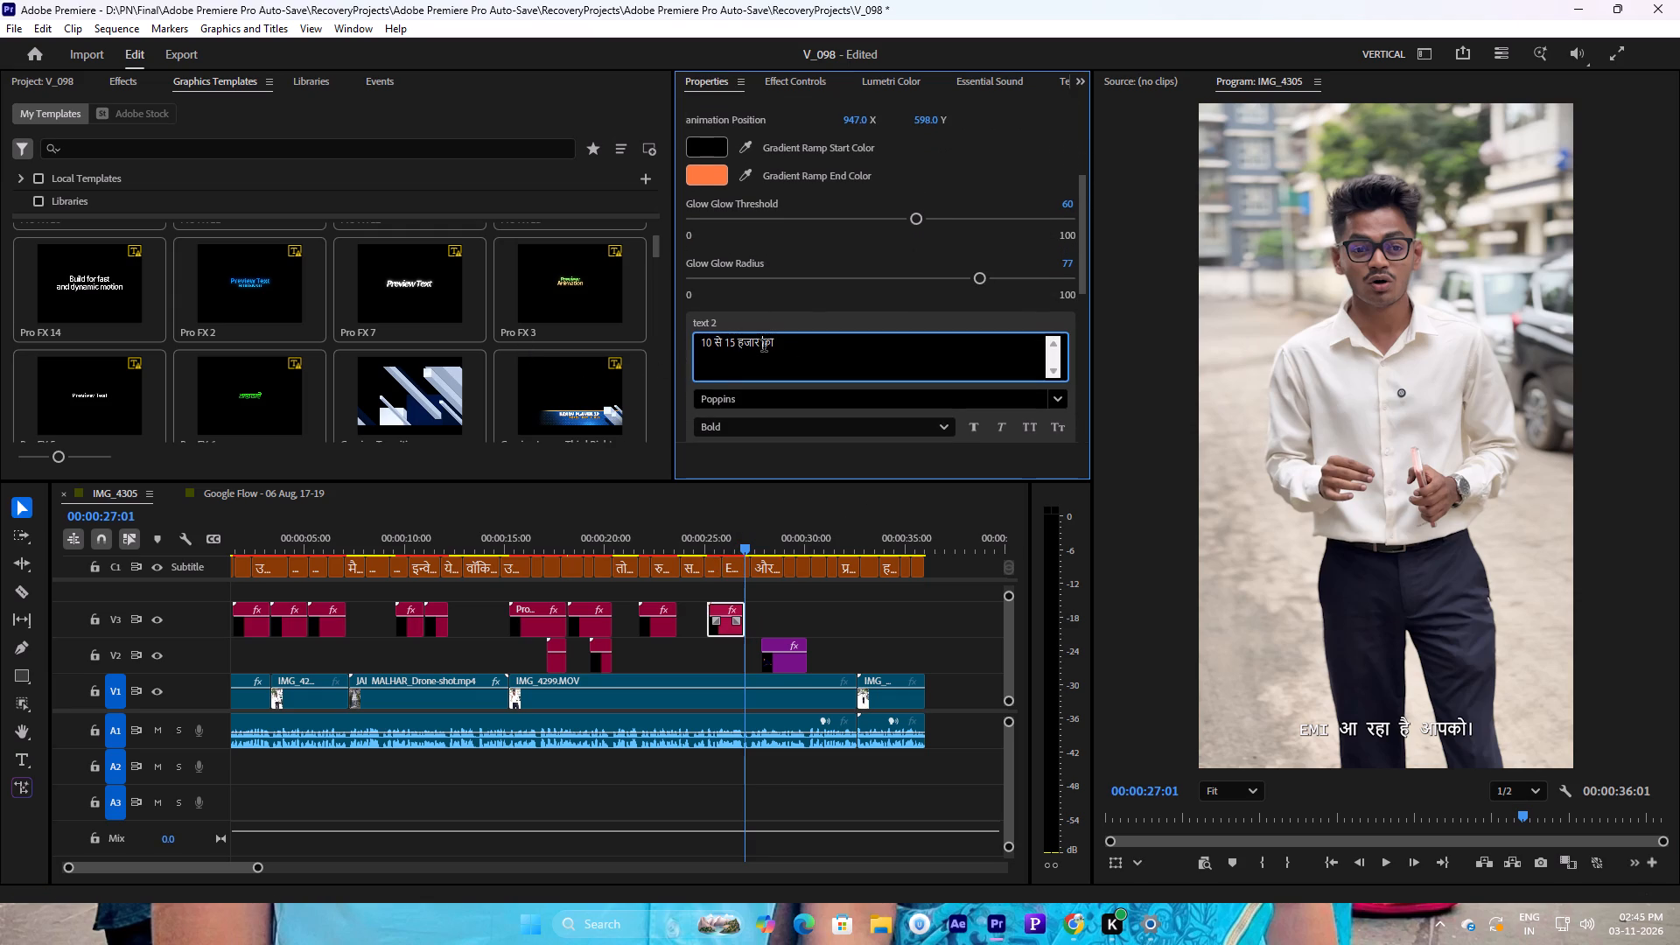
Replace the new V3 copy's orange line with the subtitle text "EMI आ रहा है आपको।" and return the playhead to 00:00:24:28.
click(739, 565)
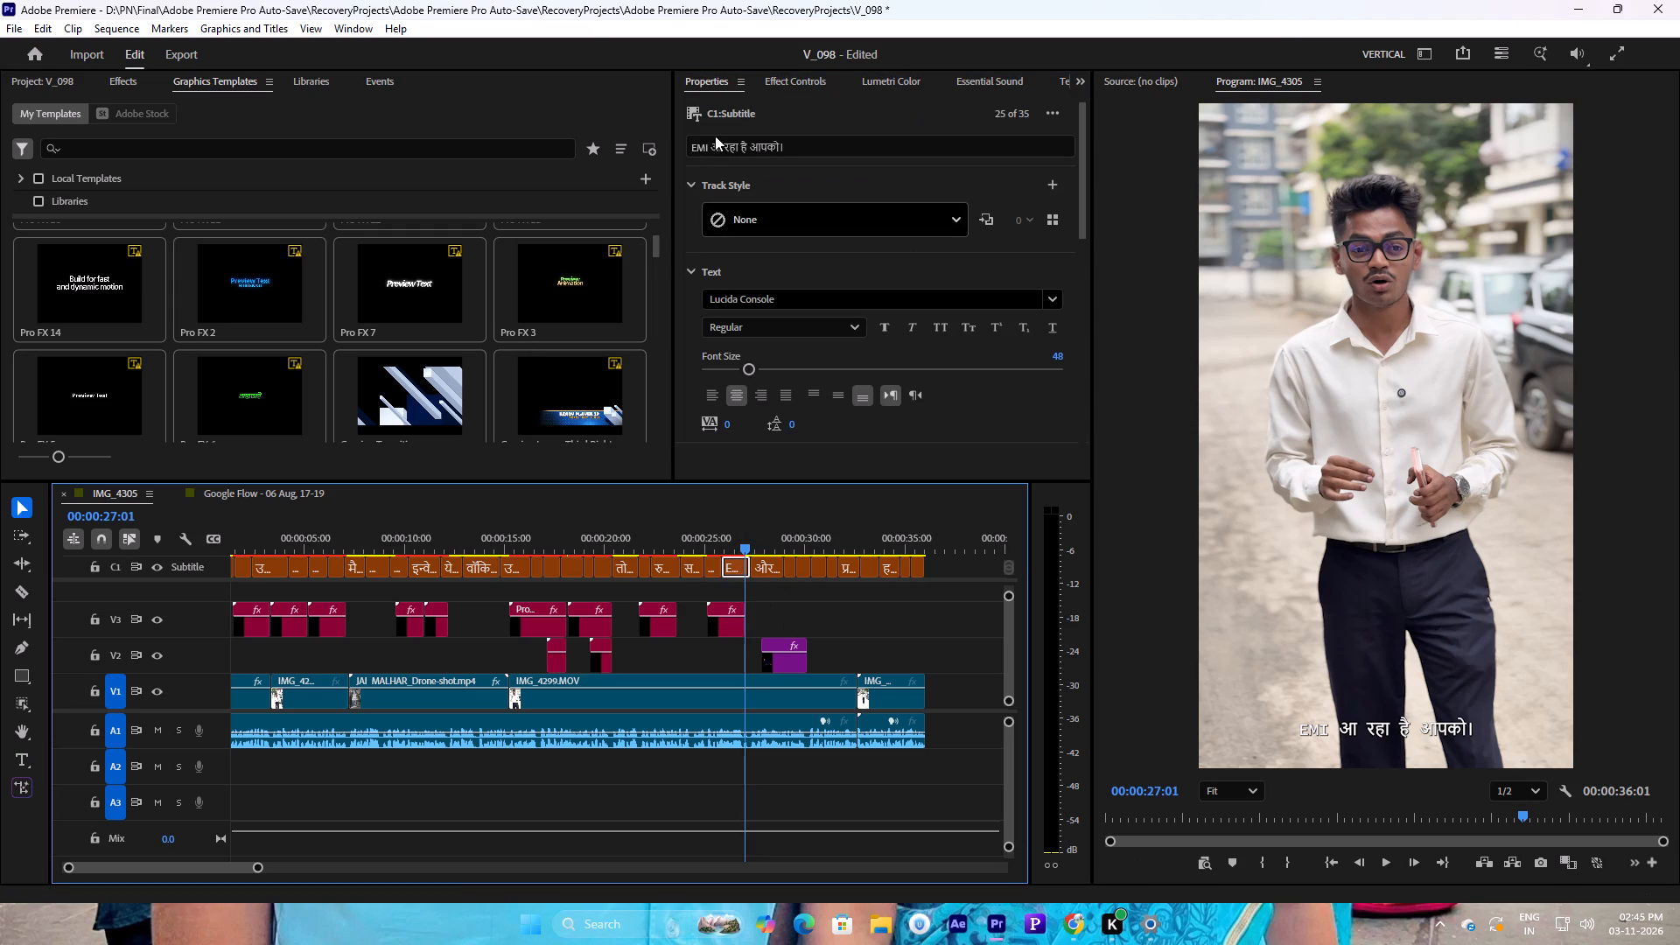
double_click(720, 143)
key(ctrl+c)
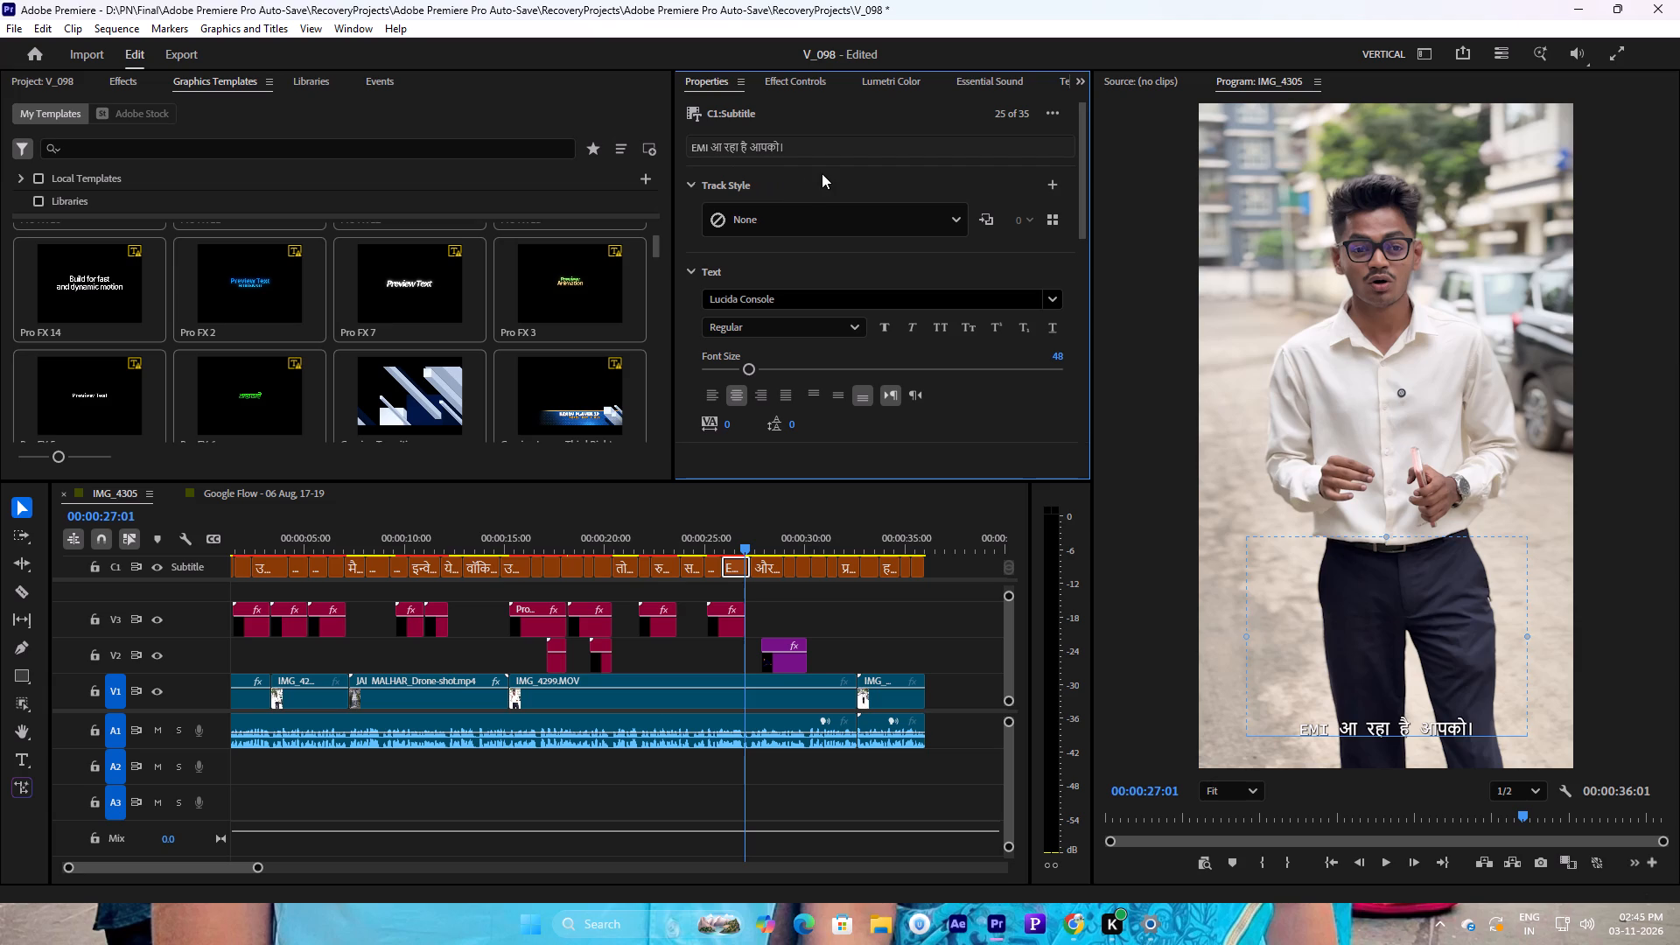
click(1084, 211)
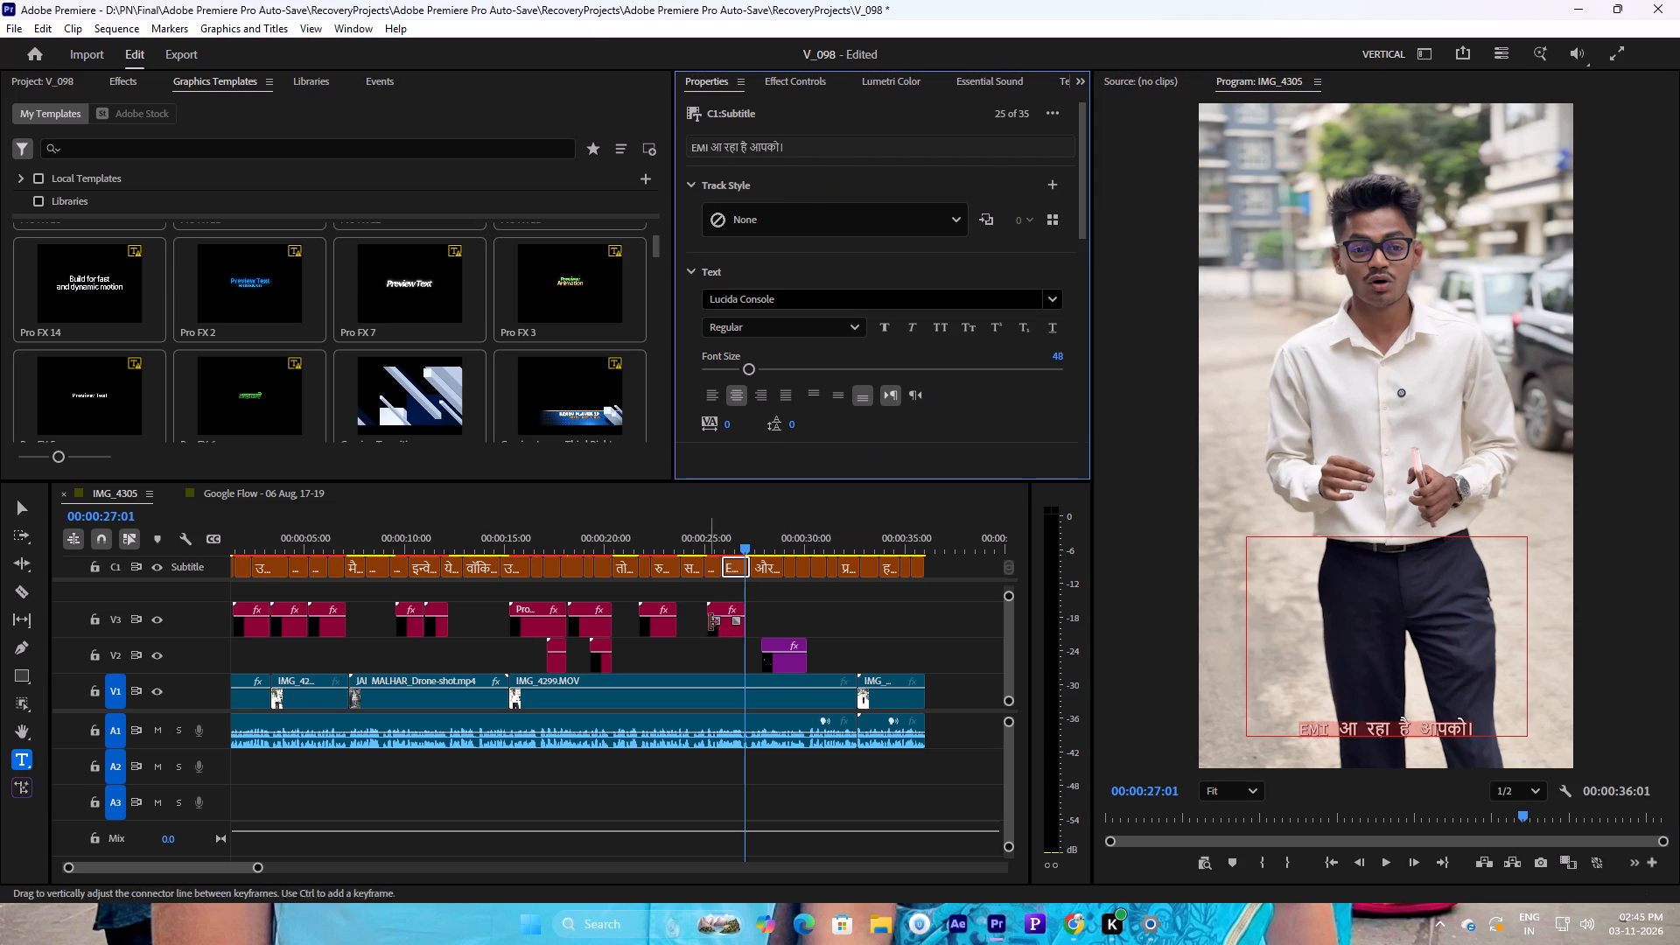
click(718, 627)
drag(813, 171, 607, 150)
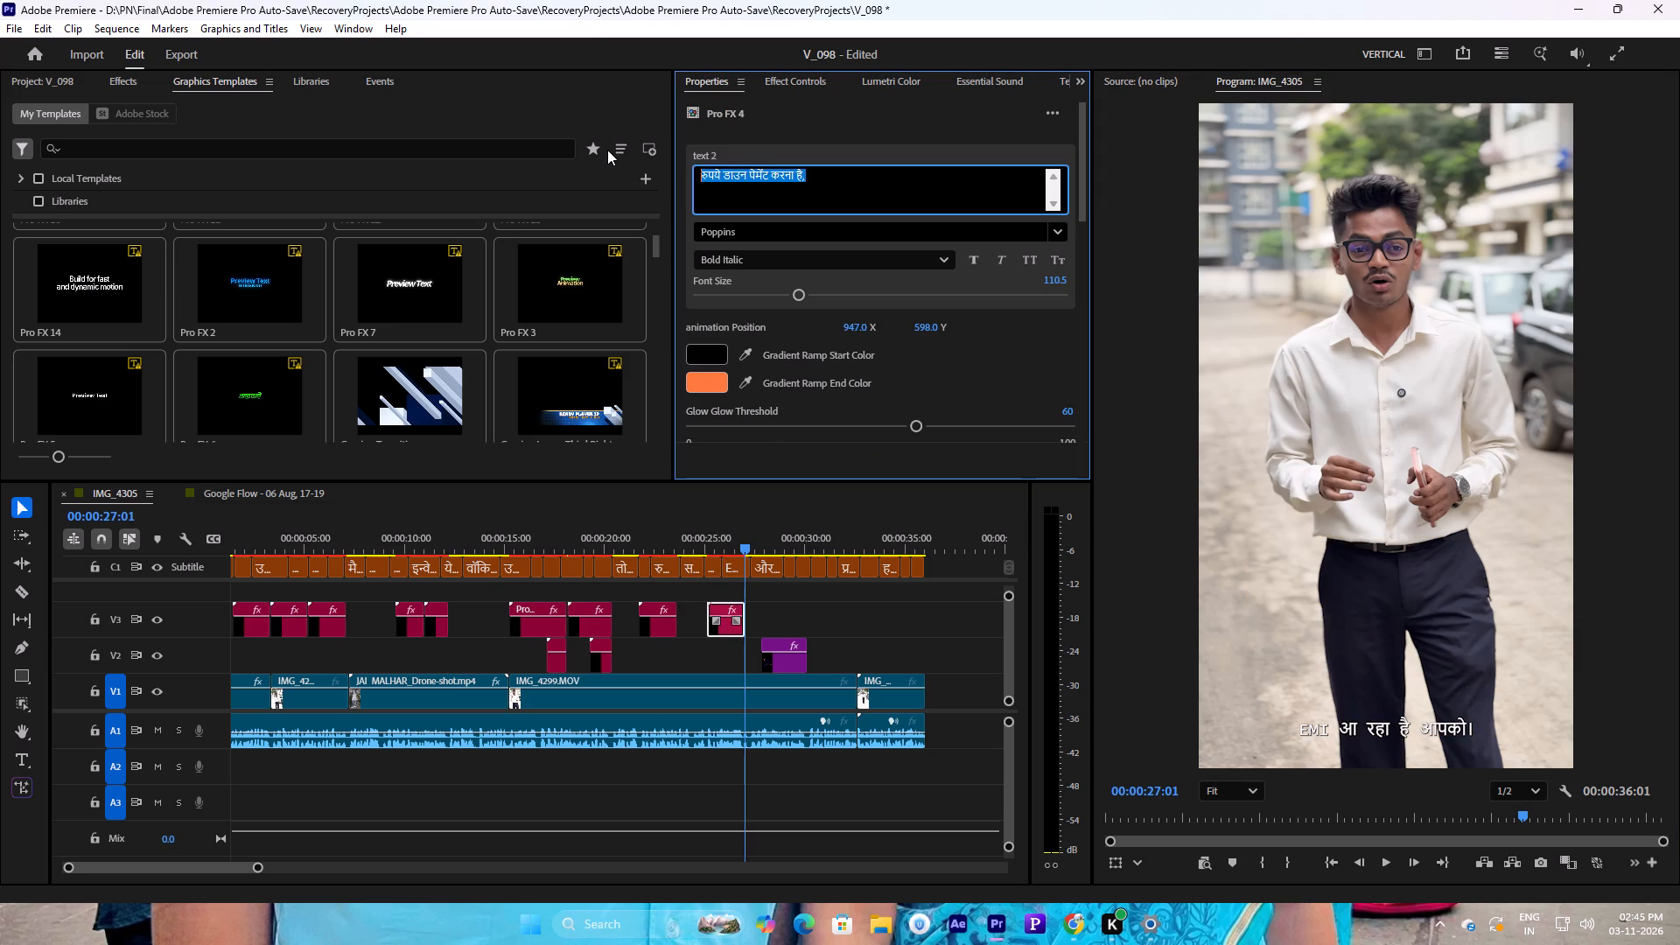
key(ctrl+v)
click(707, 551)
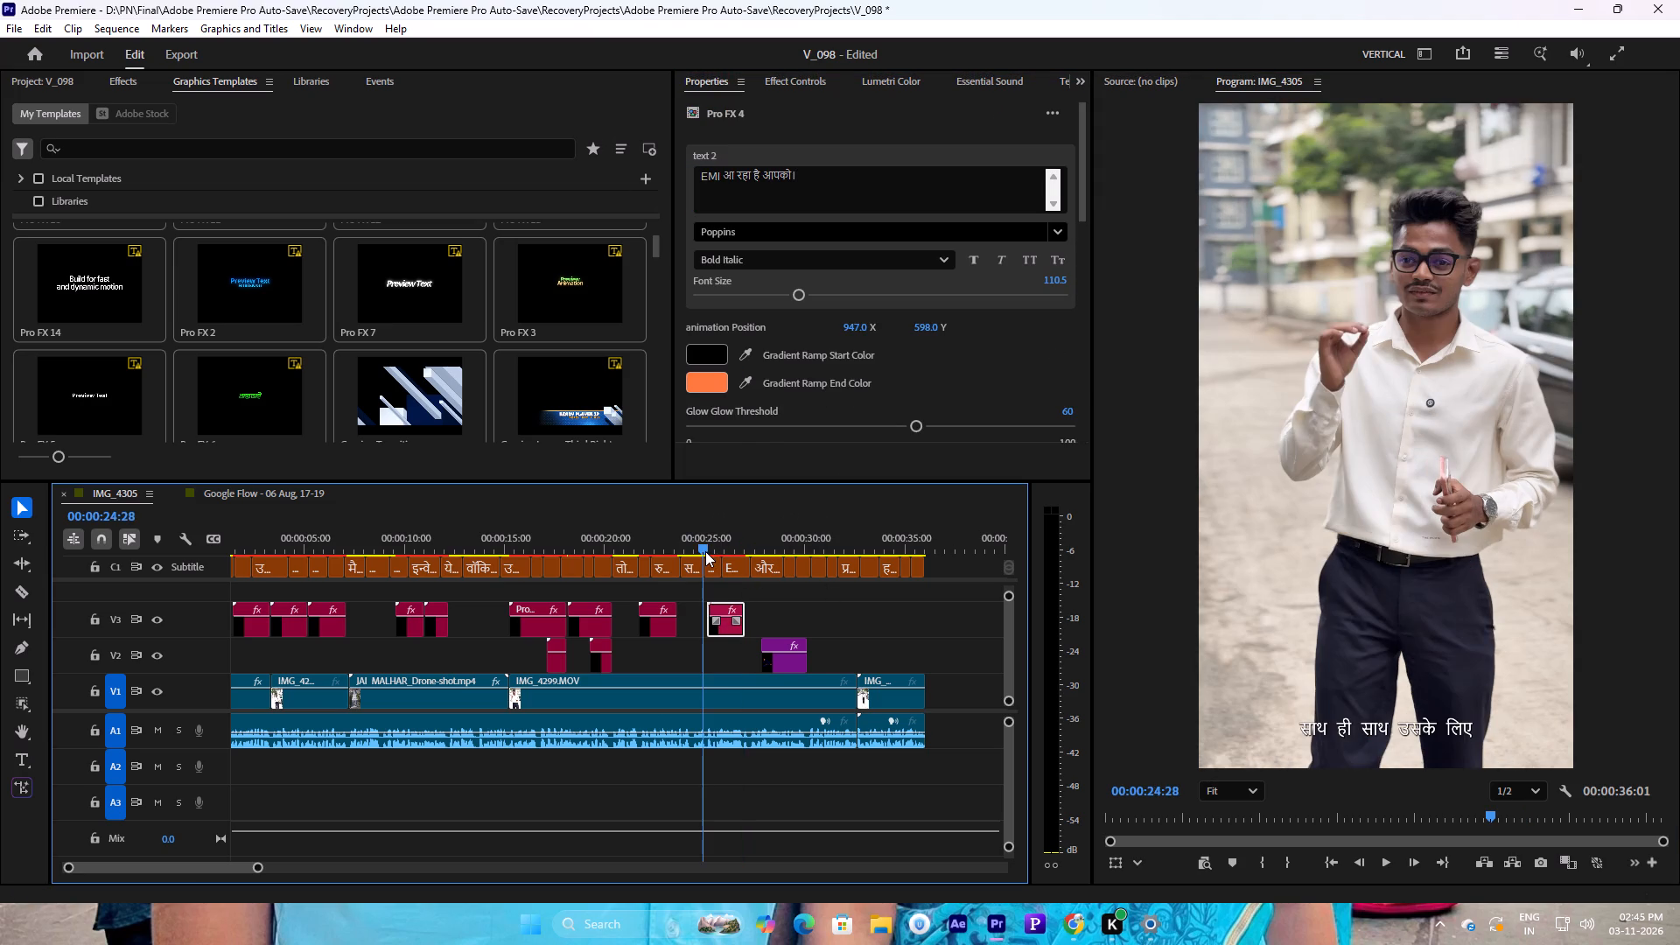
Reduce the font size of the yellow "10 से 15 हजार का" line in the V3 caption to 186.5.
key(space)
key(space)
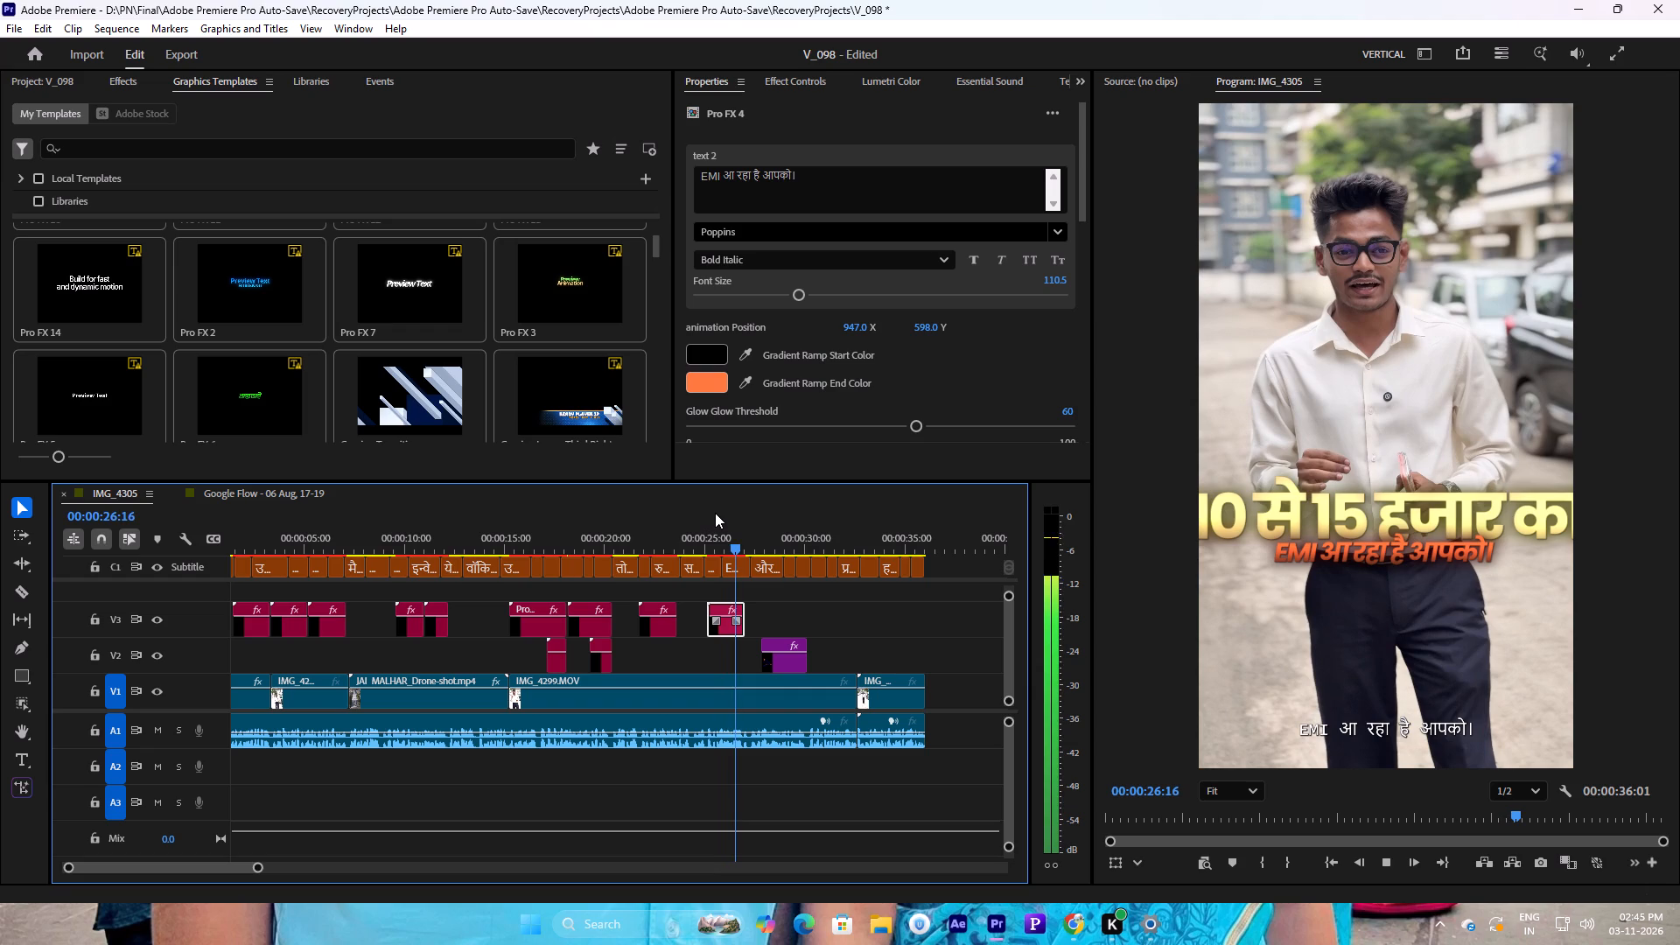
key(space)
key(space)
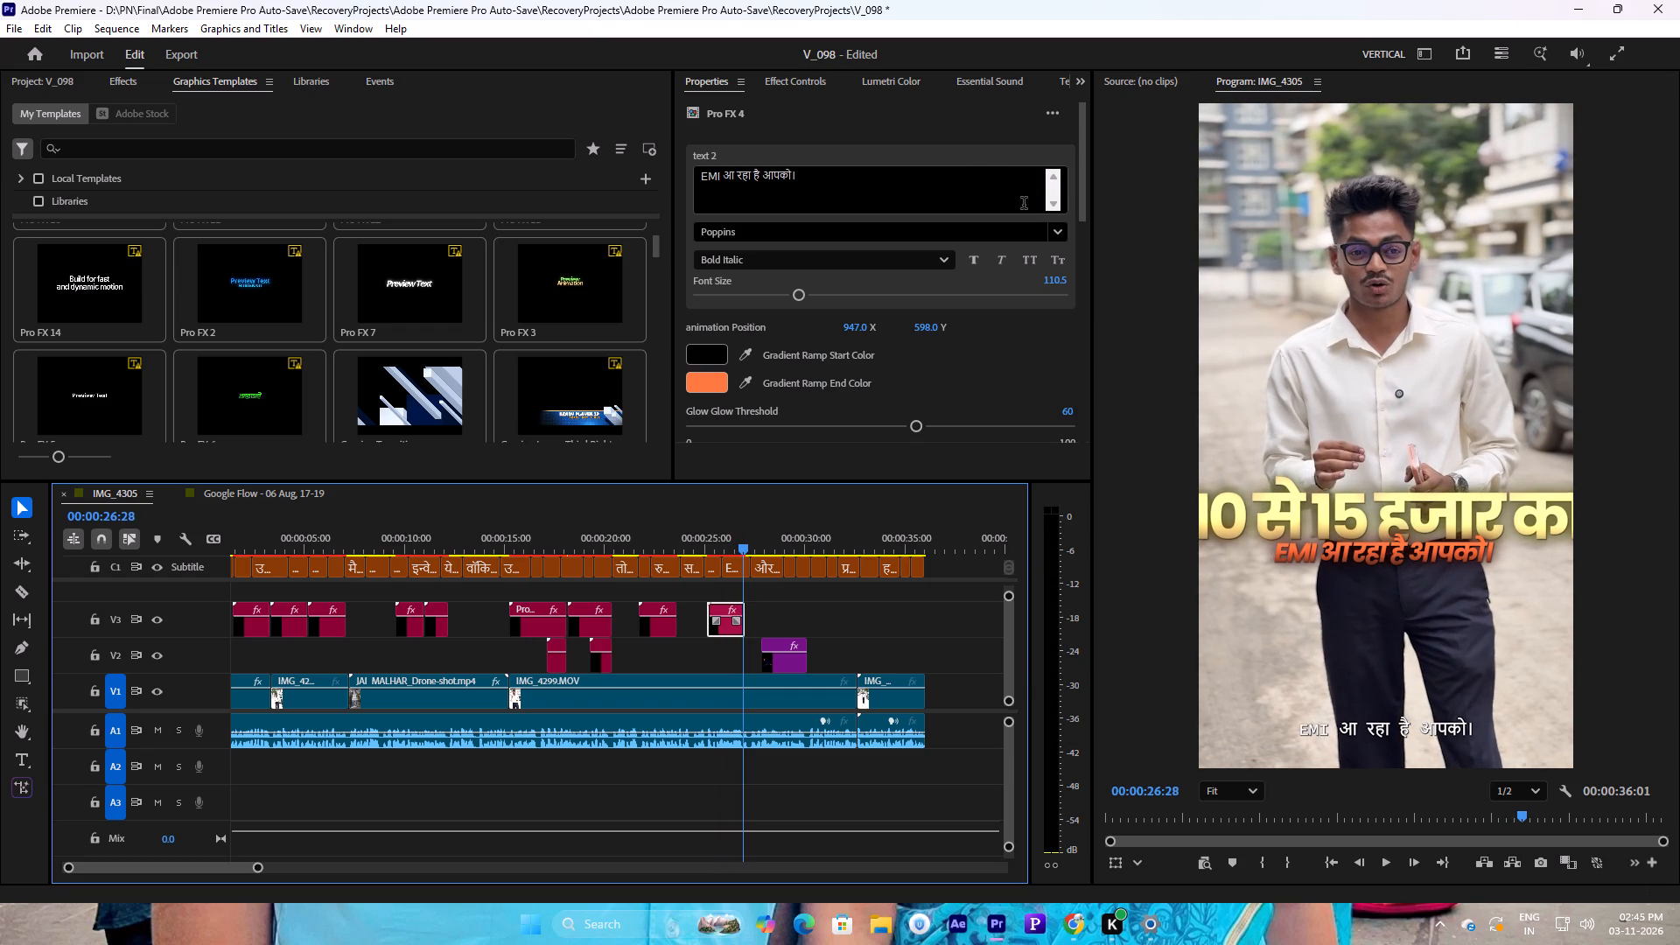
drag(1081, 203, 1084, 237)
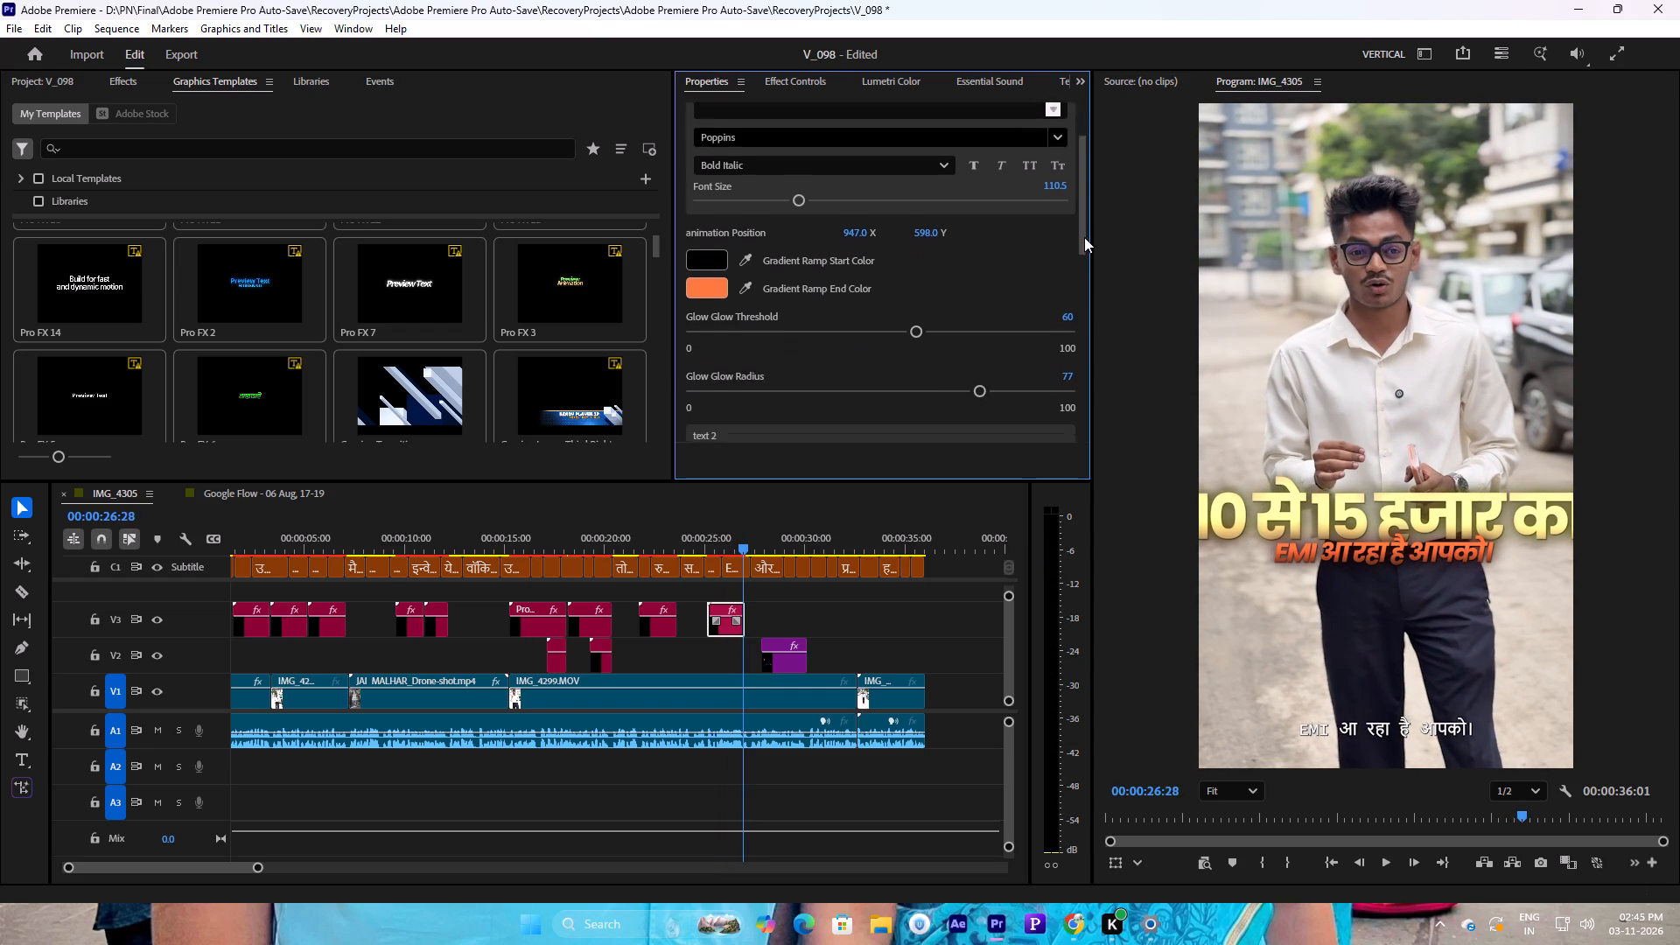
drag(1084, 237, 1077, 337)
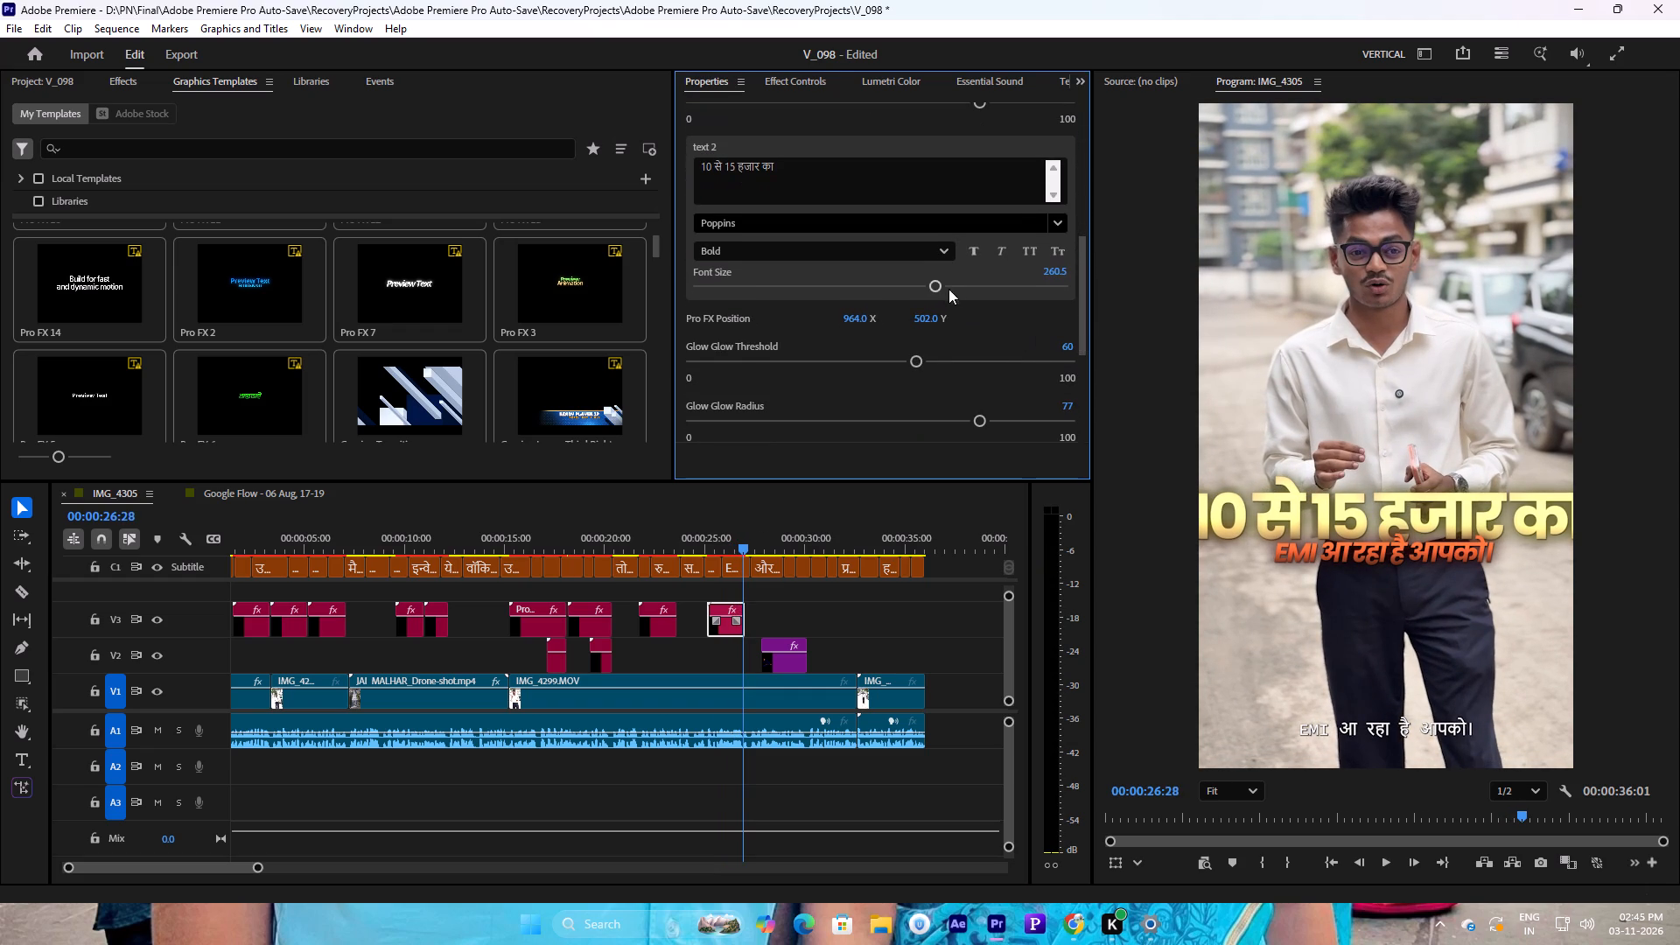
drag(938, 285, 877, 294)
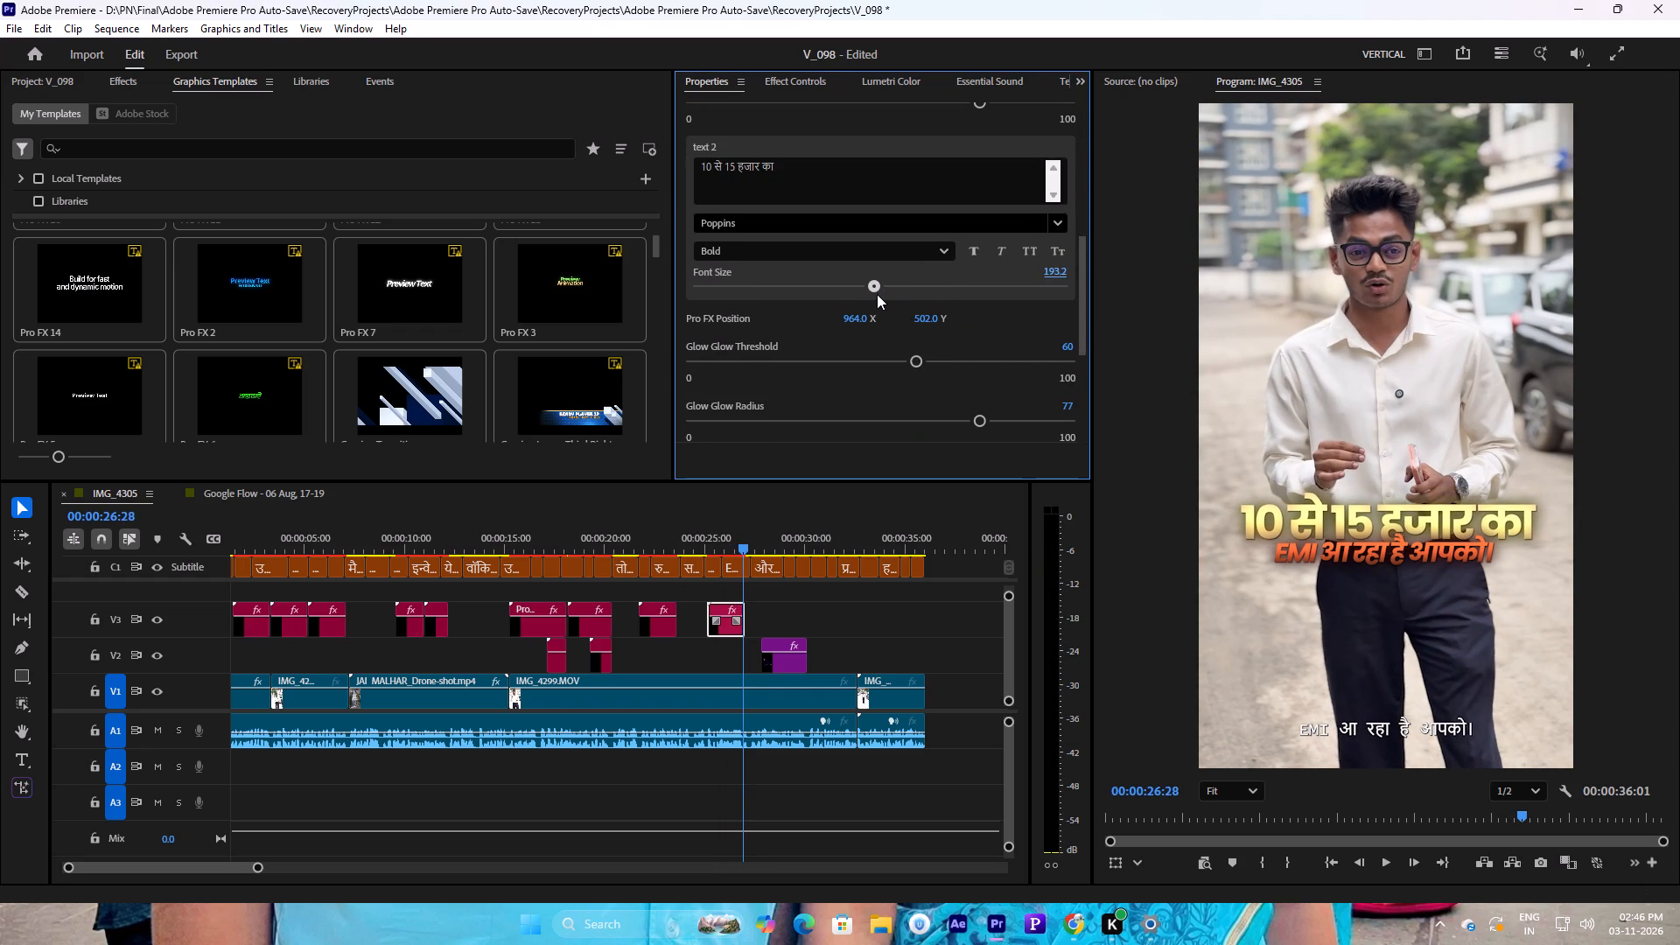
drag(877, 294, 878, 294)
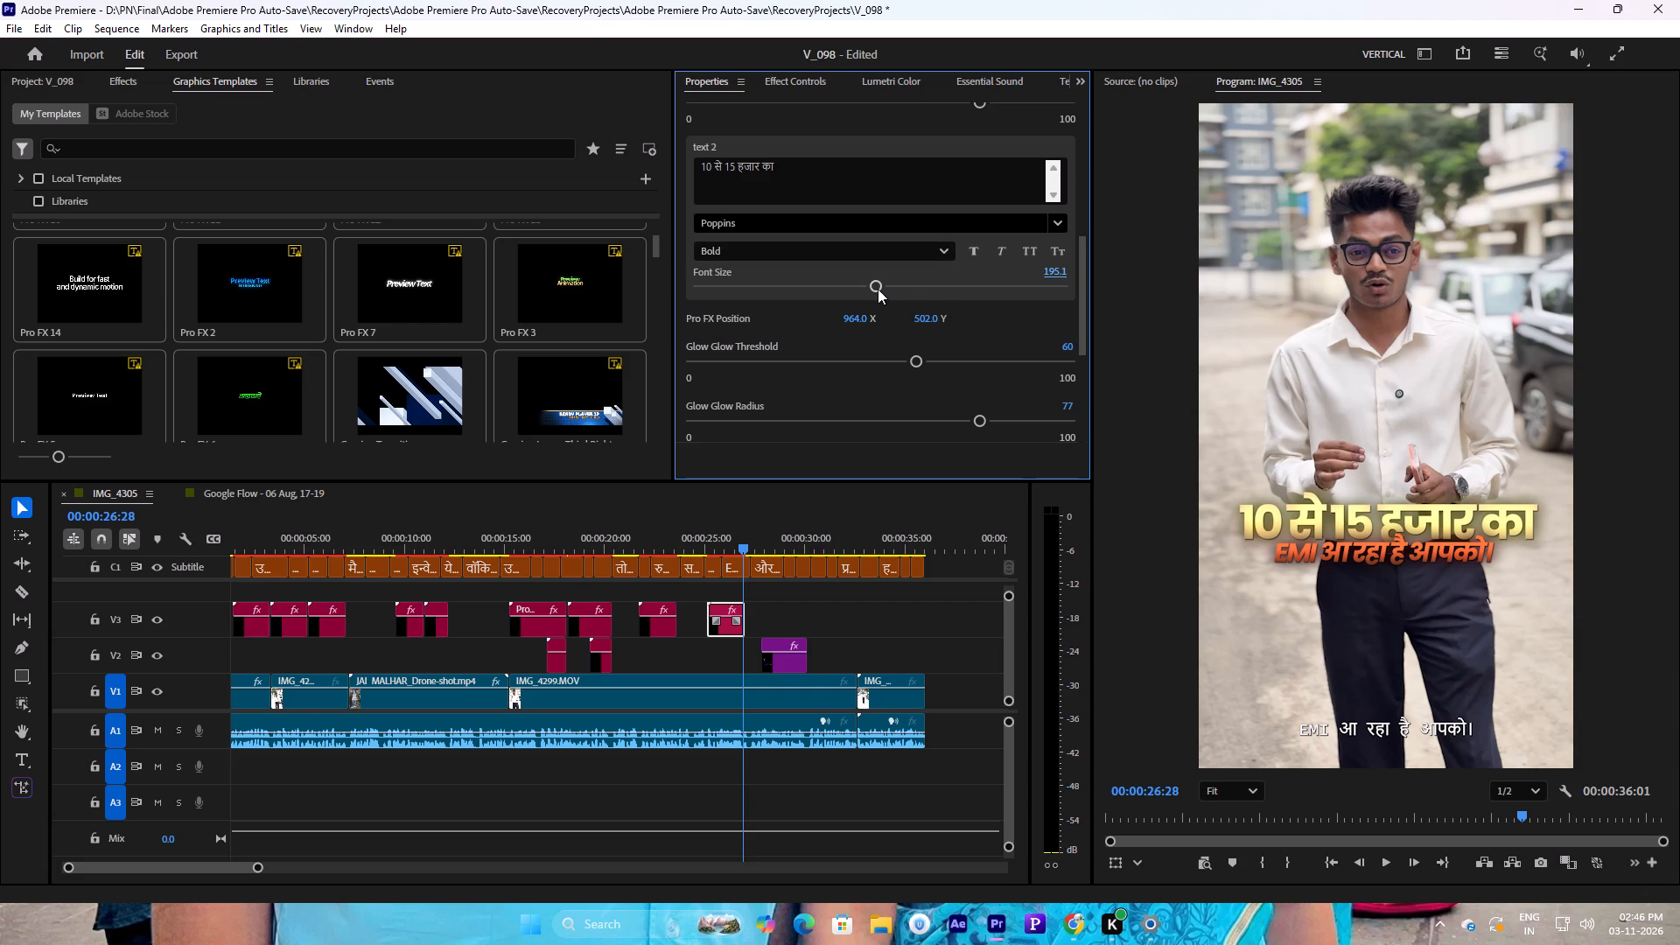
drag(878, 289, 870, 290)
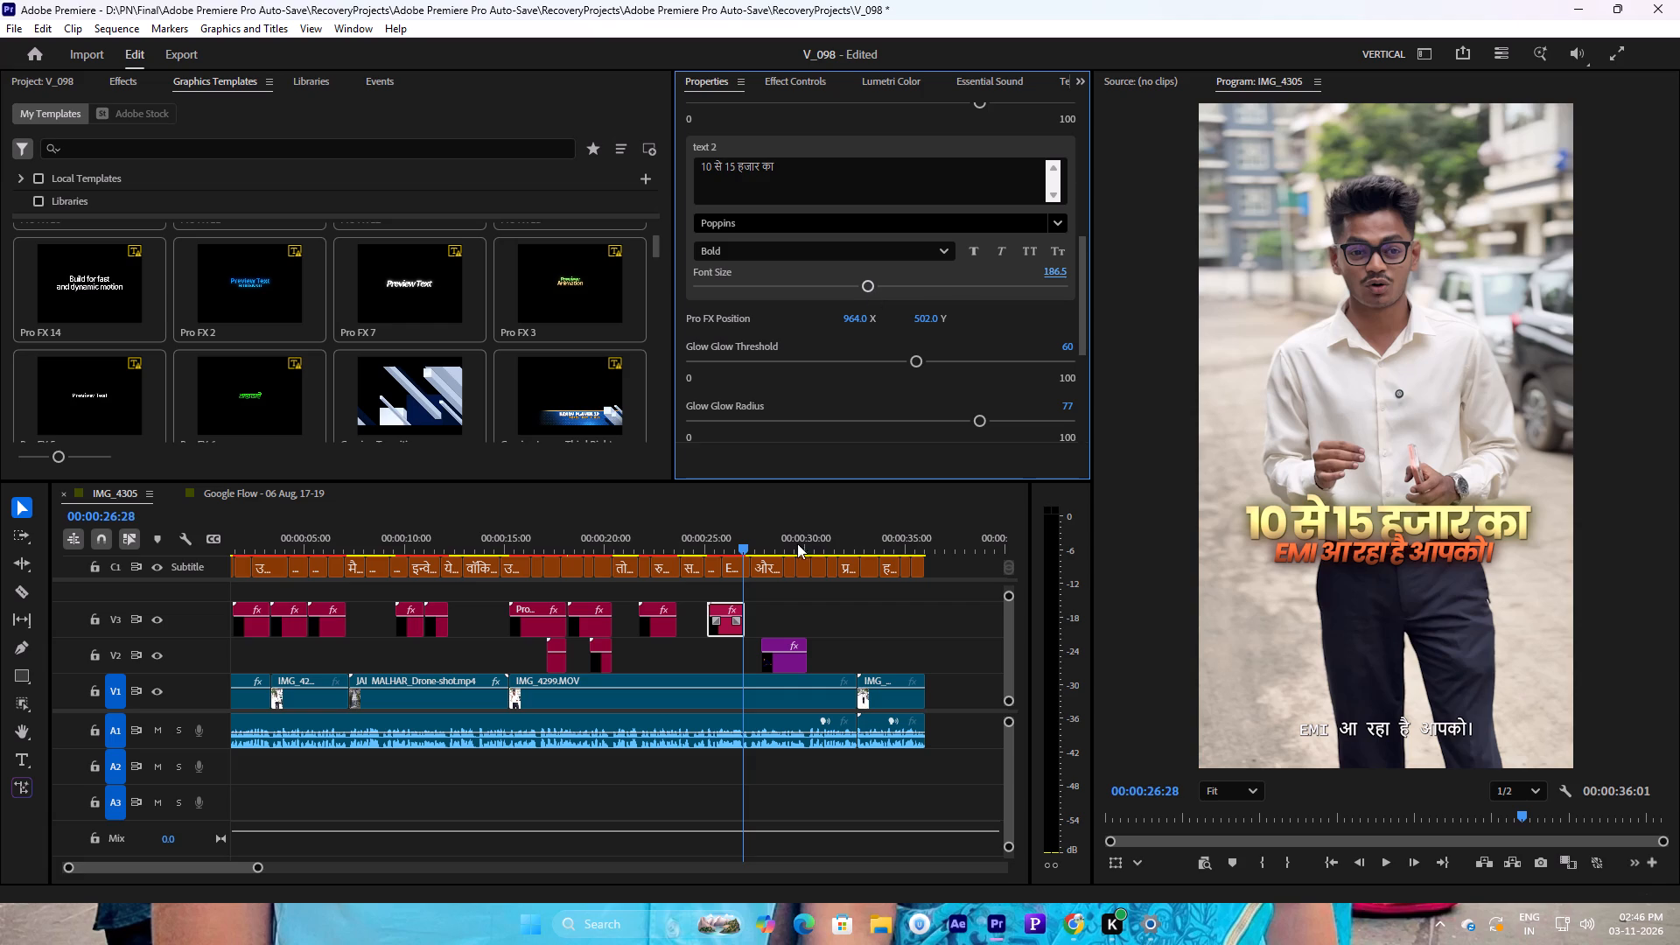
Extend the end of the "10 से 15 हजार का" caption on V3 to 00:00:27:09 and play back the result.
click(682, 544)
key(space)
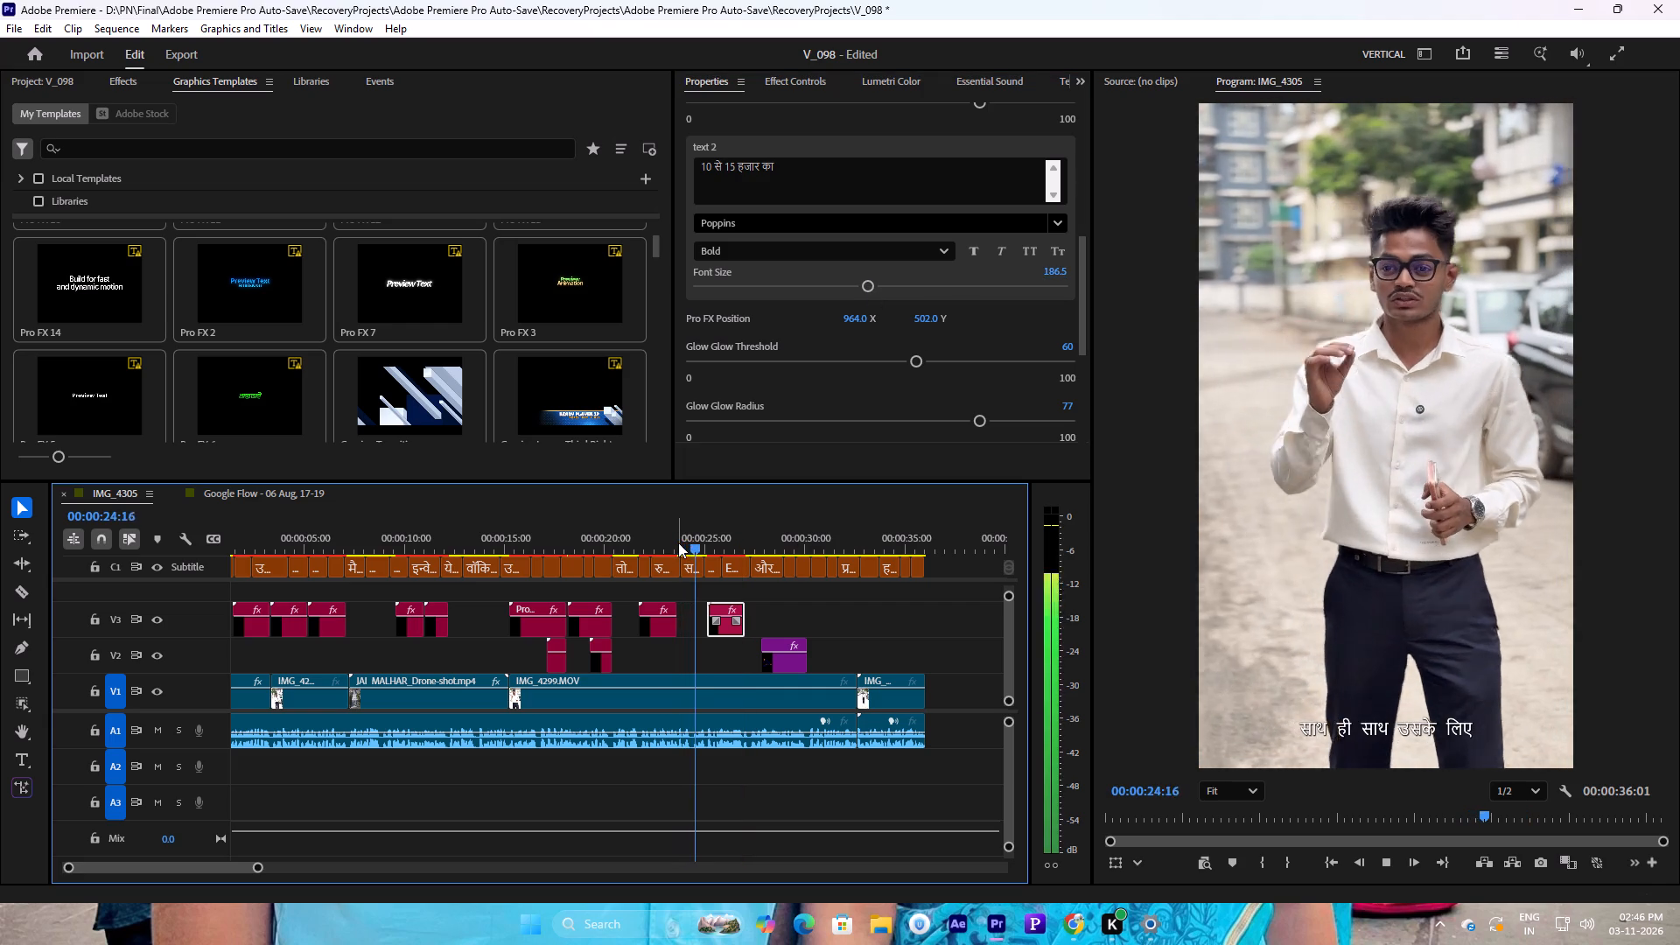
key(space)
click(749, 548)
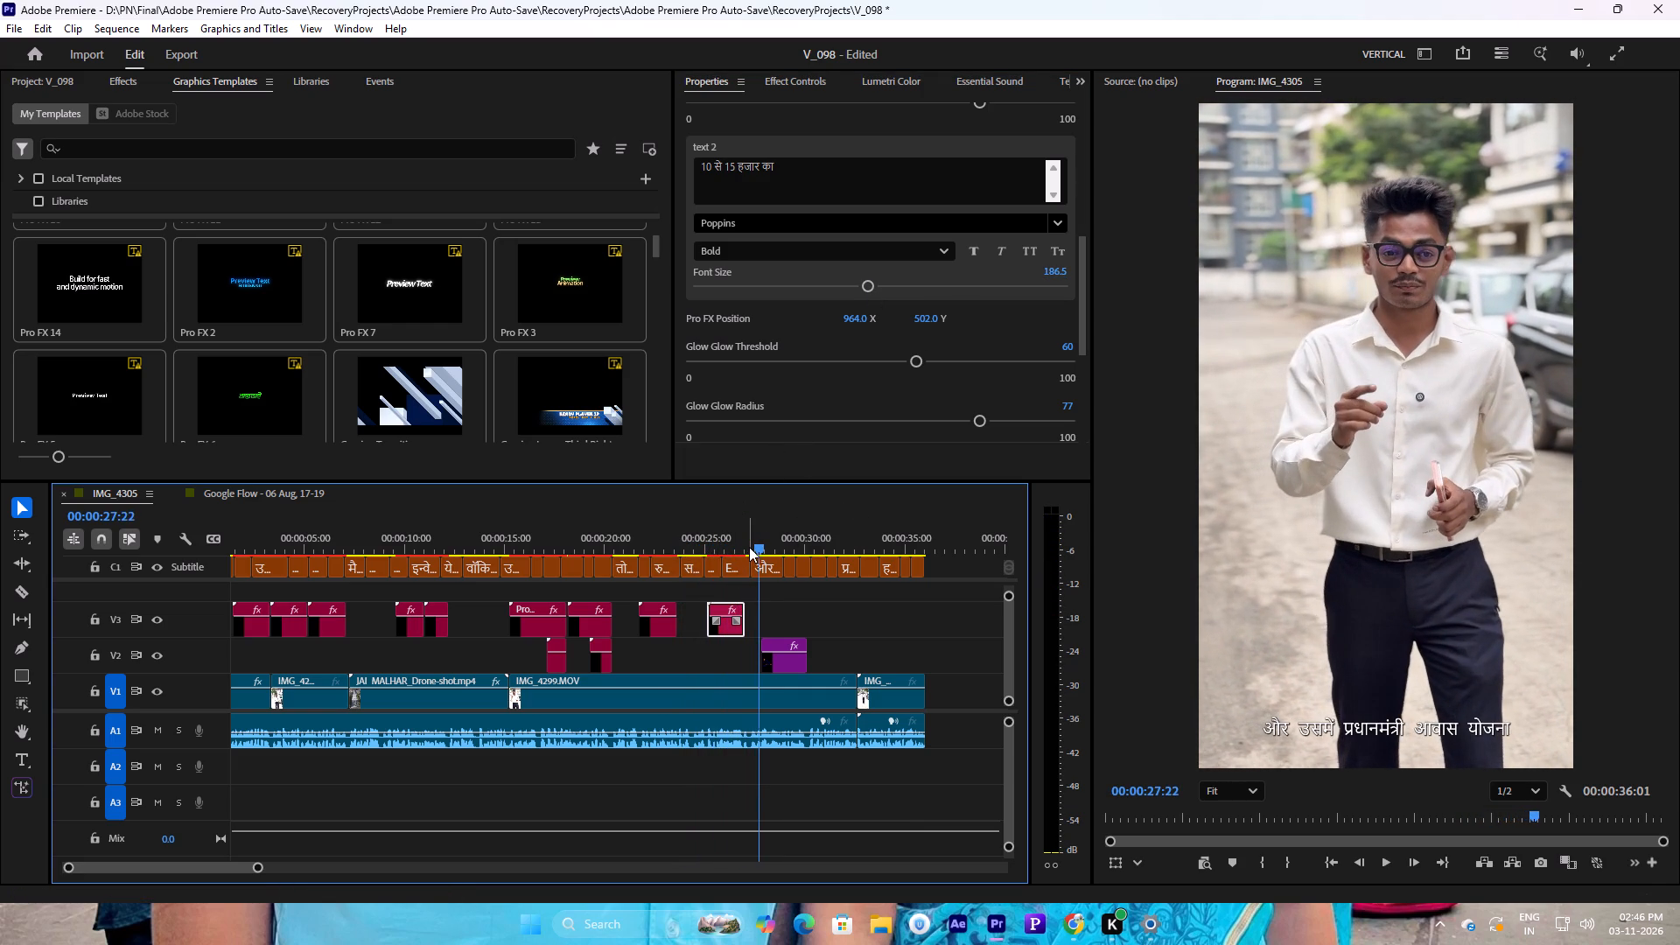
click(746, 619)
key(space)
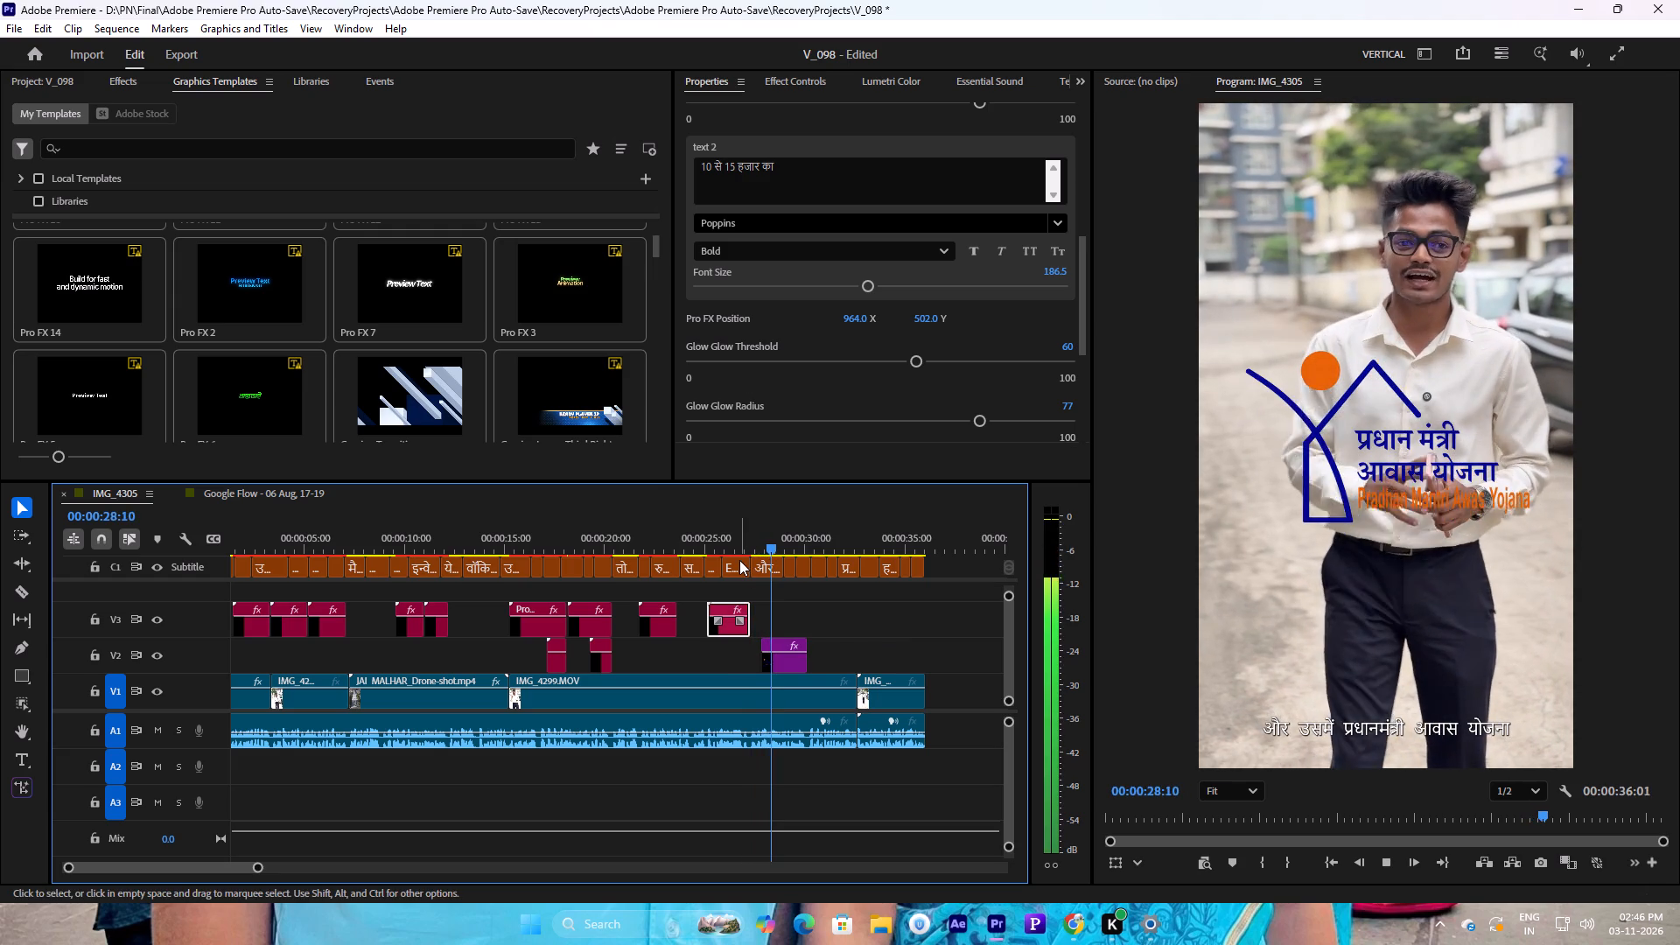
key(space)
Apply the Pop Motion video transition to the start of the Pradhan Mantri Awas Yojana logo clip on V2.
click(141, 80)
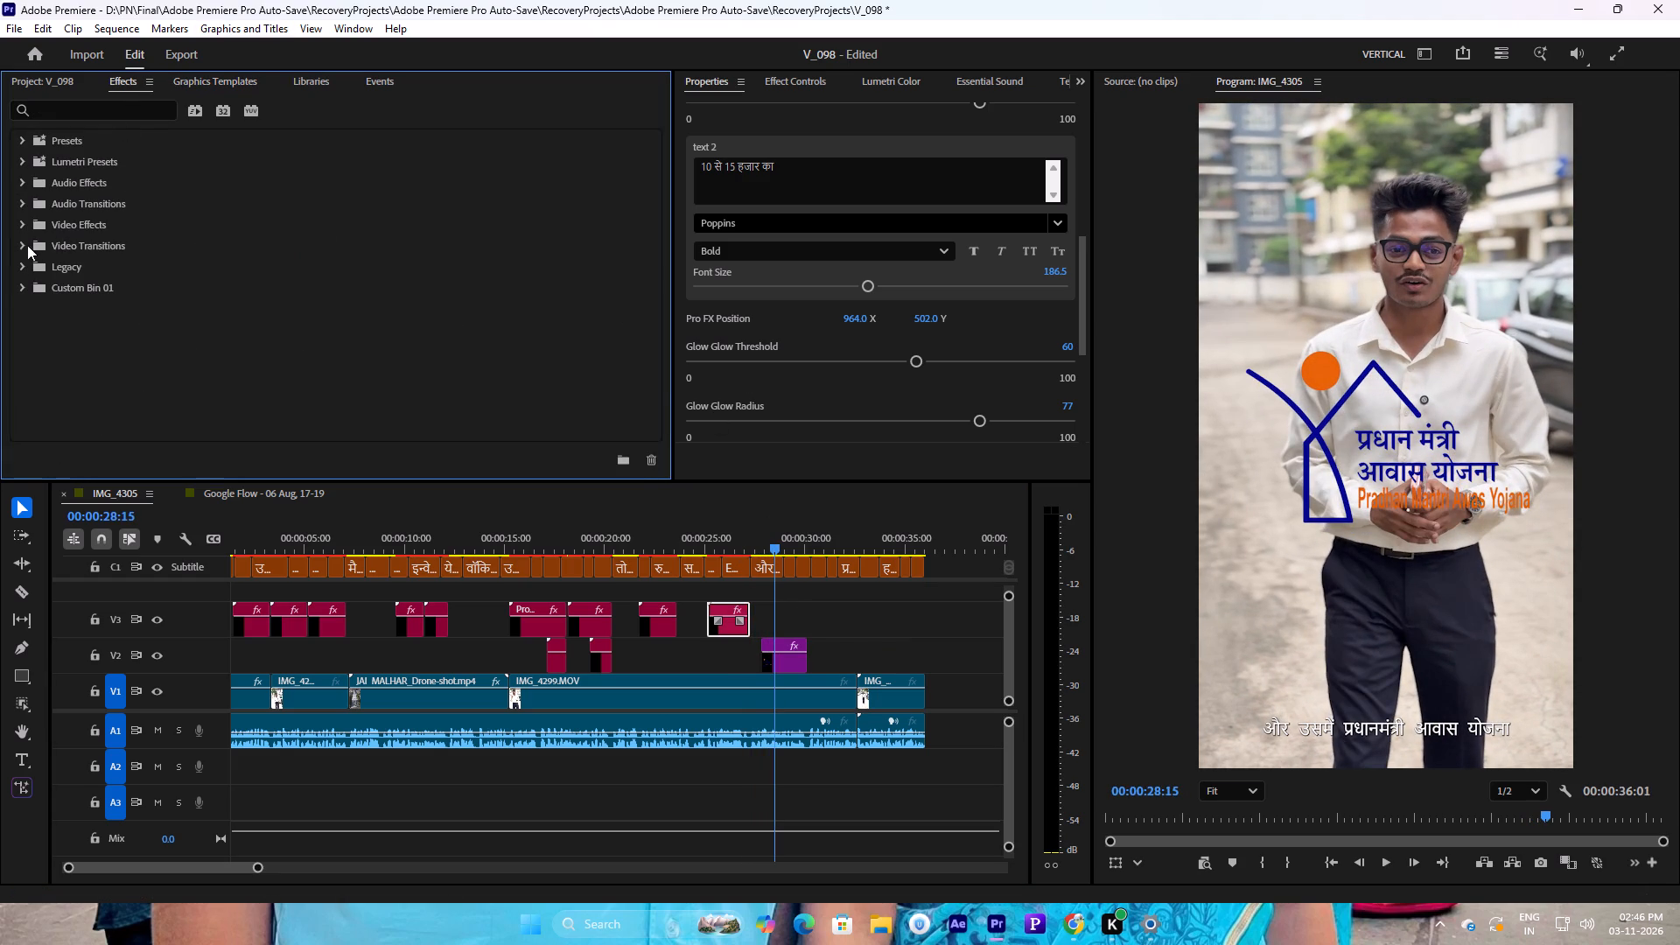
click(25, 246)
click(34, 270)
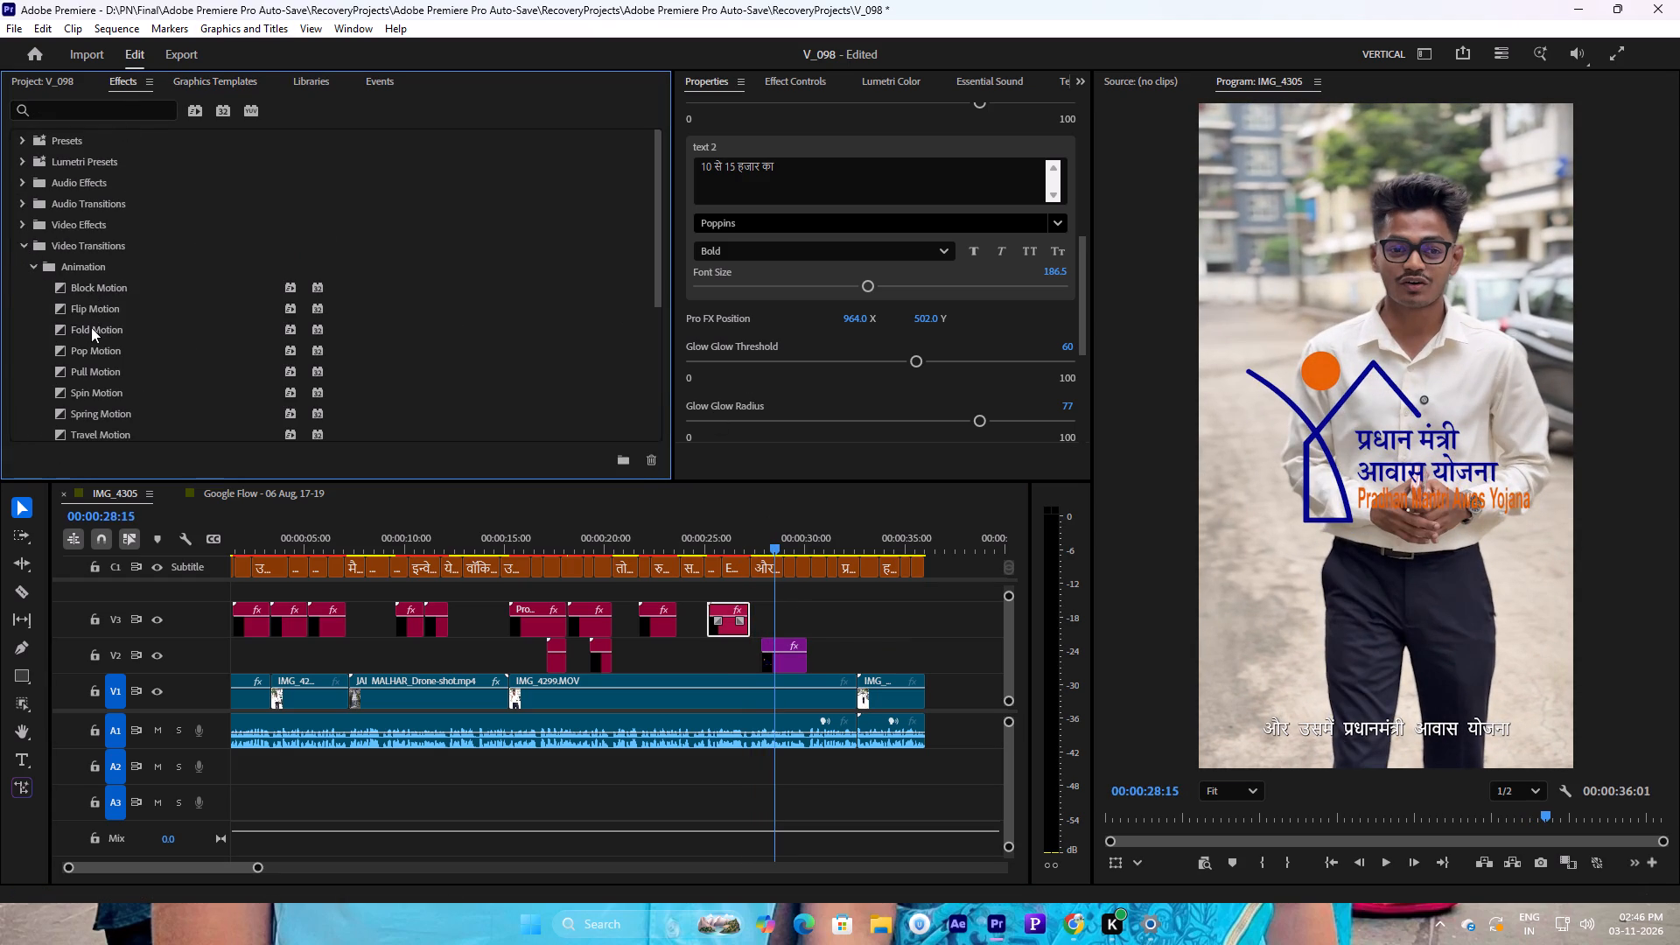
drag(90, 357, 771, 657)
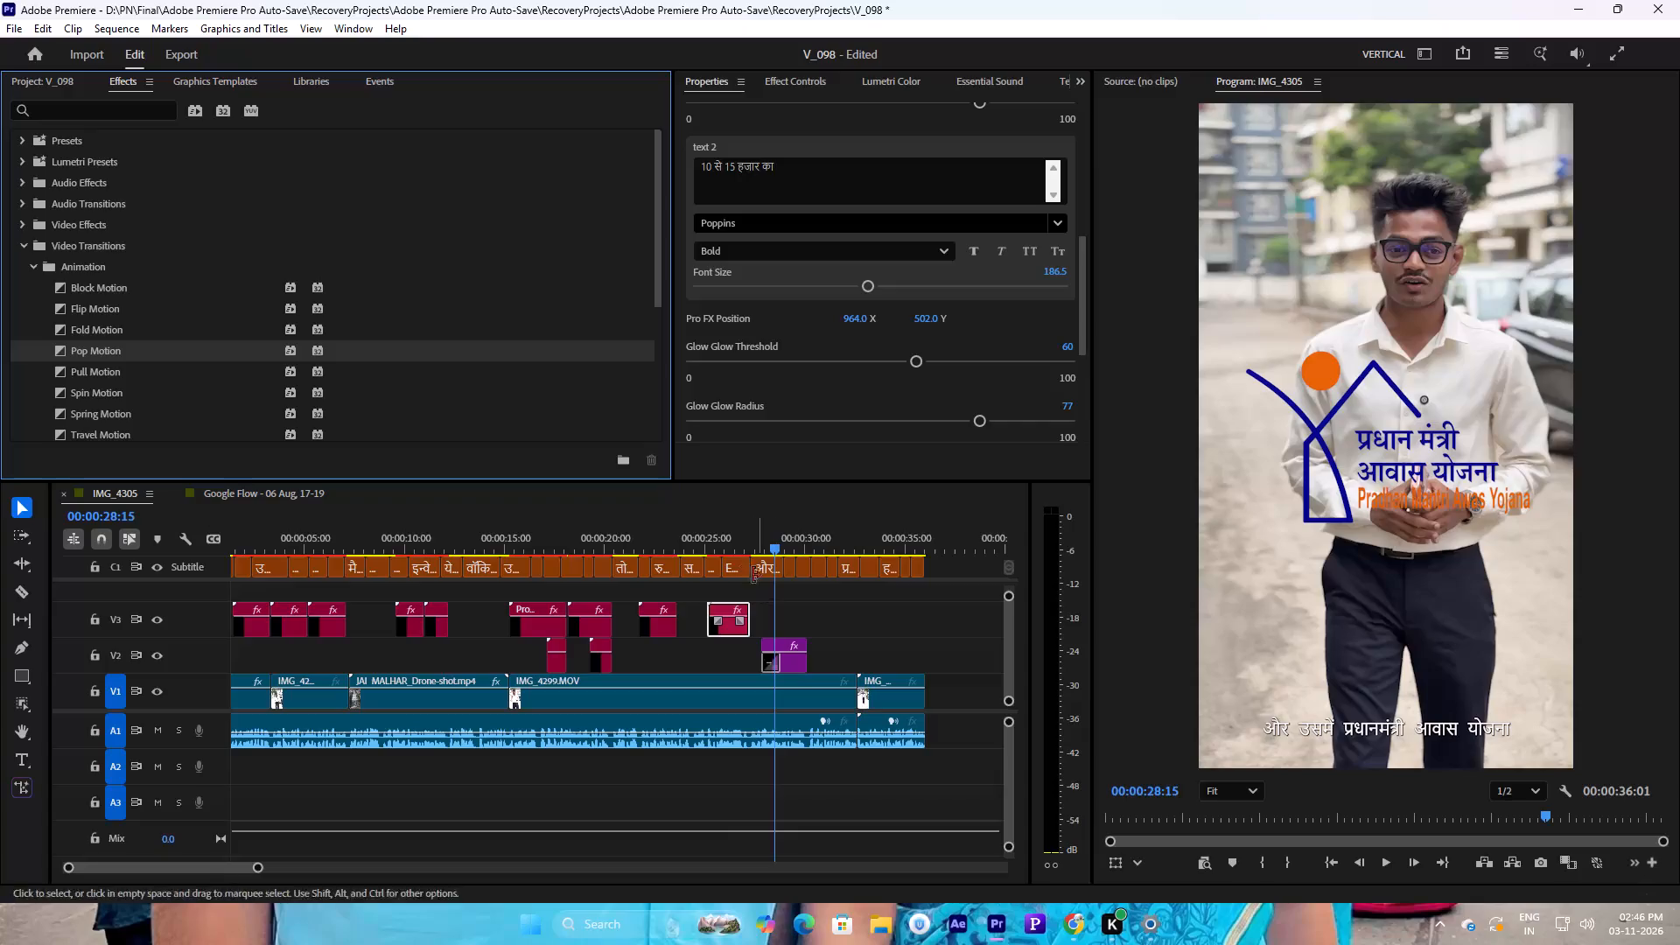
Play back the logo section, then duplicate the "10 से 15 हजार का" caption onto V3 at 00:00:30:27.
click(745, 550)
key(space)
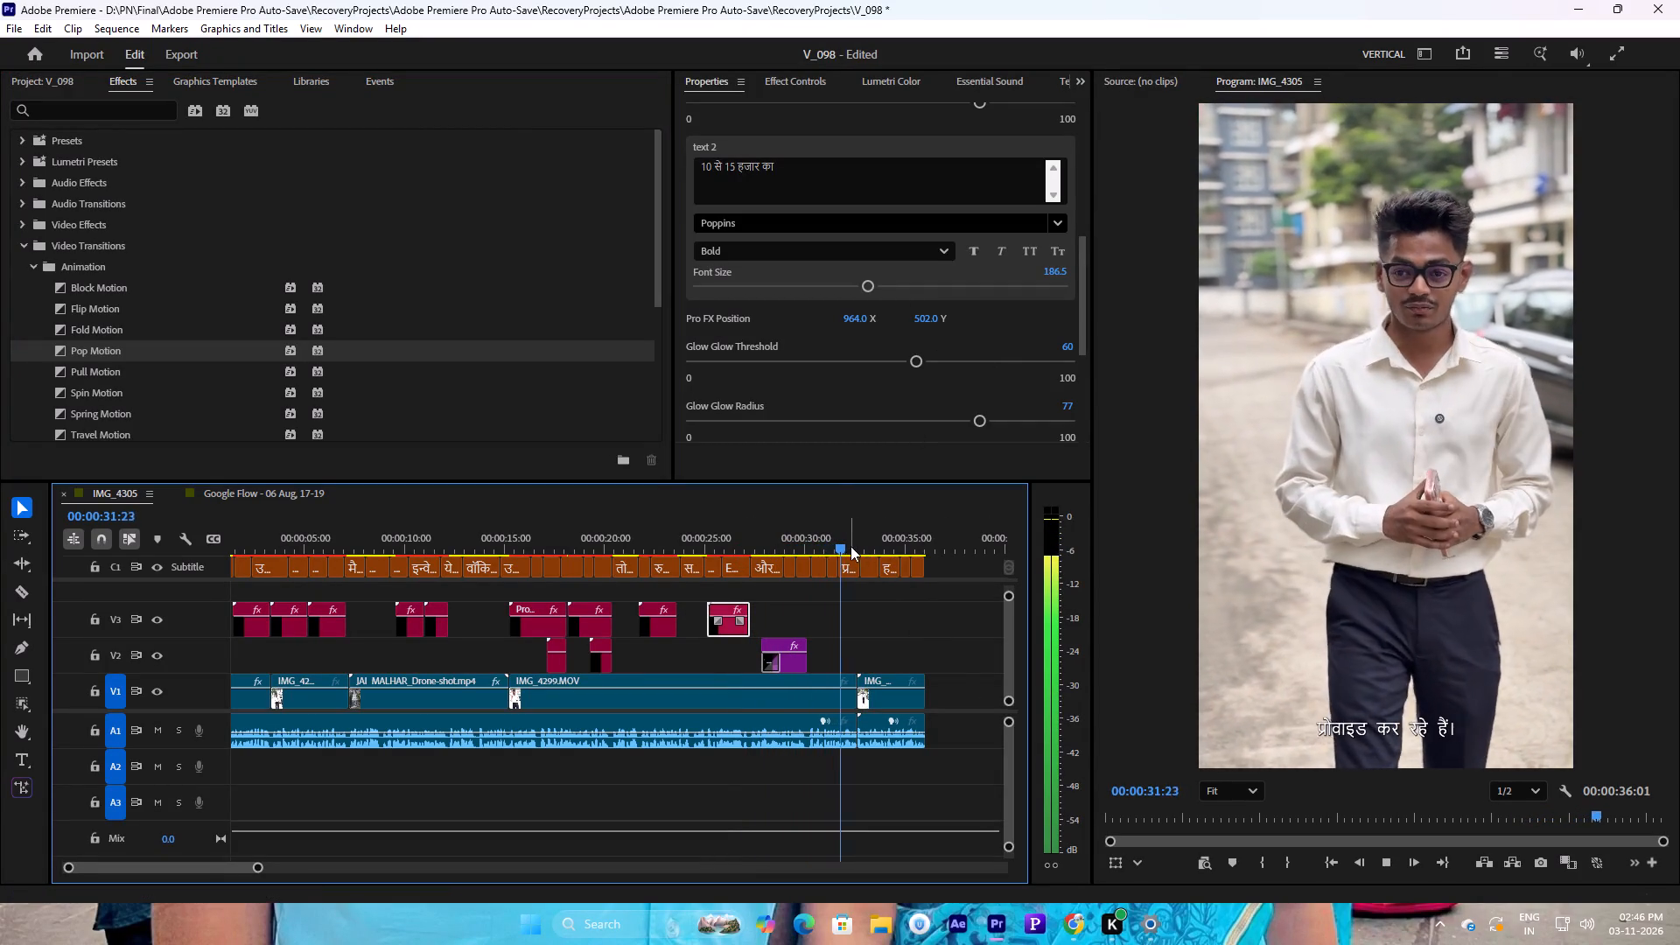
drag(844, 544, 803, 549)
key(space)
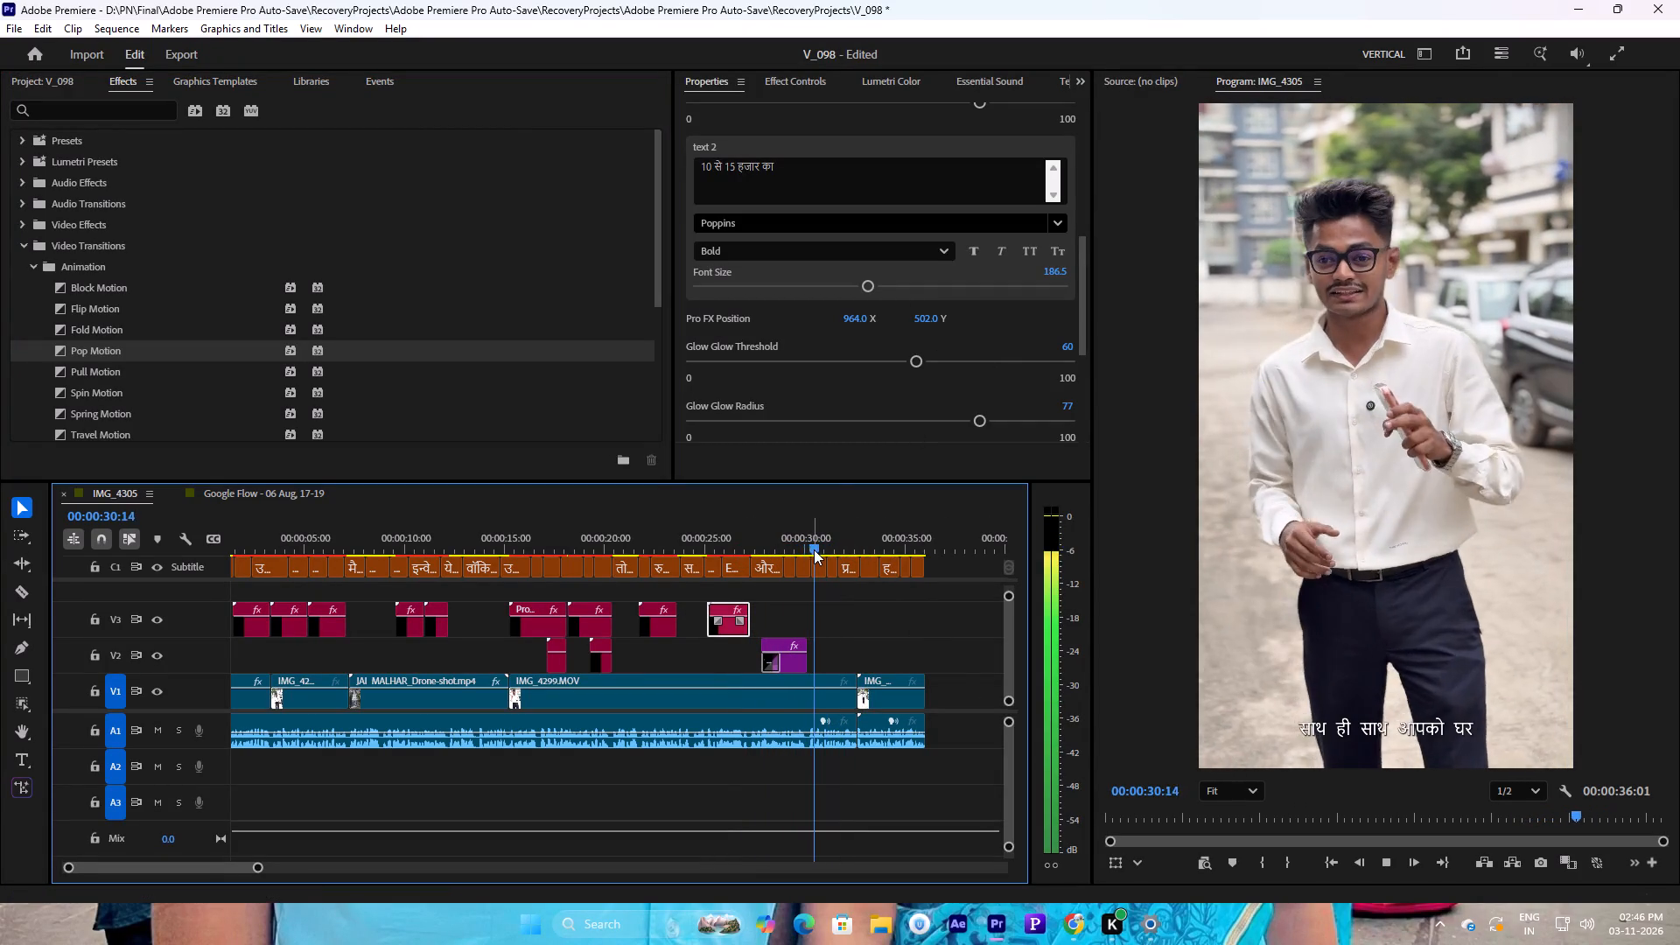
key(space)
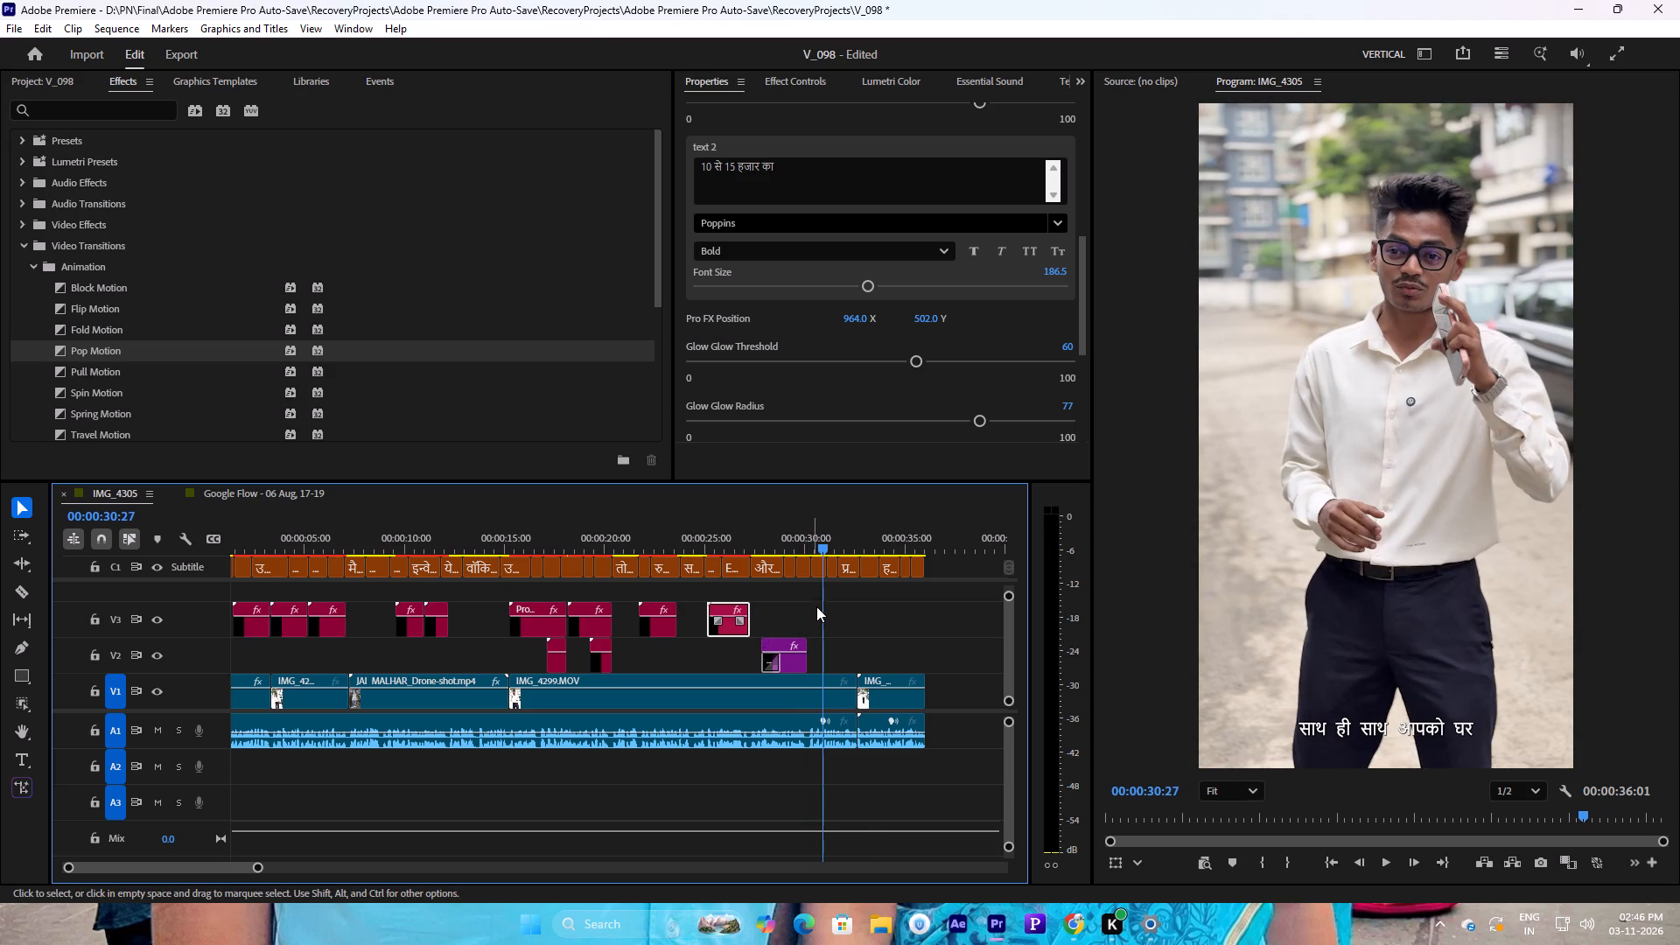
key(ctrl+c)
key(ctrl+v)
Replace the yellow line of the new V3 copy with the subtitle text "साथ ही साथ आपको घर".
click(798, 570)
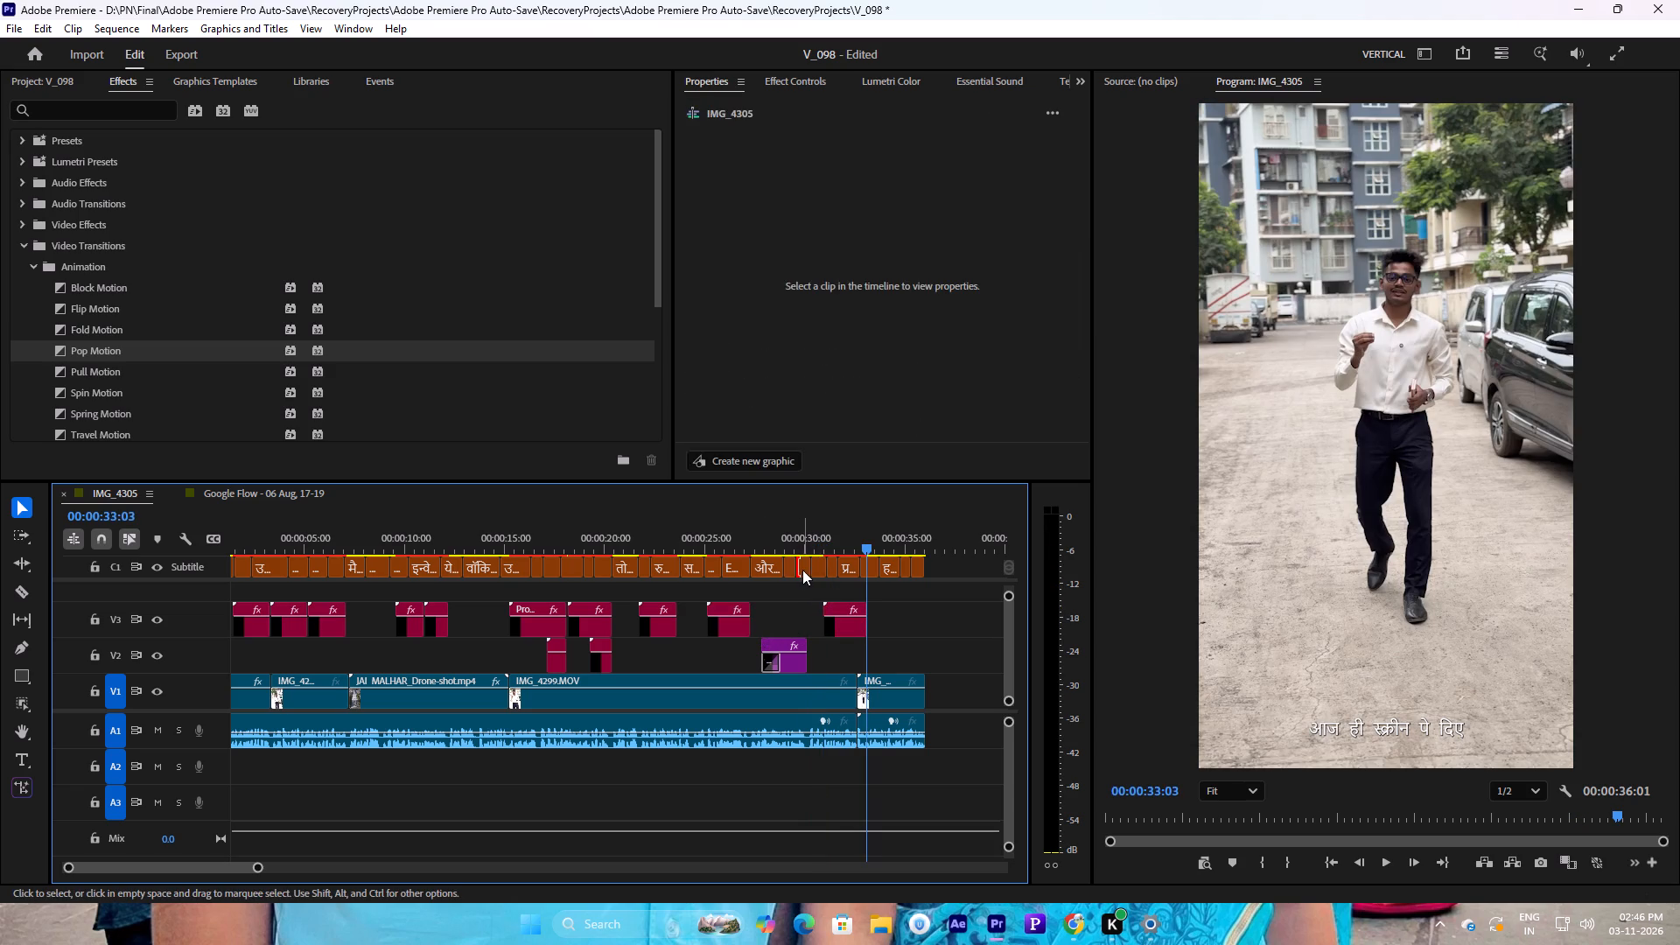
click(802, 570)
click(818, 566)
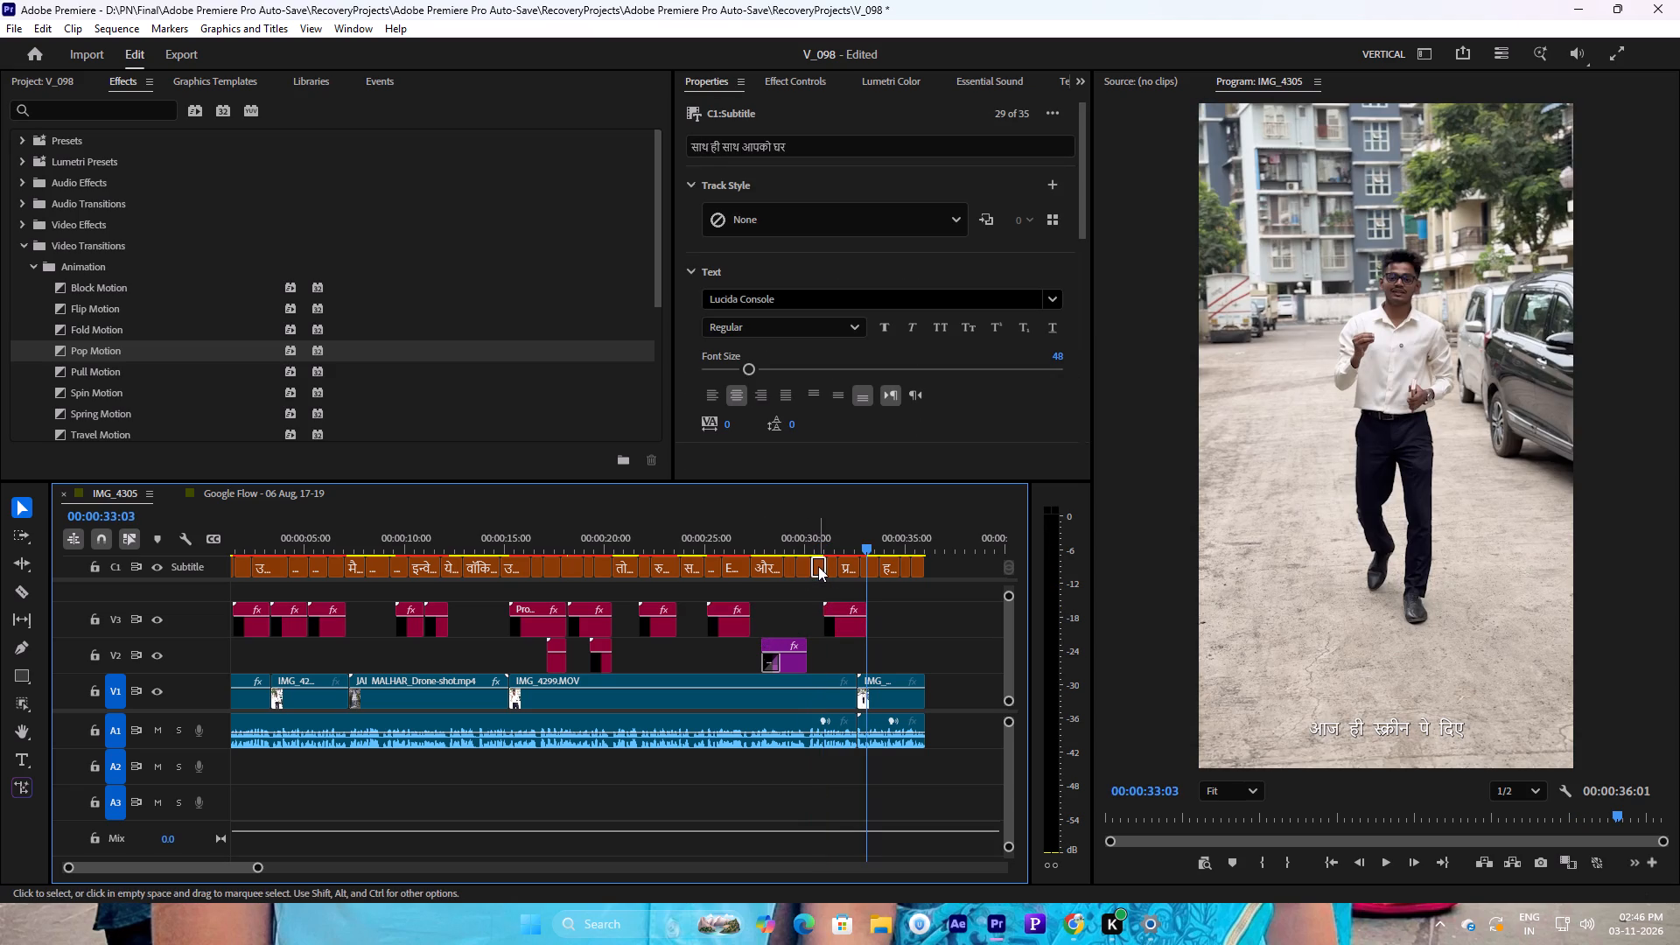
click(835, 563)
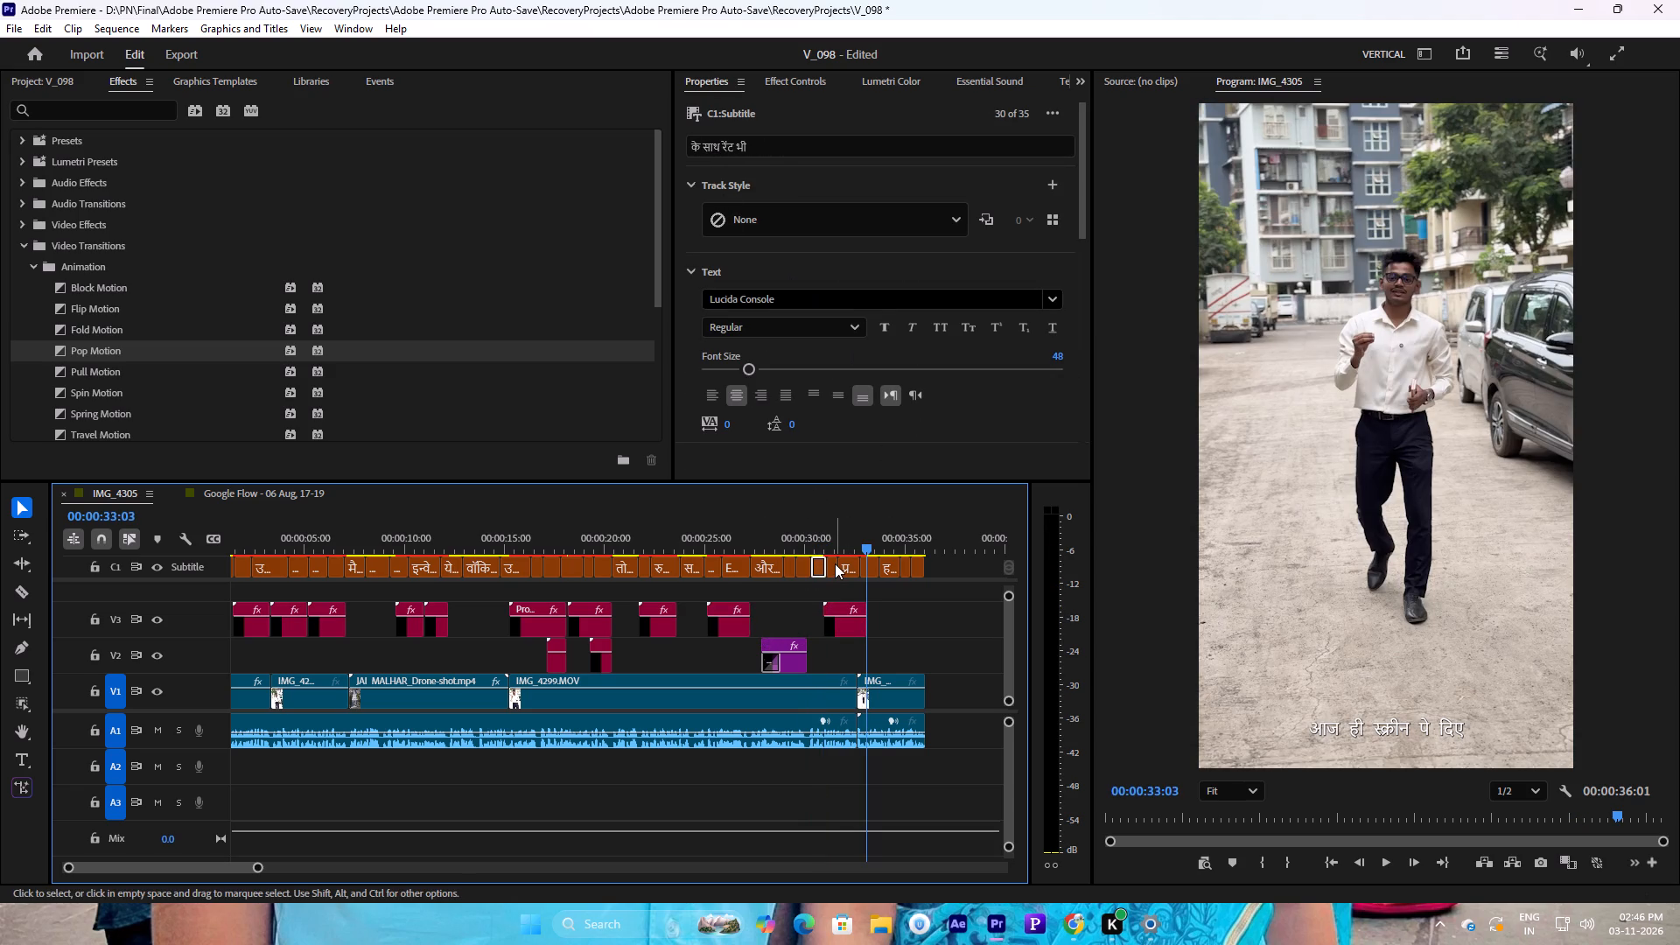
click(819, 566)
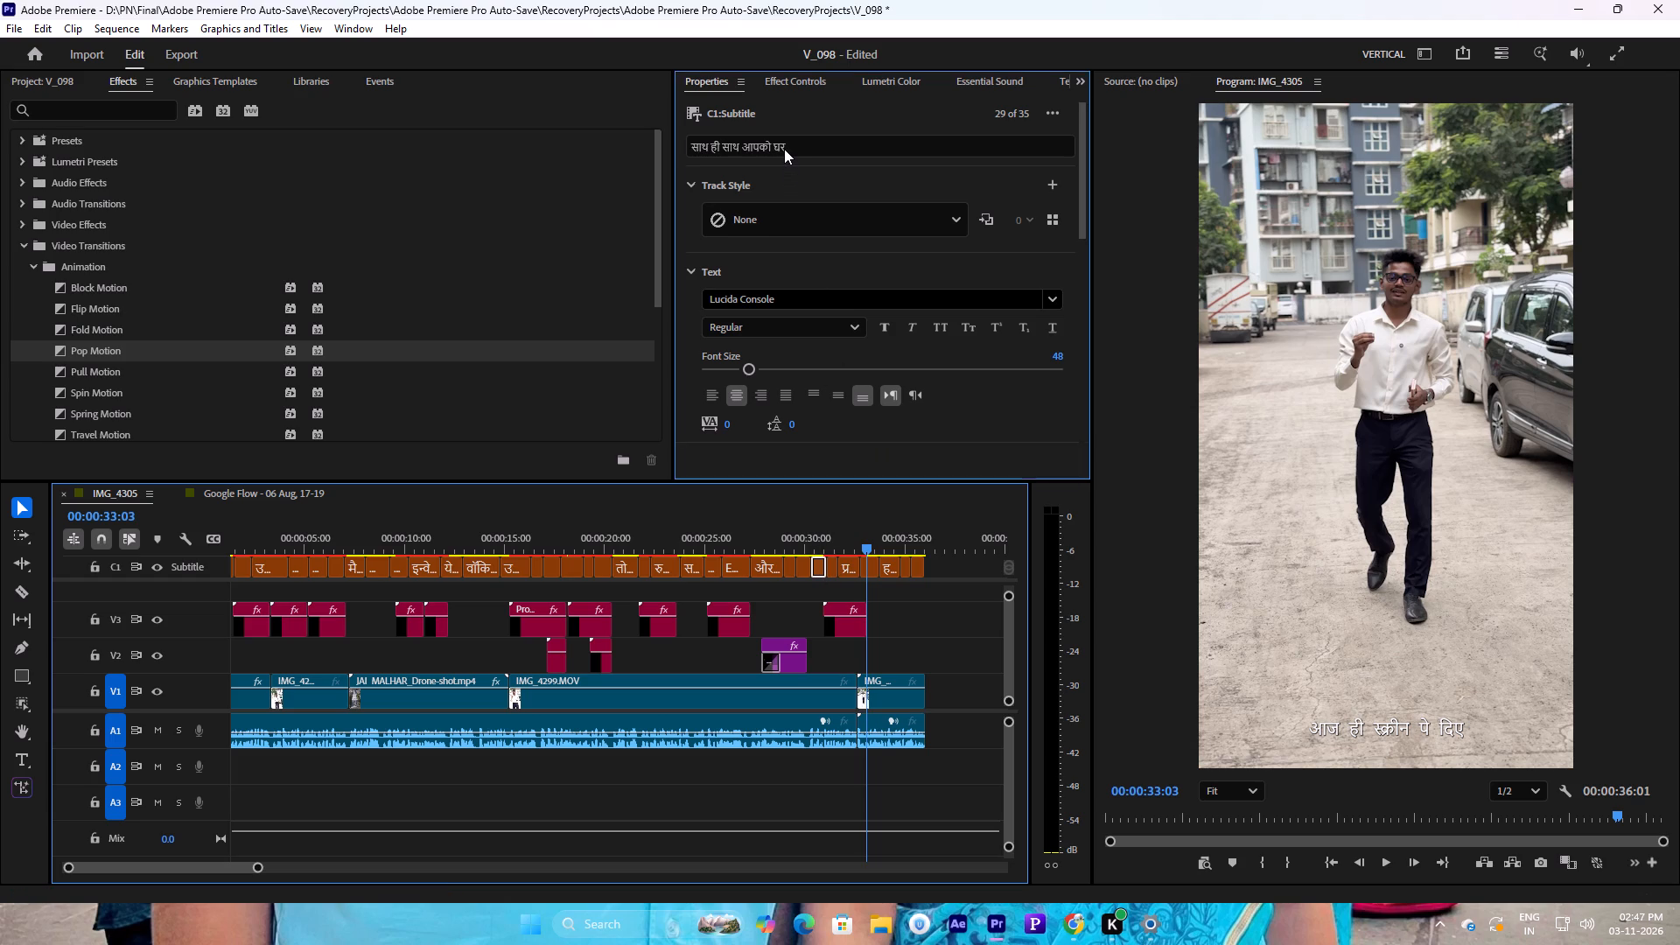
double_click(784, 149)
key(ctrl+c)
click(840, 622)
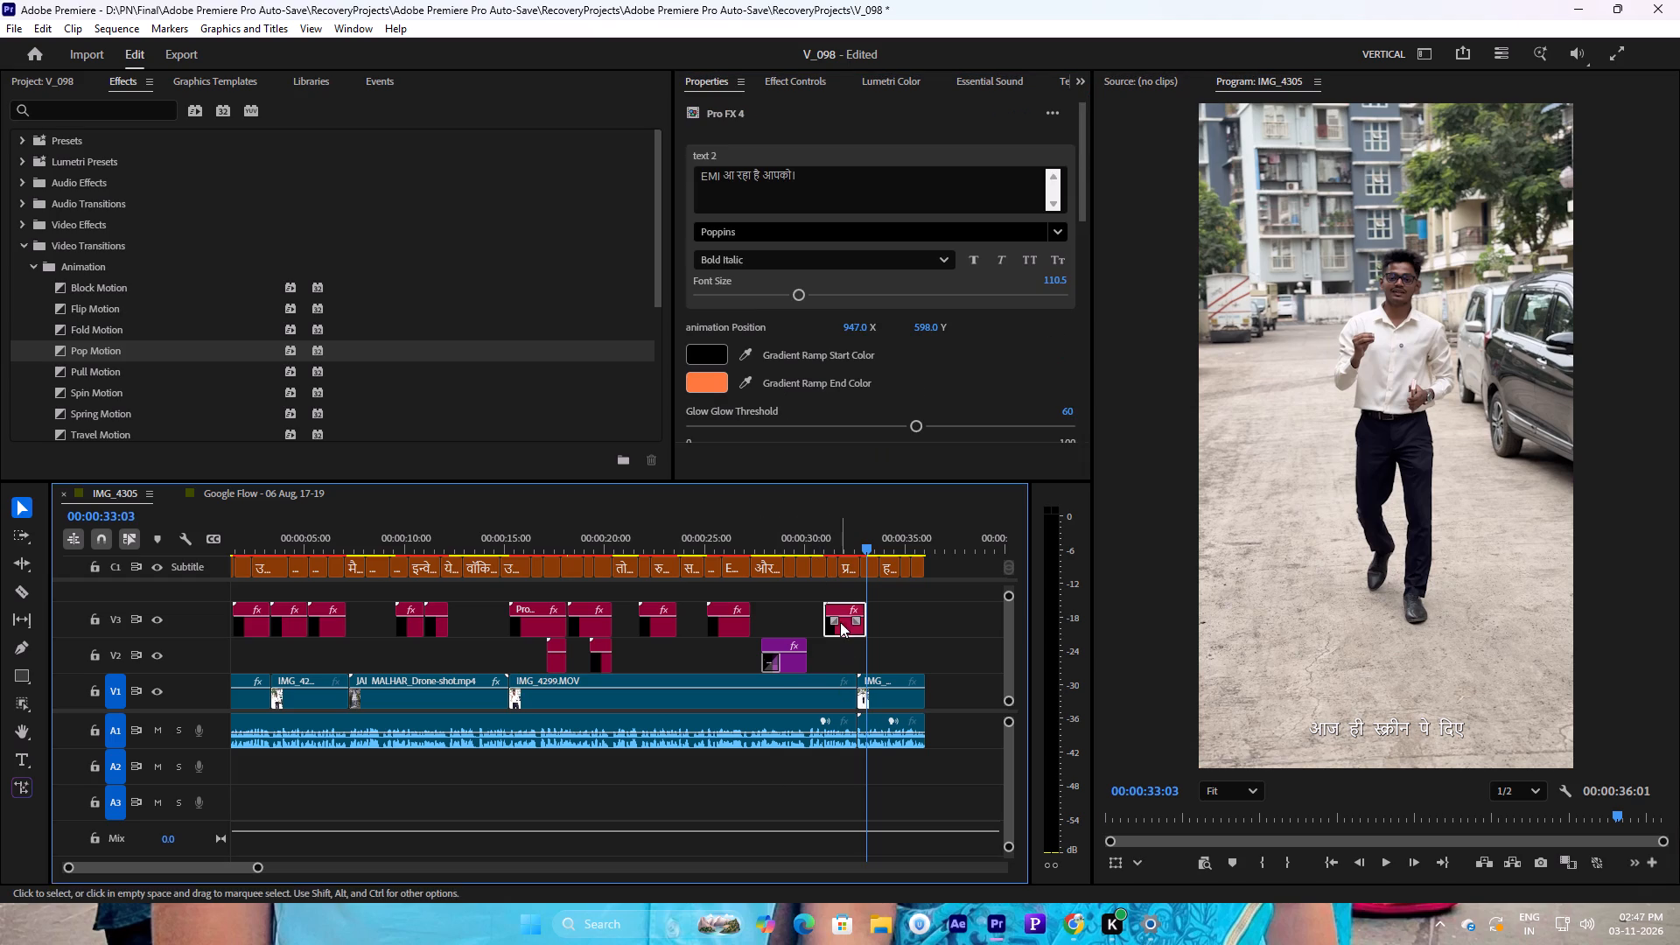
drag(1082, 129, 1082, 208)
drag(891, 330, 577, 312)
key(ctrl+v)
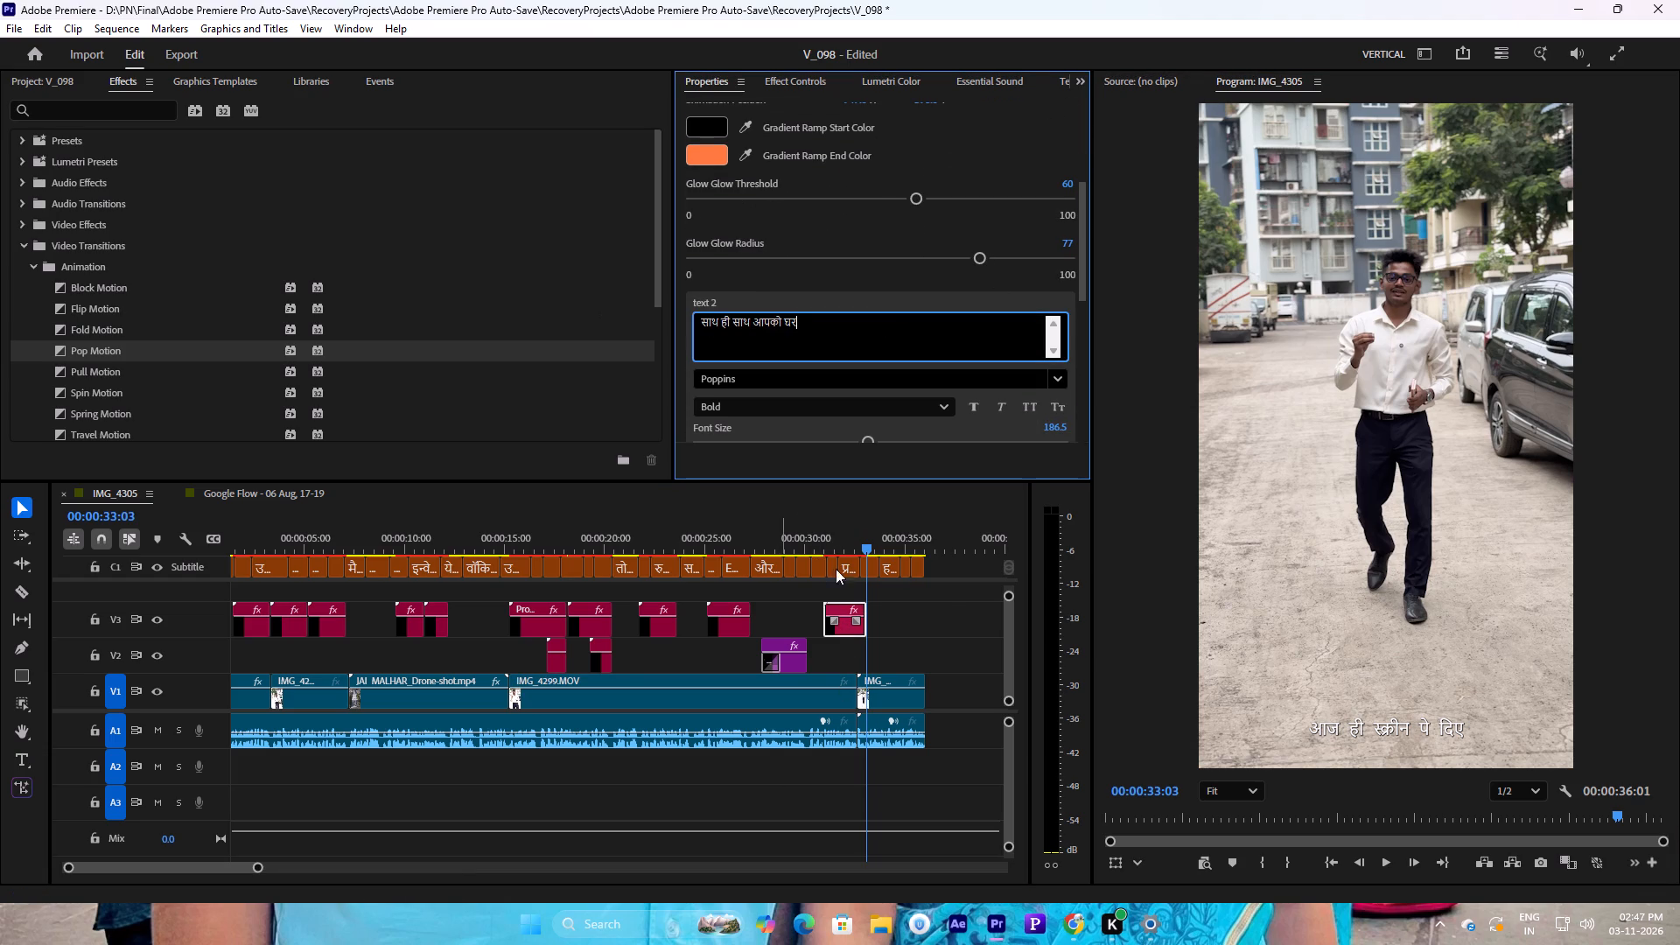
Shorten the new caption's yellow line to only "घर", with the playhead at 00:00:32:14.
drag(866, 545, 854, 549)
drag(782, 324, 543, 351)
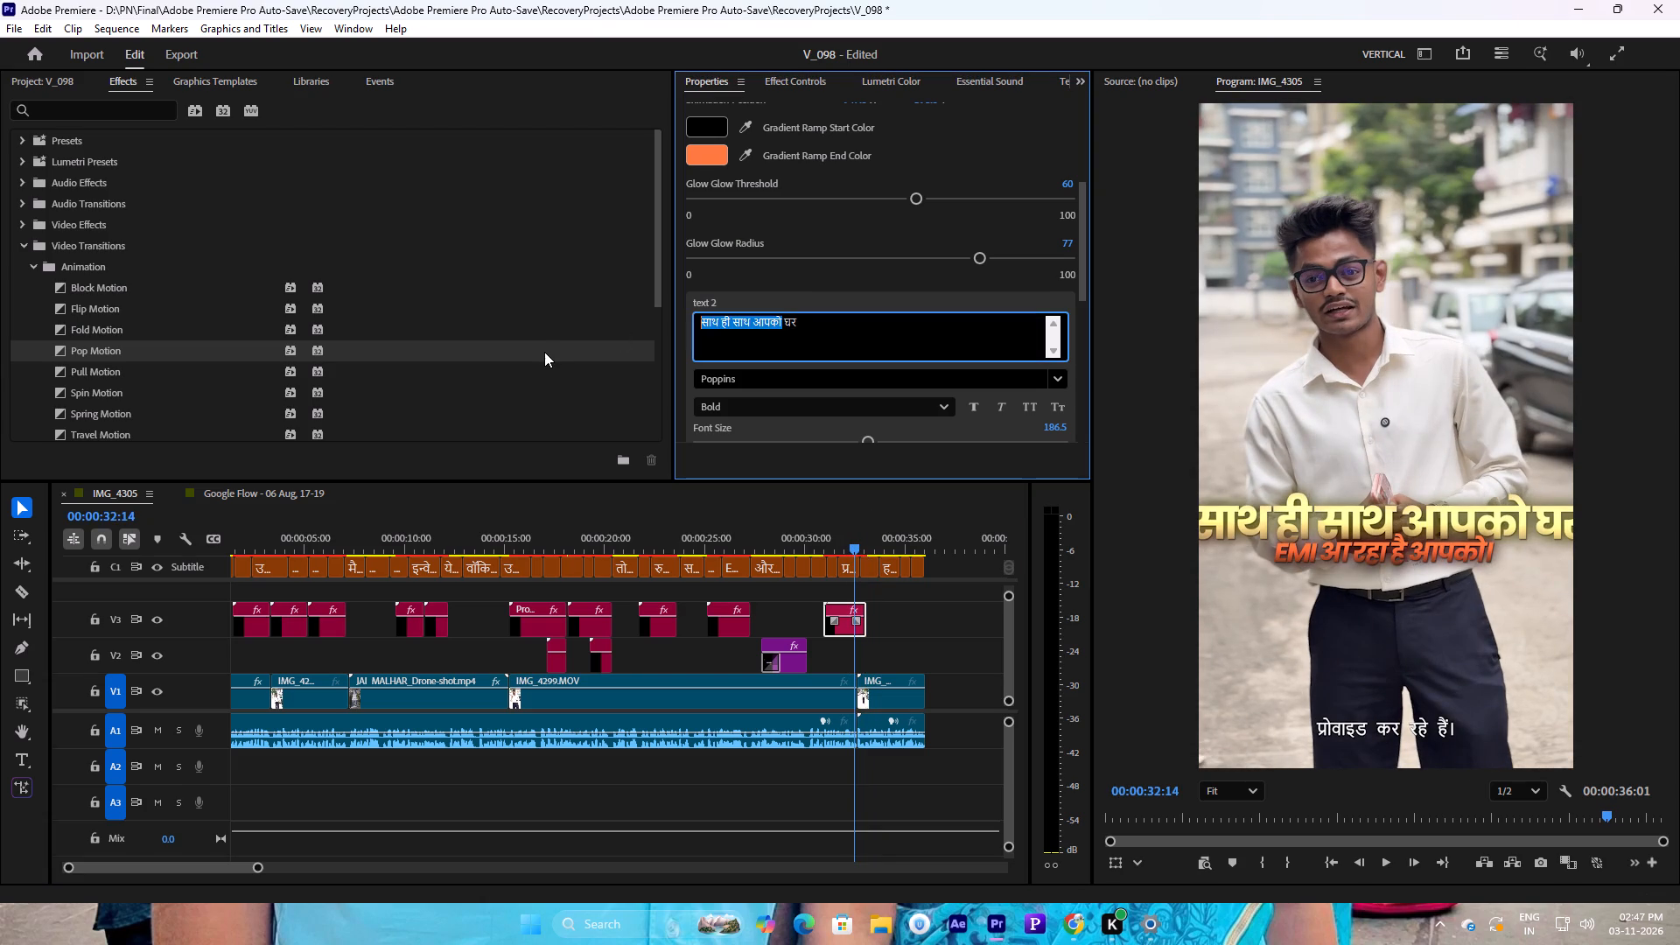
key(BackSpace)
key(Right)
key(BackSpace)
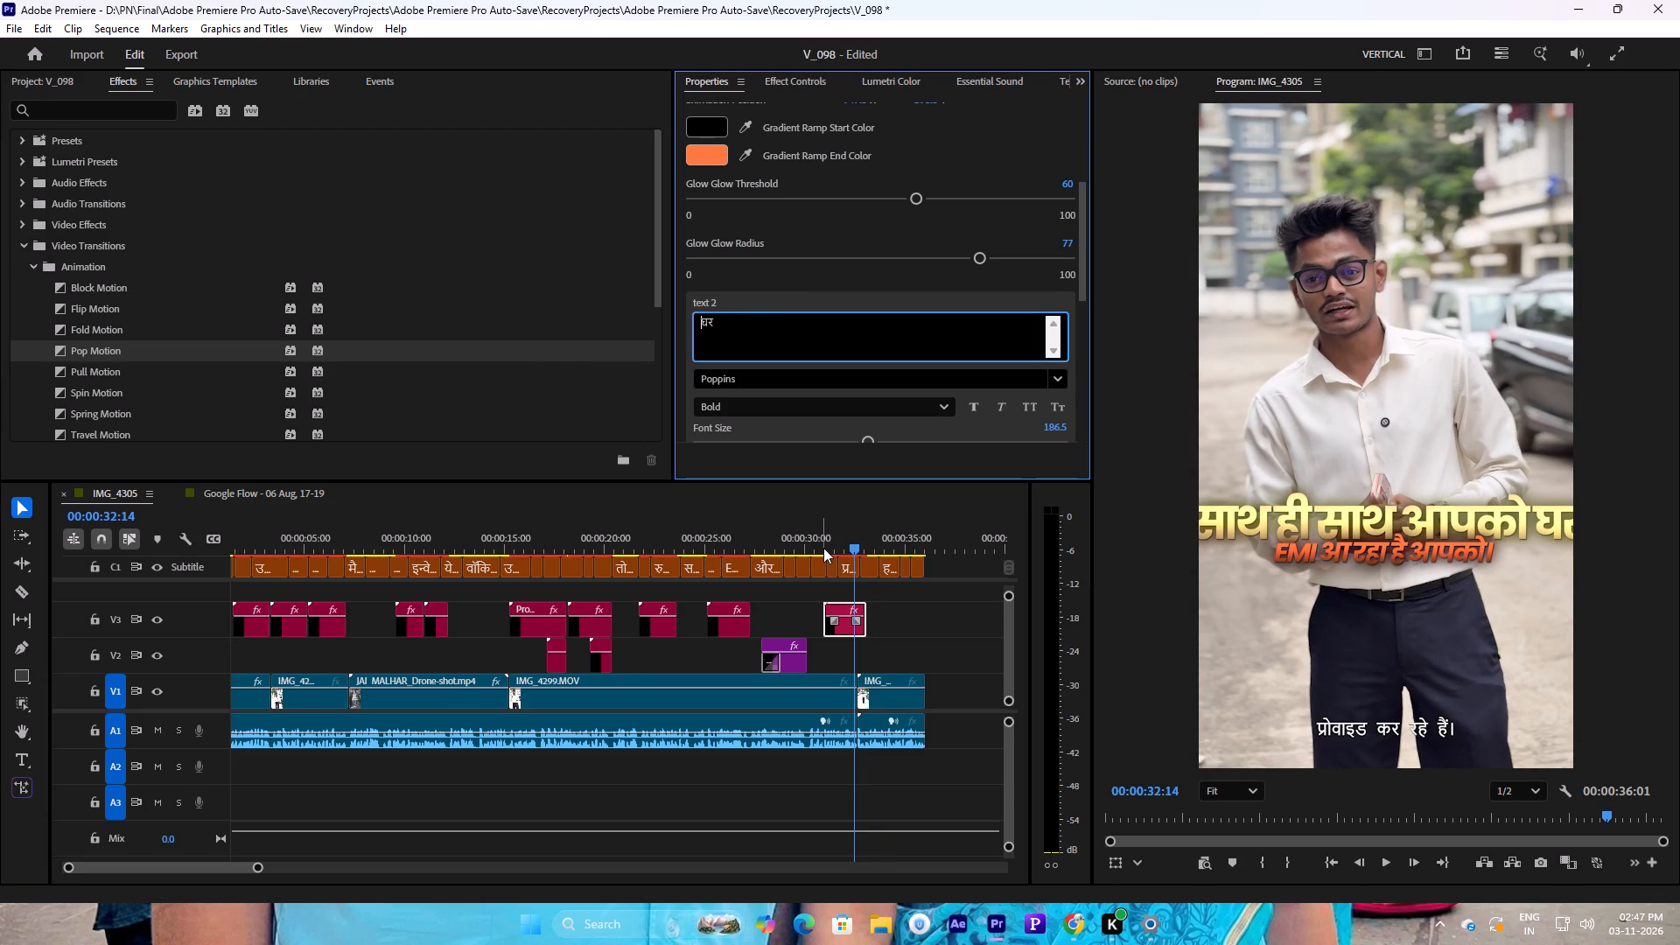
key(BackSpace)
Append the subtitle text "के साथ रेंट भी" after "घर" in the new caption's yellow line.
click(823, 560)
click(820, 561)
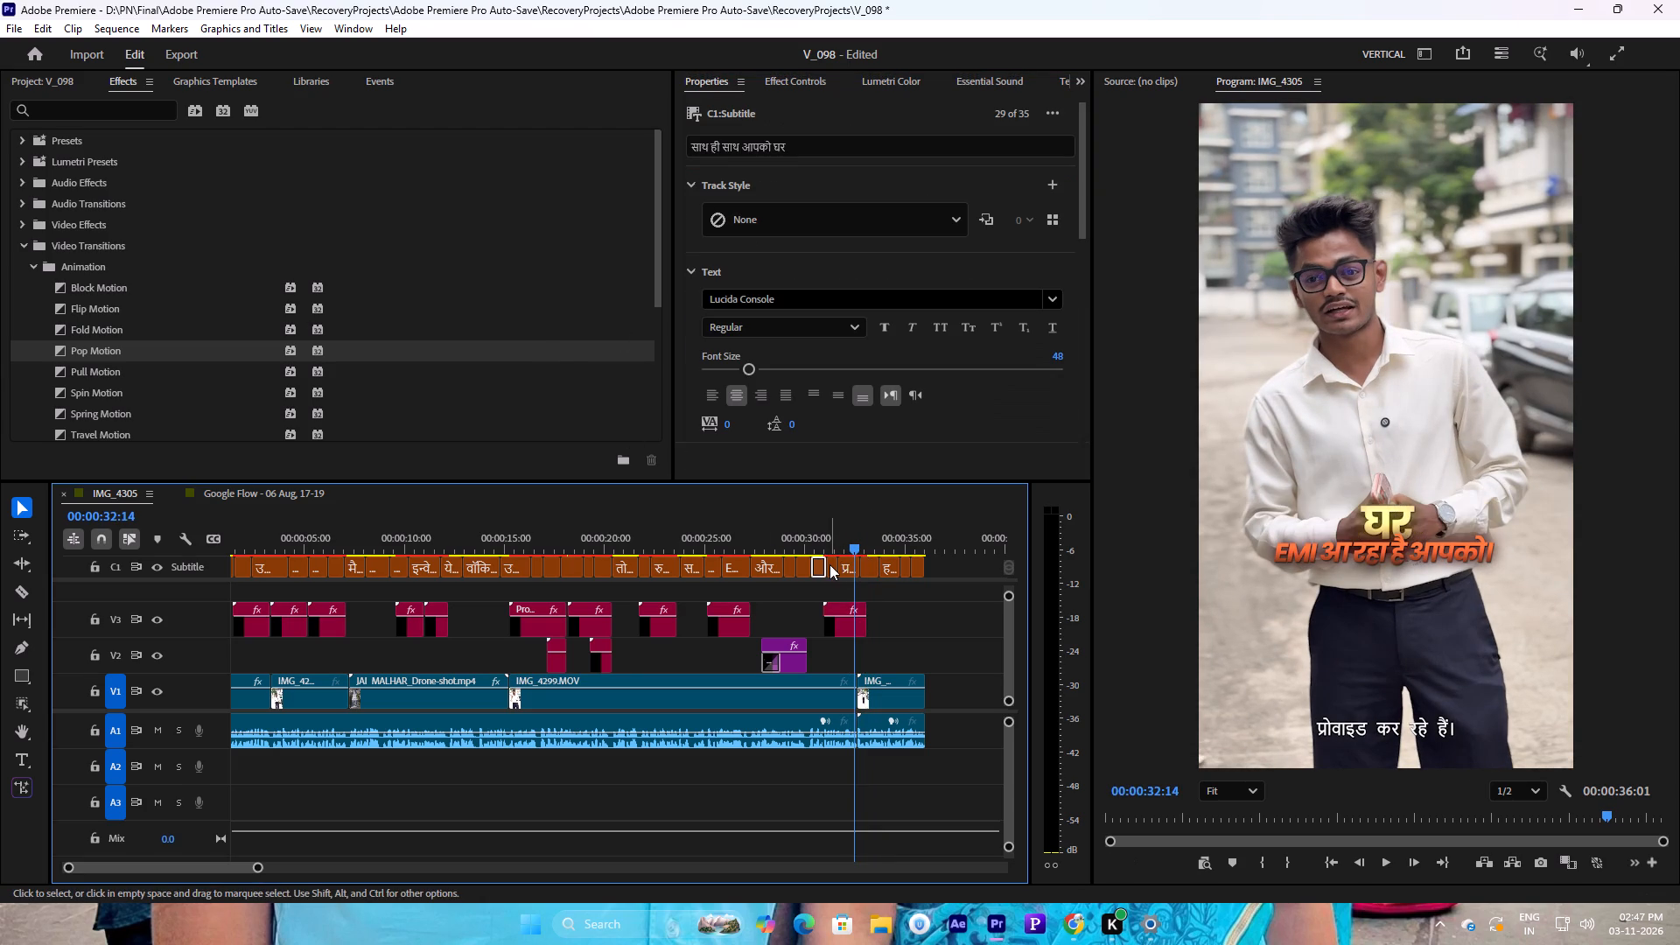
click(829, 564)
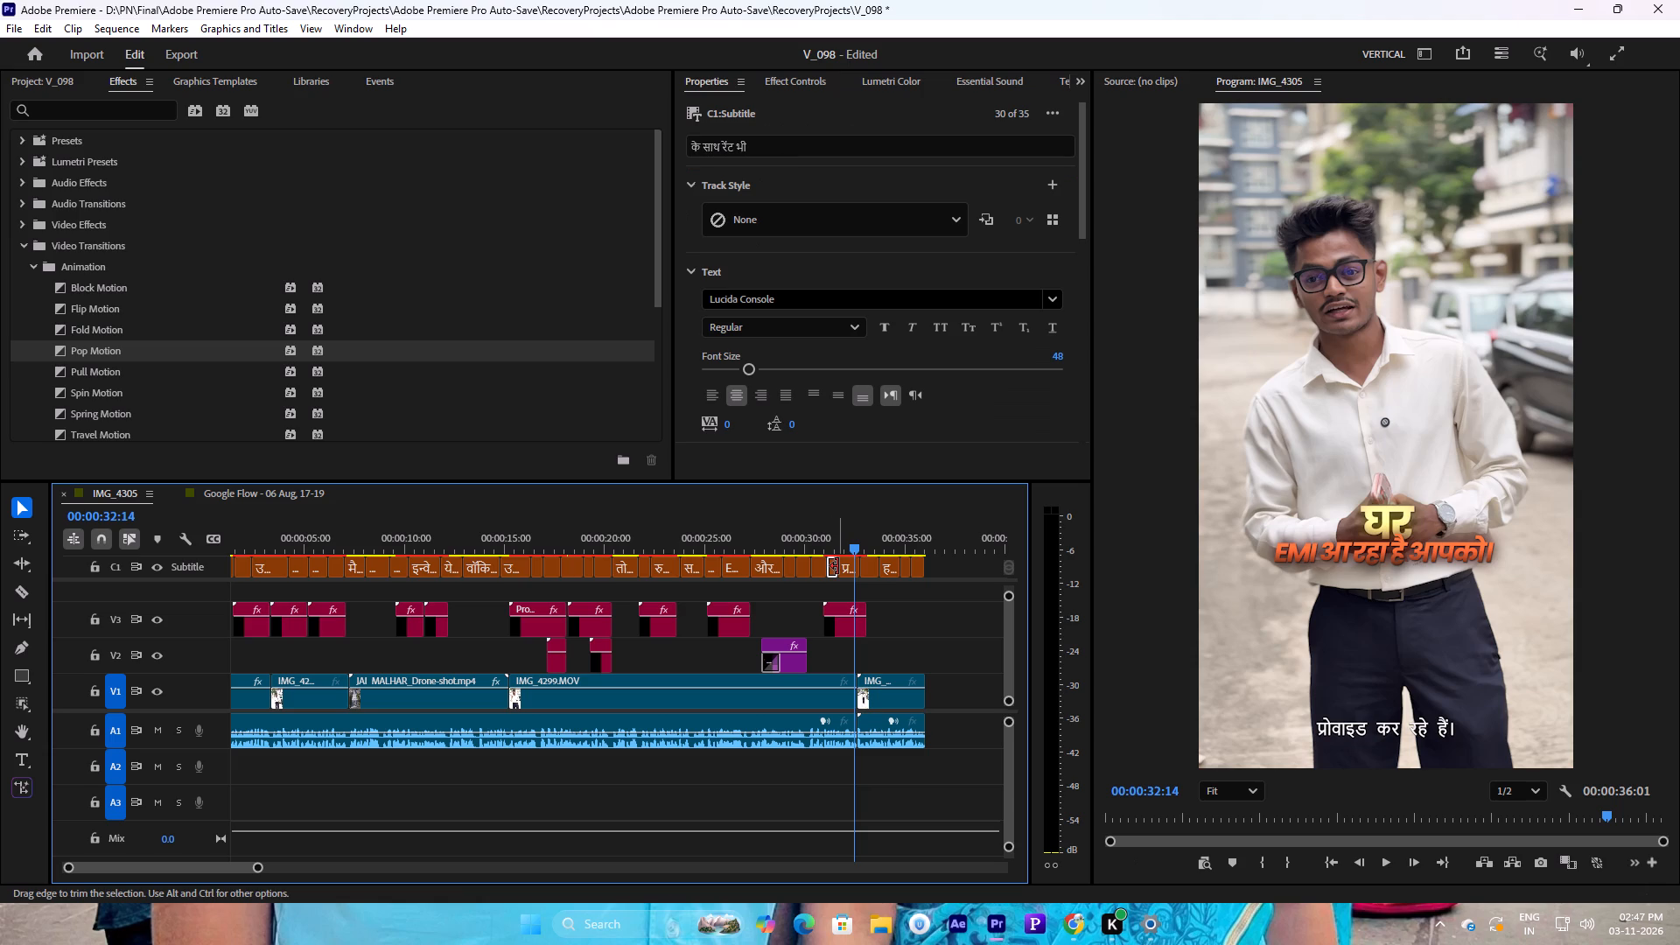
click(815, 564)
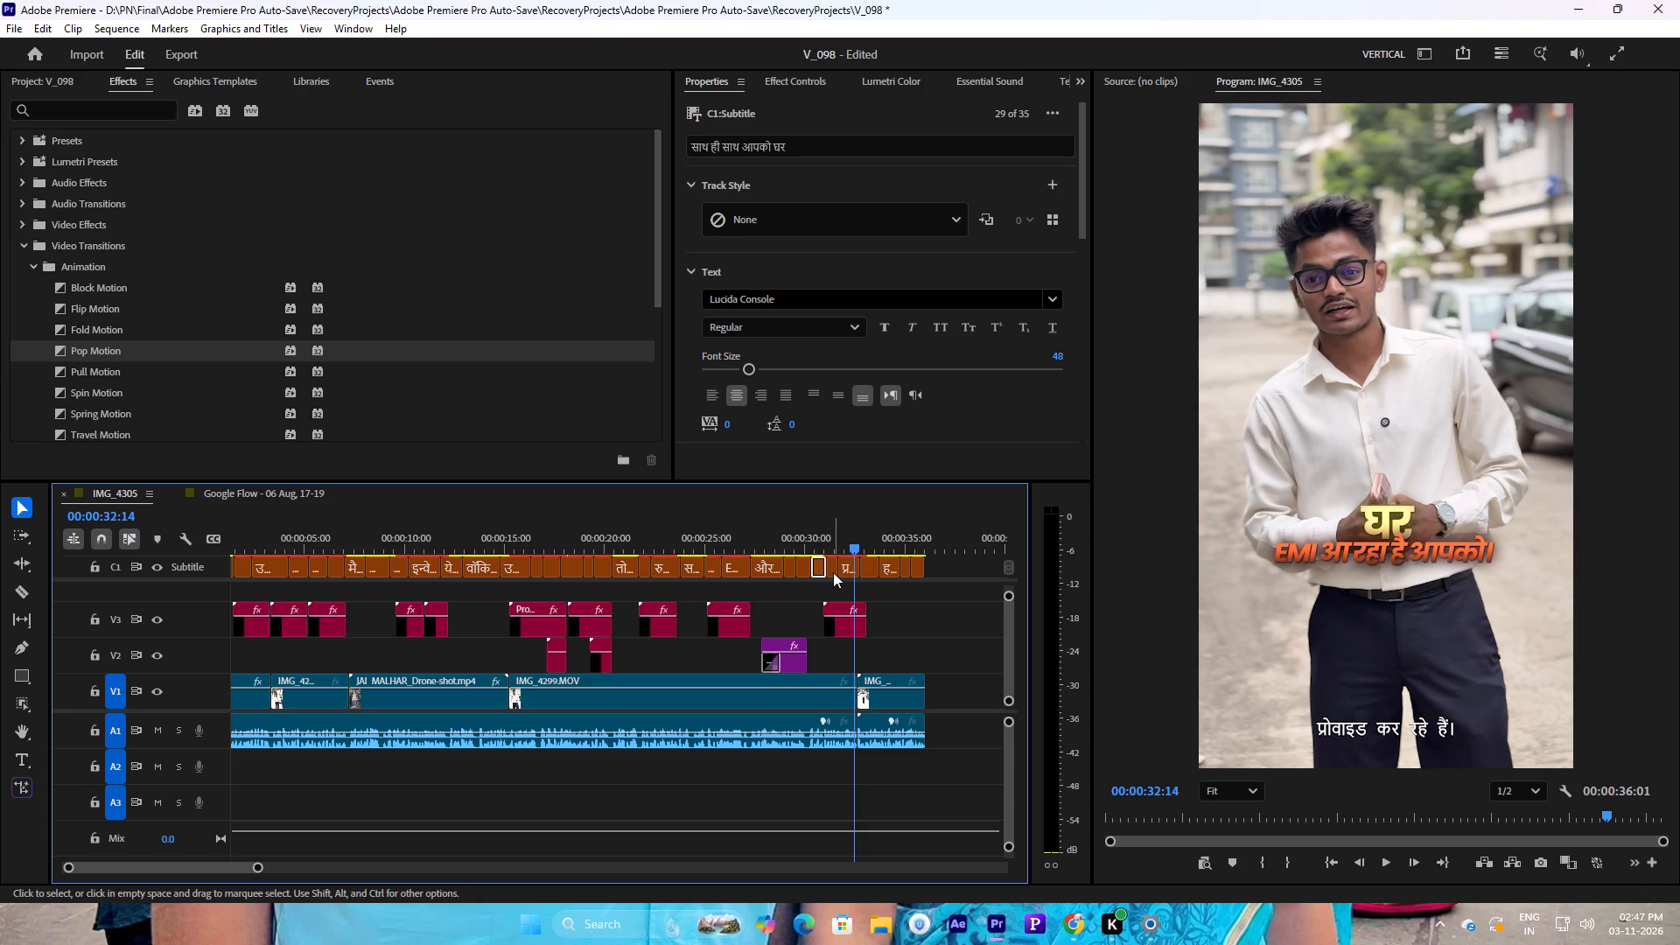
click(833, 572)
double_click(752, 144)
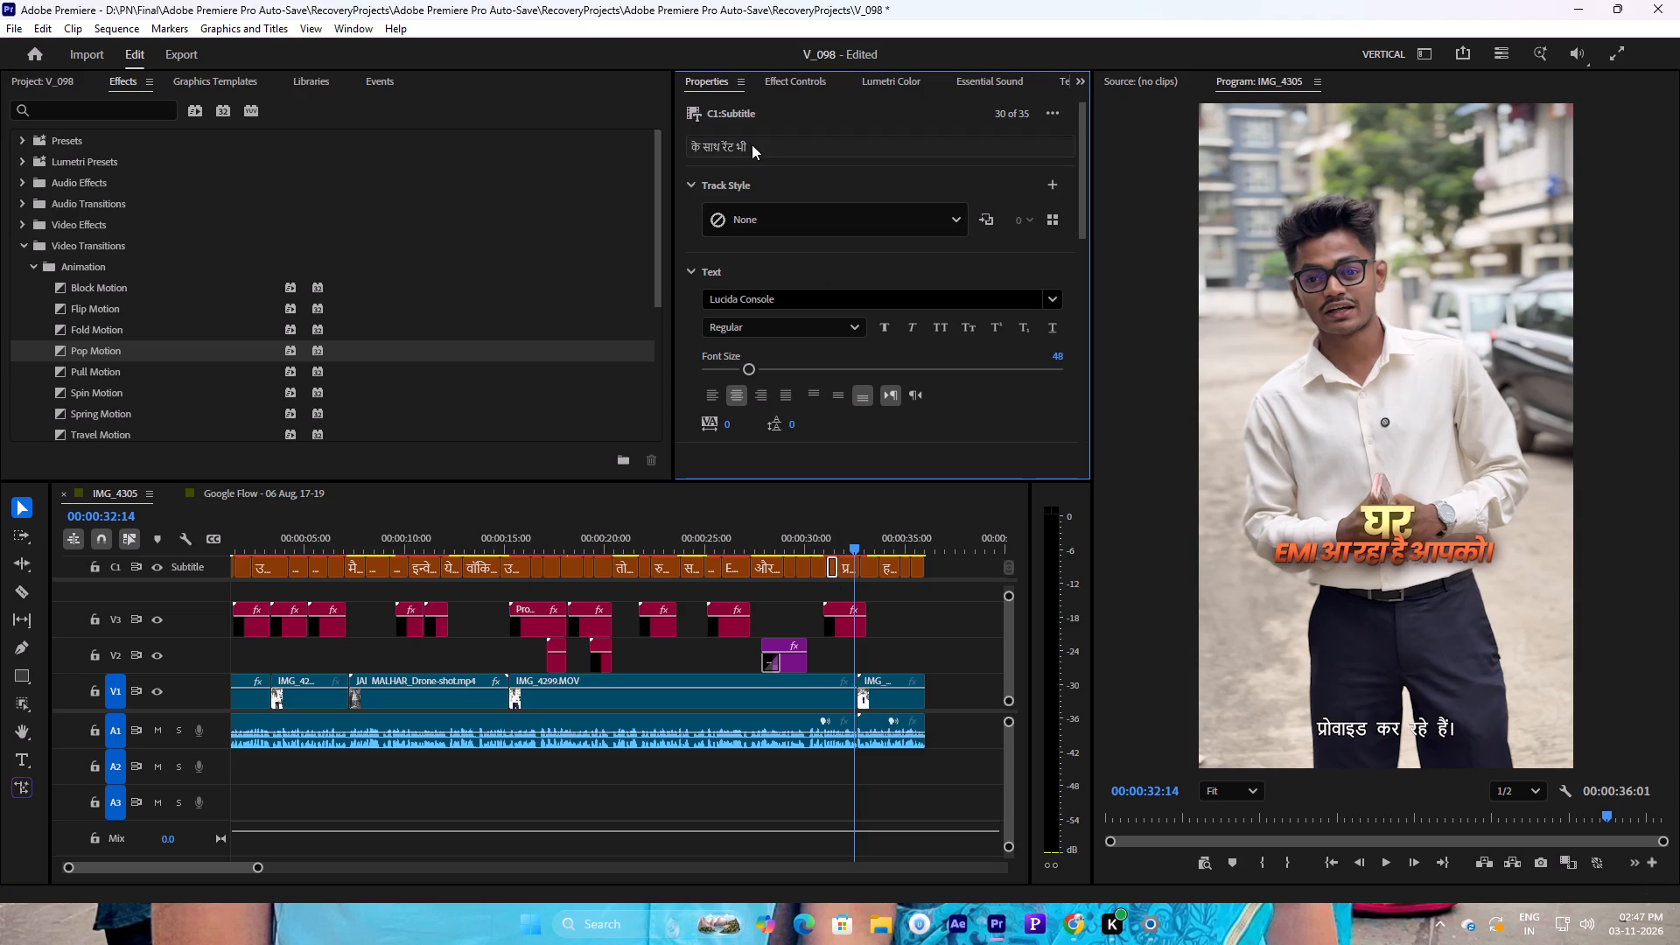
key(ctrl+c)
click(836, 629)
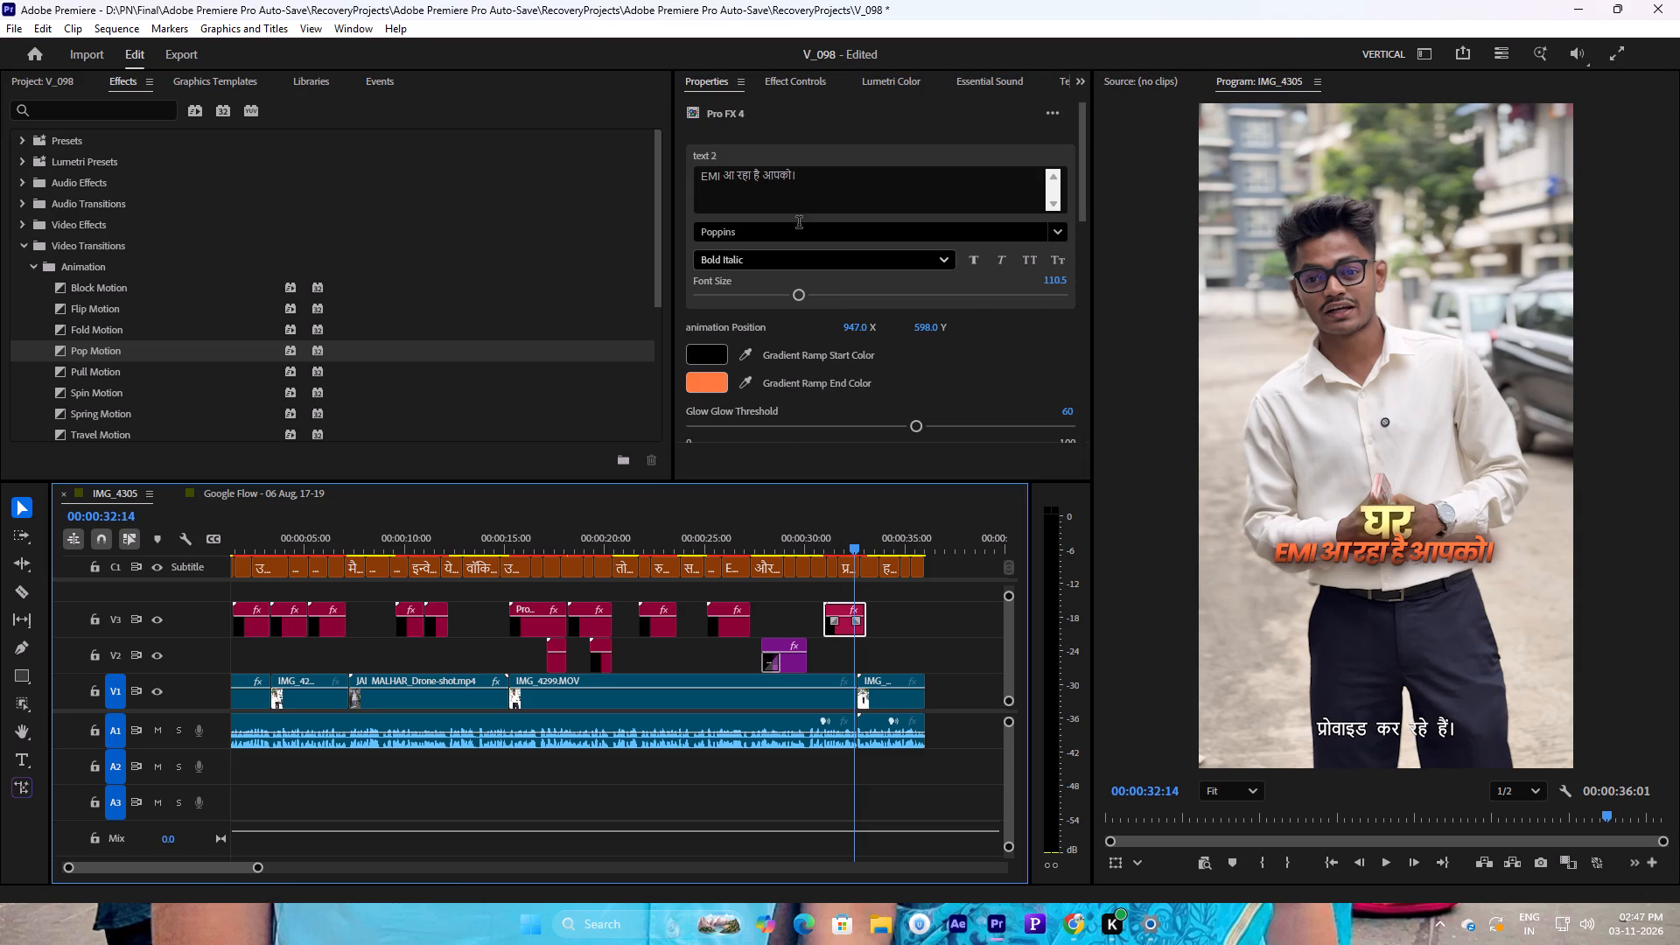
drag(1082, 196, 1083, 288)
click(900, 305)
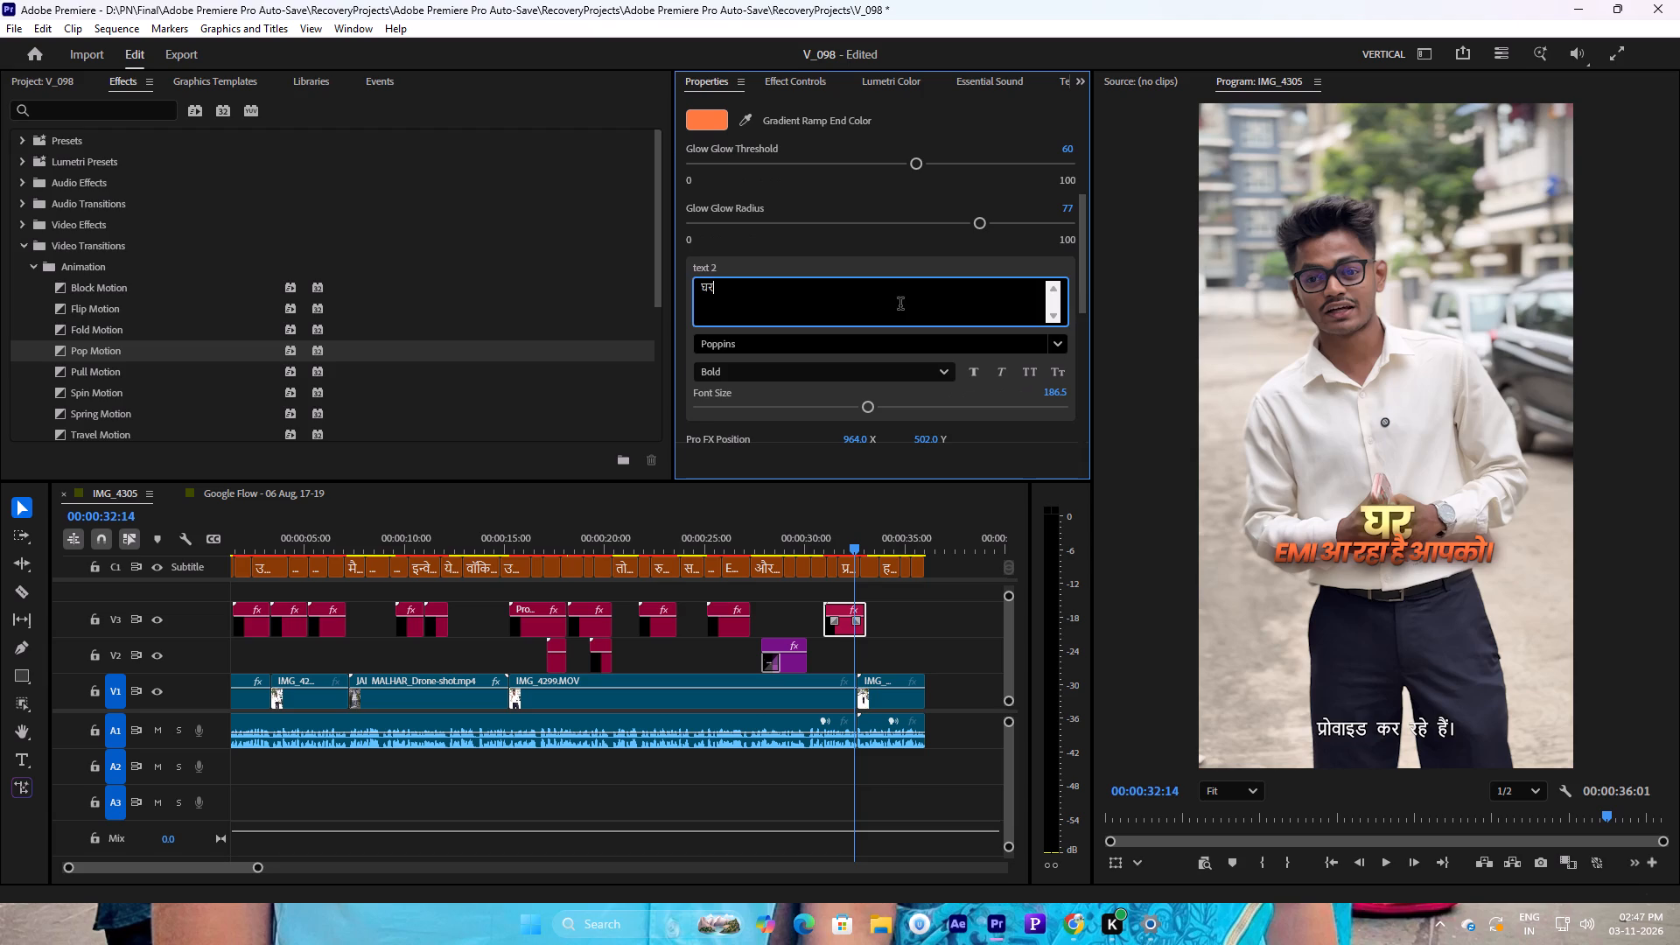
key(space)
key(ctrl+v)
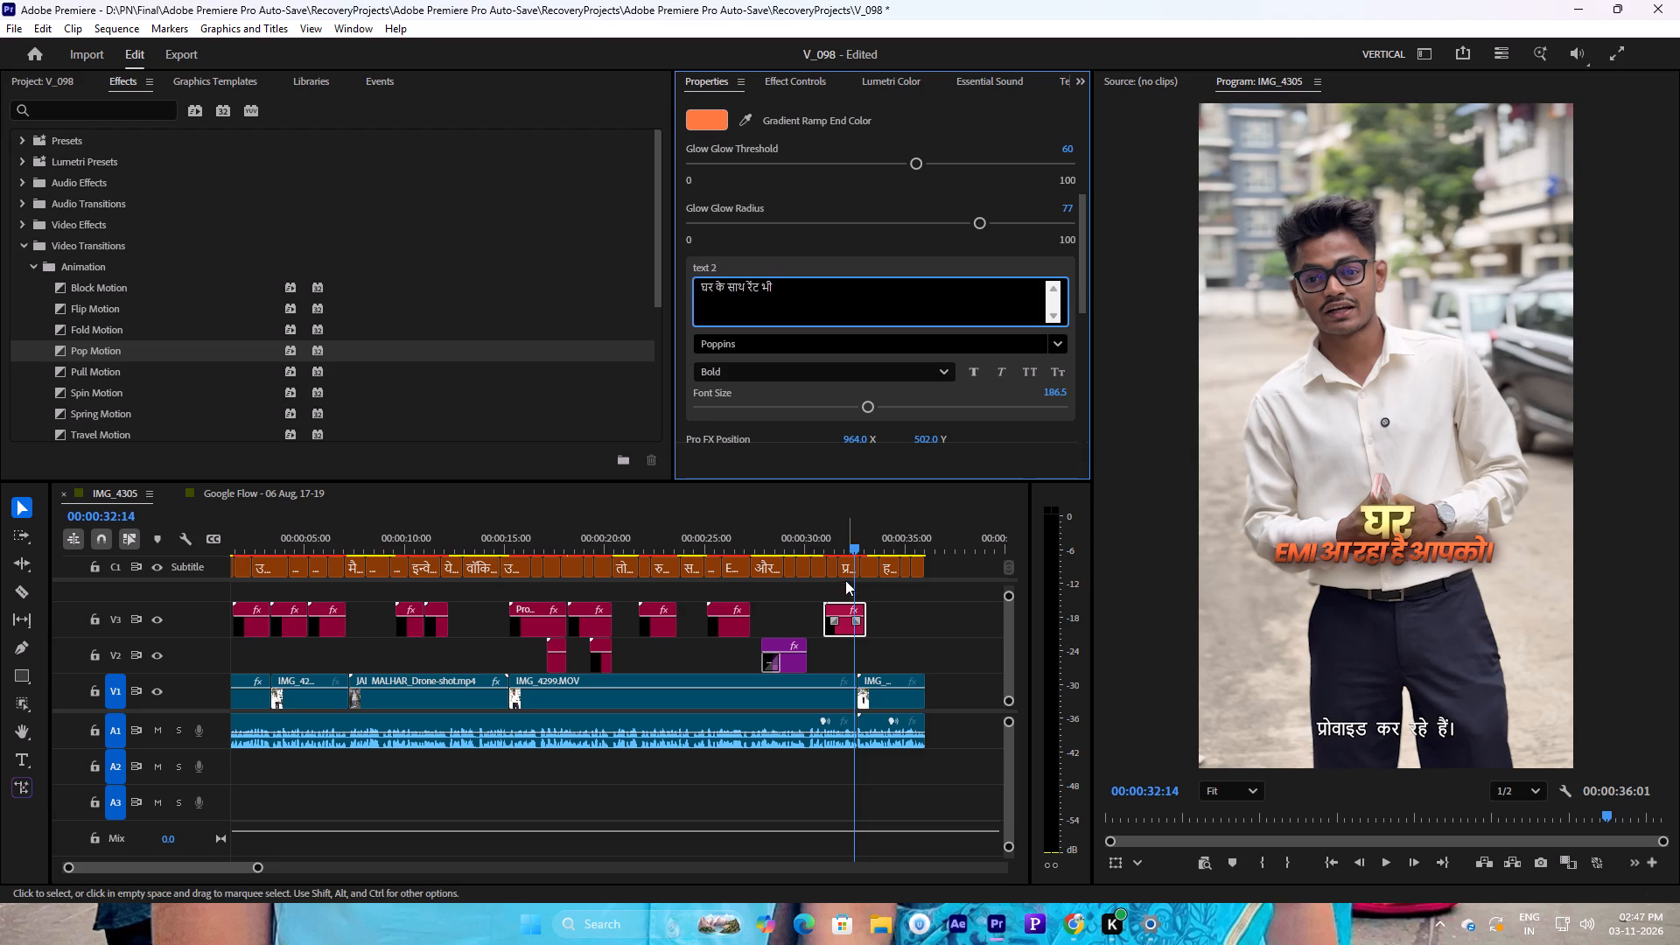
Replace the orange line of the "घर के साथ रेंट भी" caption with the subtitle text "प्रोवाइड कर रहे हैं।".
click(833, 570)
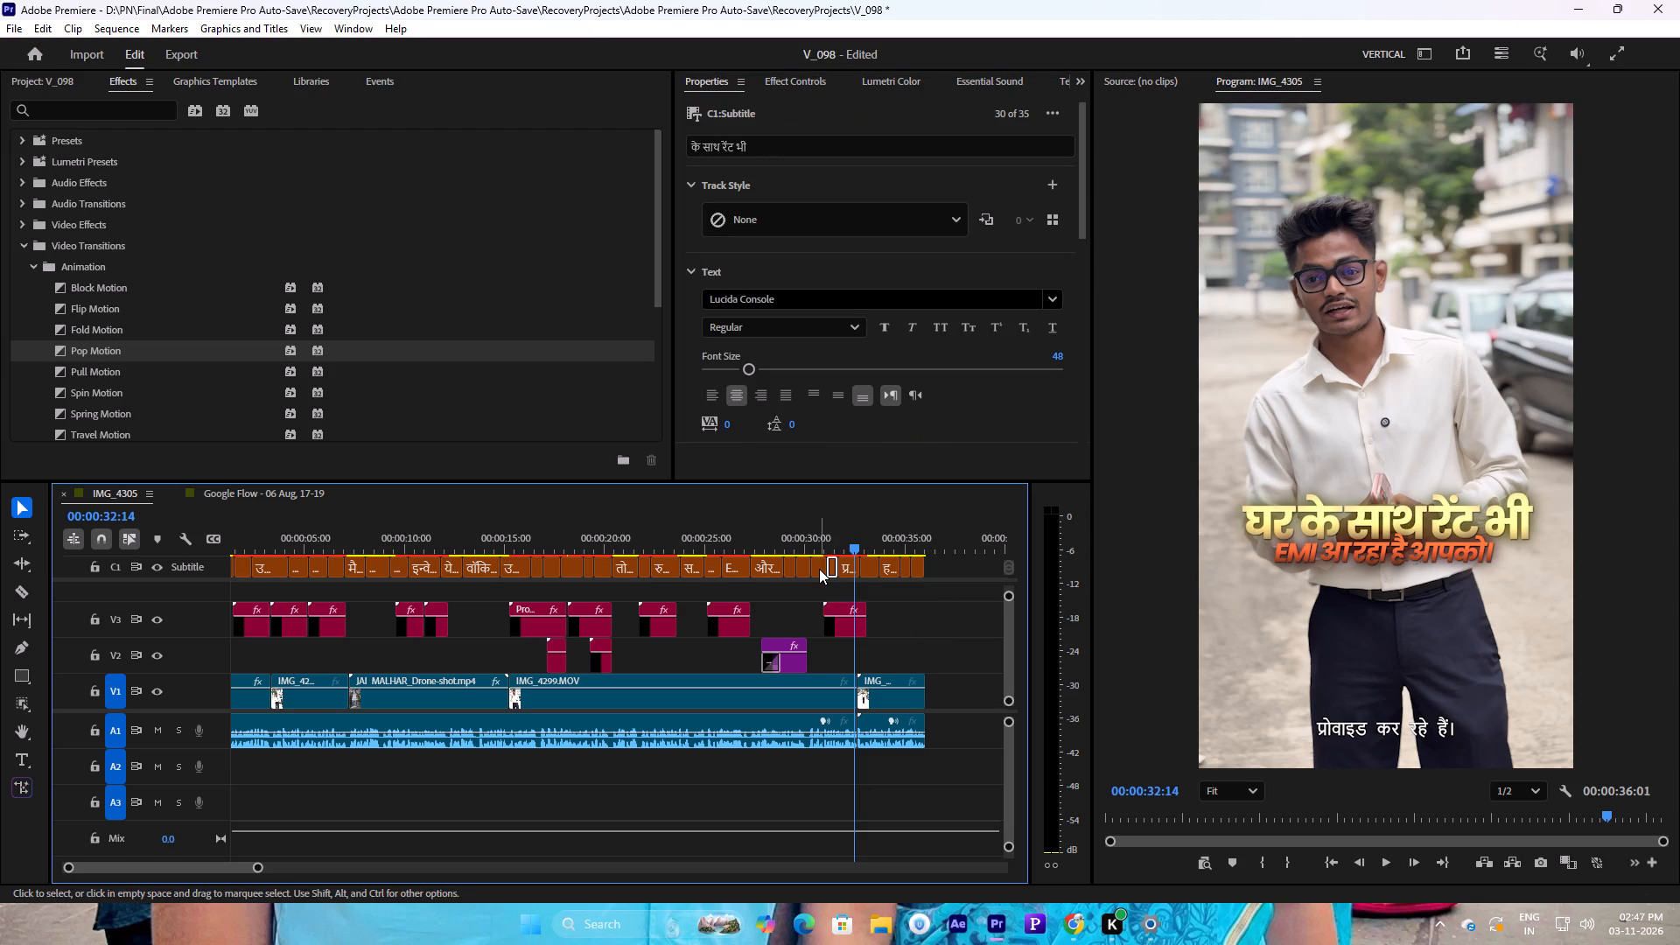
click(819, 569)
click(848, 569)
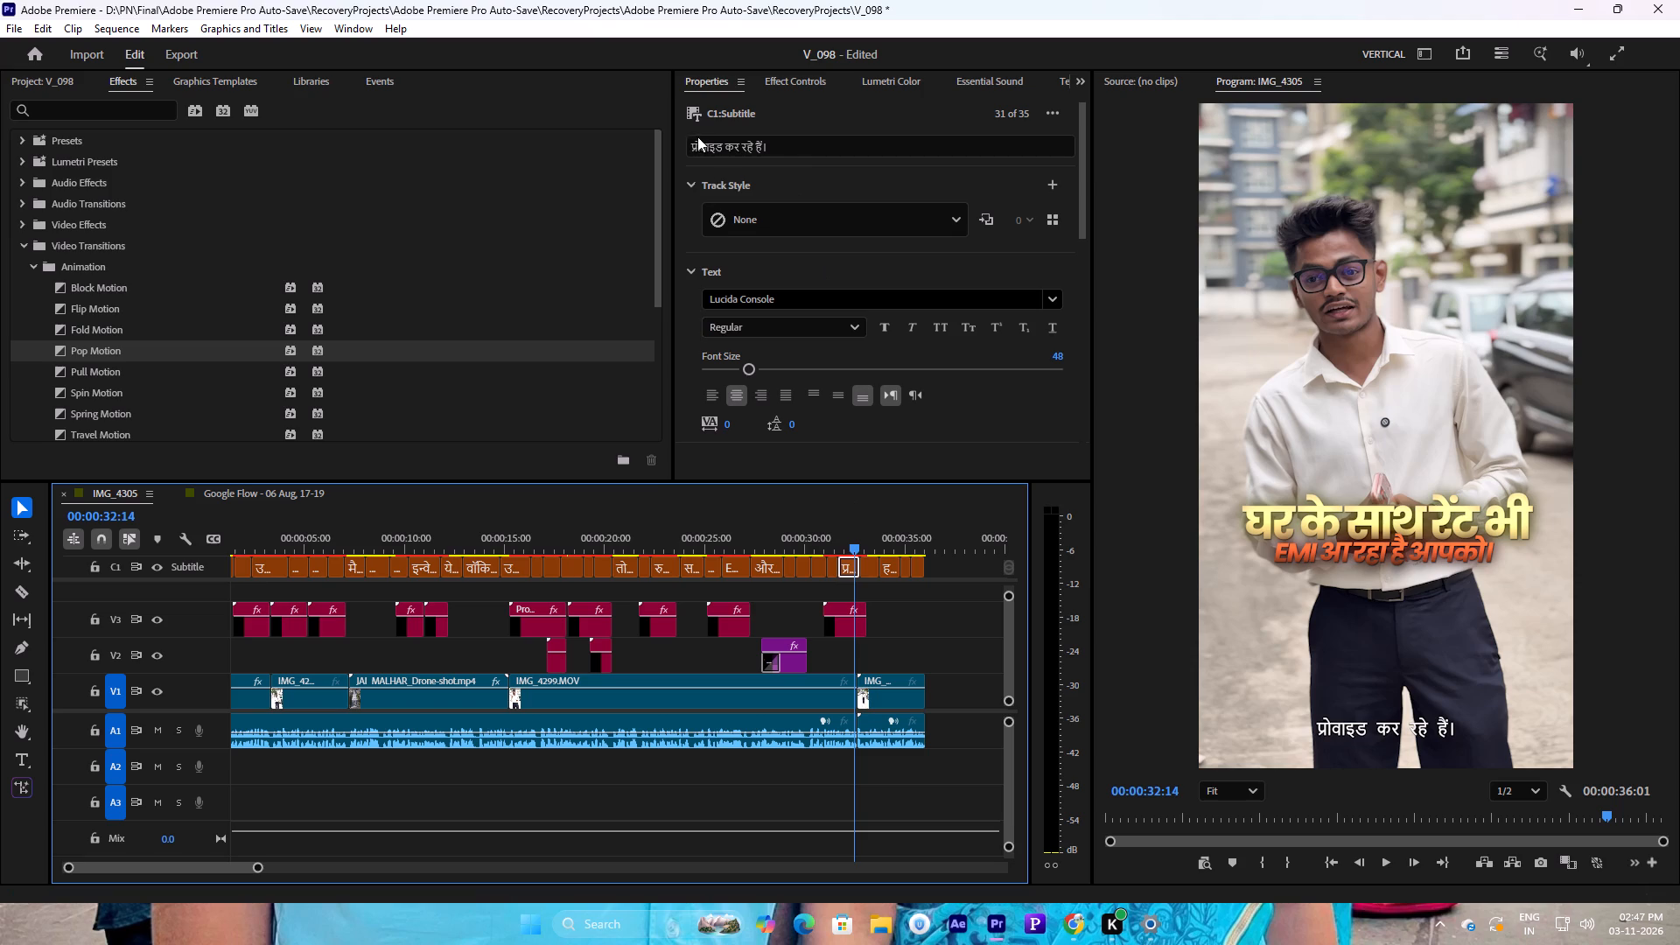
double_click(738, 149)
key(ctrl+c)
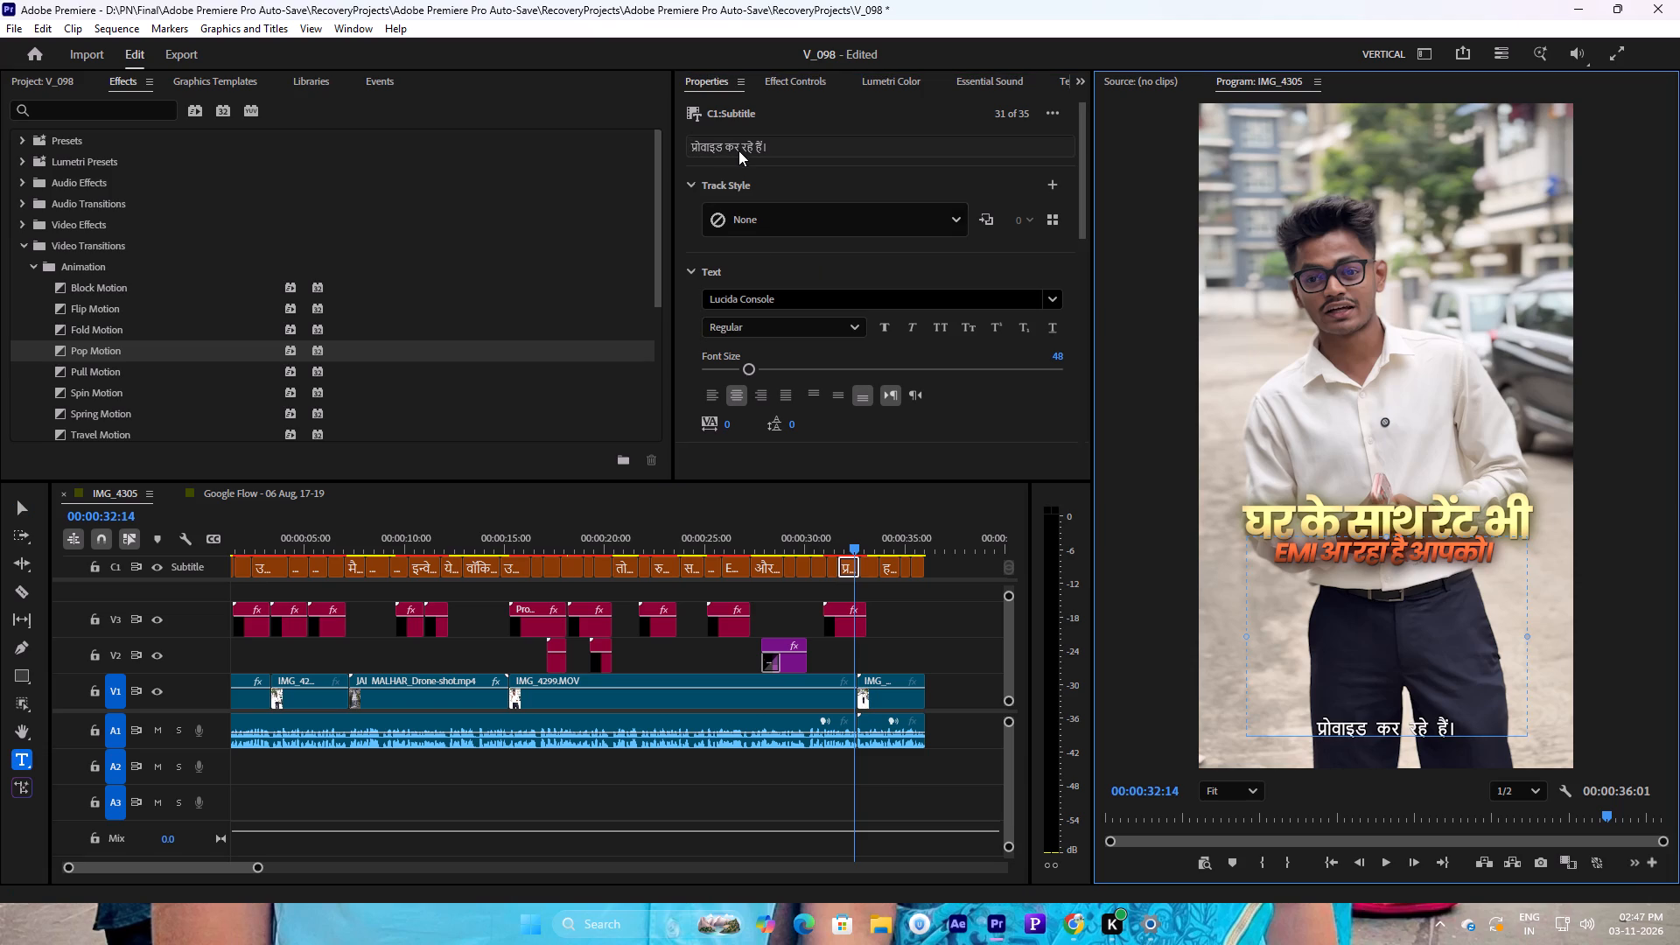
click(847, 623)
drag(806, 179, 614, 163)
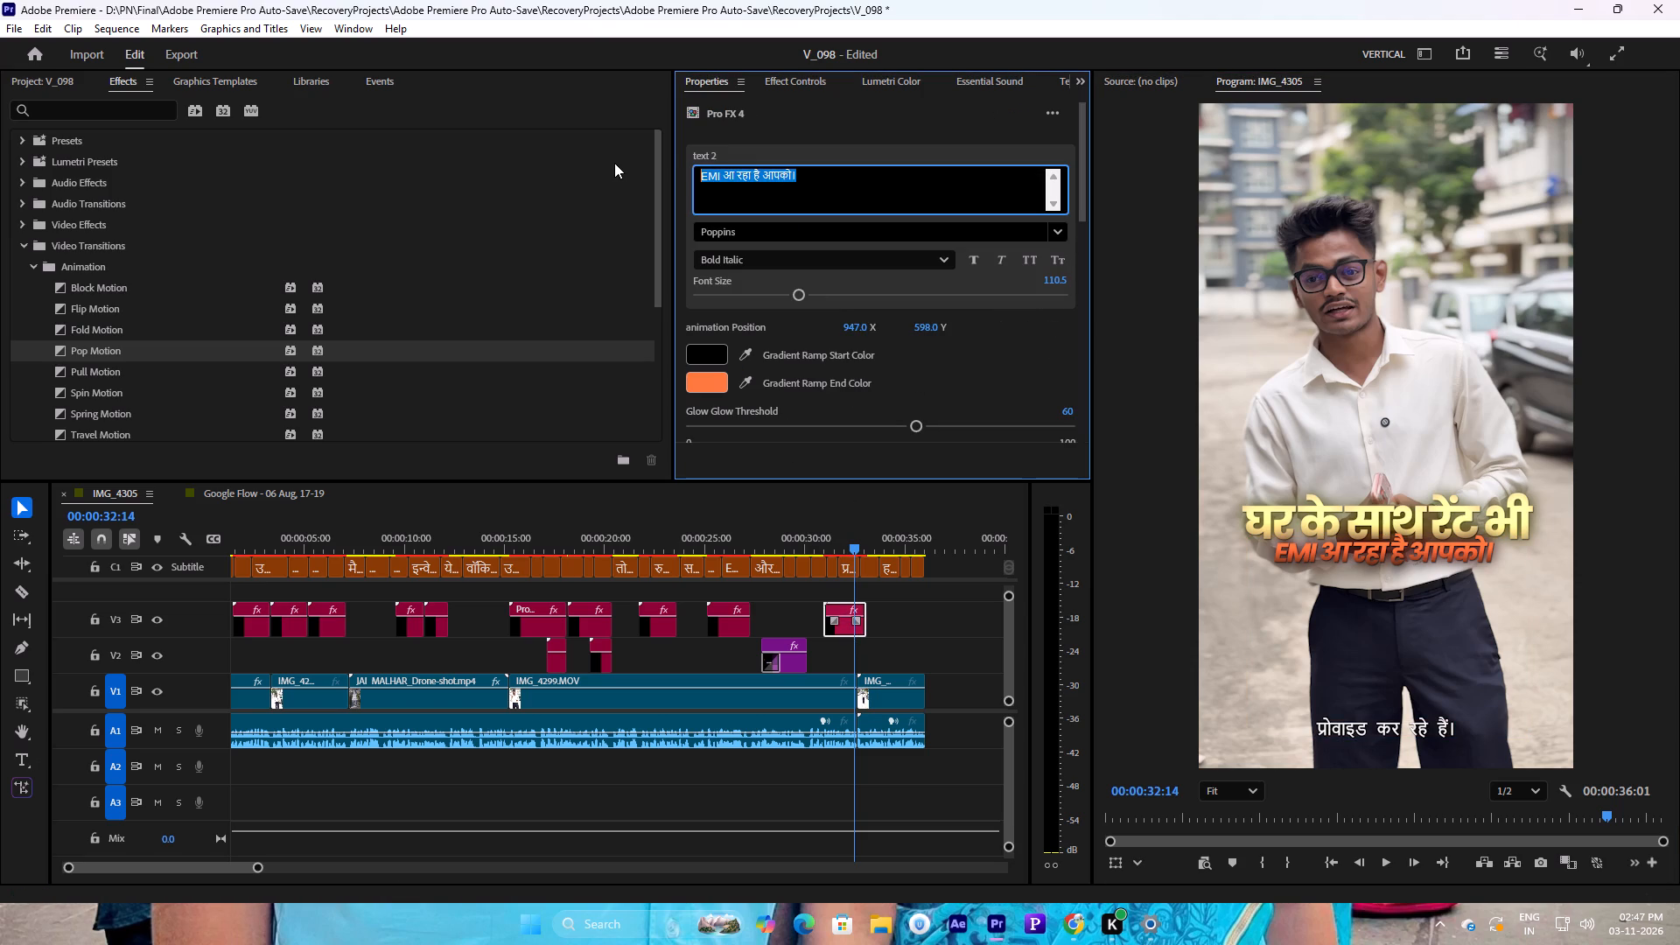
key(ctrl+v)
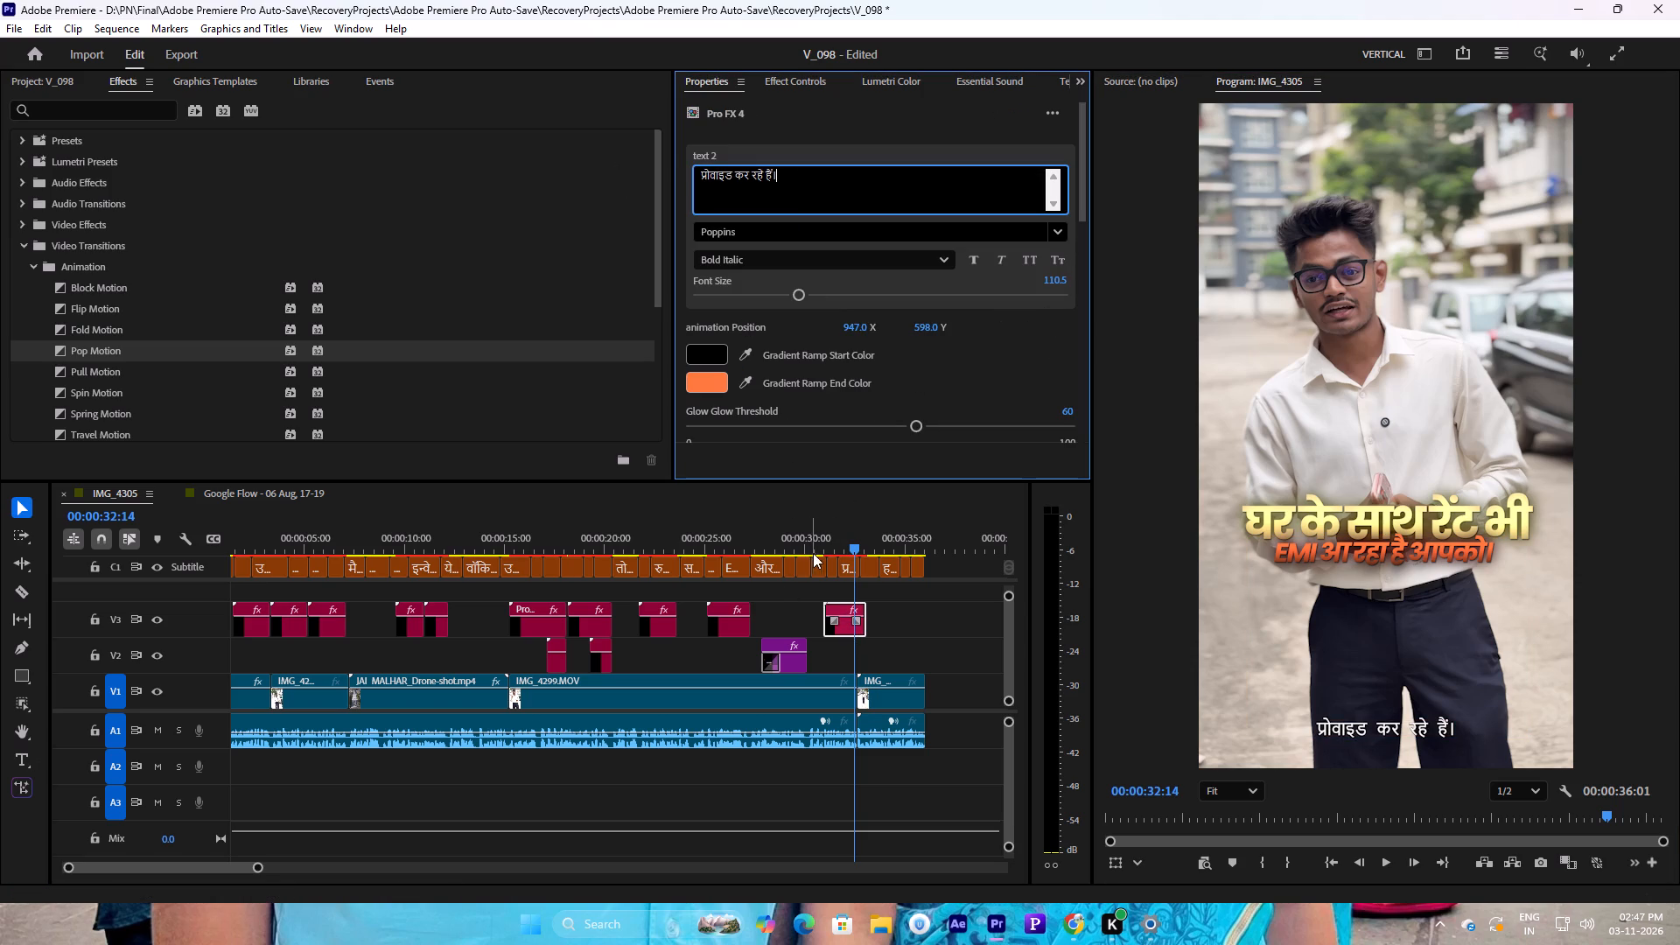
Play back the "घर के साथ रेंट भी" caption and trim its end on V3 to about 00:00:32:19.
click(818, 549)
key(space)
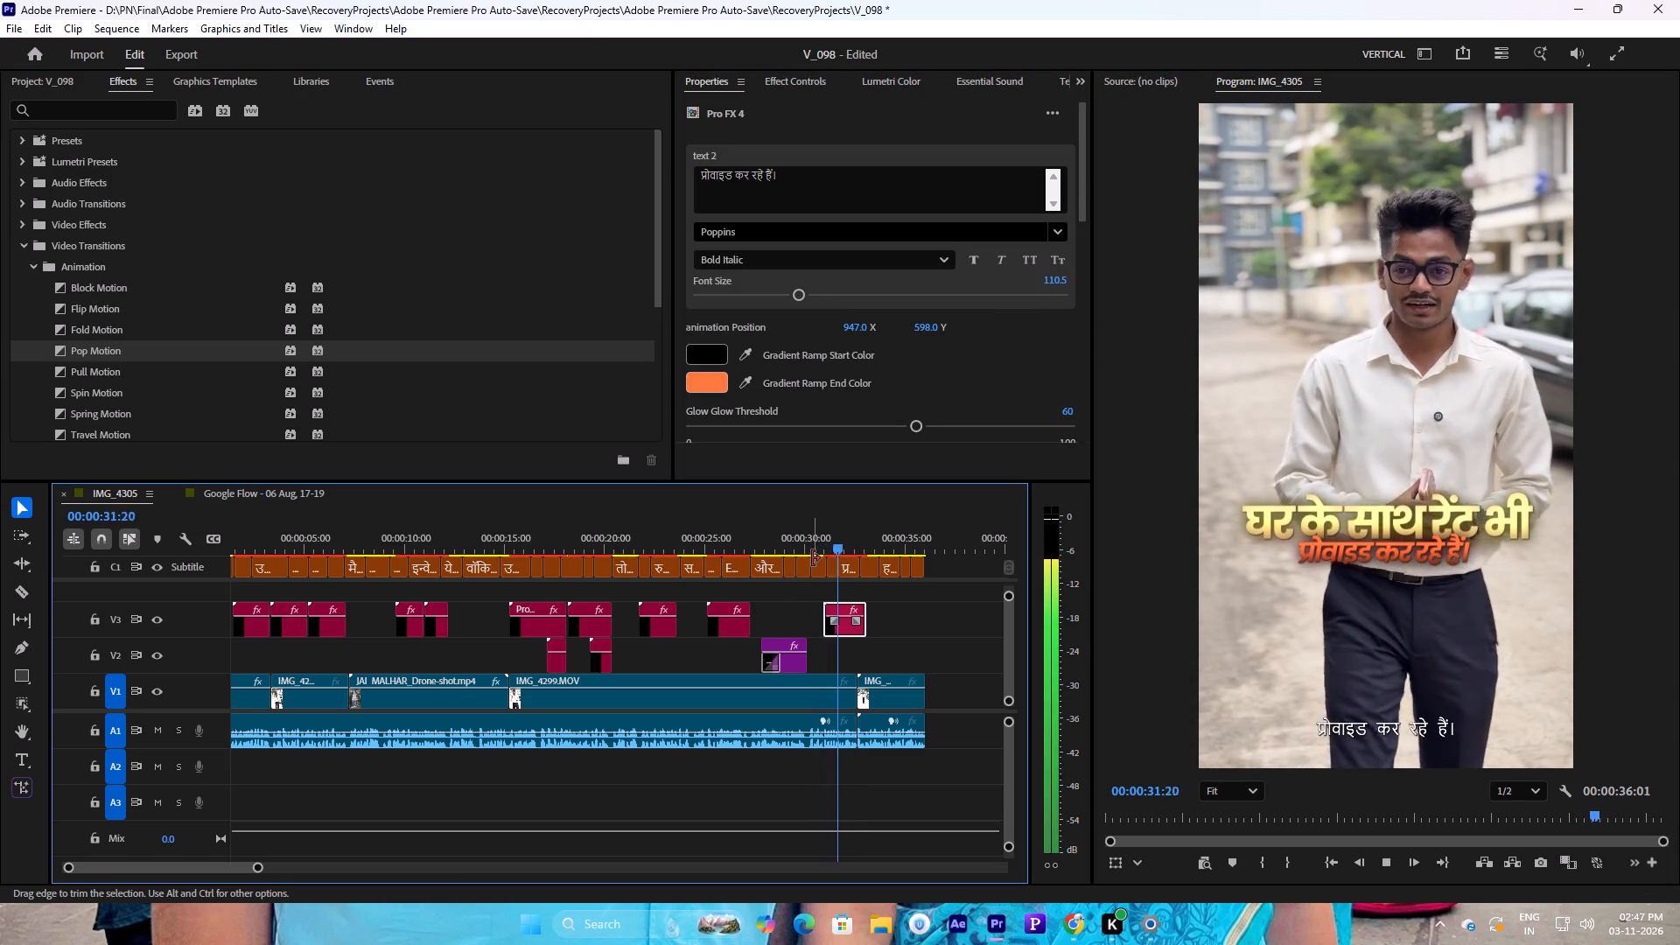
key(space)
key(space)
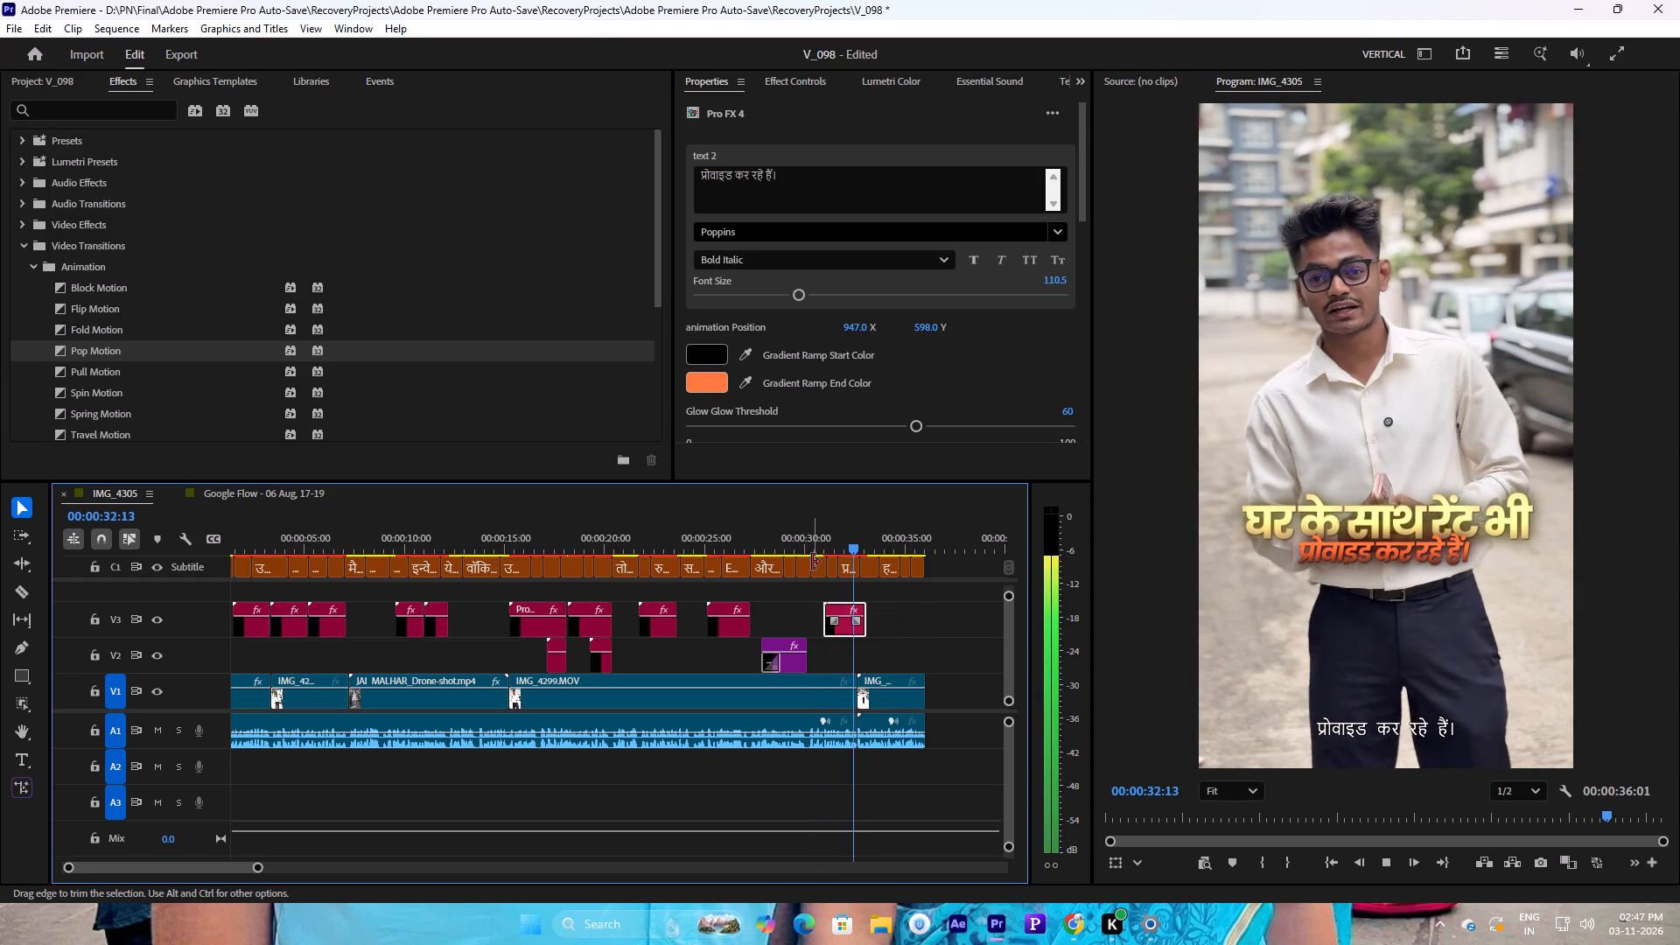
key(space)
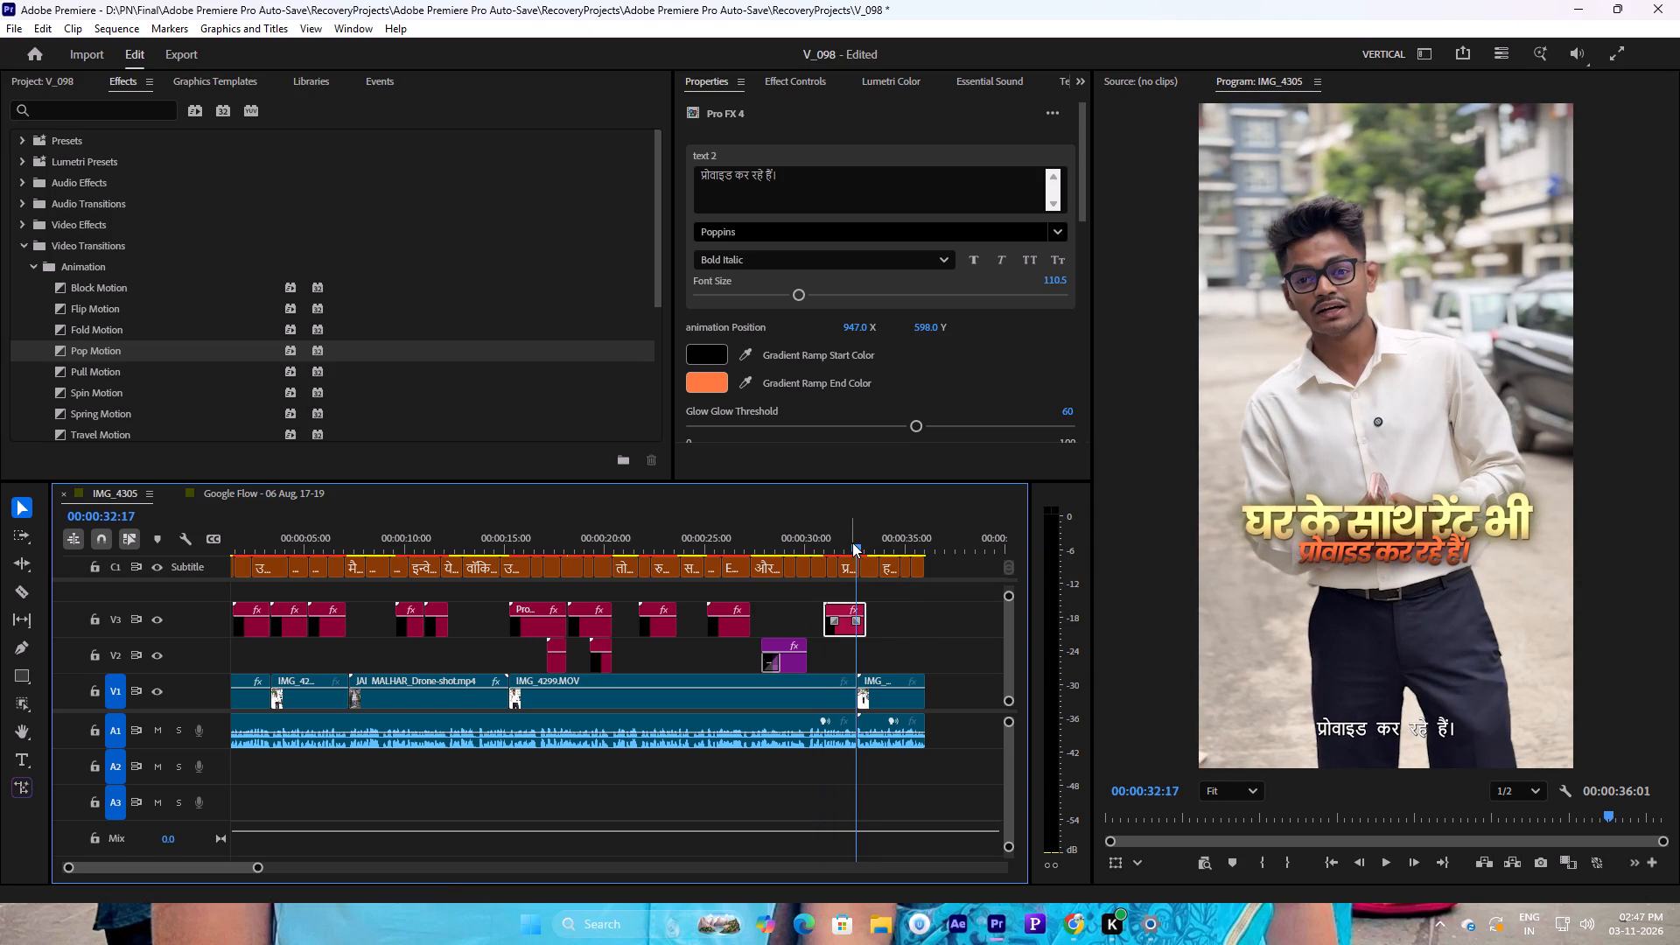
key(space)
key(space)
drag(866, 628, 859, 630)
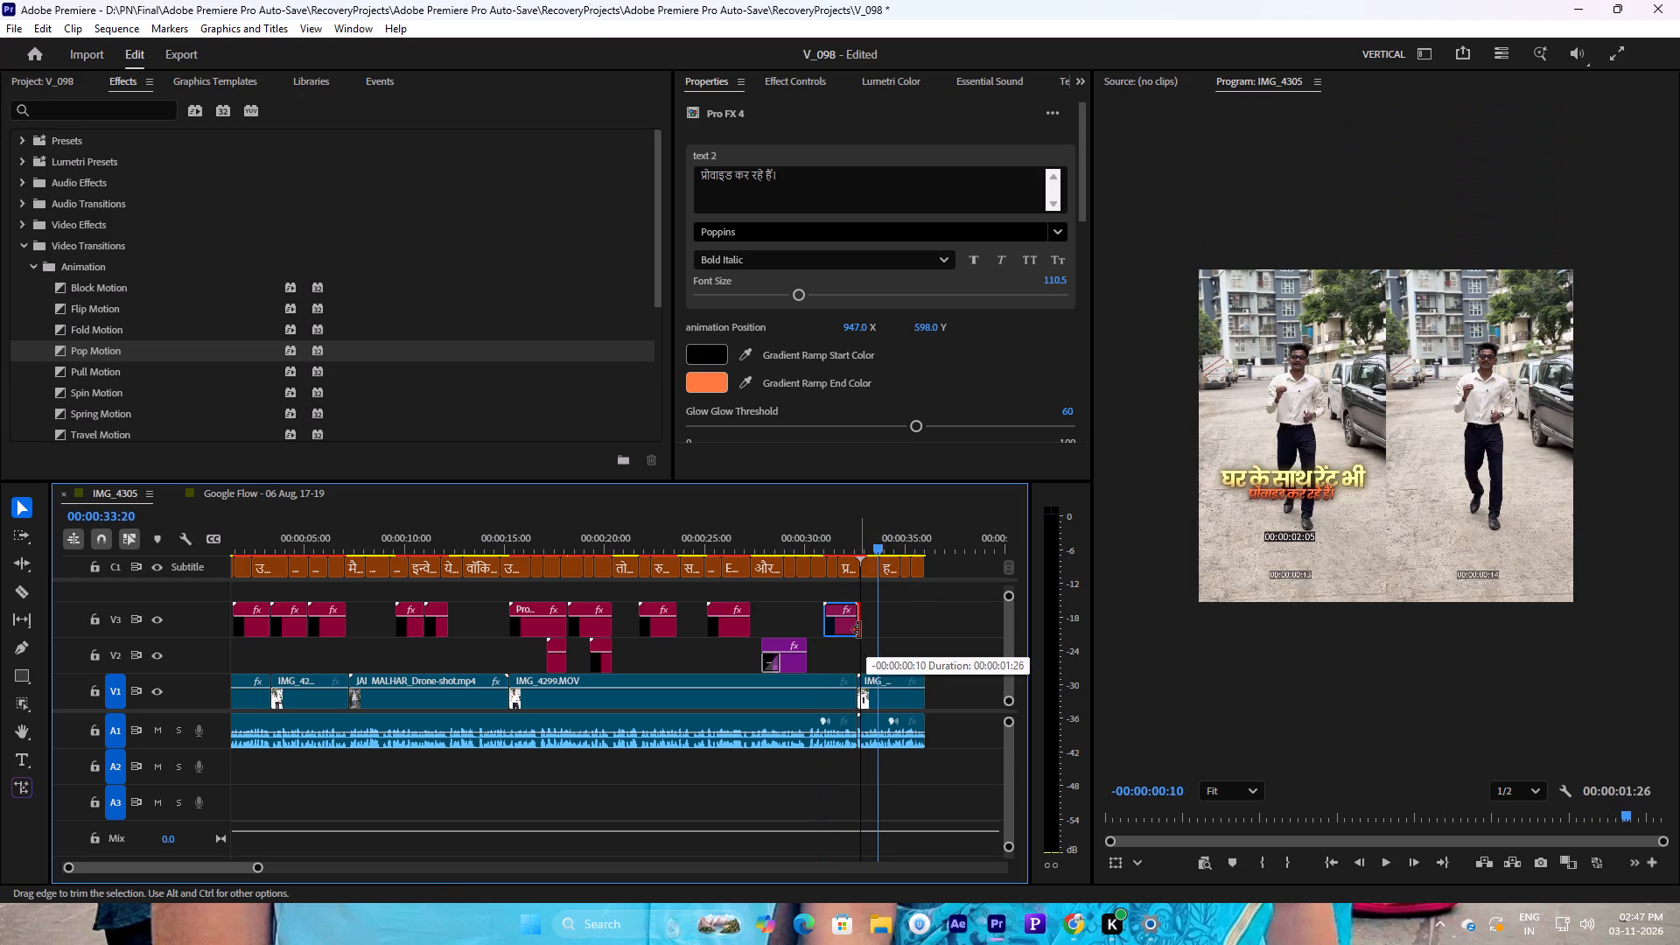
drag(859, 630, 855, 631)
key(space)
click(864, 544)
key(space)
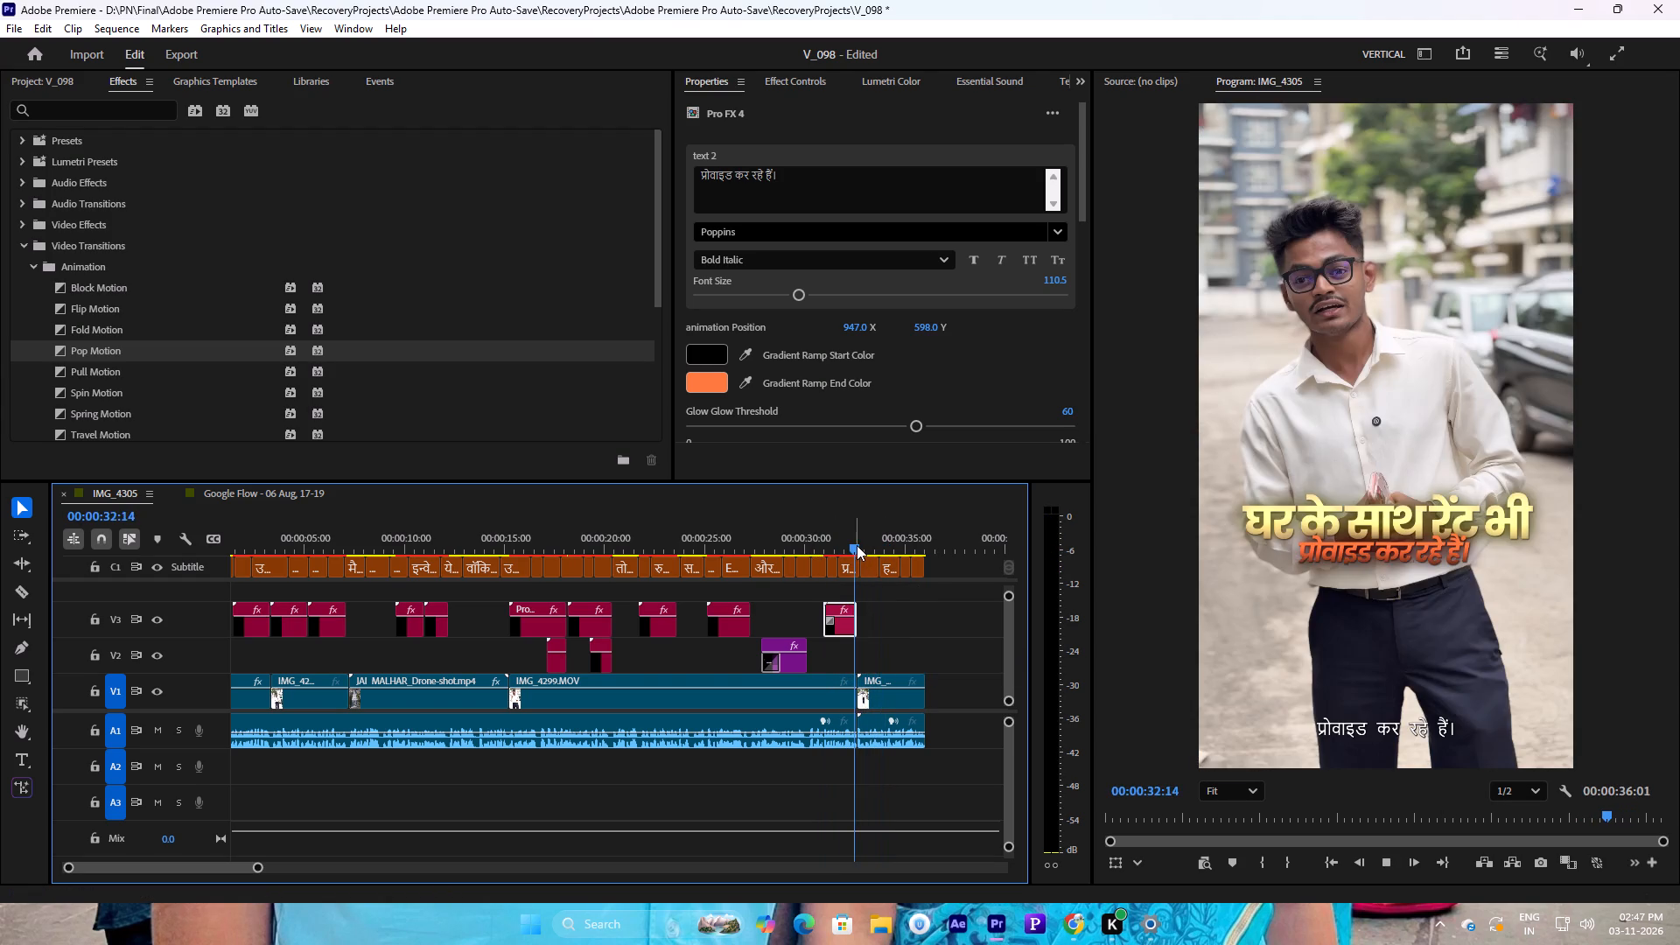
drag(867, 547, 840, 552)
key(space)
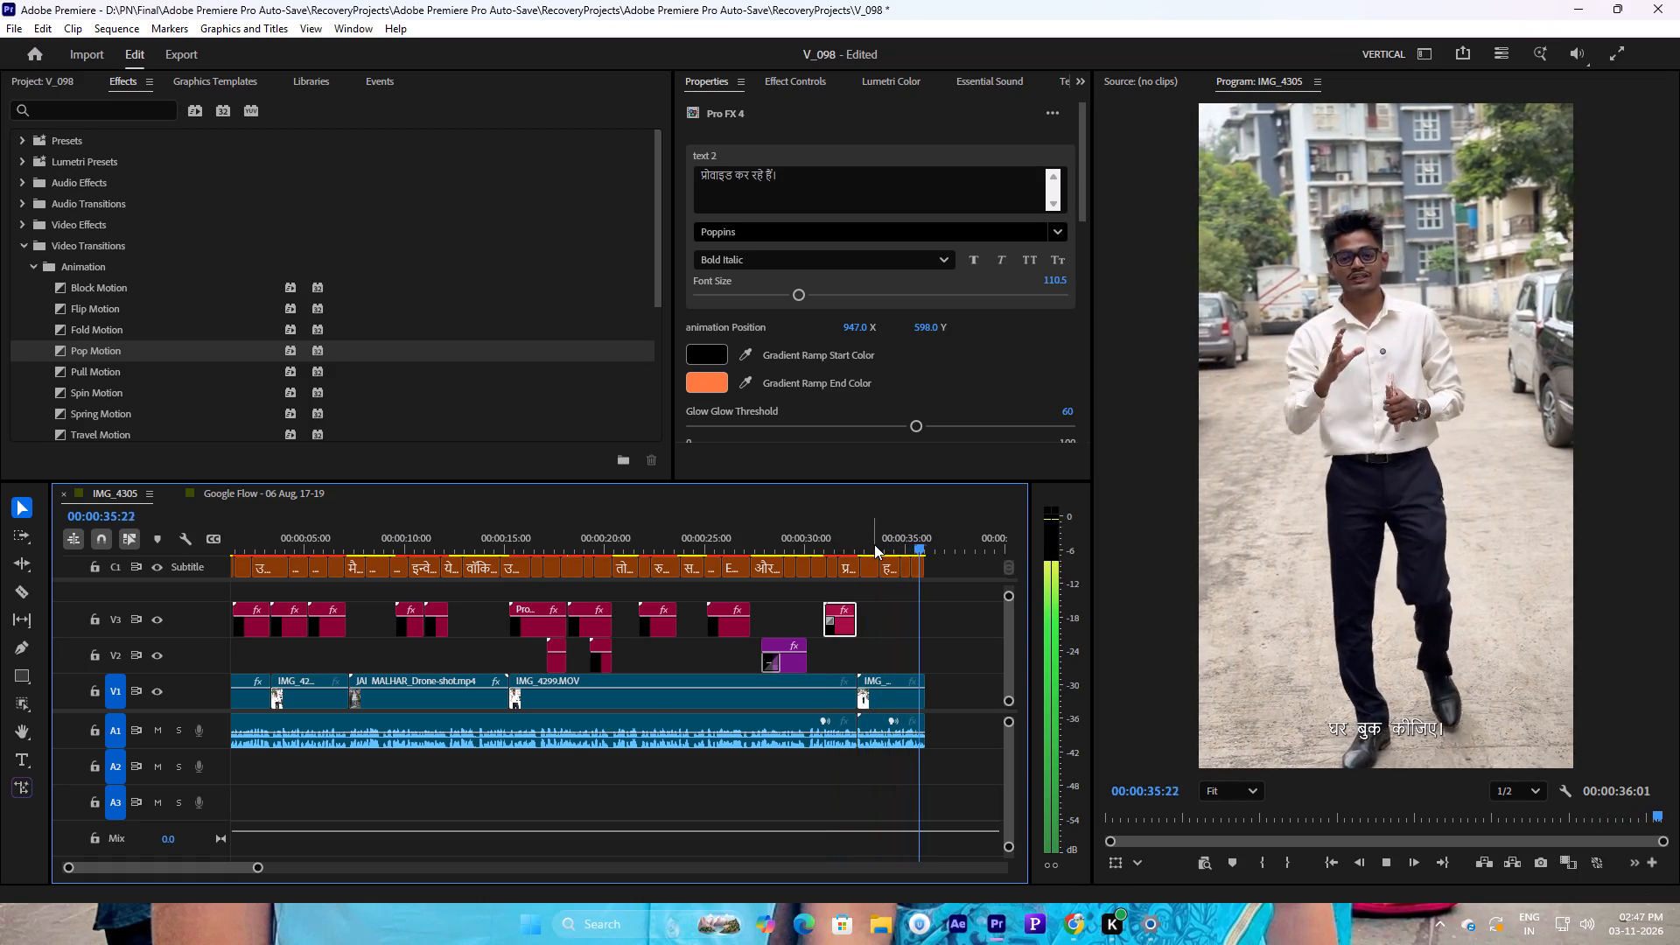
Paste two back-to-back copies of the trimmed caption on V3, starting at 00:00:32:19.
drag(874, 544, 860, 545)
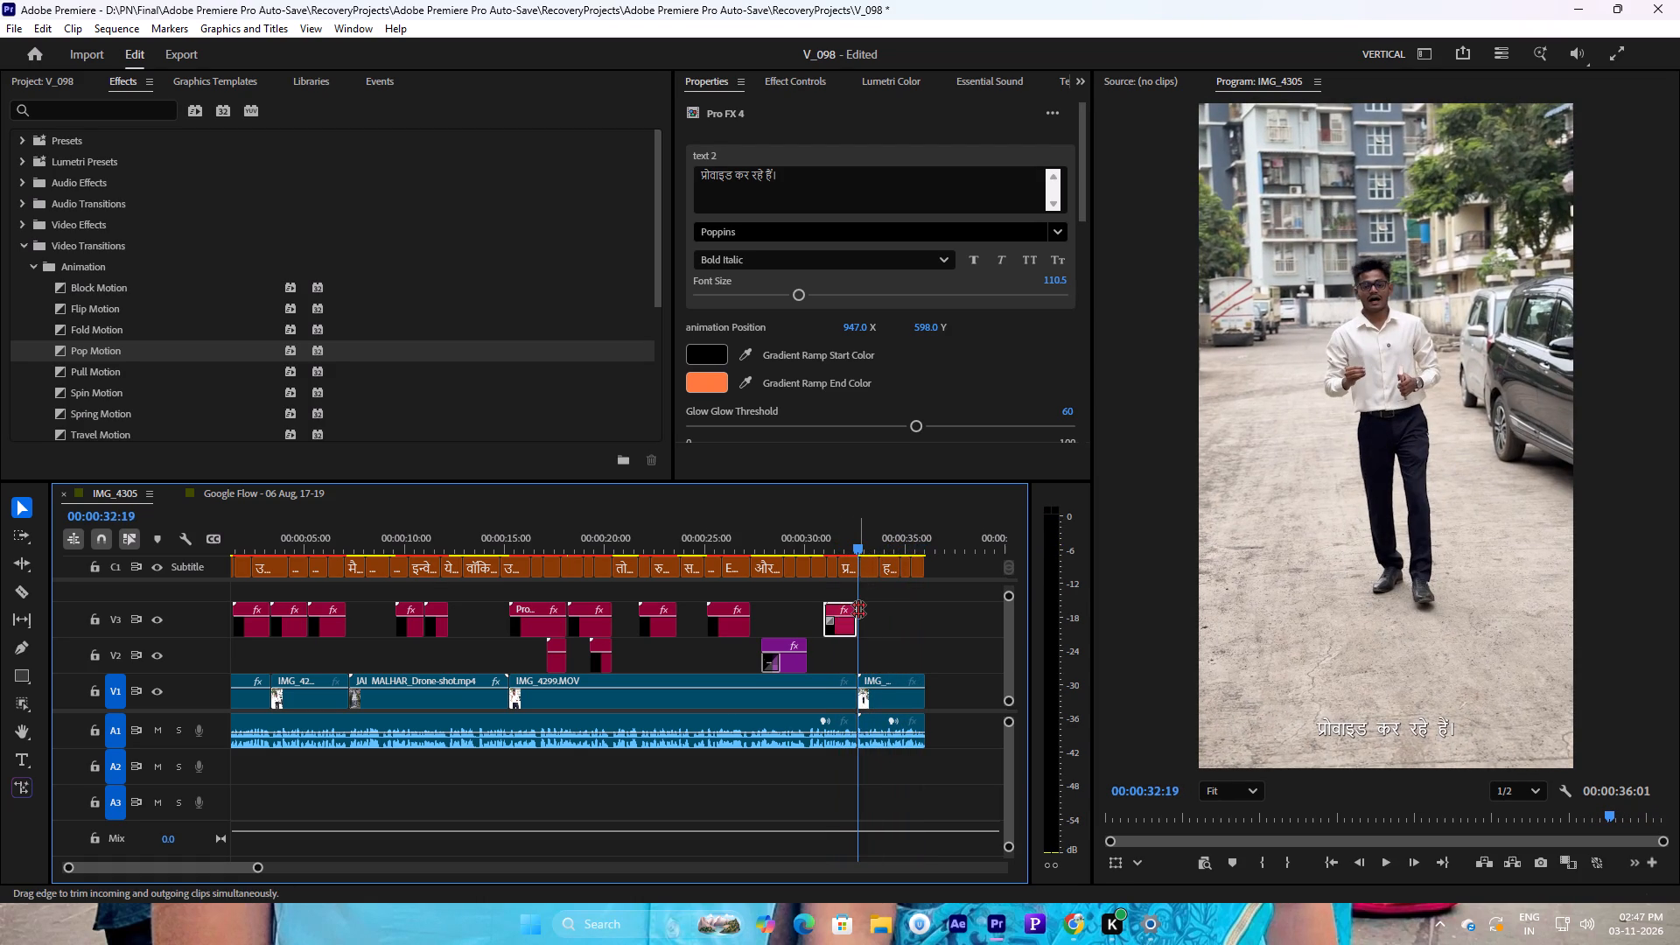
key(ctrl+c)
key(ctrl+v)
key(ctrl+c)
key(ctrl+v)
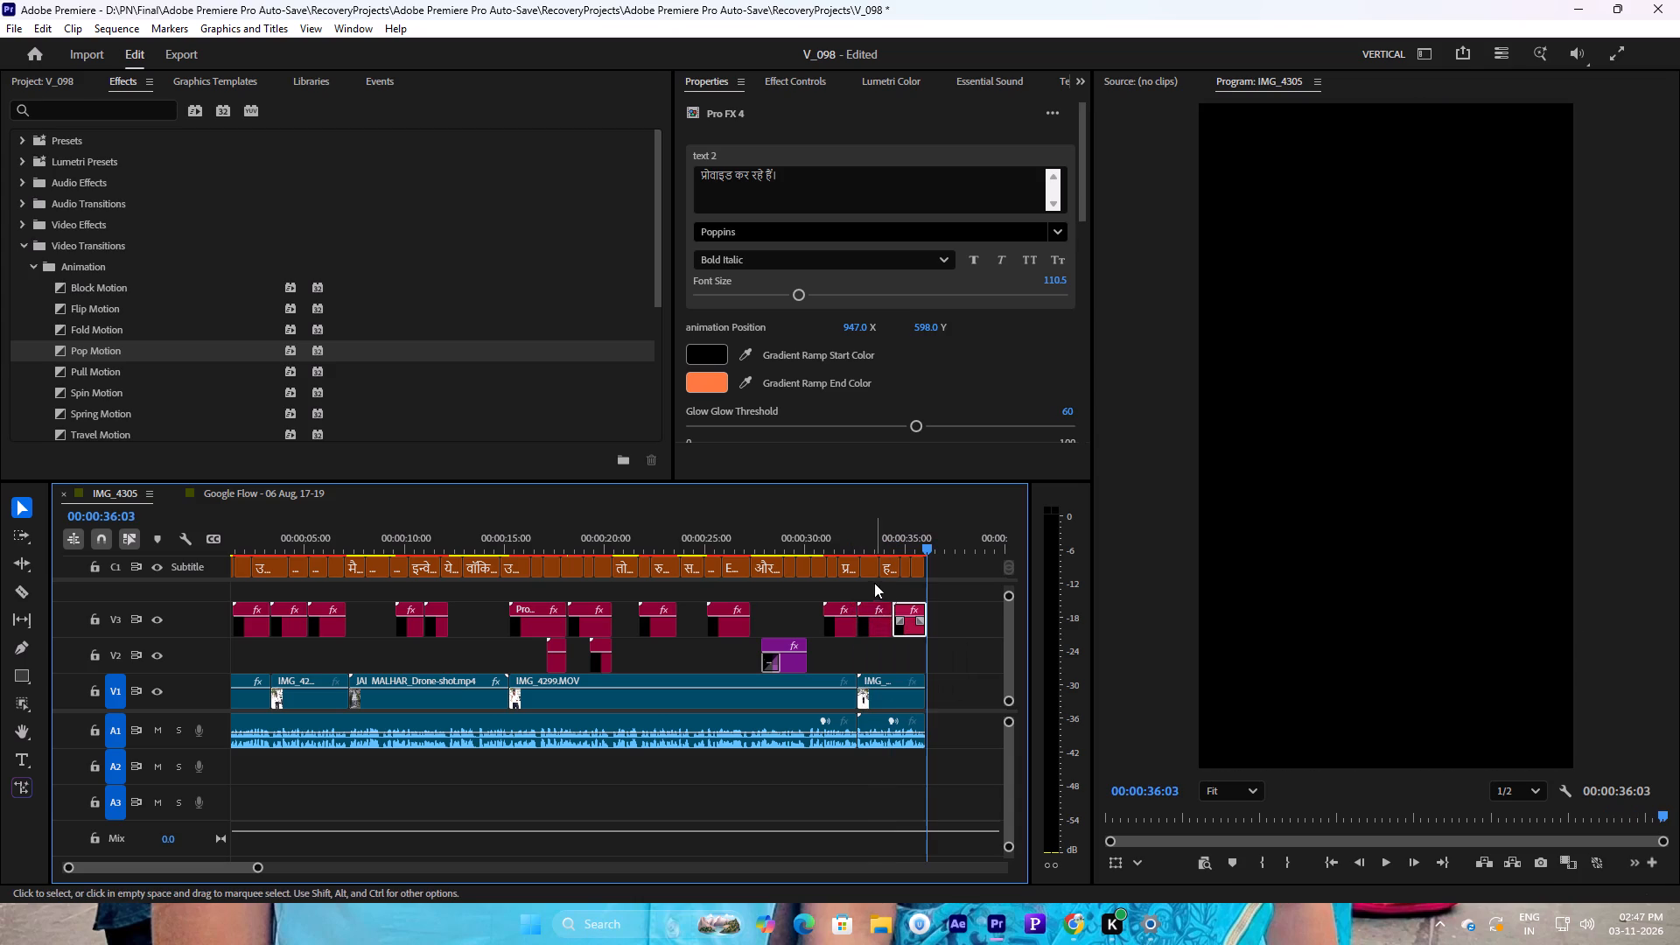
Replace the yellow line of the first pasted caption copy with the subtitle text "आज ही स्क्रीन पे दिए".
click(867, 570)
double_click(760, 140)
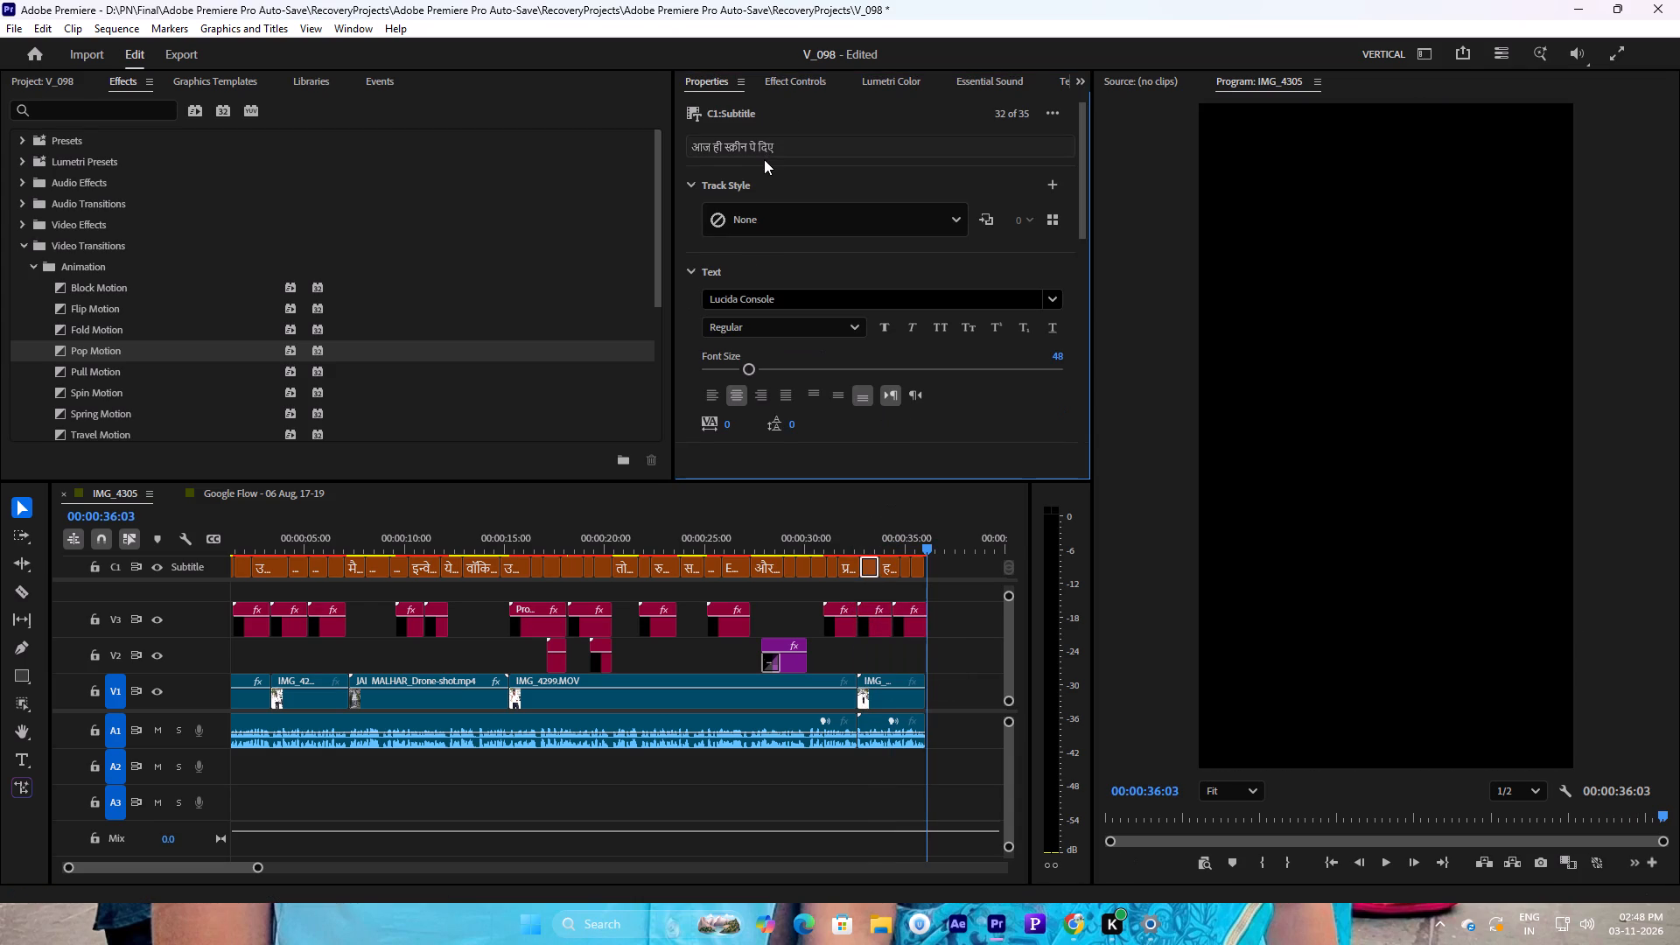
key(ctrl+c)
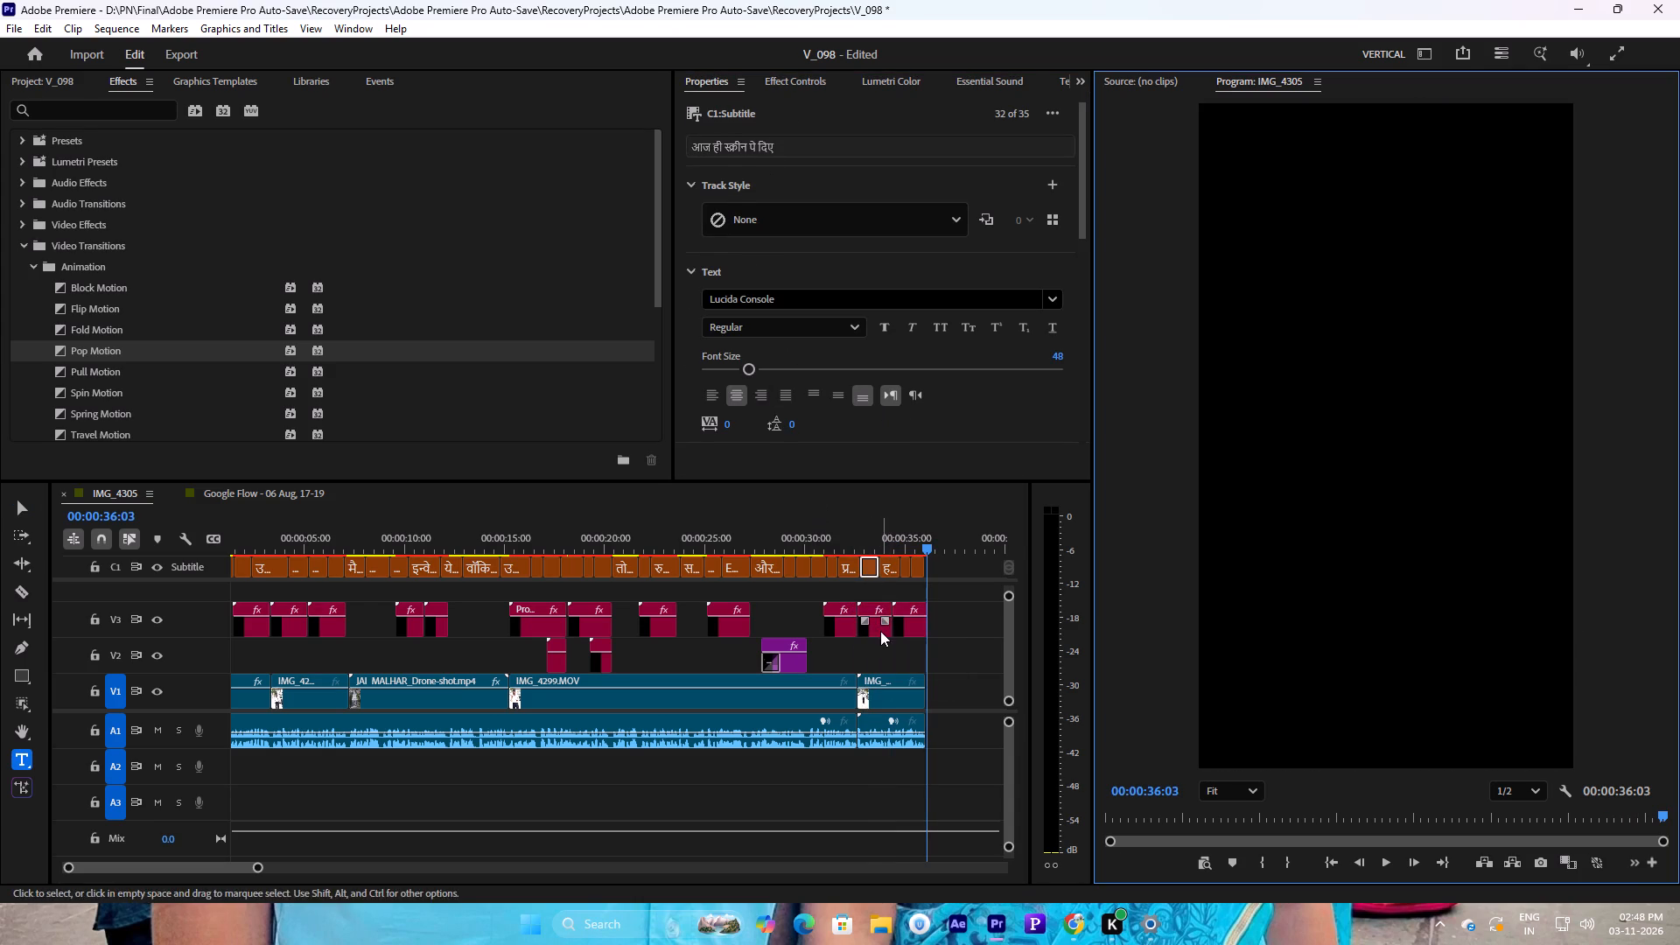
click(880, 631)
drag(1082, 209, 1085, 355)
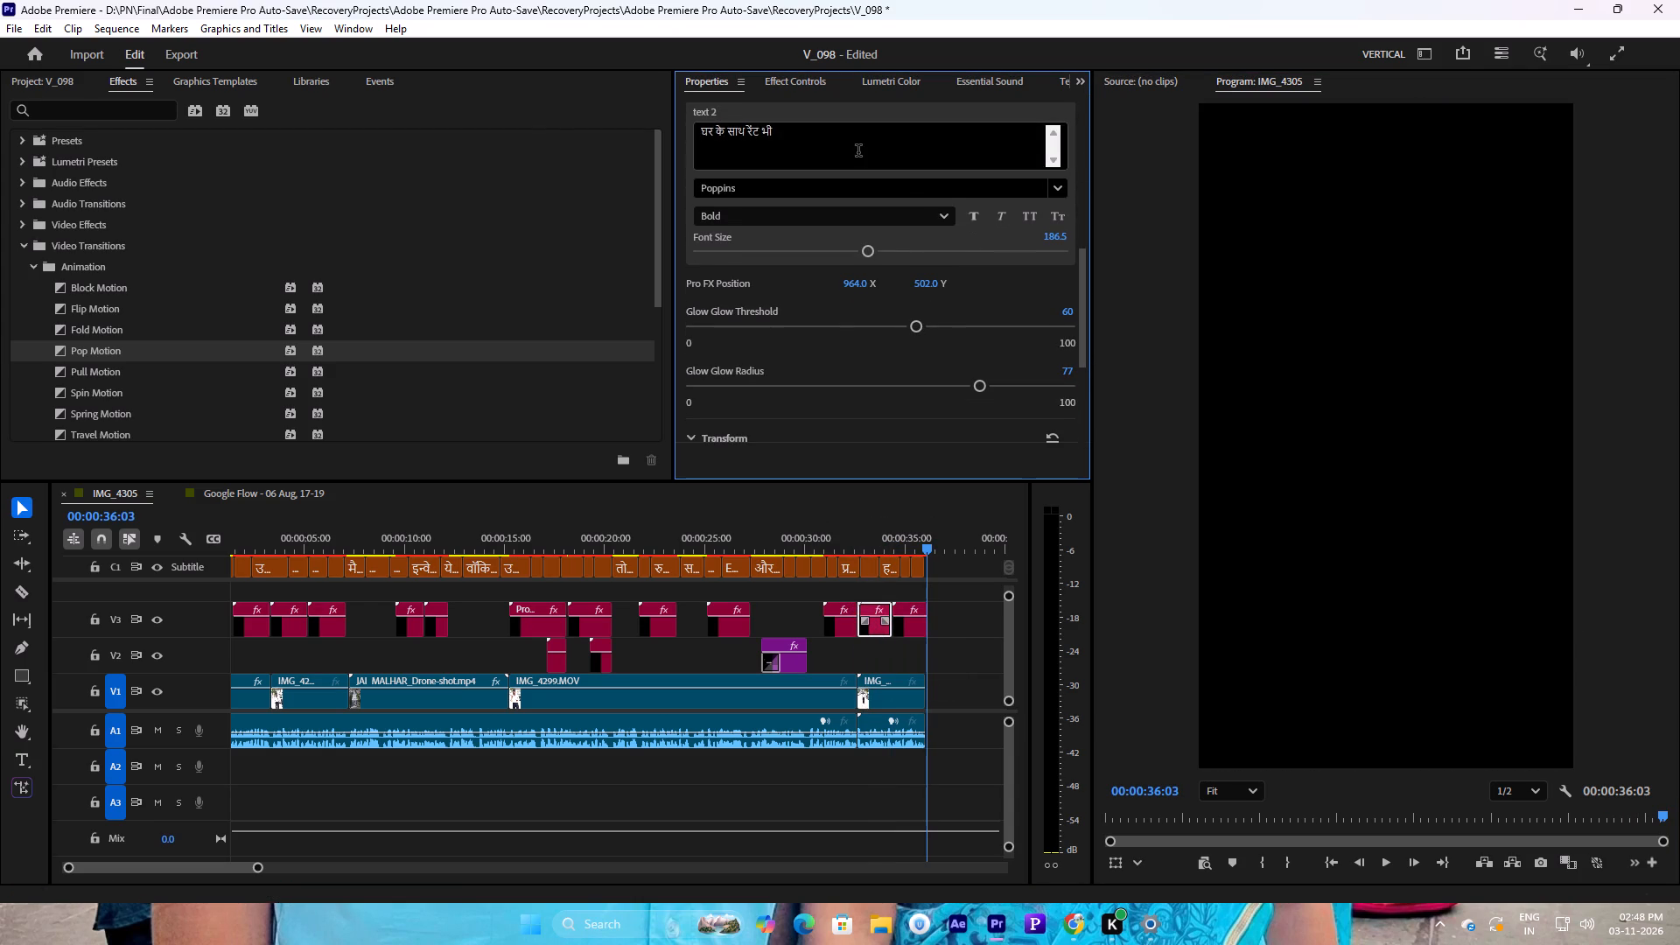
drag(852, 140, 524, 136)
key(ctrl+v)
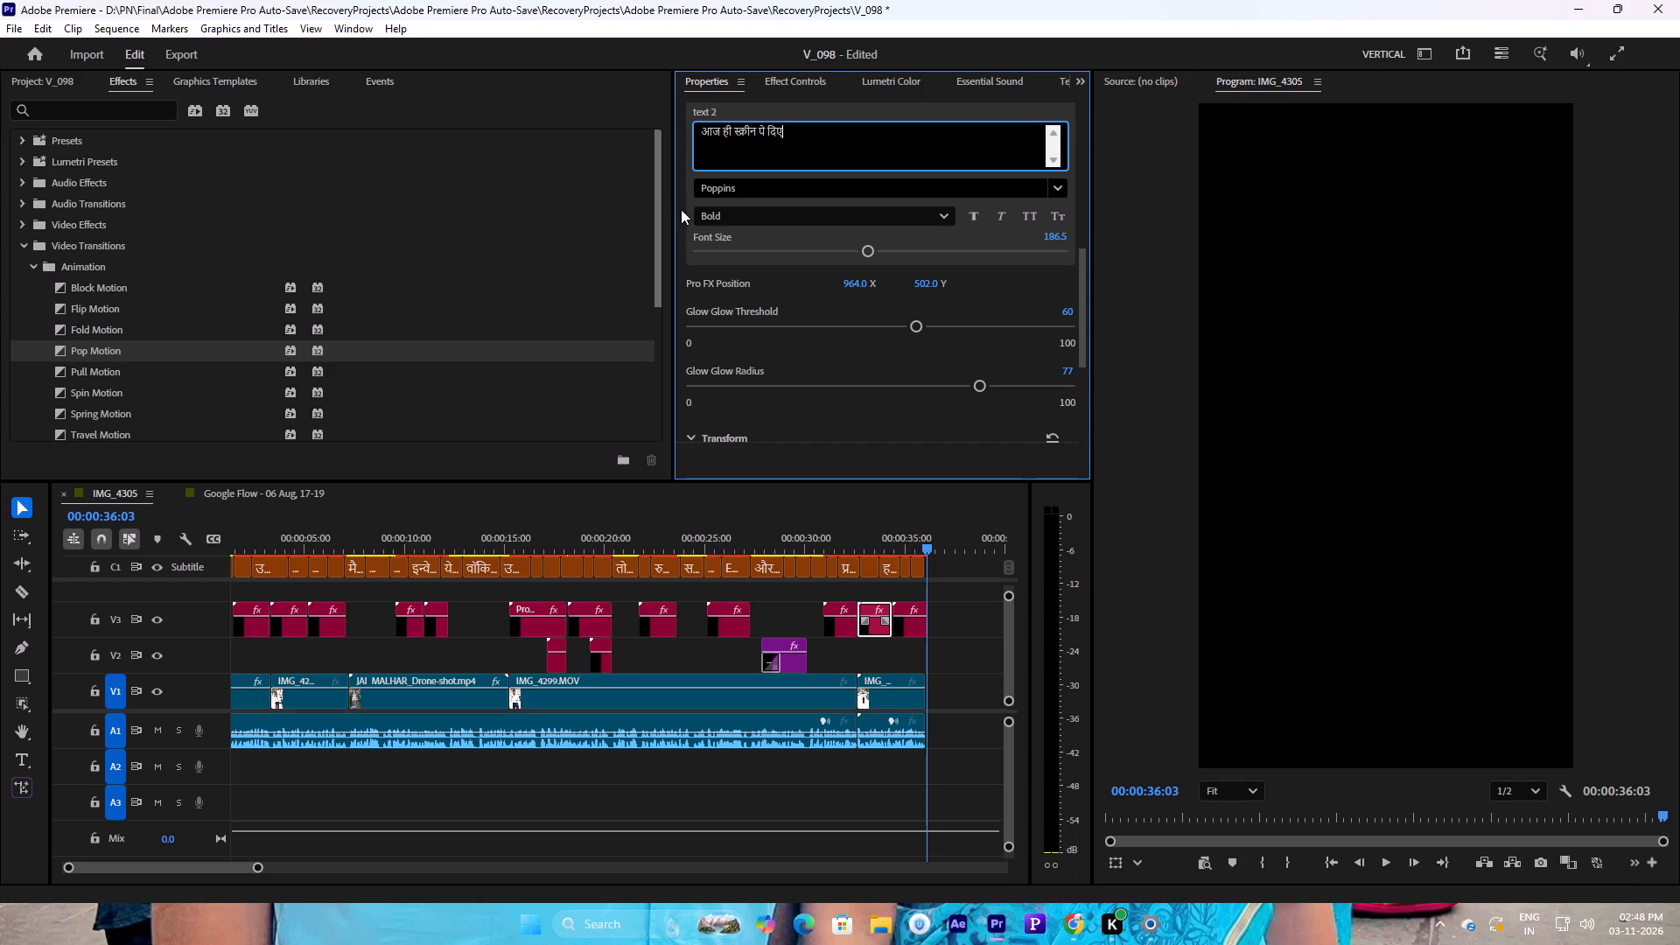
Replace the orange line of the same caption copy with the following subtitle's text "हुए नंबर पे कॉल कीजिए,".
click(884, 567)
click(886, 567)
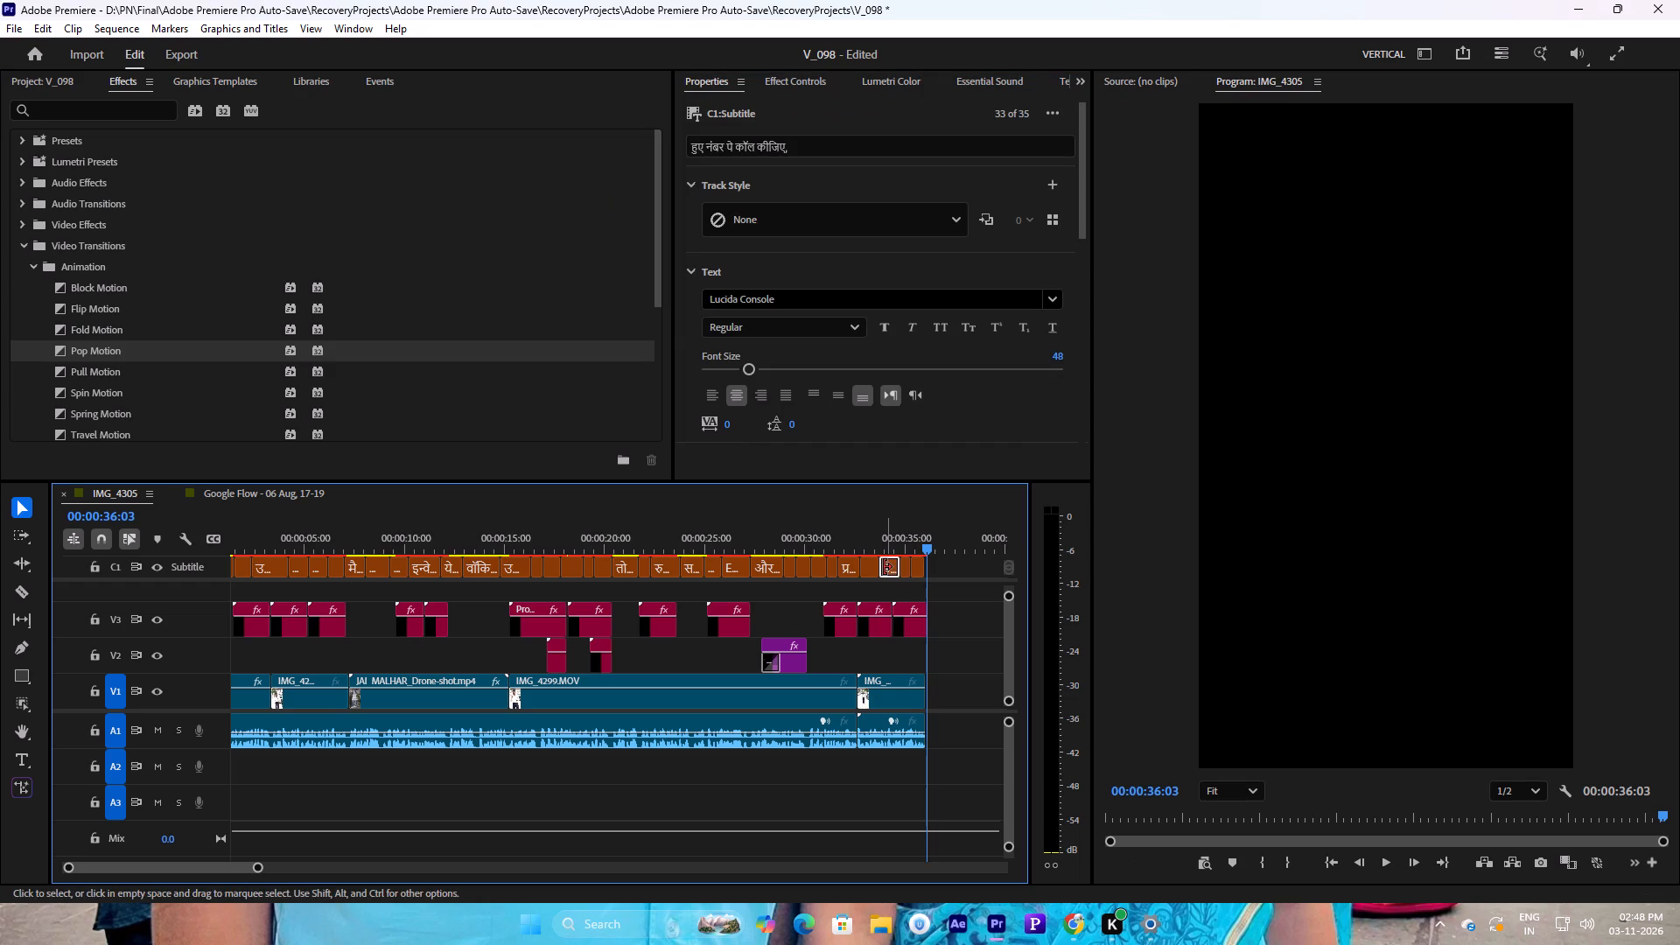
click(870, 568)
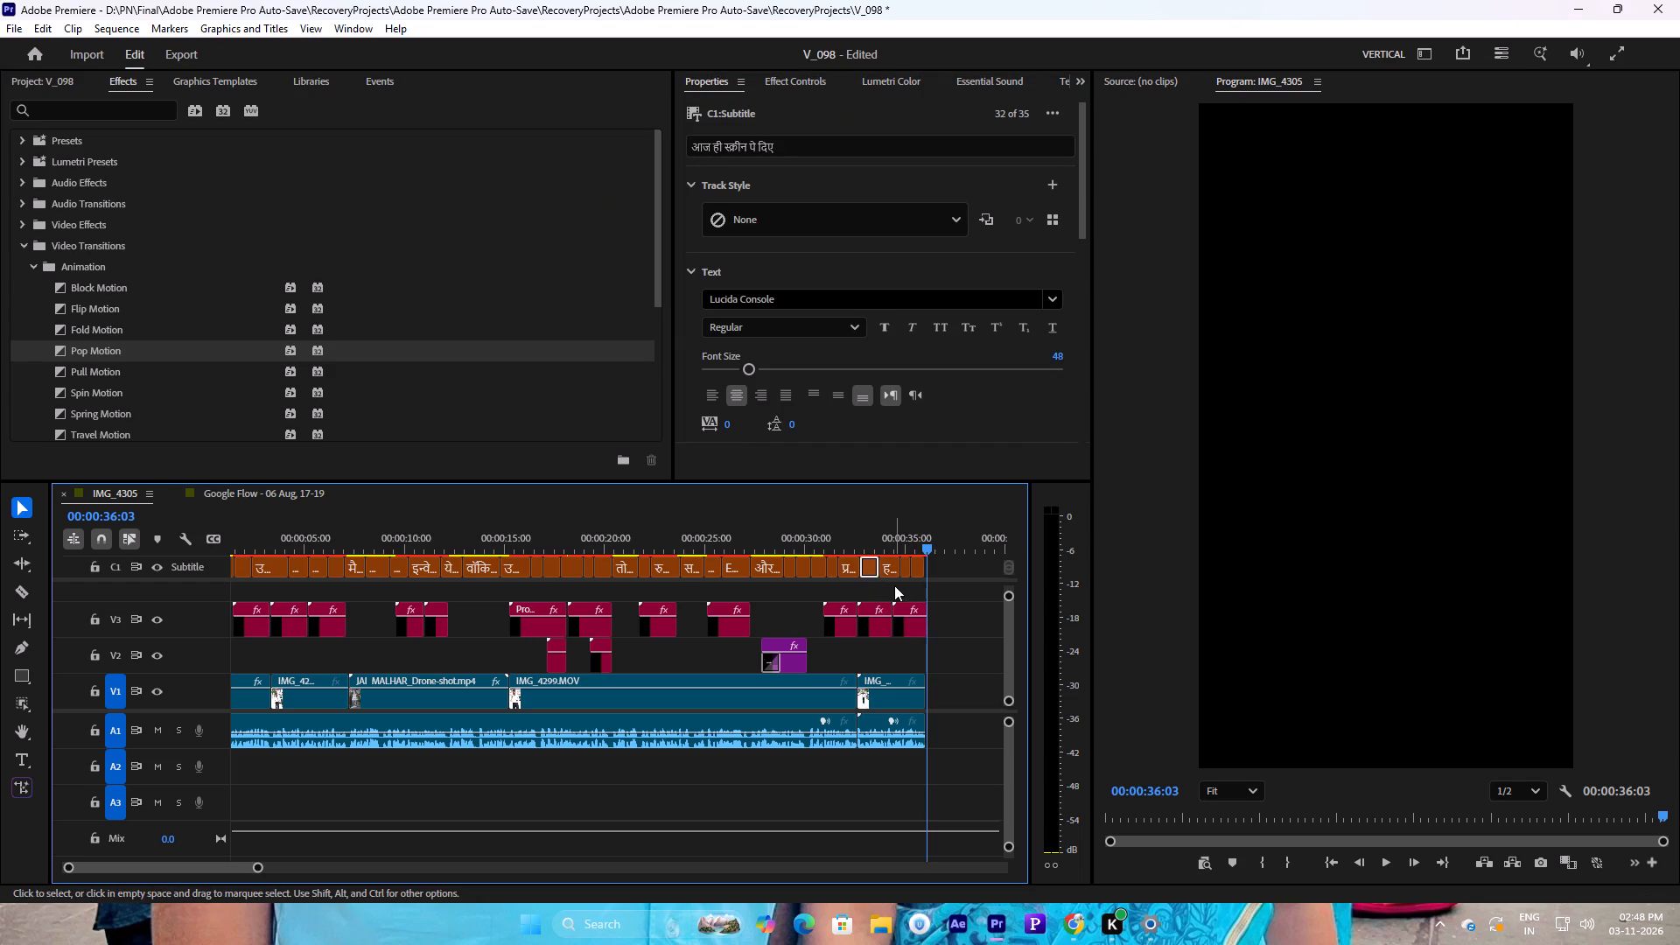
click(887, 571)
double_click(728, 146)
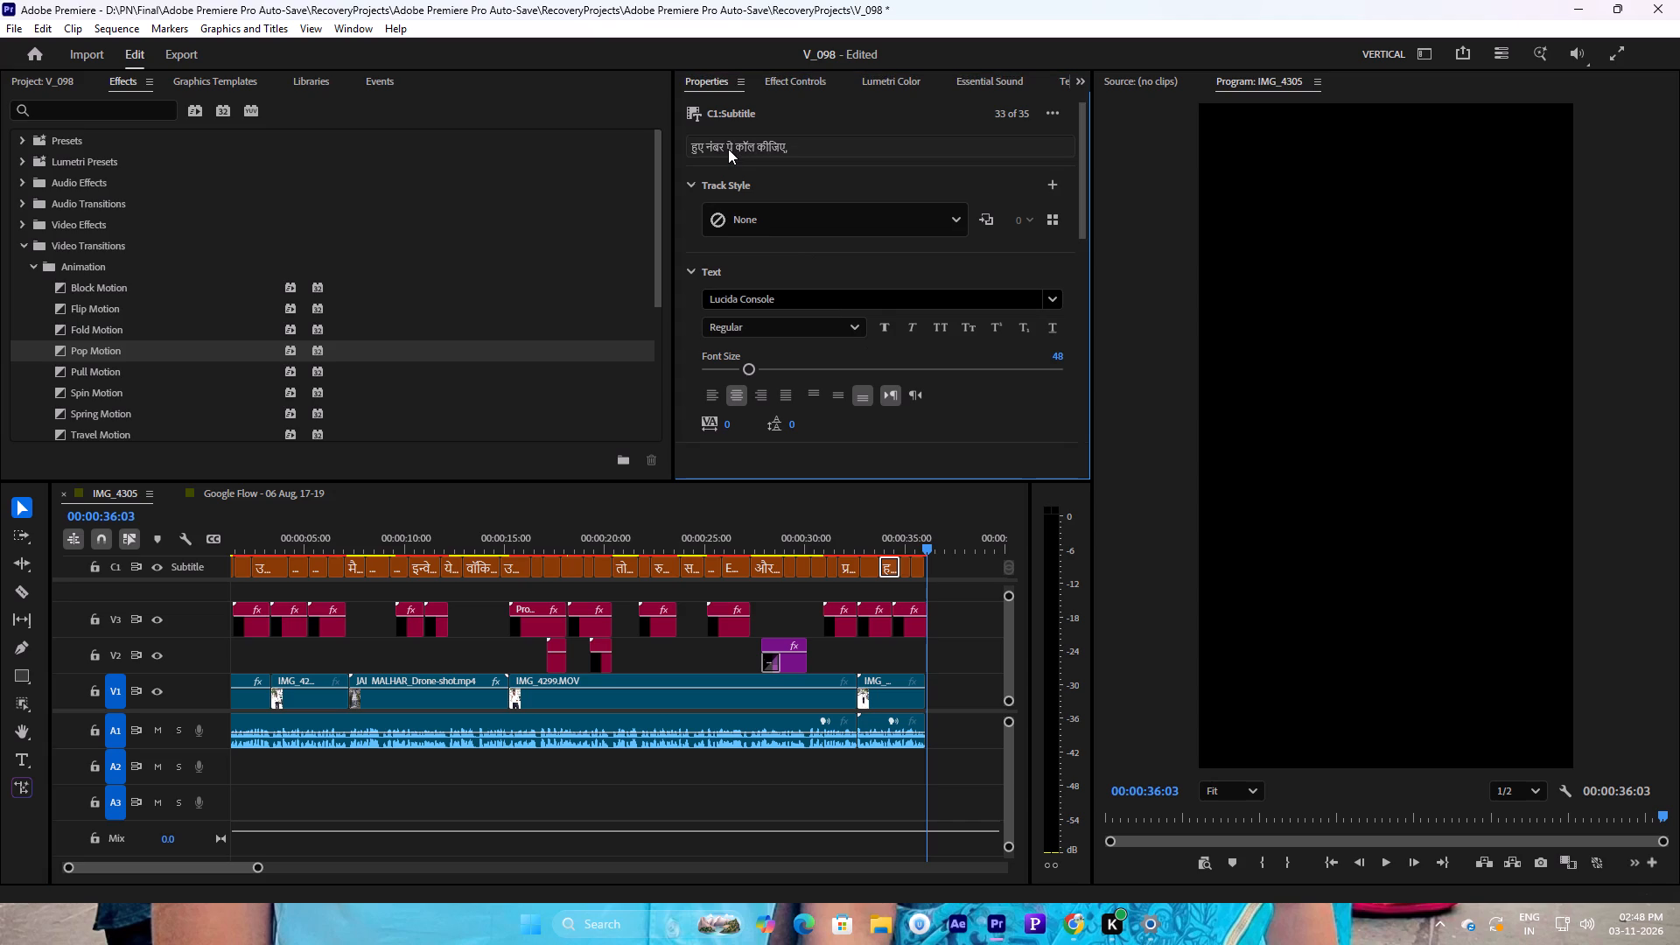
key(ctrl+c)
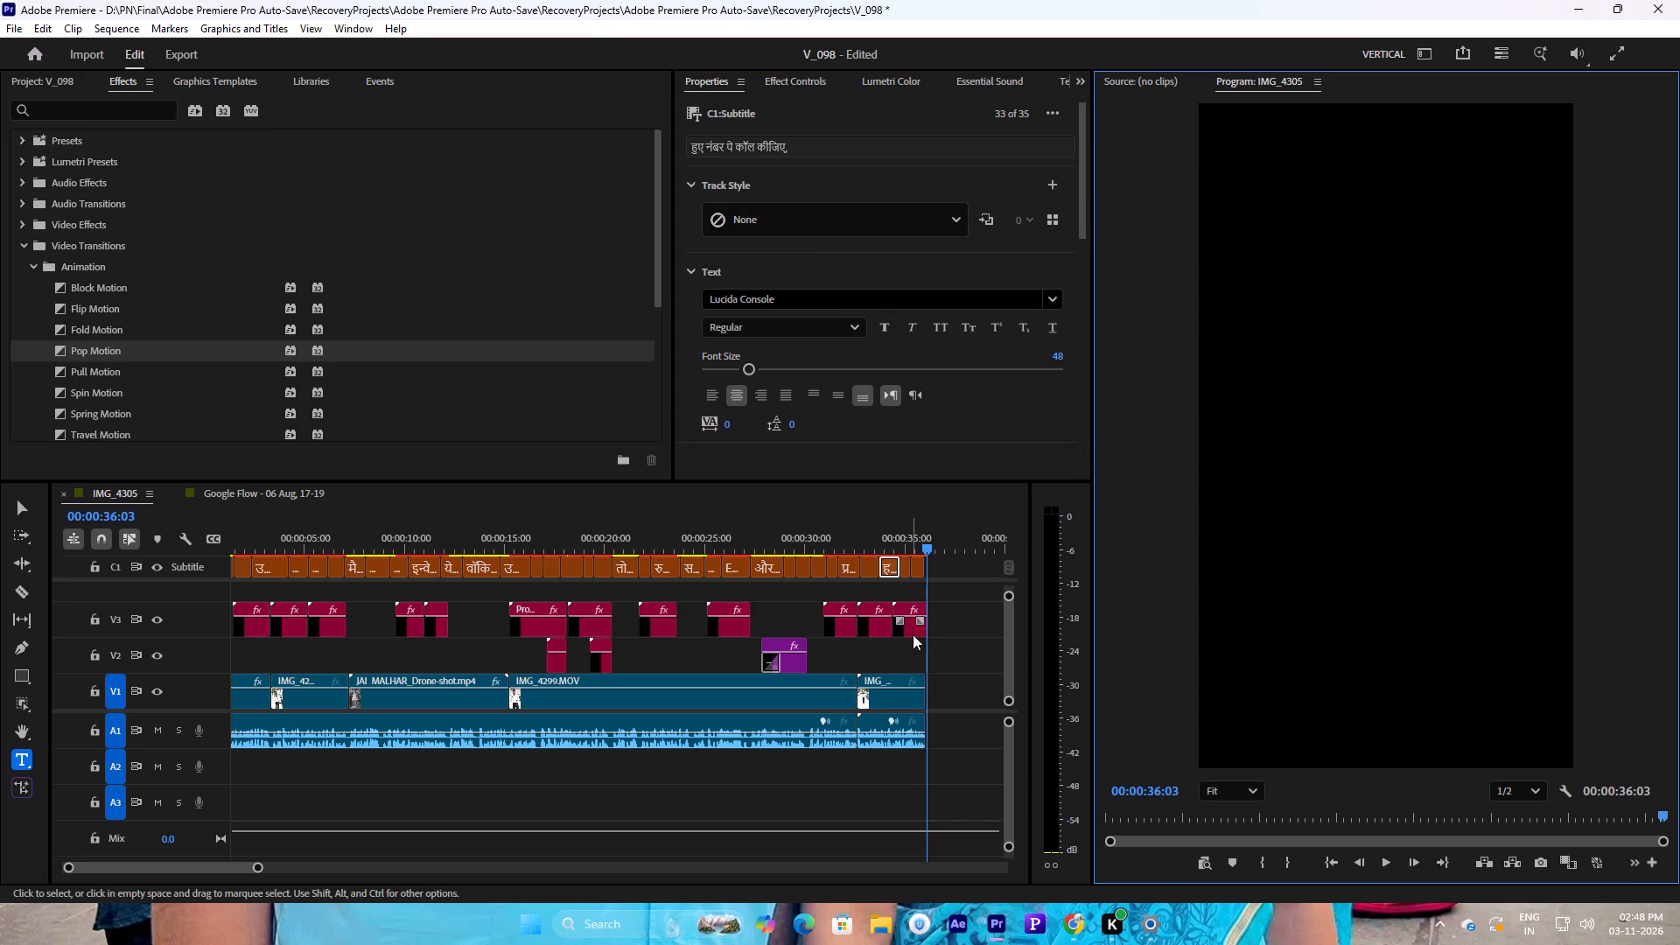
click(880, 630)
drag(796, 178, 550, 165)
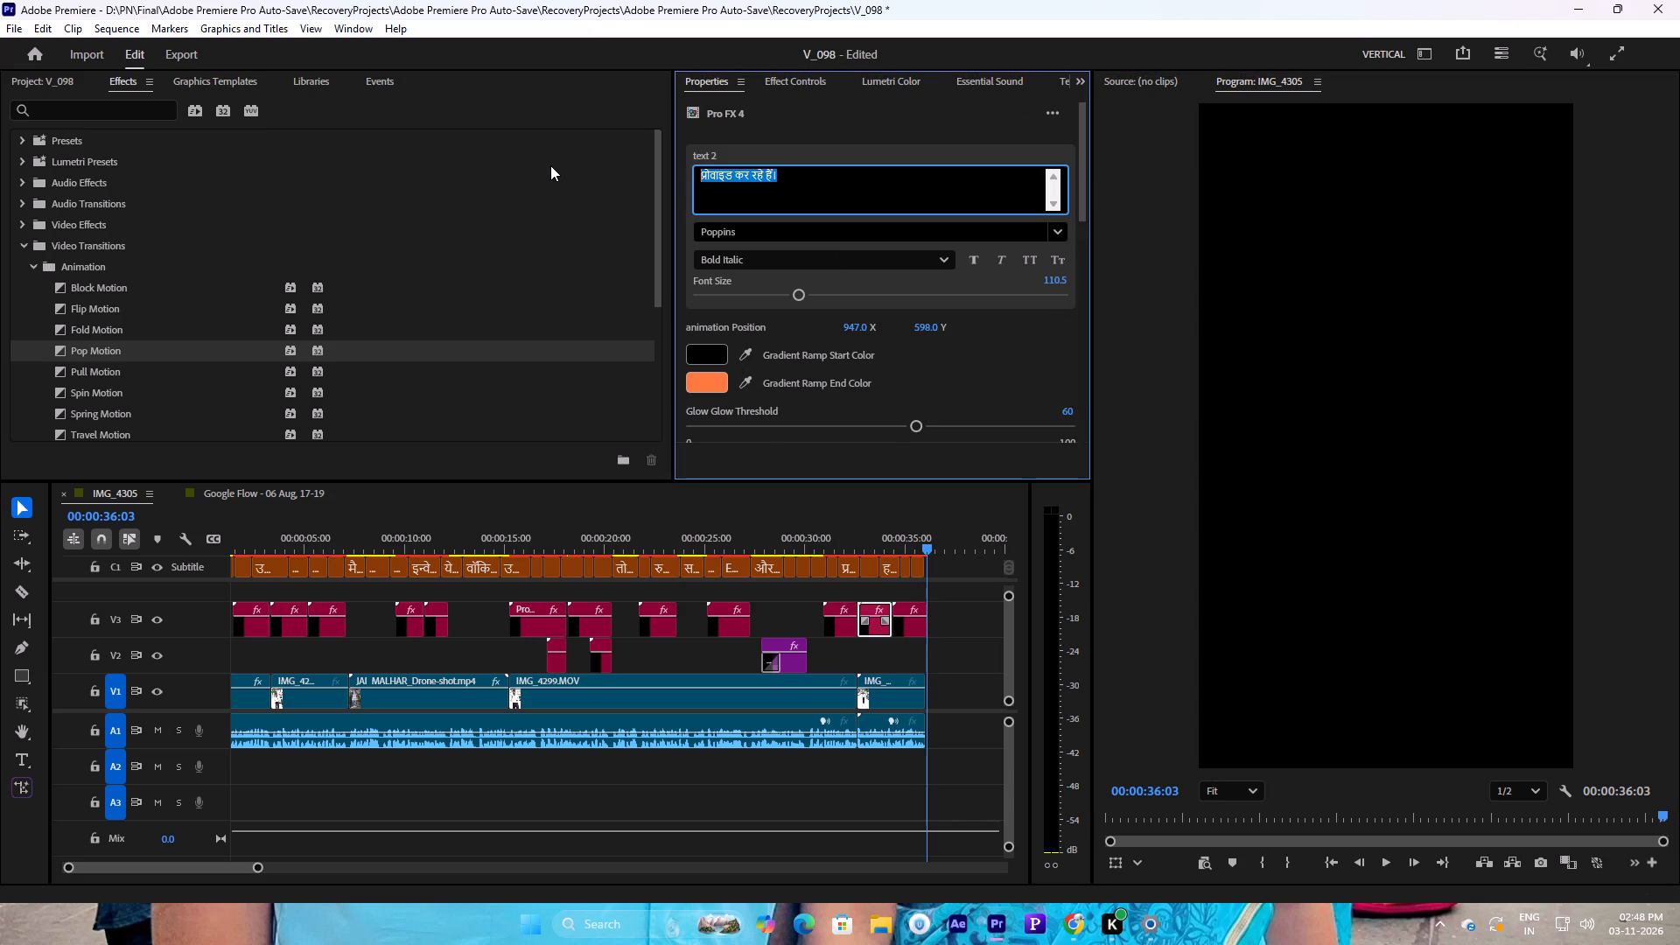
key(ctrl+v)
Play back the "आज ही स्क्रीन पे दिए" caption and scale it down to 123%.
drag(881, 536, 853, 541)
key(space)
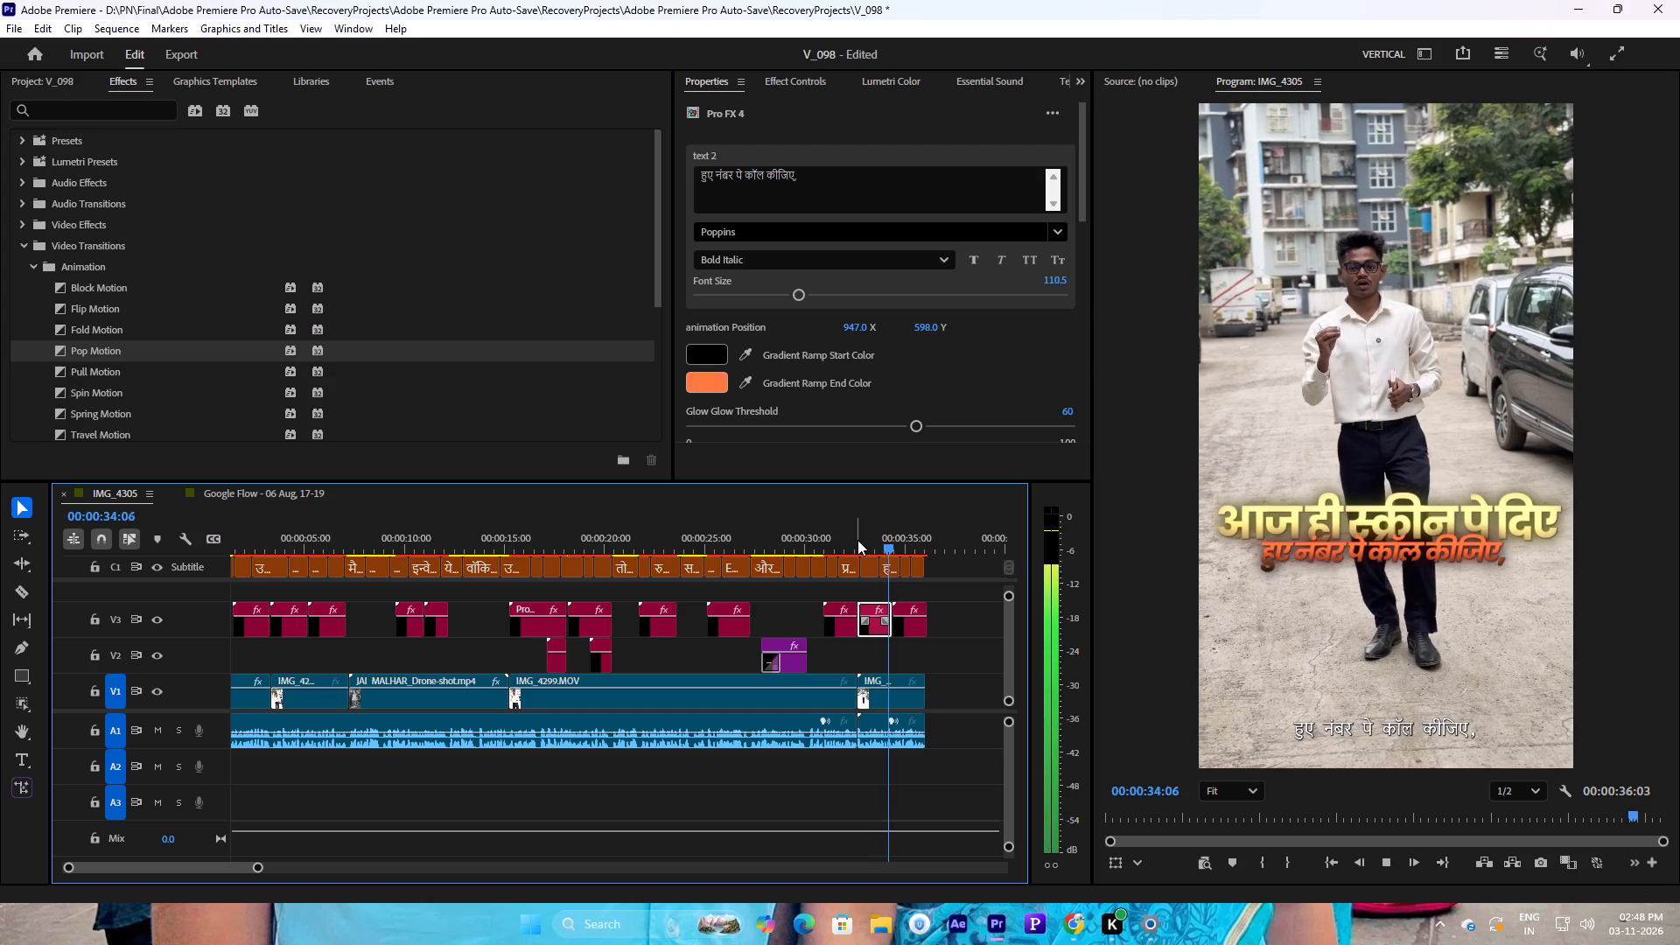
key(space)
drag(1081, 199, 1087, 293)
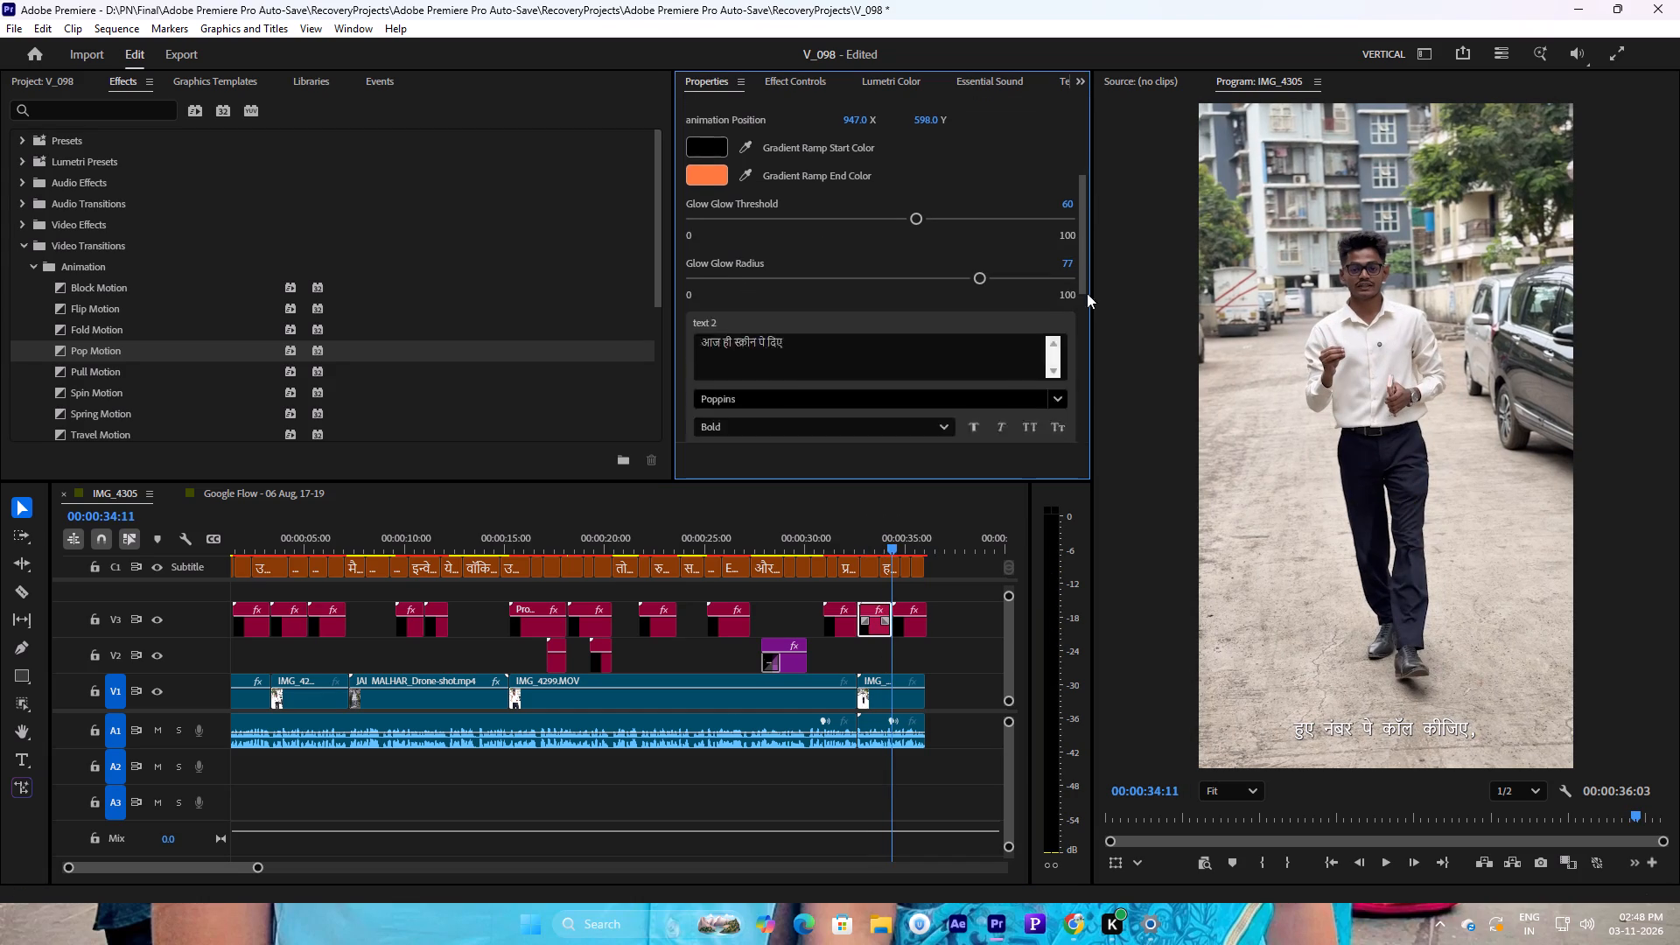
drag(1087, 293, 1082, 392)
drag(889, 548, 878, 548)
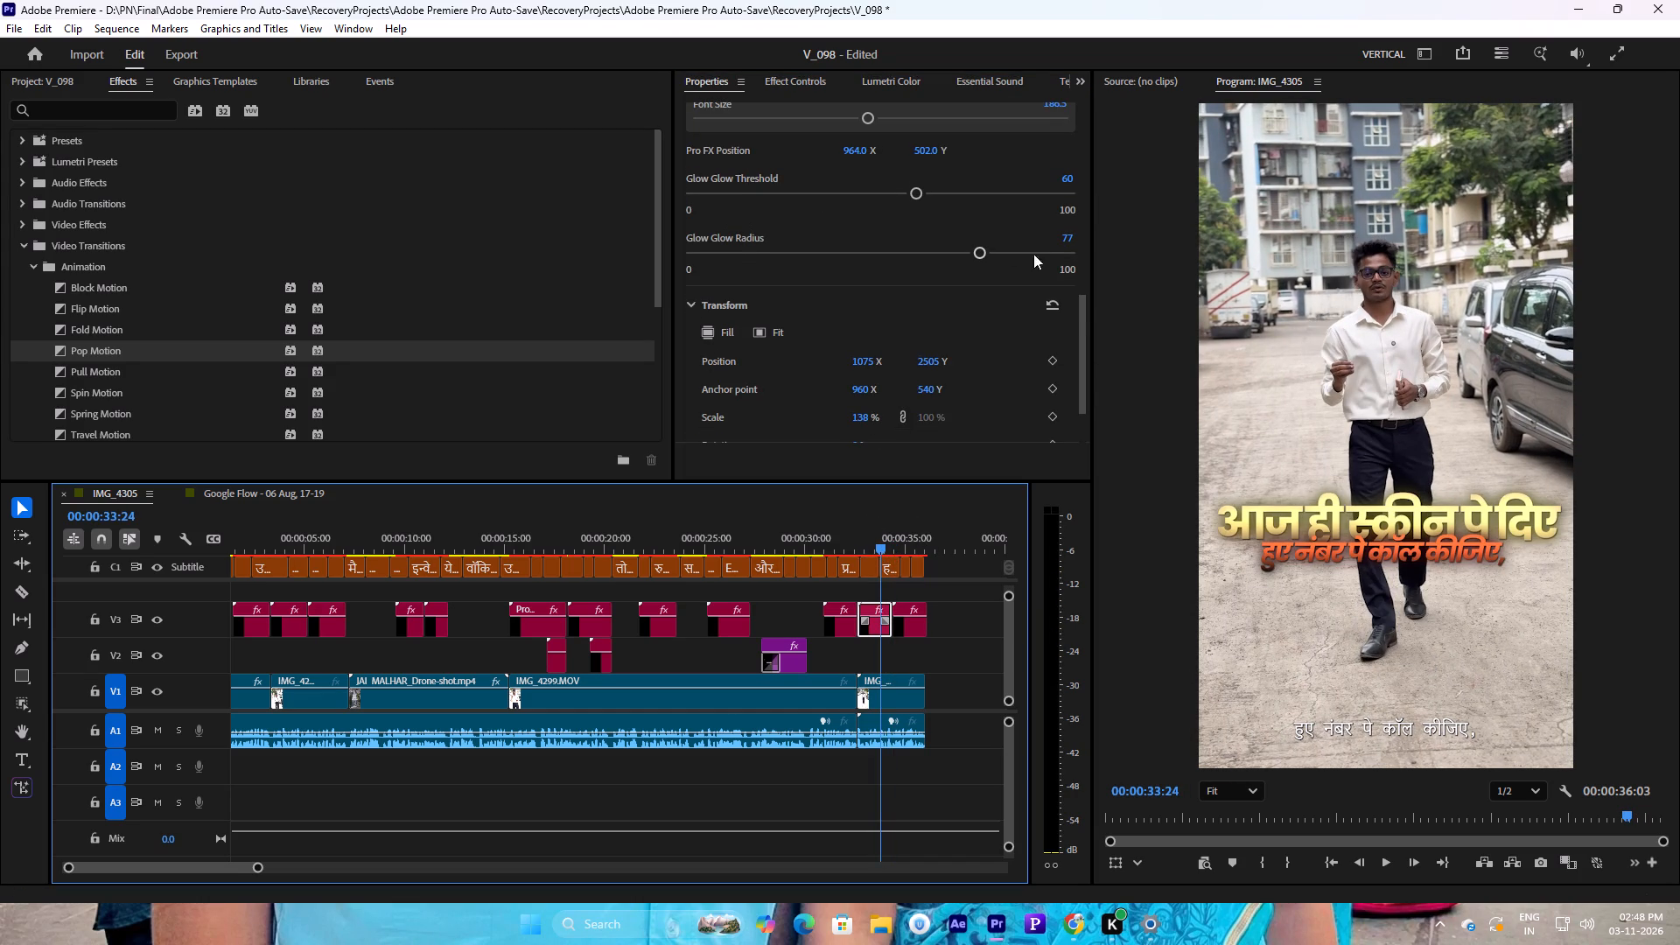
drag(1082, 306, 1077, 326)
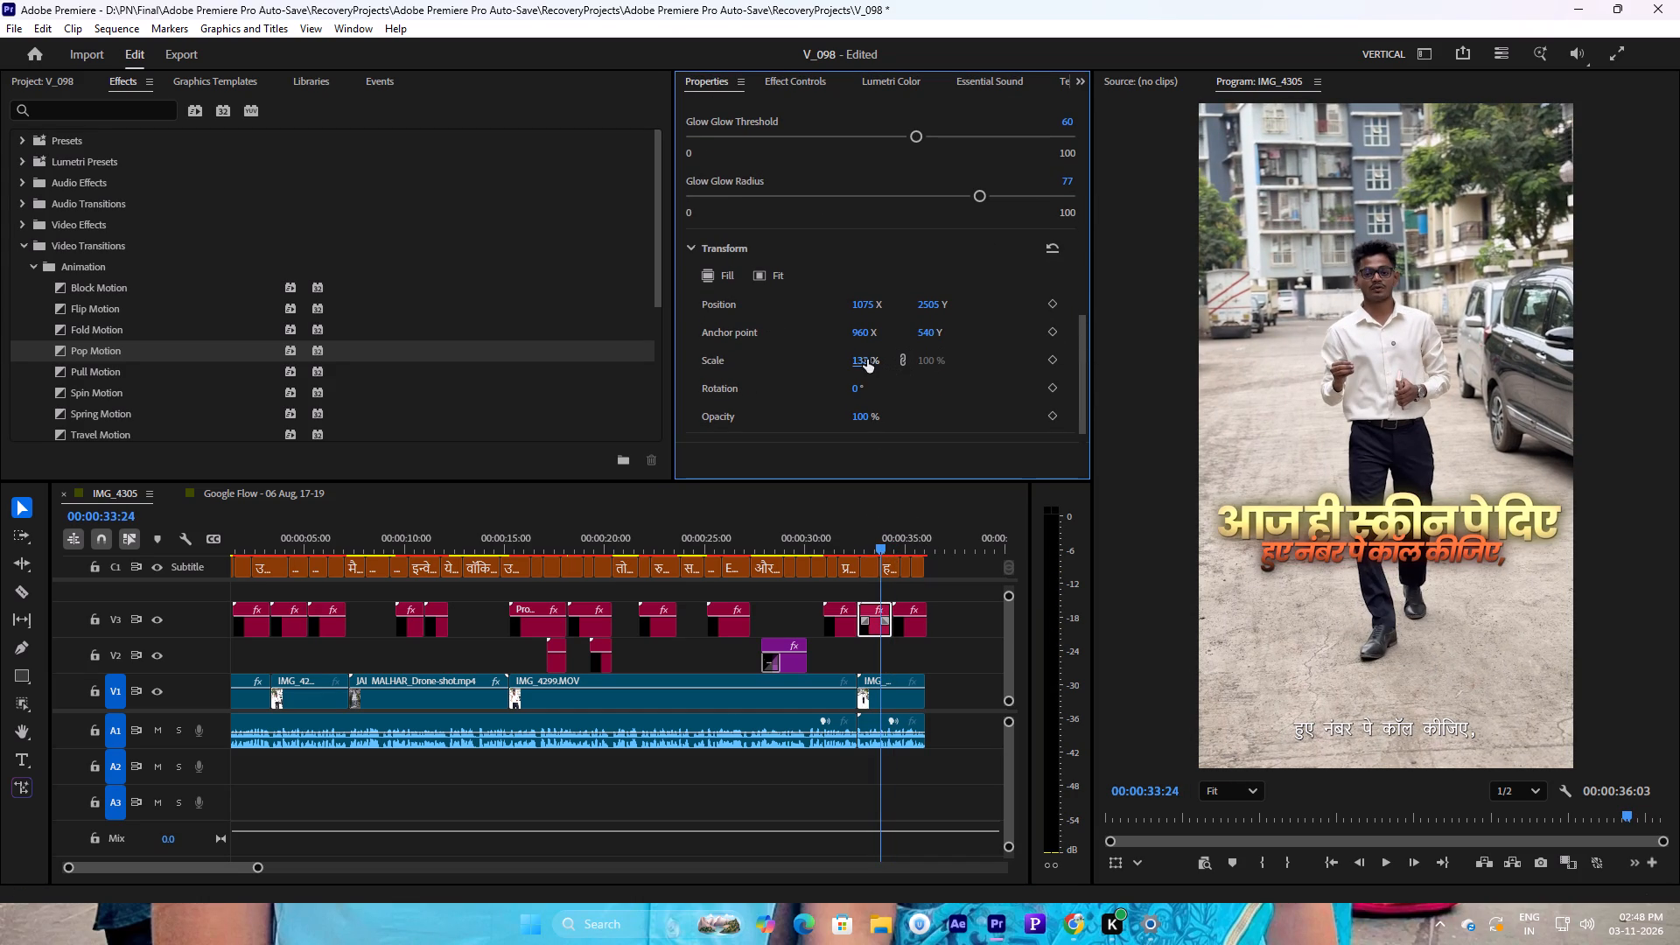
drag(865, 360, 855, 366)
Raise the "आज ही स्क्रीन पे दिए" caption to a vertical position of 1907, checking it in playback.
drag(930, 297, 578, 347)
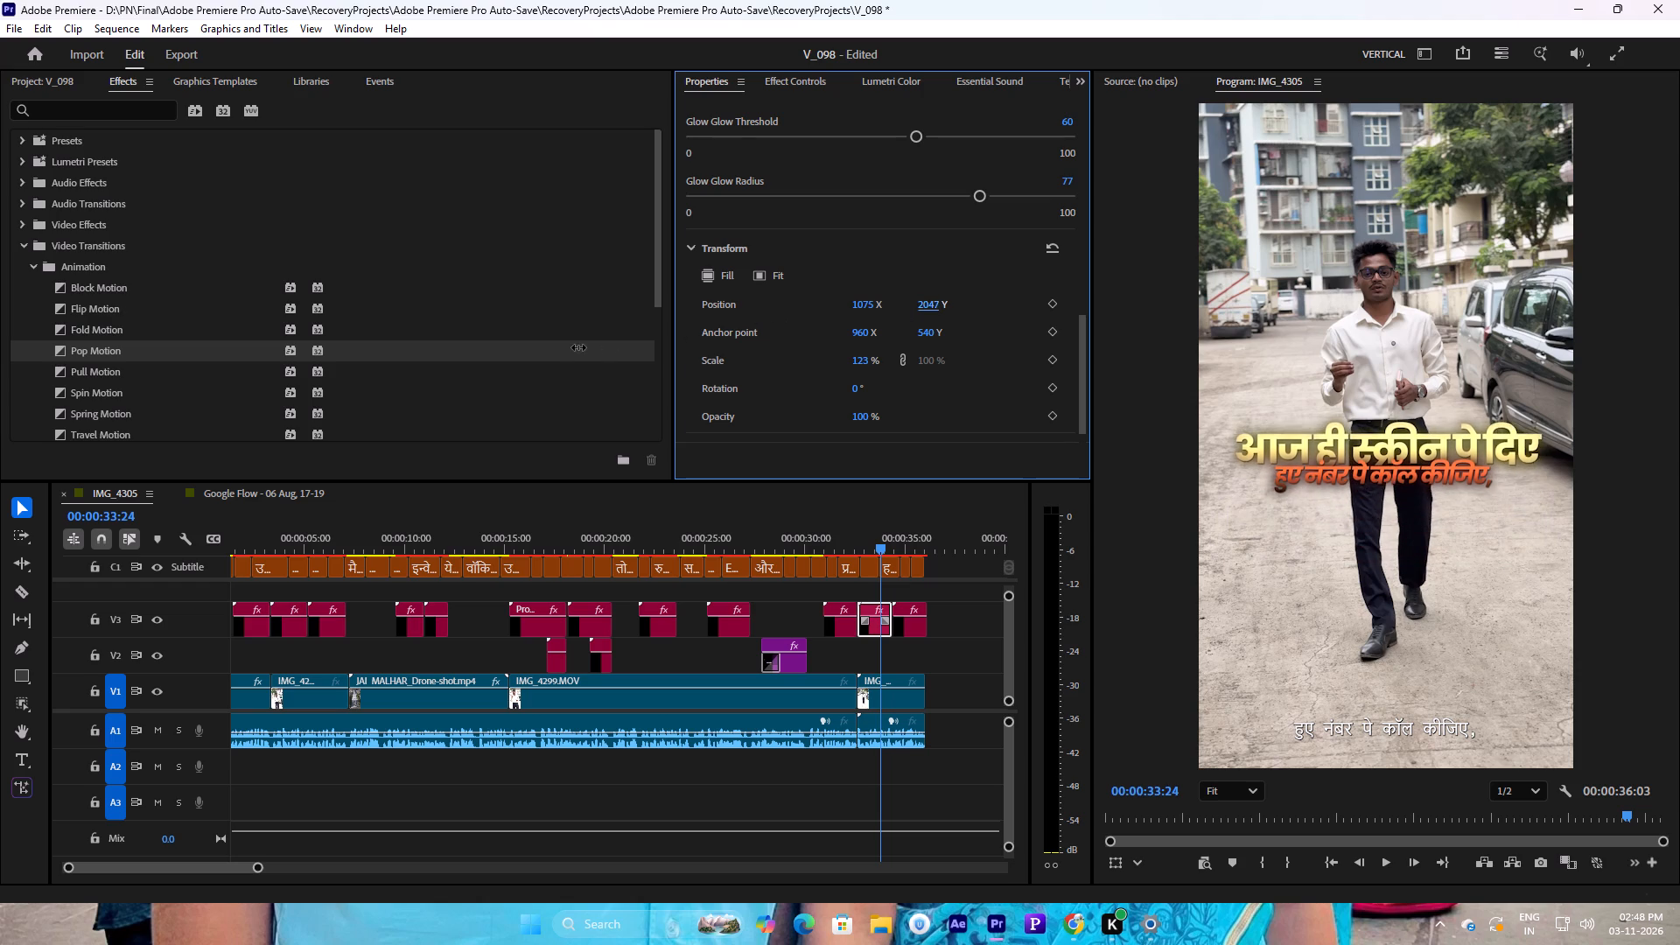
drag(578, 347, 495, 342)
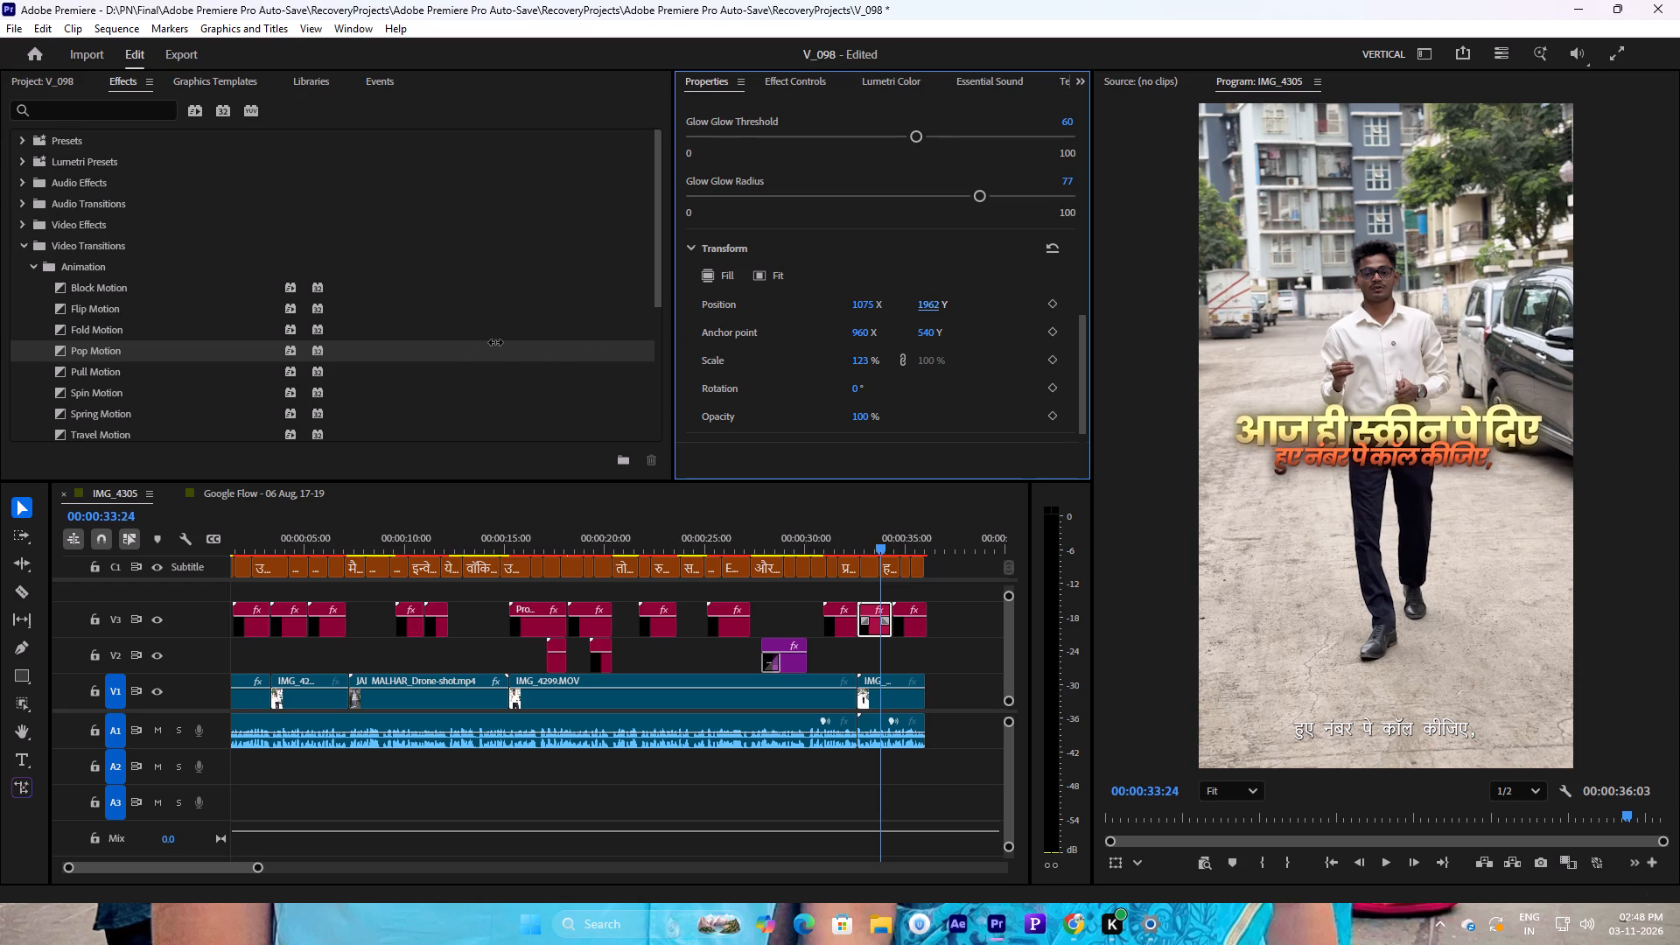
drag(495, 342, 480, 346)
key(space)
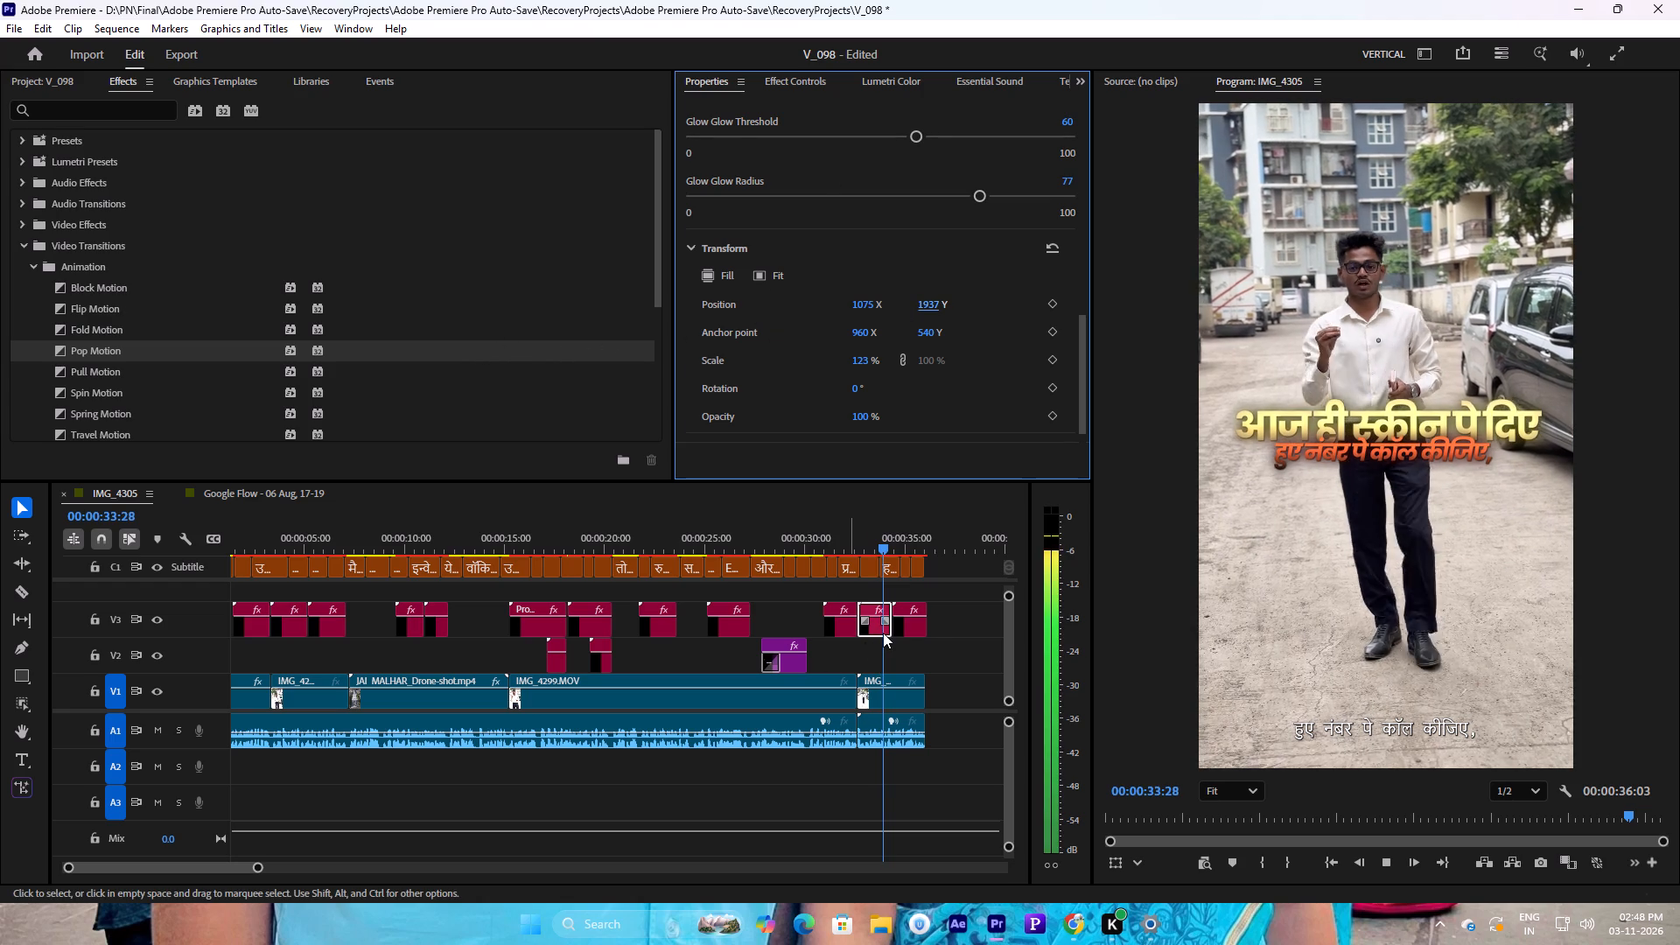
key(space)
click(898, 556)
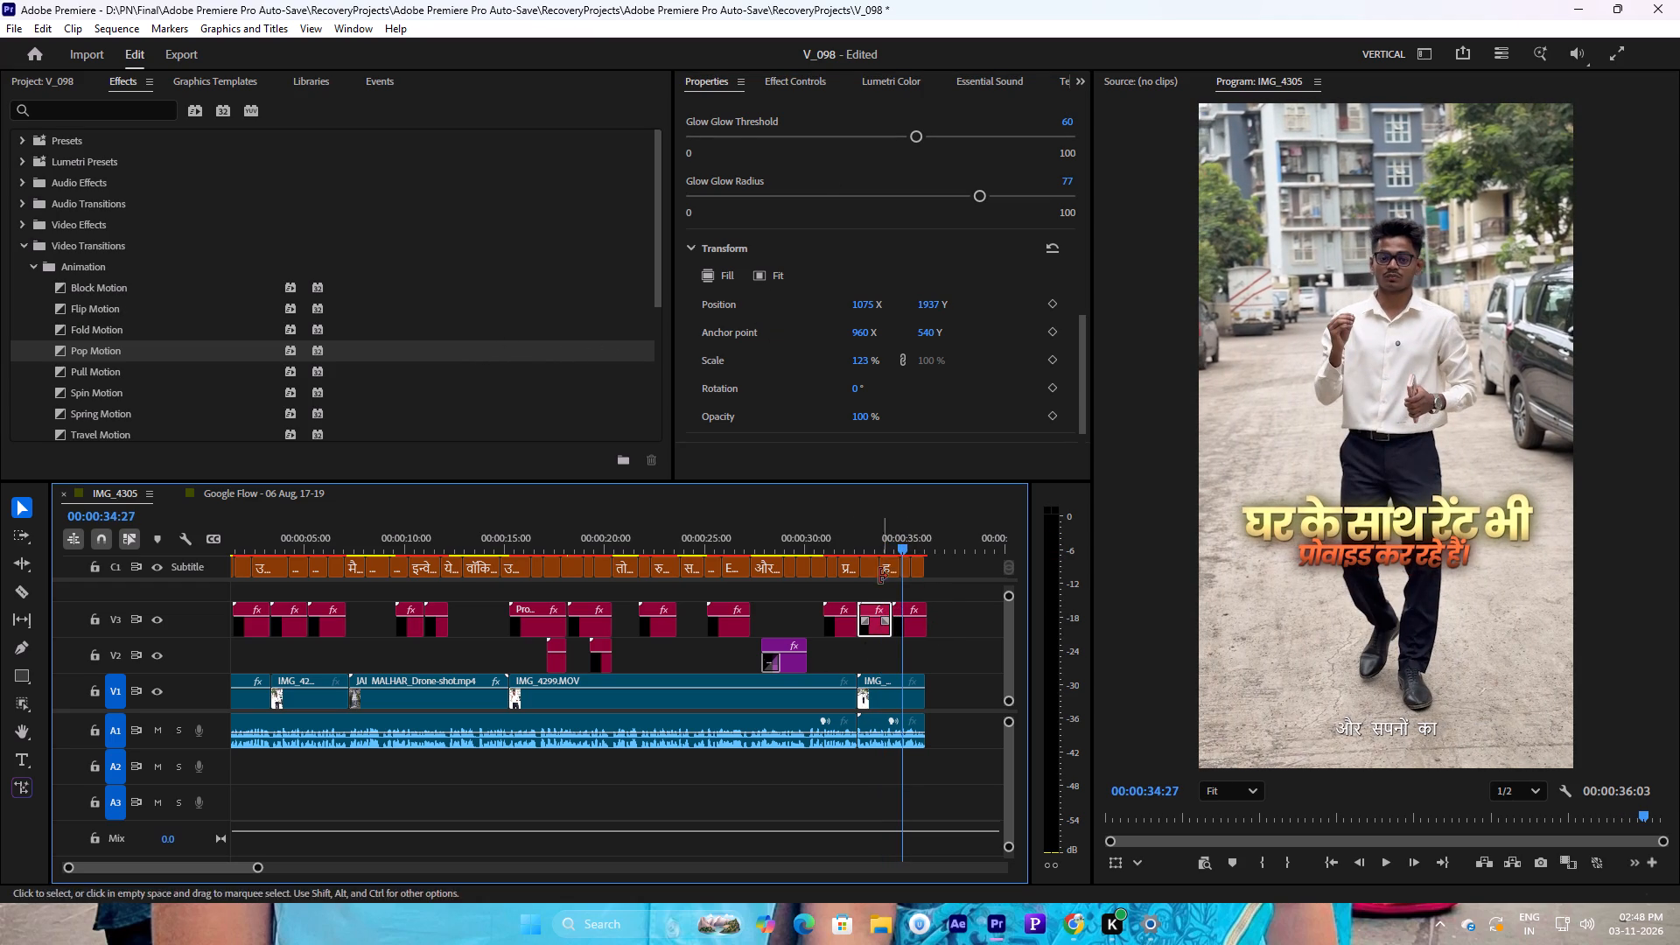
click(881, 549)
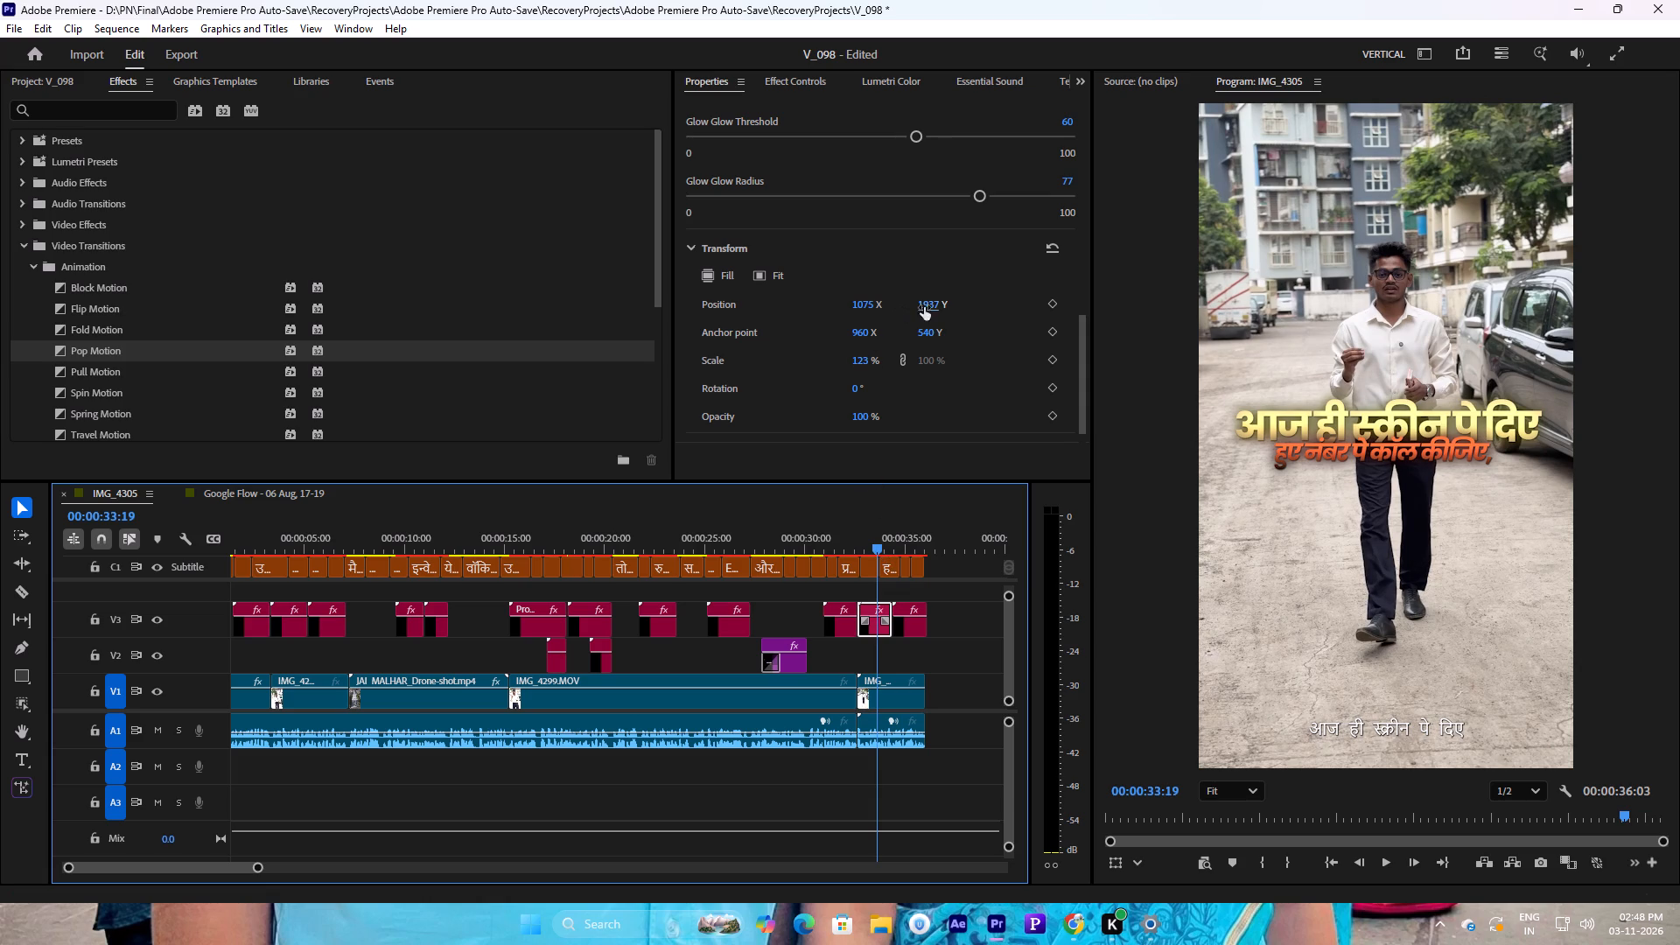
drag(933, 305, 913, 312)
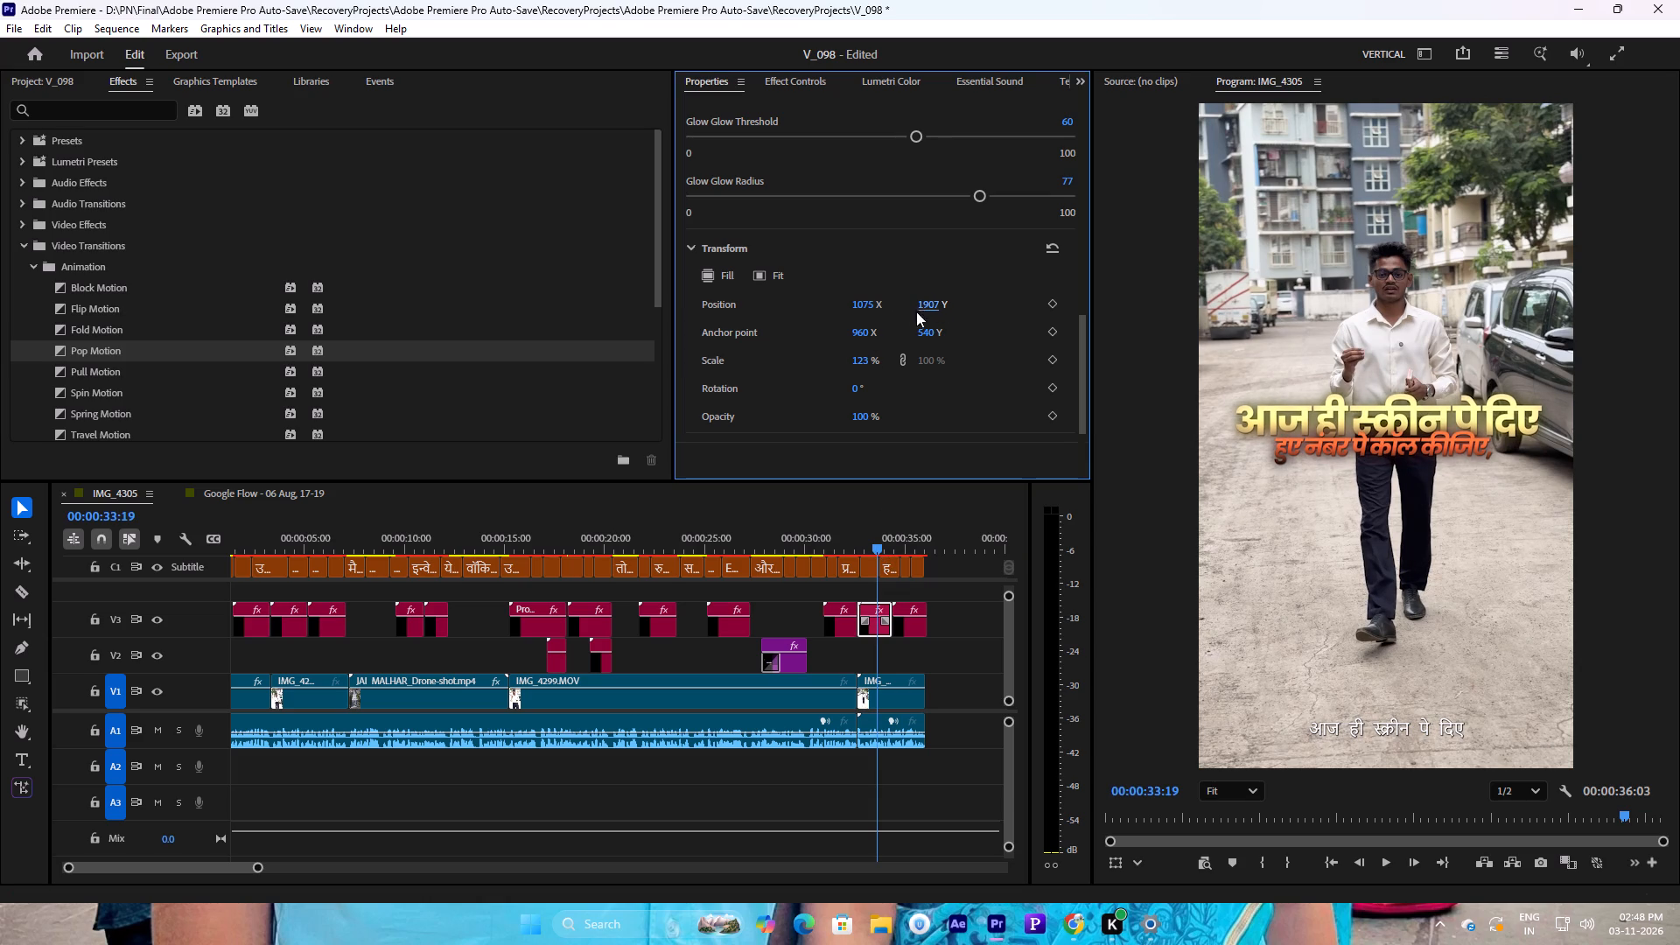
Reuse the "आज ही स्क्रीन पे दिए" caption's vertical position of 1907 on the last pasted caption and play it back.
click(928, 306)
key(ctrl+c)
click(916, 626)
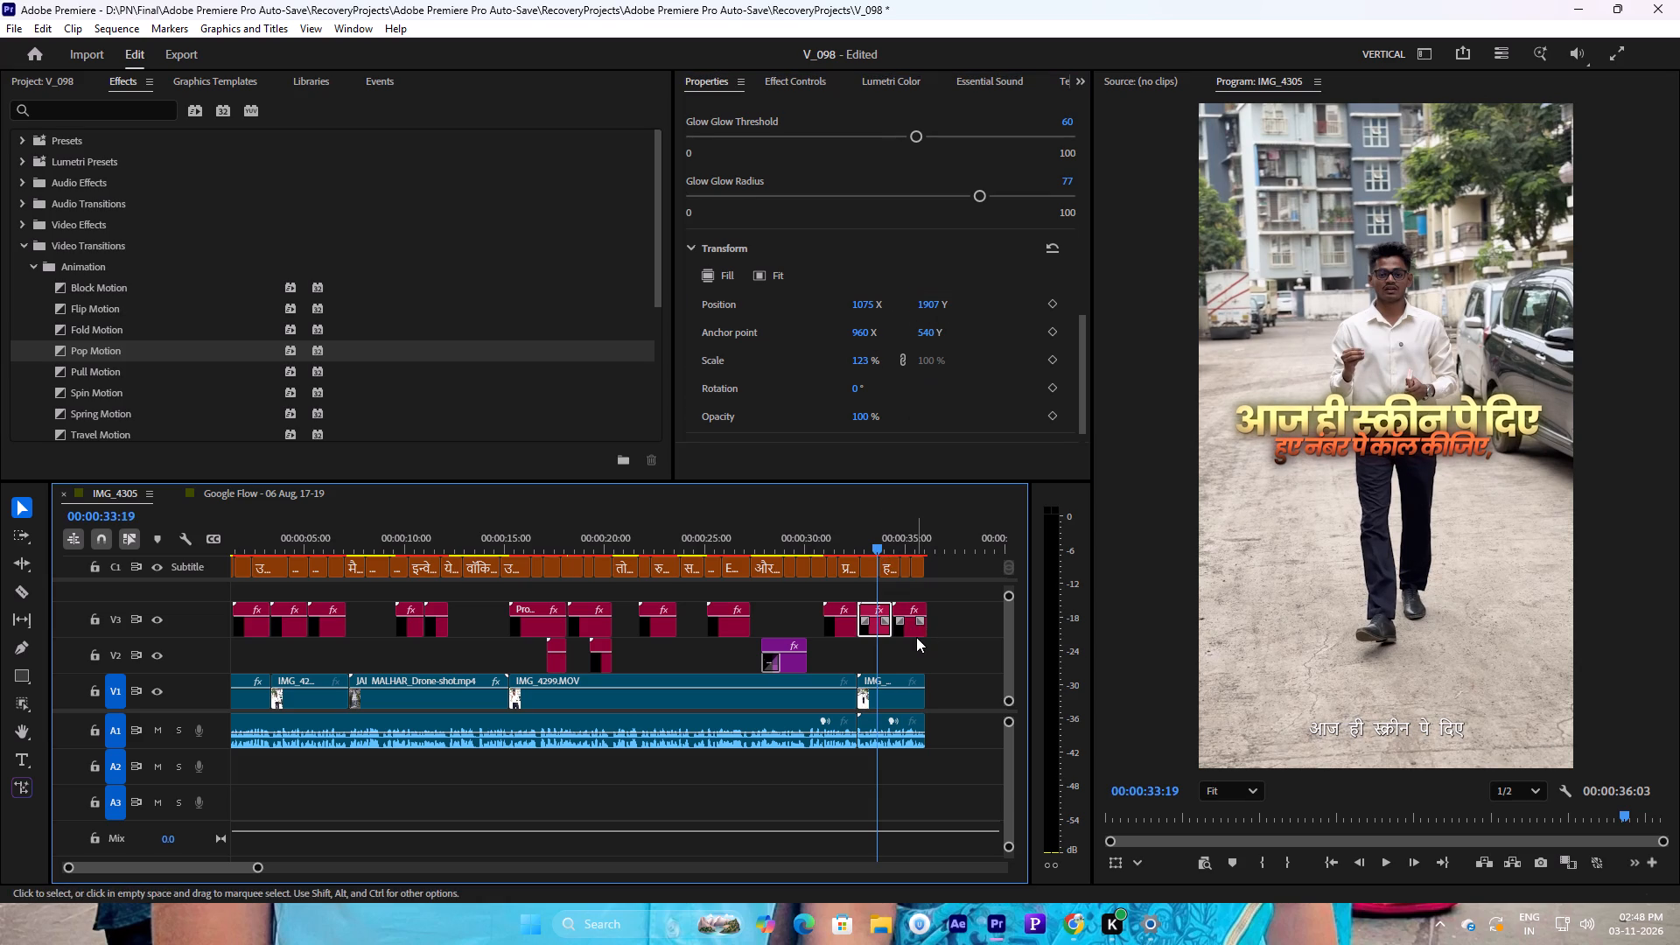
click(916, 637)
drag(1084, 183, 1116, 409)
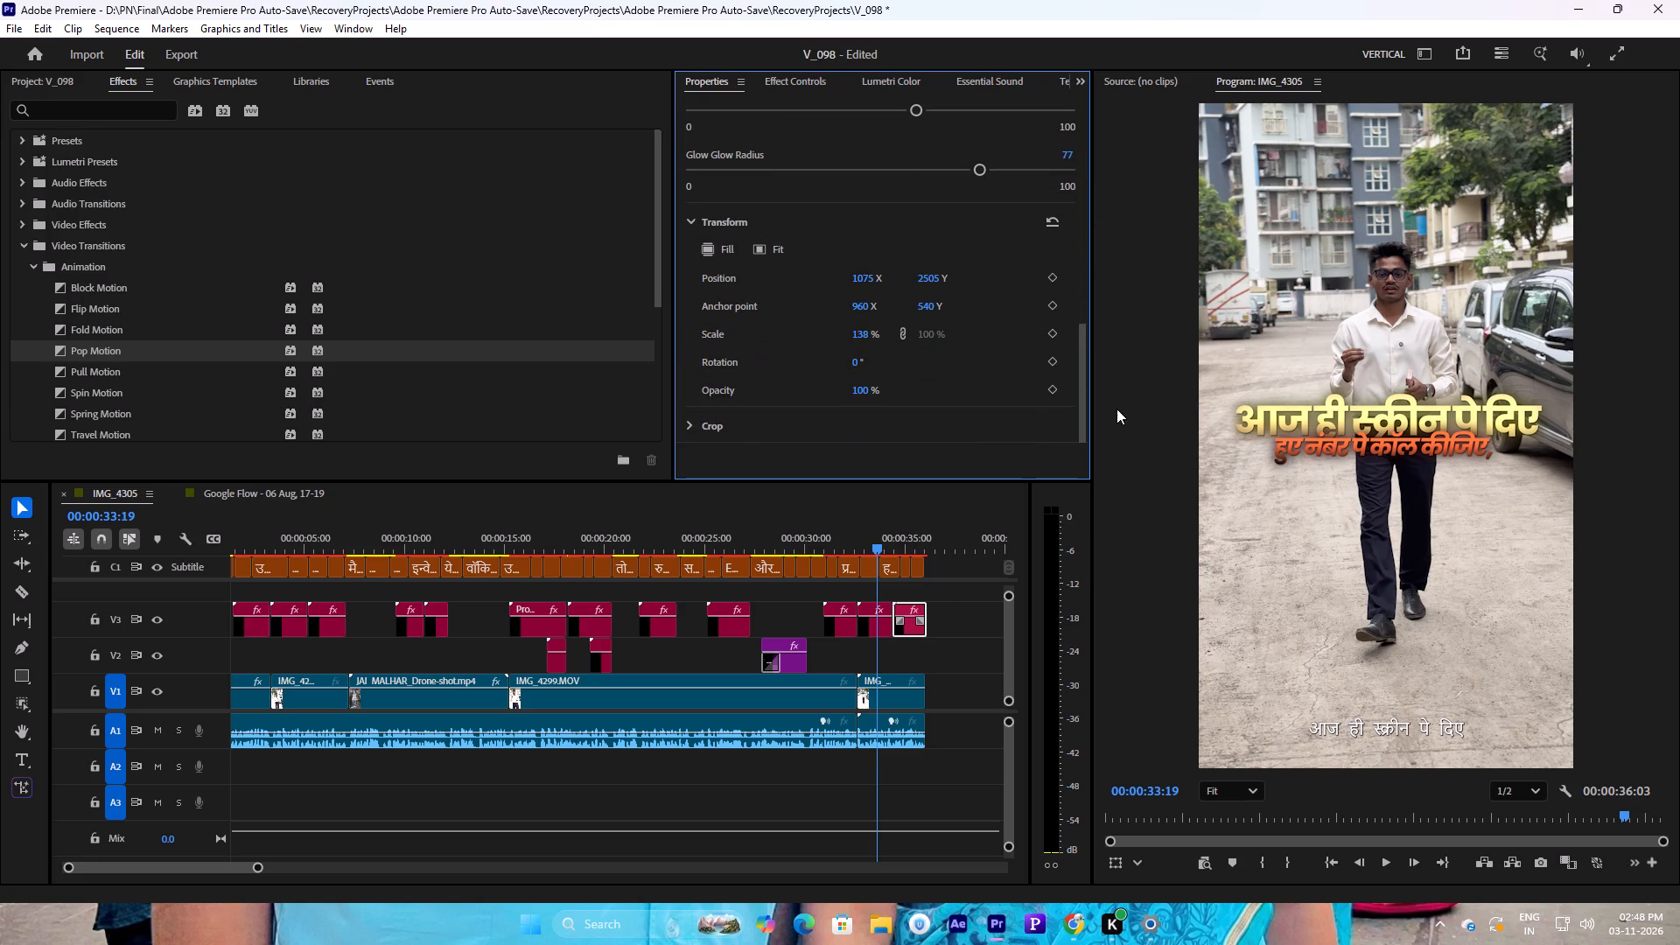
drag(1116, 409, 1116, 413)
click(928, 276)
key(ctrl+v)
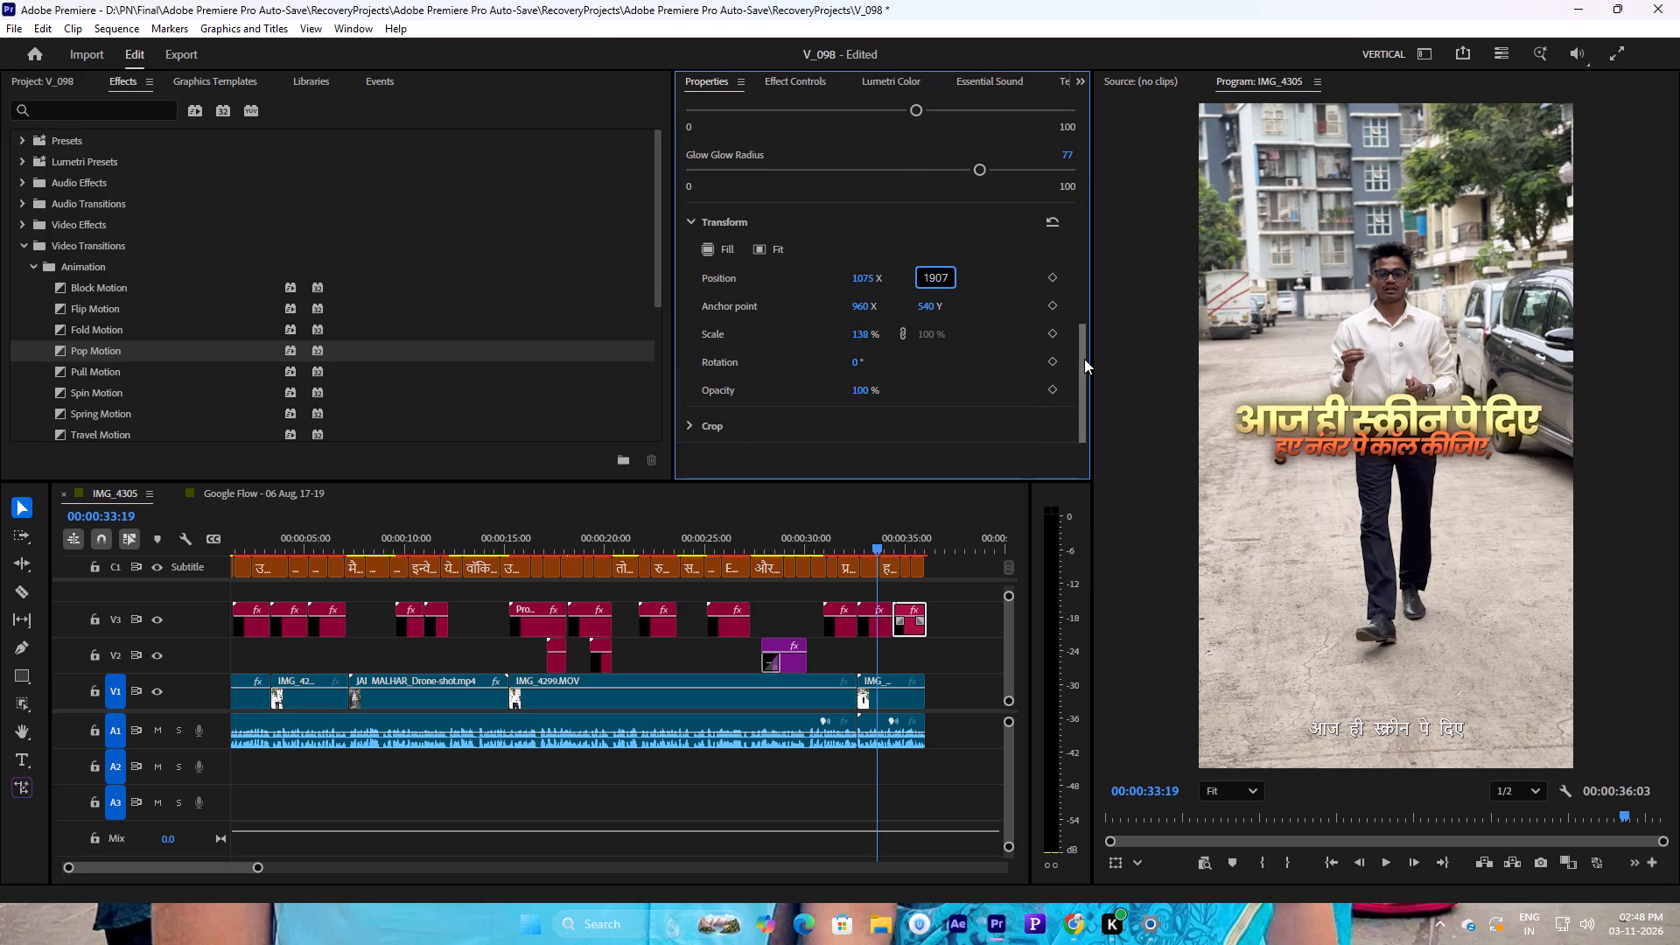
key(Return)
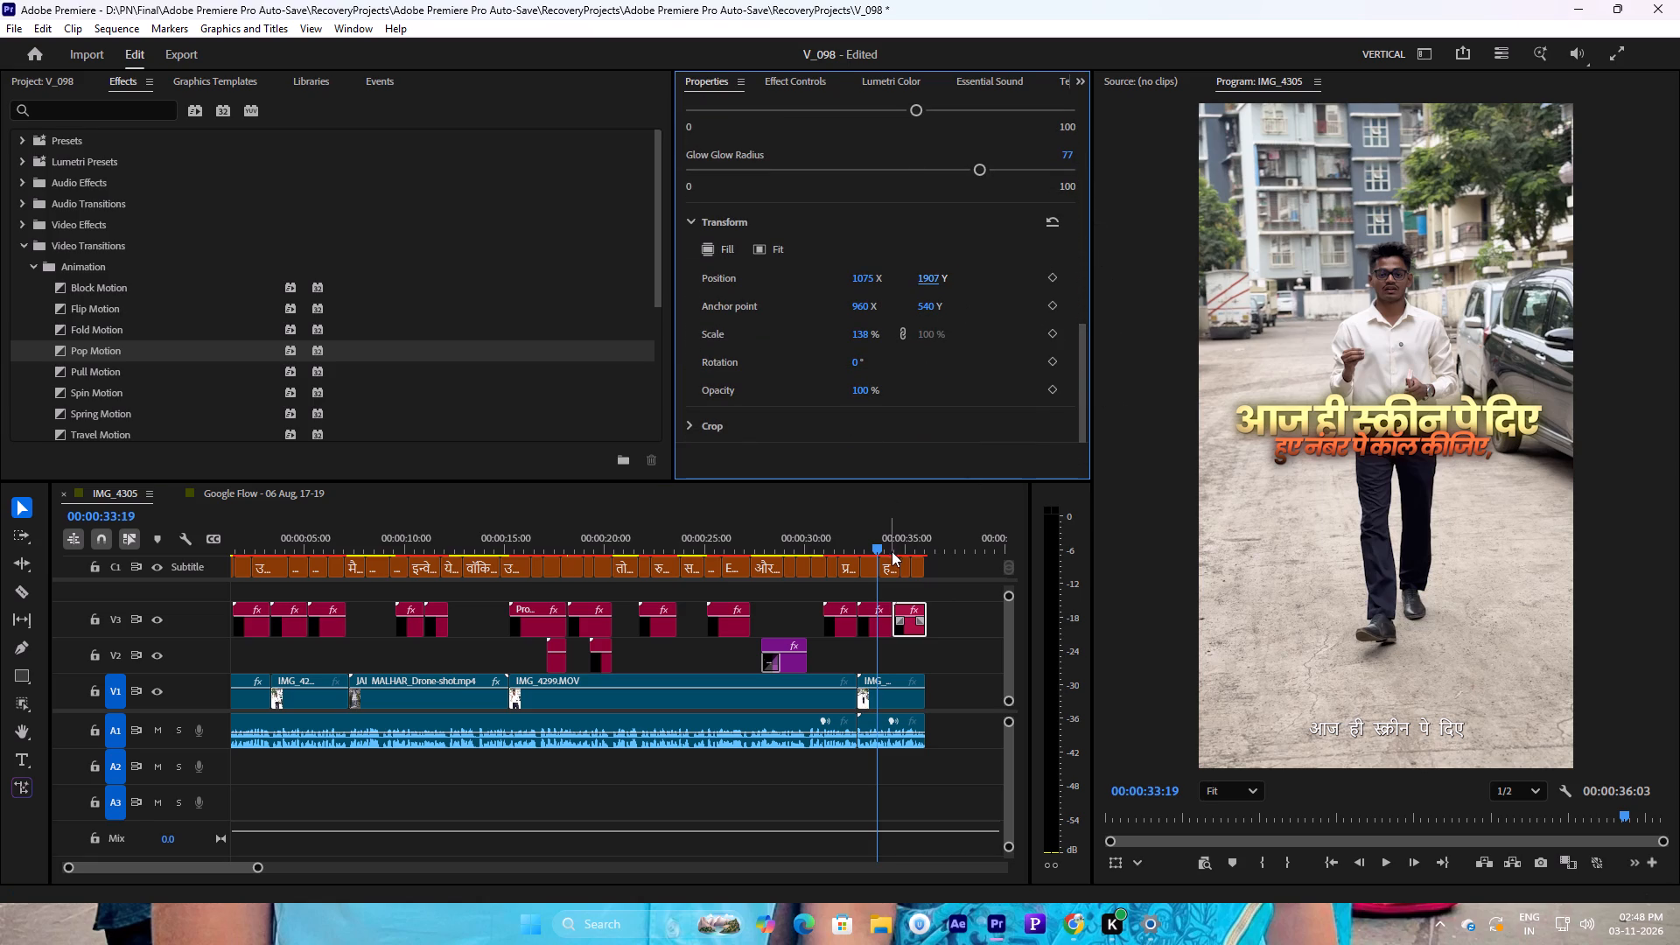
key(space)
key(space)
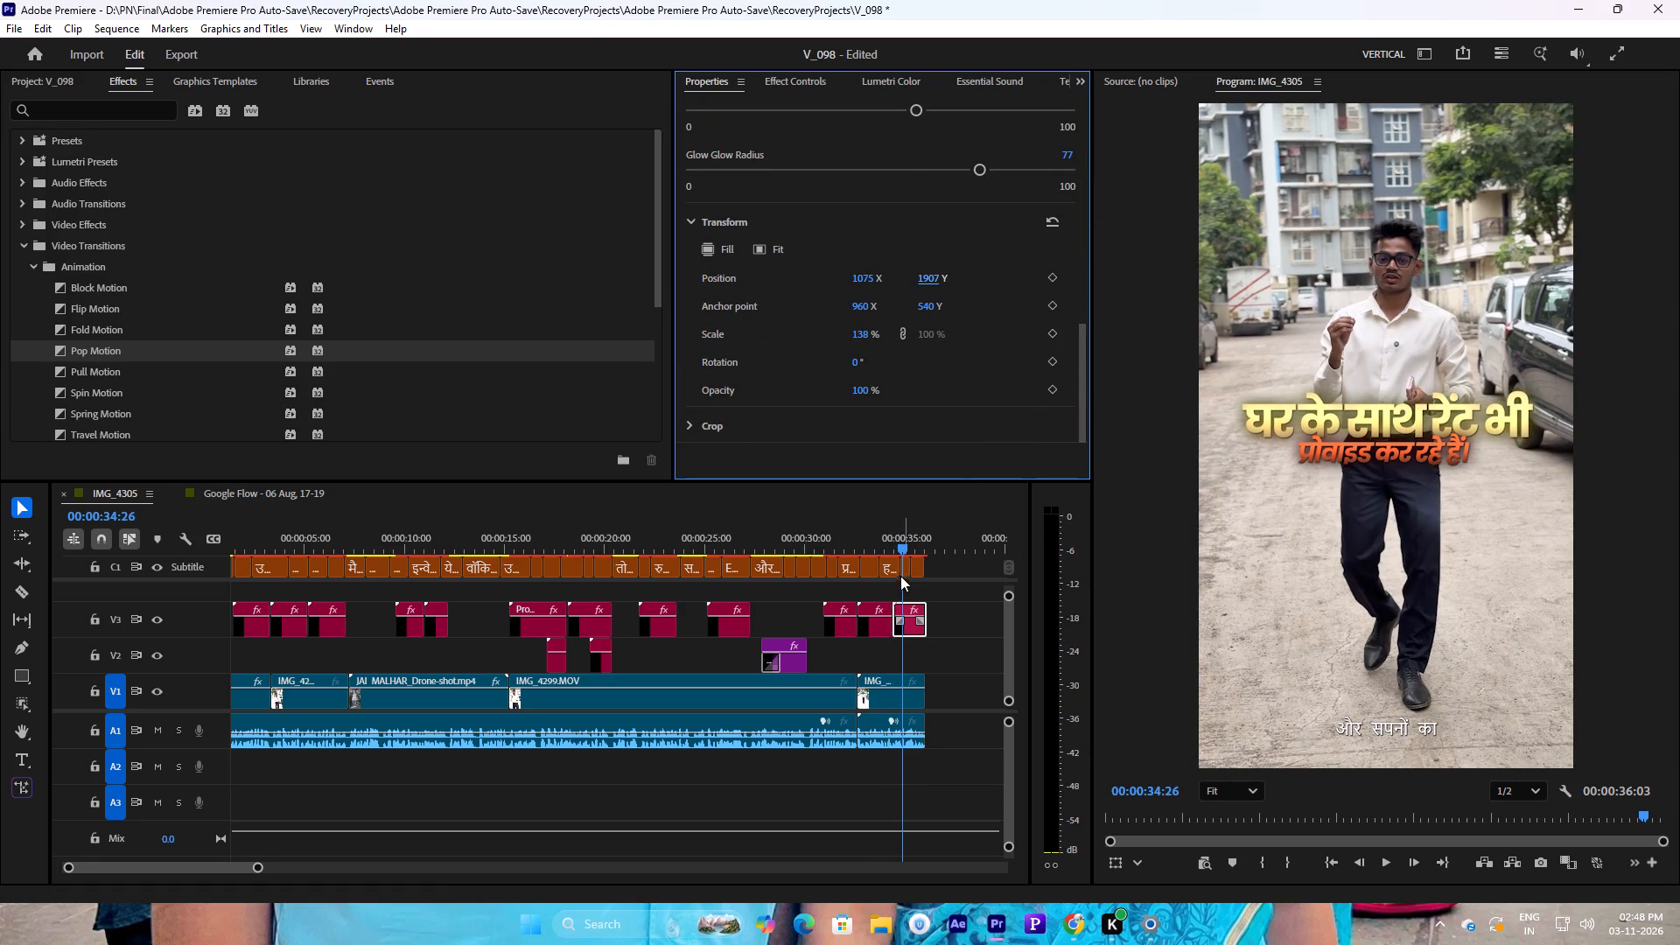
Replace the yellow line of the last caption copy with the subtitle text "और सपनों का".
click(895, 567)
click(887, 567)
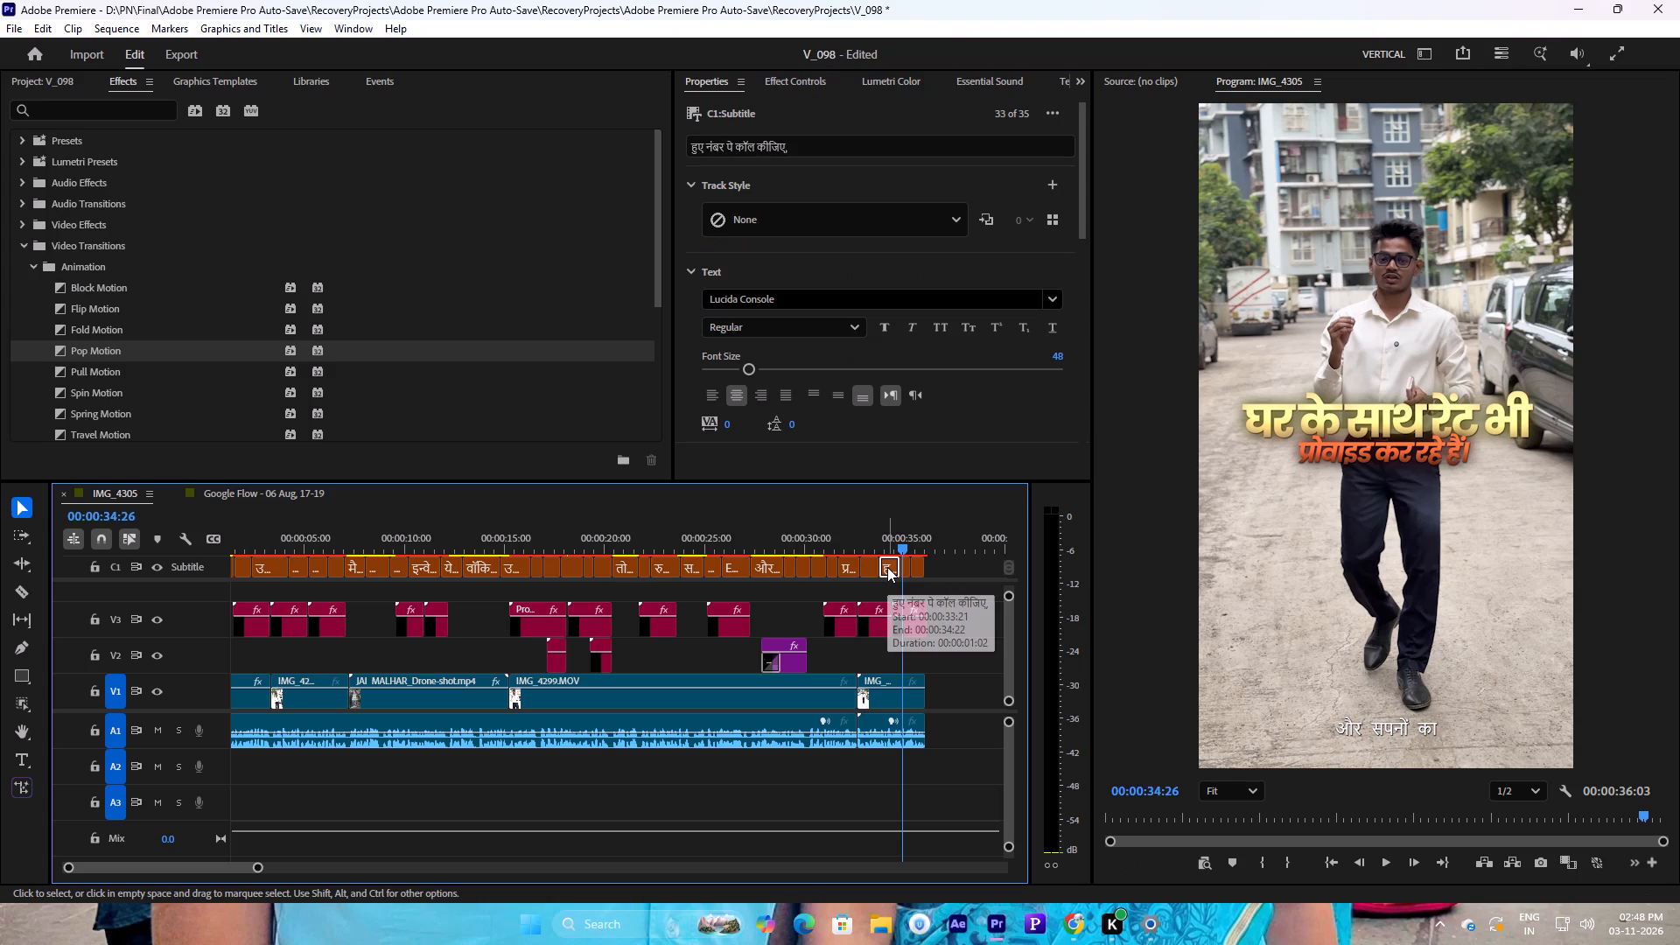
click(907, 570)
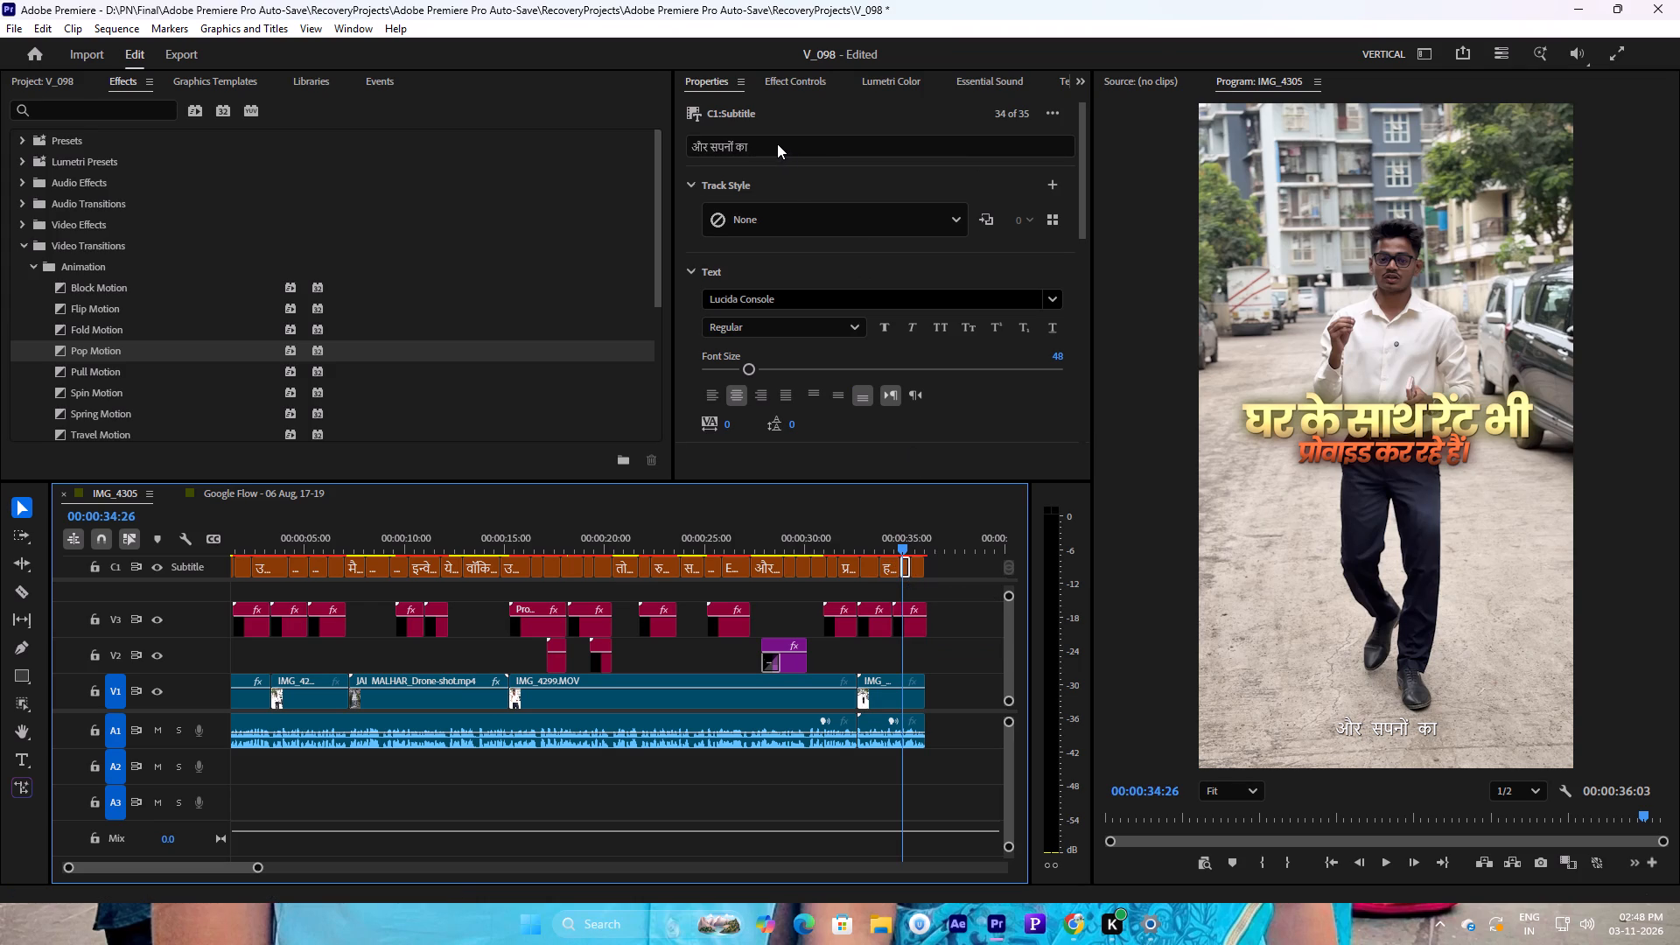
double_click(777, 143)
key(ctrl+c)
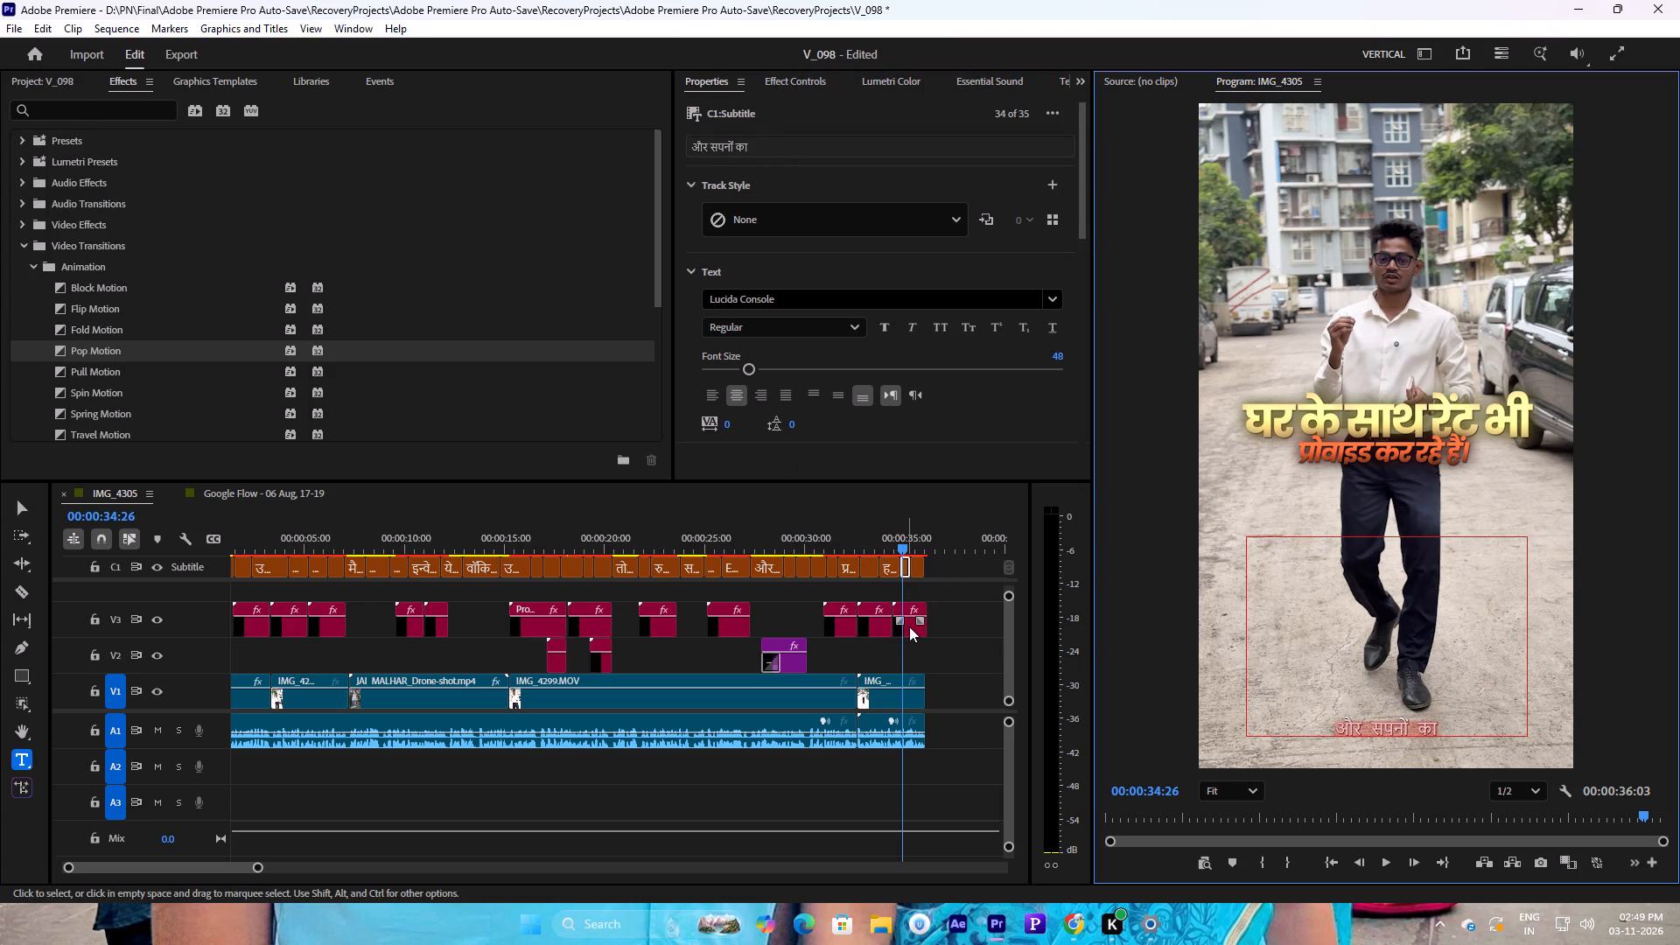
click(911, 627)
drag(1081, 181, 1088, 291)
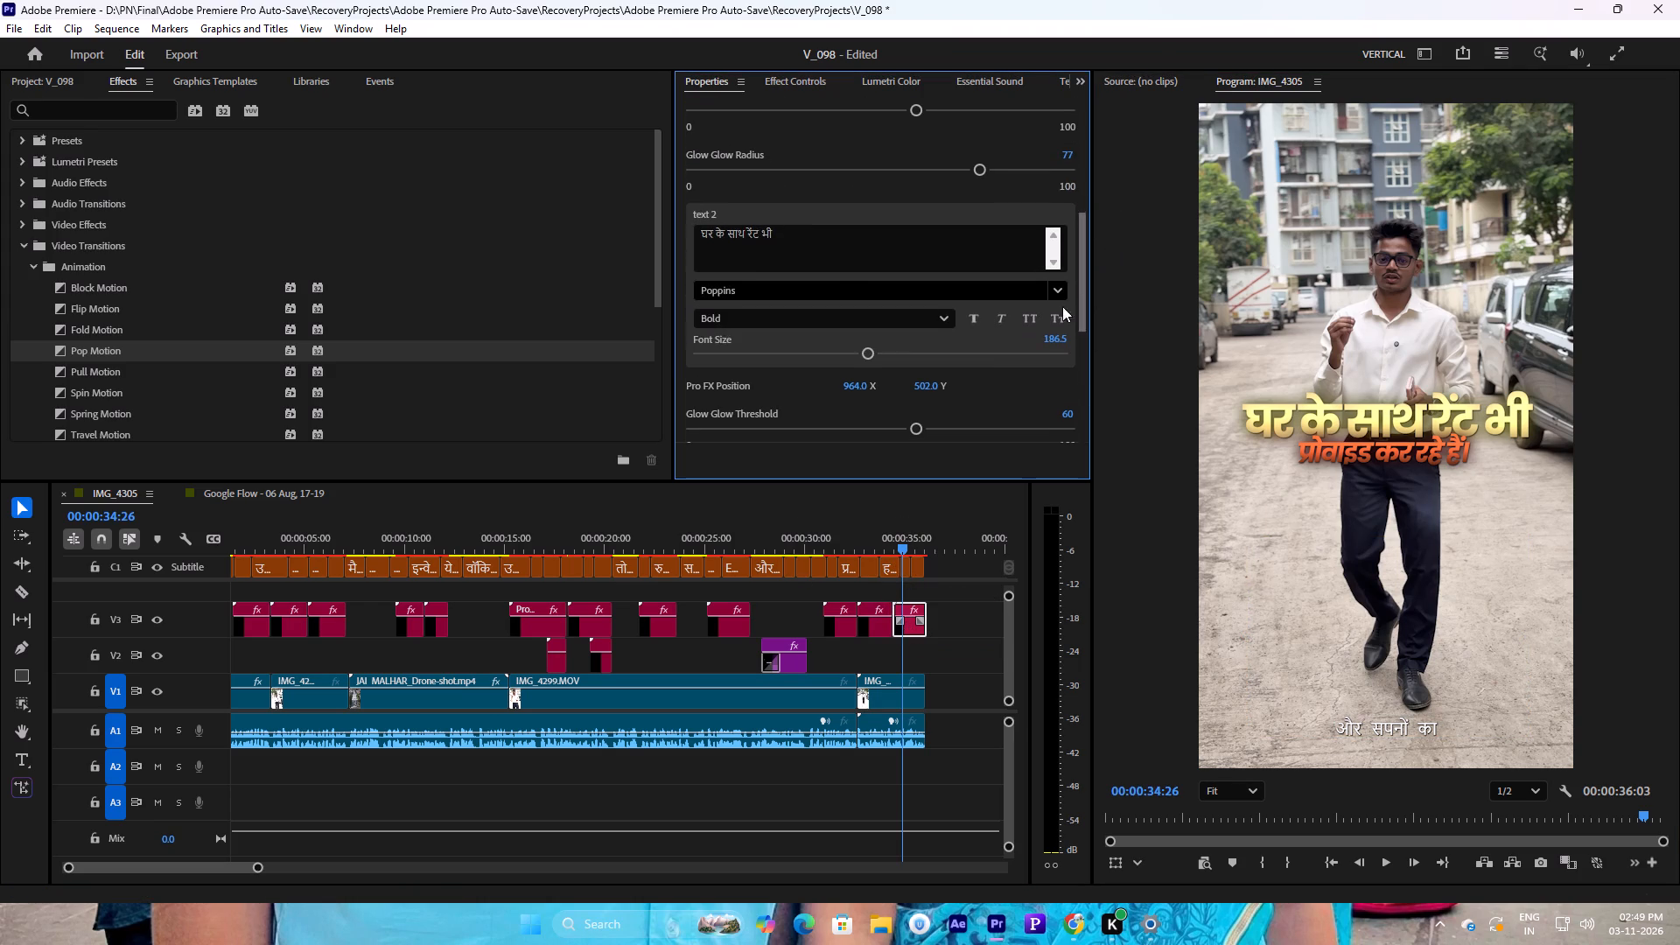
drag(816, 248, 584, 232)
key(ctrl+v)
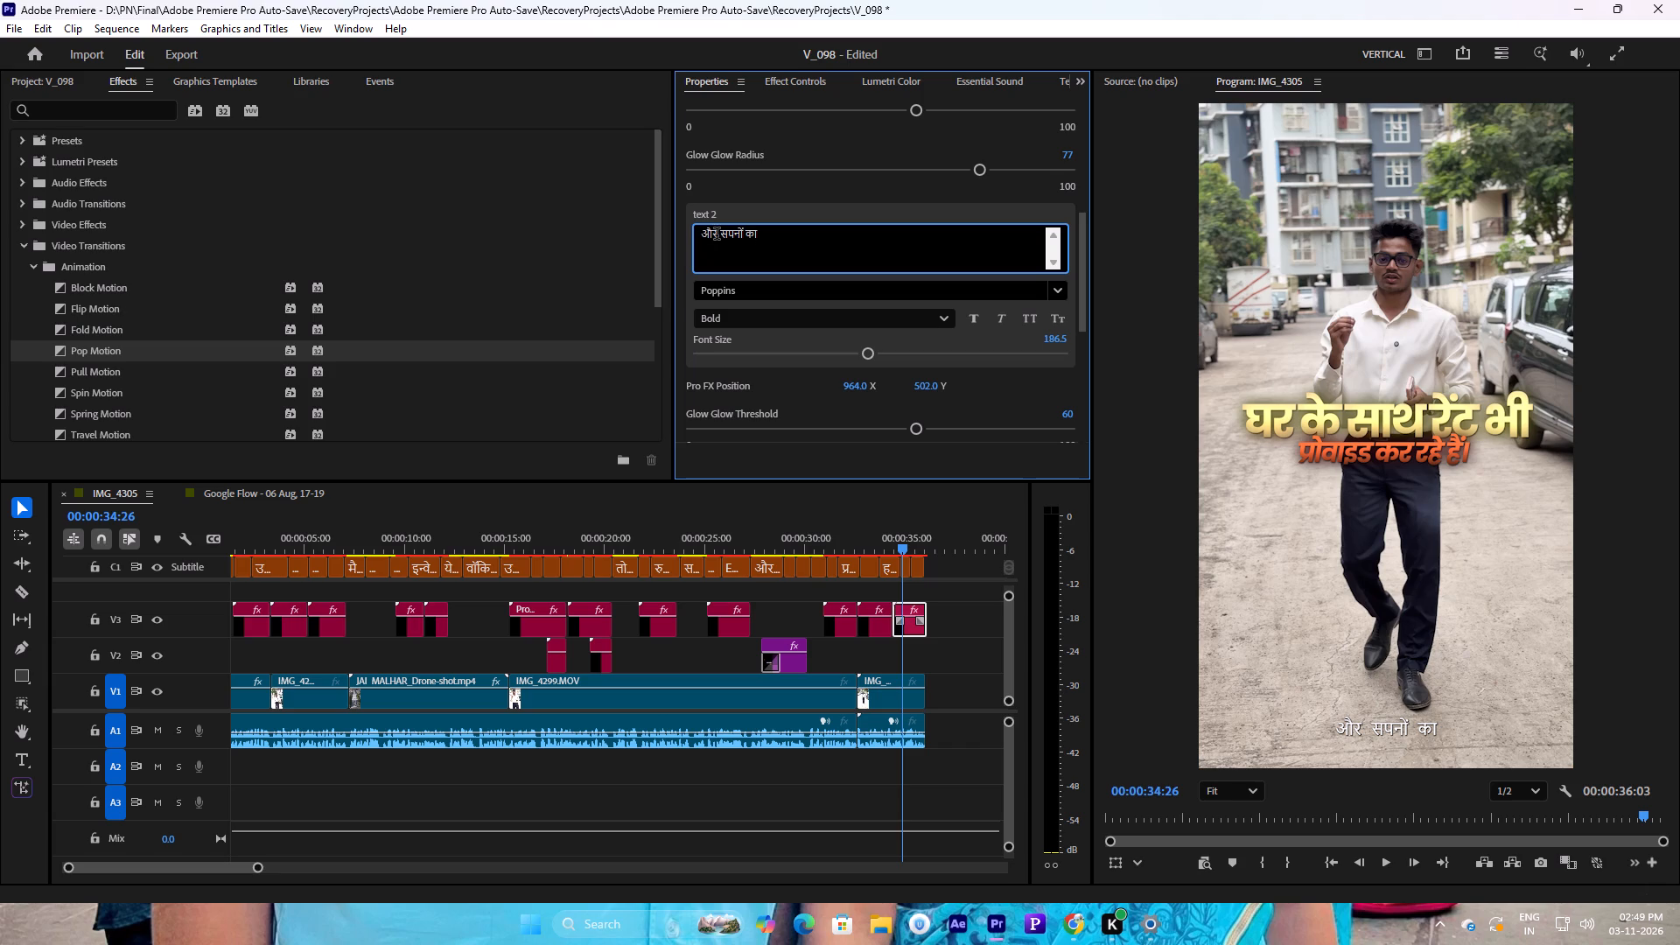
click(721, 235)
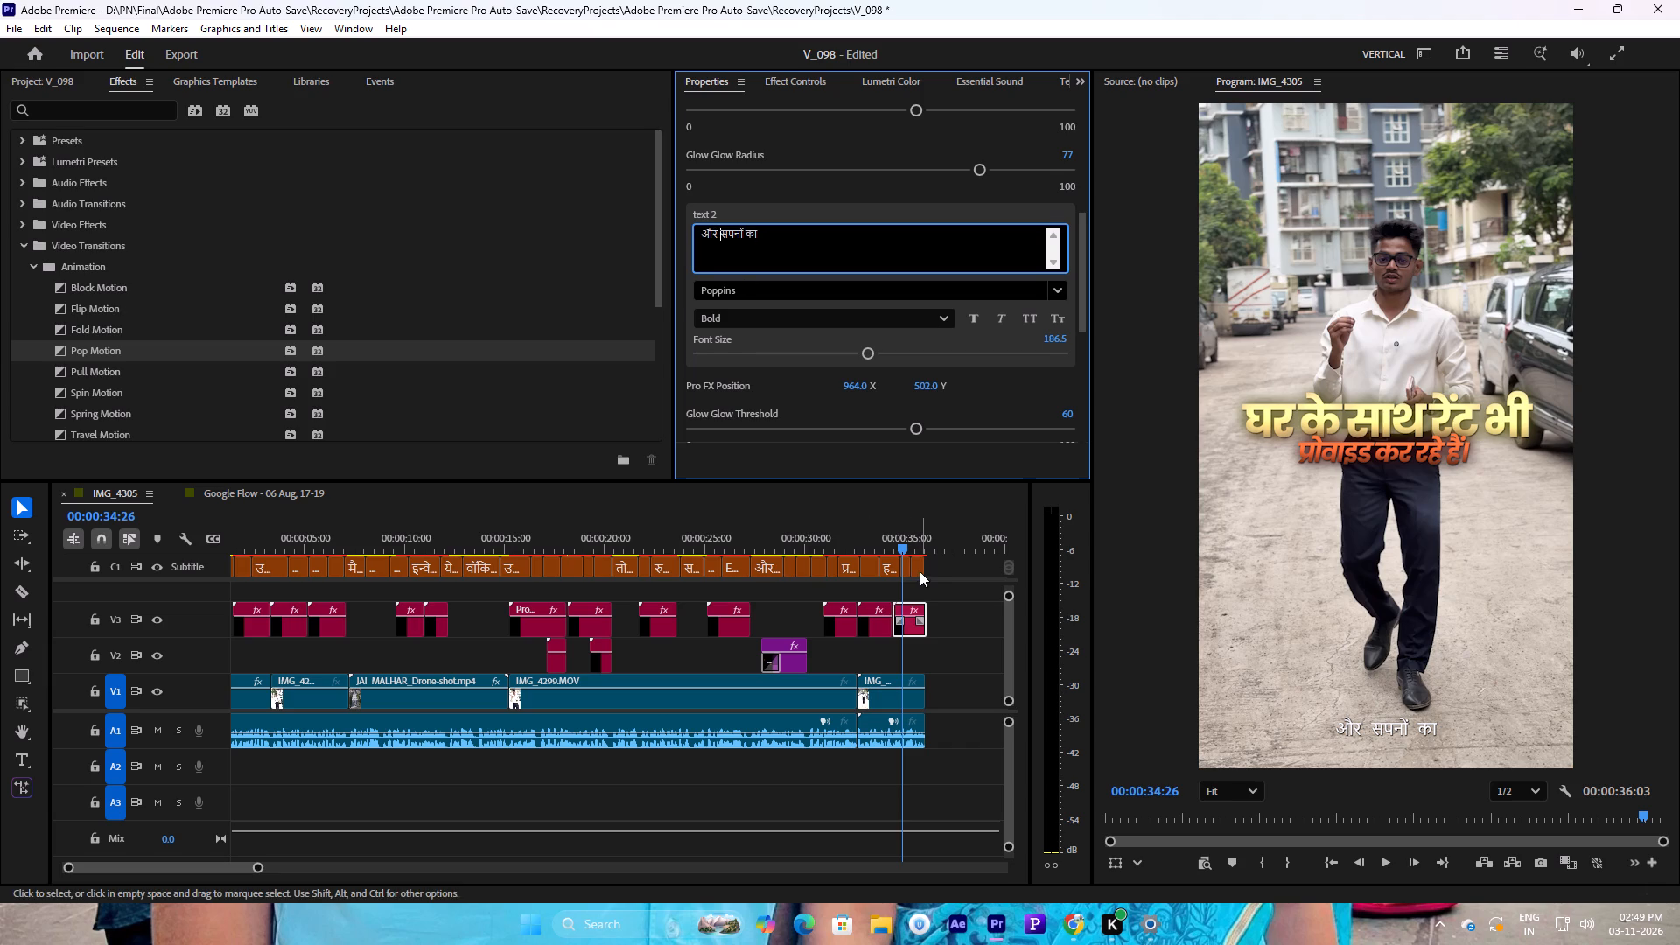
Replace the orange line of the last caption copy with the final subtitle's text "घर बुक कीजिए।" and play it back.
click(920, 571)
double_click(757, 143)
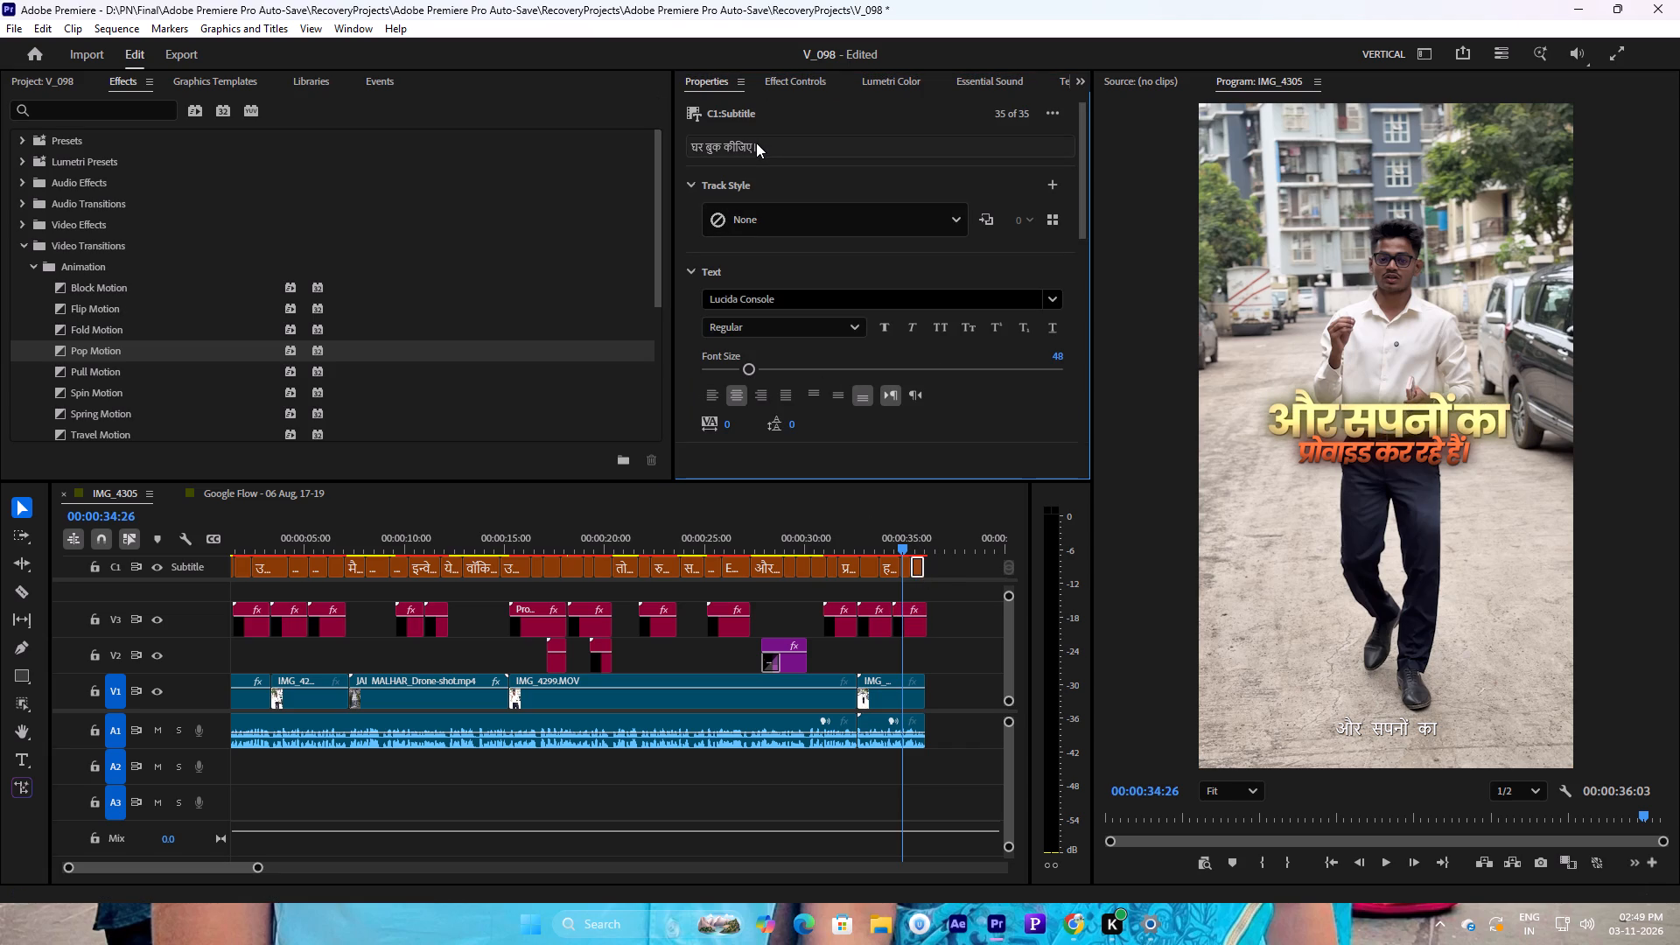
key(ctrl+c)
click(923, 628)
click(913, 630)
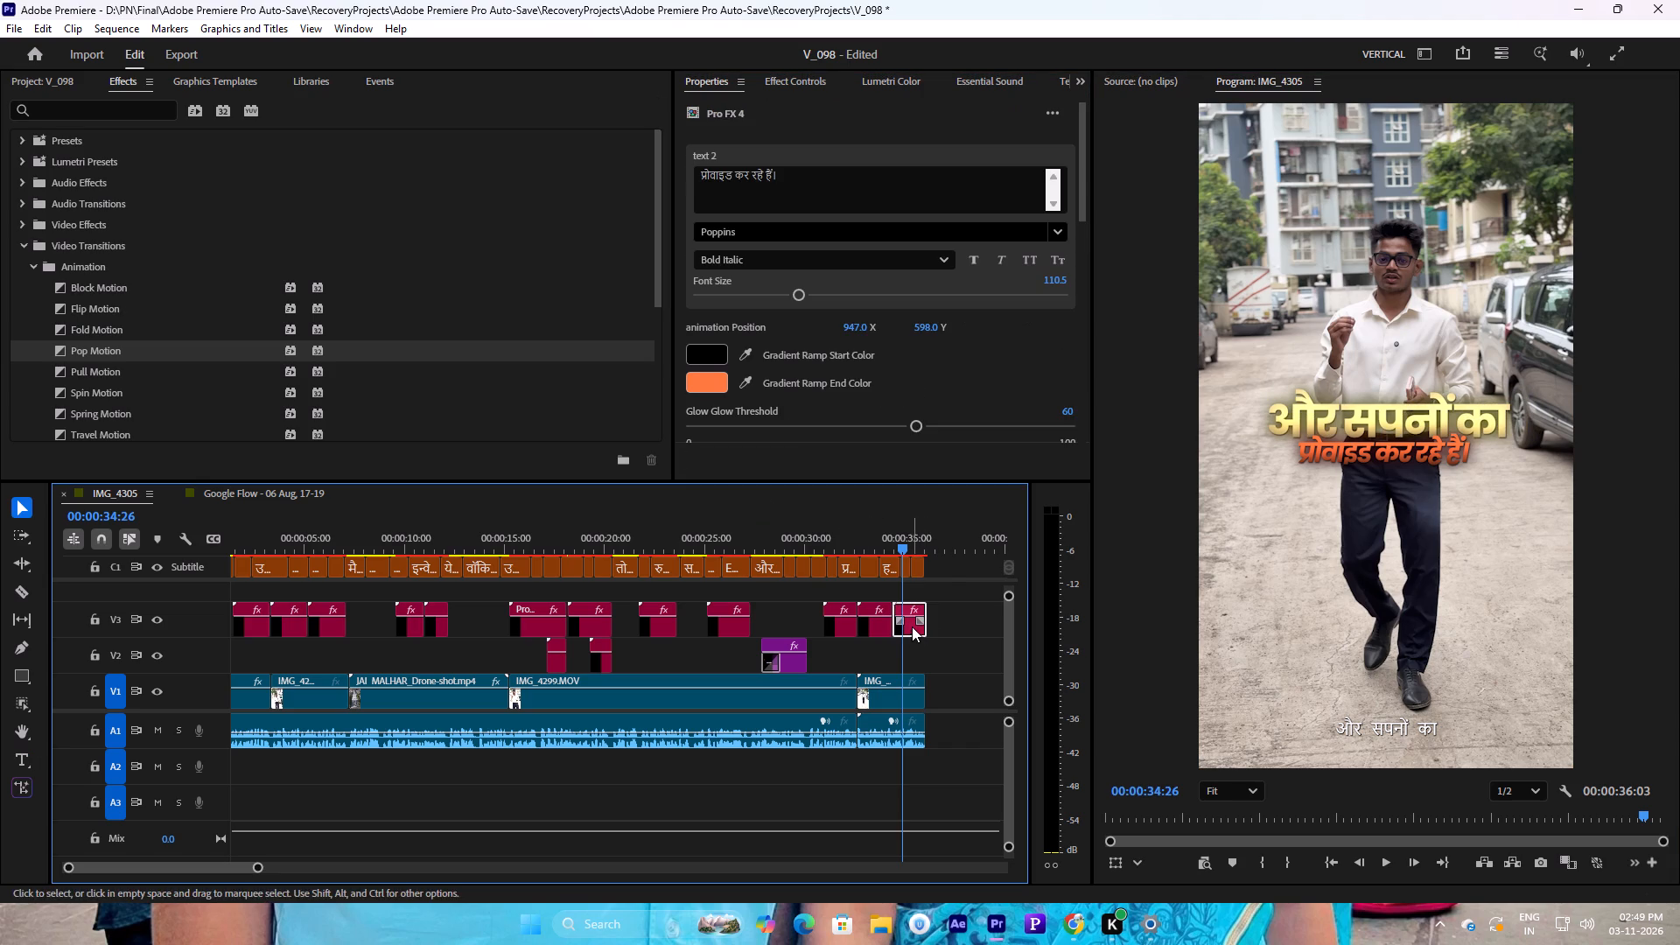
drag(781, 175, 580, 162)
key(ctrl+v)
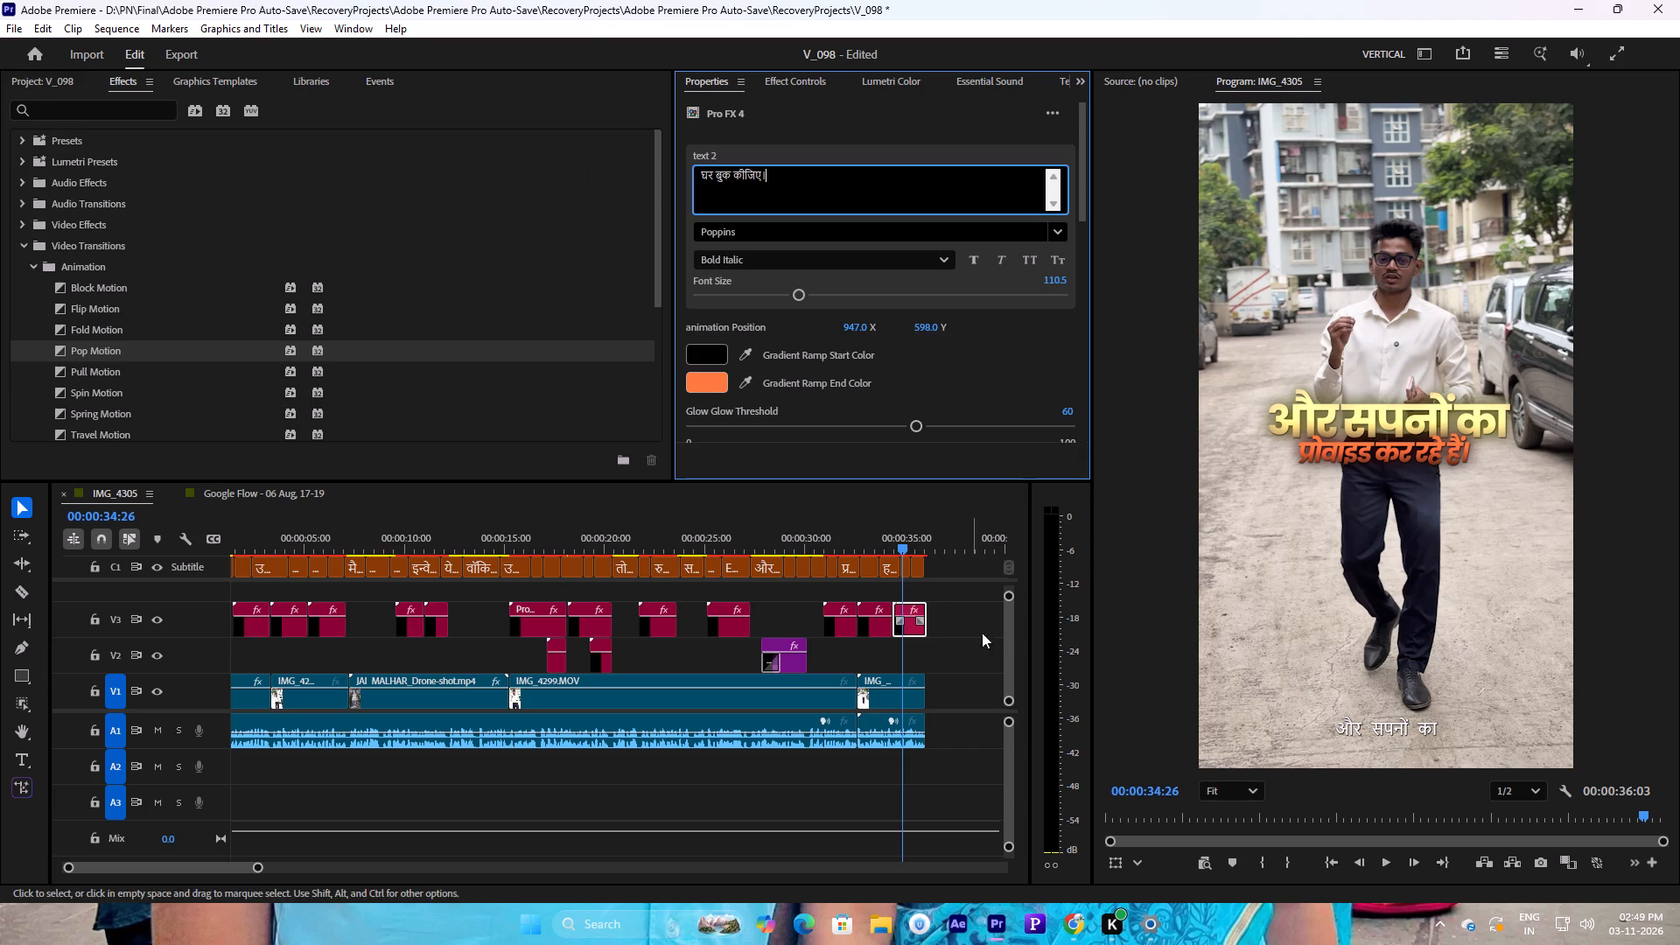
click(888, 537)
key(space)
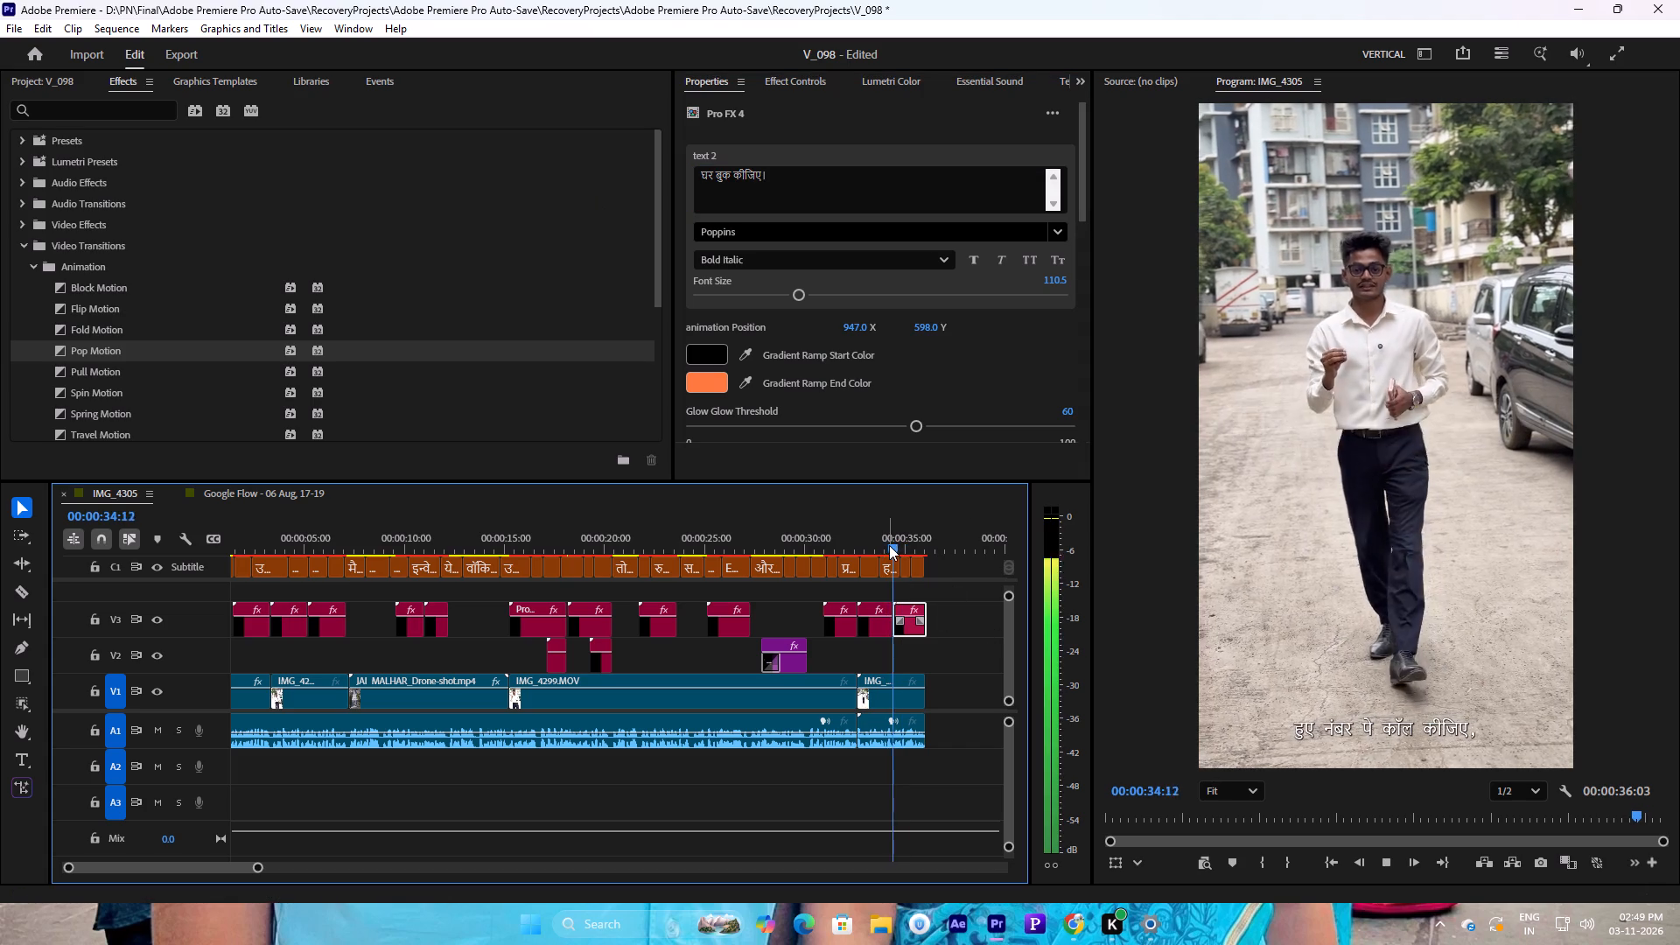
key(space)
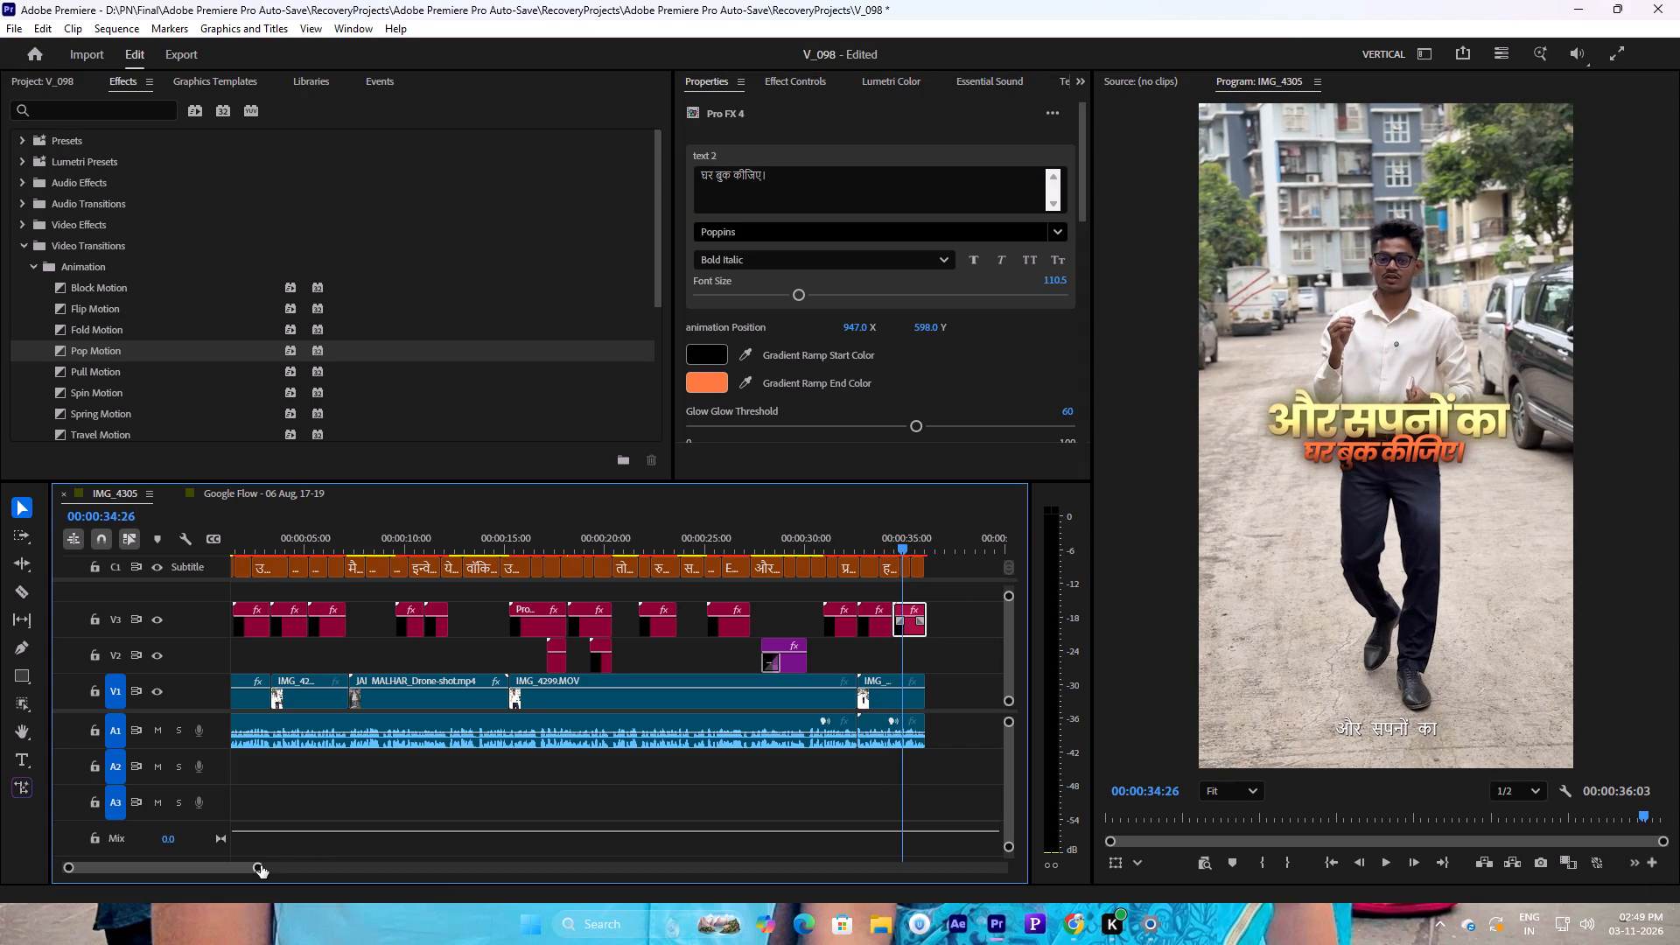
Move the "और सपनों का" caption to start at 00:00:34:20, matching the speech, and trim its end to the end of the video.
drag(261, 865, 122, 834)
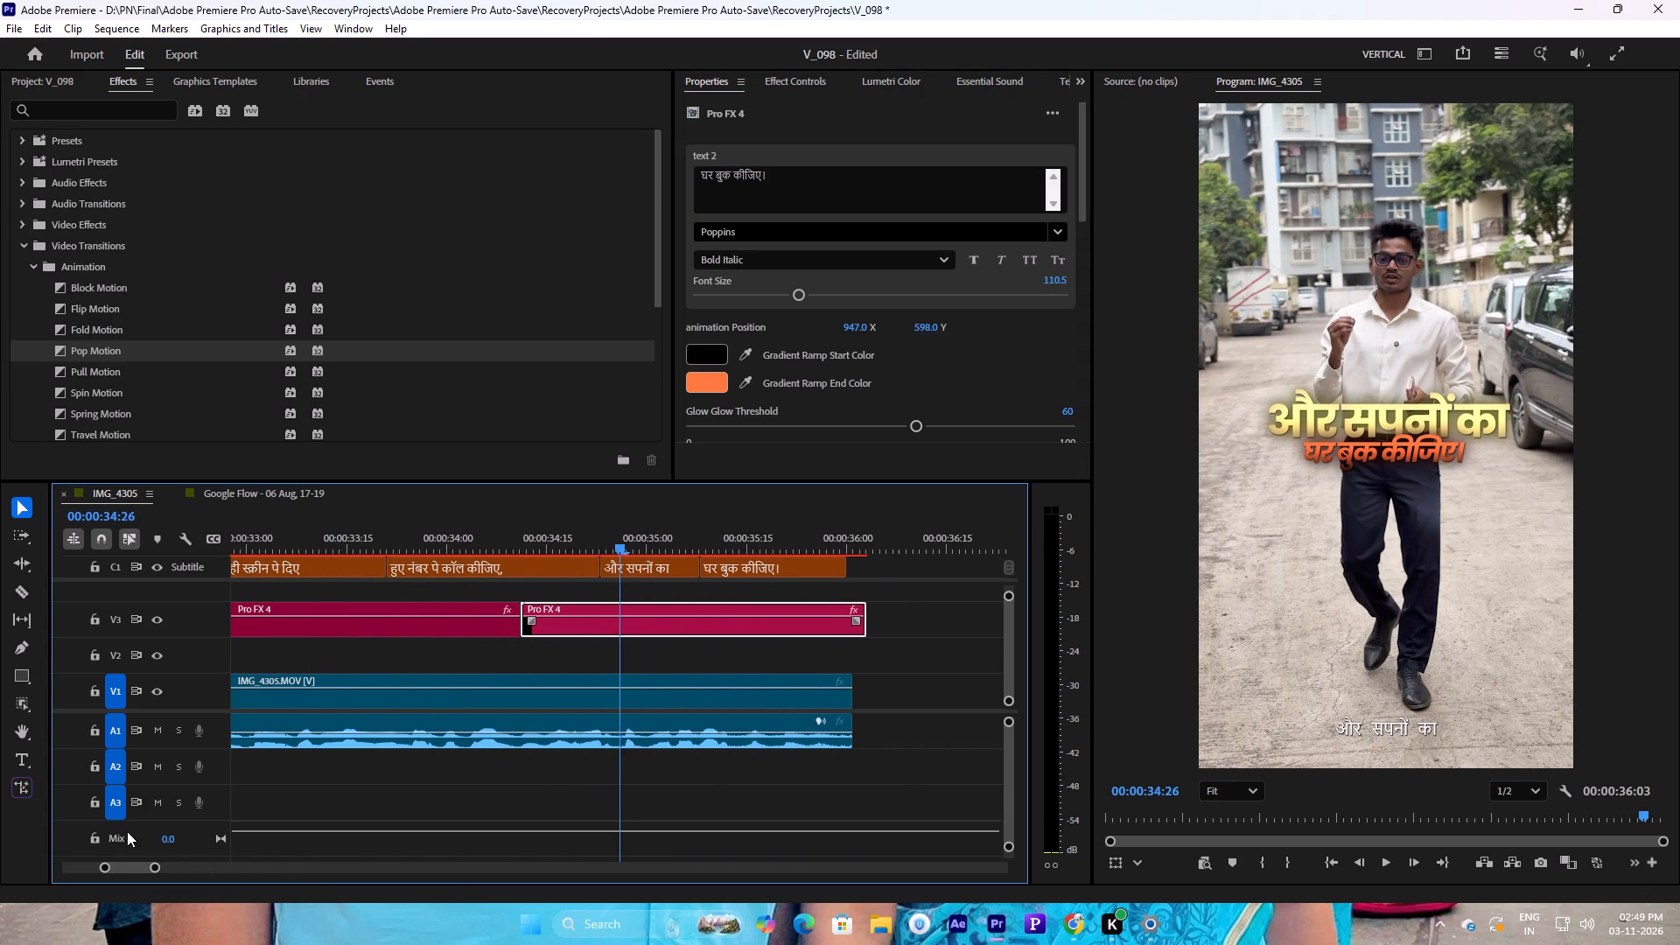
drag(535, 550, 527, 547)
key(space)
key(space)
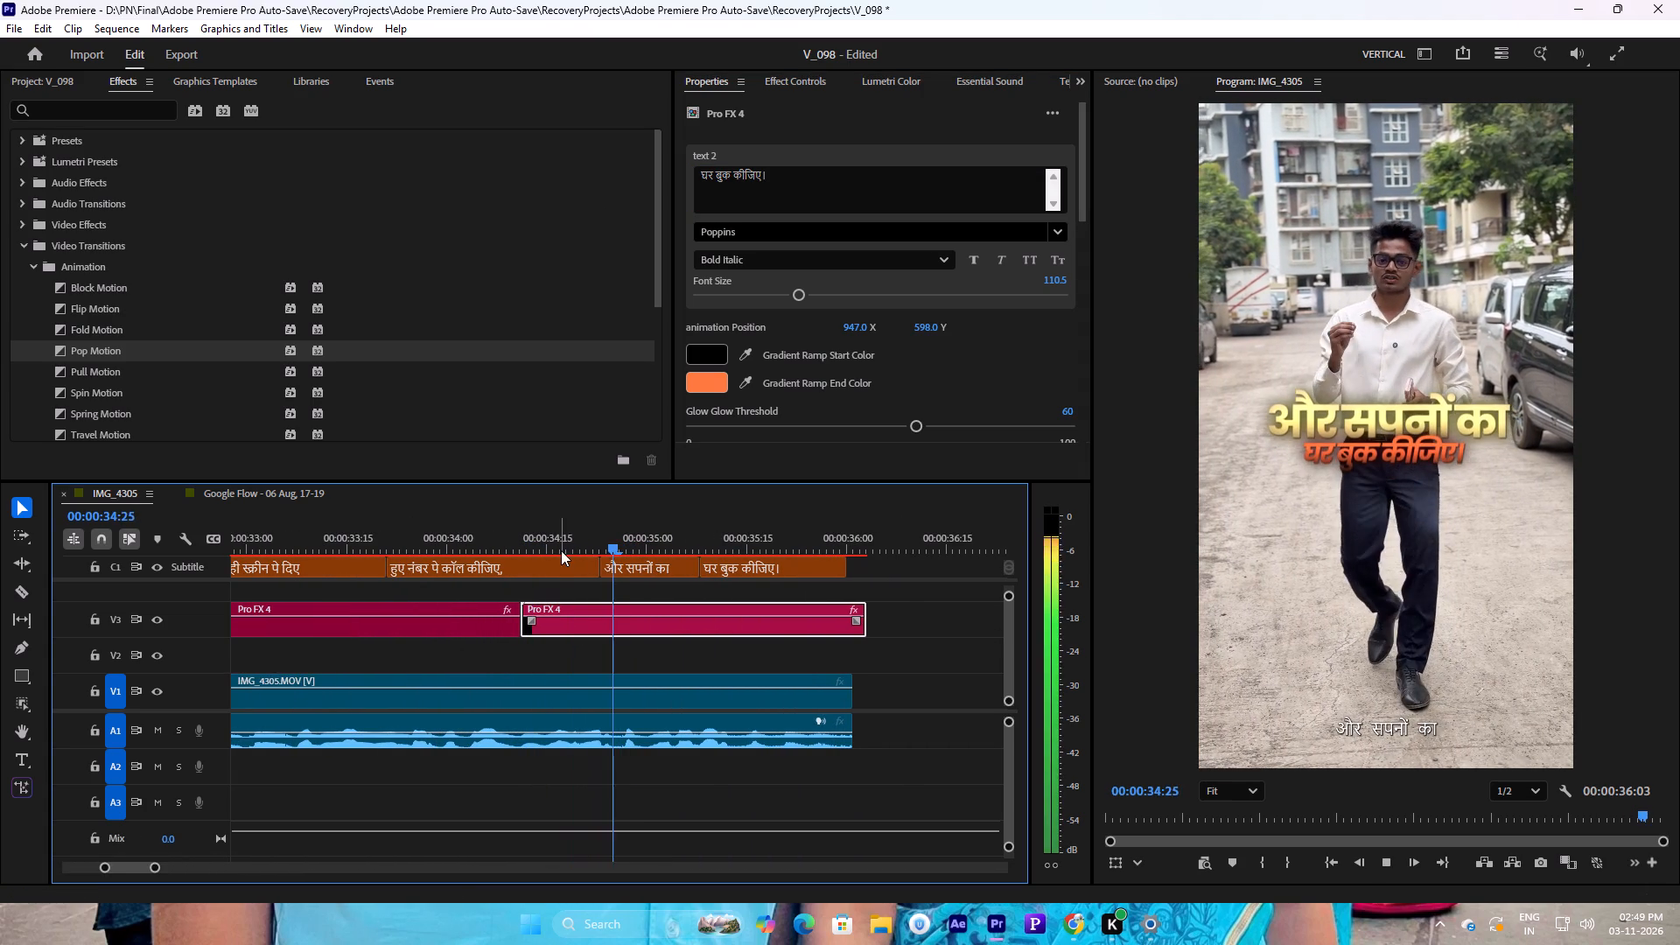
click(561, 550)
key(space)
drag(562, 549, 589, 553)
key(space)
drag(593, 544, 580, 549)
drag(609, 625, 661, 619)
drag(932, 626, 859, 633)
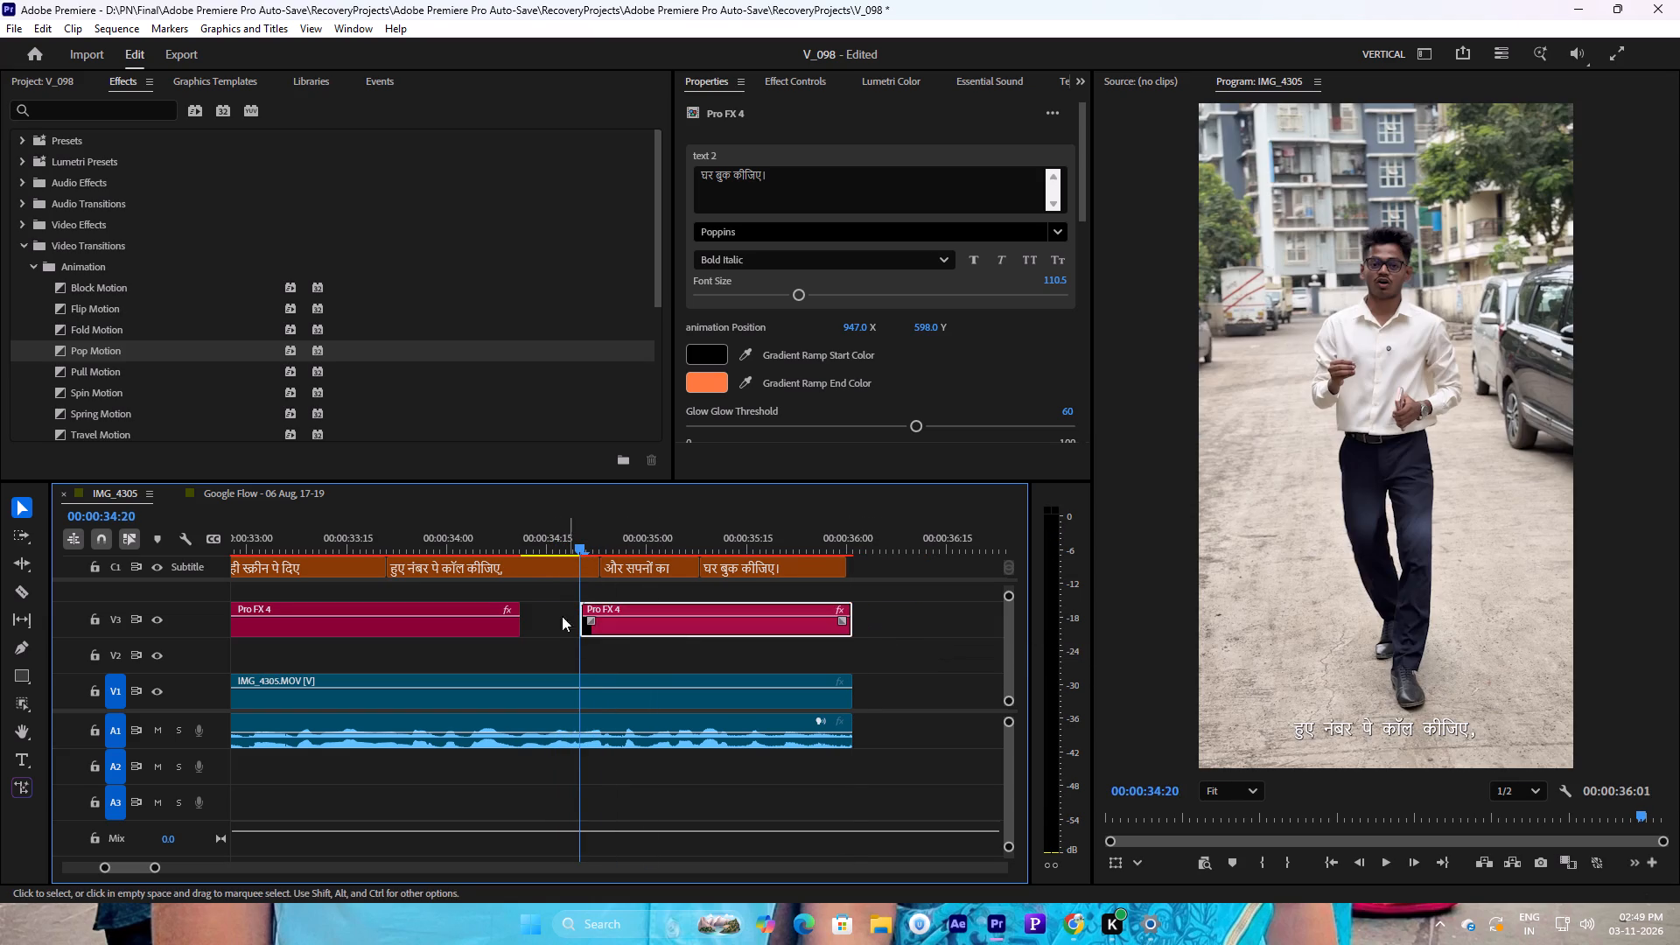
Extend the end of the "आज ही स्क्रीन पे दिए" caption to the start of the last caption at 00:00:34:20.
click(478, 639)
click(494, 628)
drag(523, 619, 592, 619)
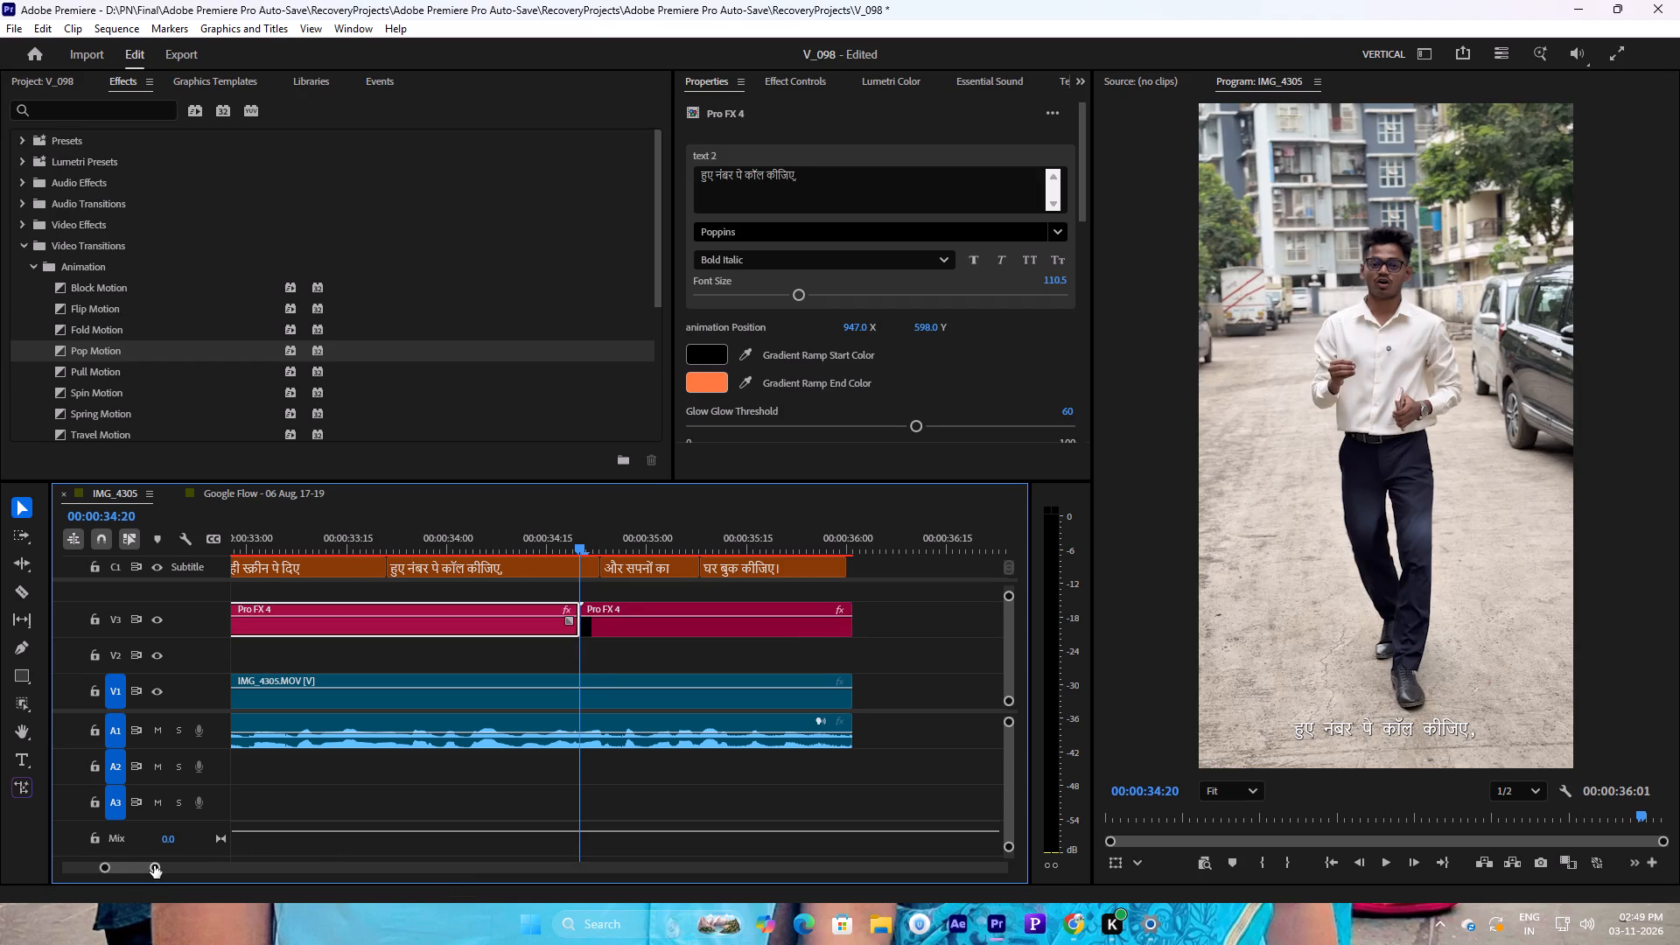
Play back the video's closing seconds to check the timing of the last captions.
drag(154, 865, 278, 843)
click(542, 536)
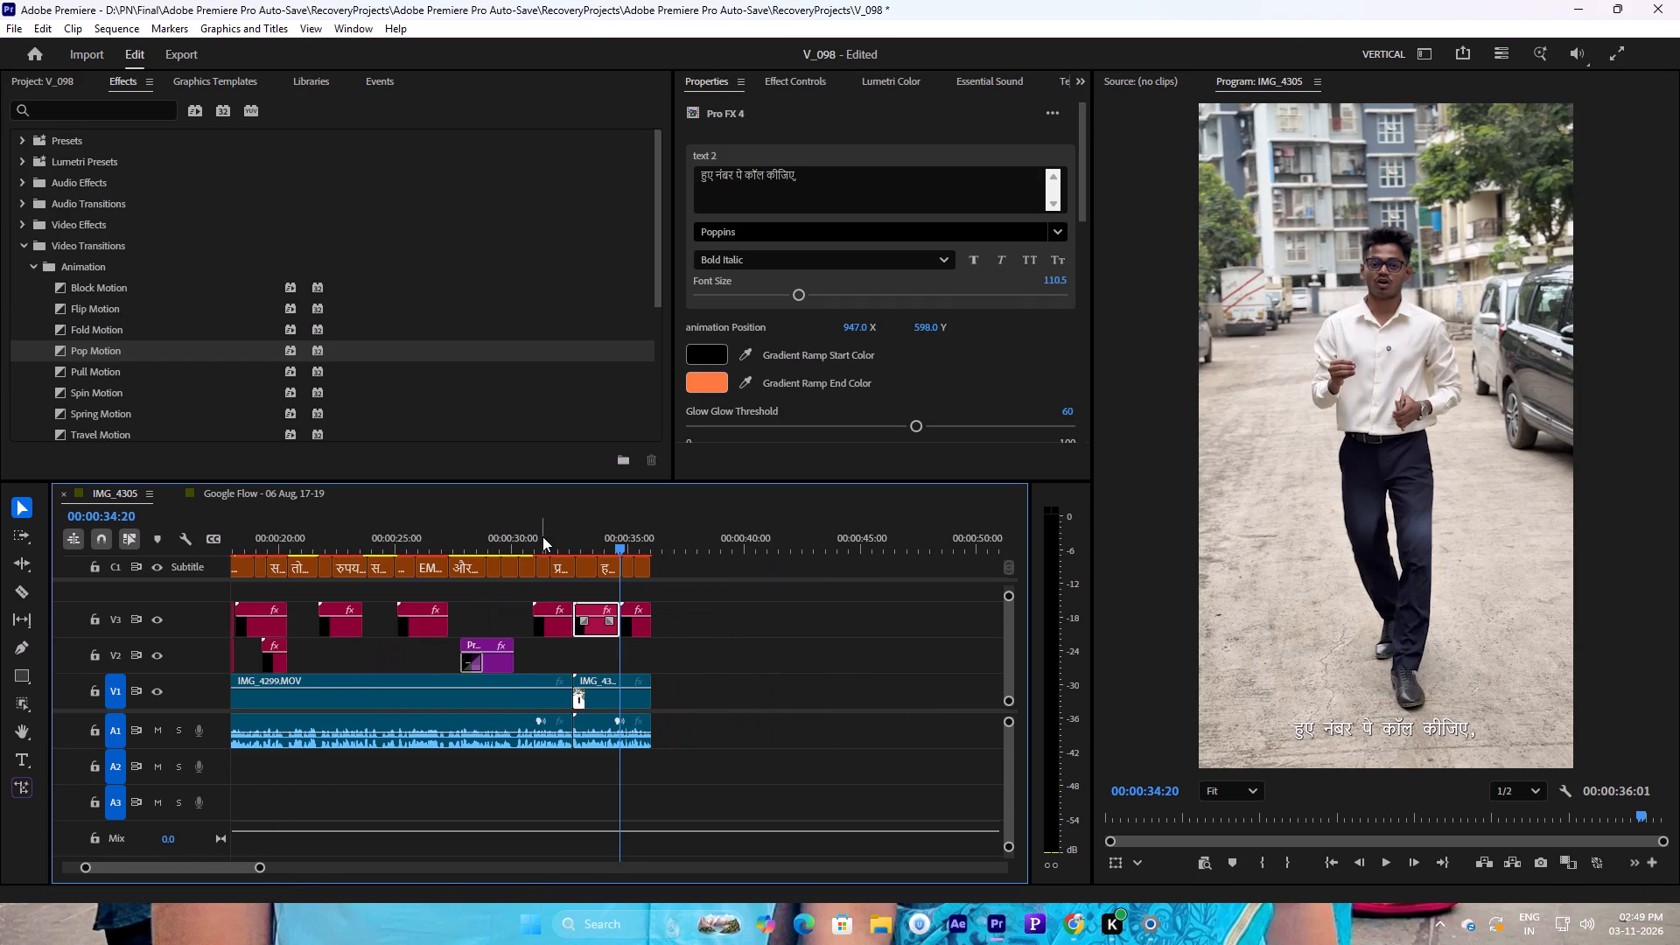
key(space)
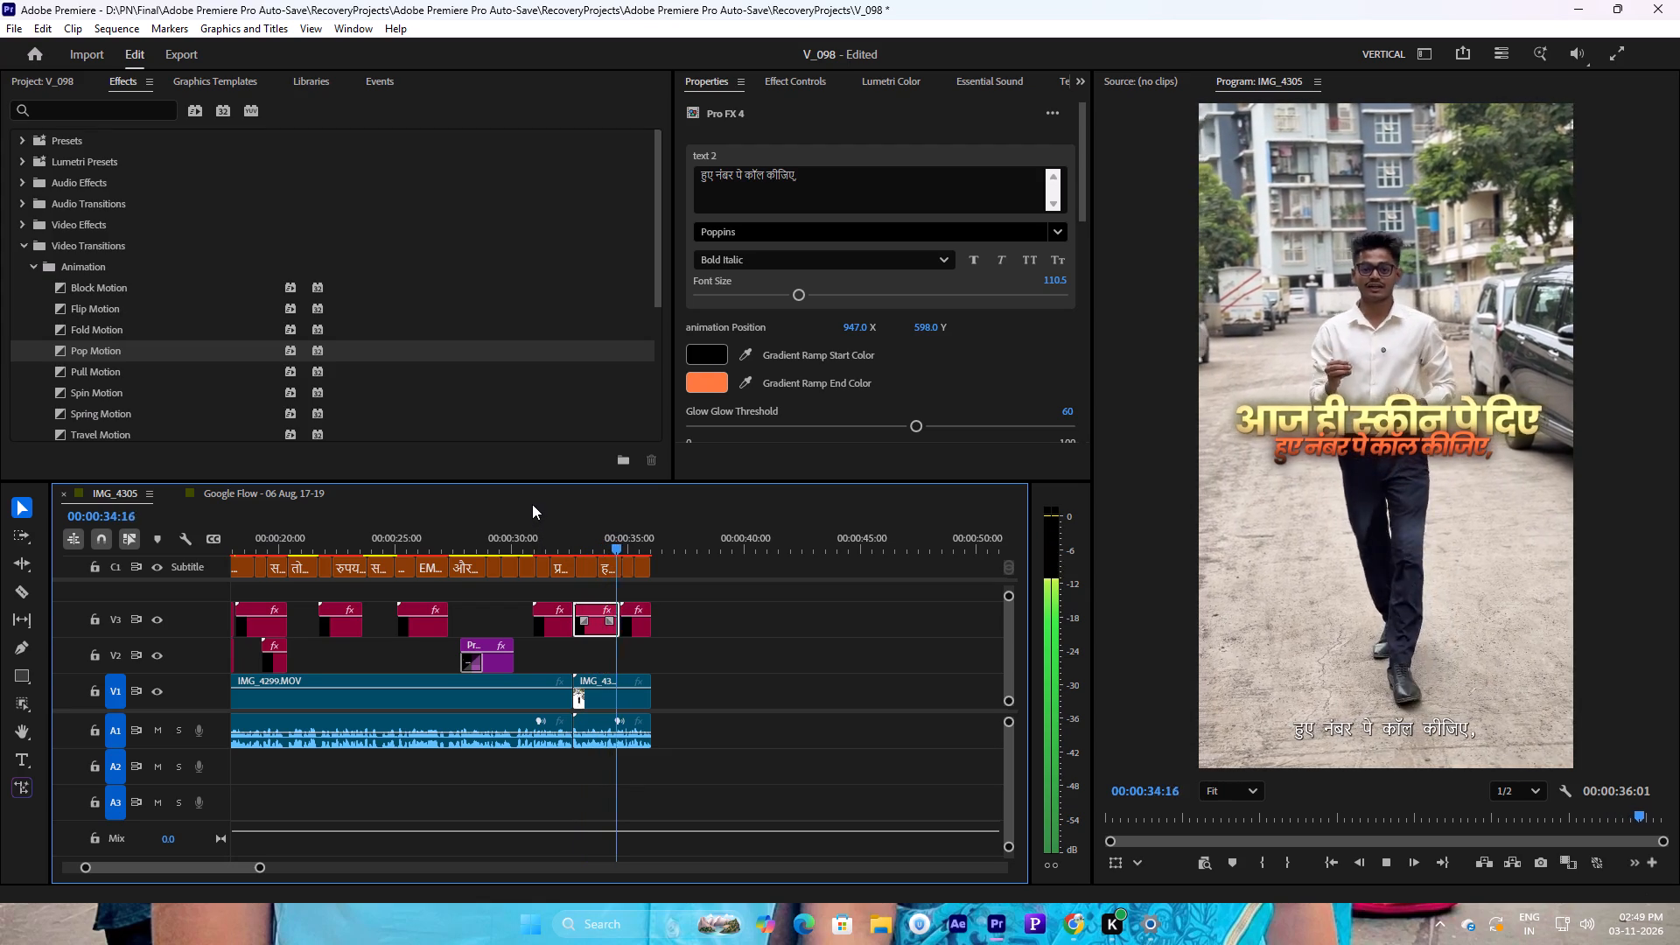
key(space)
key(space)
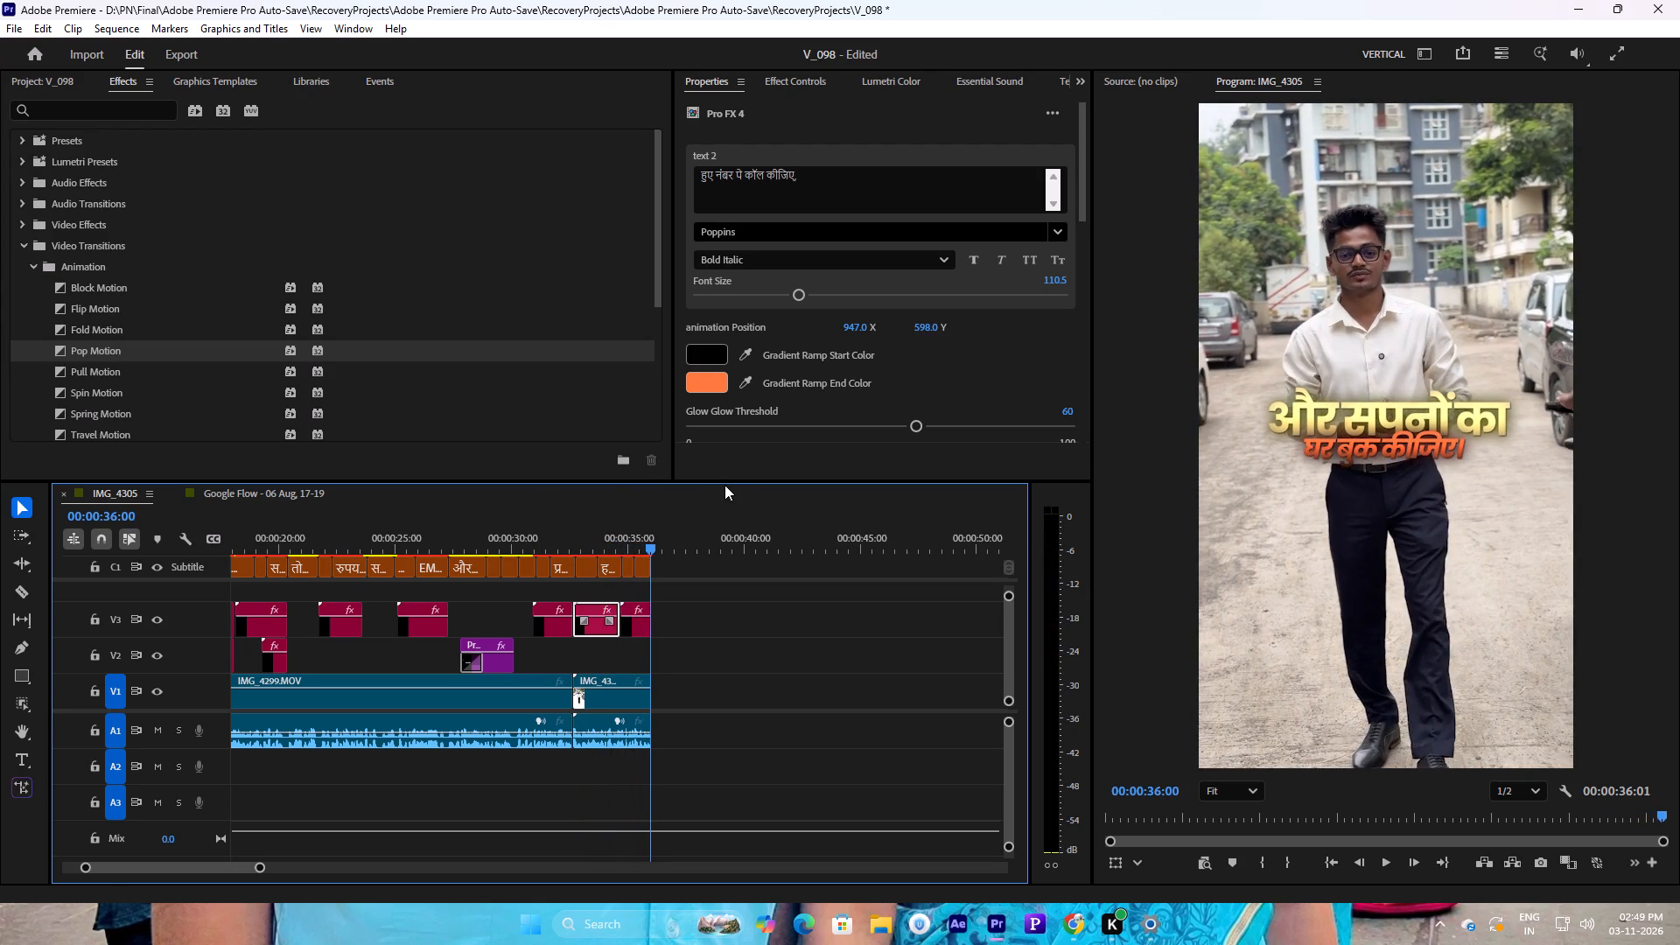
click(633, 544)
key(space)
key(space)
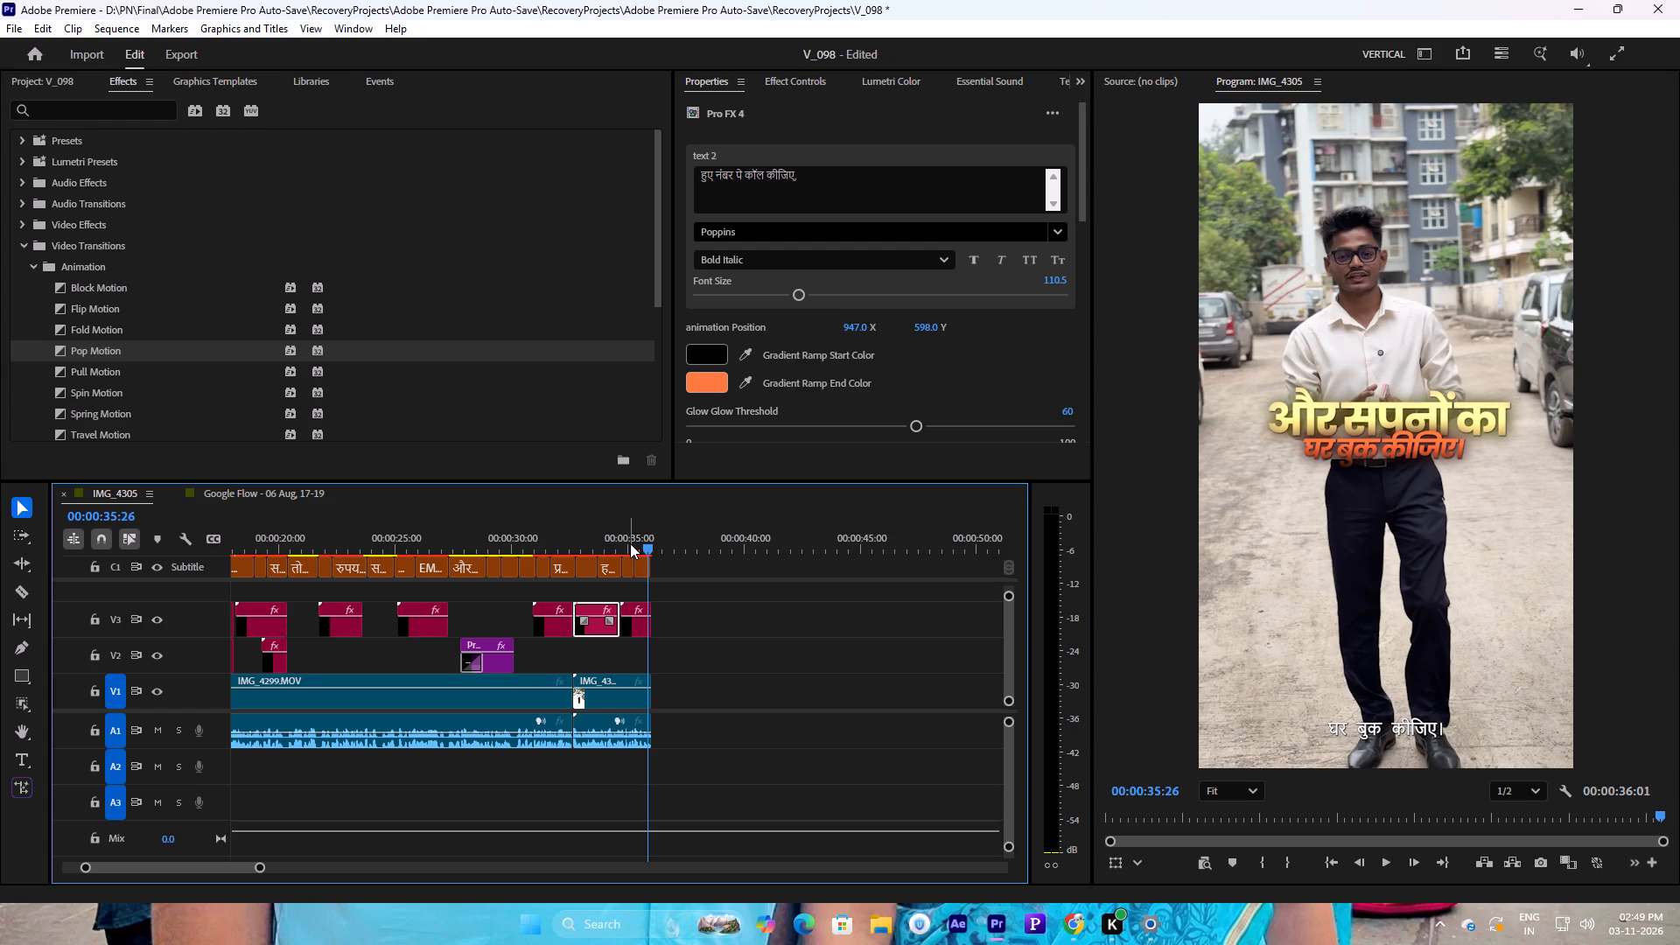
Play the video from the beginning and scale the first caption, "10 मिनट की दूरी", up to 120%.
drag(265, 864, 278, 864)
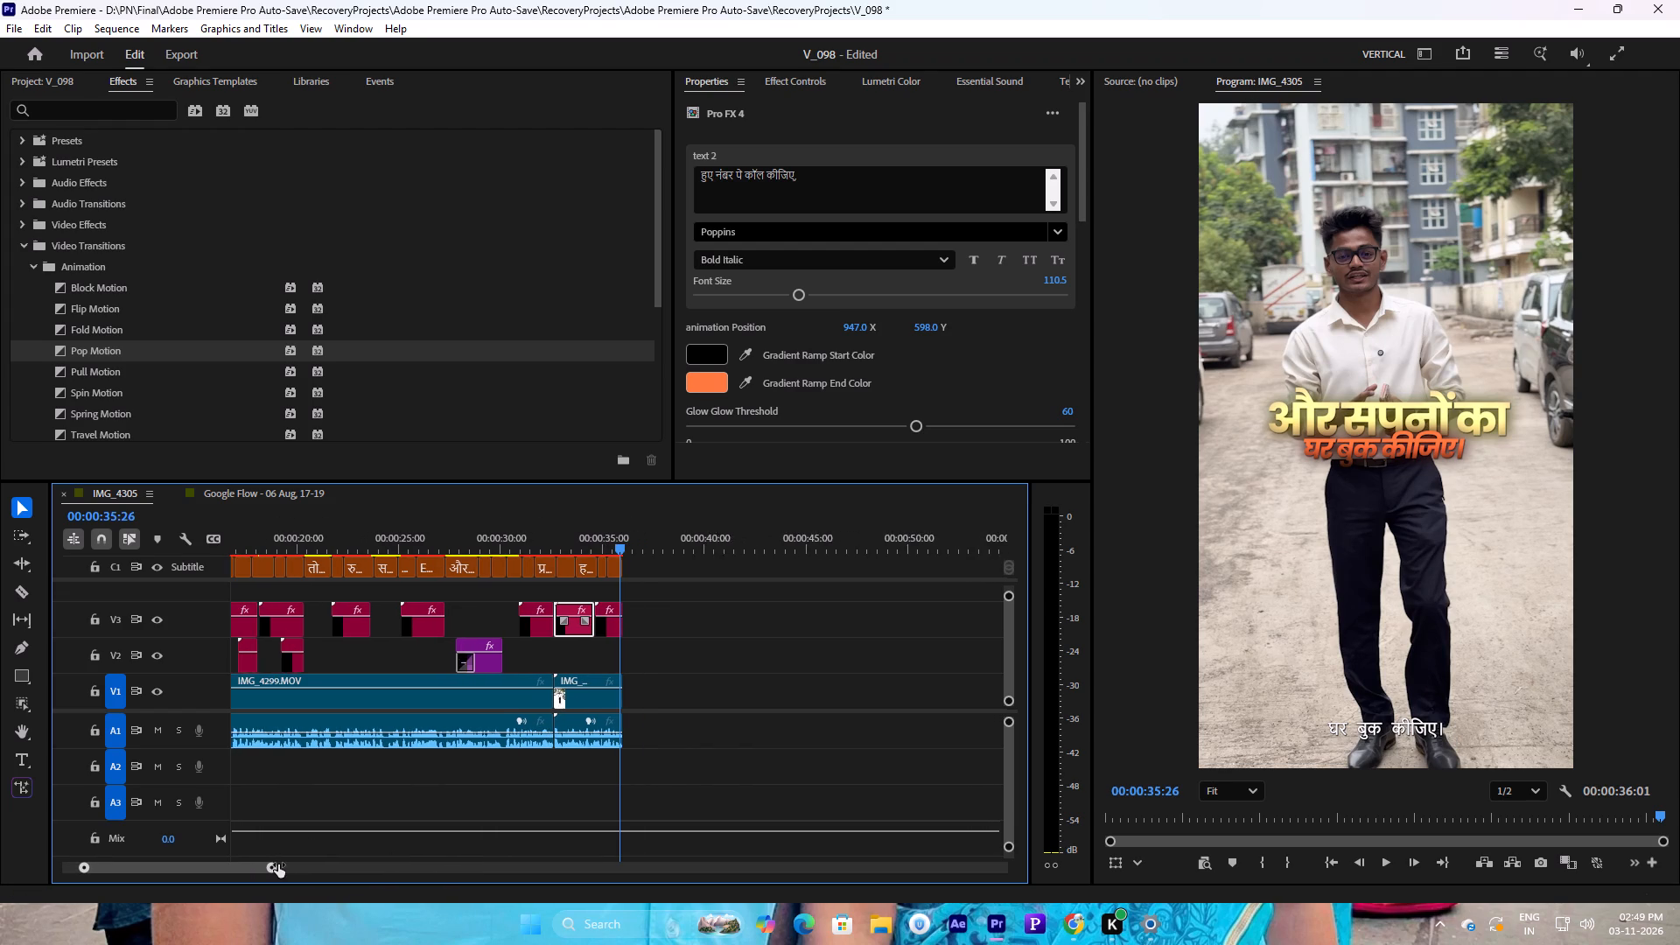
drag(278, 864, 299, 863)
drag(274, 867, 248, 876)
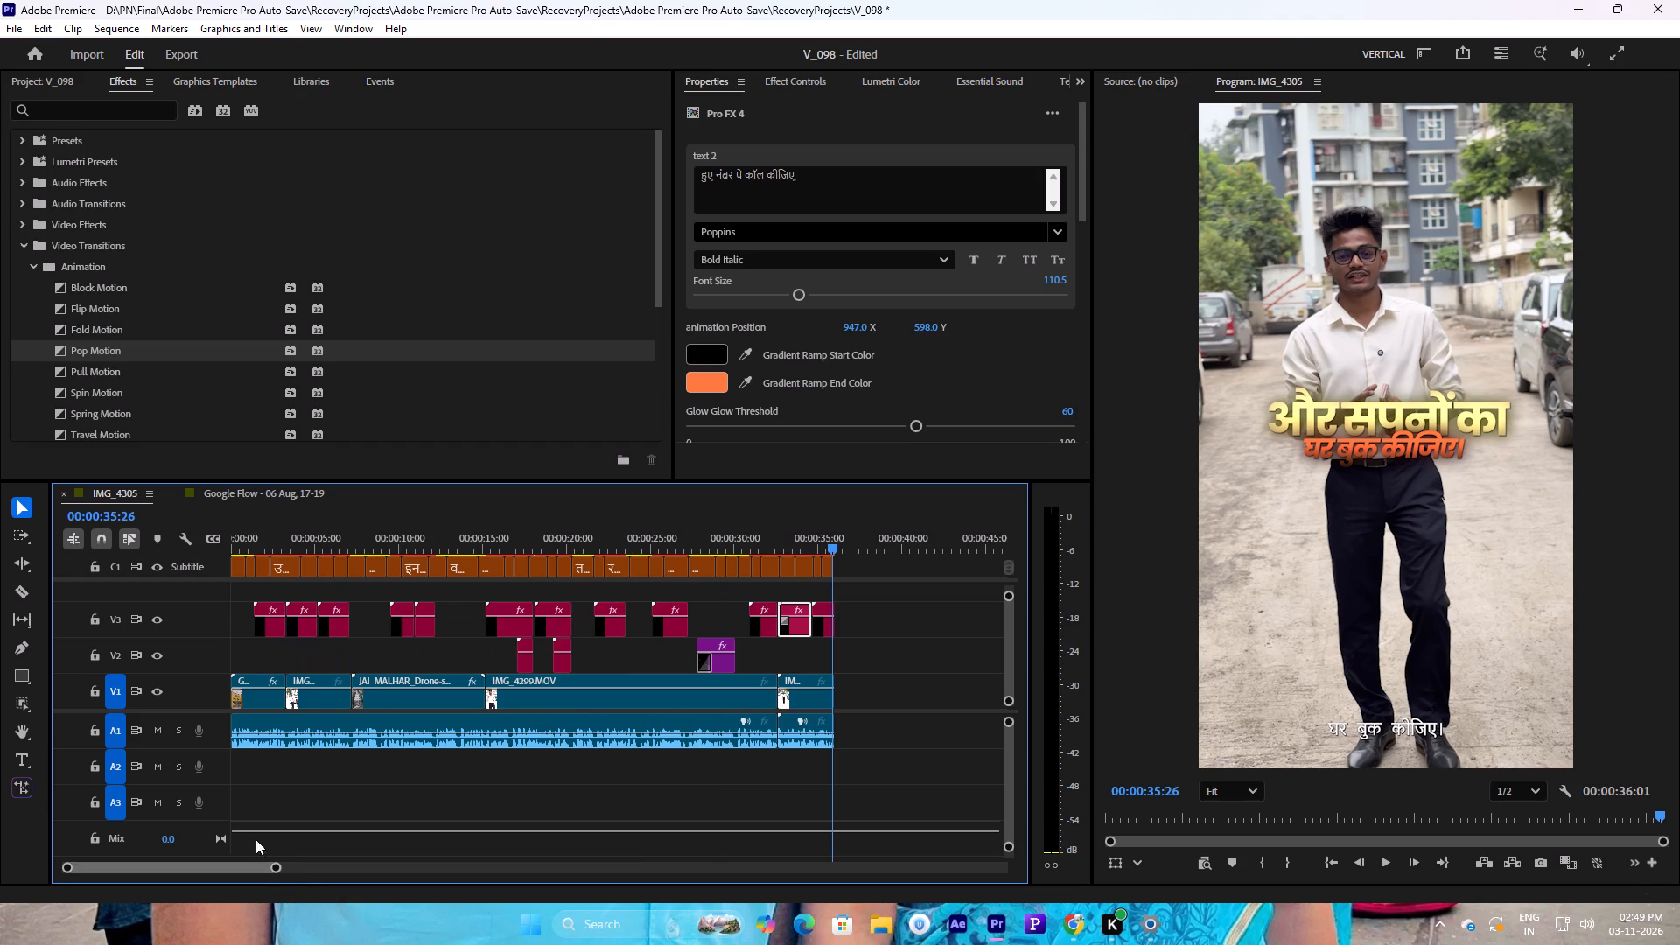
drag(278, 545, 199, 537)
key(space)
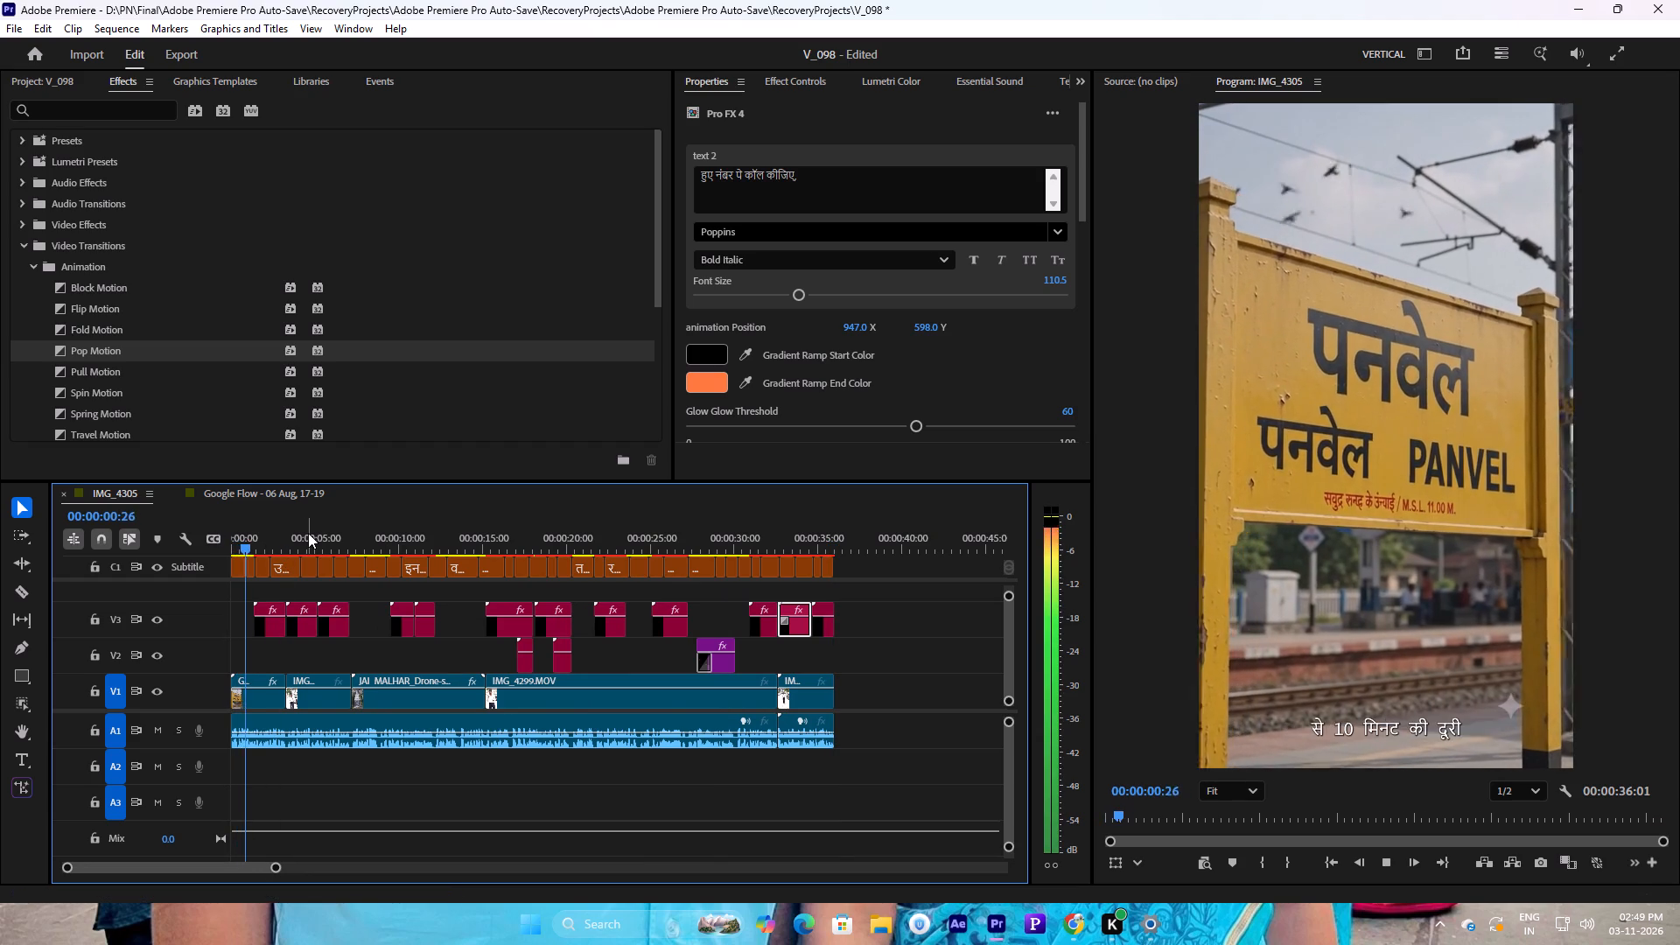
key(space)
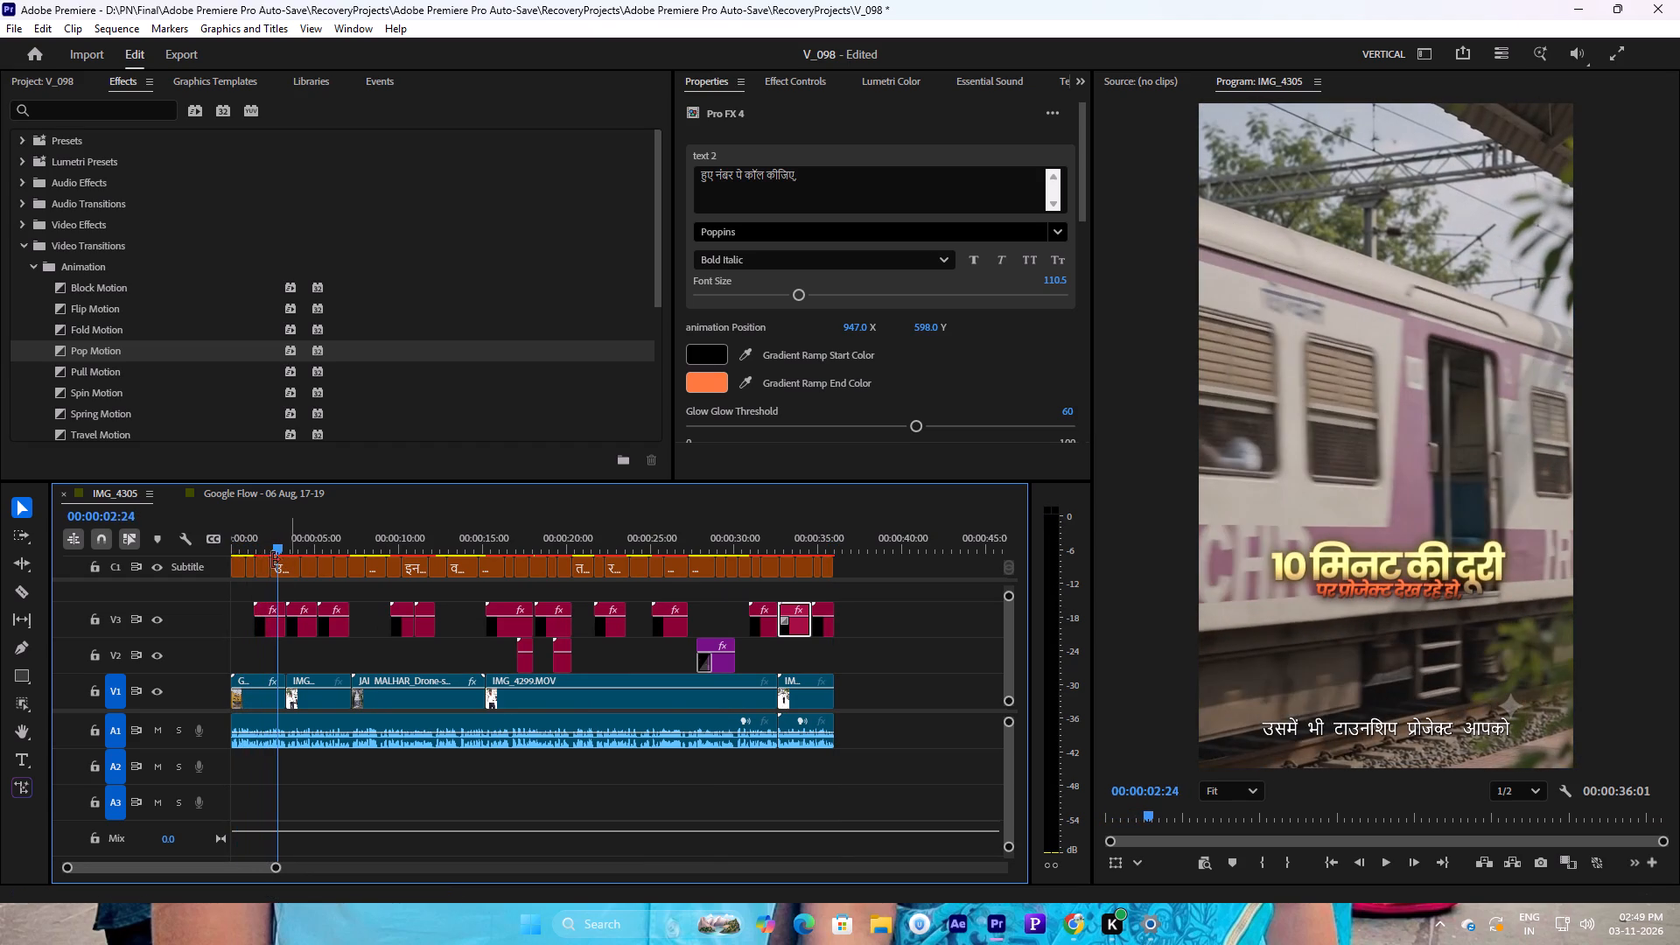
click(265, 629)
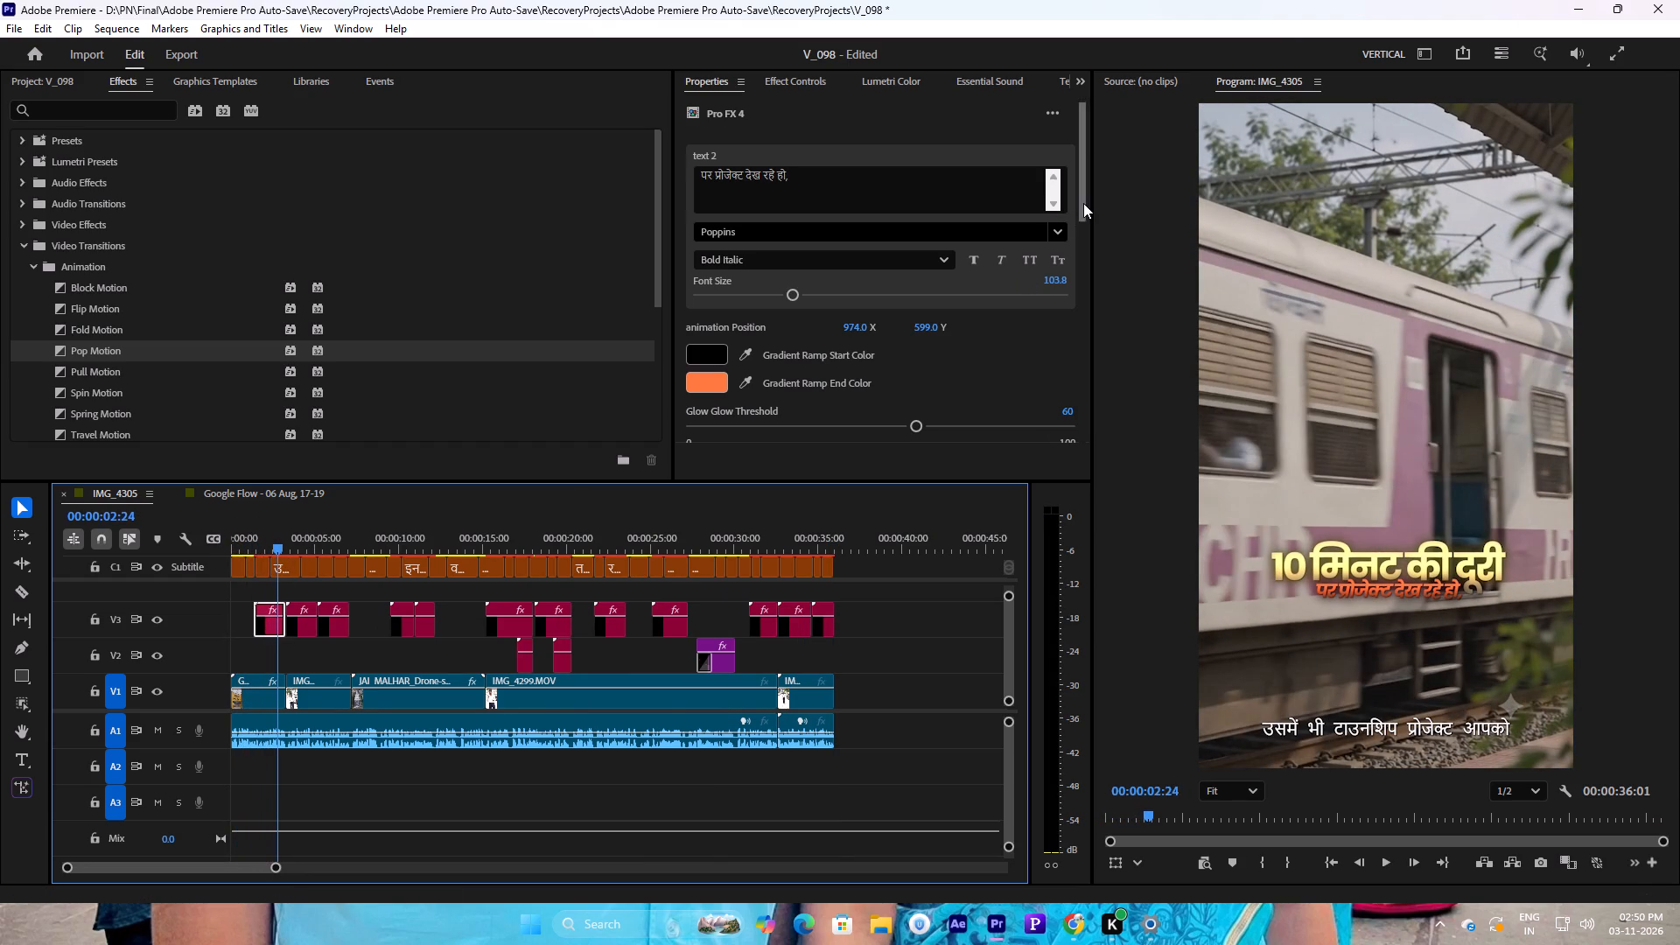
drag(1083, 203, 1115, 434)
drag(862, 339, 871, 339)
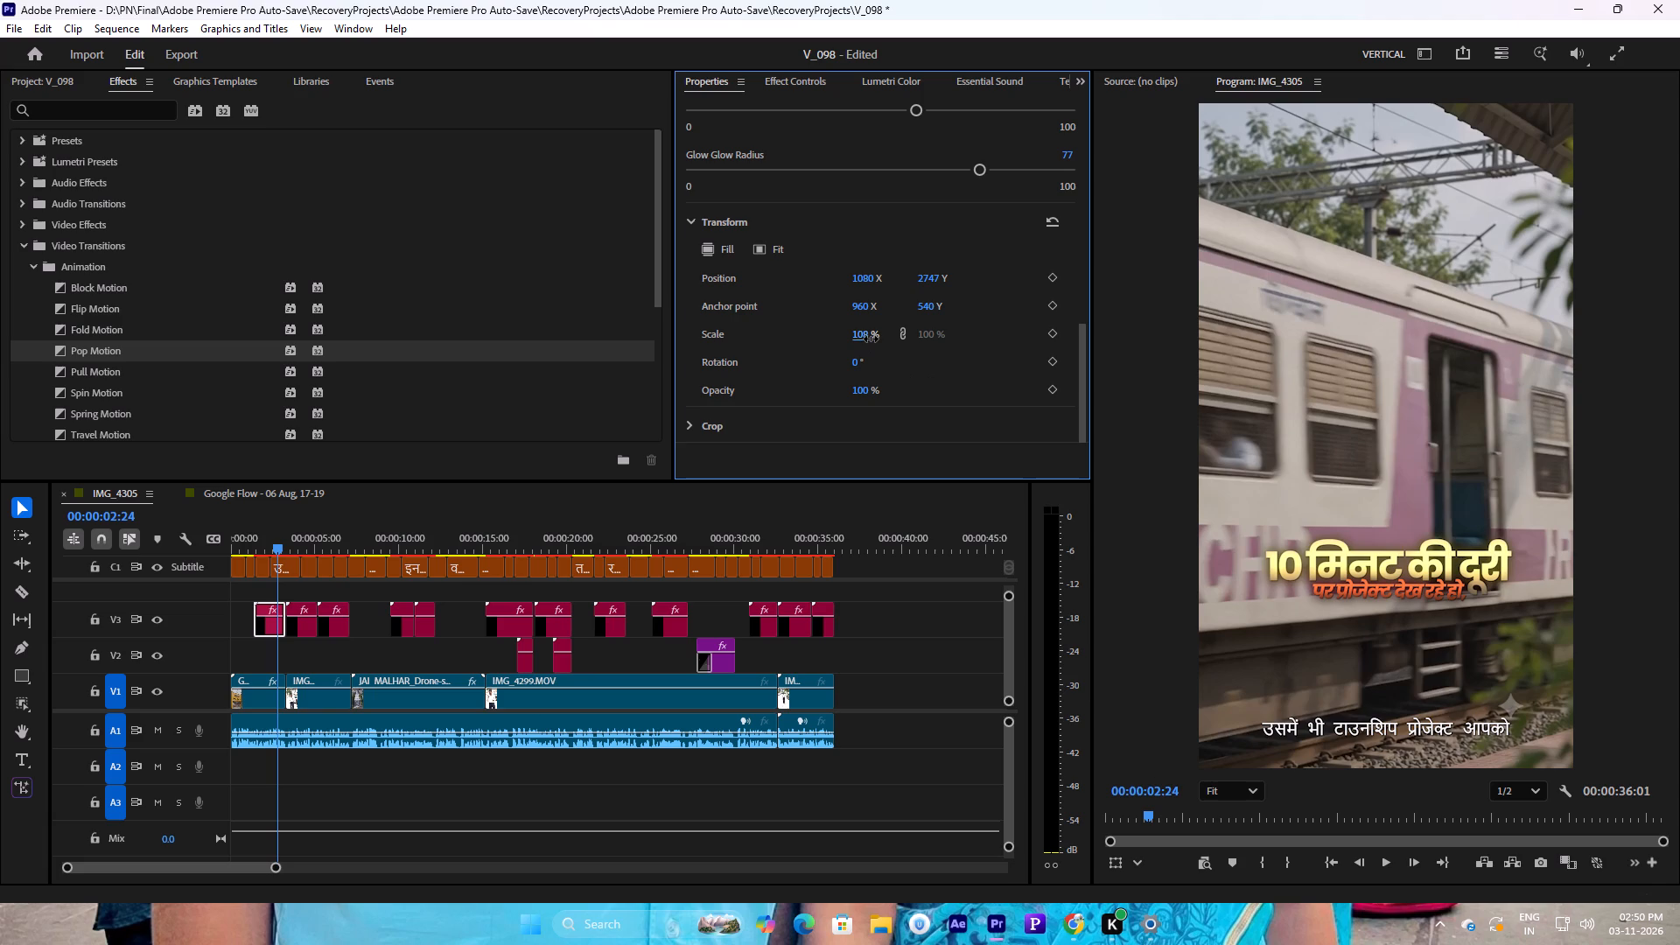
drag(871, 339, 880, 339)
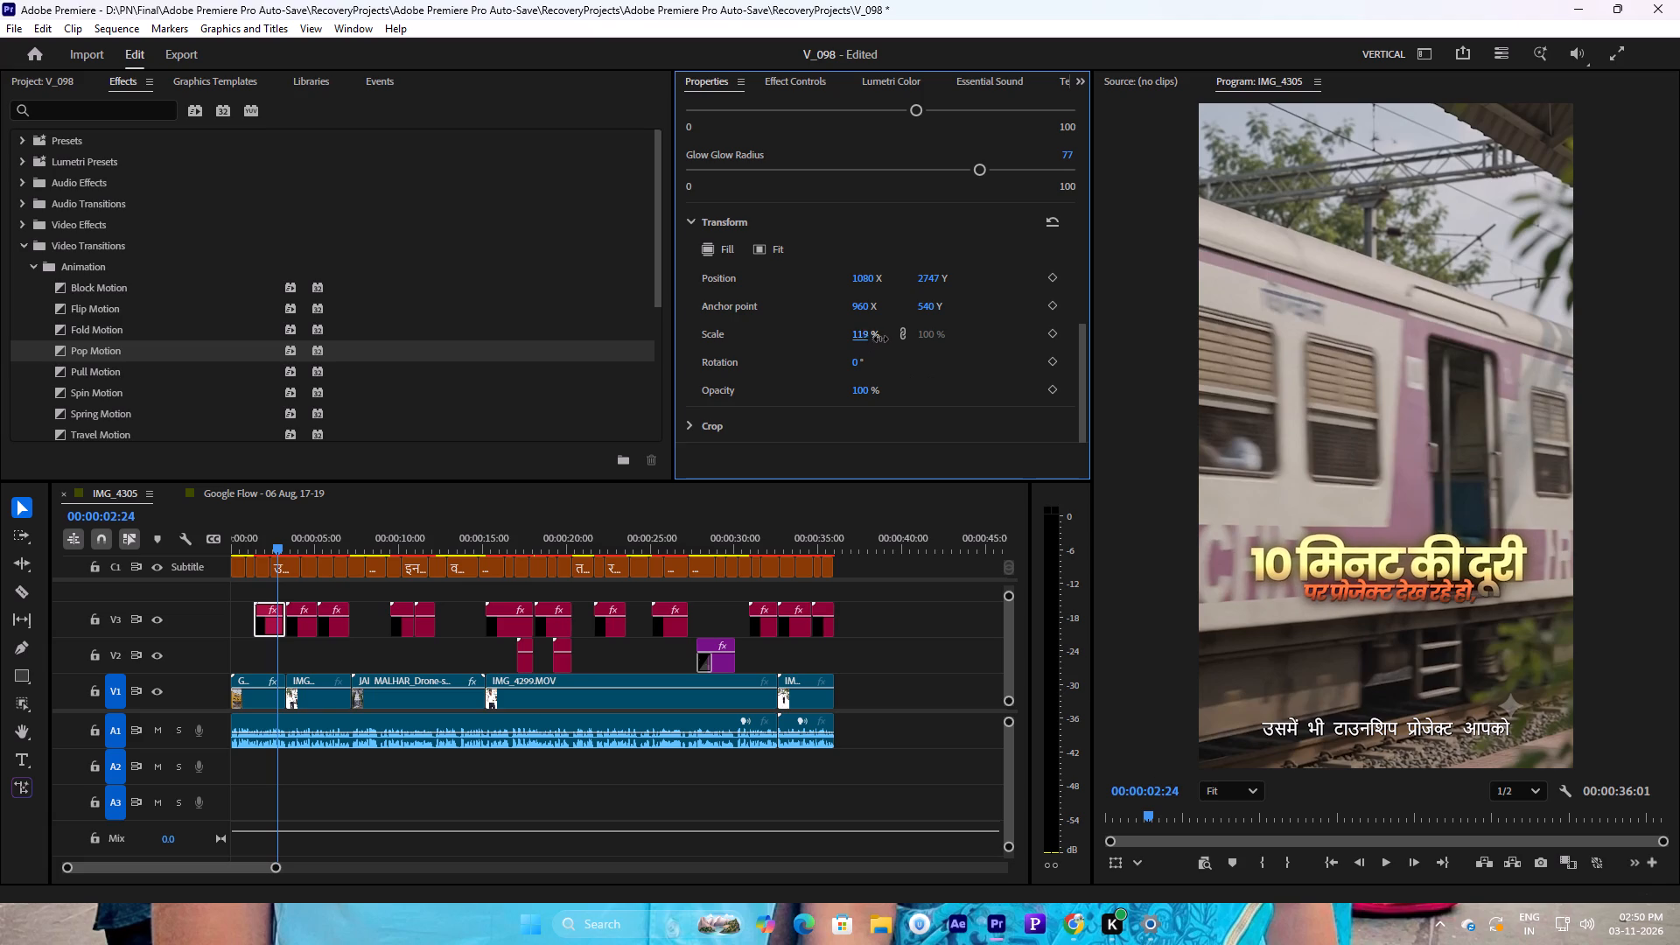
drag(880, 339, 881, 337)
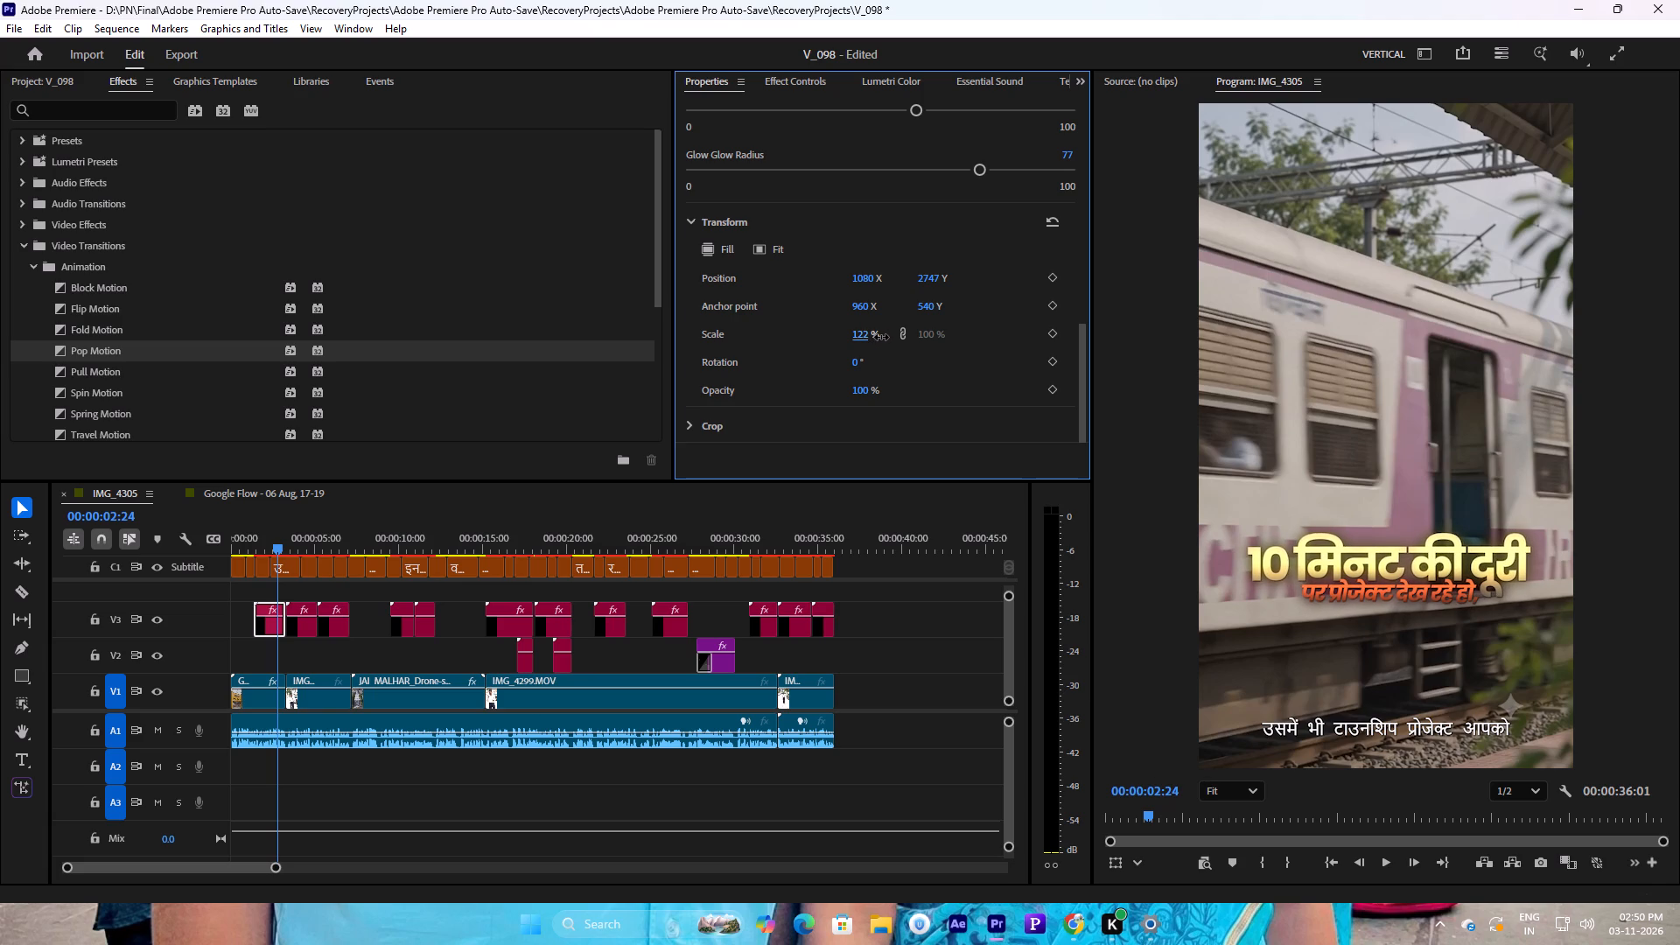
drag(881, 337, 879, 337)
Set the "10 मिनट की दूरी" caption's horizontal position to 1070 and continue playback.
drag(868, 281, 850, 283)
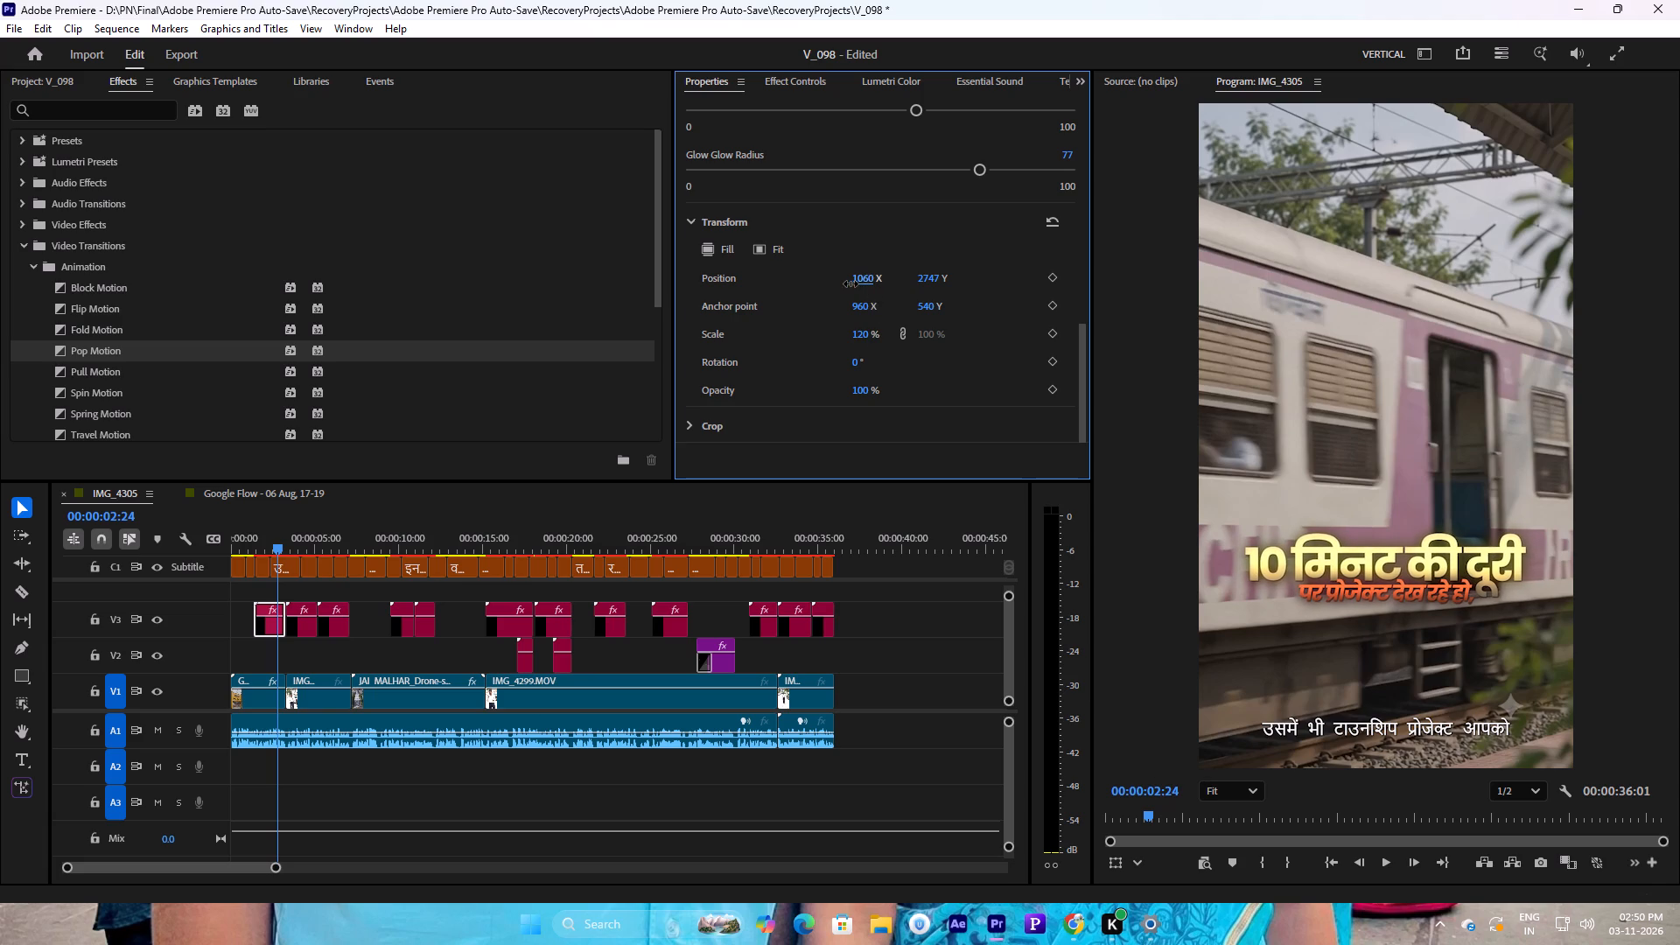
drag(850, 283, 859, 283)
key(space)
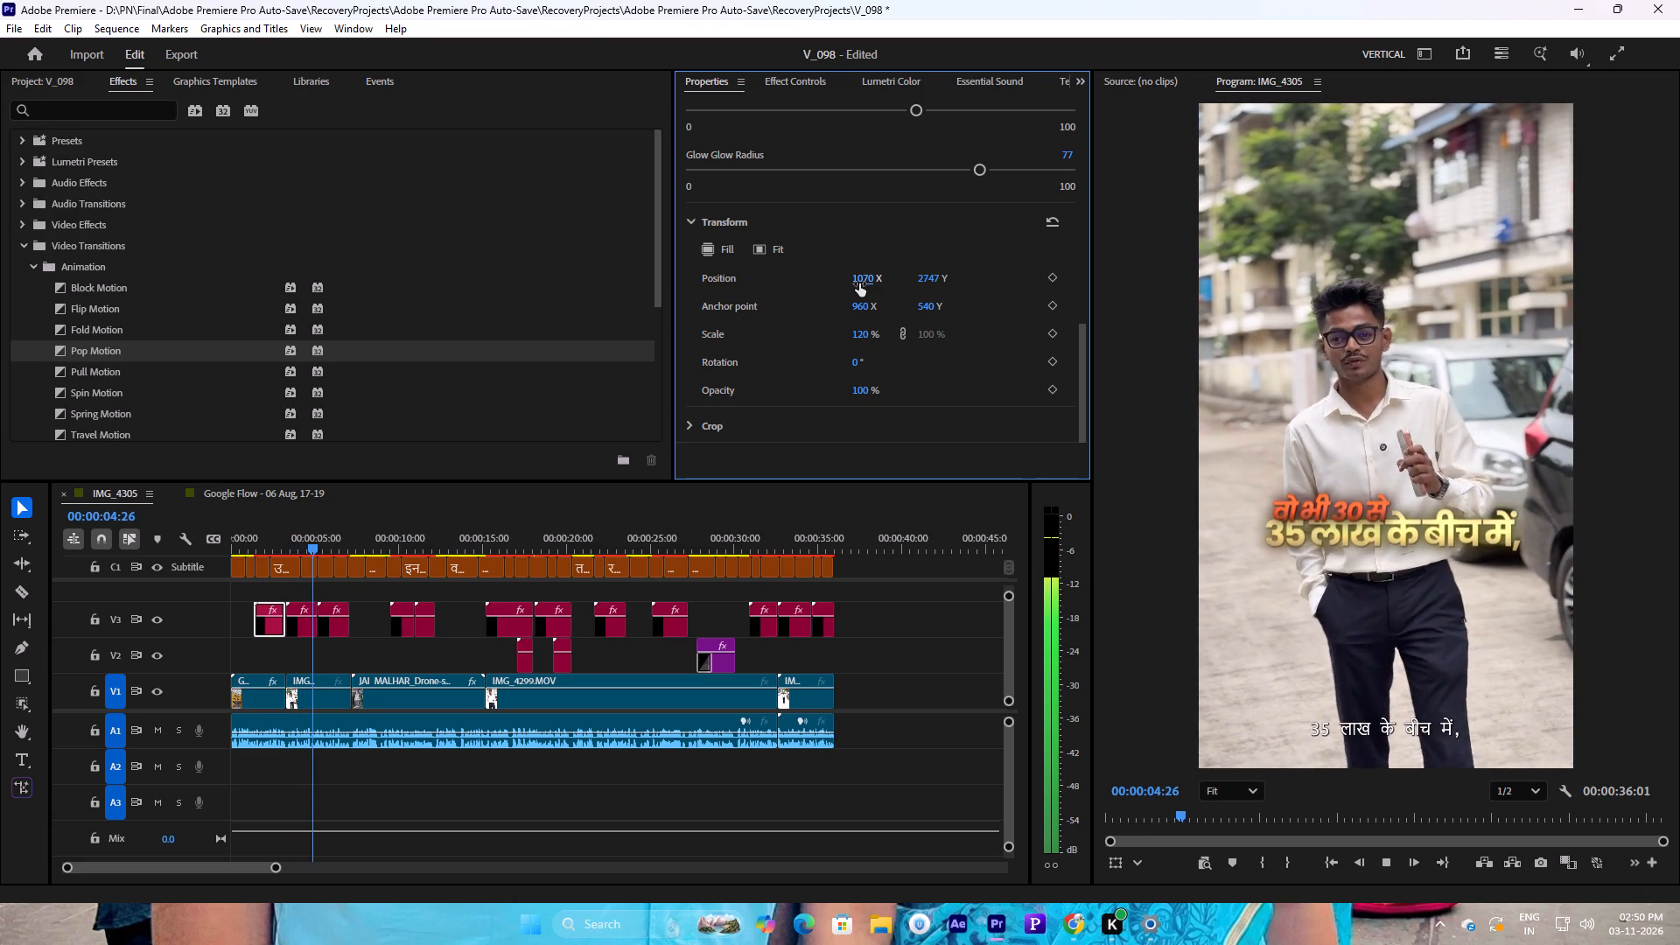
Stop playback on the "वो भी 30 से 35 लाख के बीच में" caption and scale it up to 154%.
key(space)
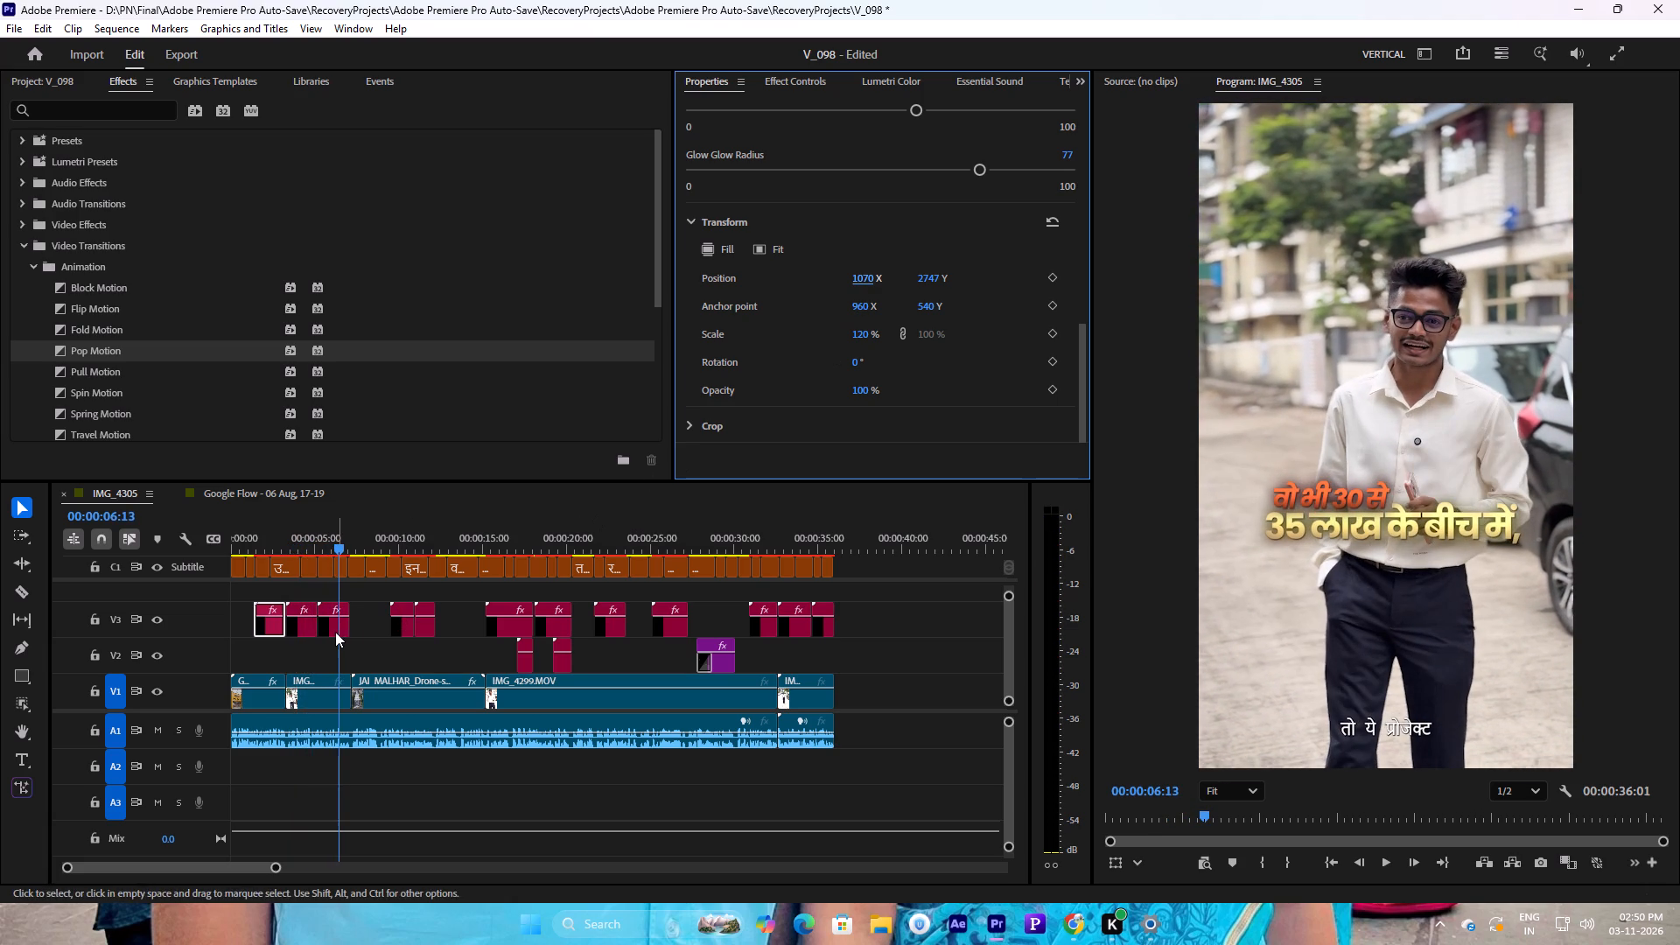
click(335, 632)
drag(1082, 174, 1096, 347)
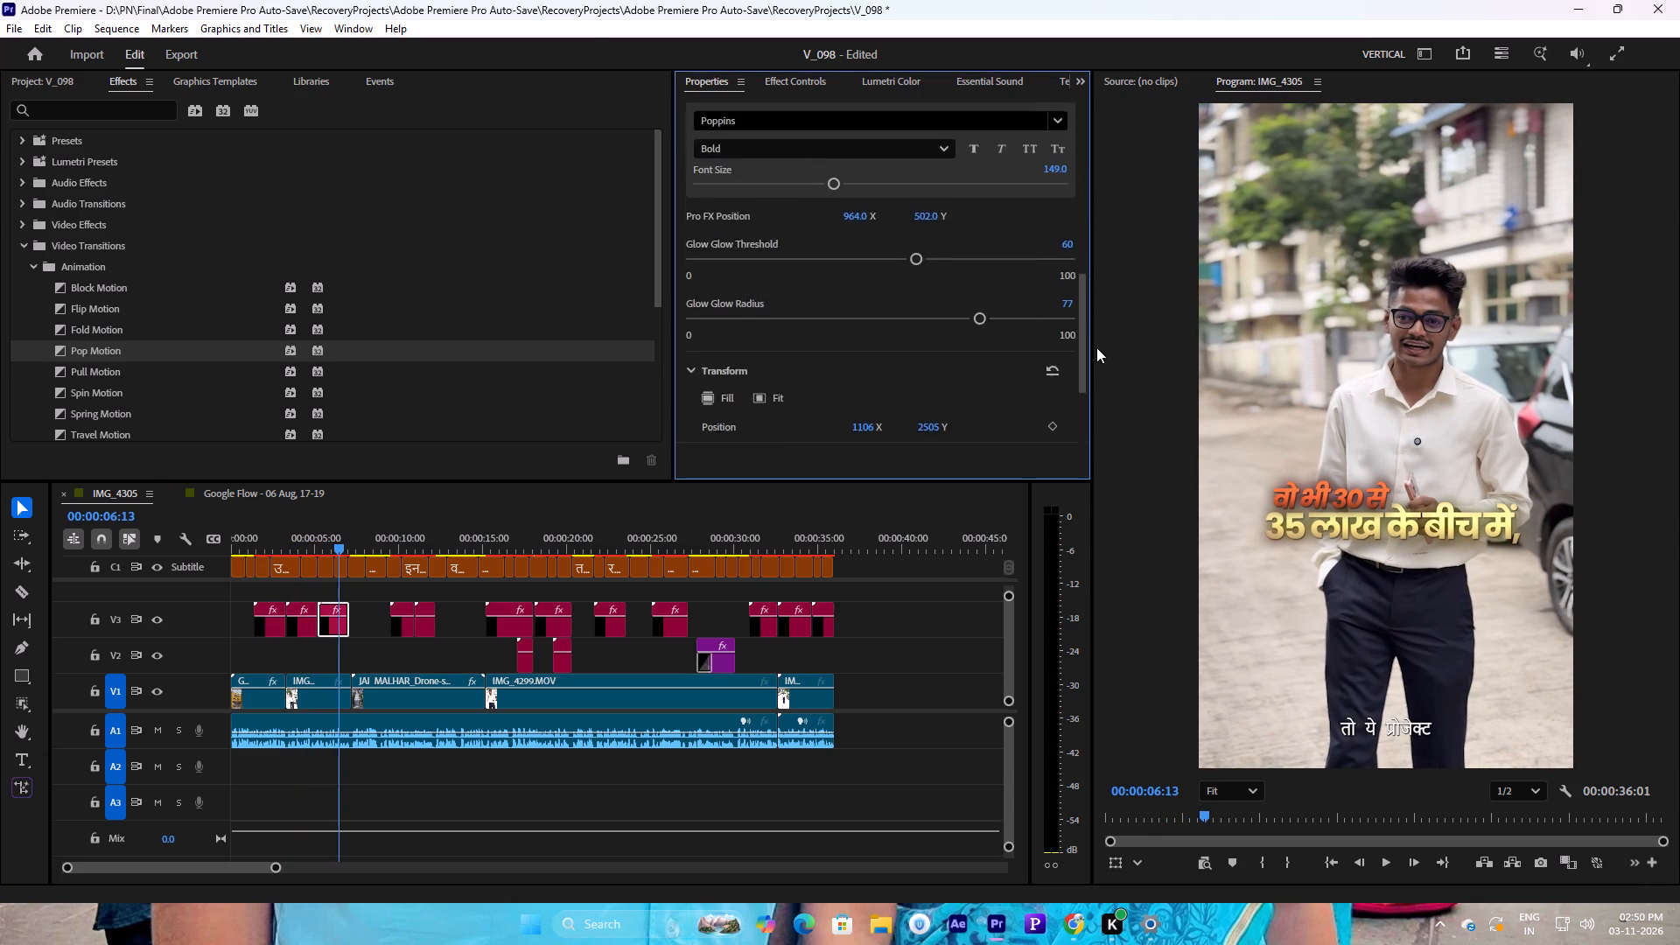
drag(1096, 347, 1099, 410)
drag(854, 333, 863, 332)
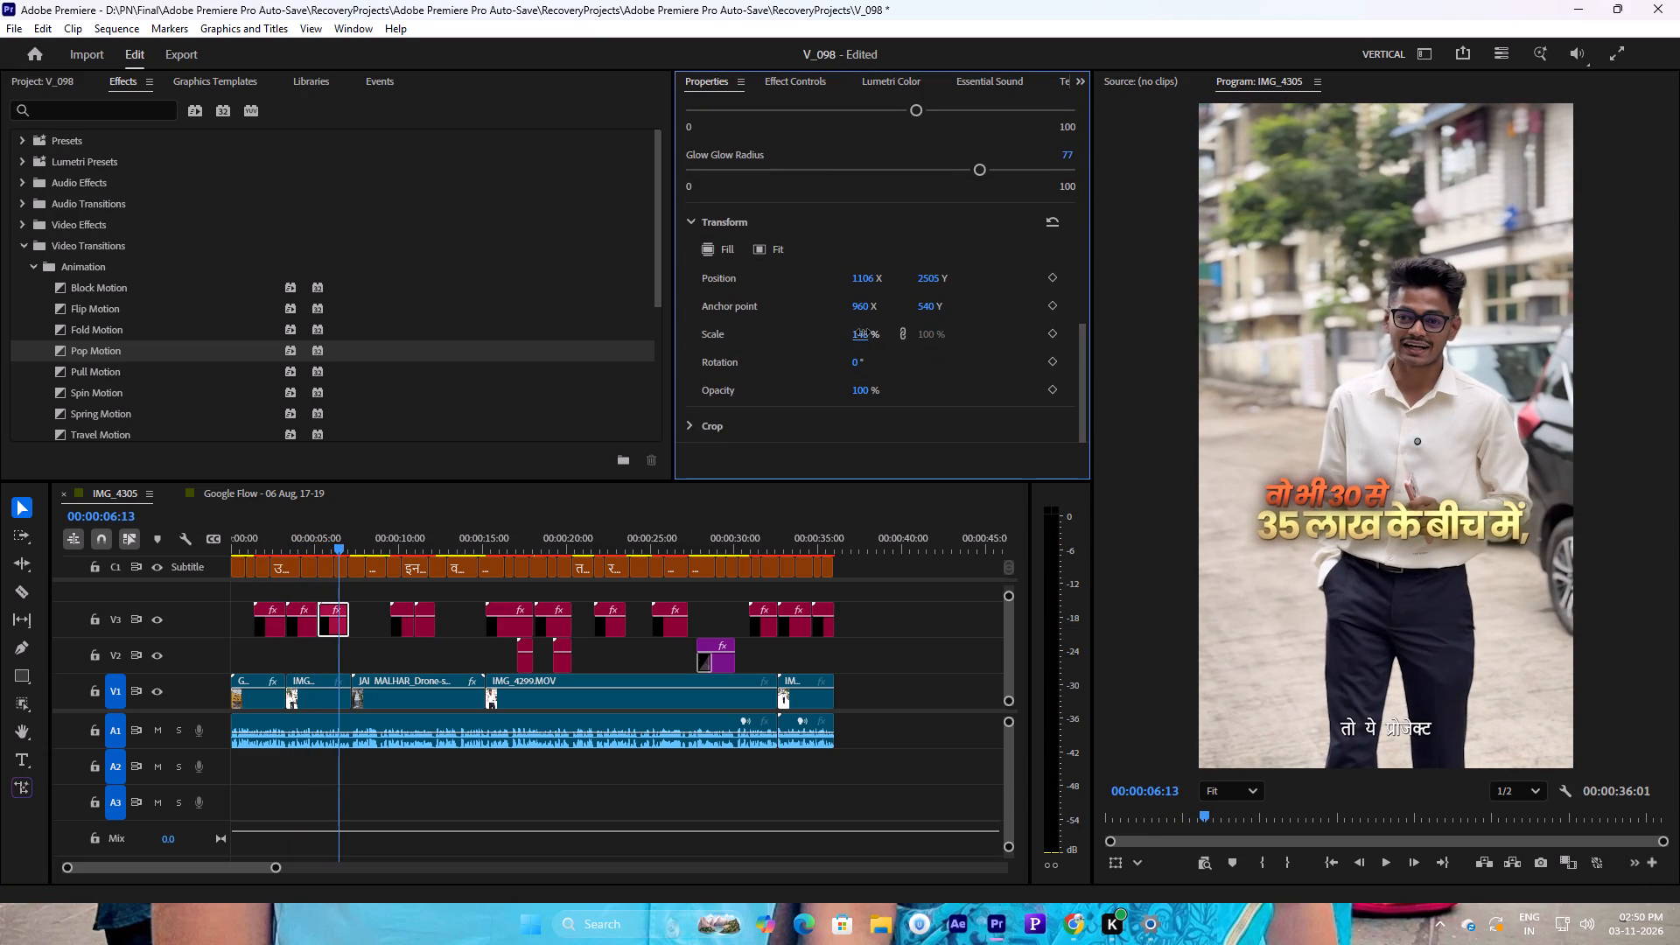
drag(863, 332, 867, 331)
Play on to the "उसमें आपको 1 BHK और 2 BHK की दोनों" caption and scale it up to 123%.
key(space)
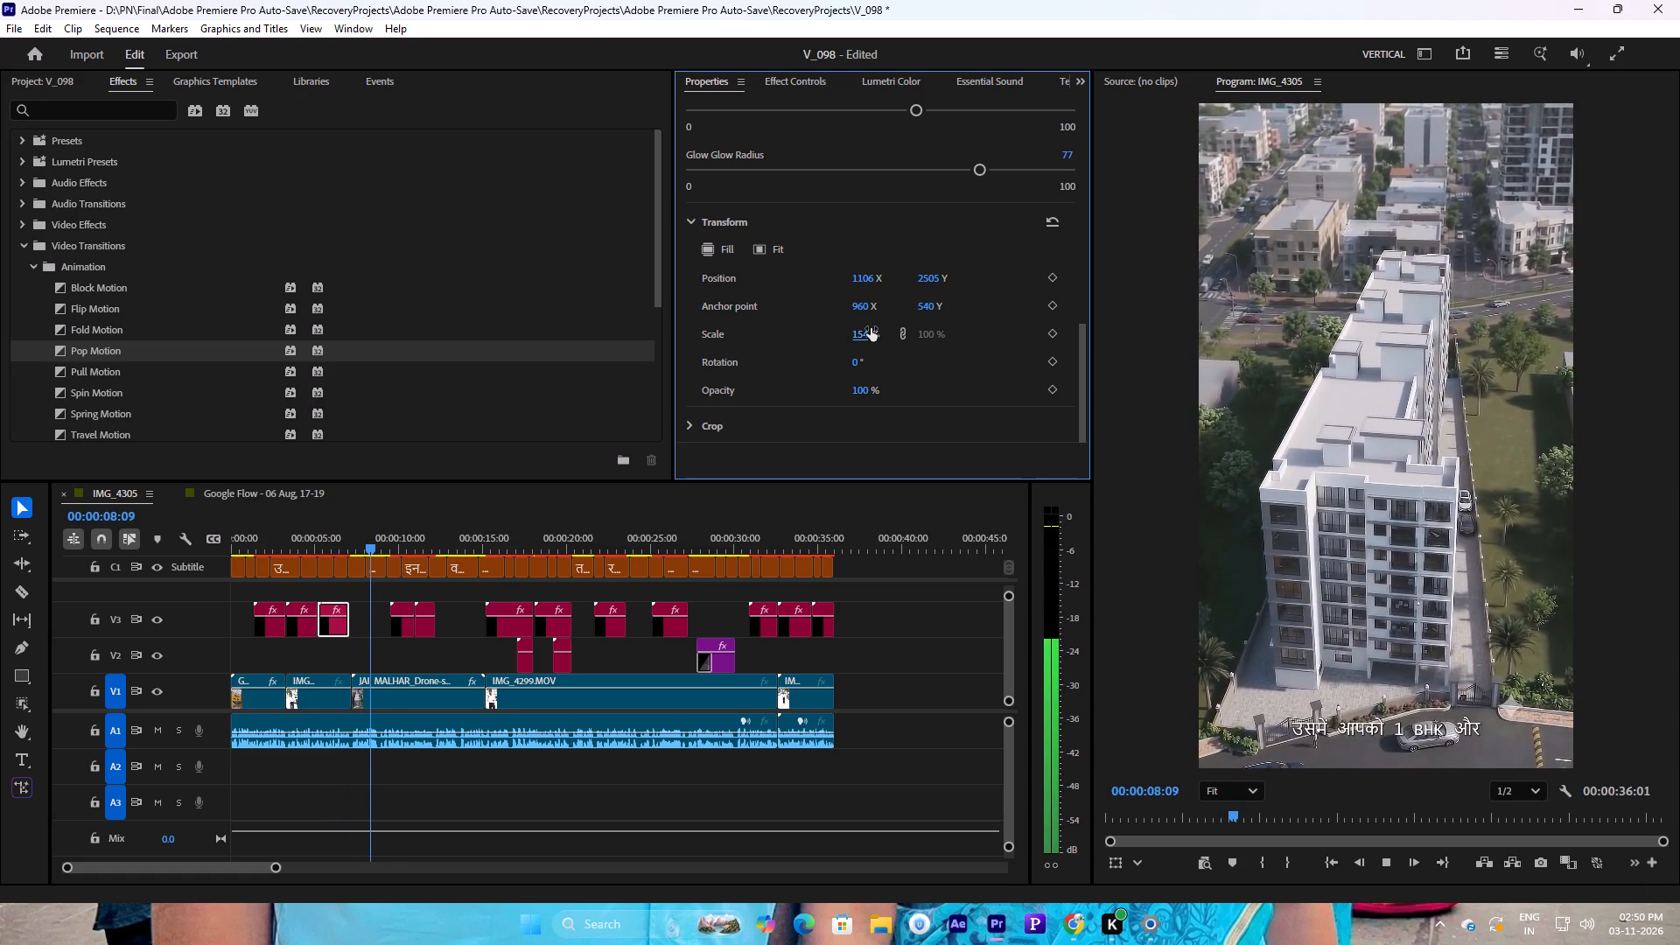
key(space)
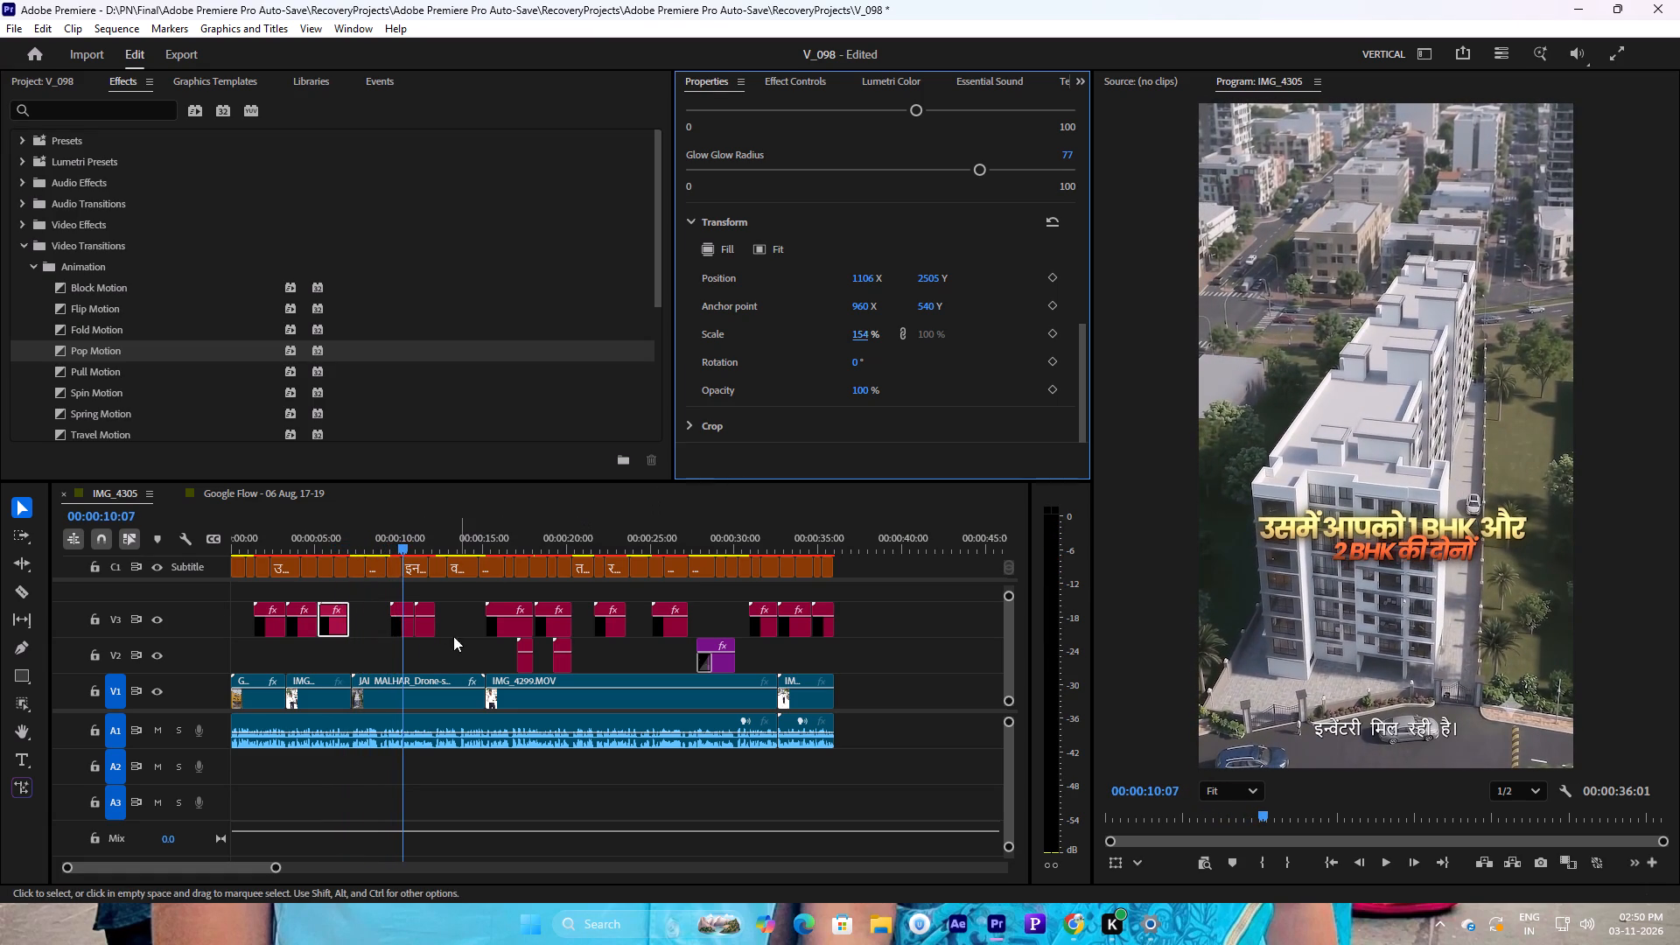
click(405, 633)
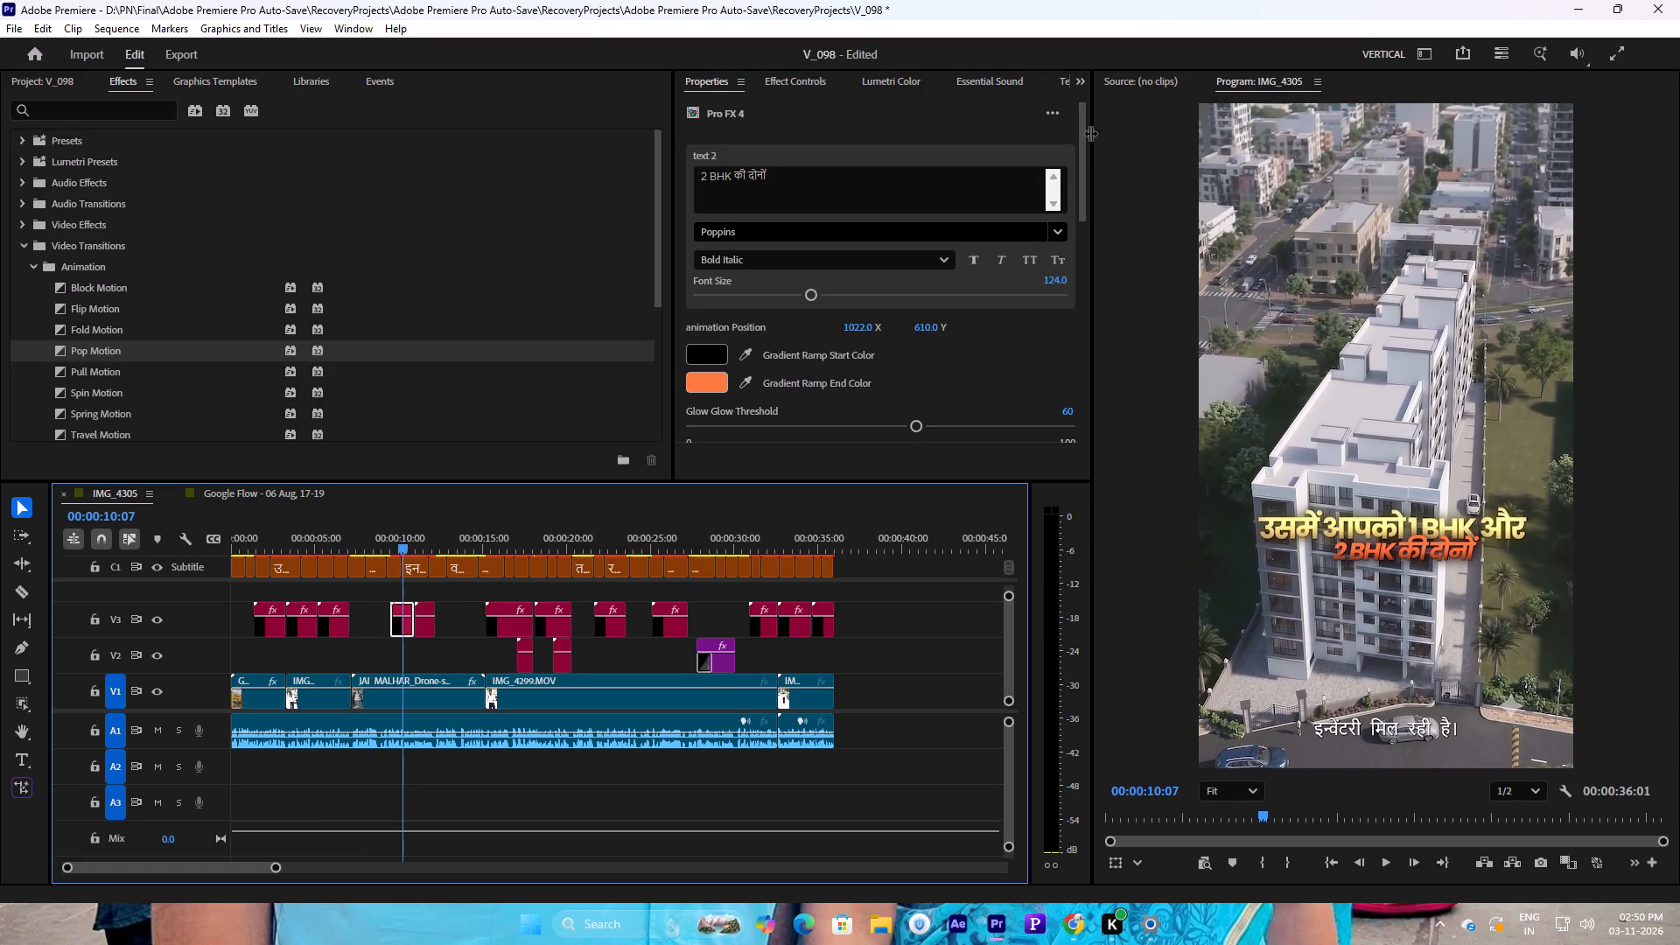
drag(1079, 136, 1089, 377)
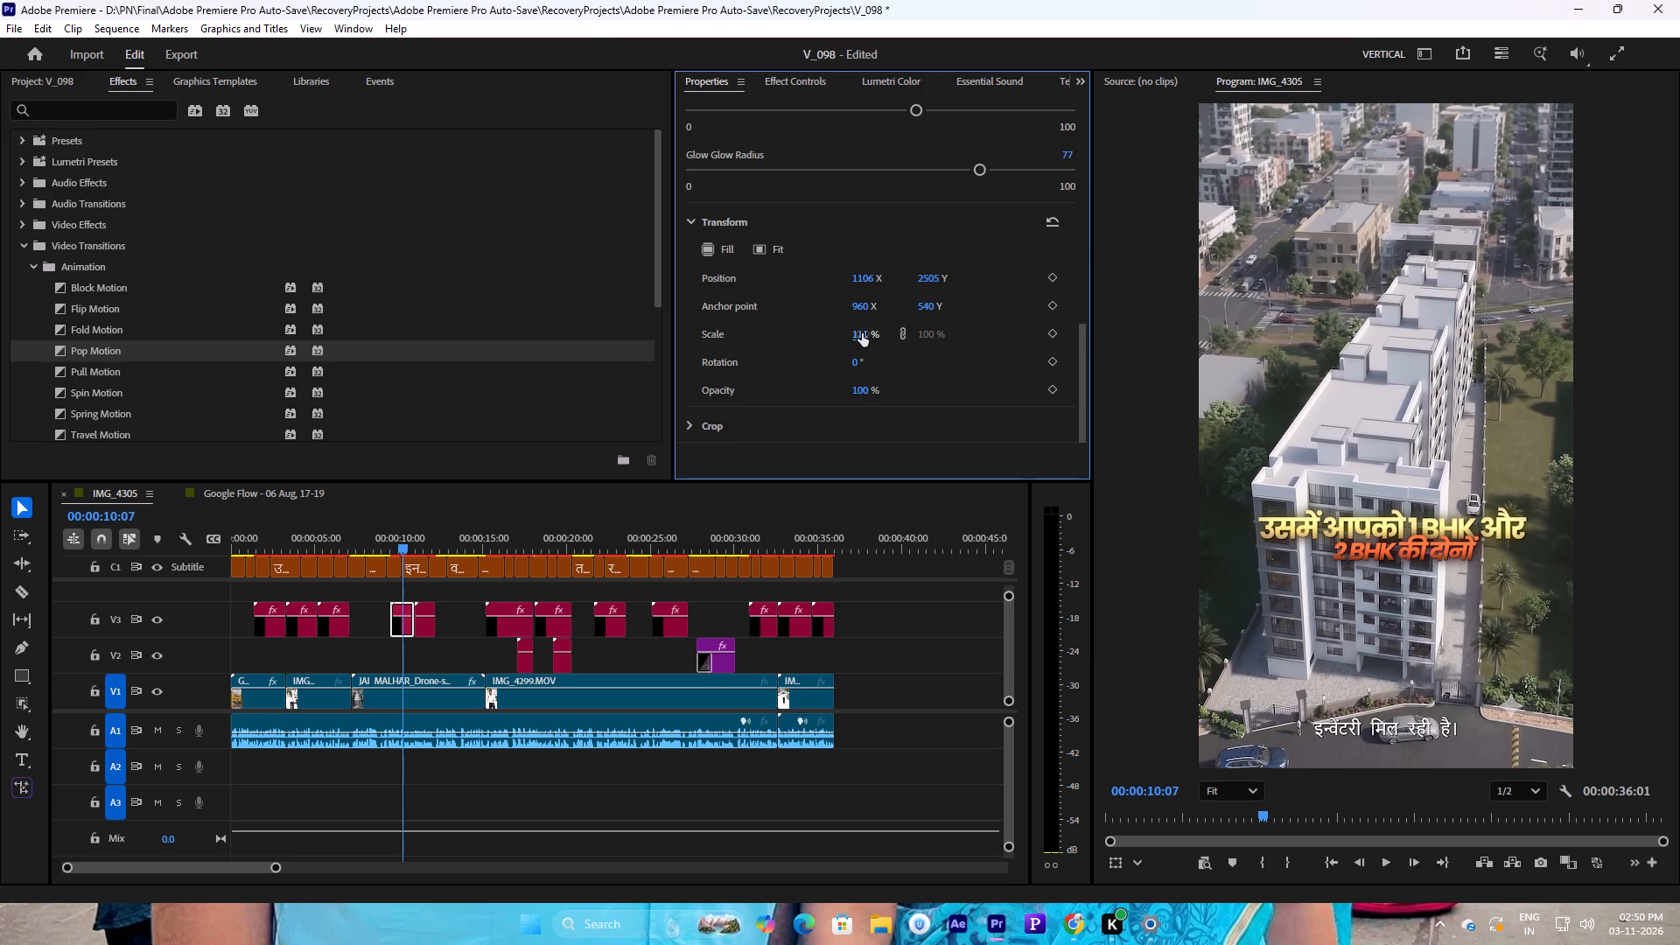
drag(862, 333, 872, 332)
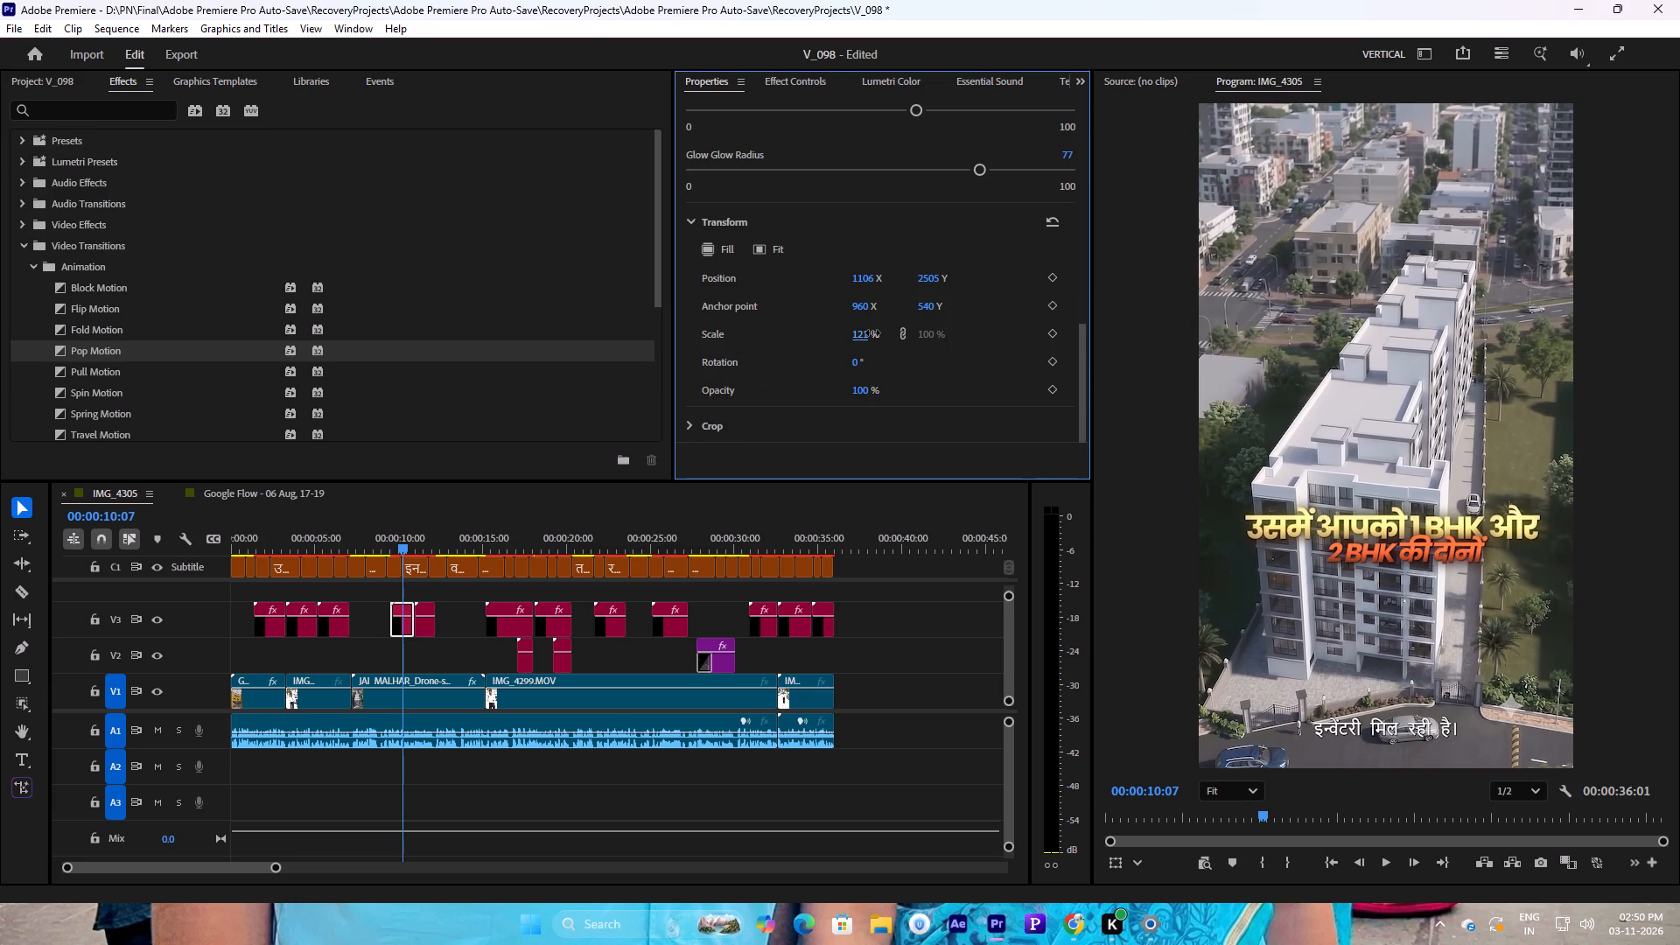
drag(872, 332, 874, 332)
Play past the "इन्वेंटरी मिल रही है।" caption, return to it at about 00:00:11:21 and scale it up to 133%.
key(space)
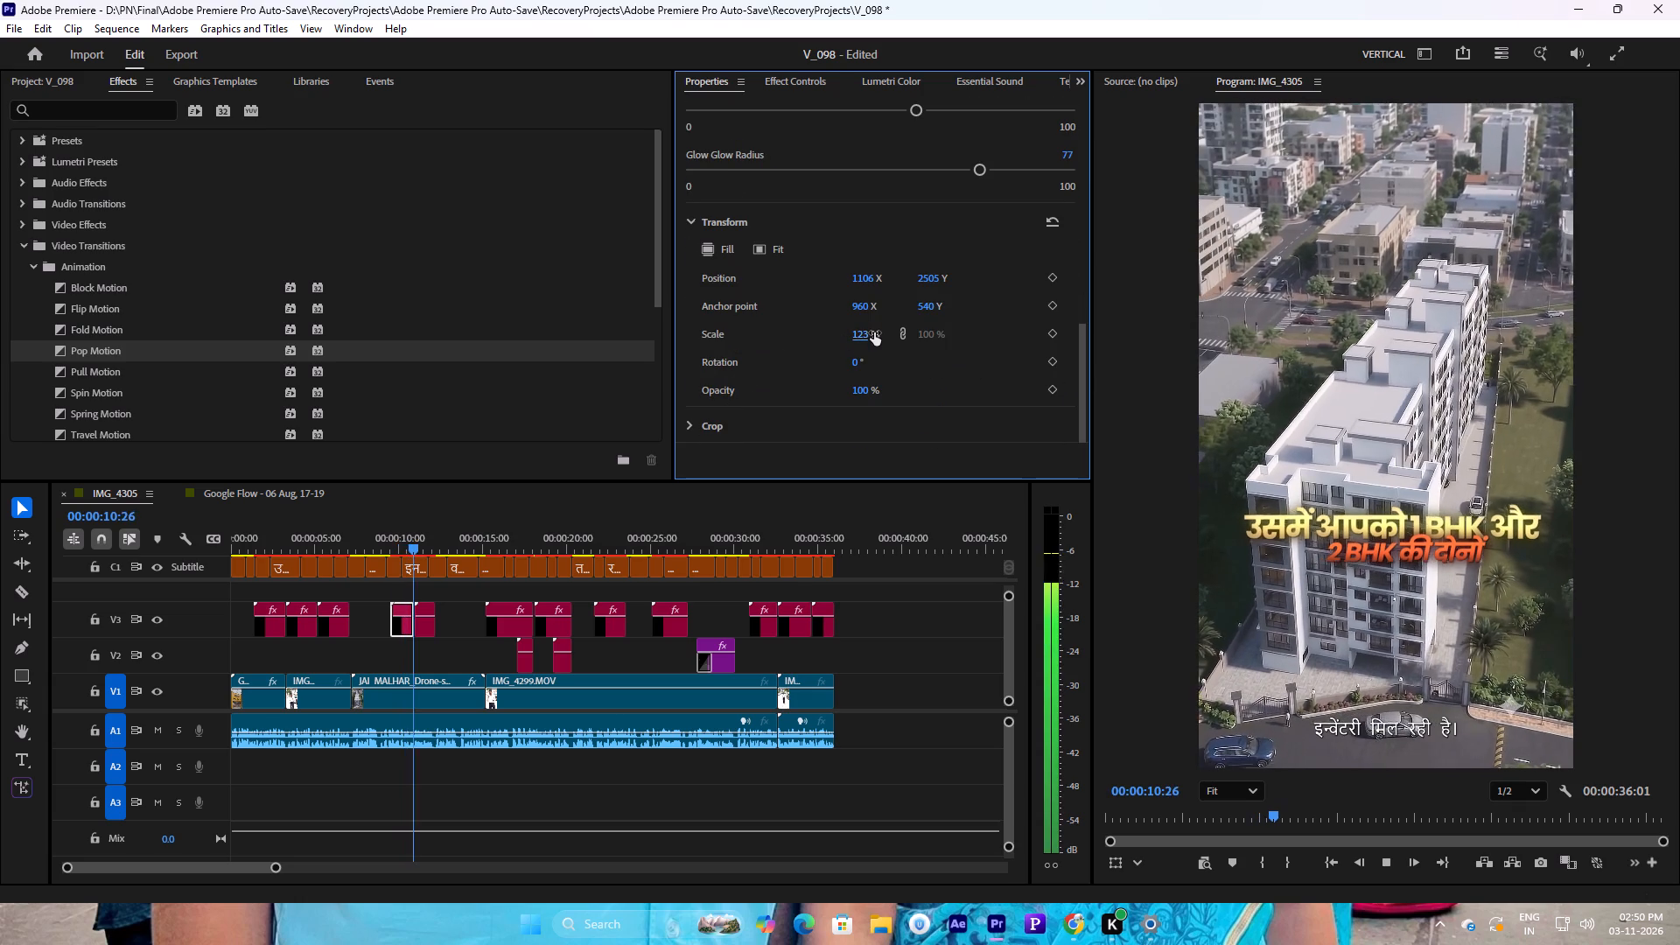
key(space)
key(space)
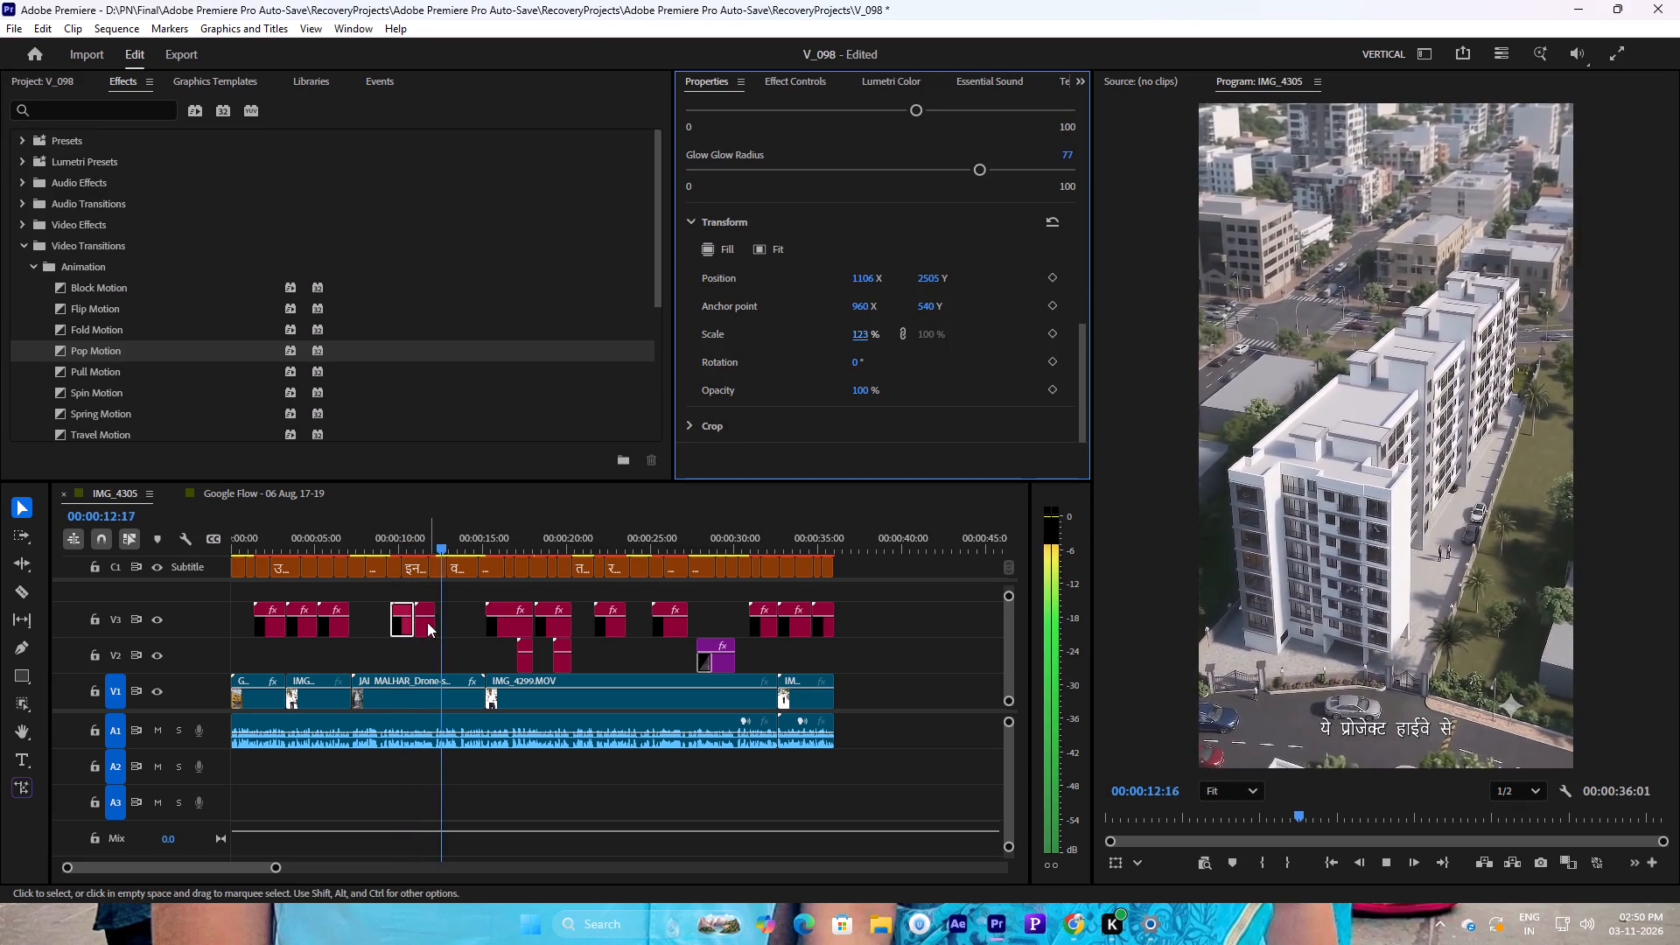
click(426, 622)
key(space)
drag(1080, 147, 1093, 213)
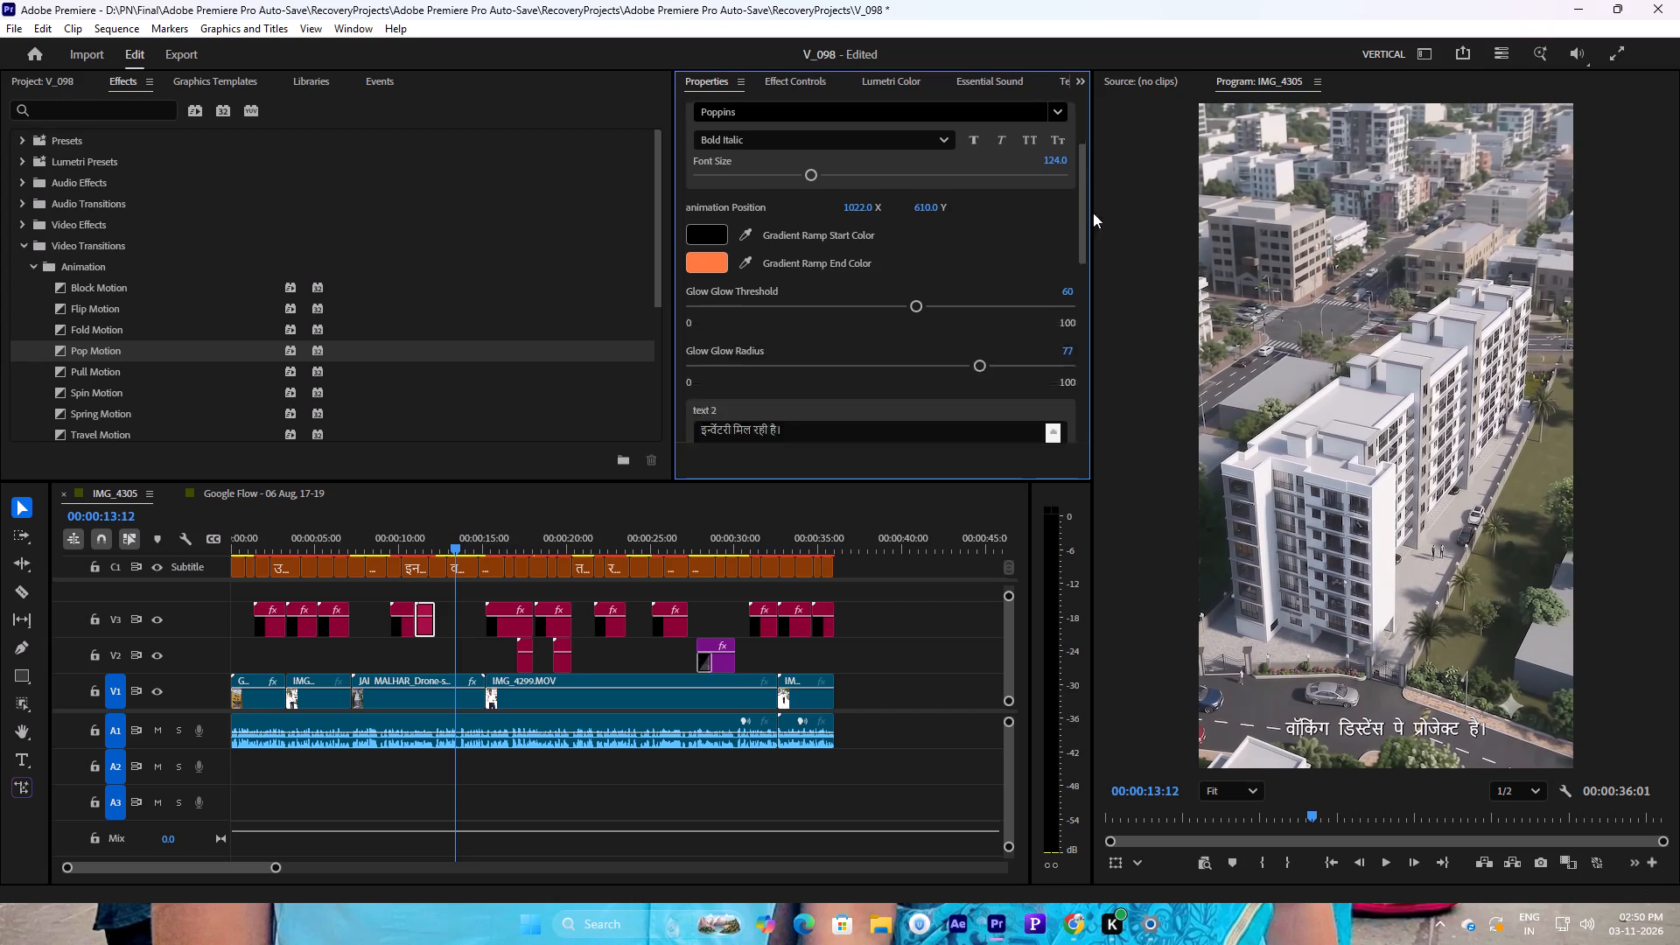
drag(1093, 213, 1090, 413)
drag(858, 332, 875, 335)
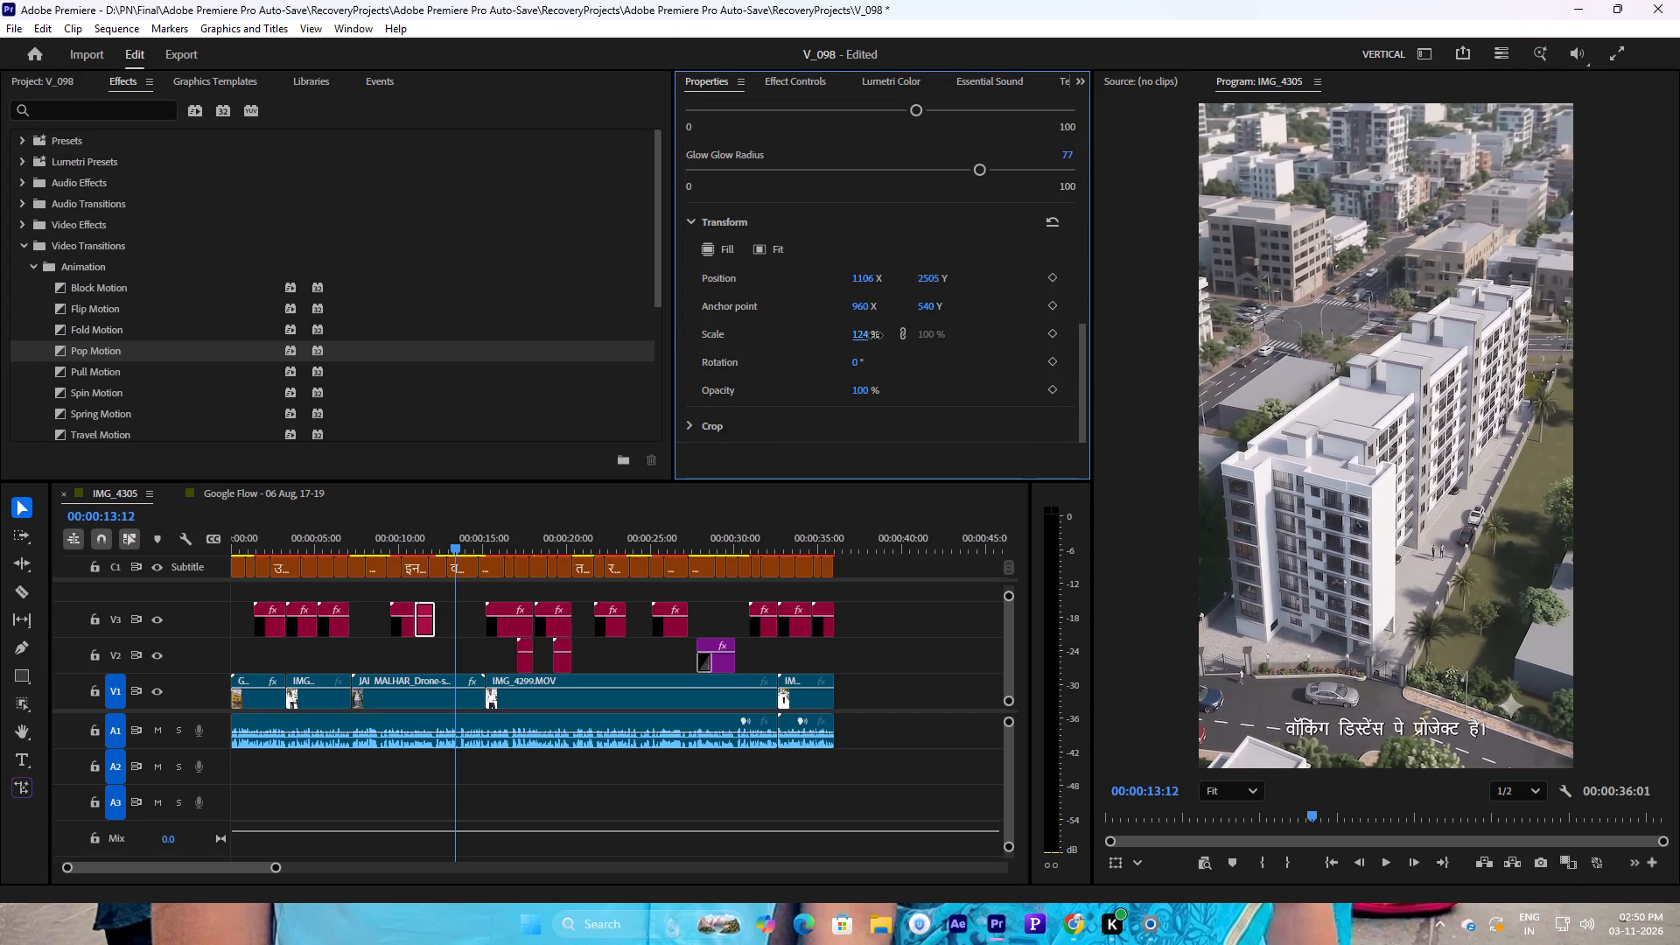
drag(875, 335, 870, 336)
click(432, 545)
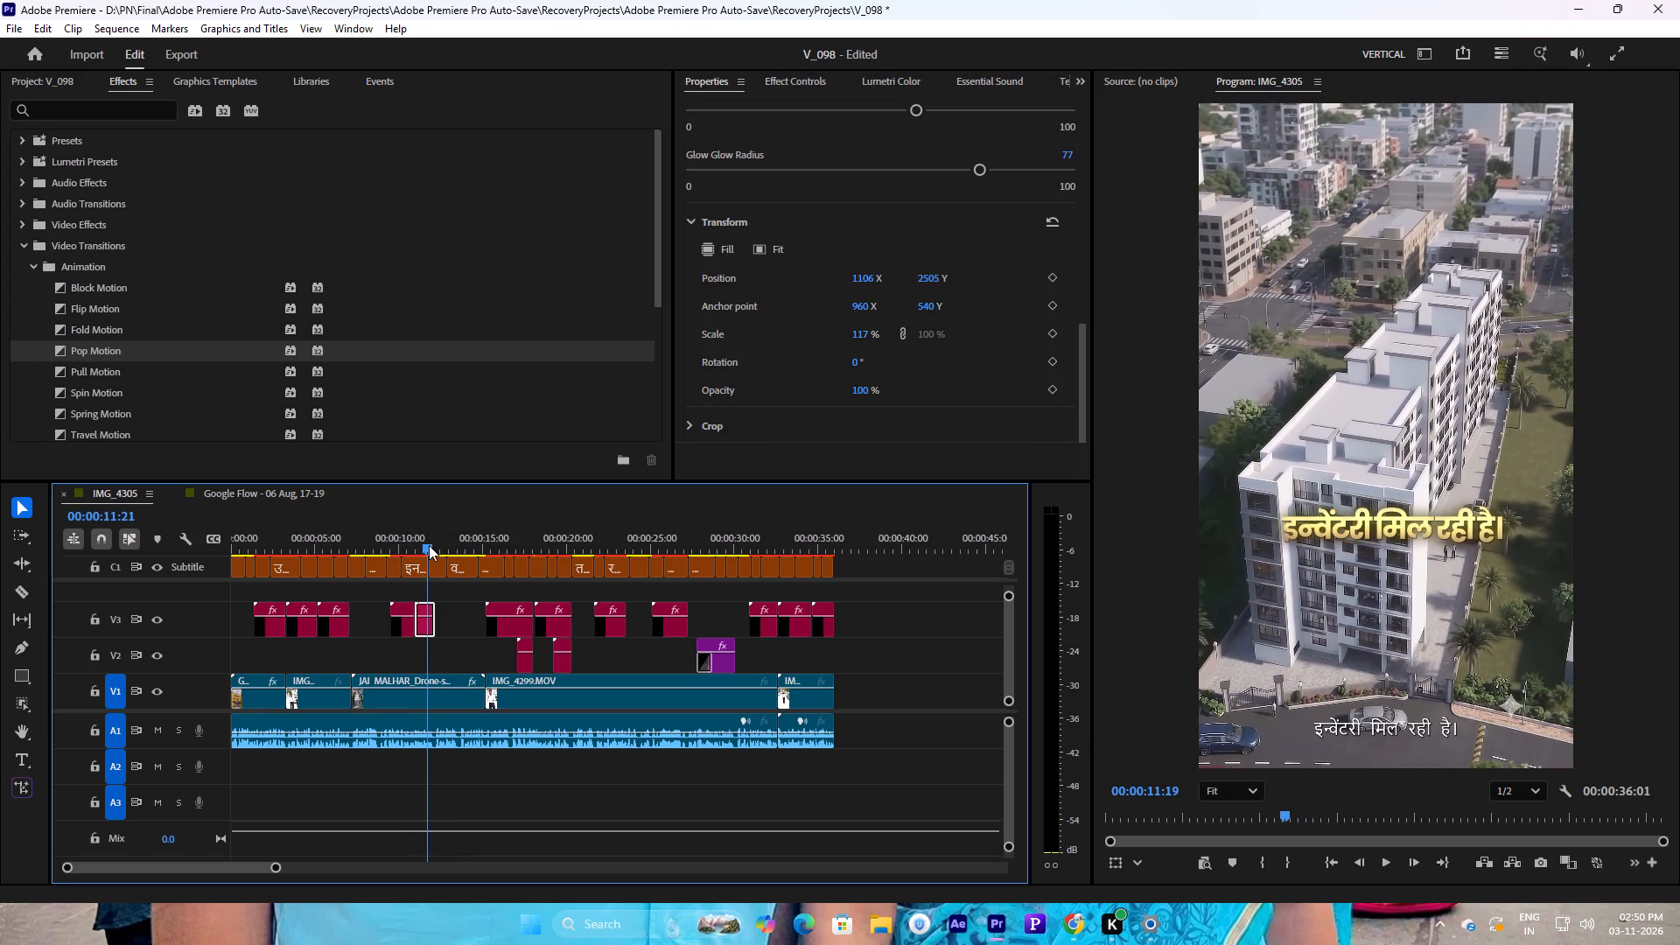
drag(865, 333, 886, 333)
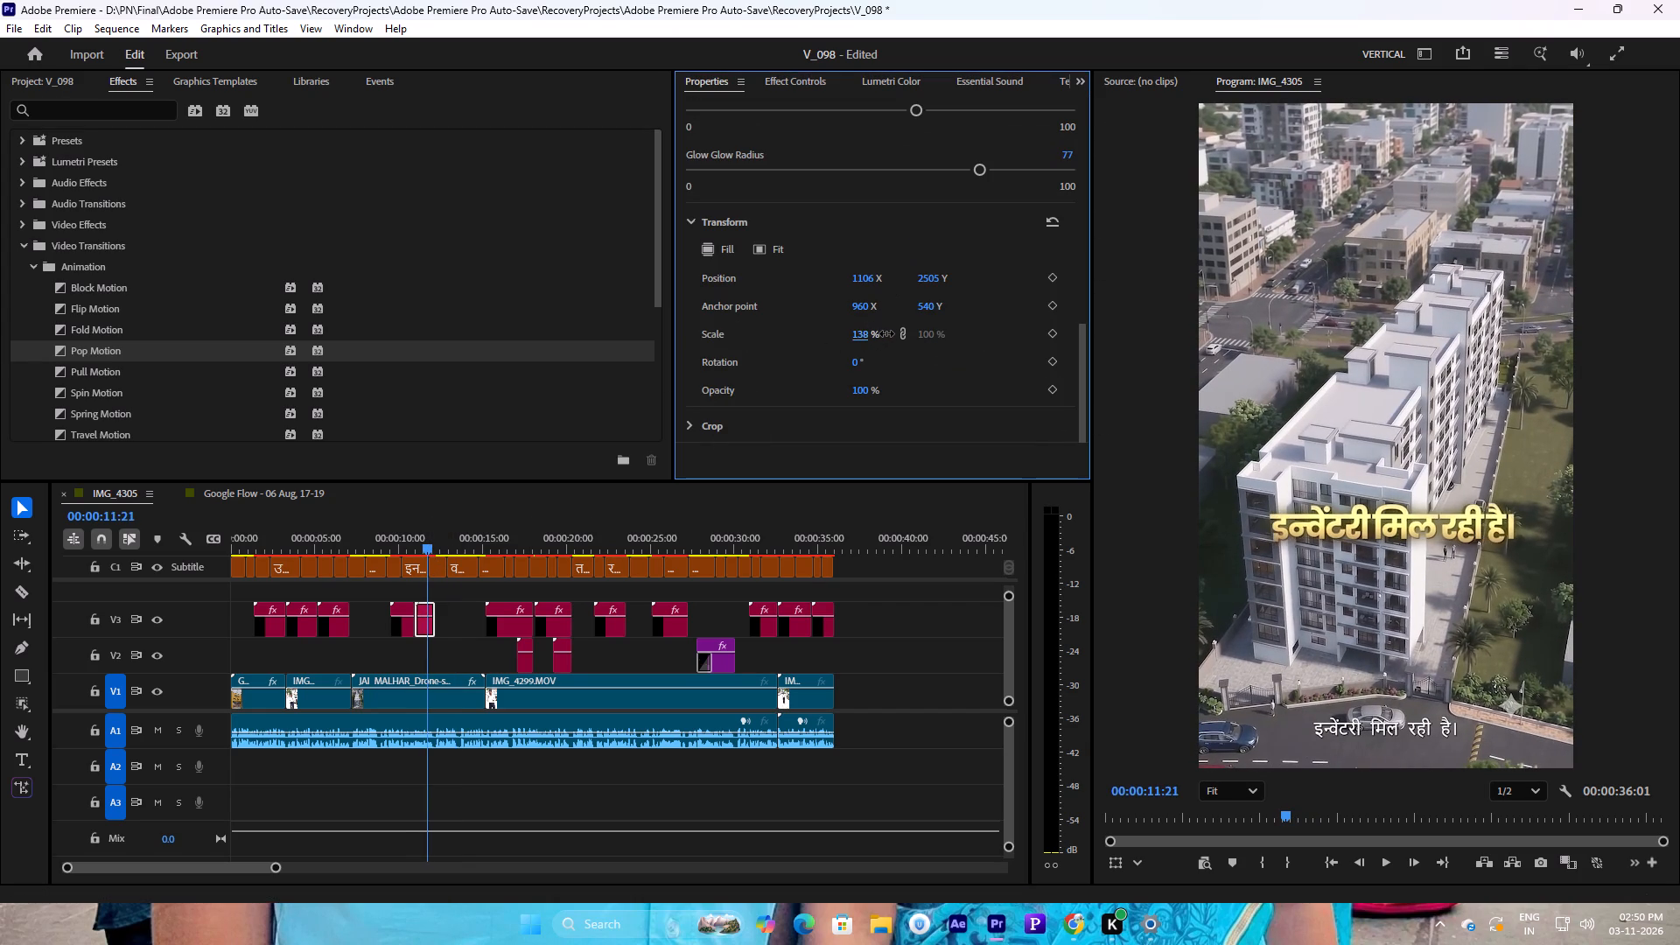
drag(886, 333, 883, 334)
Play on to 00:00:17:25 and scale up the four stacked captions between about 15 and 20 seconds together.
key(space)
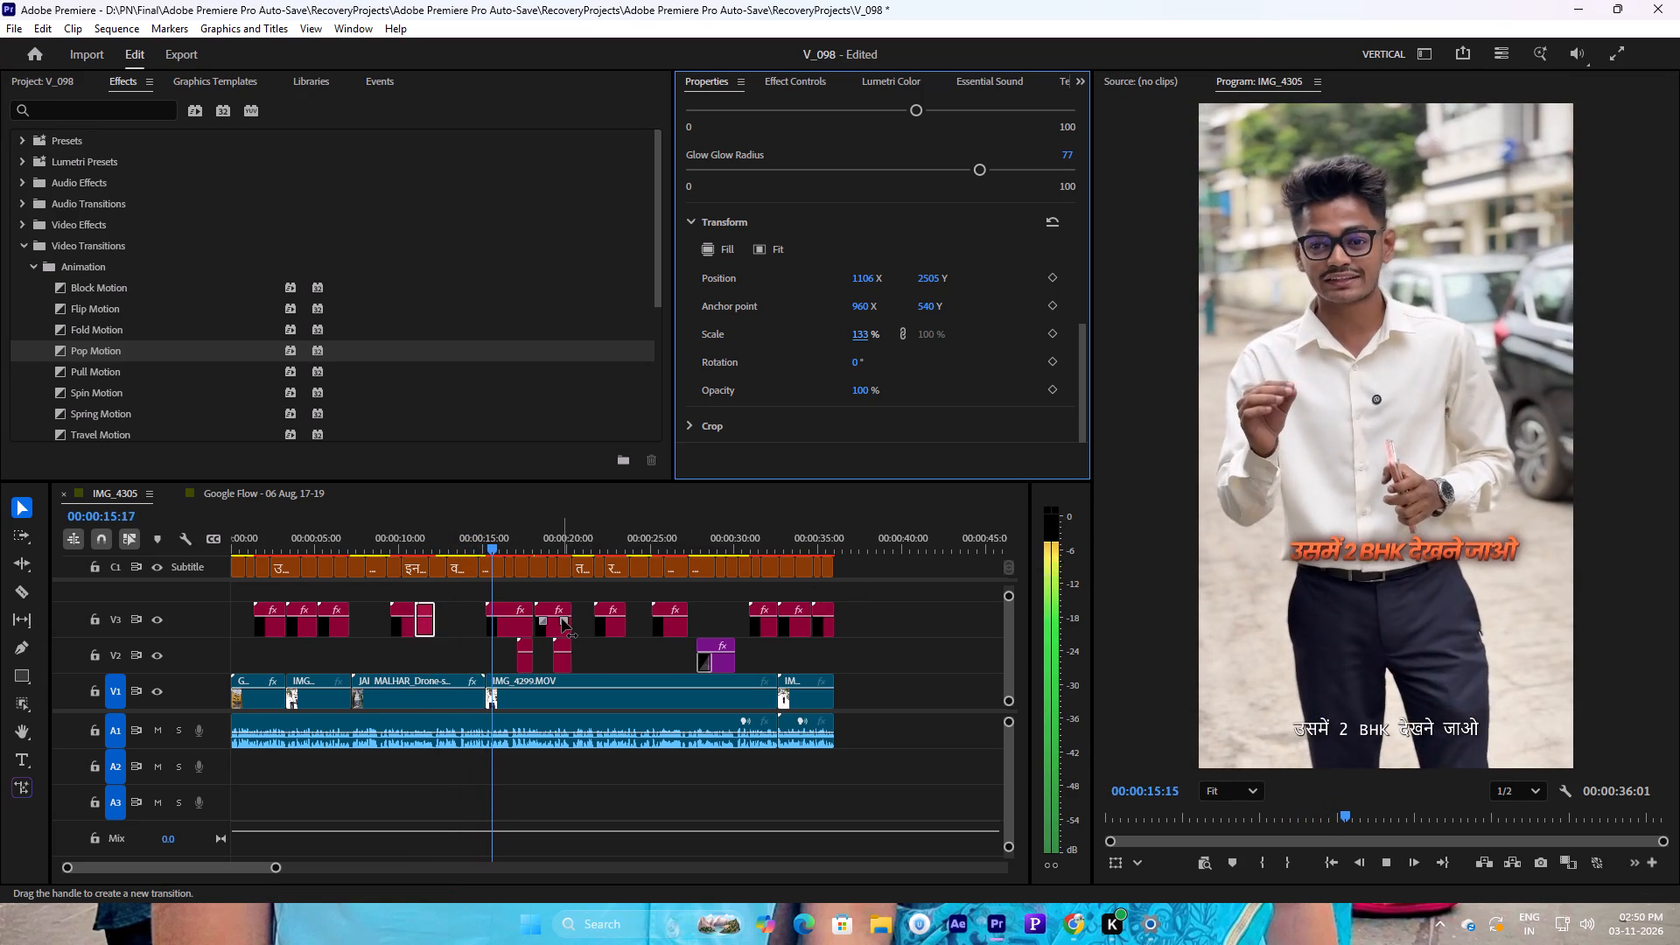
key(space)
key(space)
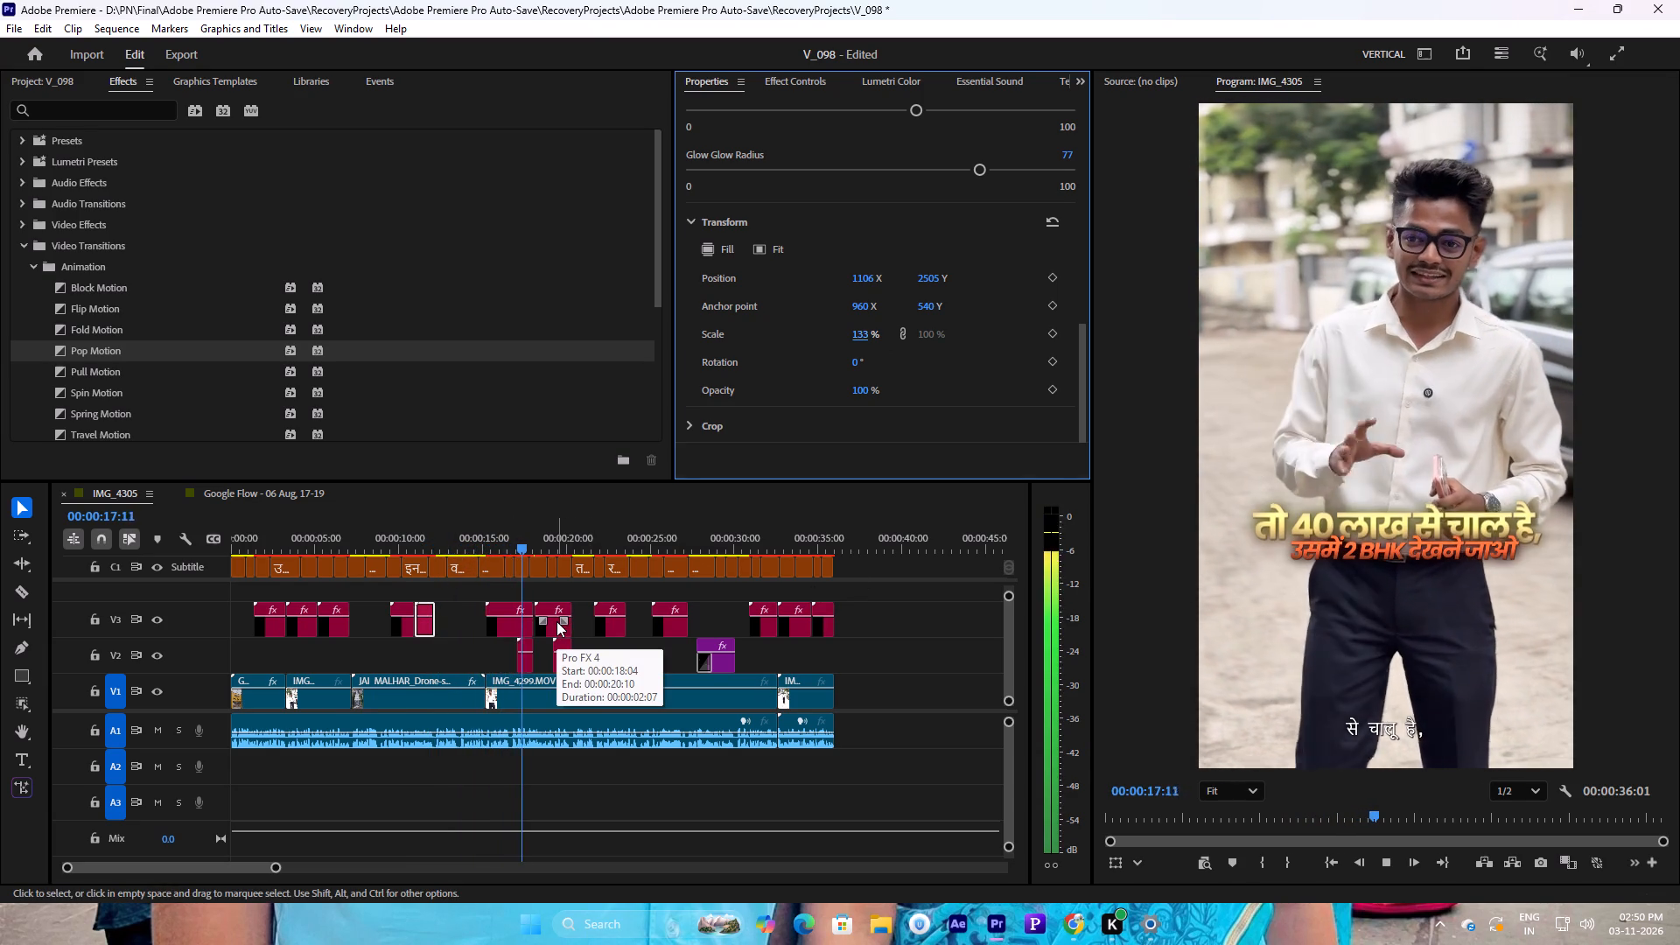
key(space)
key(space)
key(space)
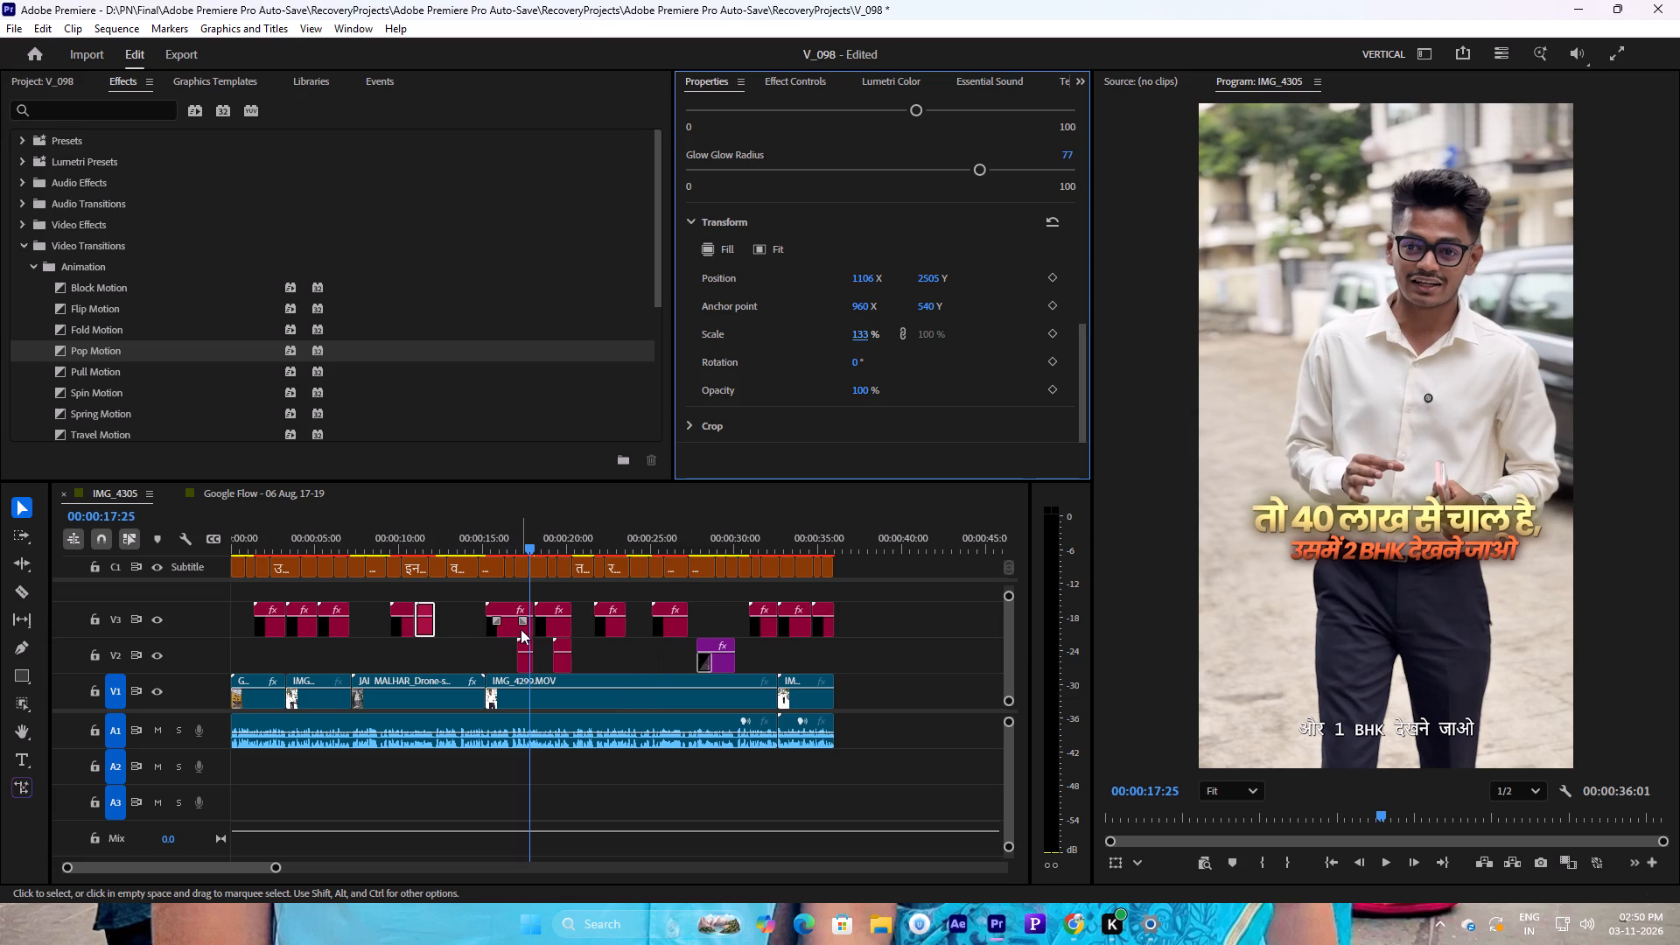
click(515, 626)
shift+click(524, 647)
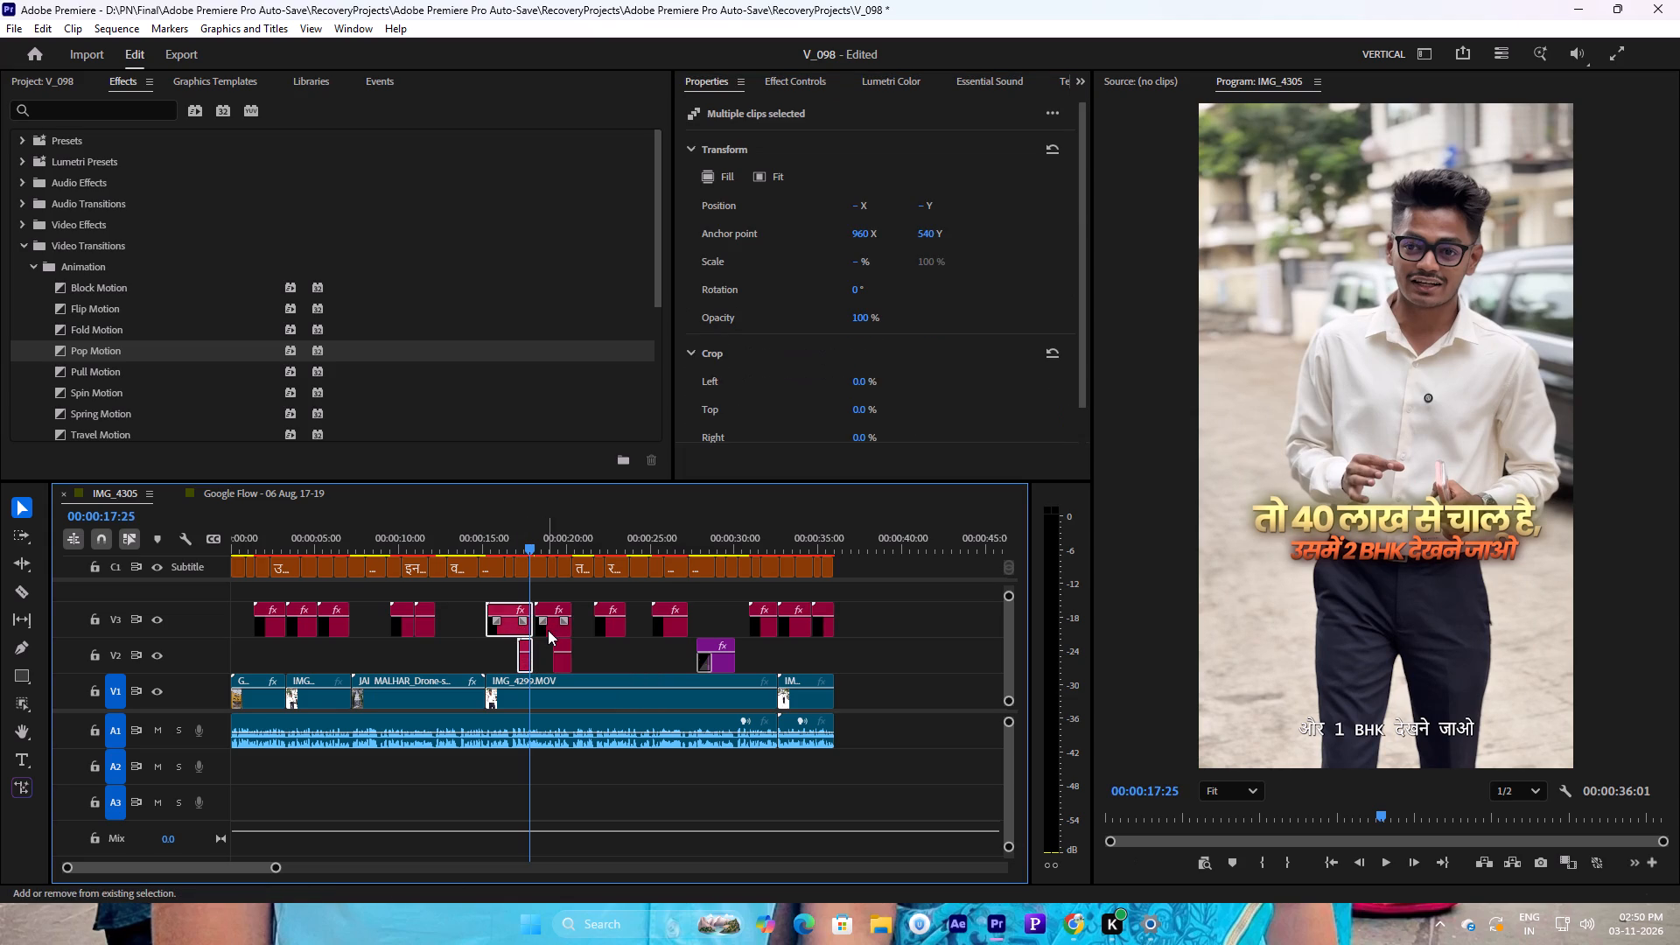
shift+click(548, 630)
shift+click(561, 659)
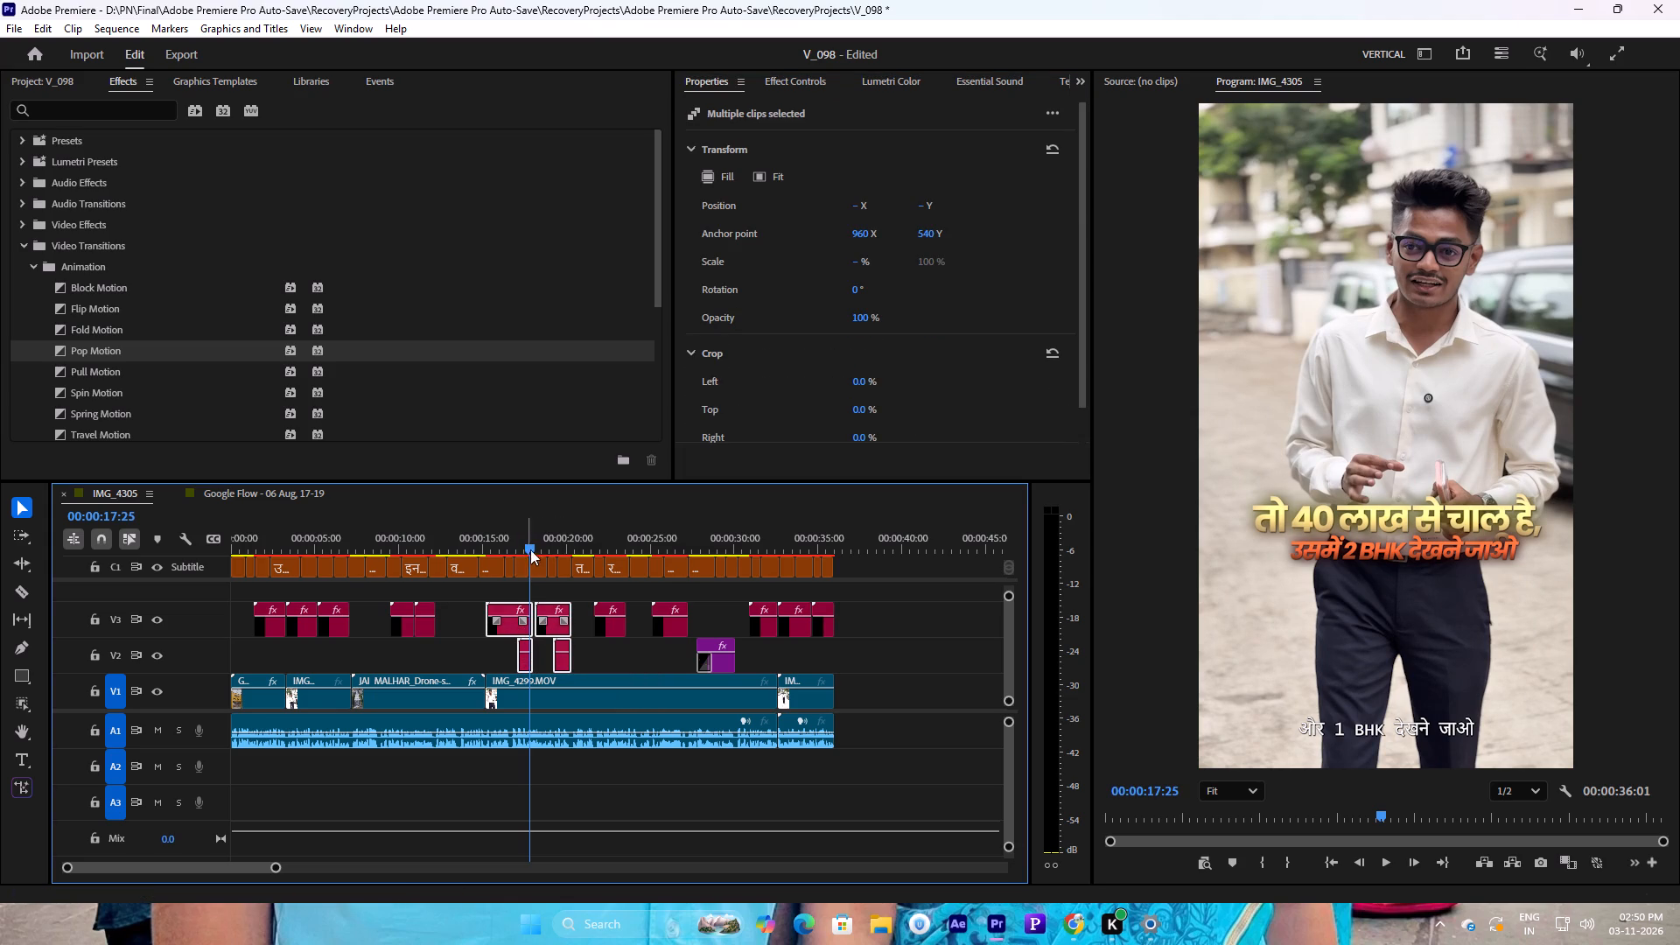
drag(858, 264, 867, 263)
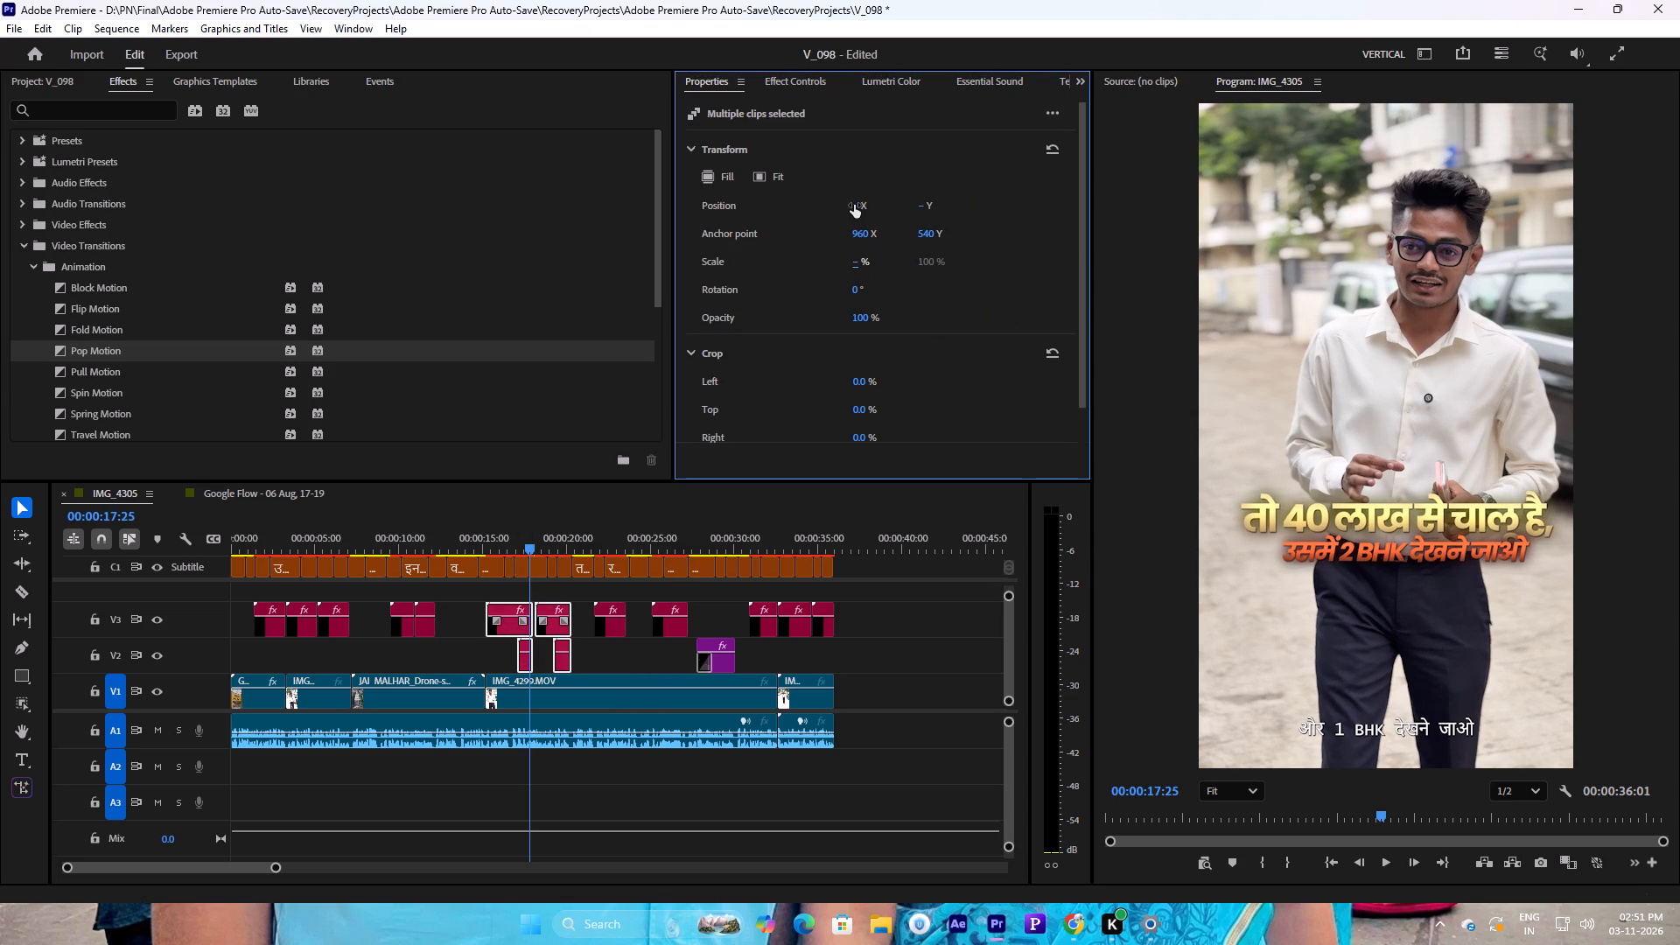
Shift the same four captions together to the left in the frame by about 55 pixels.
drag(857, 202, 841, 207)
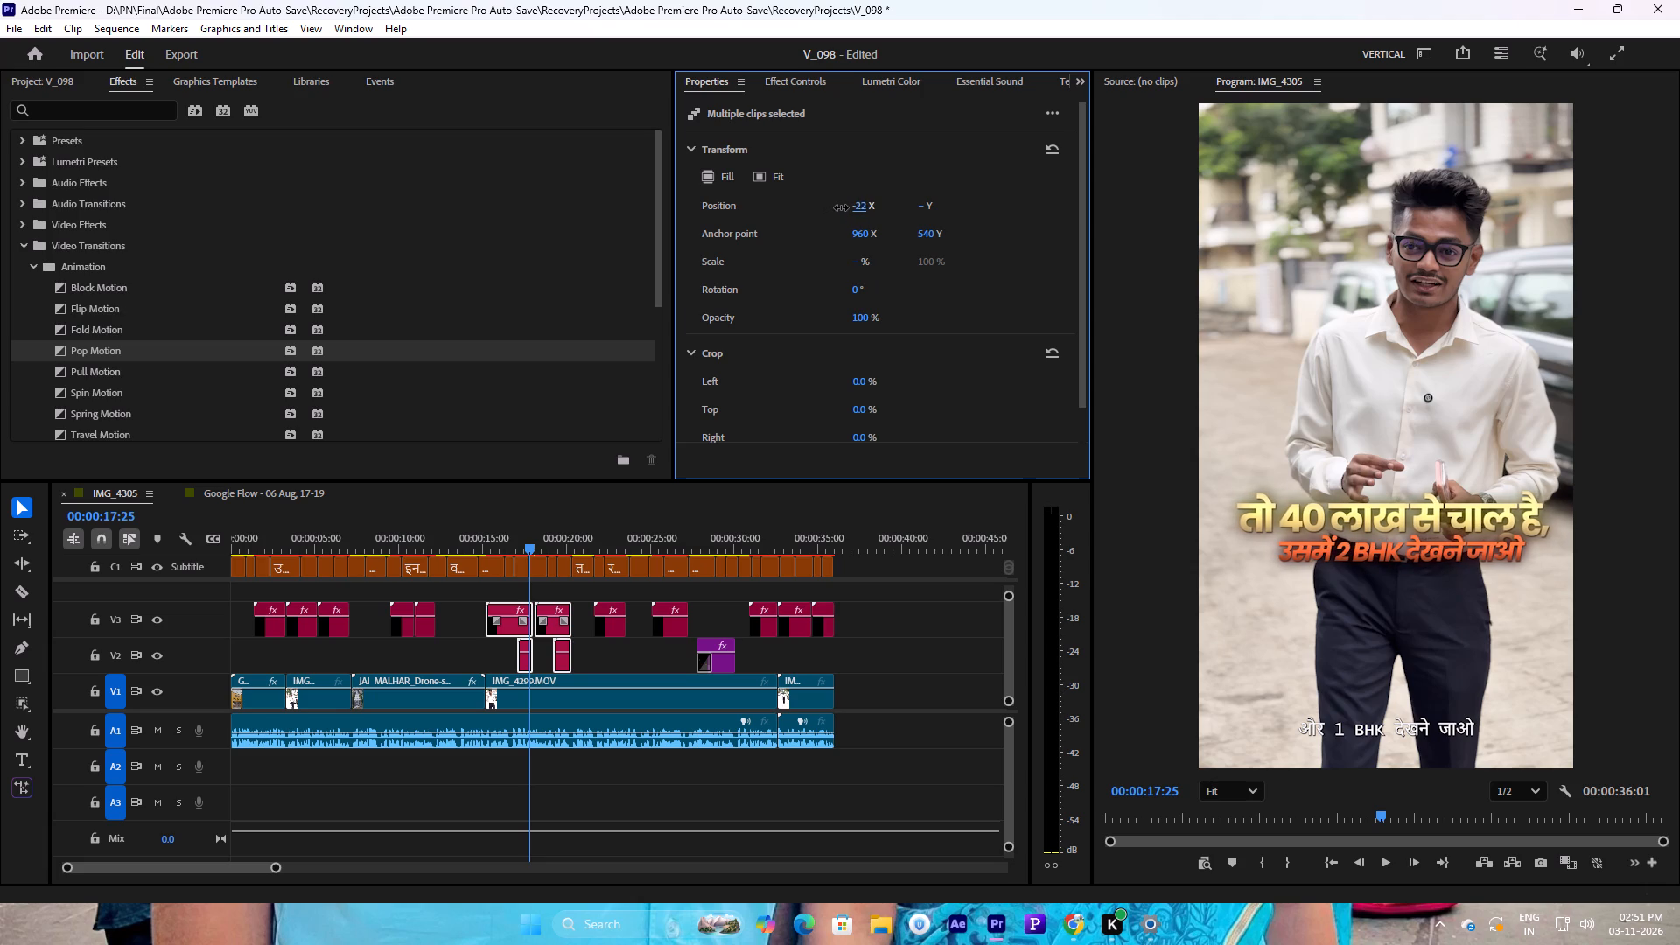
drag(841, 207, 819, 213)
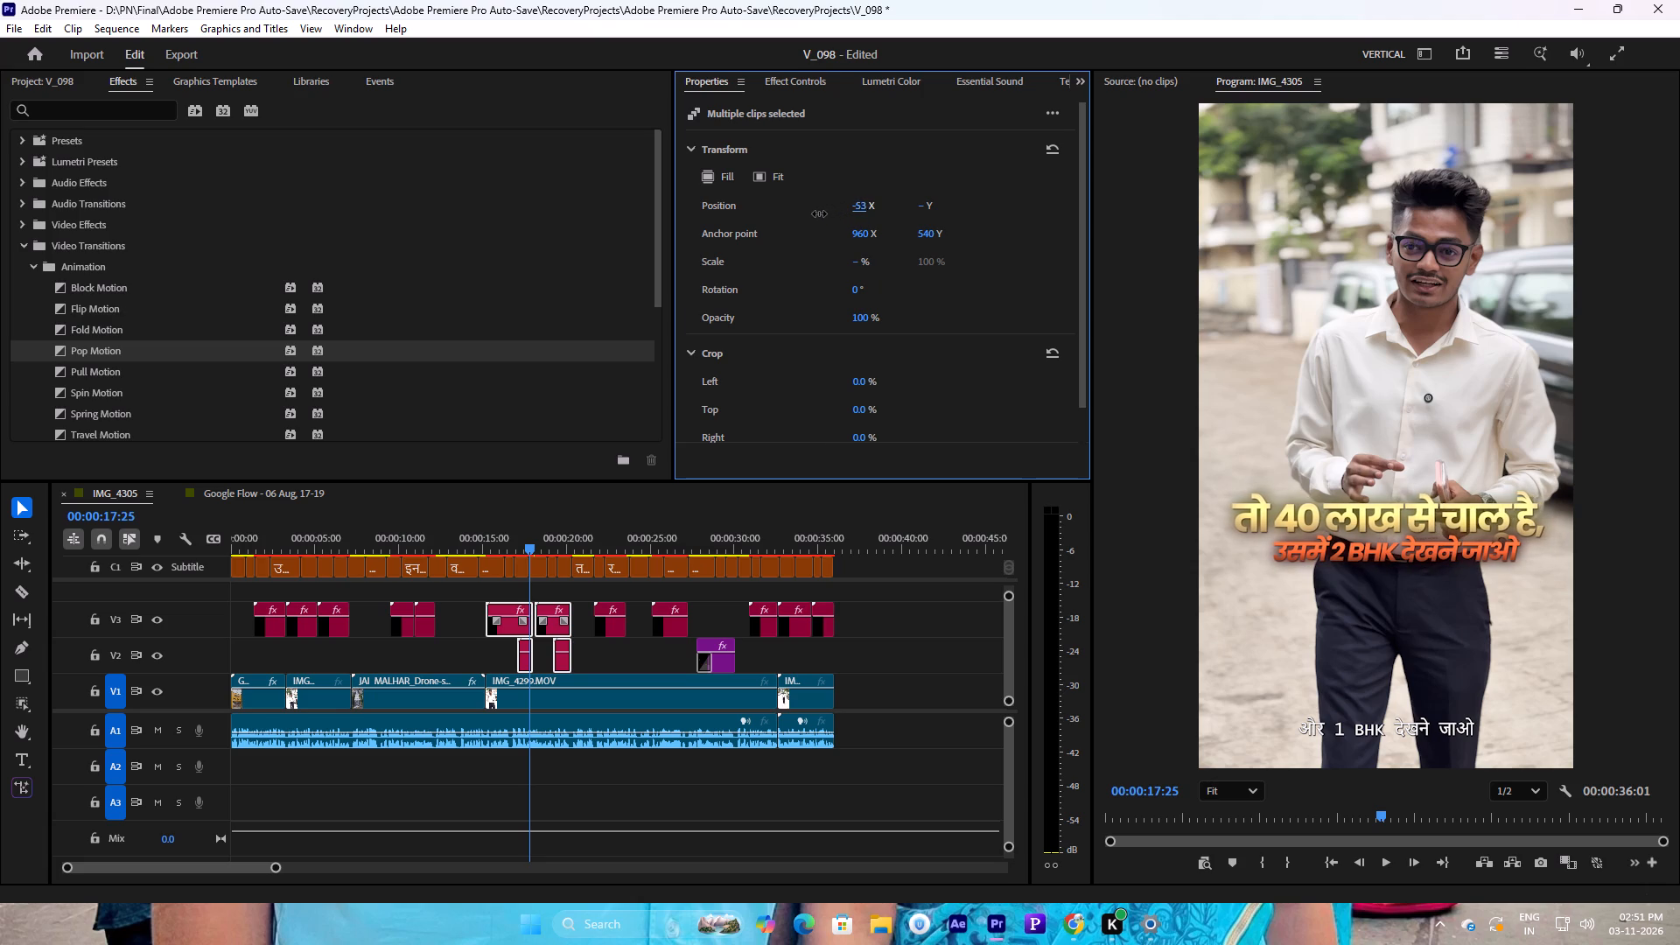
drag(819, 213, 814, 214)
Play the video on from 00:00:17:25 to about 00:00:33:23 to review the size and placement of the remaining captions.
key(space)
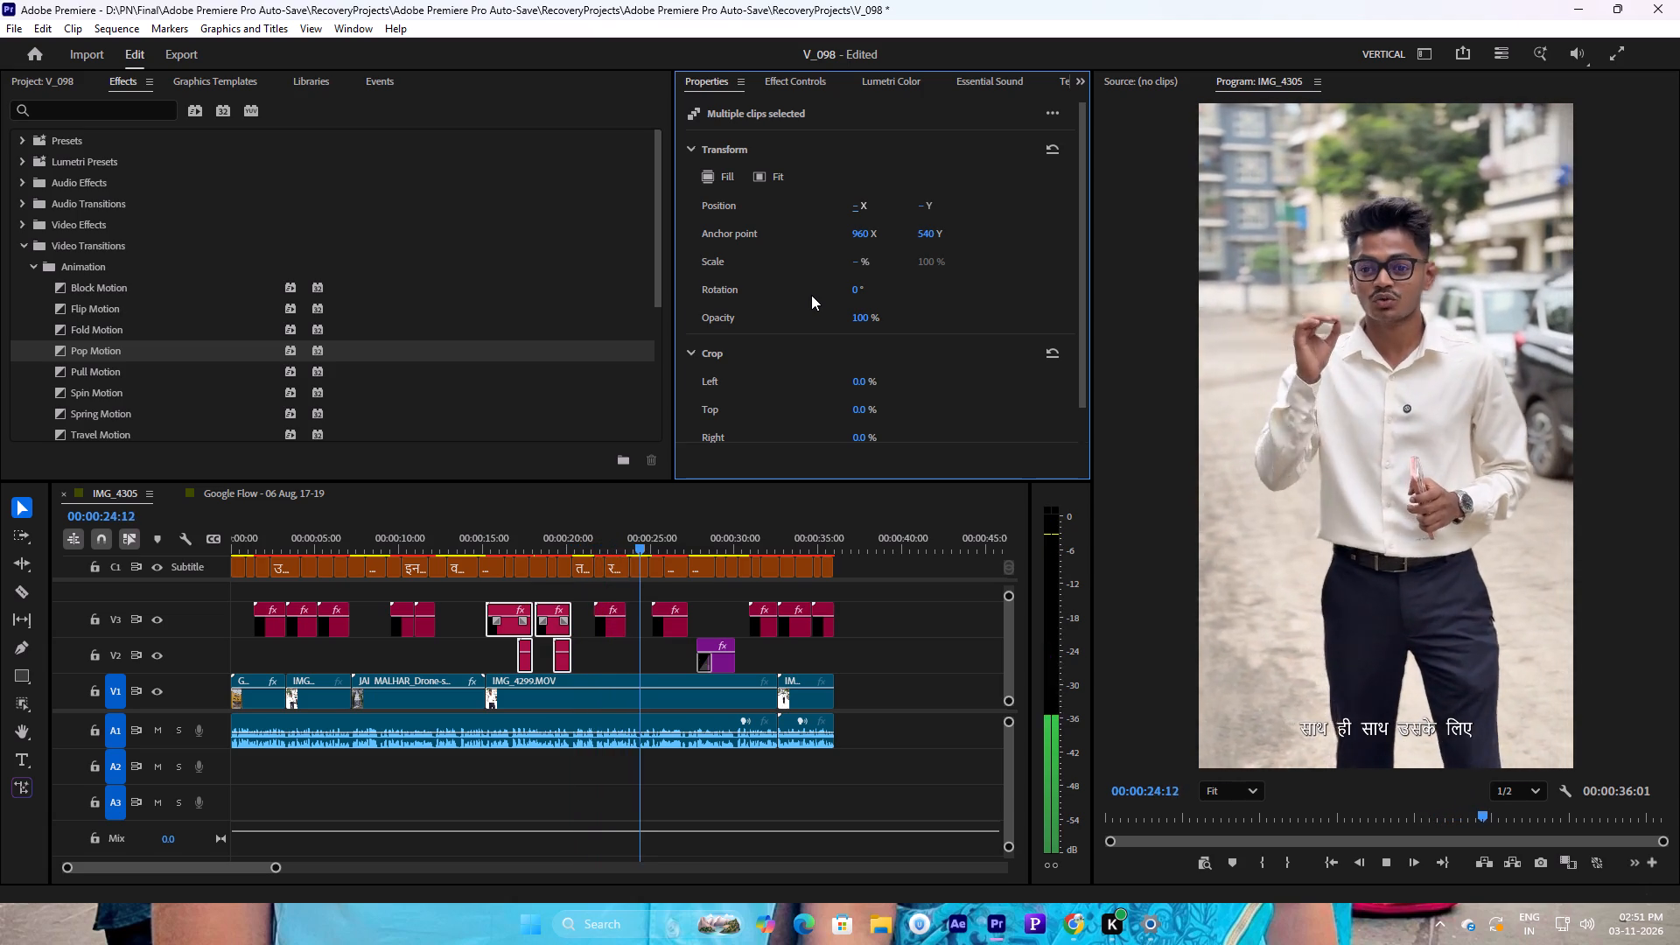
key(space)
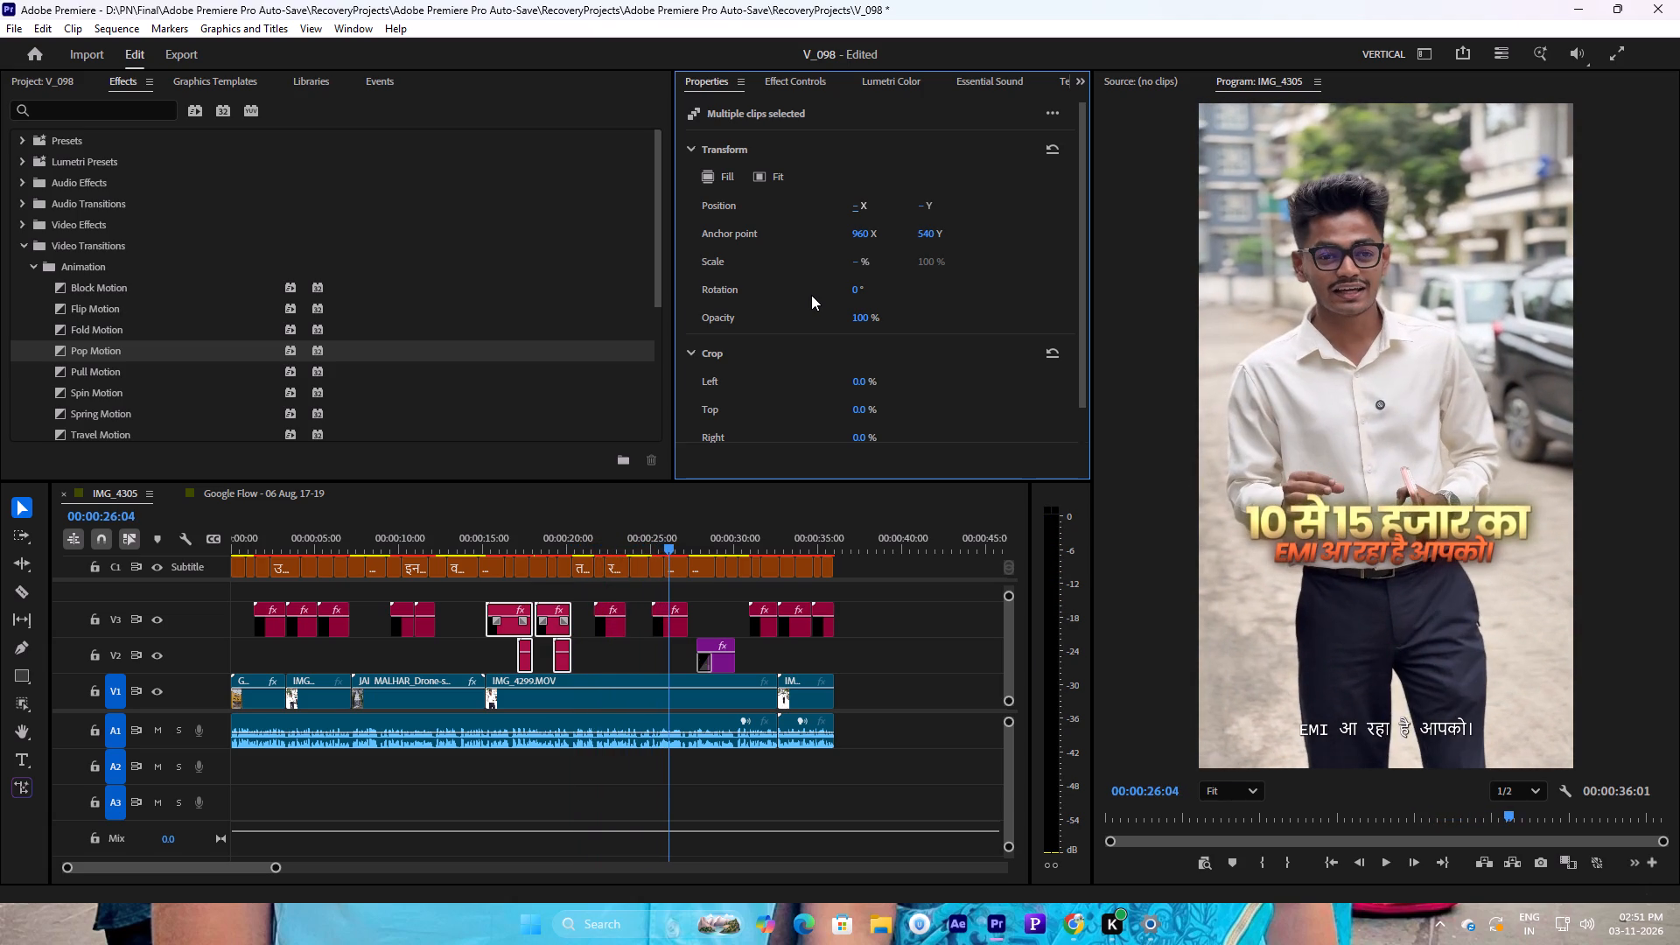
key(space)
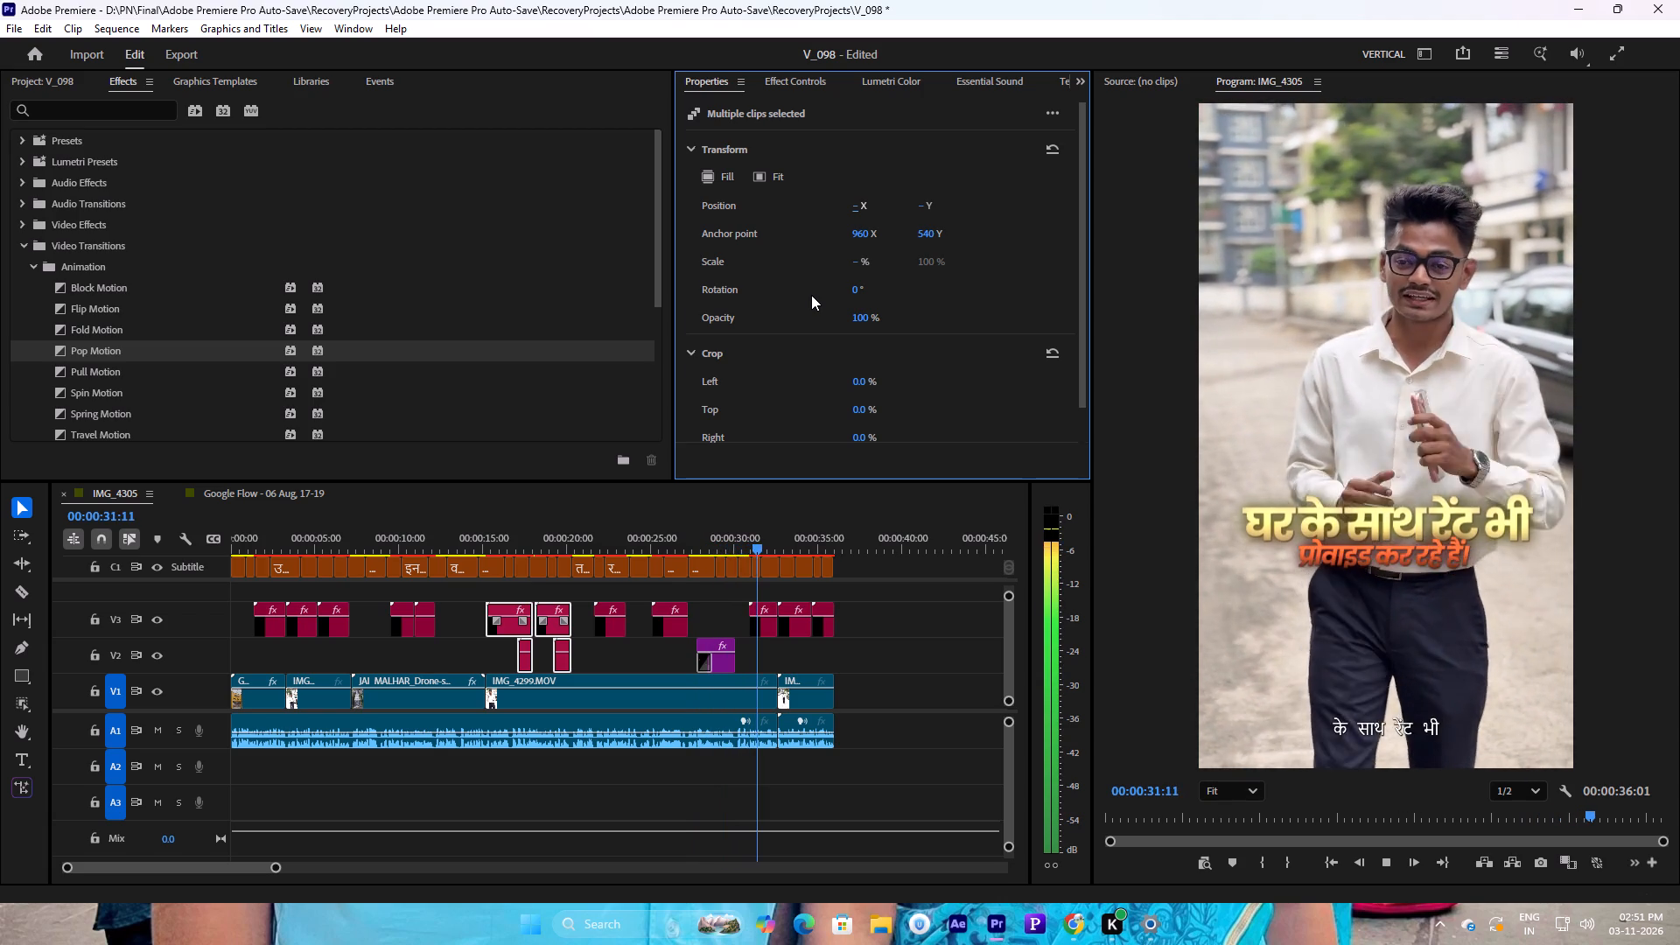
key(space)
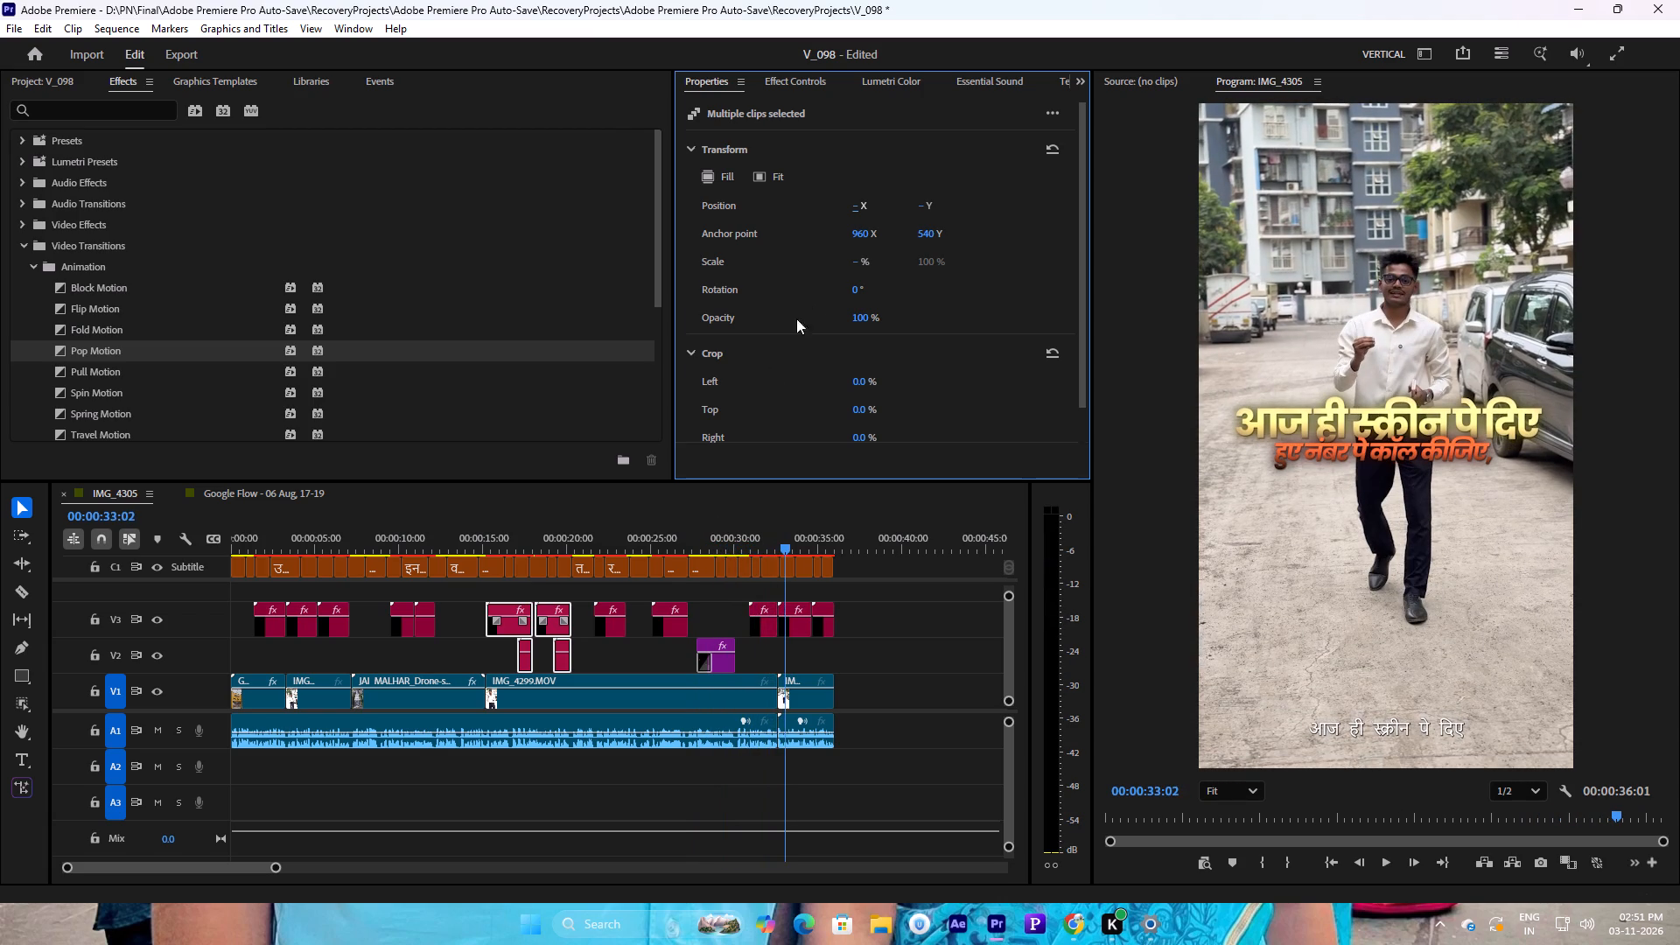
drag(753, 547, 768, 546)
key(space)
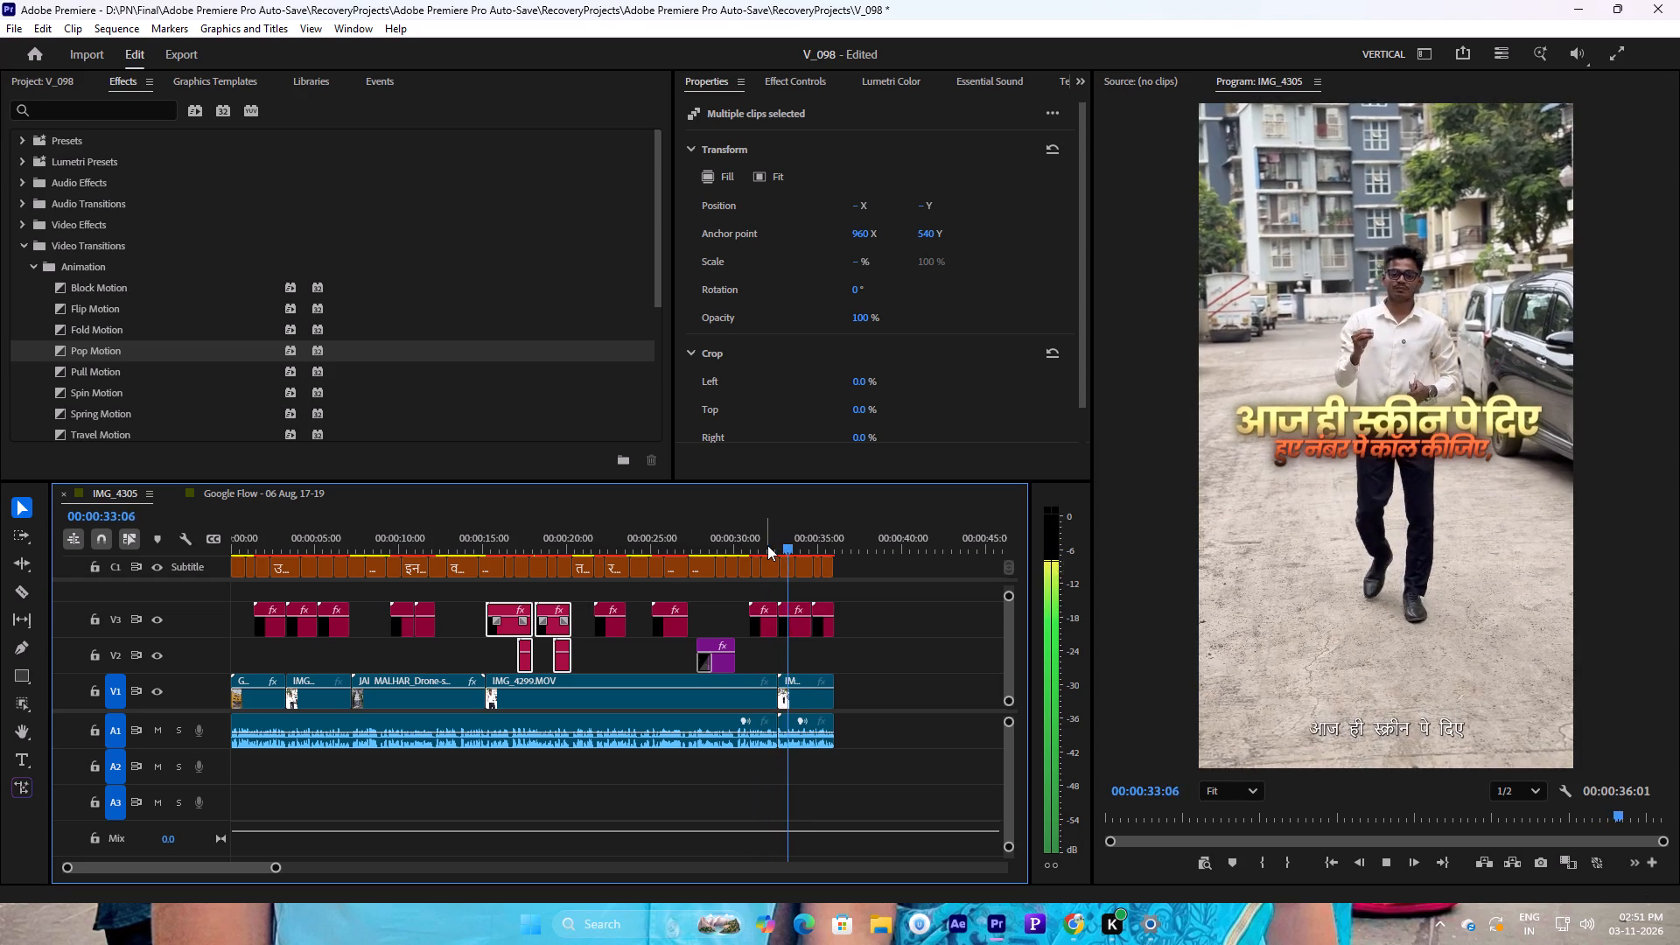
key(space)
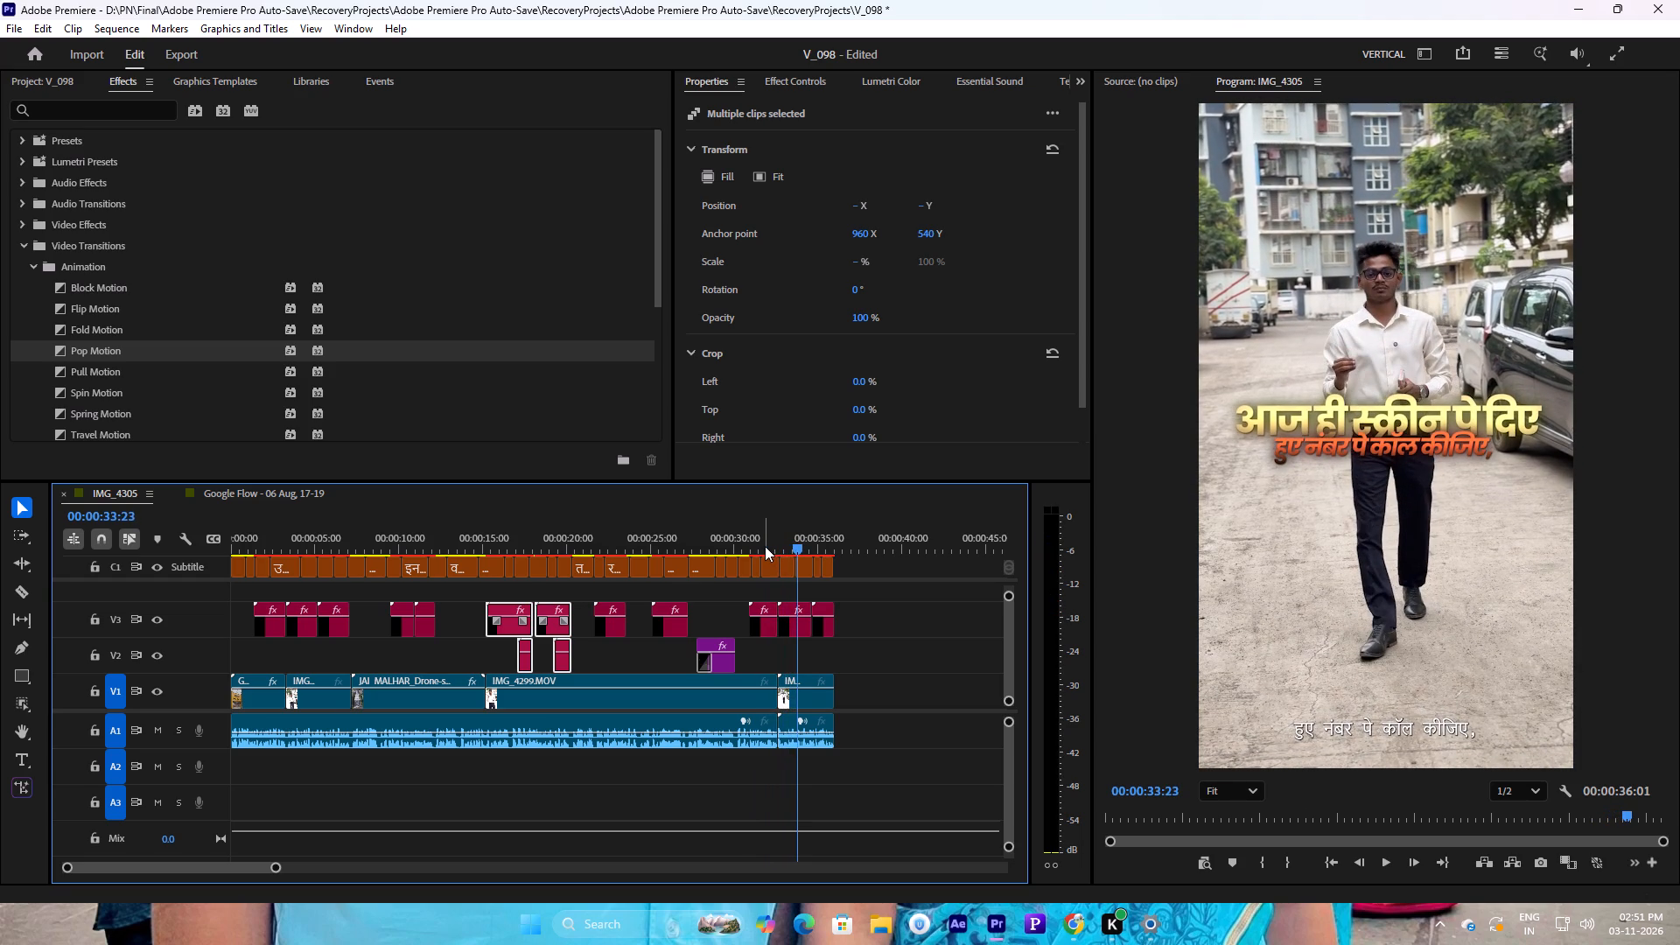
Save the project.
key(ctrl+s)
Play on to the last caption, "और सपनों का घर बुक कीजिए।", scale it up to 155% and play back the ending.
key(space)
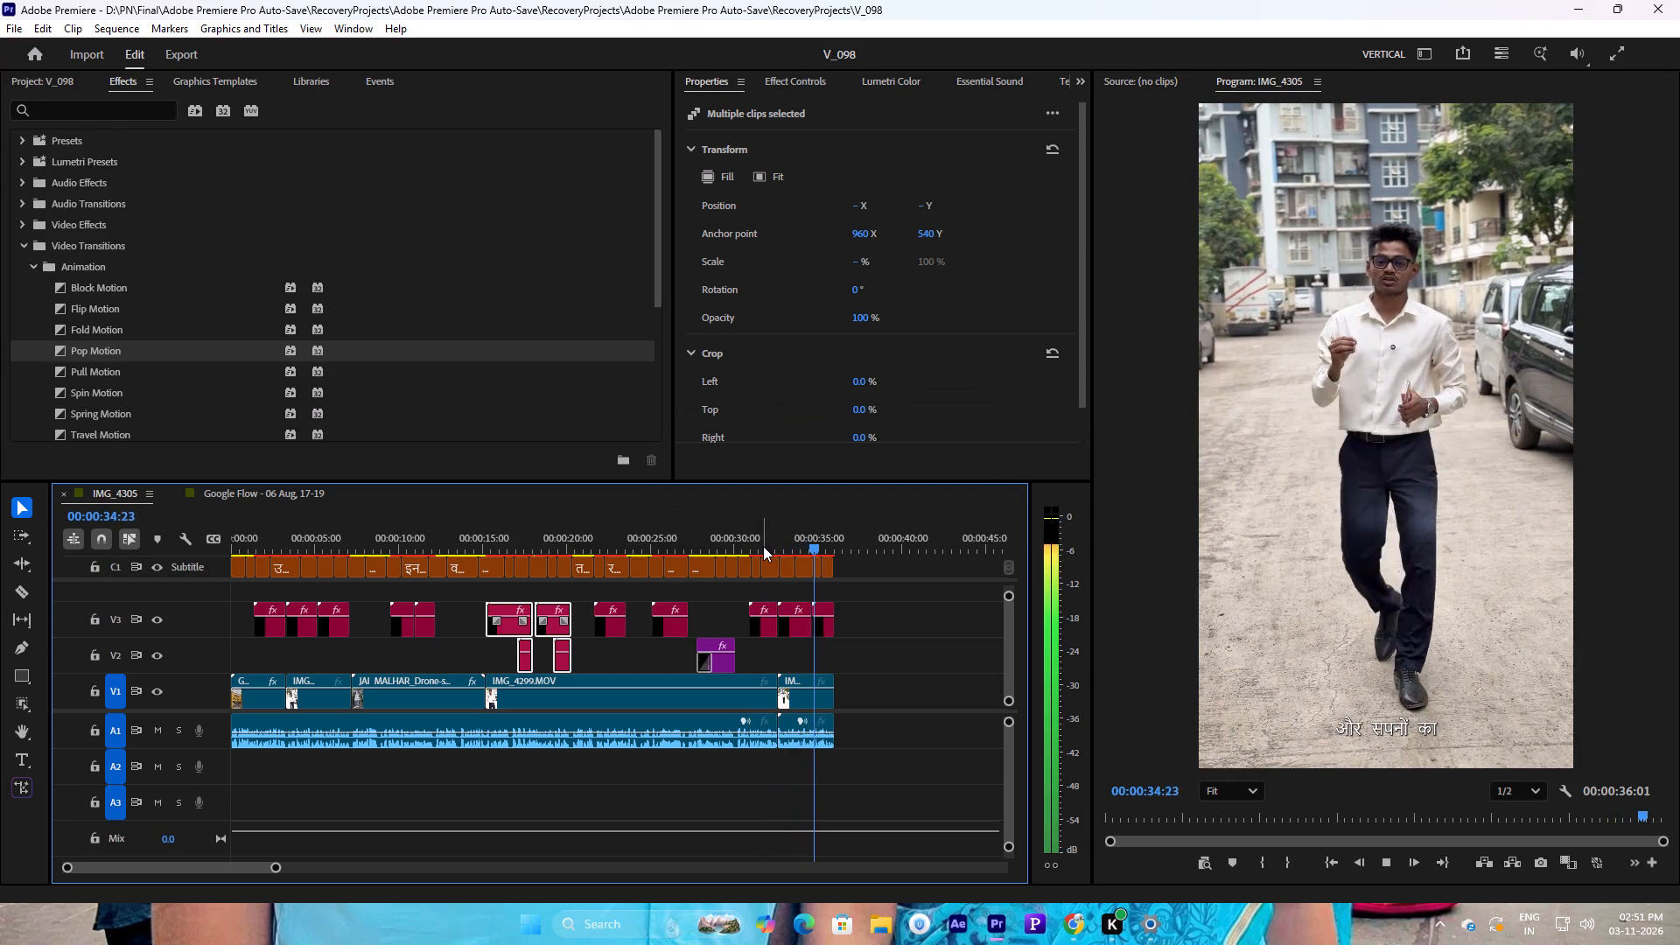
key(space)
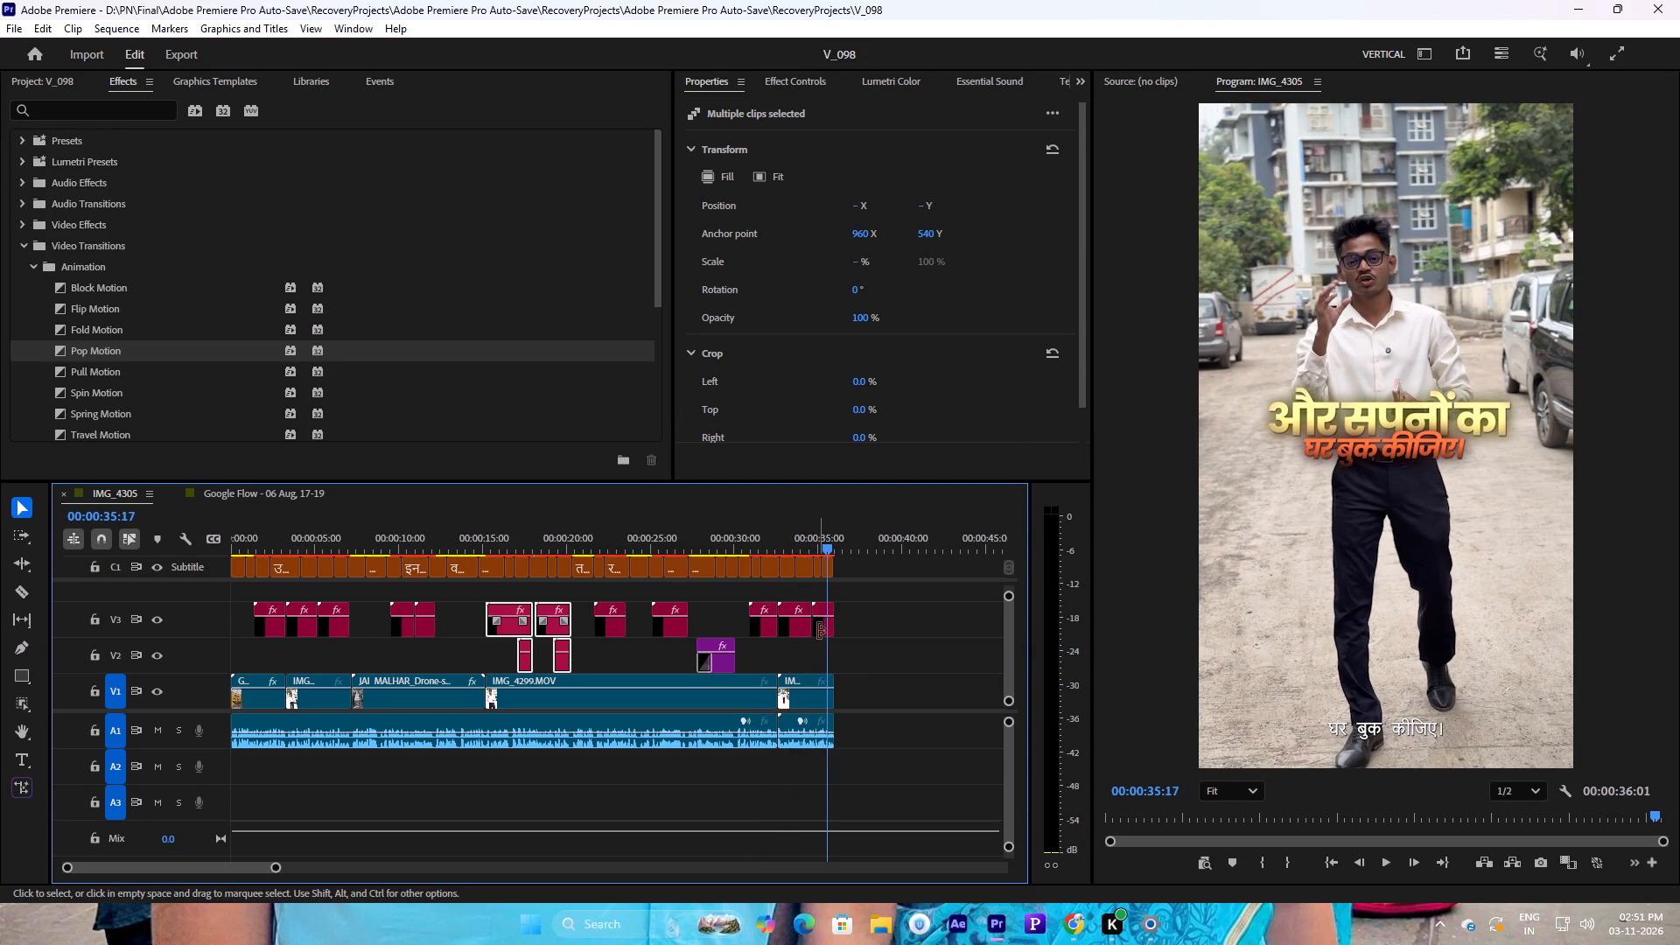
click(818, 631)
click(823, 628)
drag(803, 549, 768, 556)
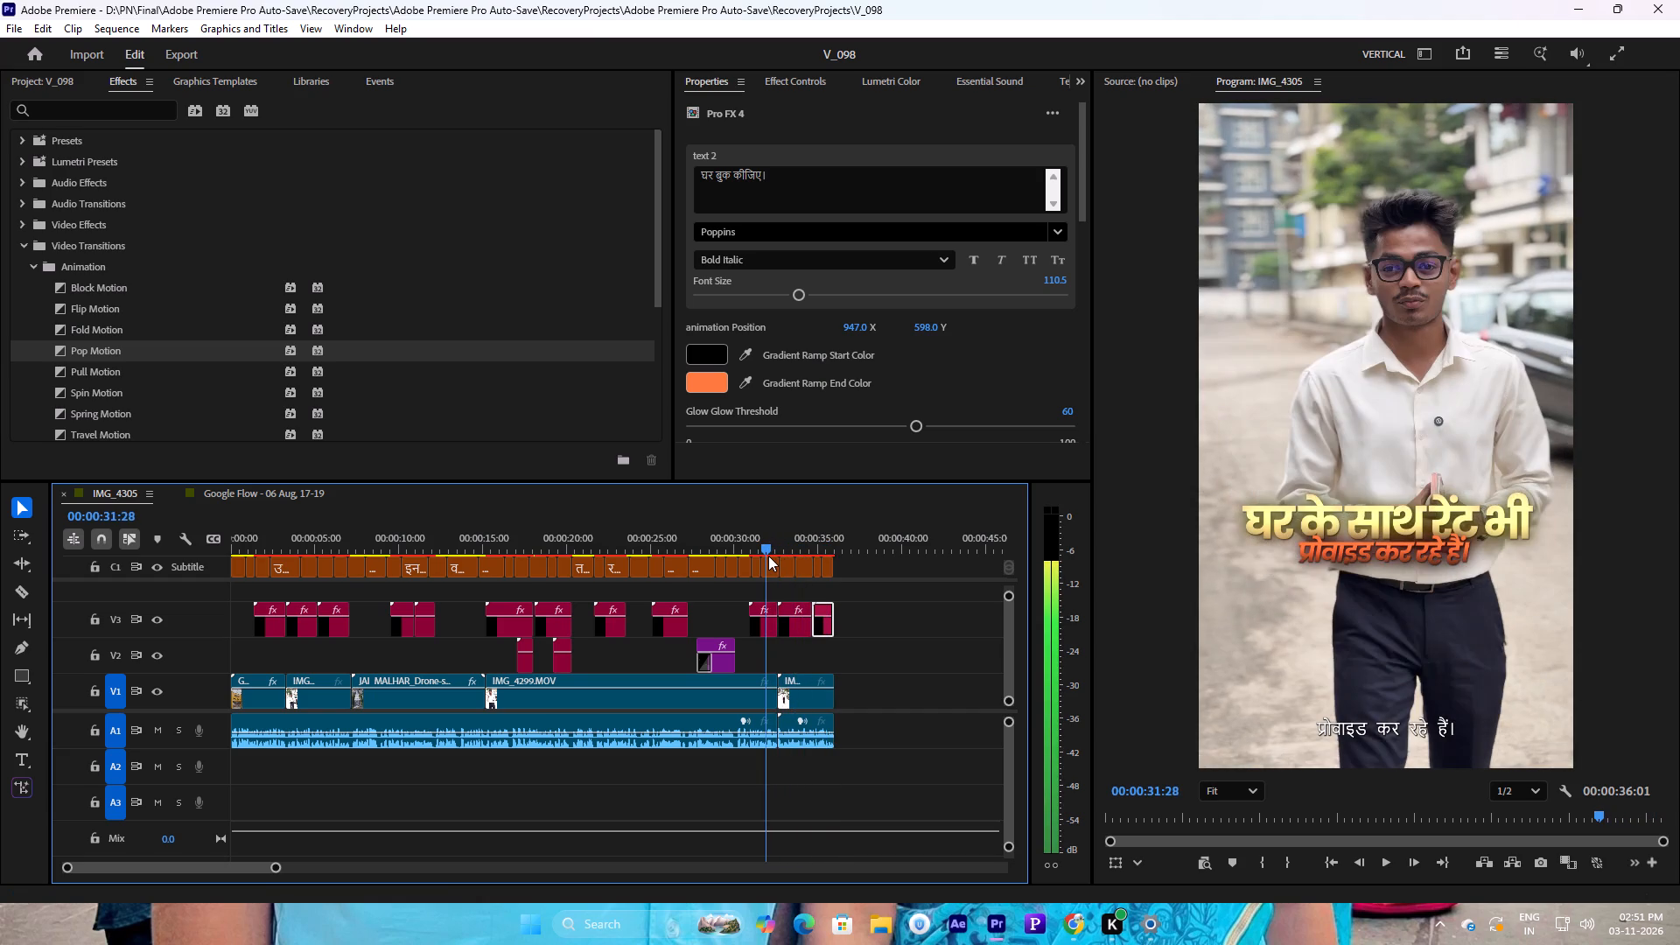
drag(768, 556, 824, 556)
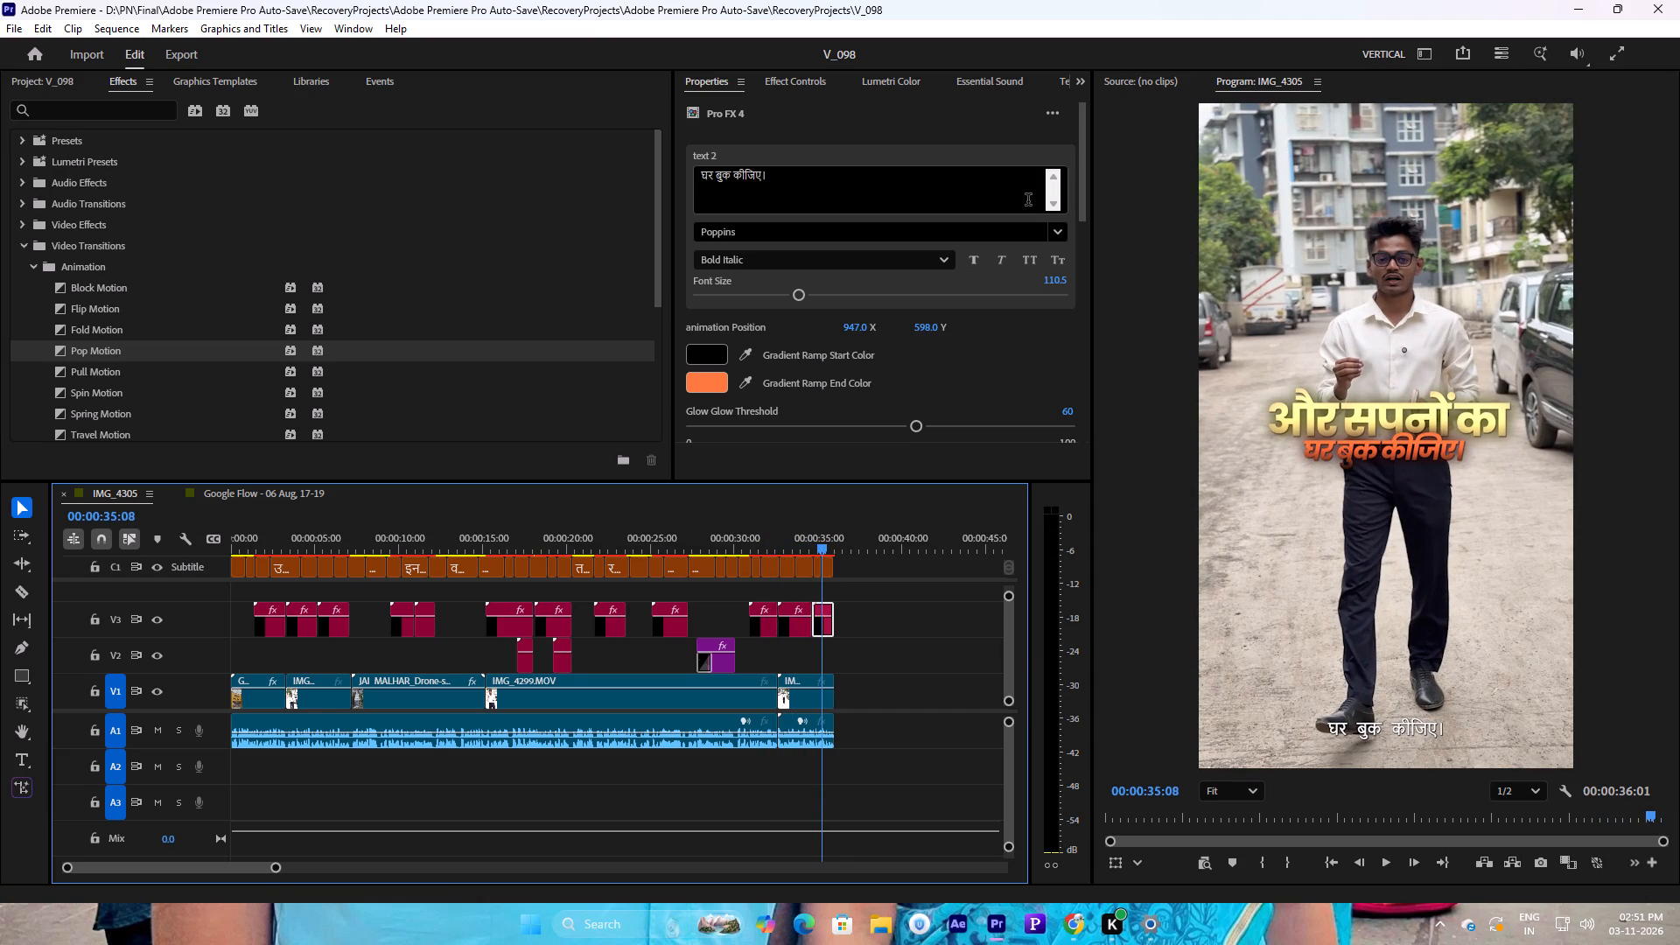
drag(1083, 206, 1095, 440)
drag(863, 333, 883, 336)
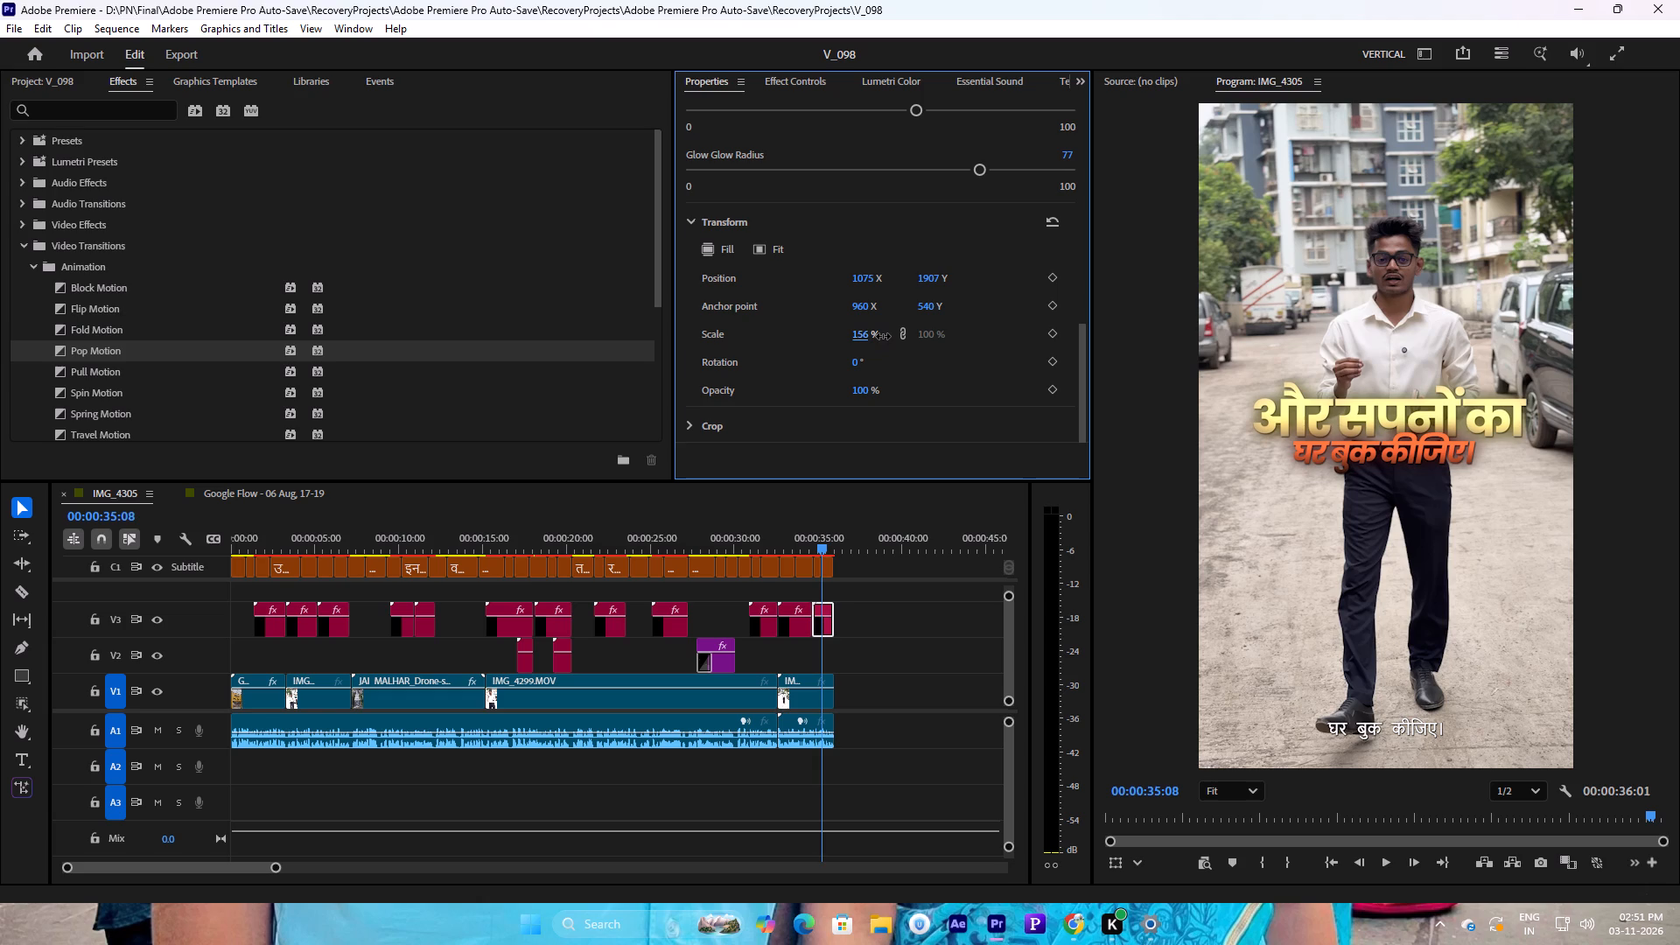
drag(883, 336, 882, 336)
key(space)
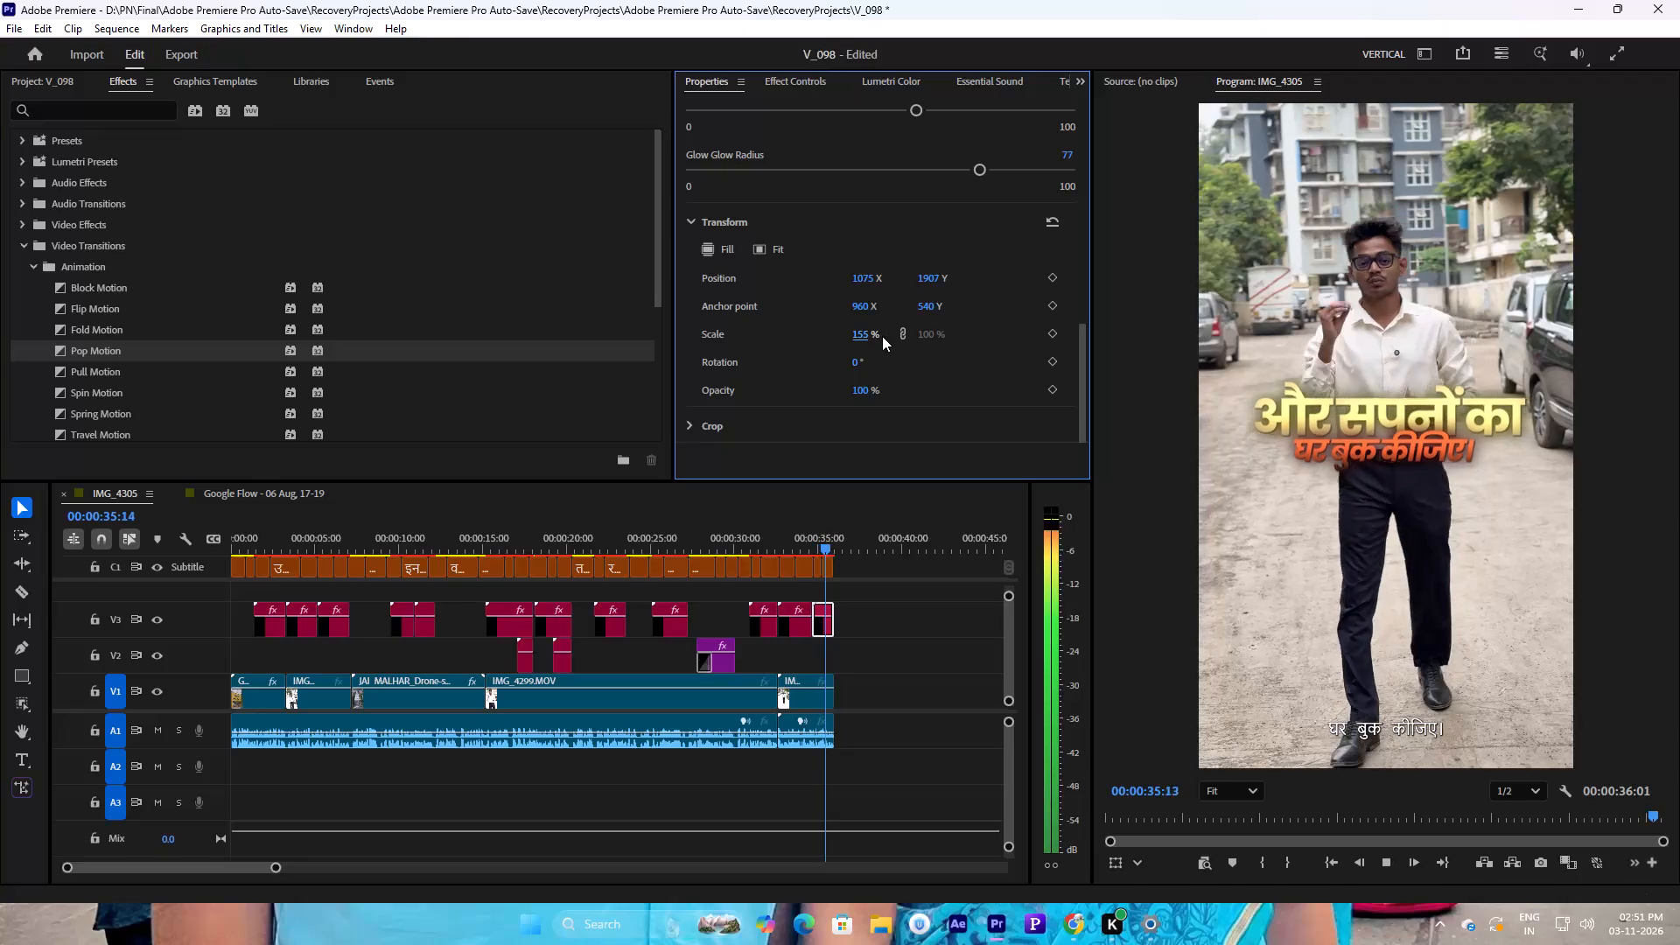
click(862, 647)
click(827, 554)
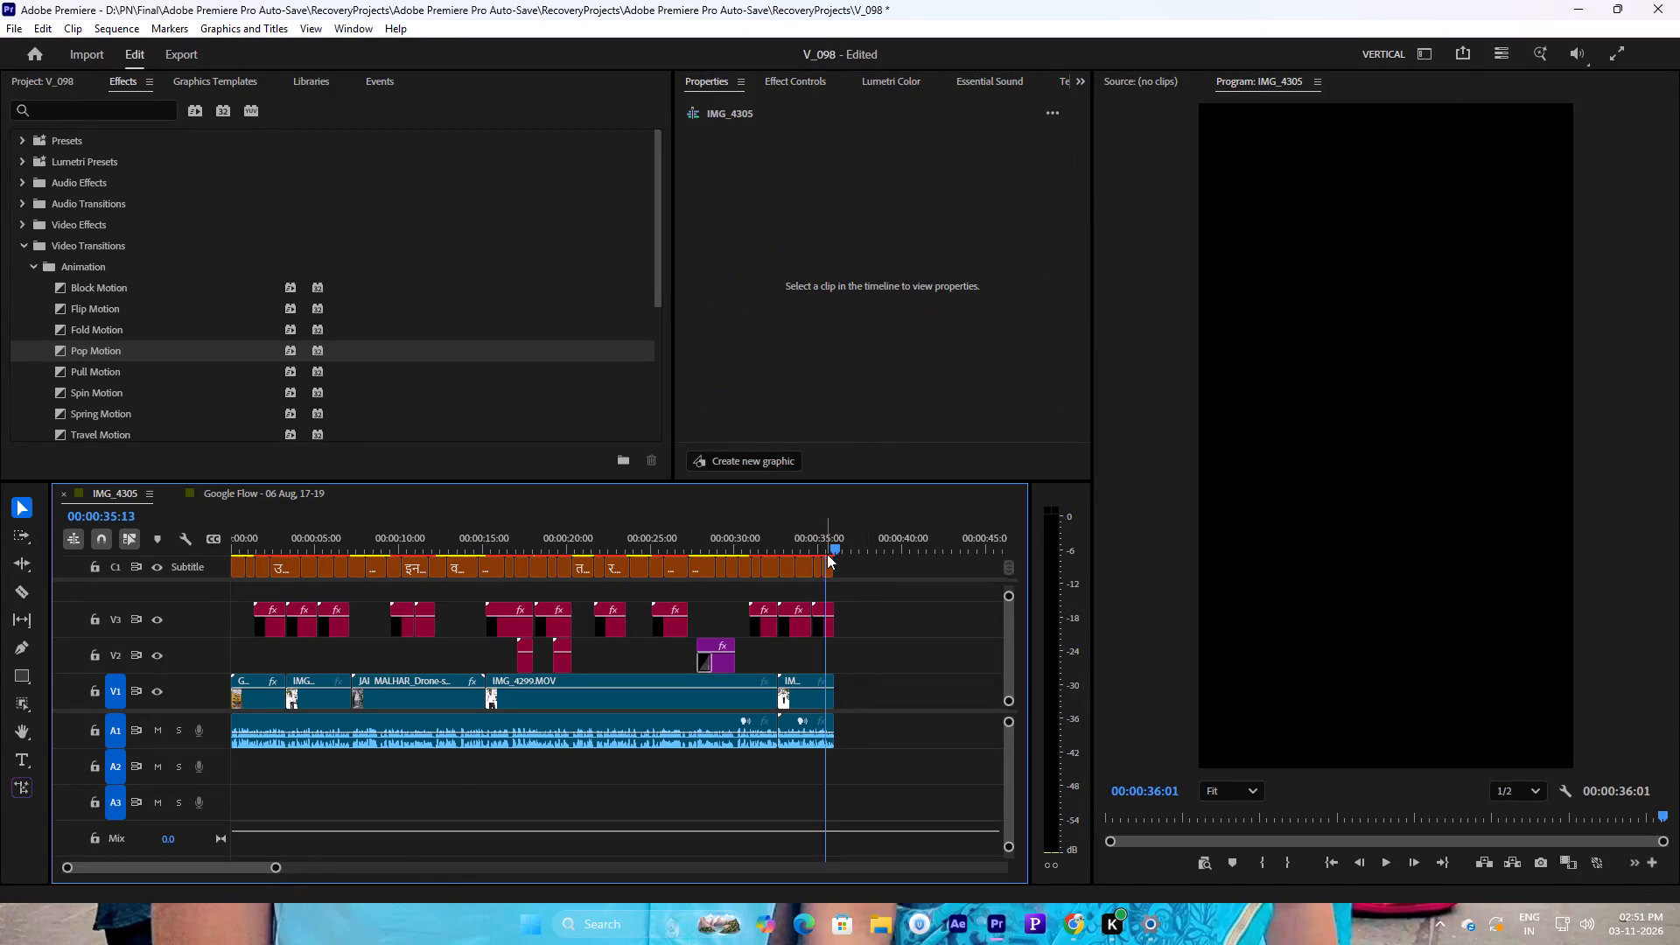
Delete all the subtitle captions from the Subtitle track of the IMG_4305 sequence.
drag(843, 563, 787, 566)
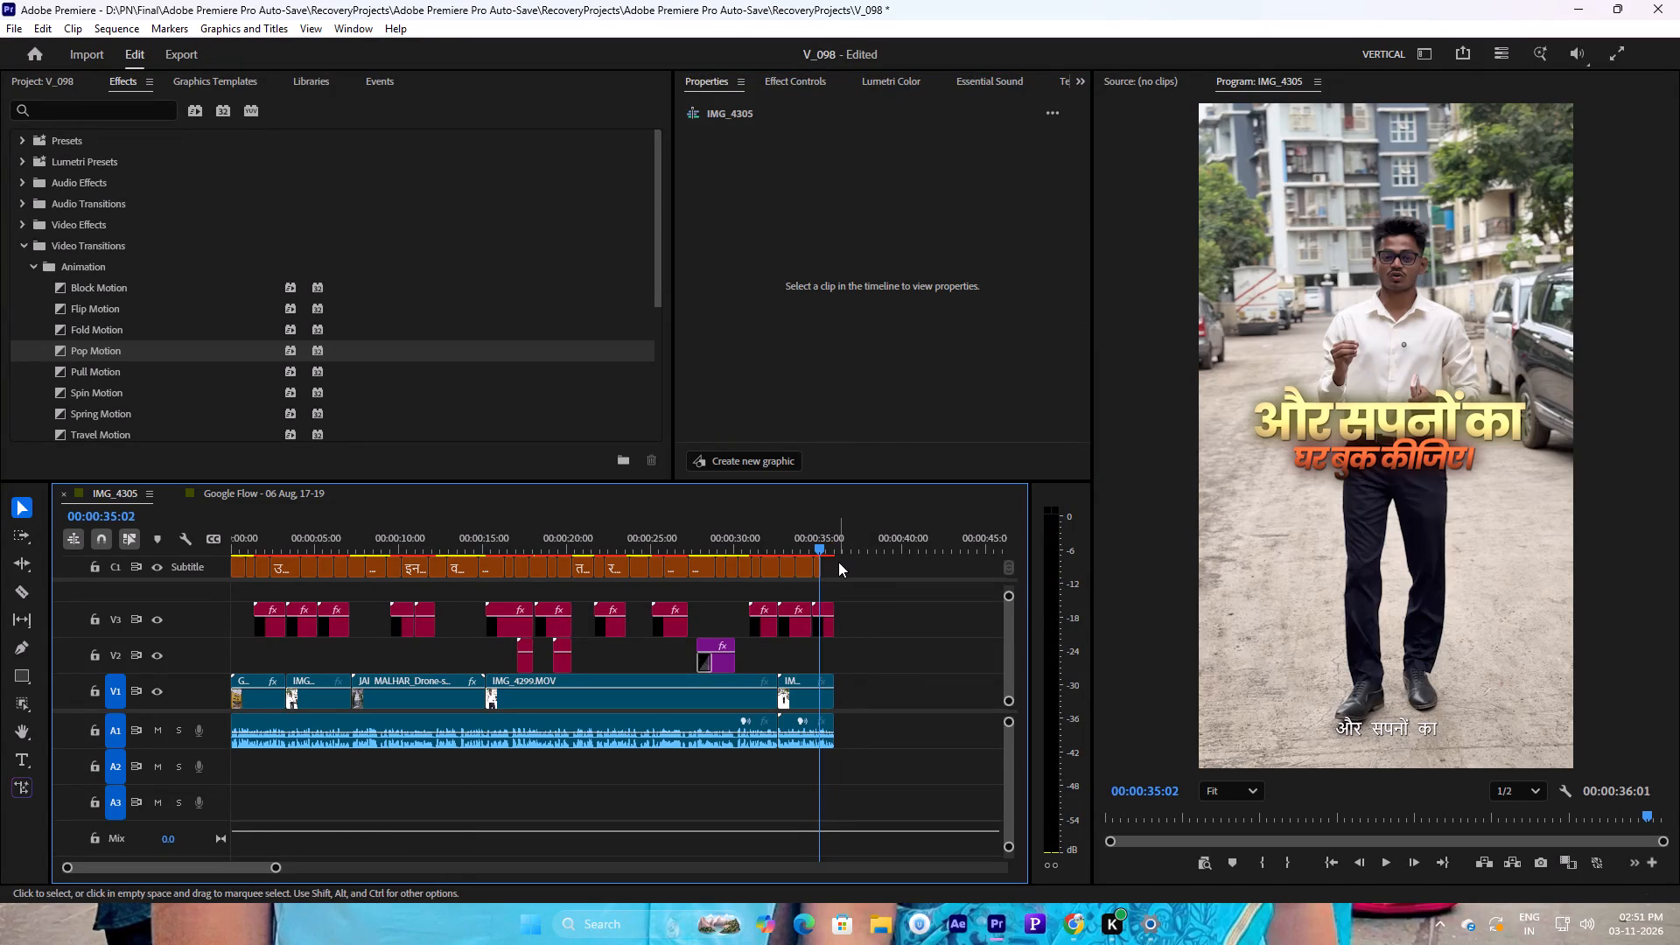
drag(838, 562, 66, 588)
key(Delete)
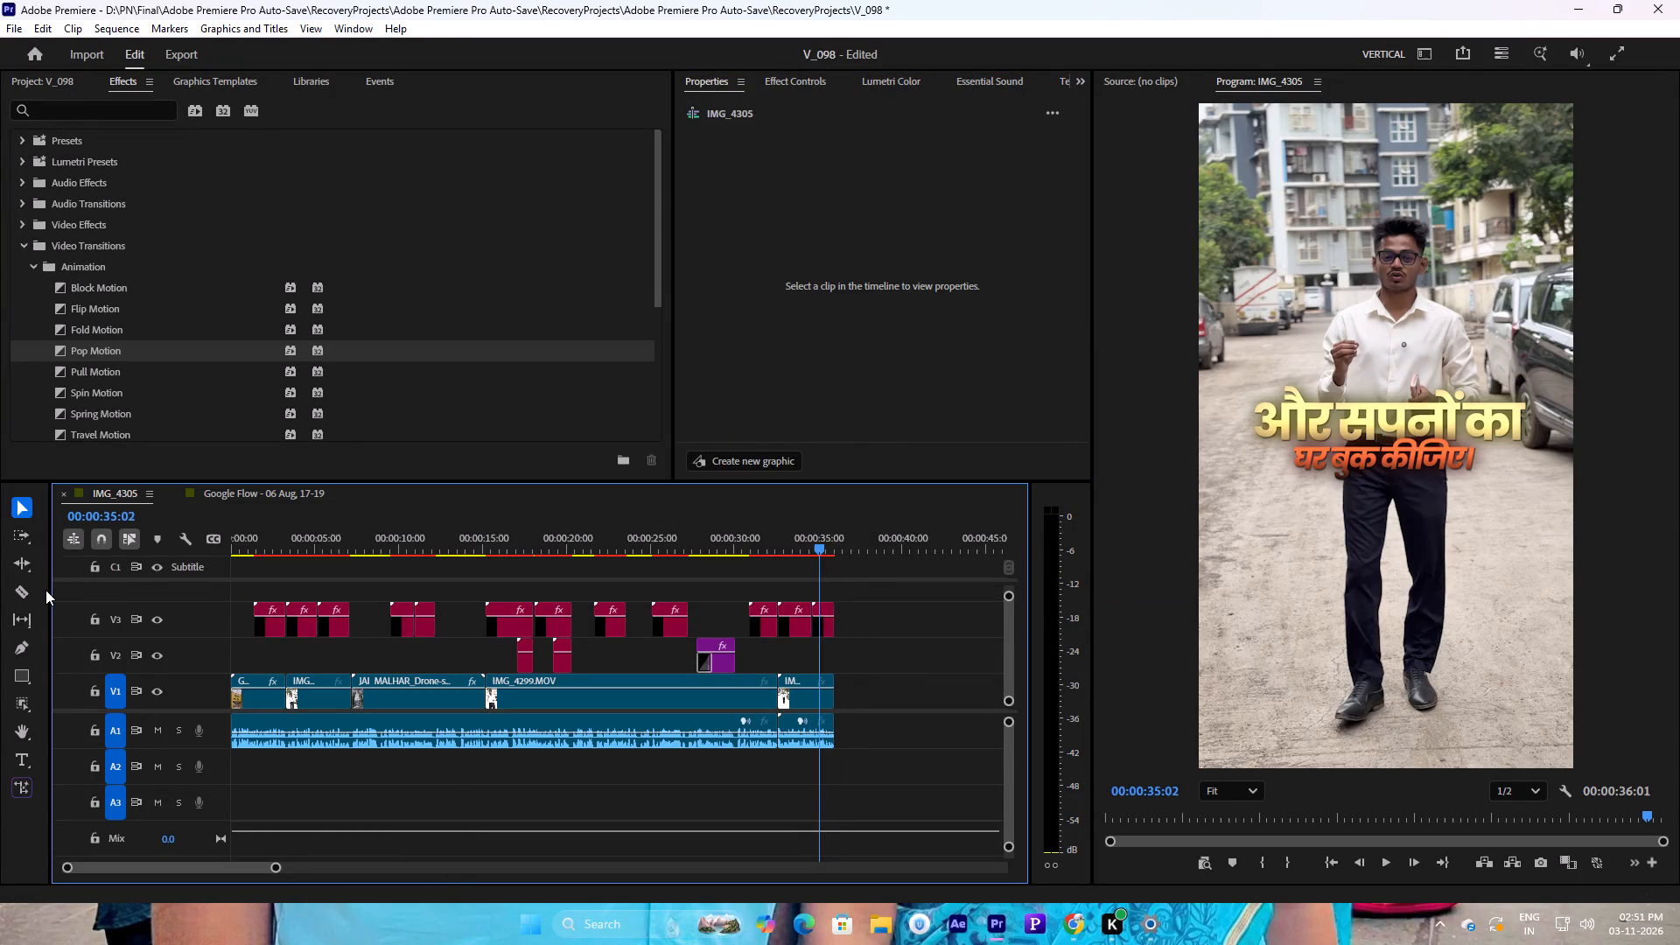
Return to the sequence start and import "Money Sound Effect" and "realstate sfx pack" from the Editing > Sound Effect folder.
drag(273, 550, 173, 564)
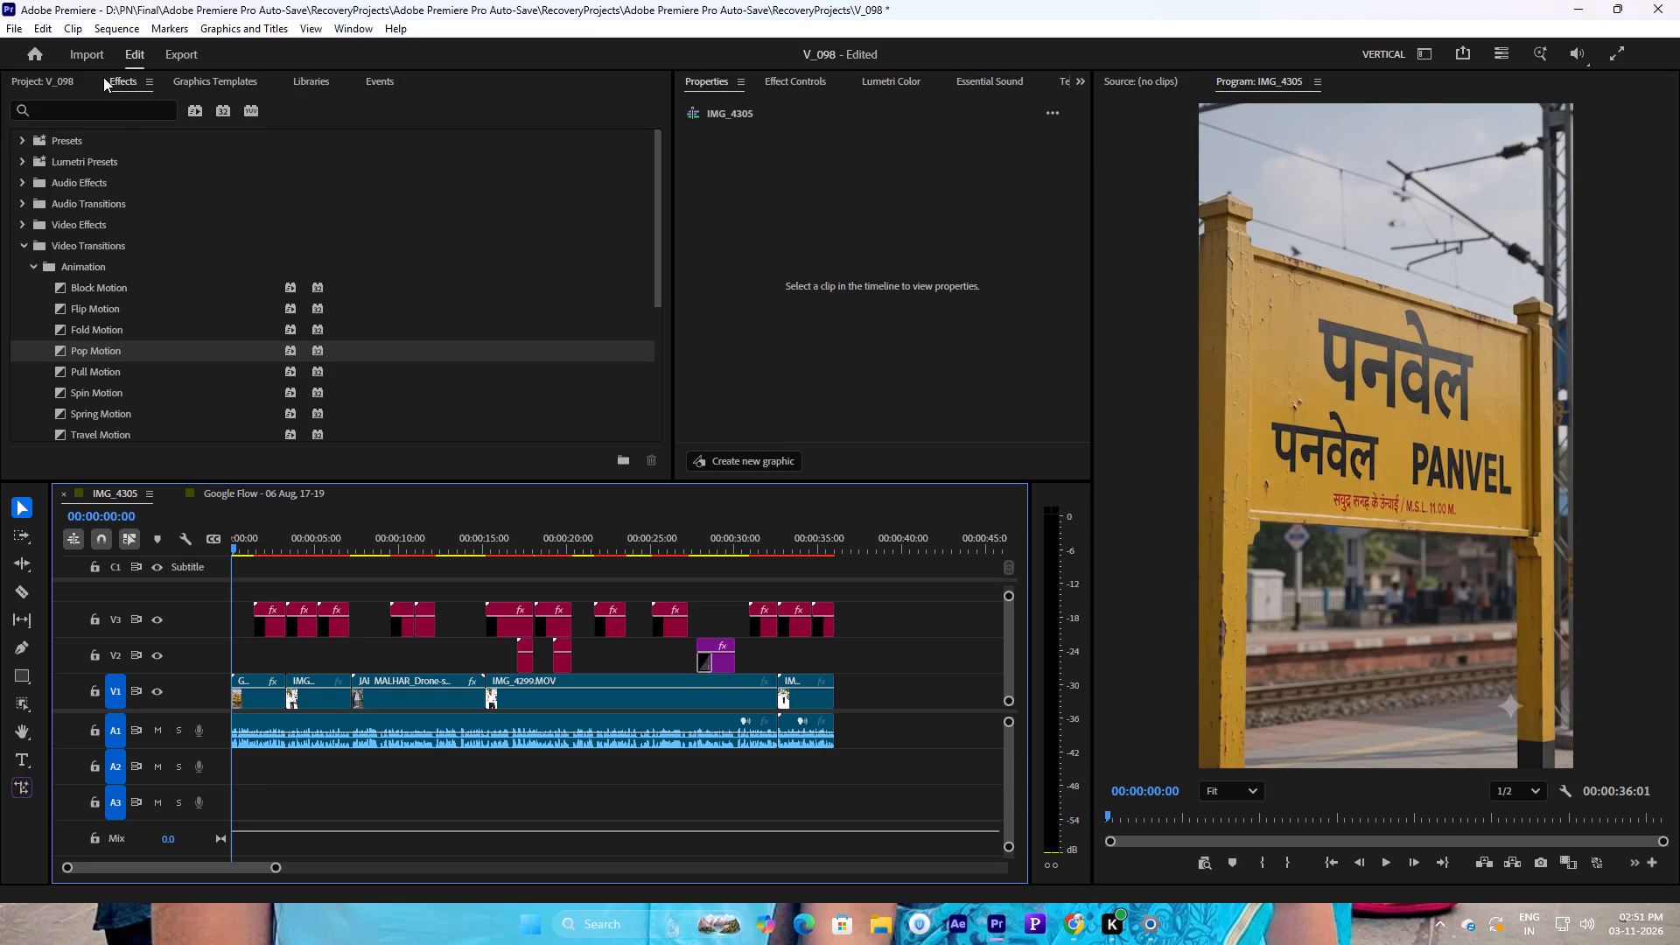
click(62, 73)
double_click(317, 369)
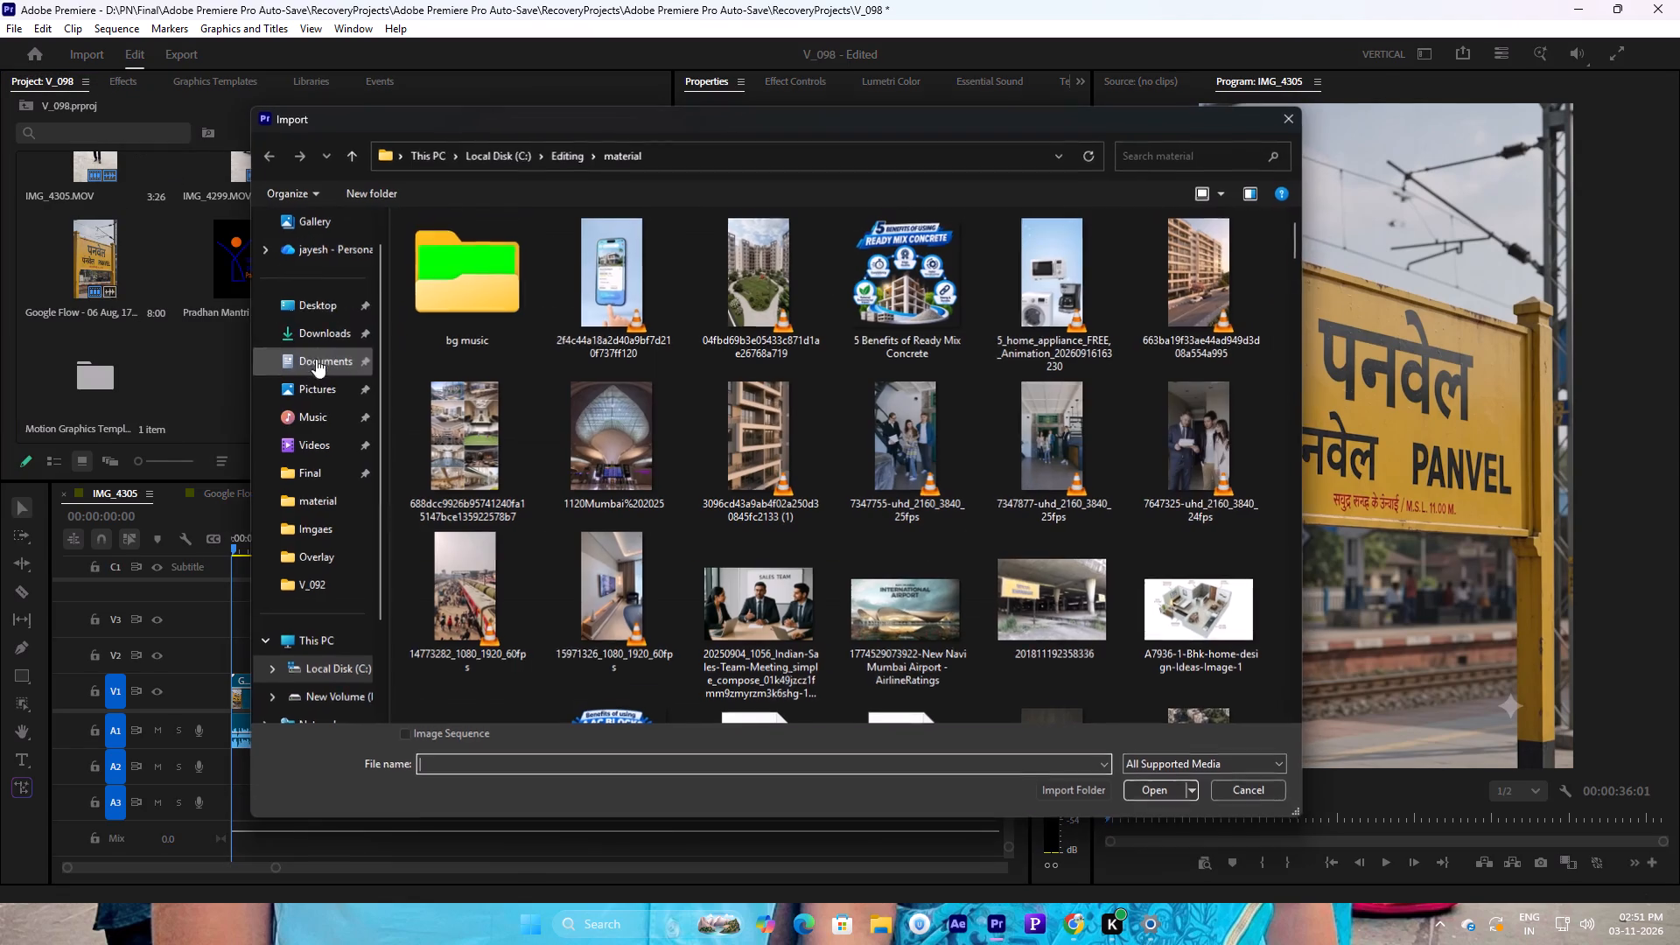
click(333, 559)
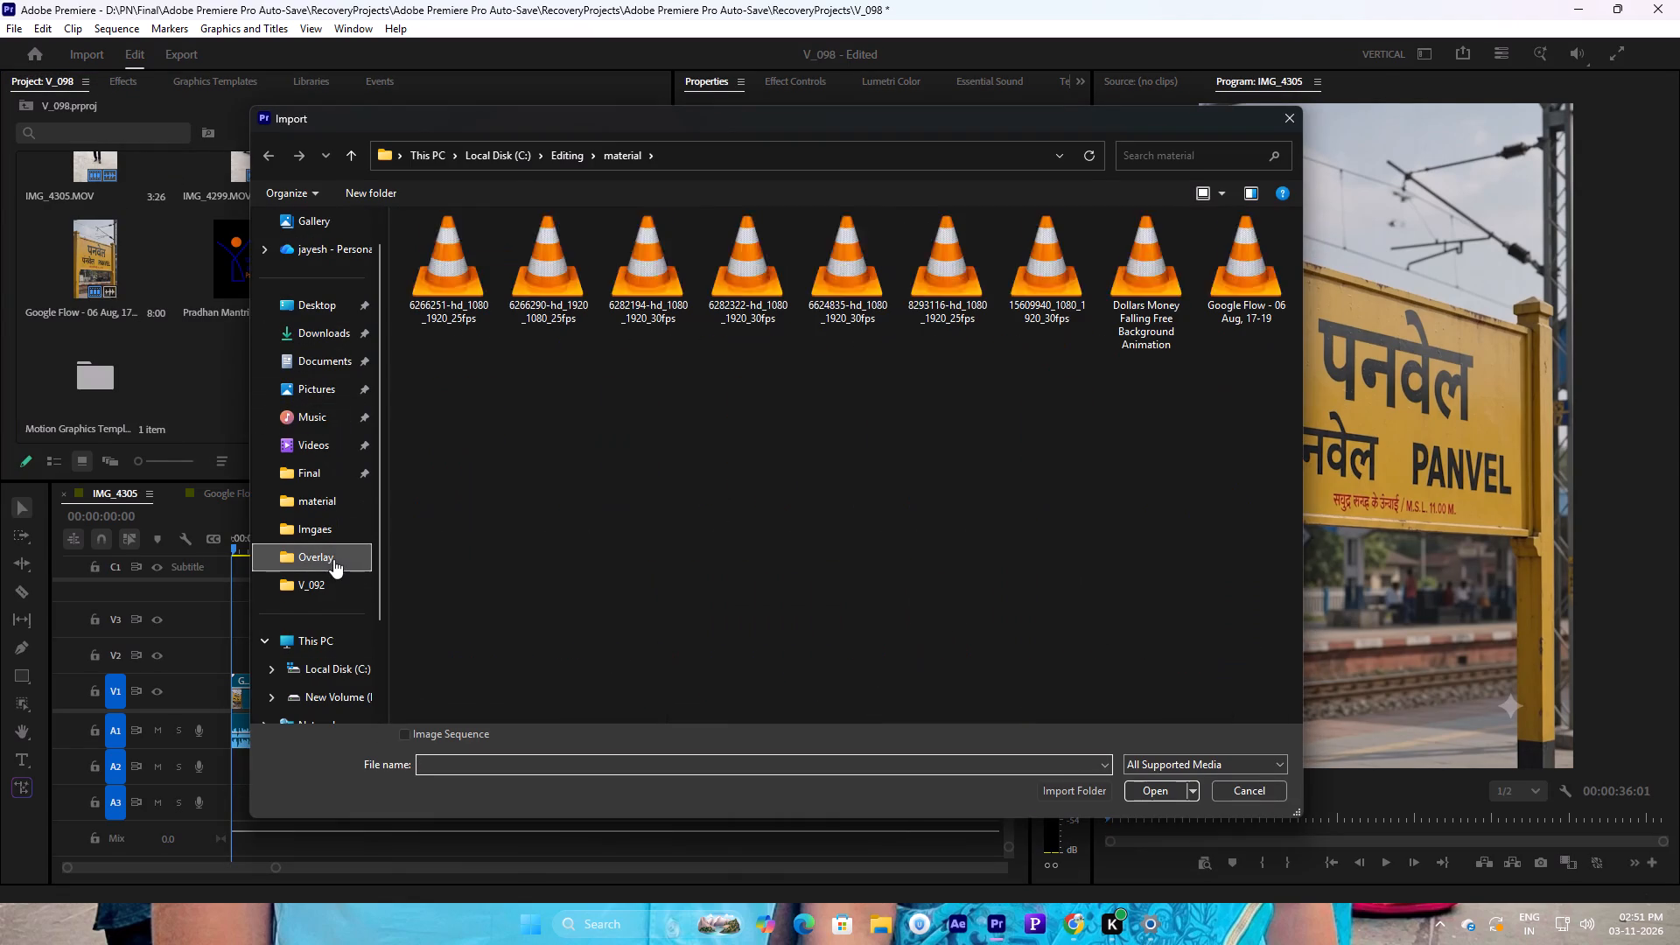
click(579, 160)
double_click(476, 408)
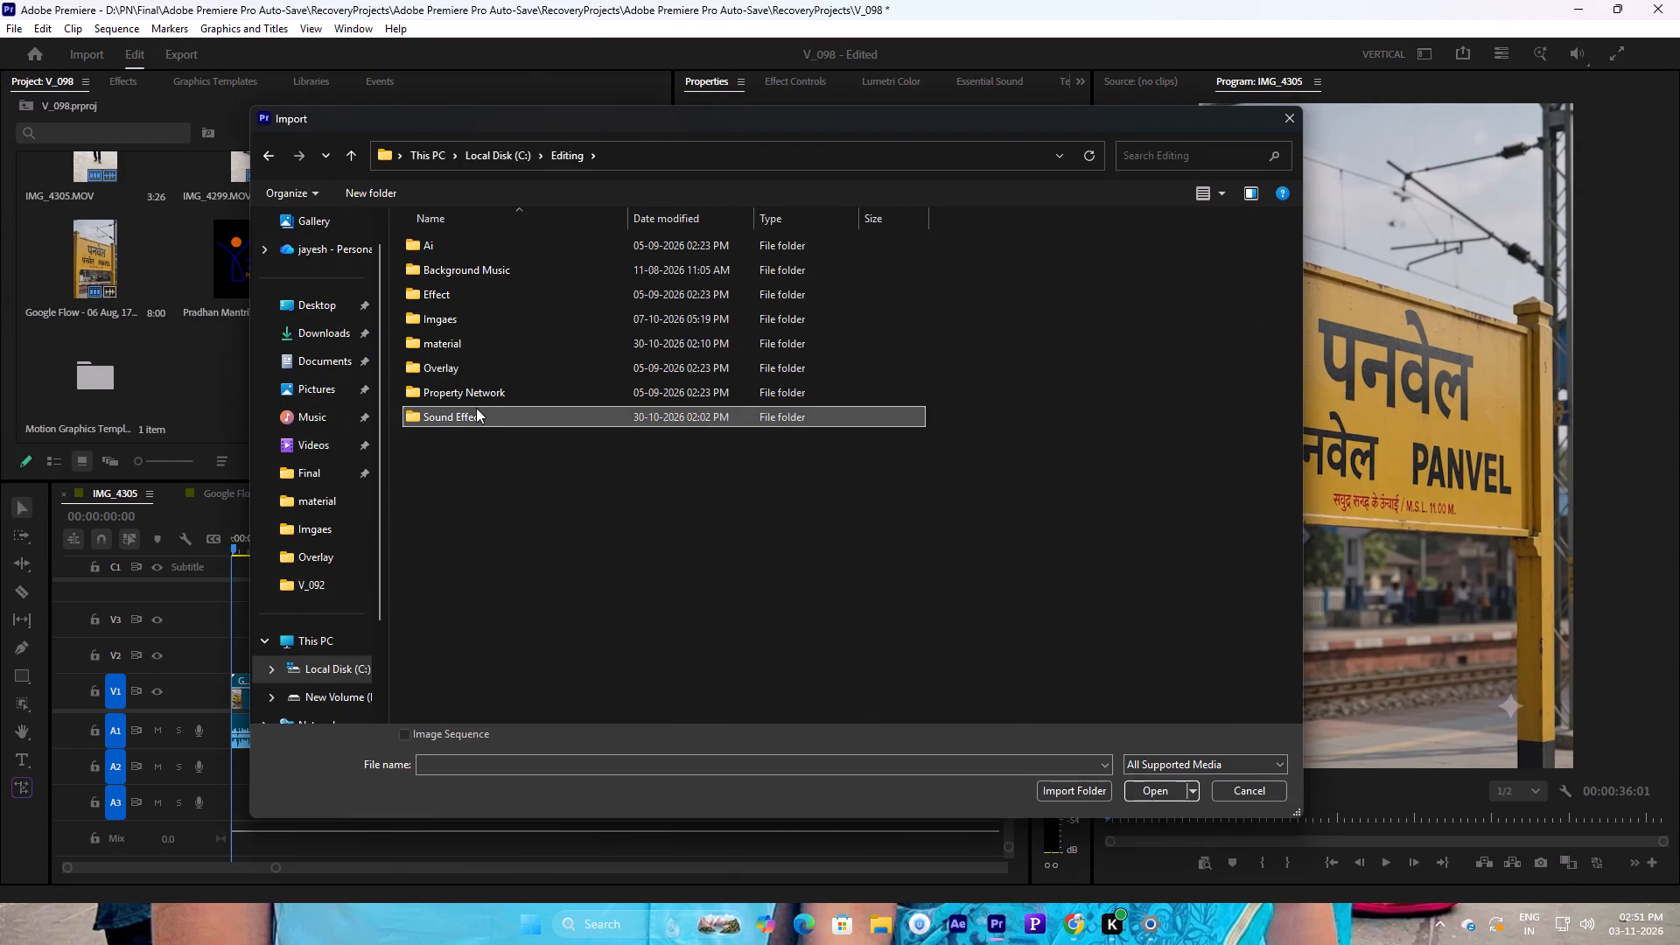
click(491, 515)
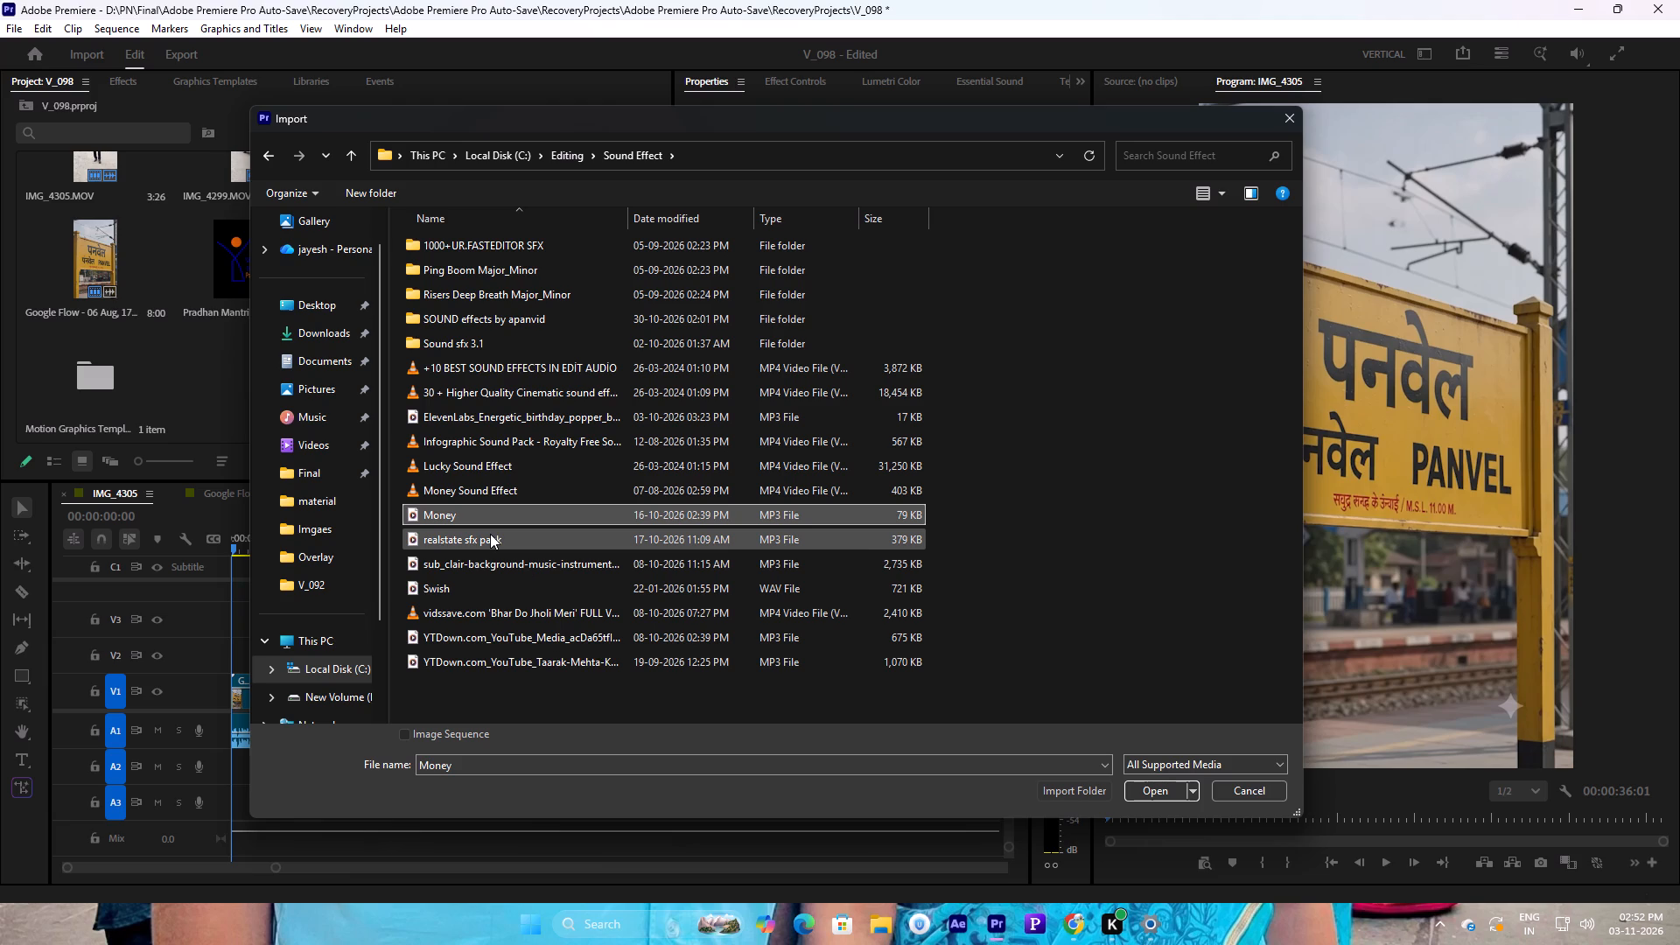
ctrl+click(490, 534)
ctrl+click(484, 514)
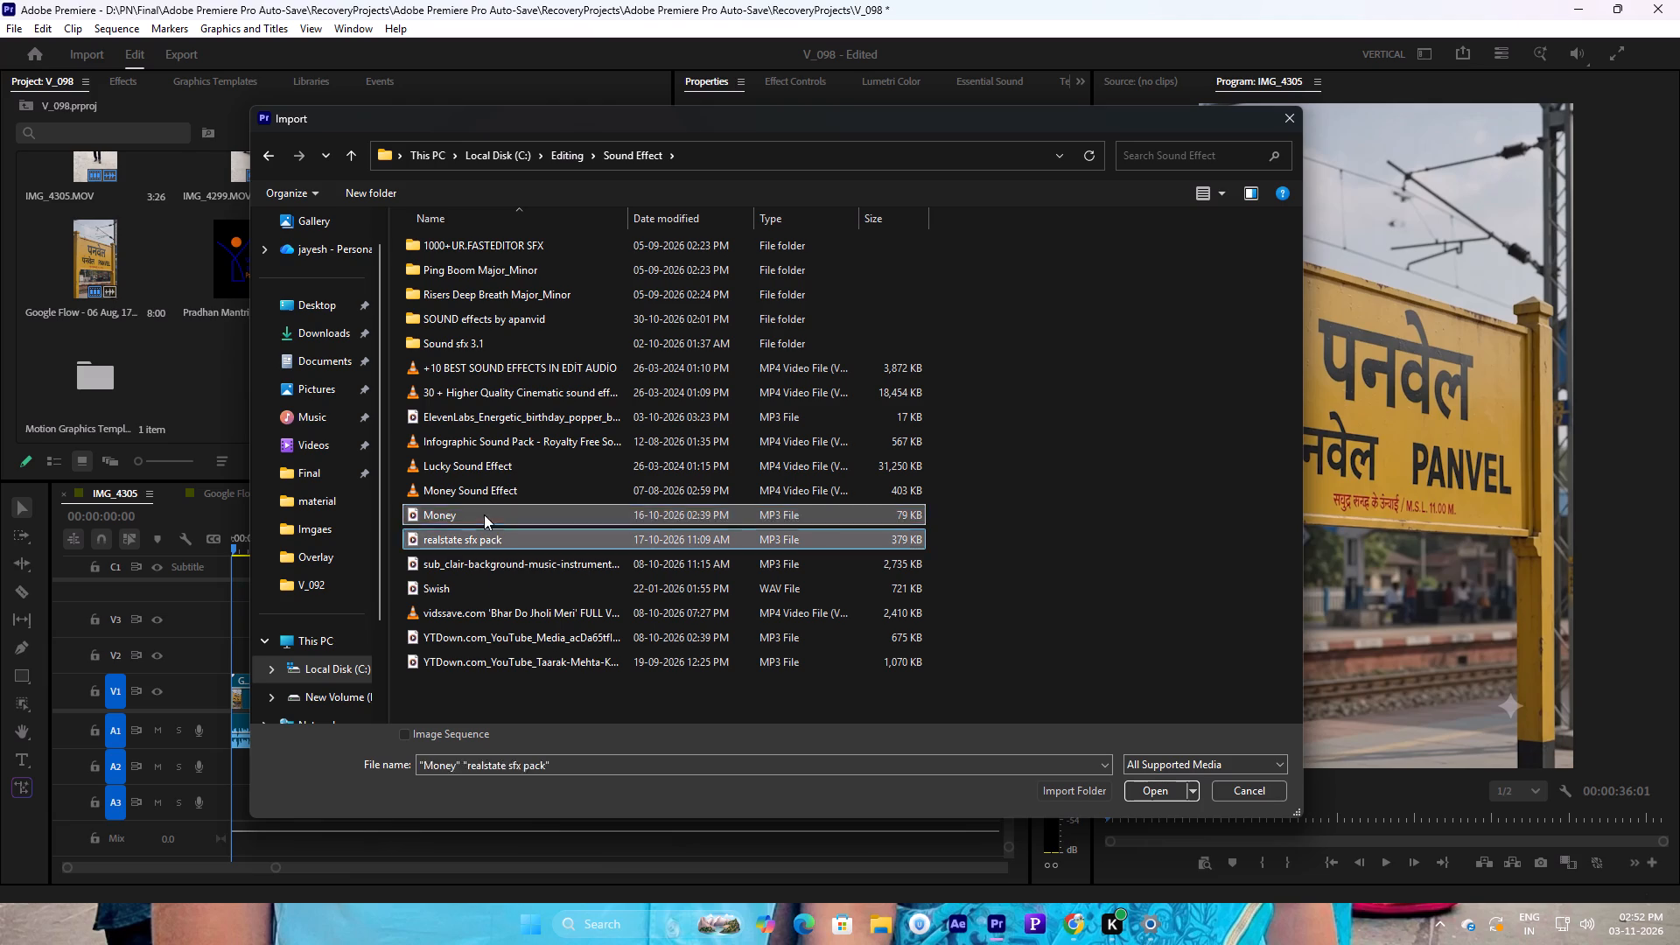
ctrl+click(496, 484)
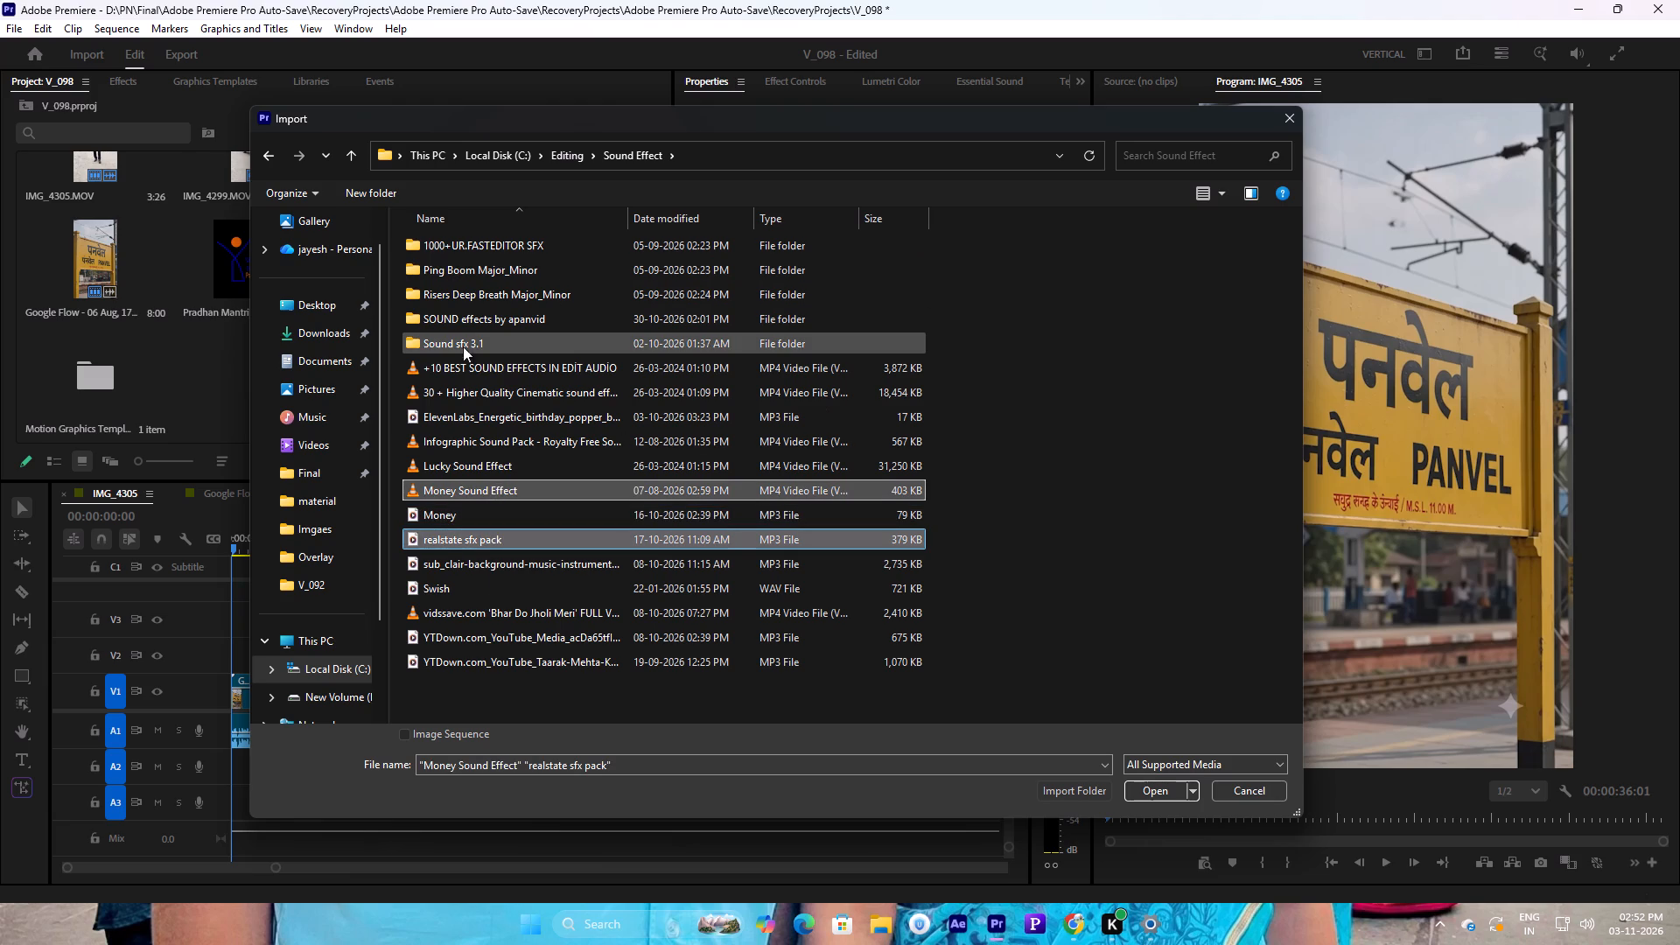
click(1163, 795)
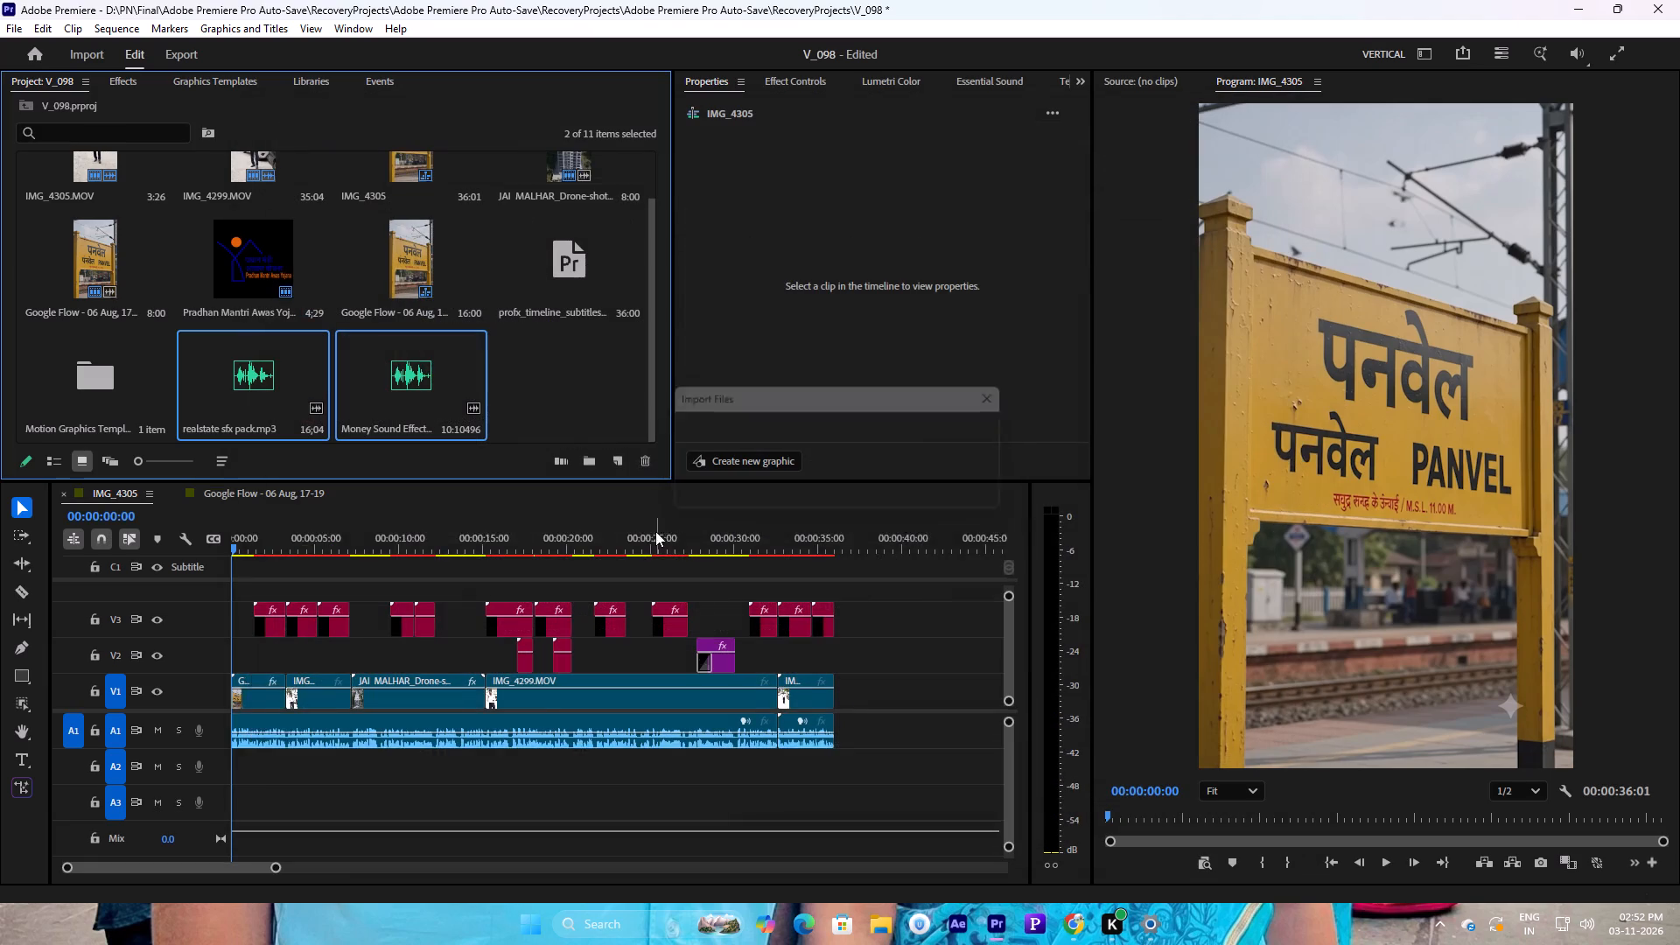
Import the camera flash, click, digital tick, mouse click, pop, pop2 and swoosh sounds from the Sound sfx 3.1 folder.
scroll(655, 530, down, 2)
double_click(601, 403)
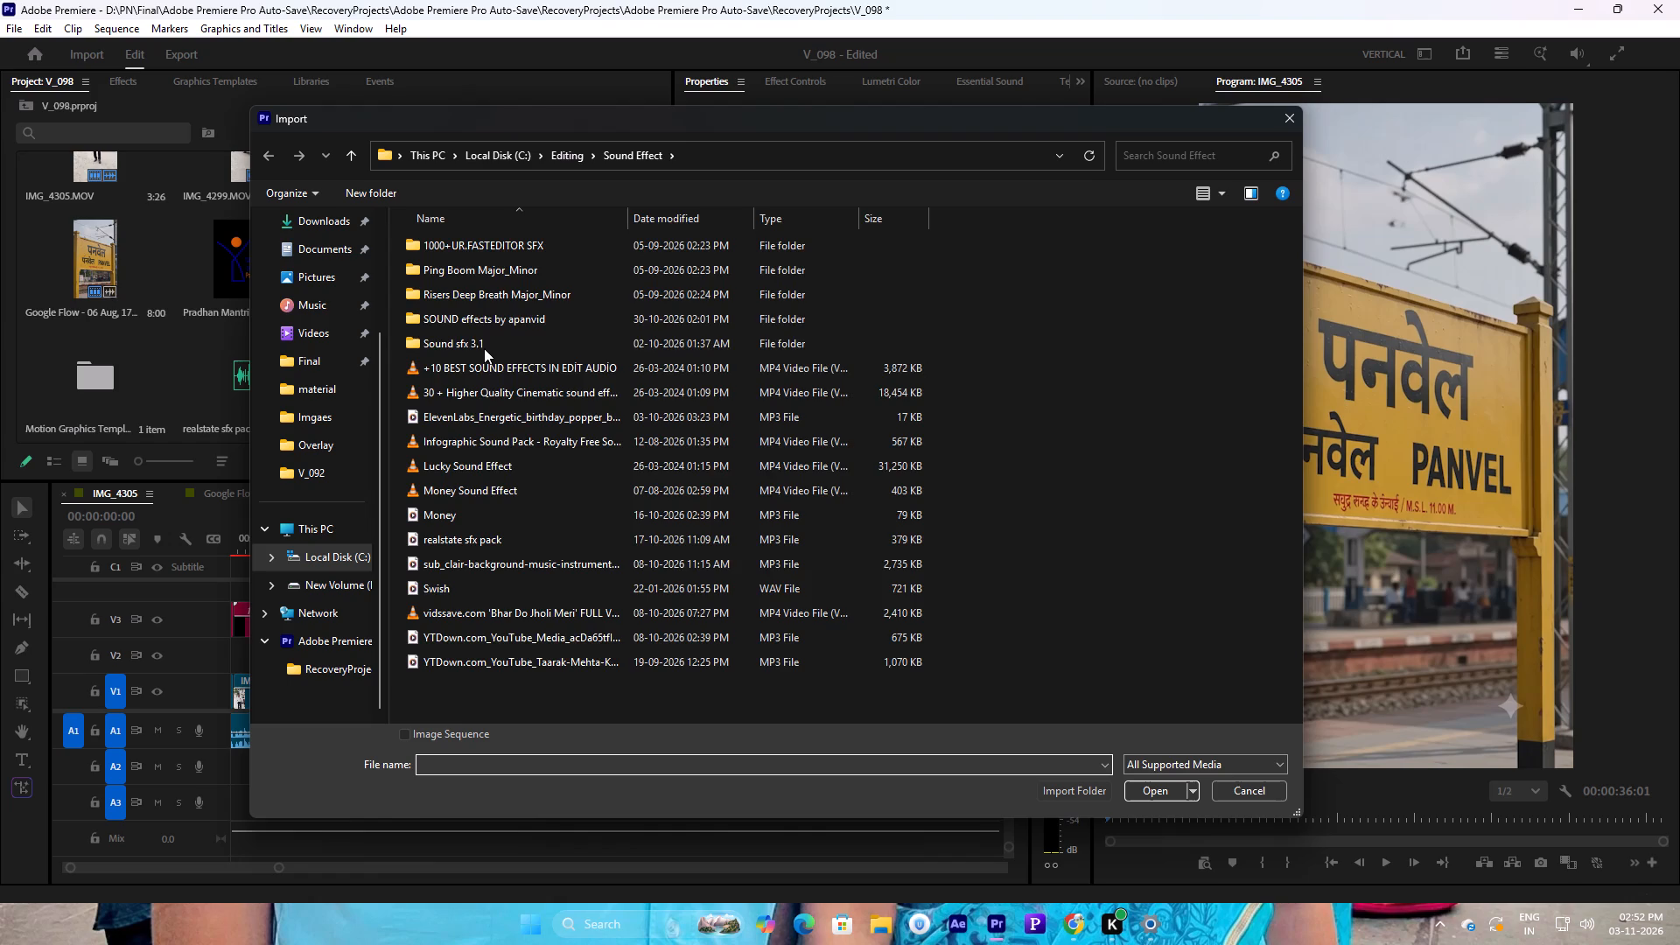
double_click(484, 348)
ctrl+click(465, 448)
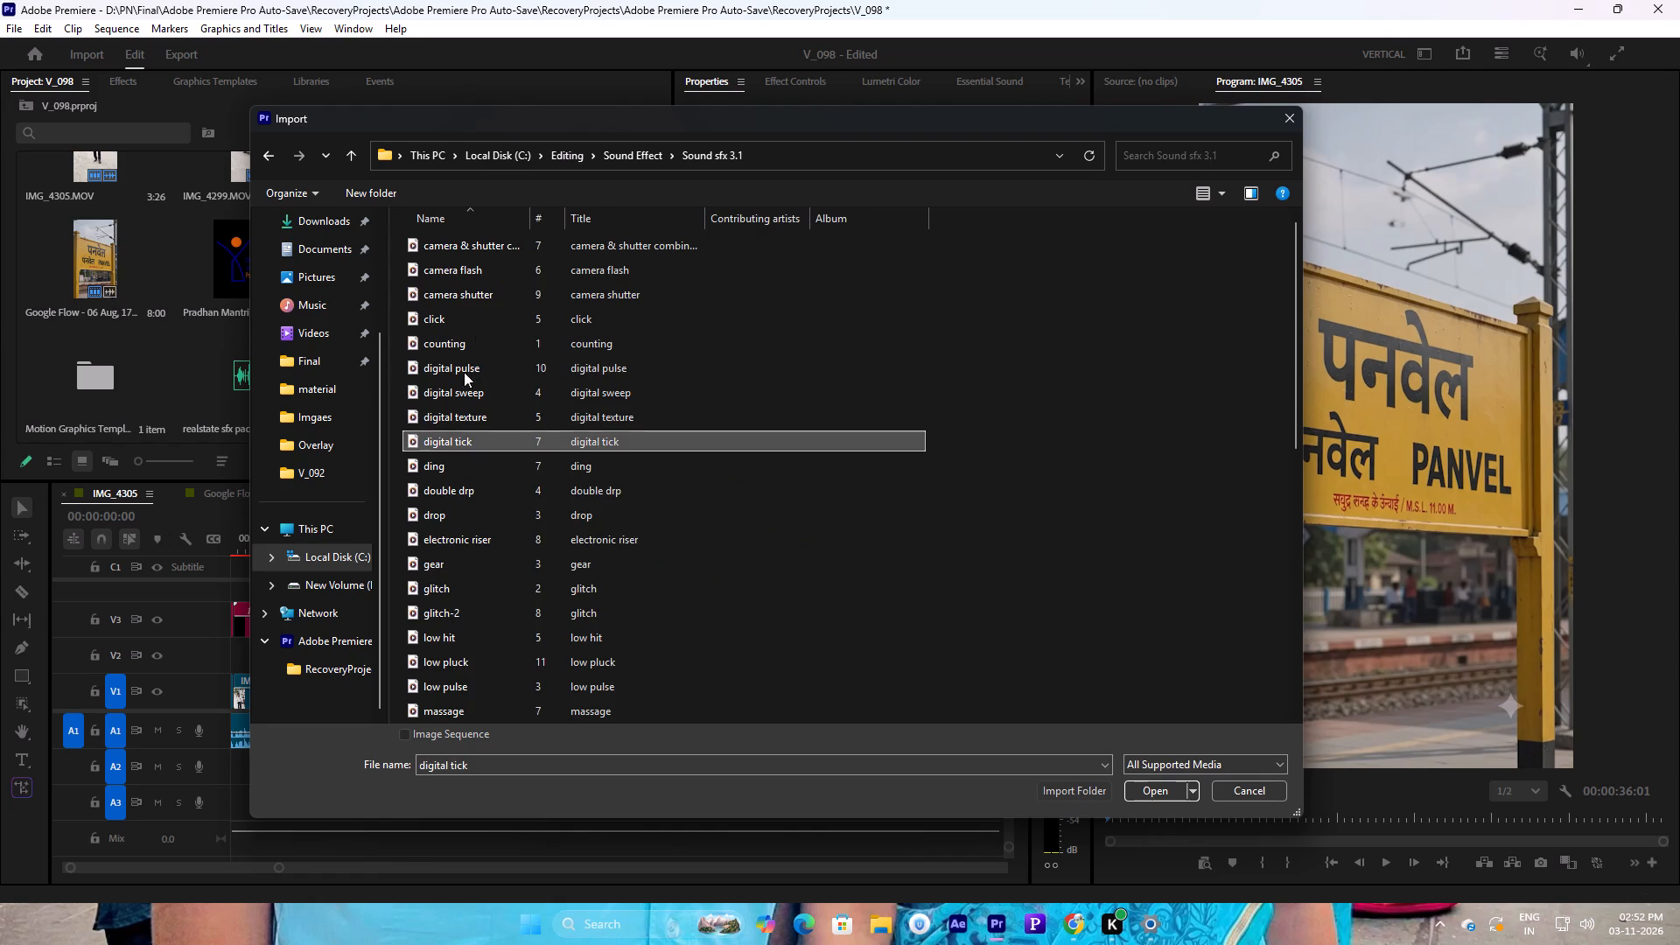
ctrl+click(475, 311)
ctrl+click(481, 276)
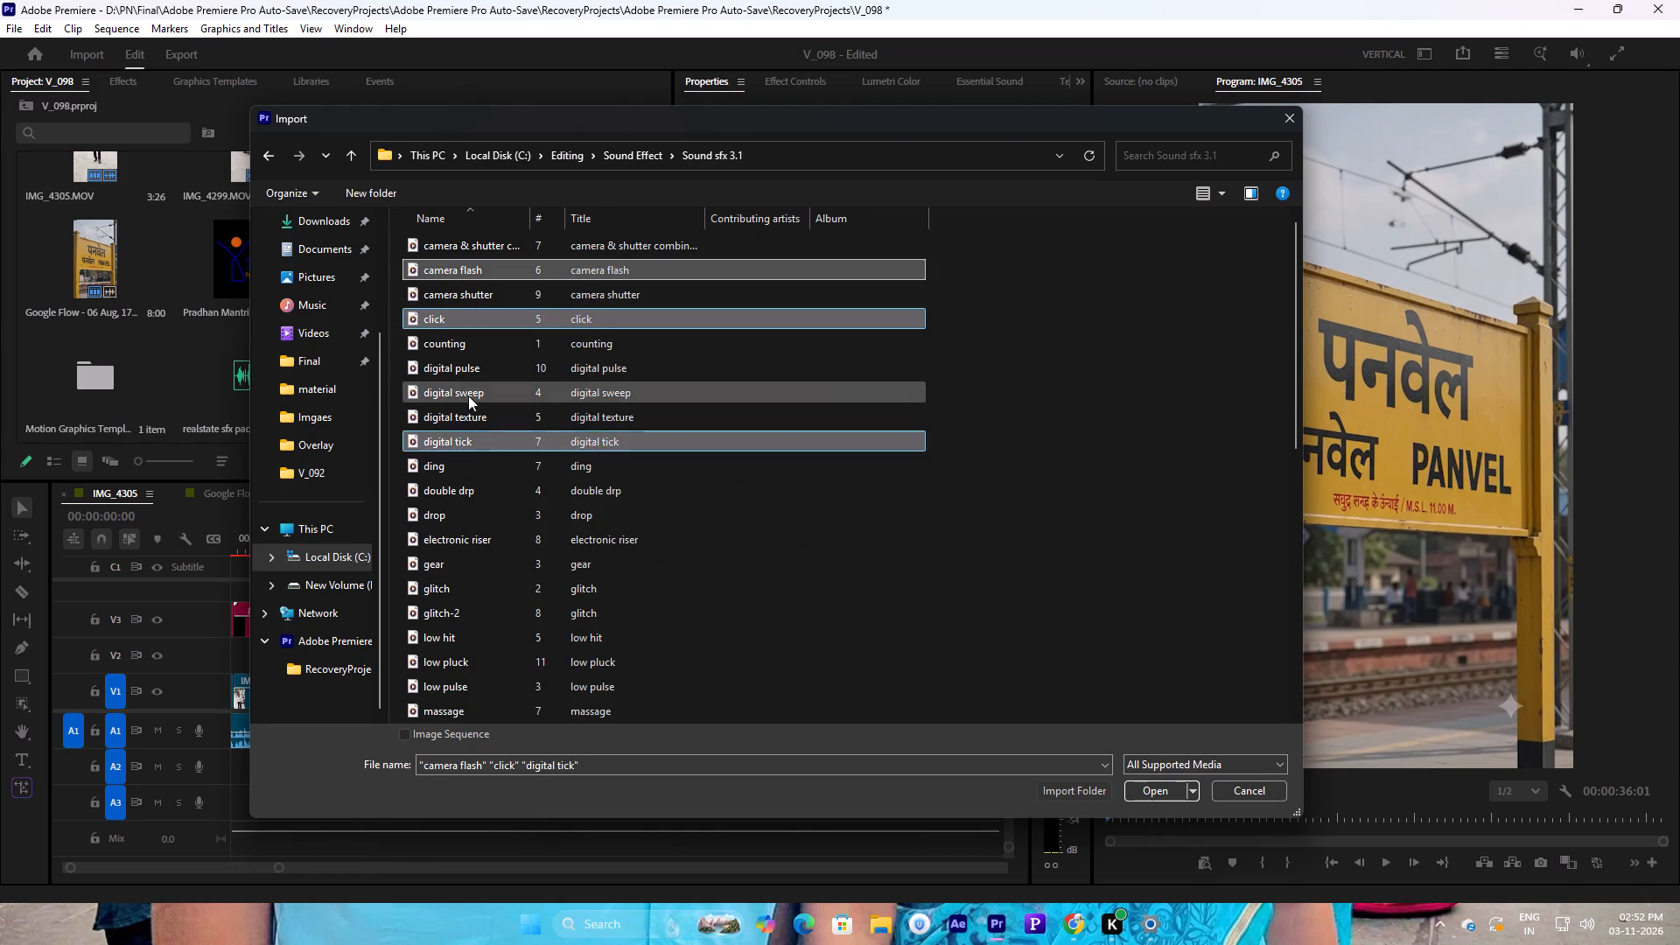
scroll(468, 422, down, 3)
scroll(462, 509, down, 3)
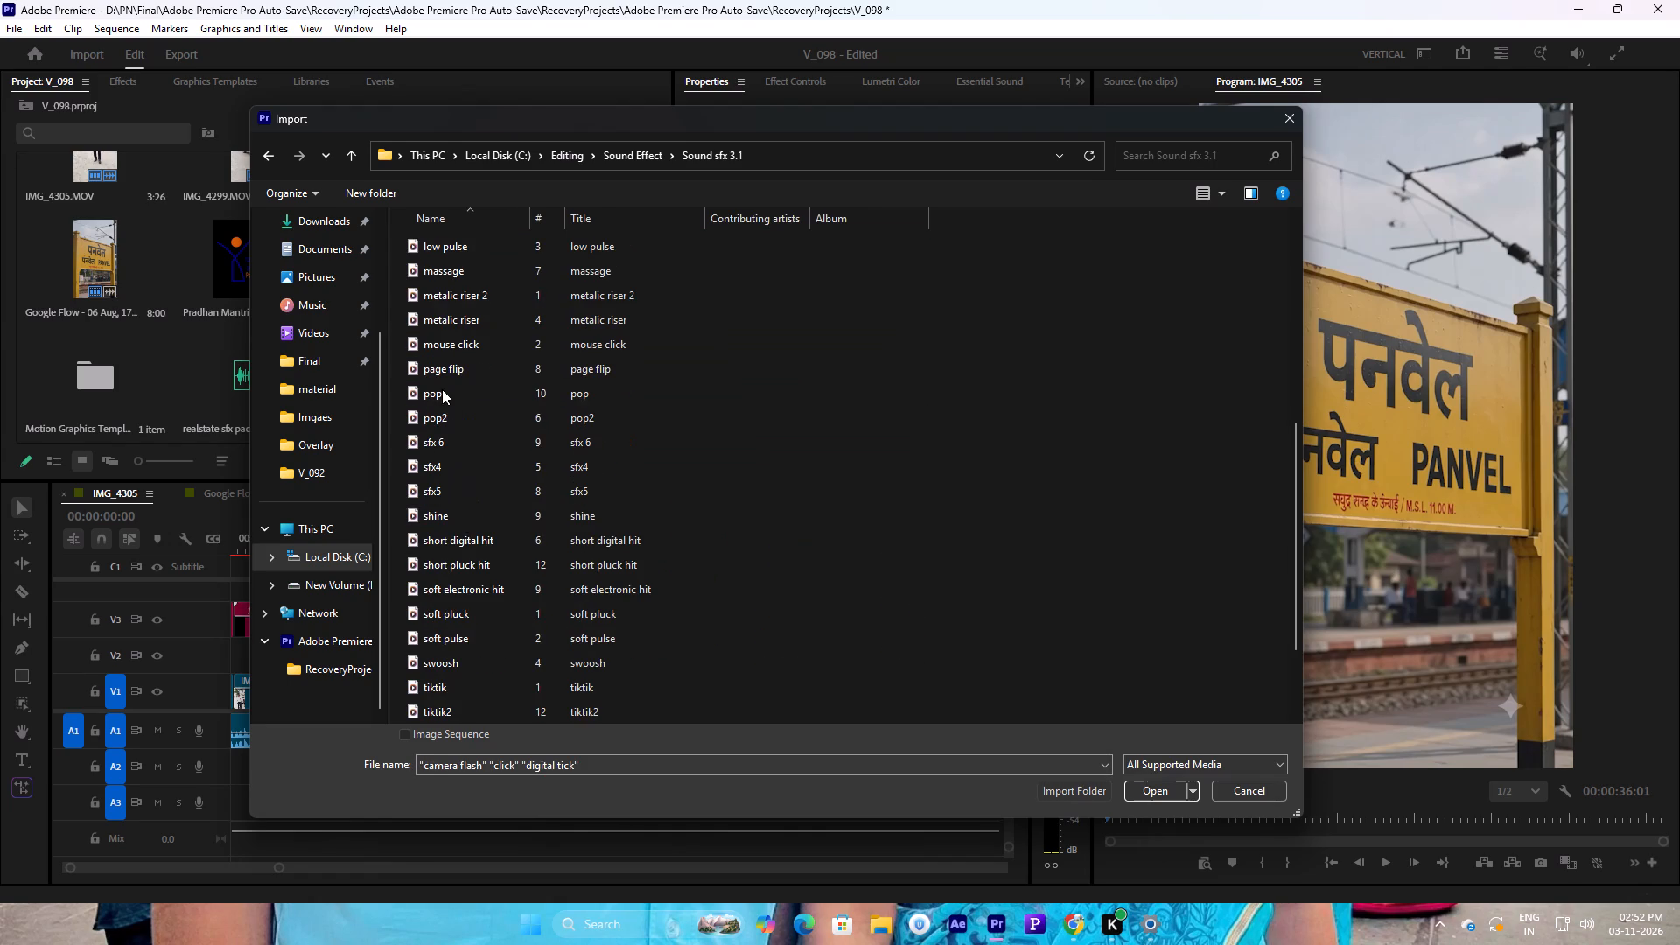
ctrl+click(442, 389)
ctrl+click(457, 418)
scroll(461, 483, down, 2)
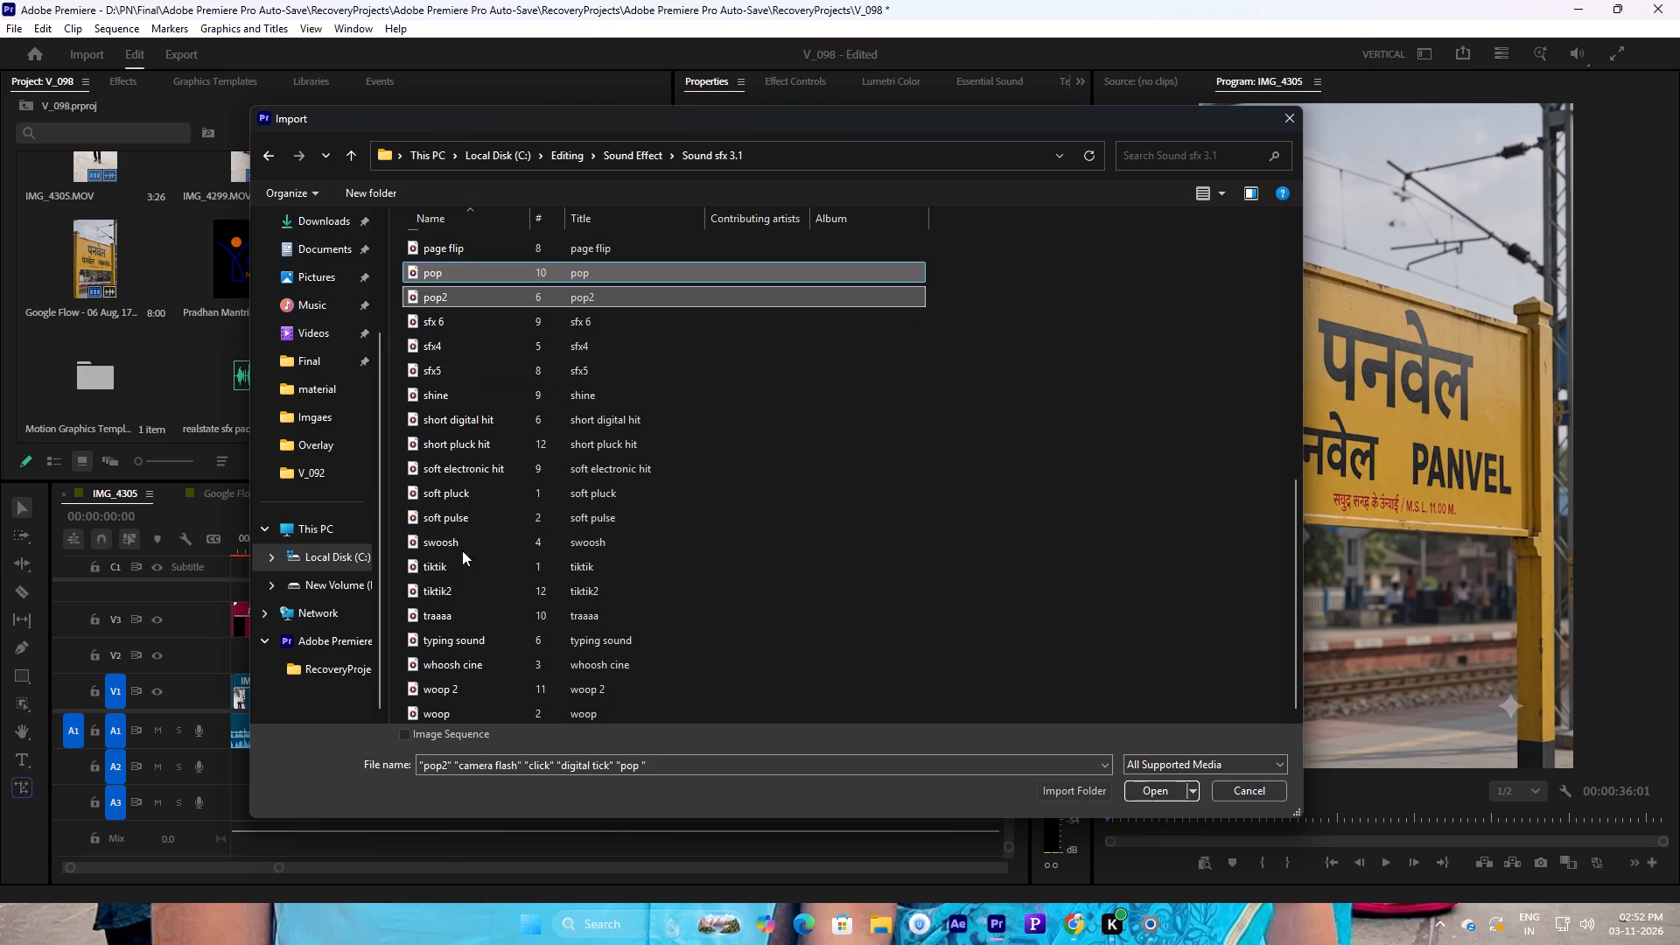
scroll(494, 578, down, 3)
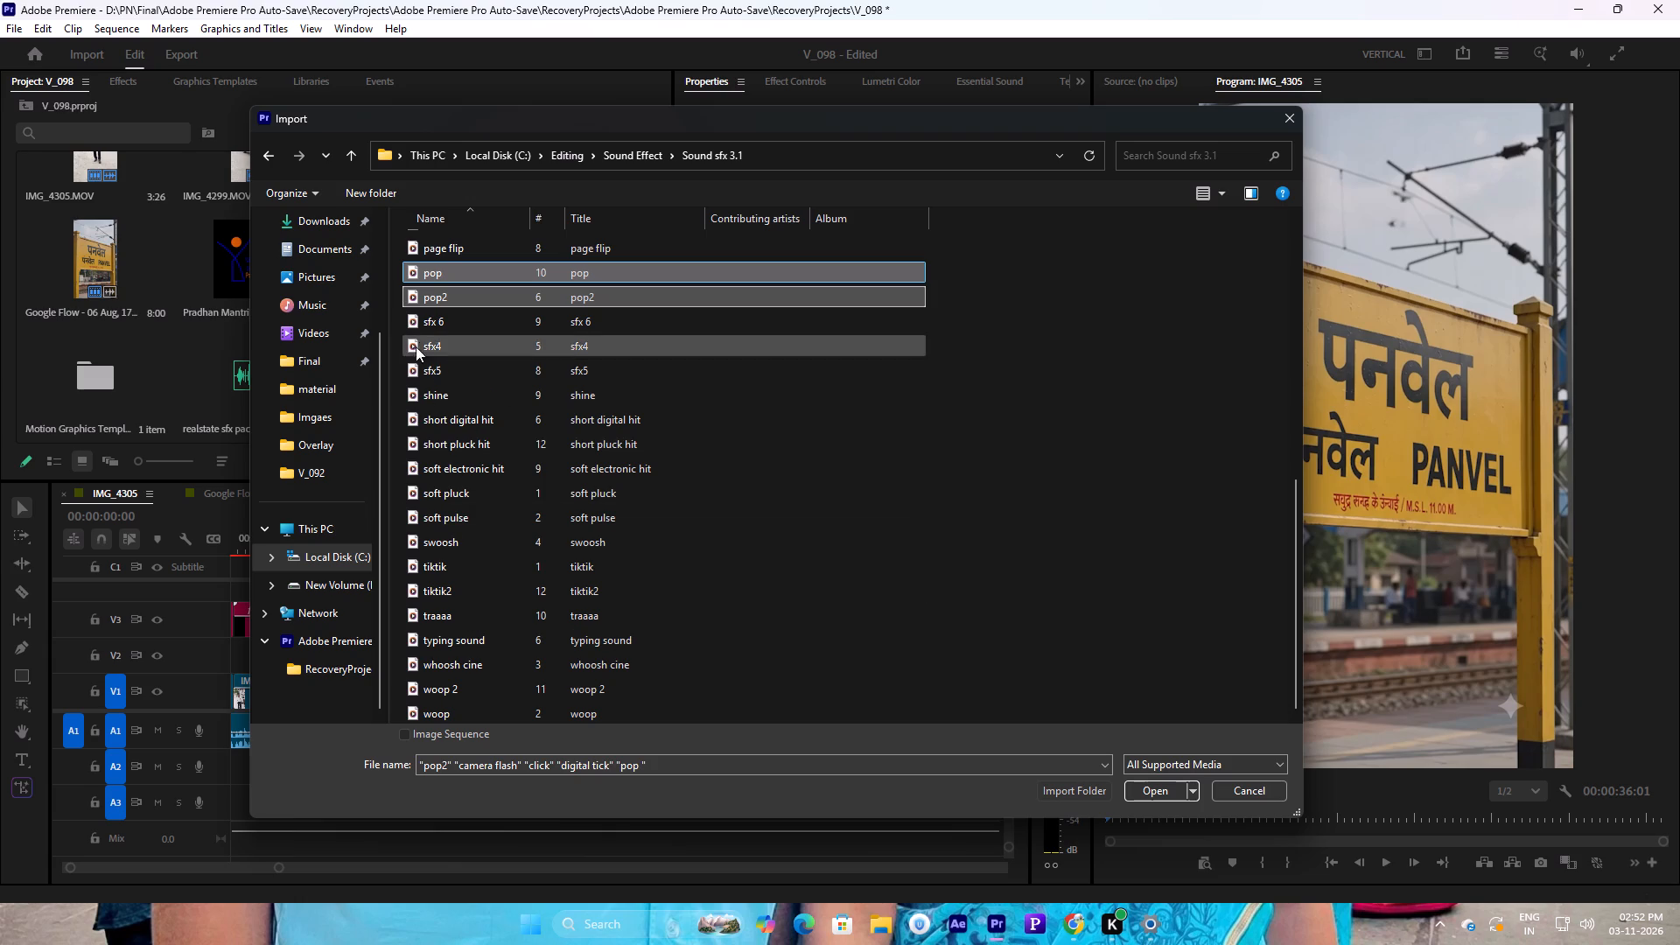
scroll(502, 661, down, 2)
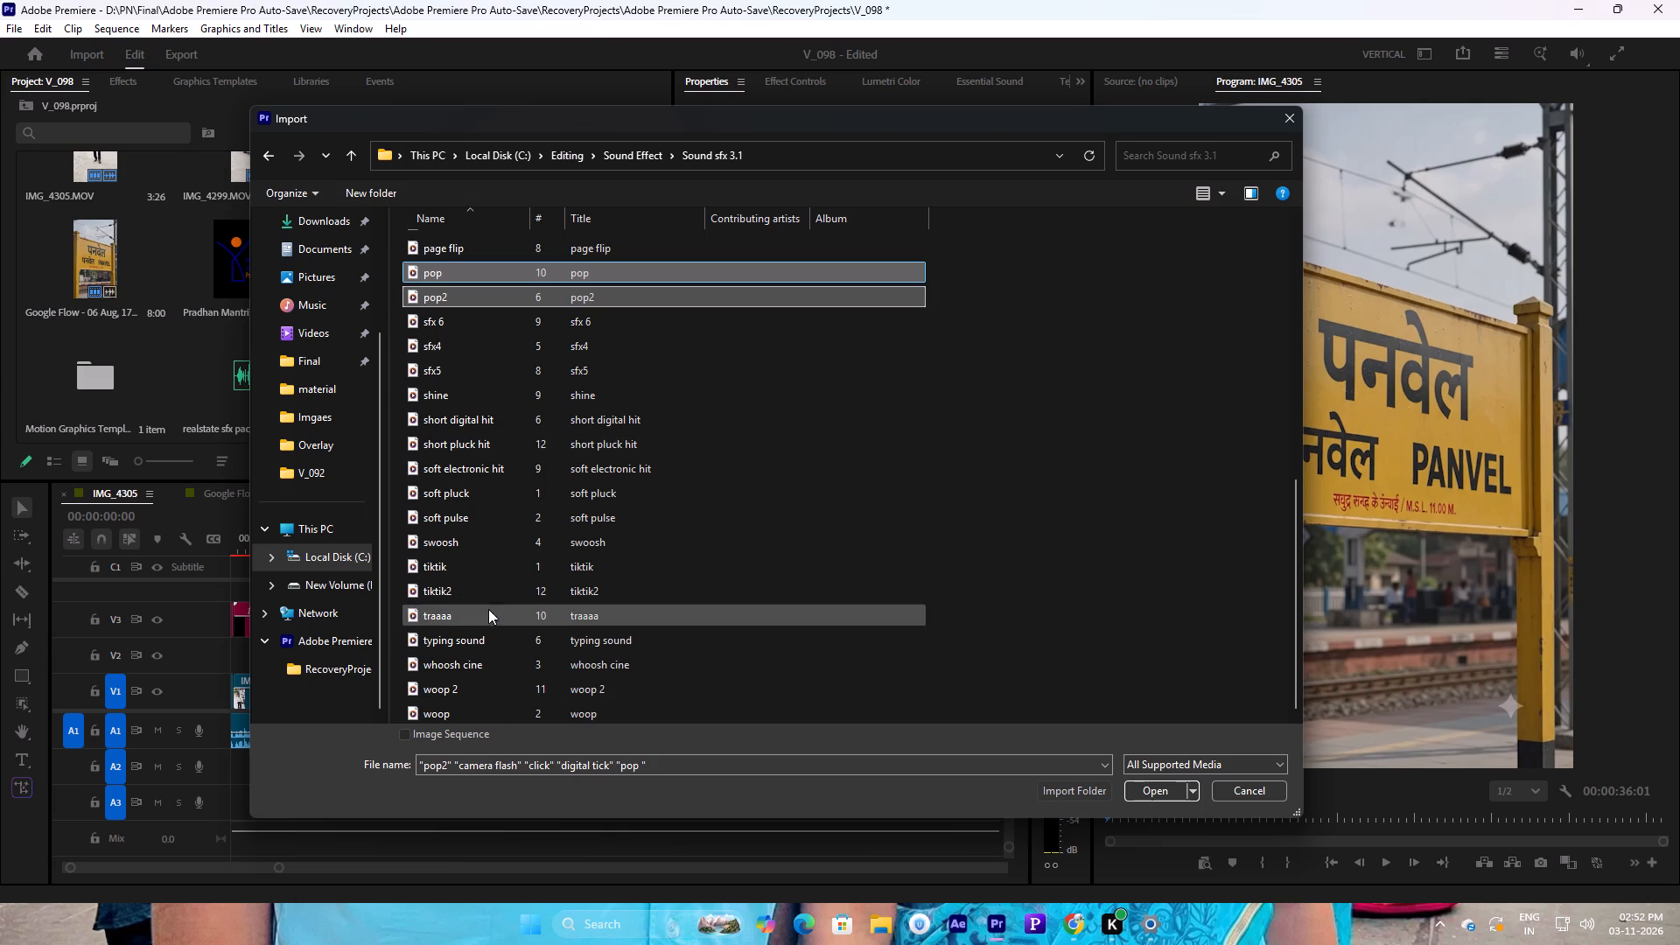
scroll(498, 619, up, 3)
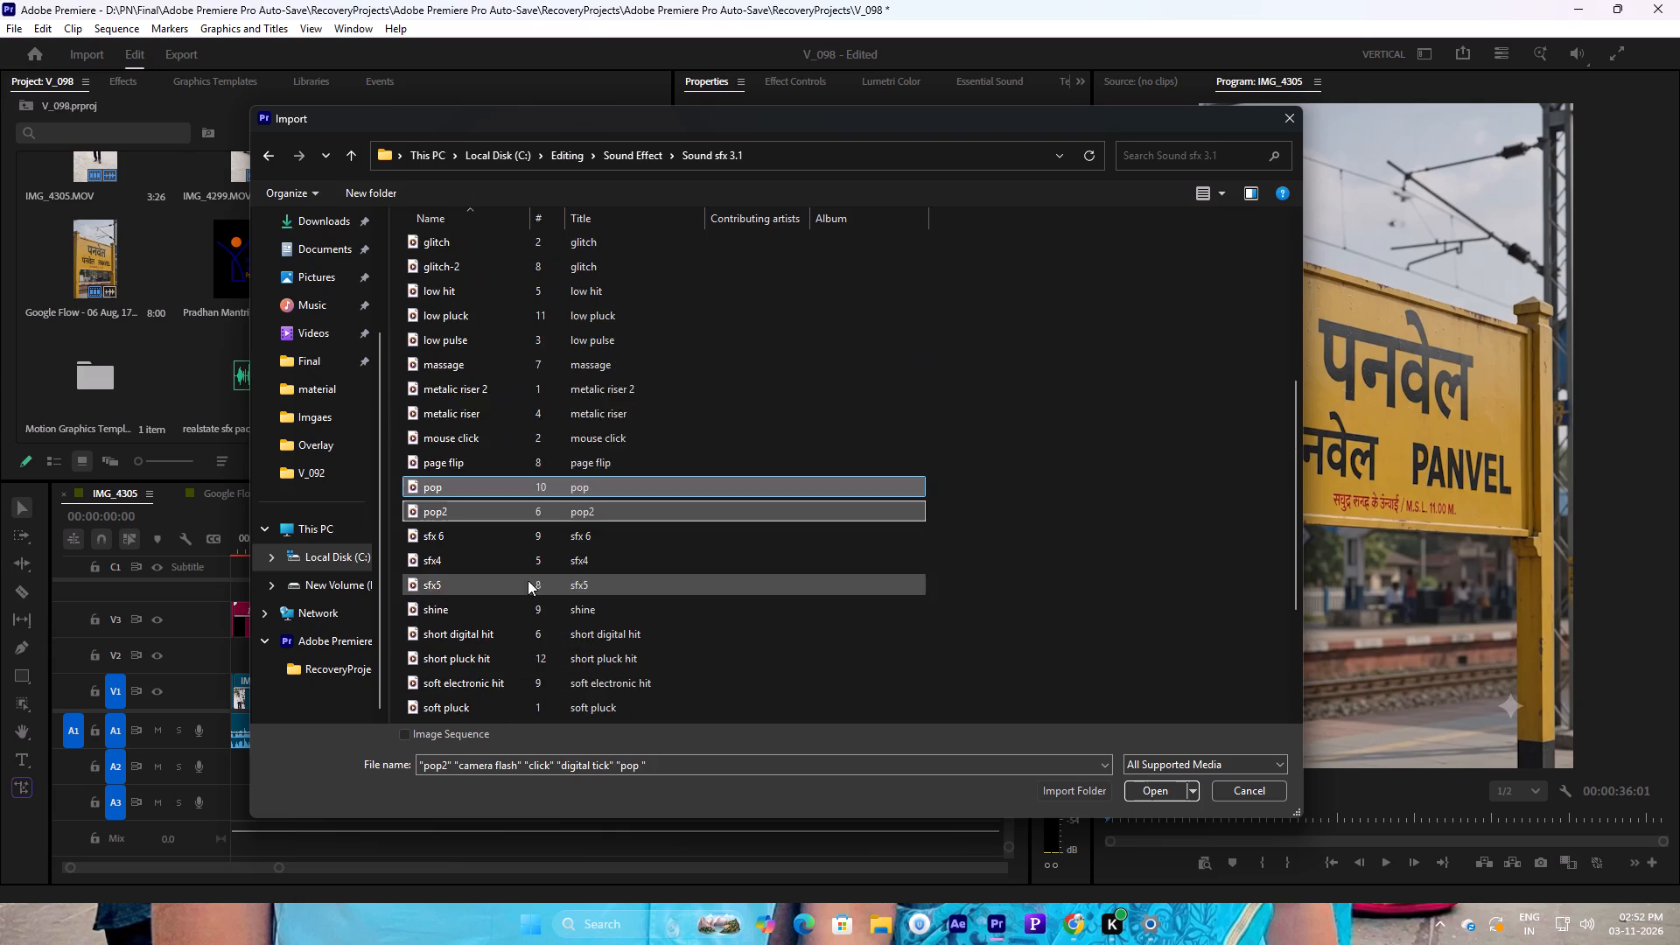
scroll(487, 442, up, 8)
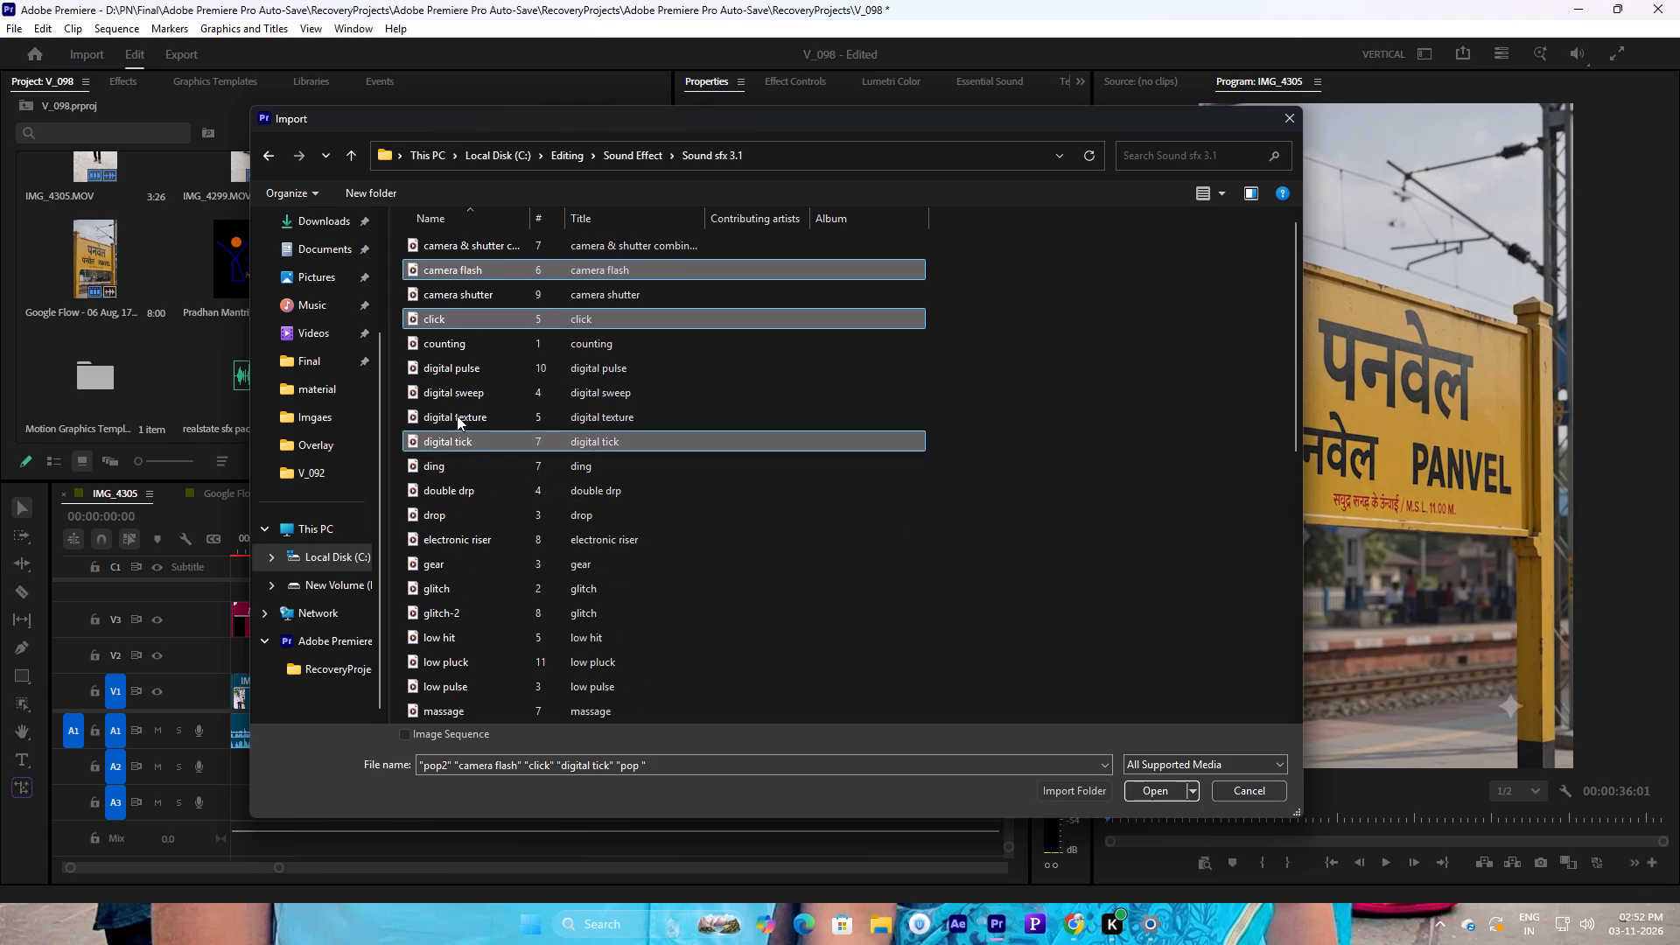
scroll(463, 427, down, 1)
scroll(478, 584, down, 1)
ctrl+click(519, 637)
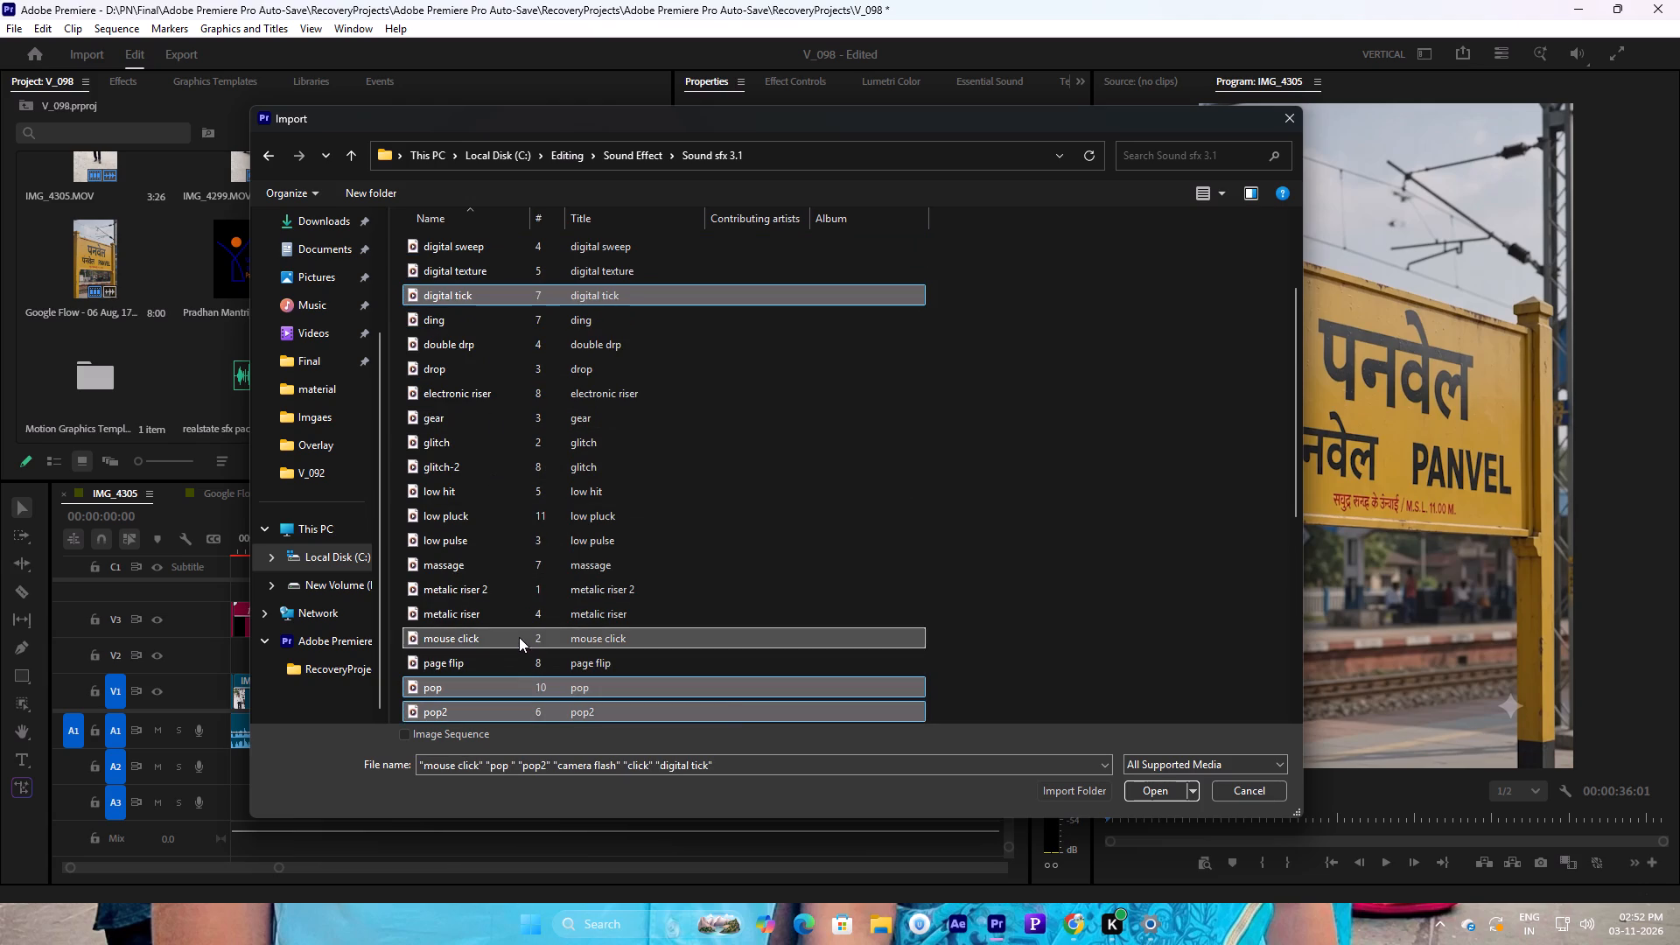
scroll(521, 653, down, 4)
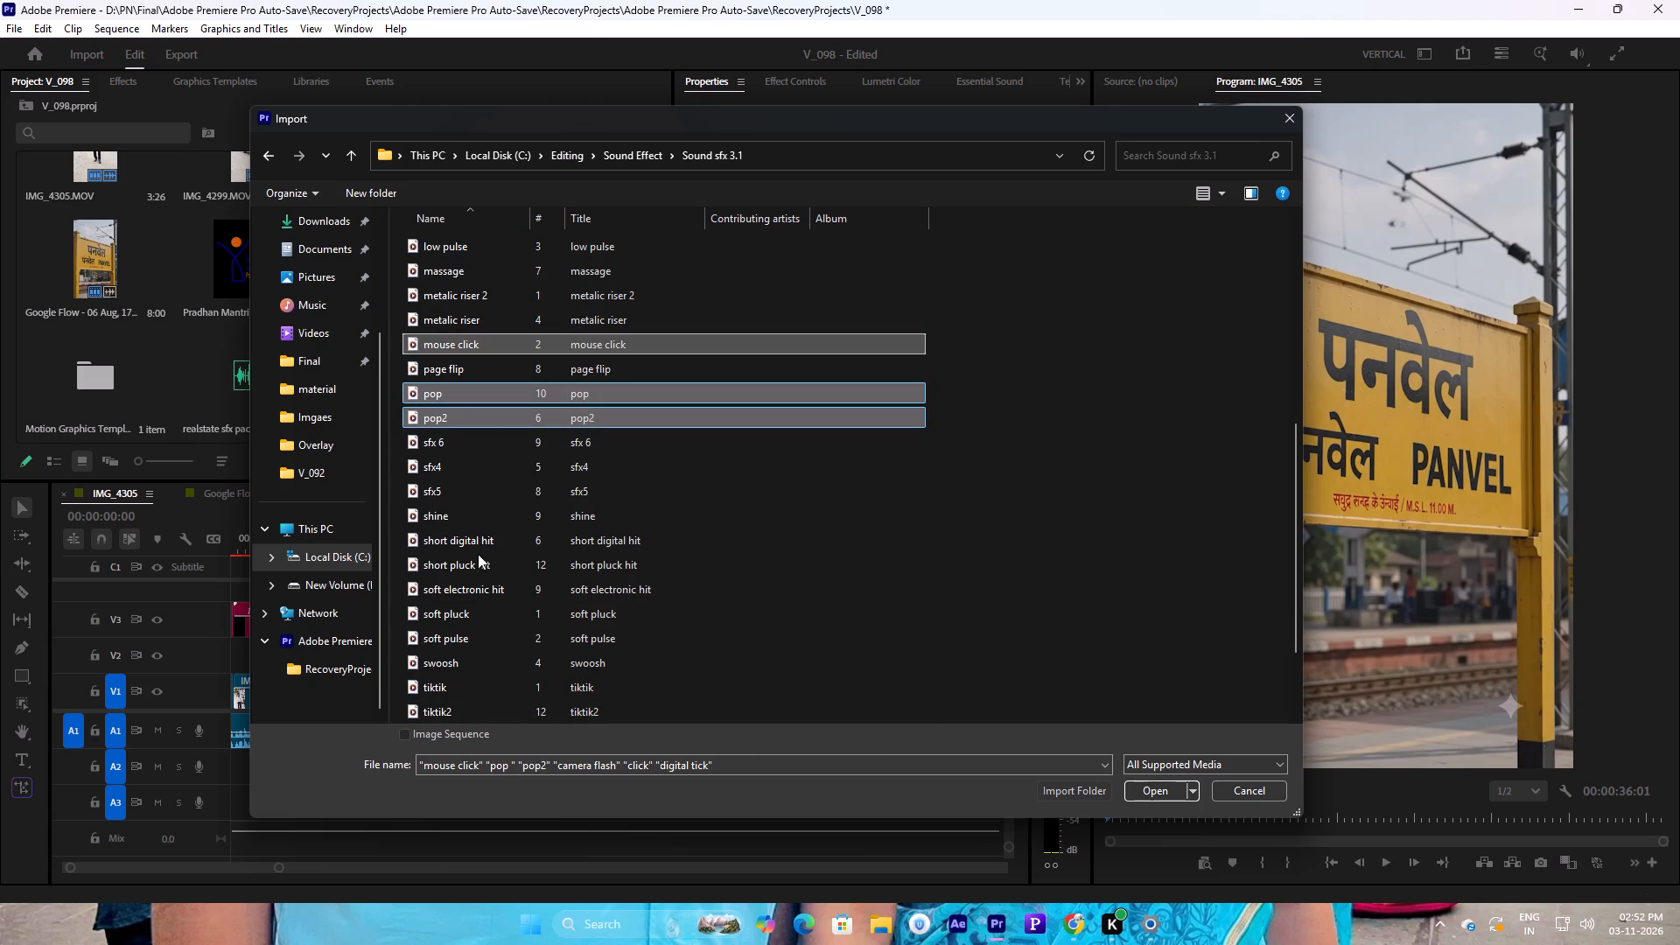
ctrl+click(487, 666)
scroll(545, 695, down, 1)
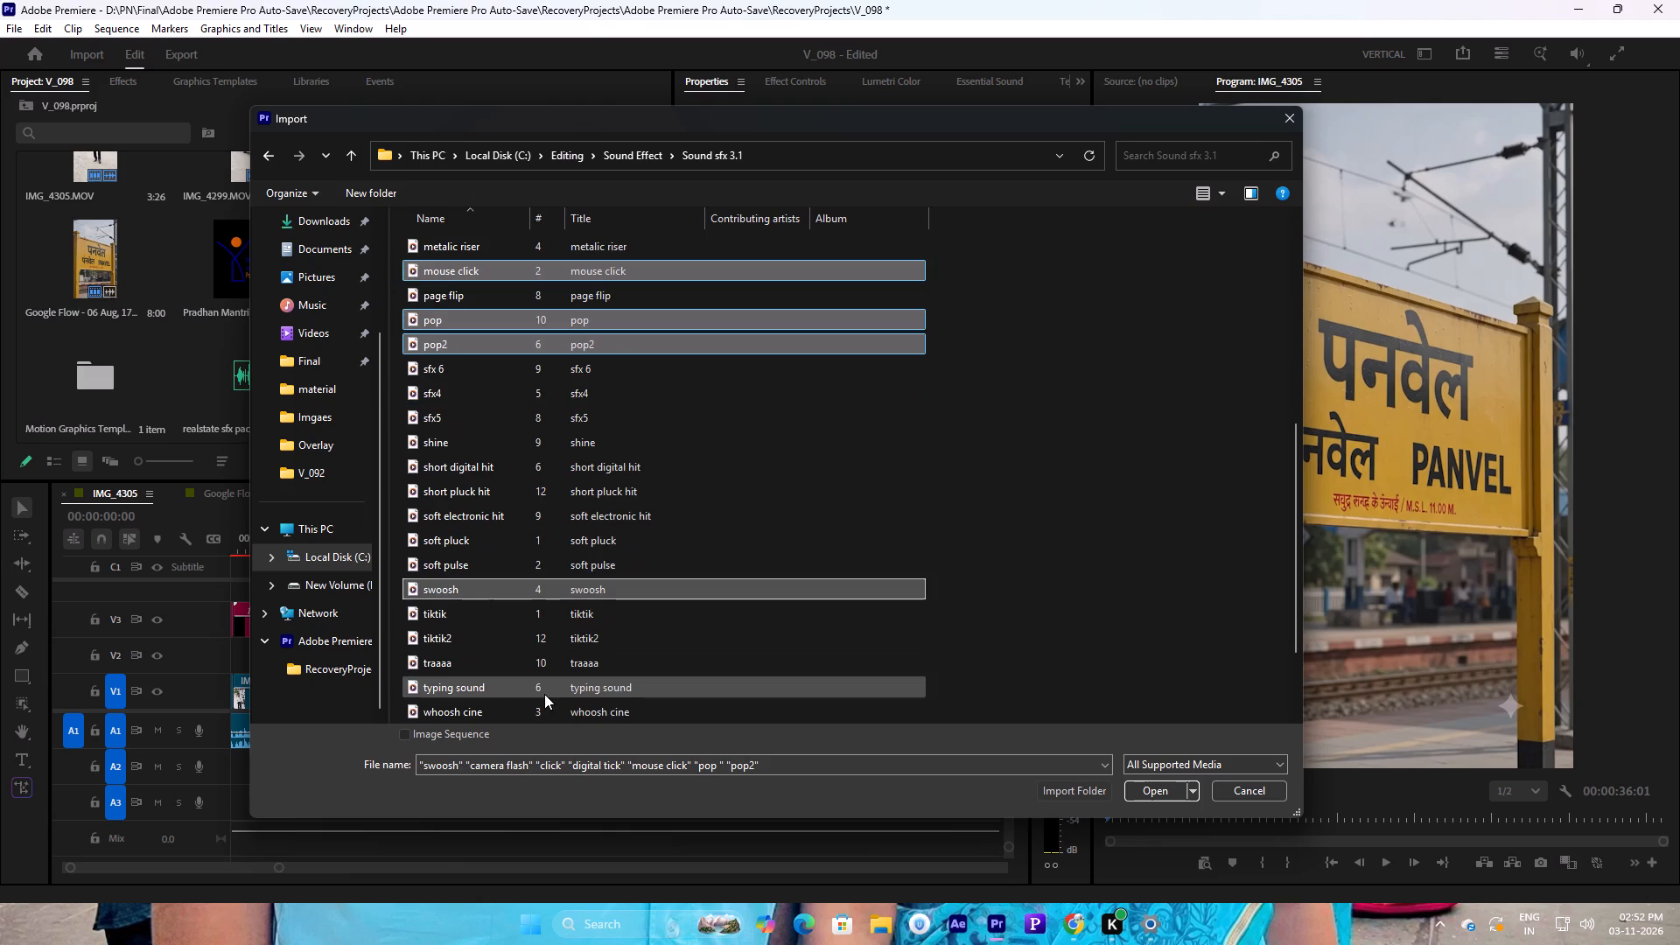
scroll(532, 677, down, 5)
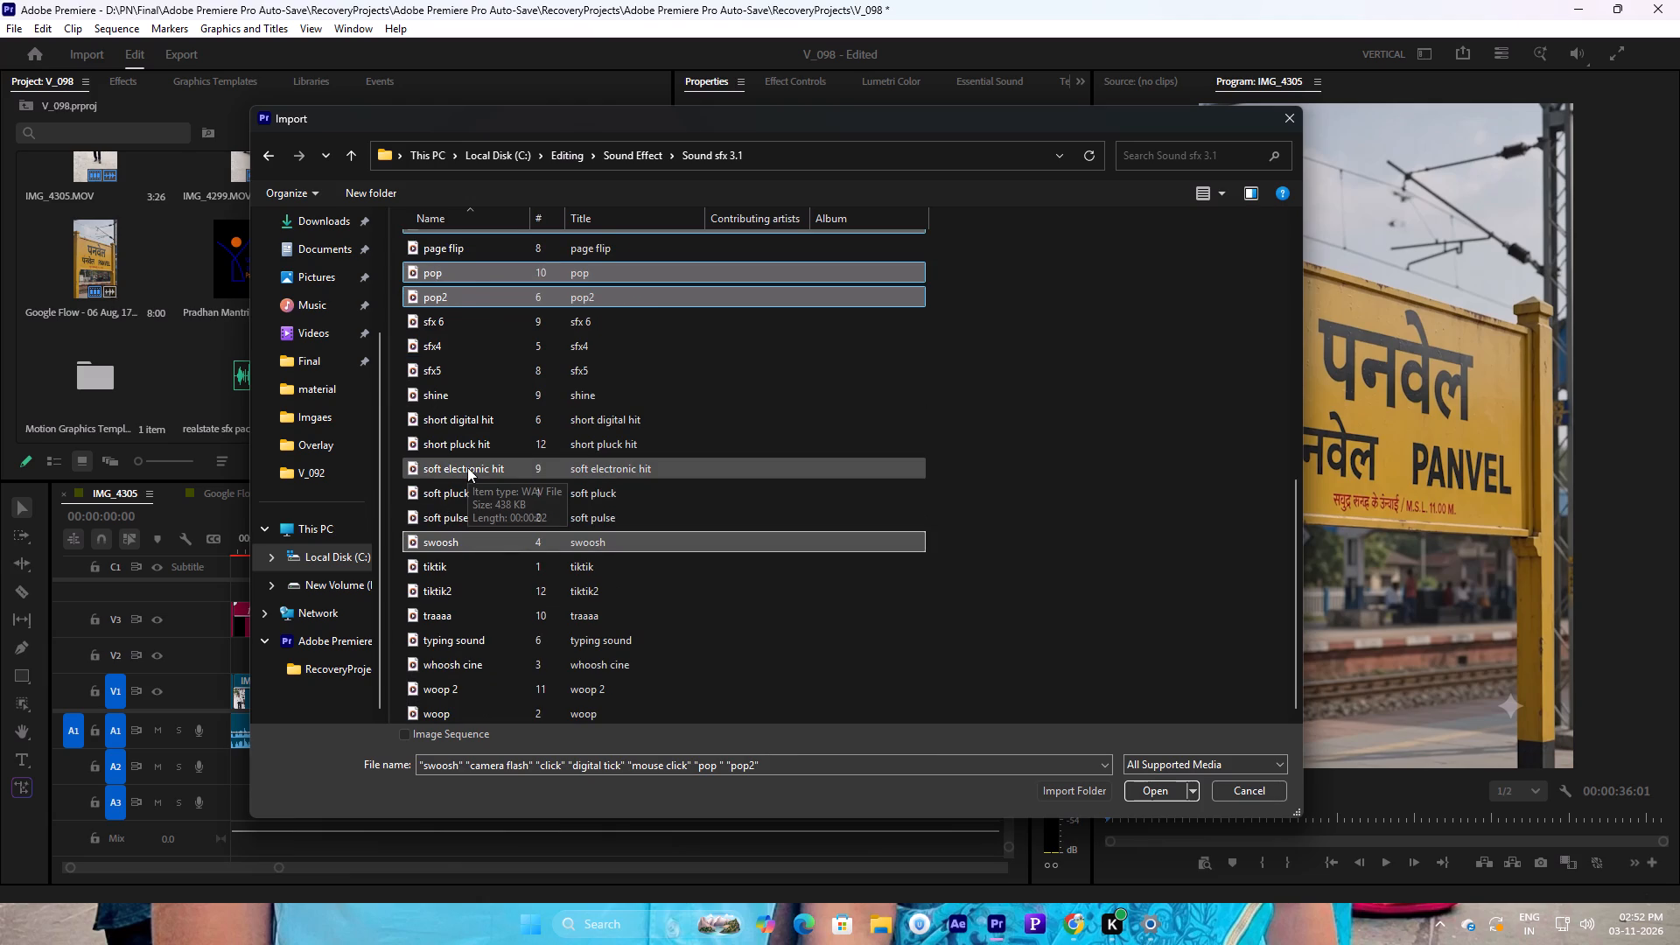
scroll(467, 467, up, 3)
scroll(501, 536, up, 3)
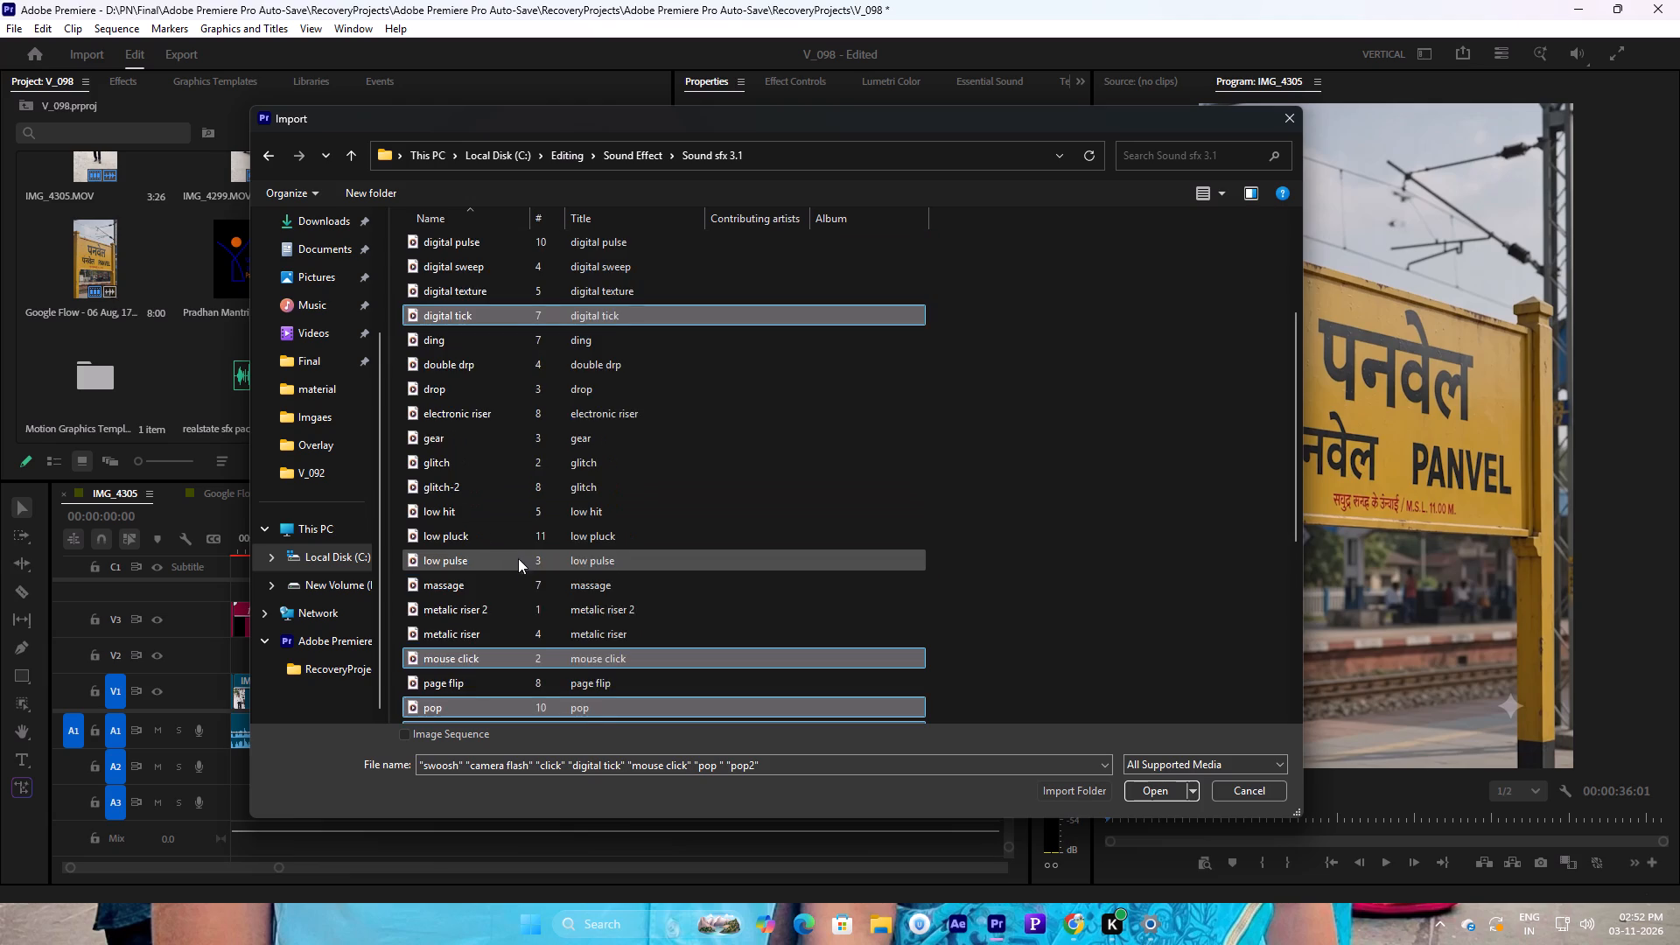
scroll(519, 568, up, 2)
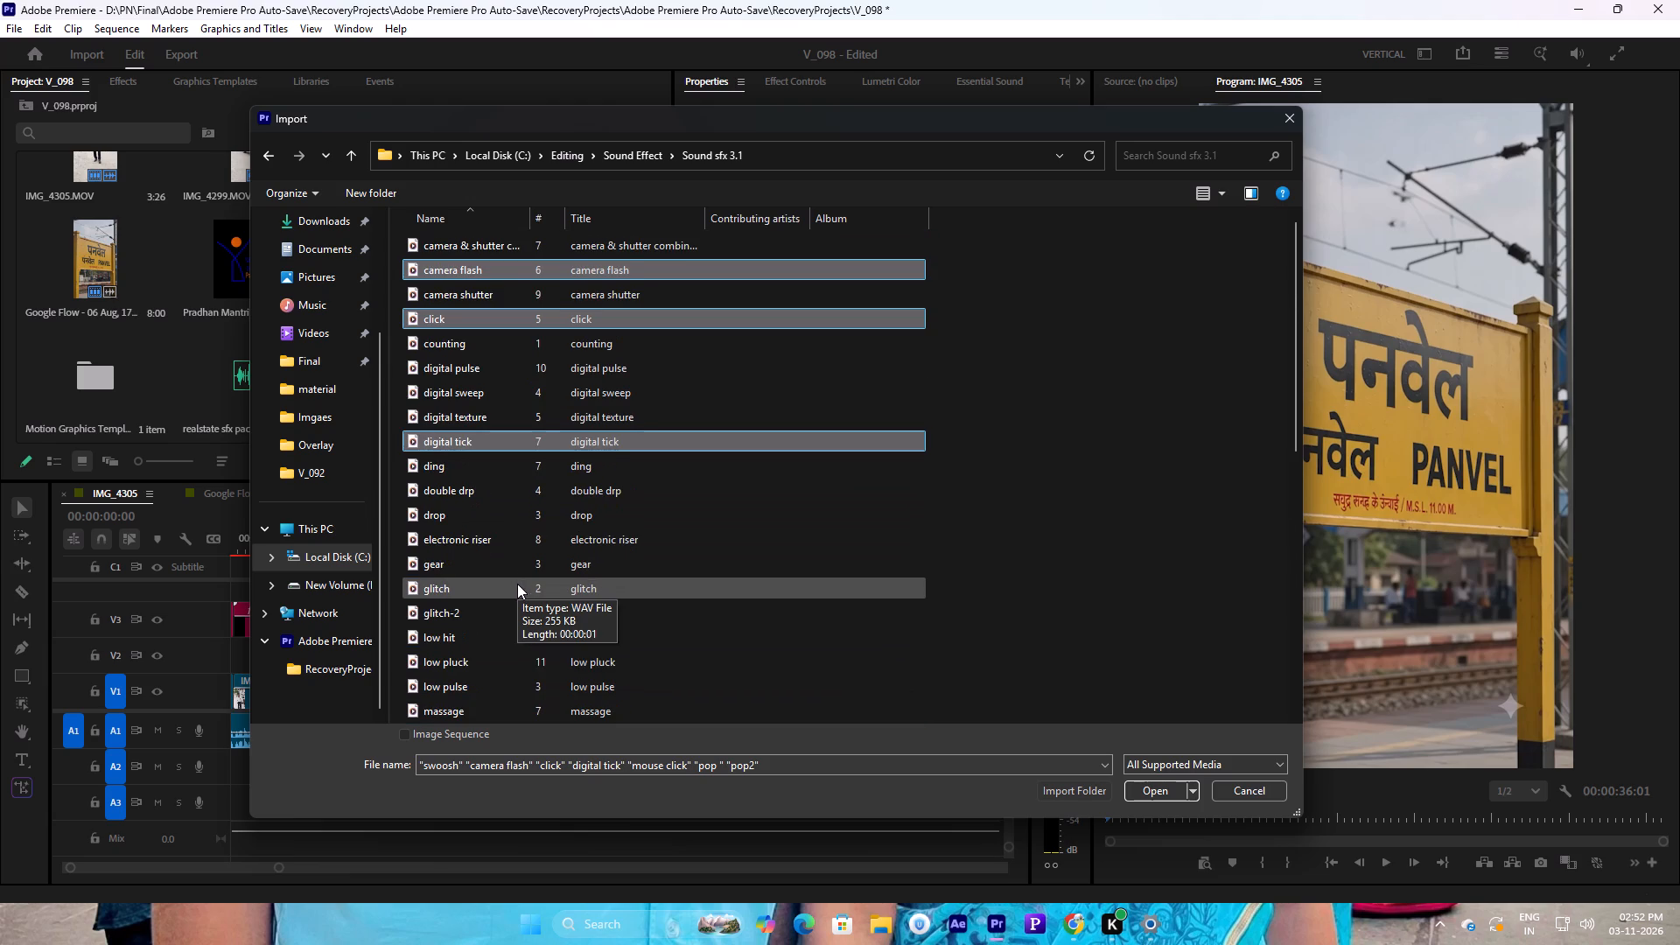
scroll(517, 584, up, 2)
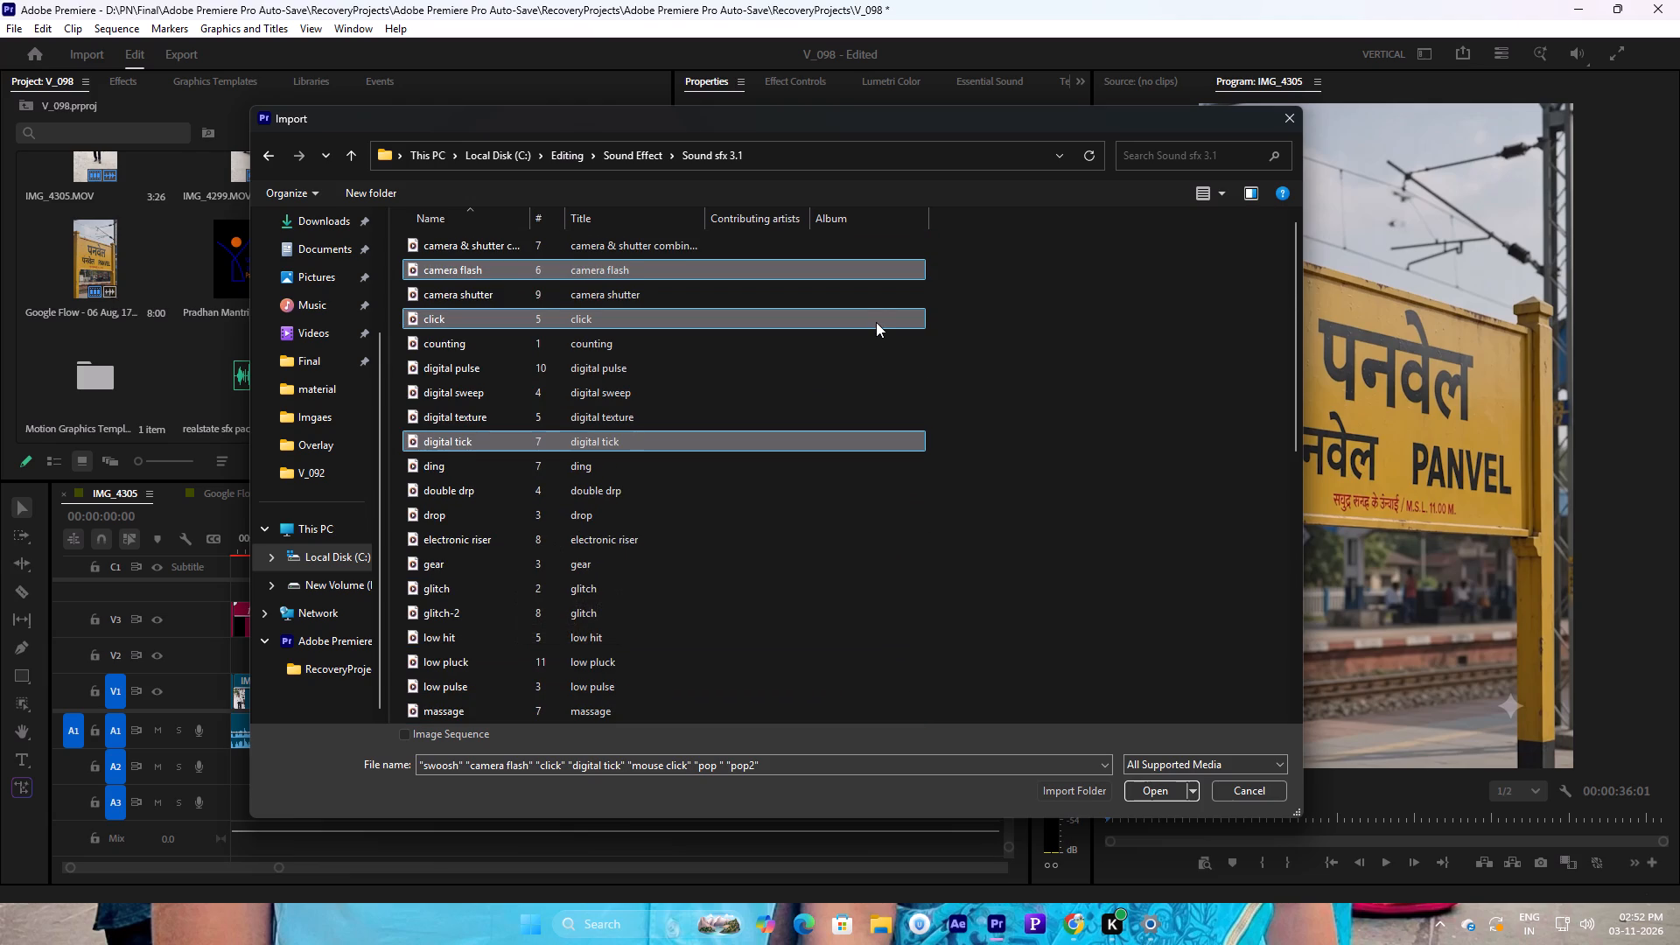
scroll(479, 568, down, 1)
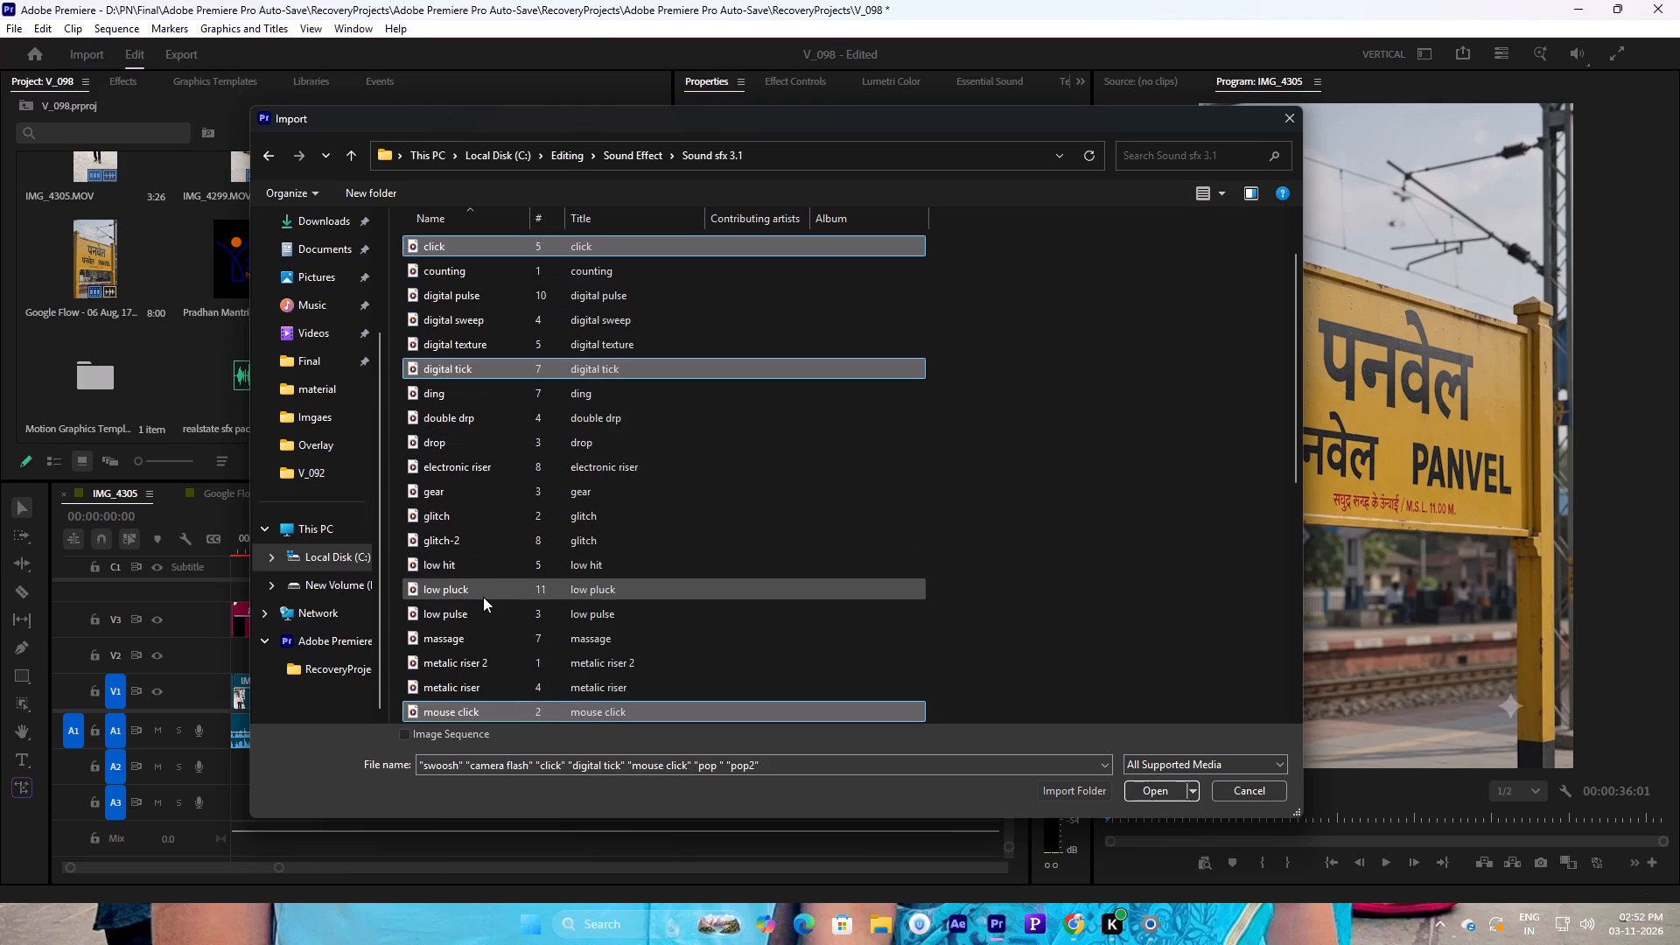
scroll(483, 597, down, 3)
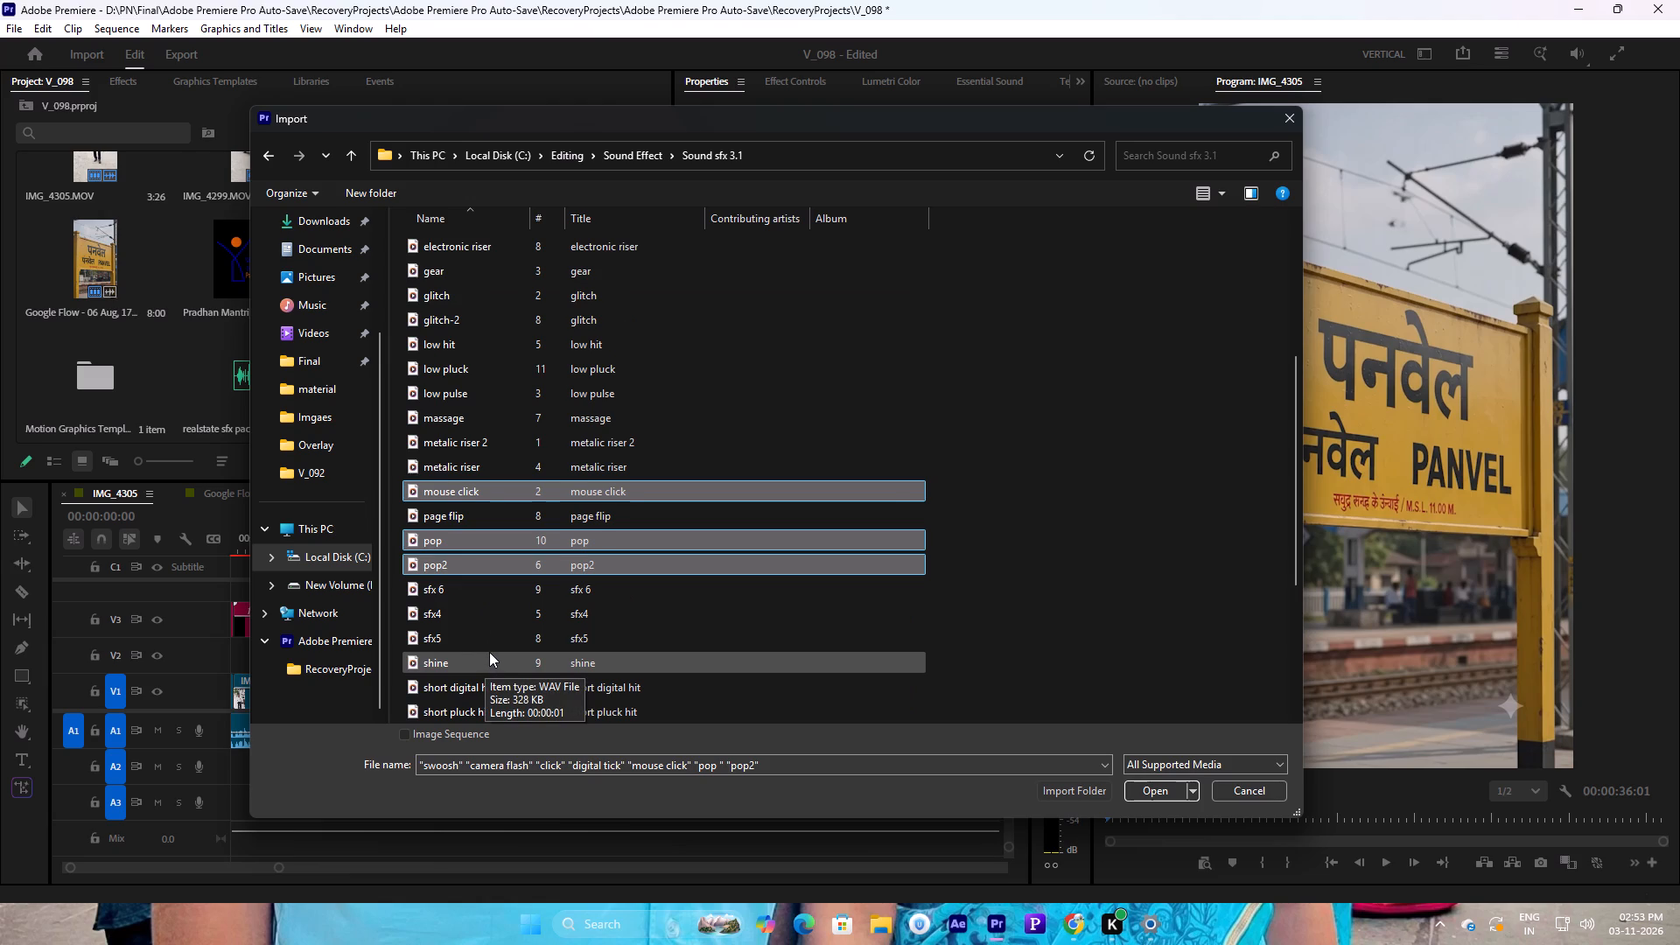
scroll(489, 652, down, 3)
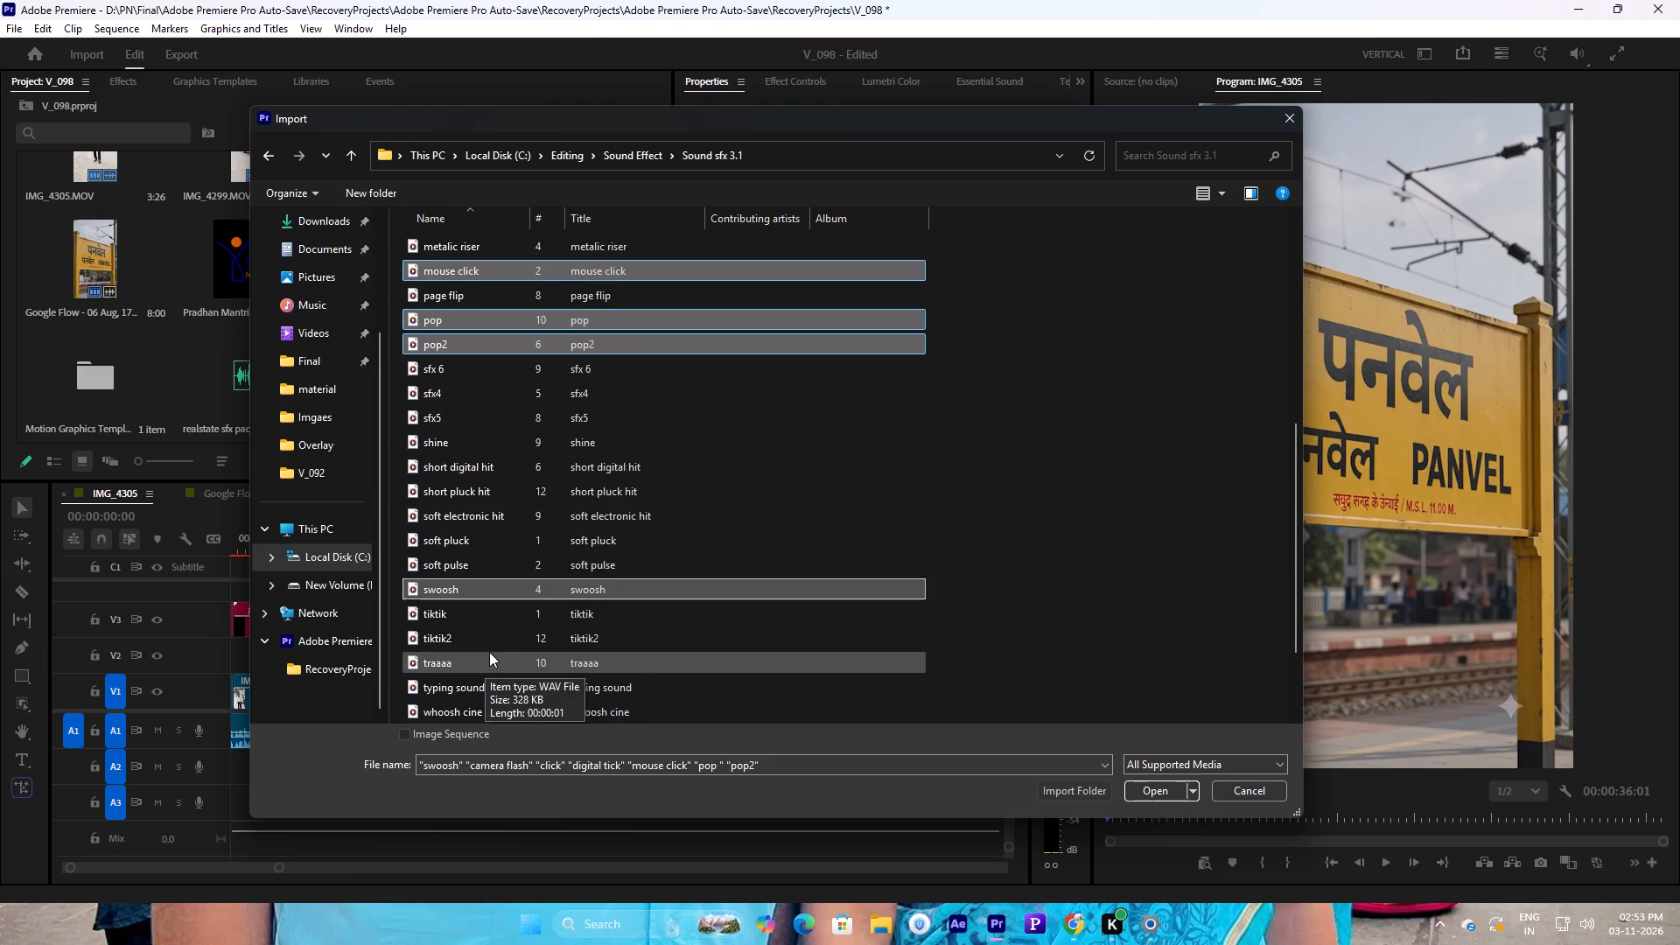
scroll(489, 652, down, 3)
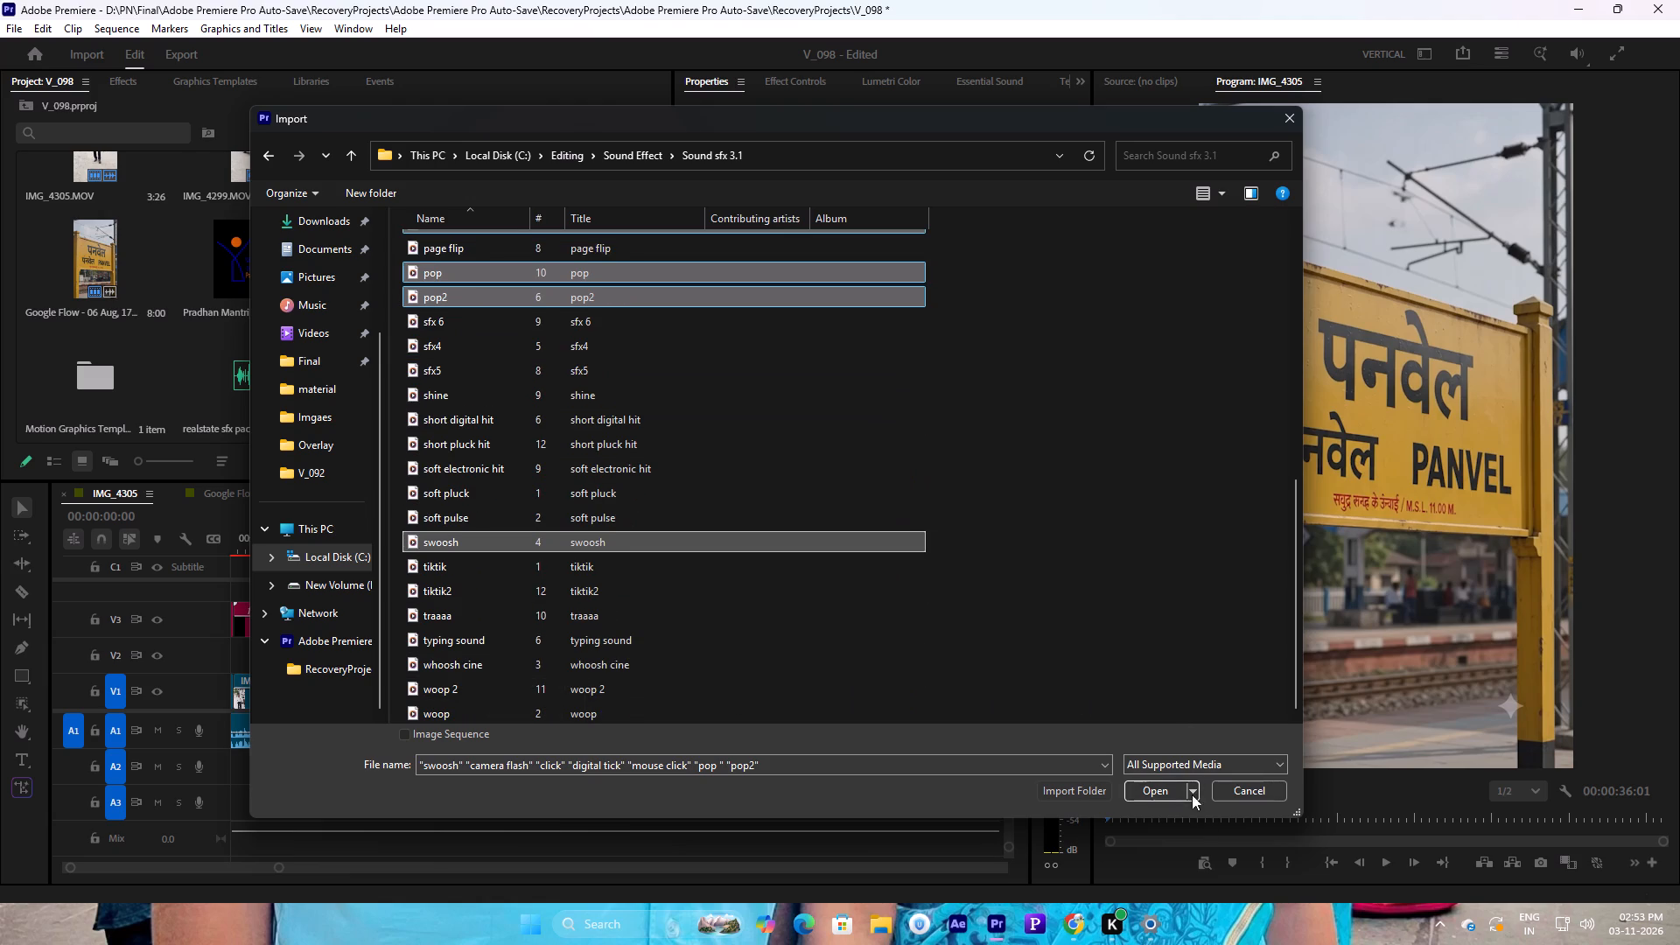
click(1171, 794)
click(416, 393)
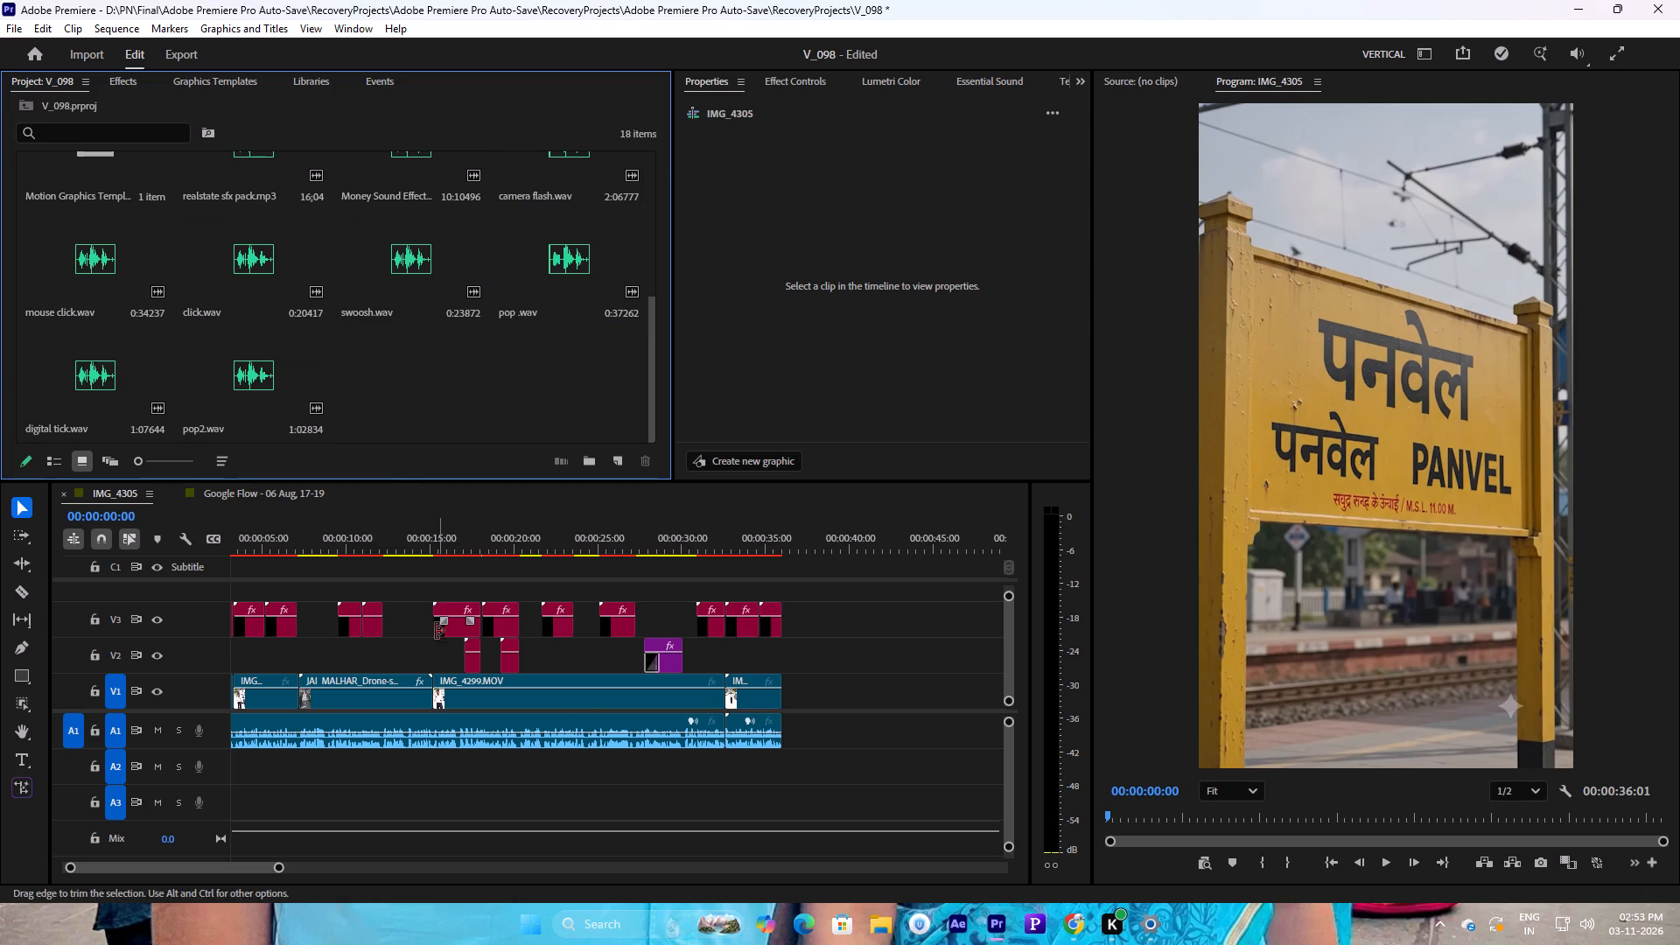
Place digital tick.wav on track A2 where the first caption, "10 मिनट की दूरी", starts at about 00:00:01:11, and play it back.
drag(295, 546, 181, 549)
key(space)
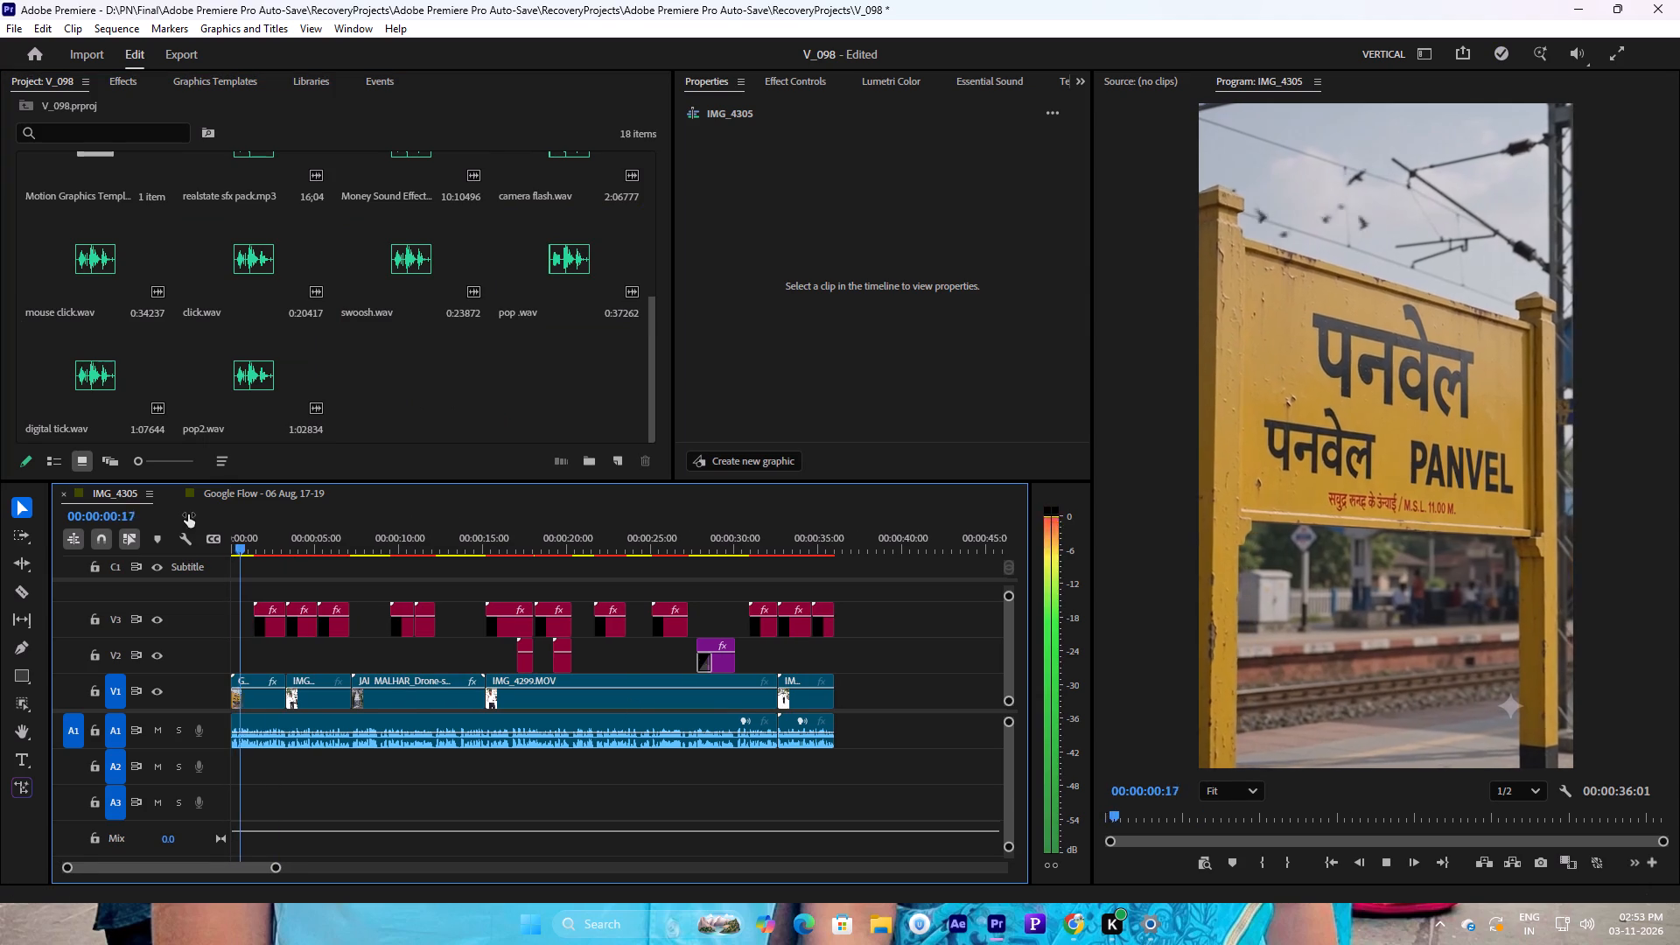
key(space)
click(261, 540)
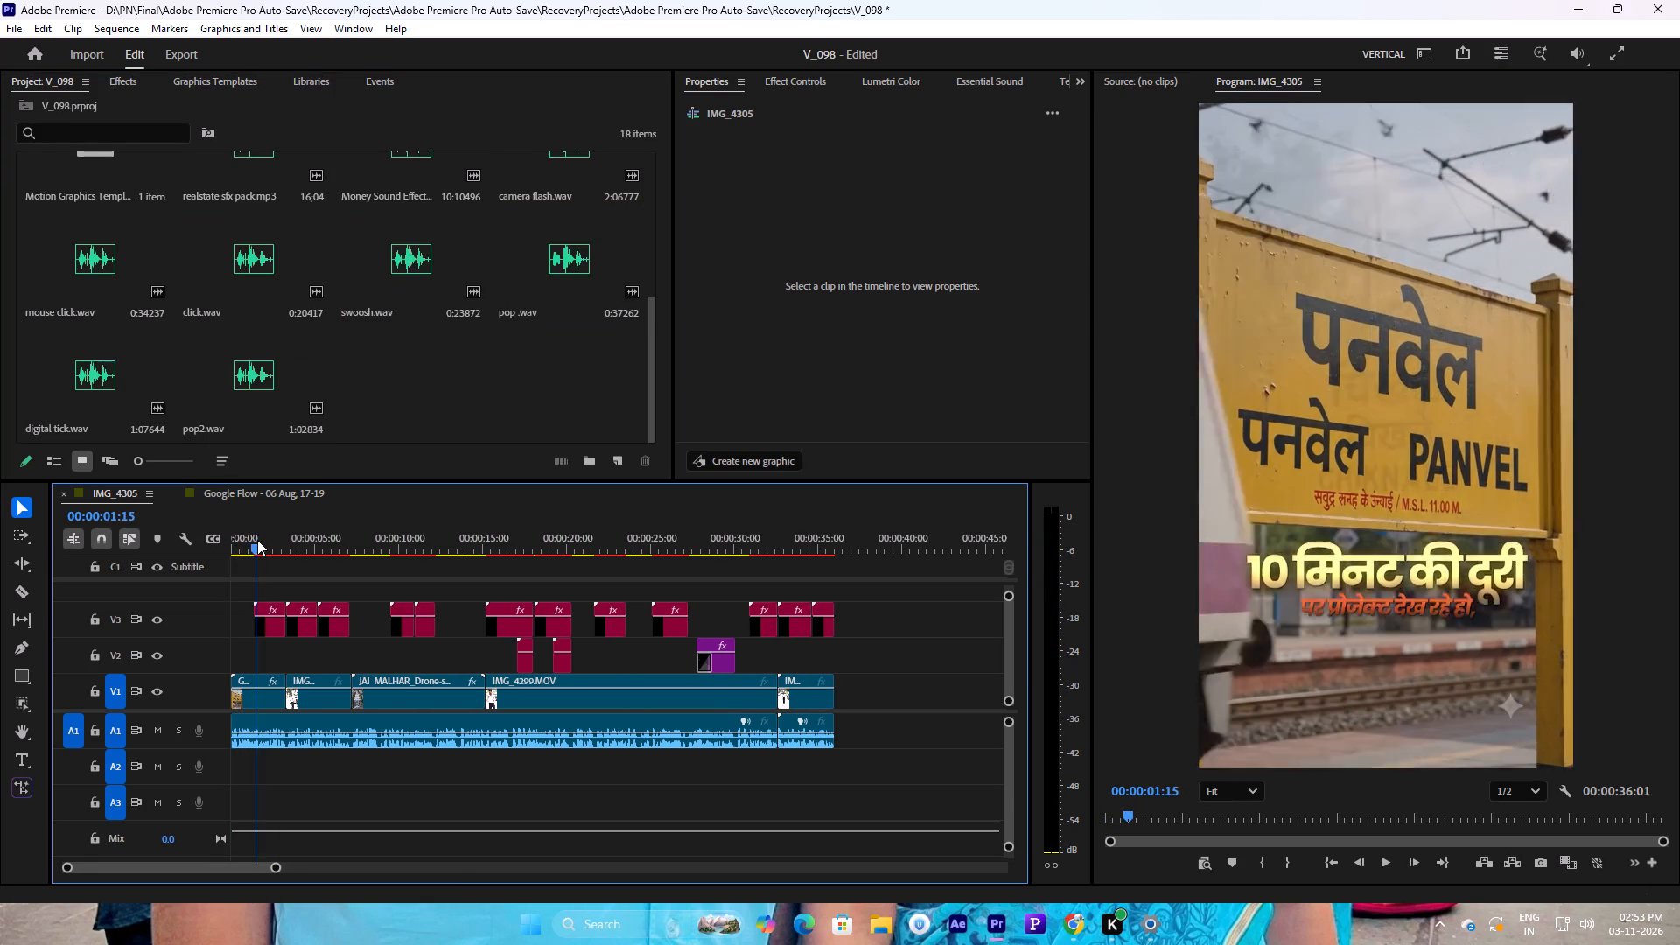
drag(103, 381, 127, 494)
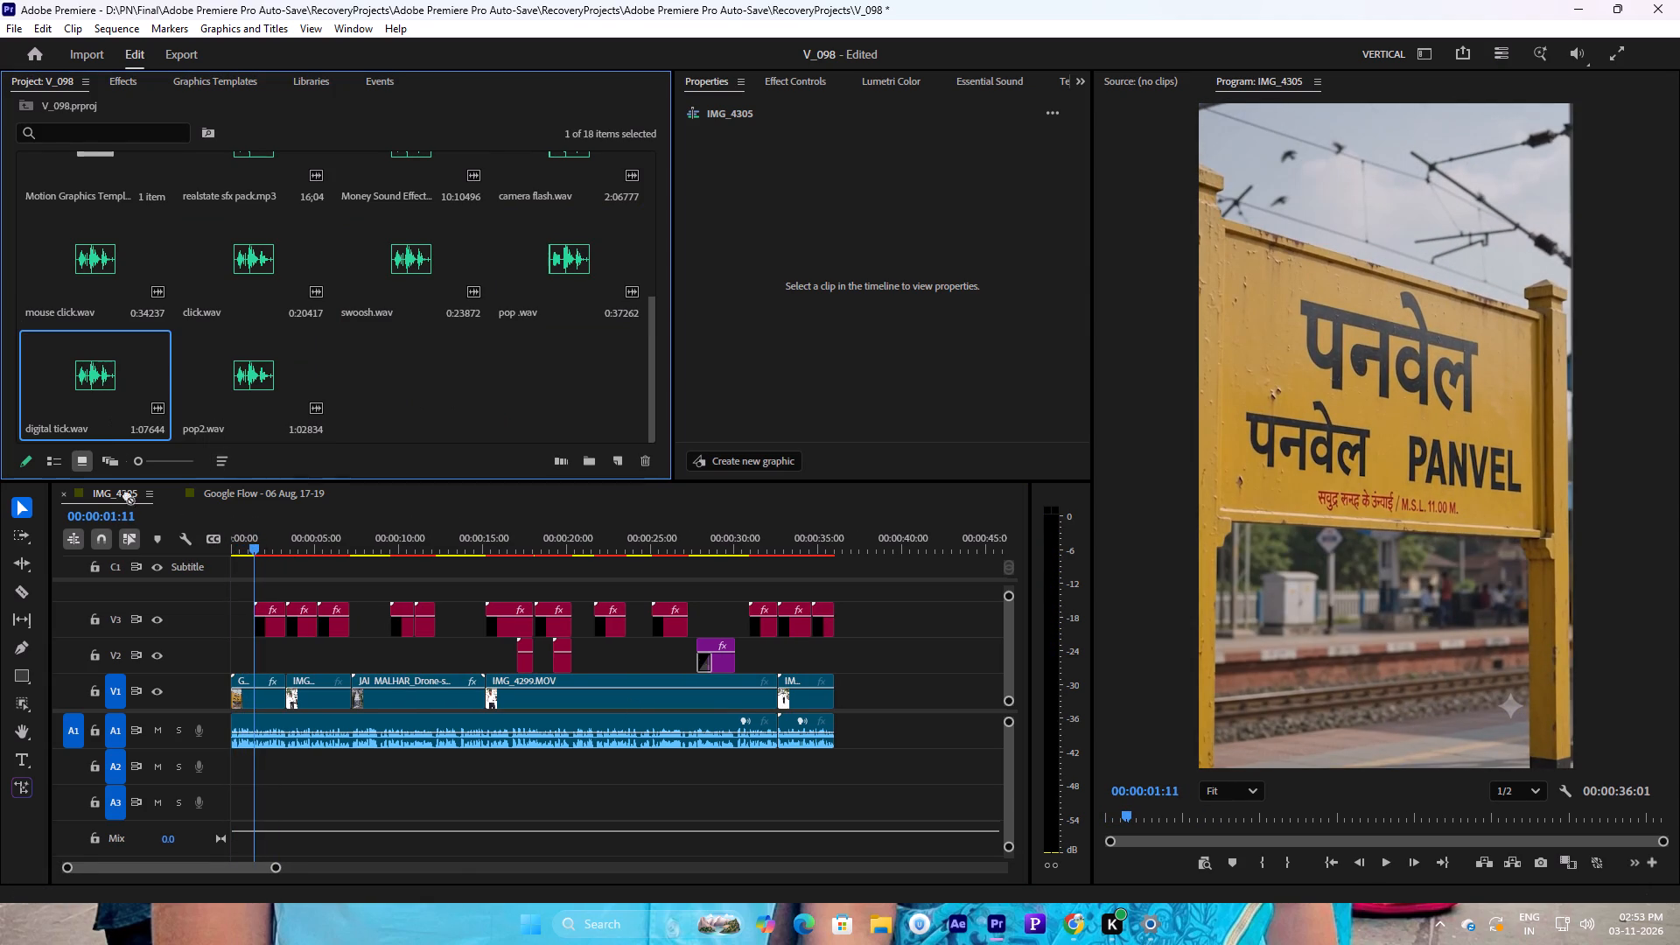
drag(127, 494, 255, 759)
key(space)
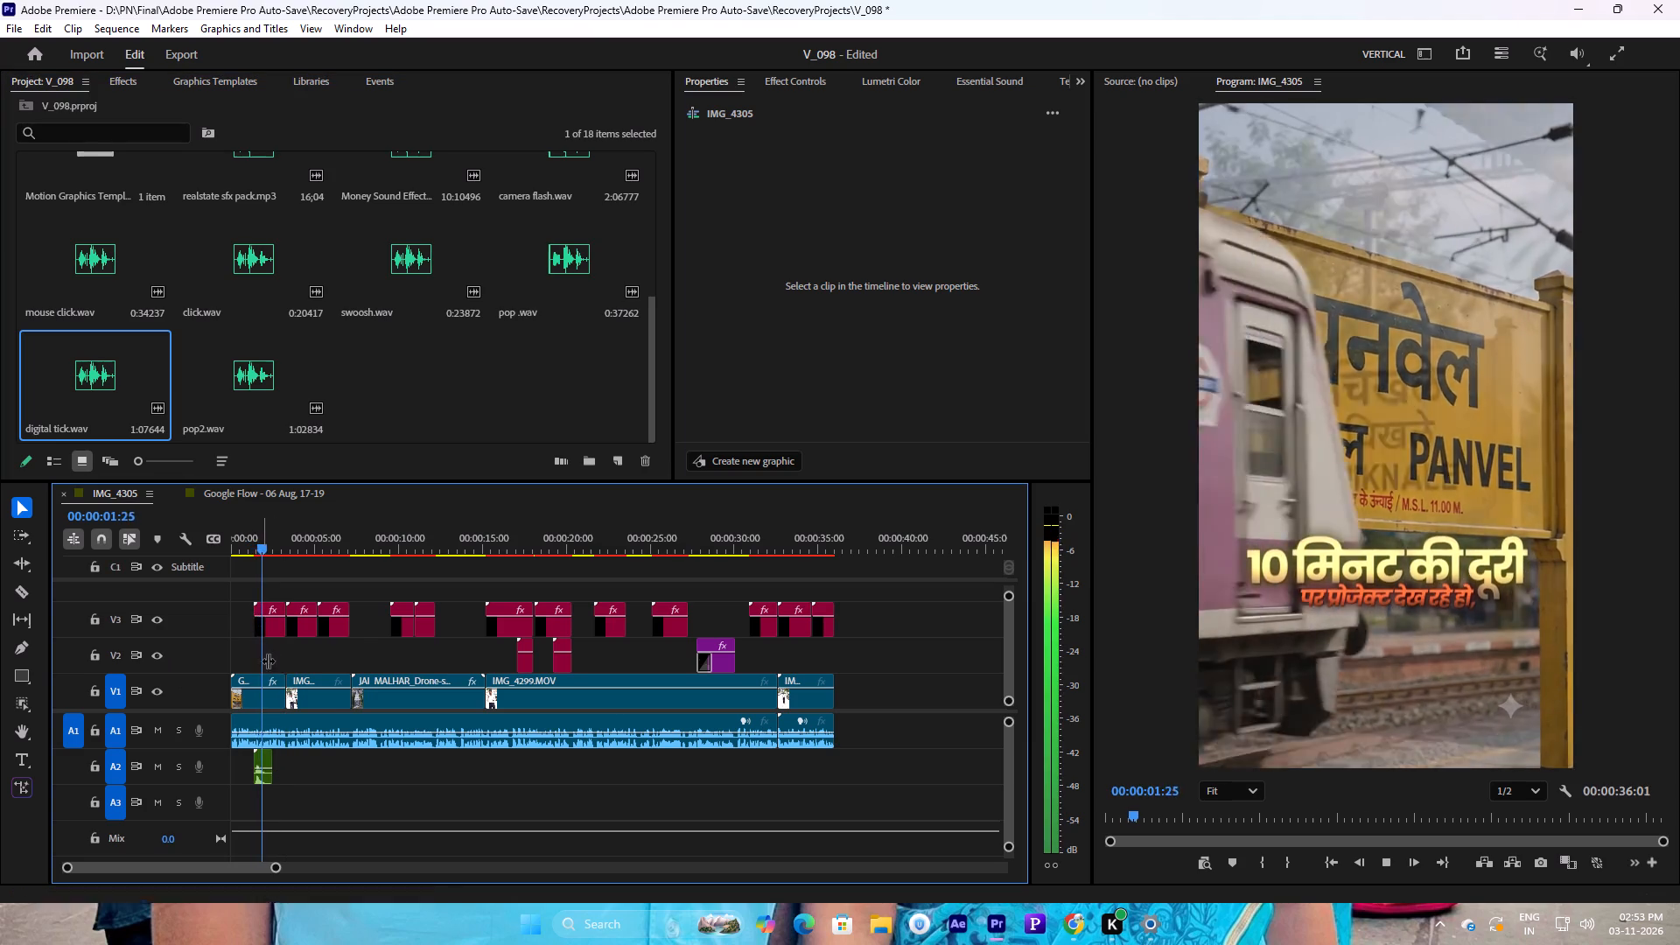
Shift the digital tick.wav clip on track A2 two frames earlier at the first caption and play it back.
key(space)
click(246, 537)
key(space)
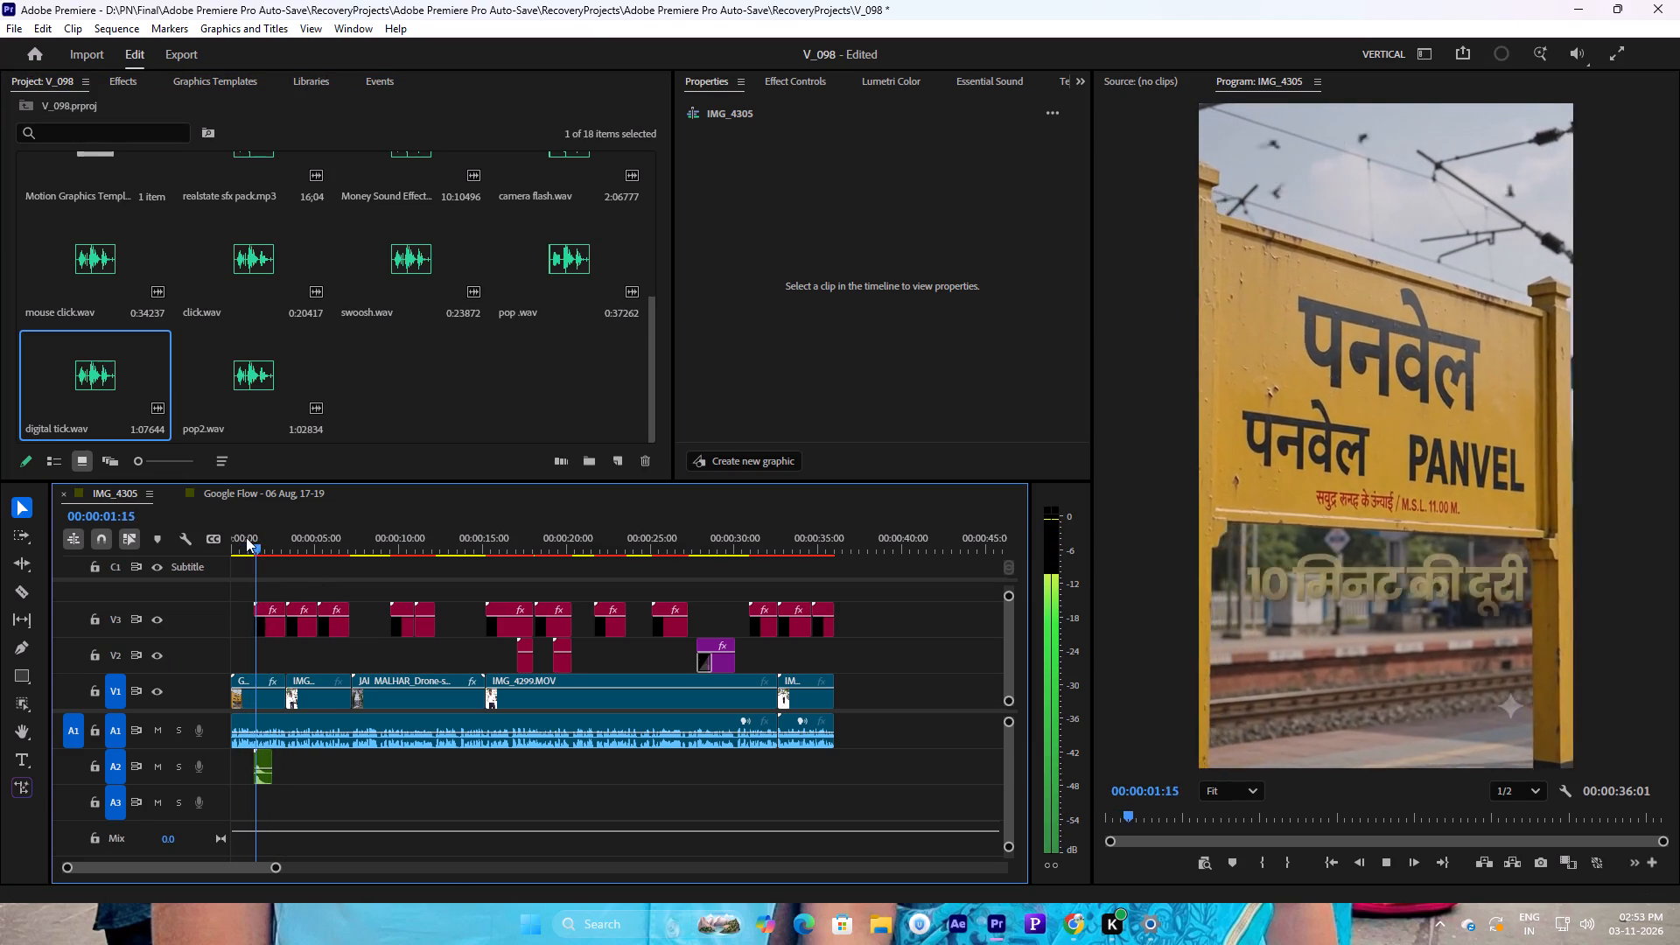
drag(246, 537, 262, 544)
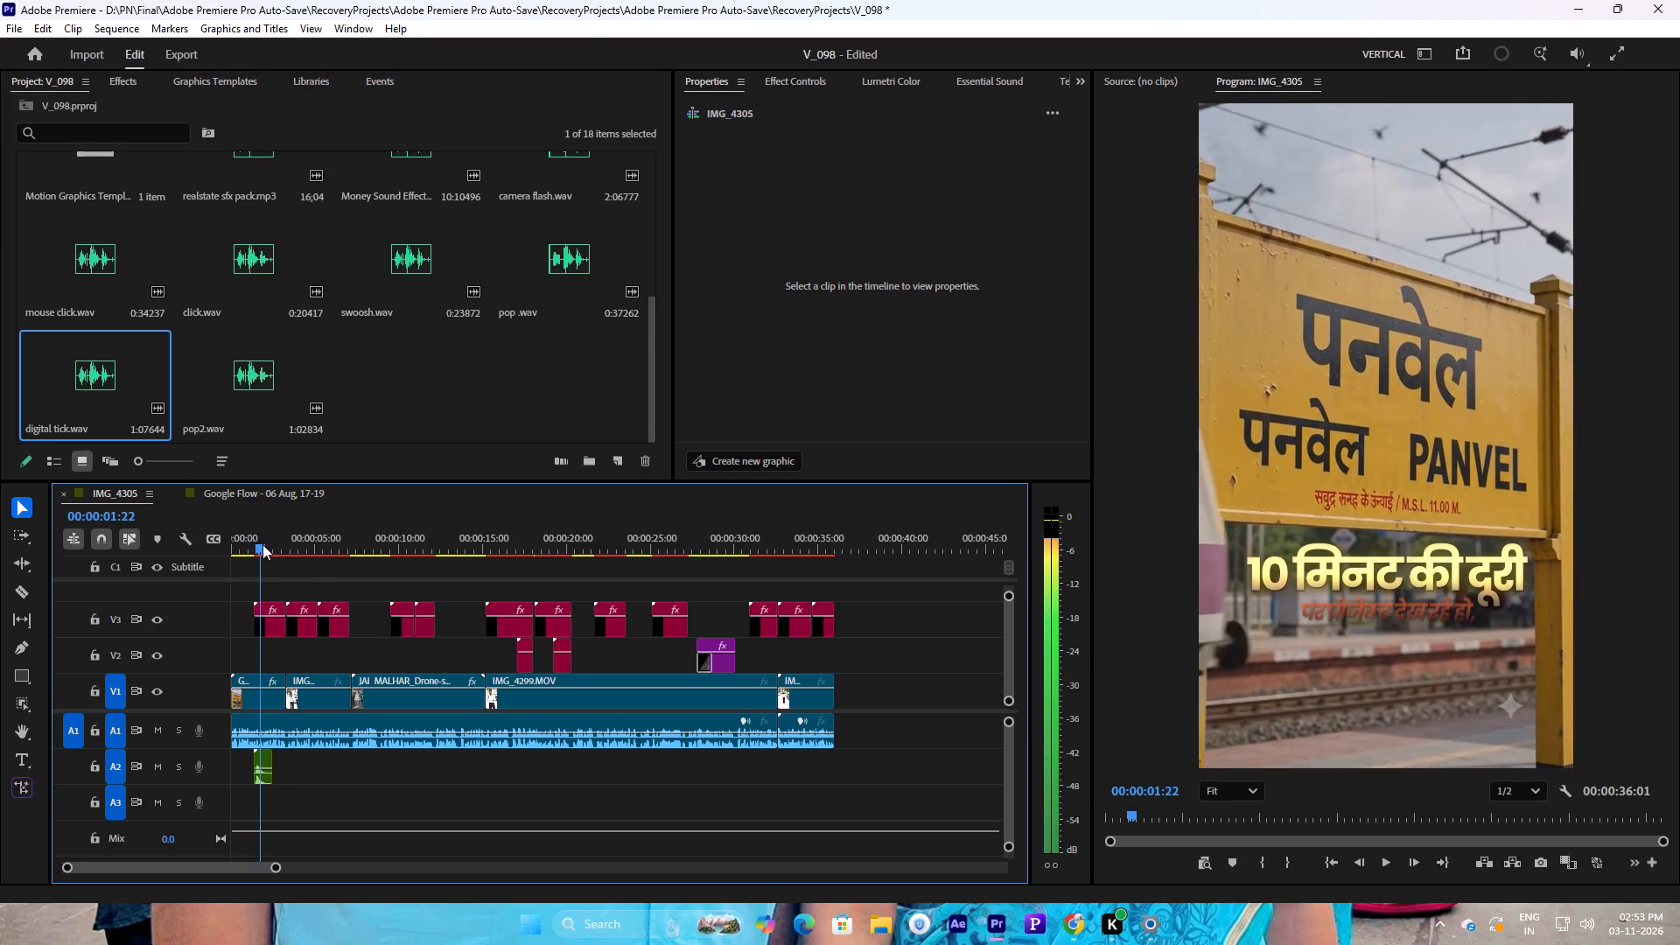
drag(262, 544, 259, 545)
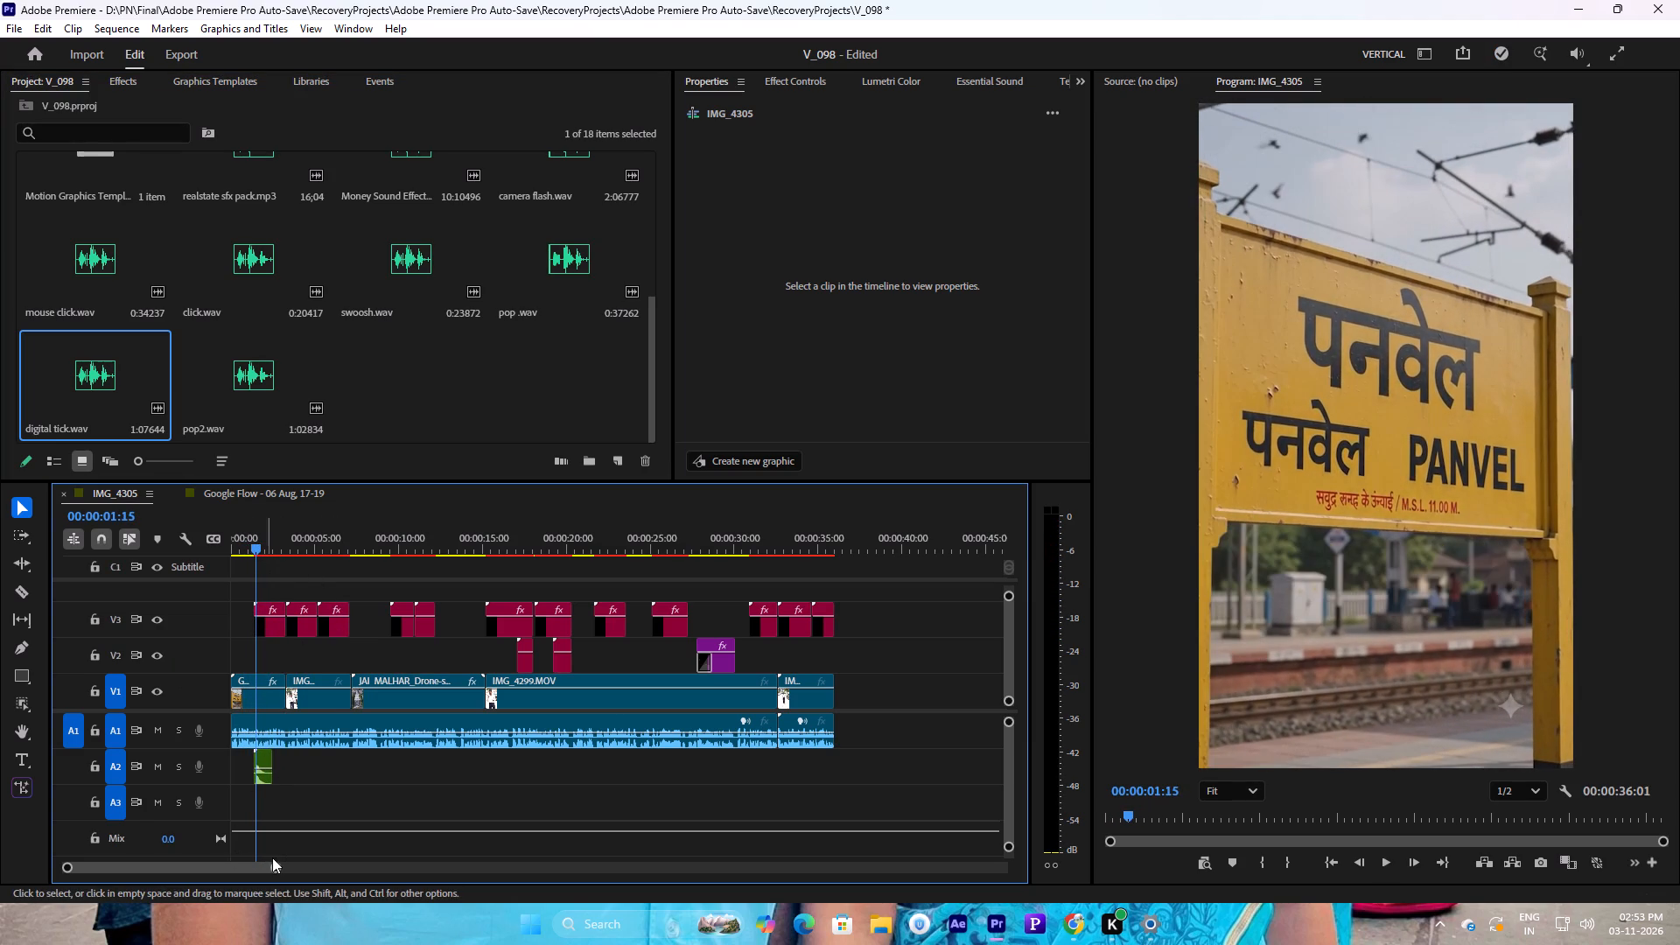
drag(278, 864, 120, 838)
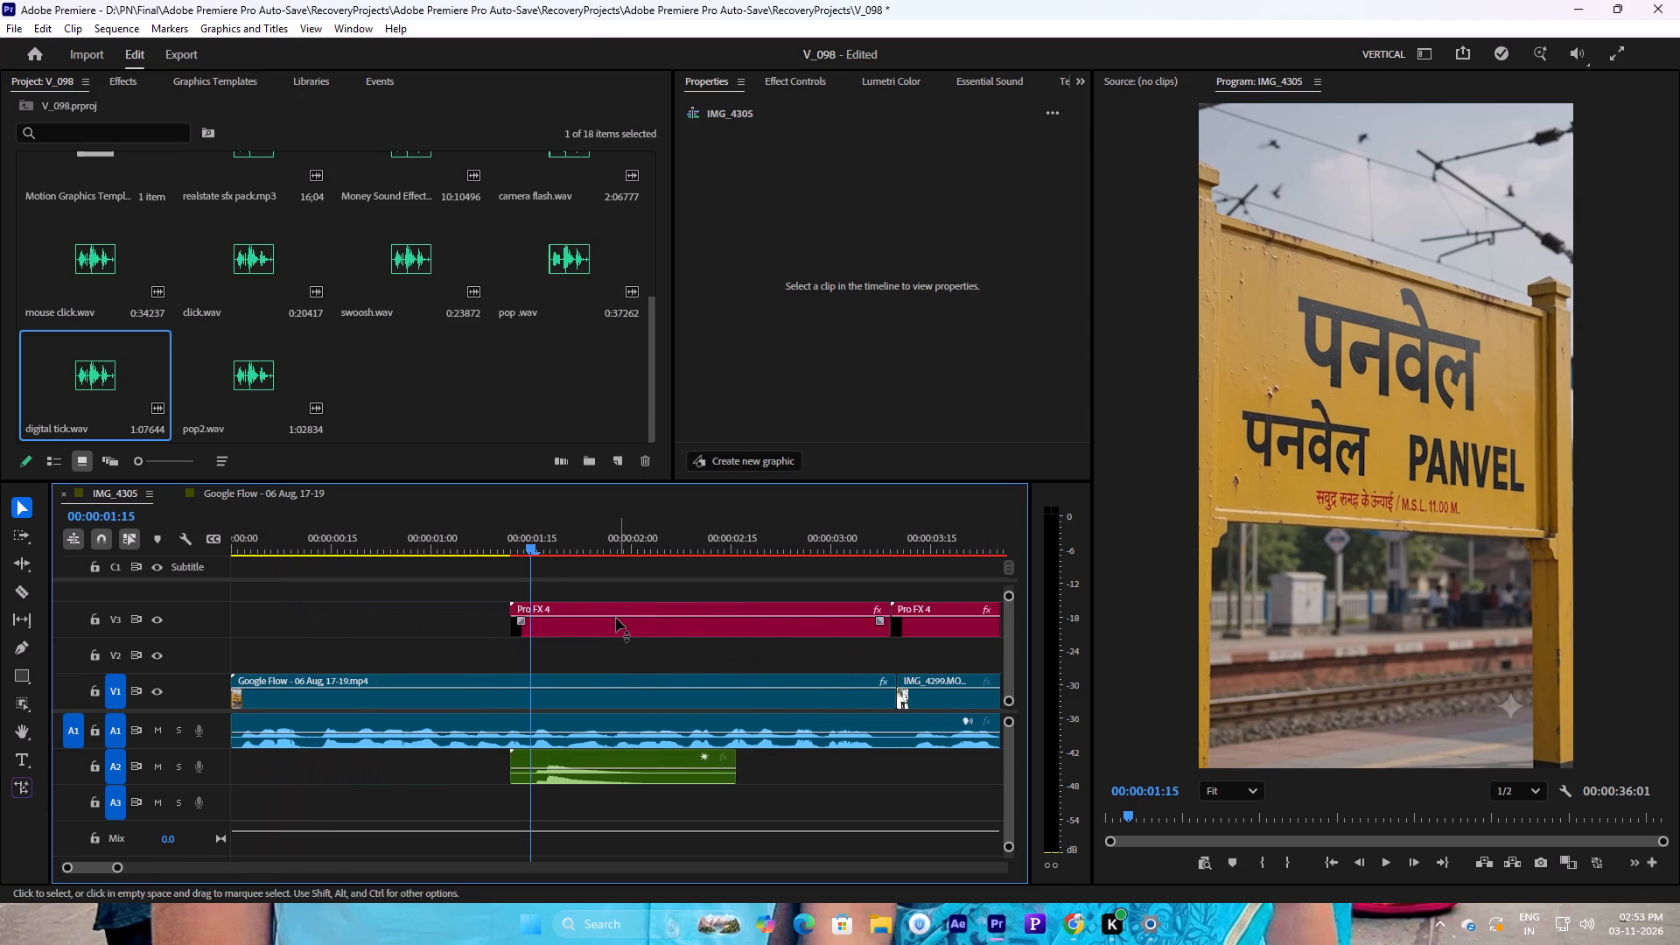
click(534, 546)
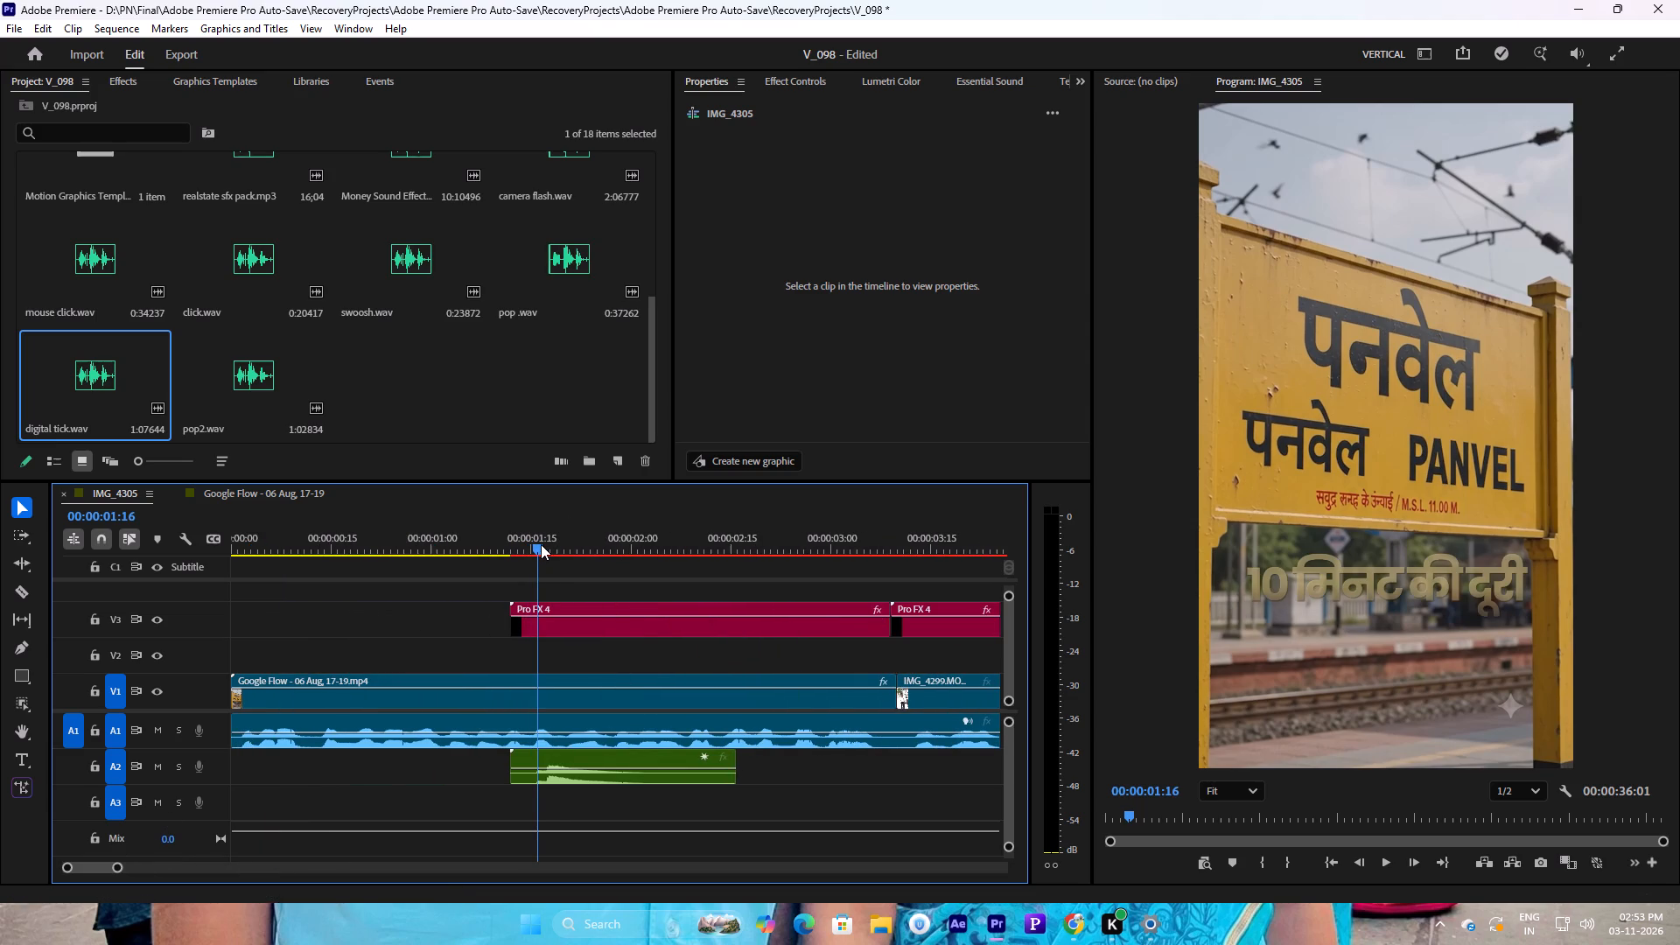
drag(610, 760, 605, 760)
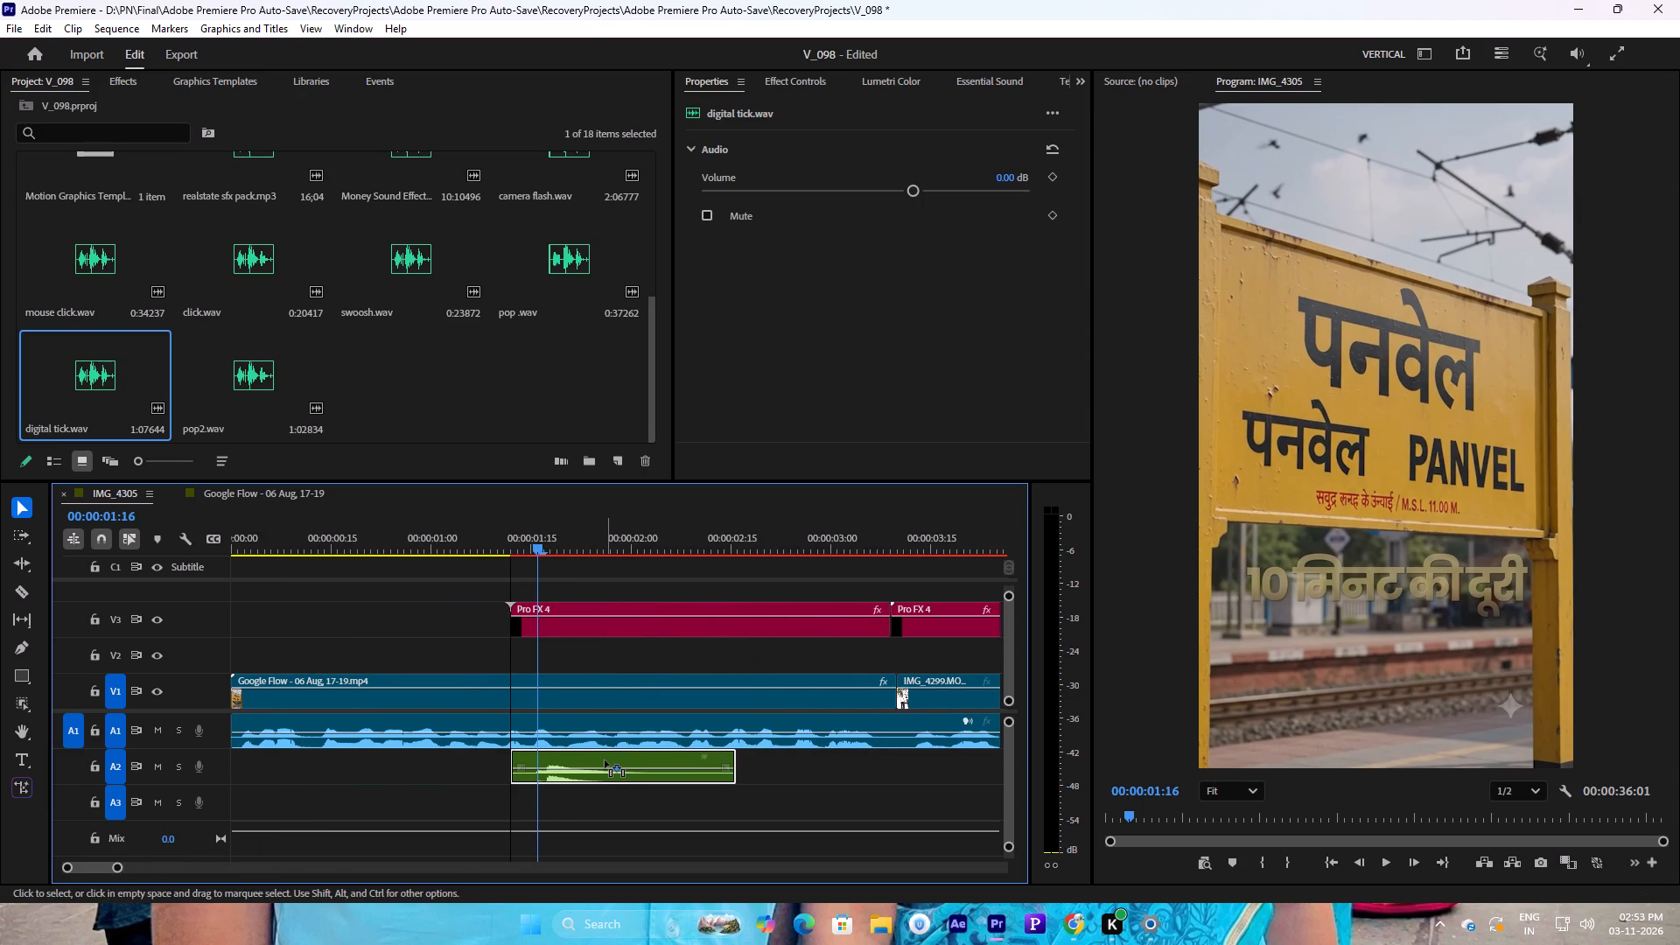
drag(605, 760, 601, 761)
drag(601, 761, 589, 764)
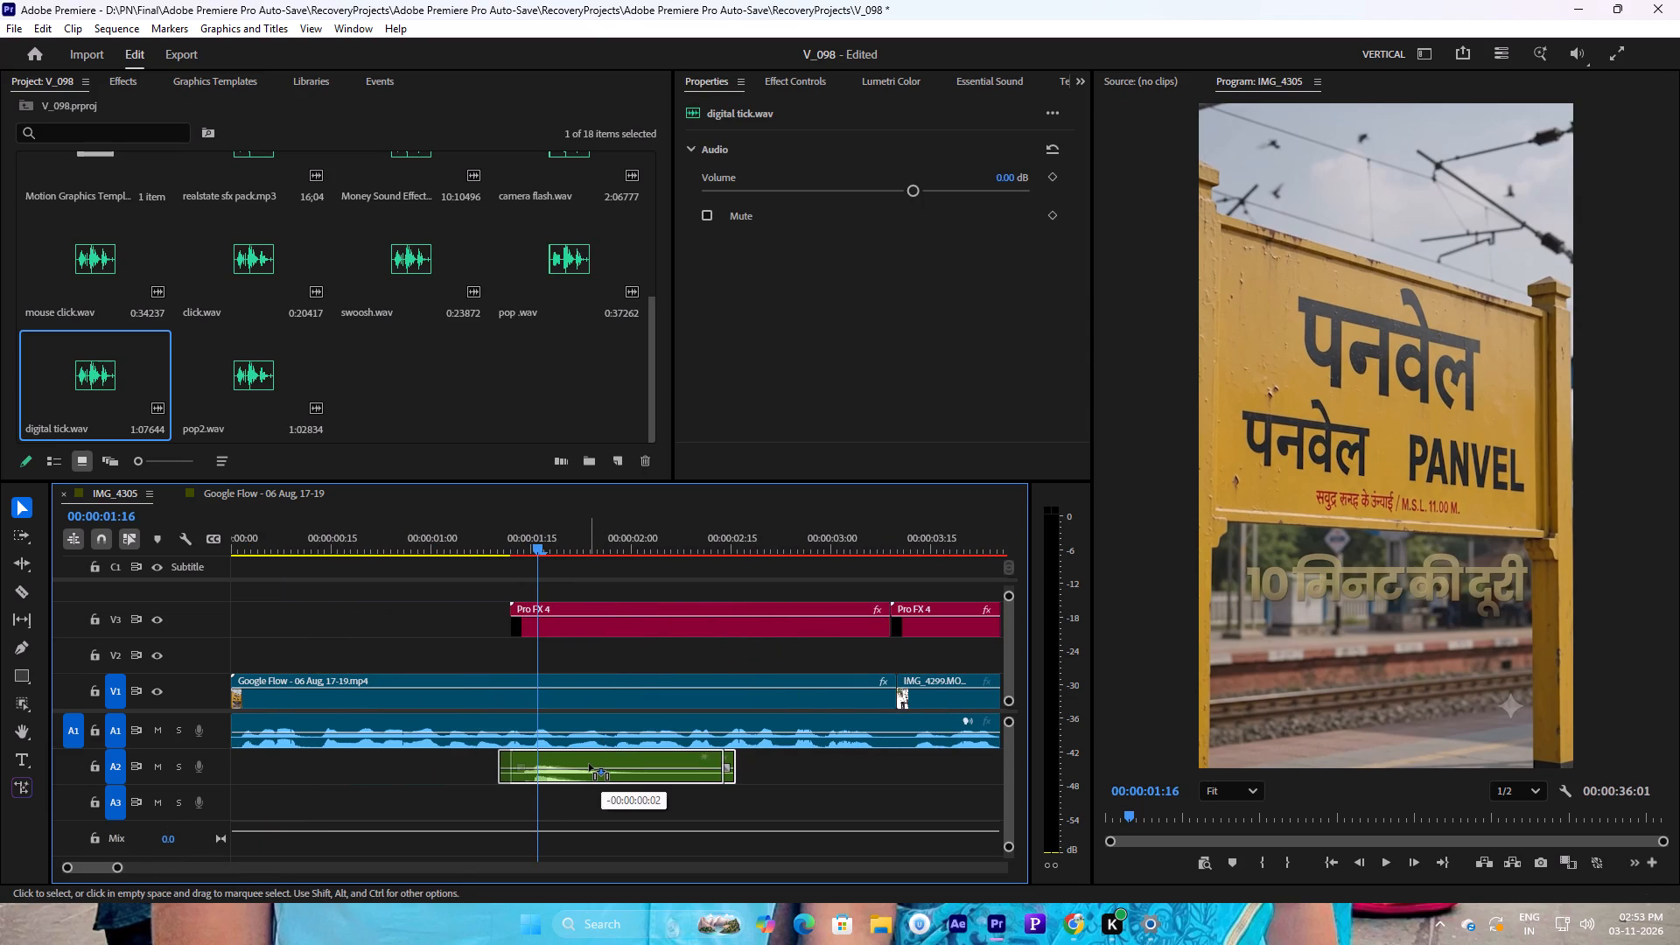
drag(589, 764, 591, 764)
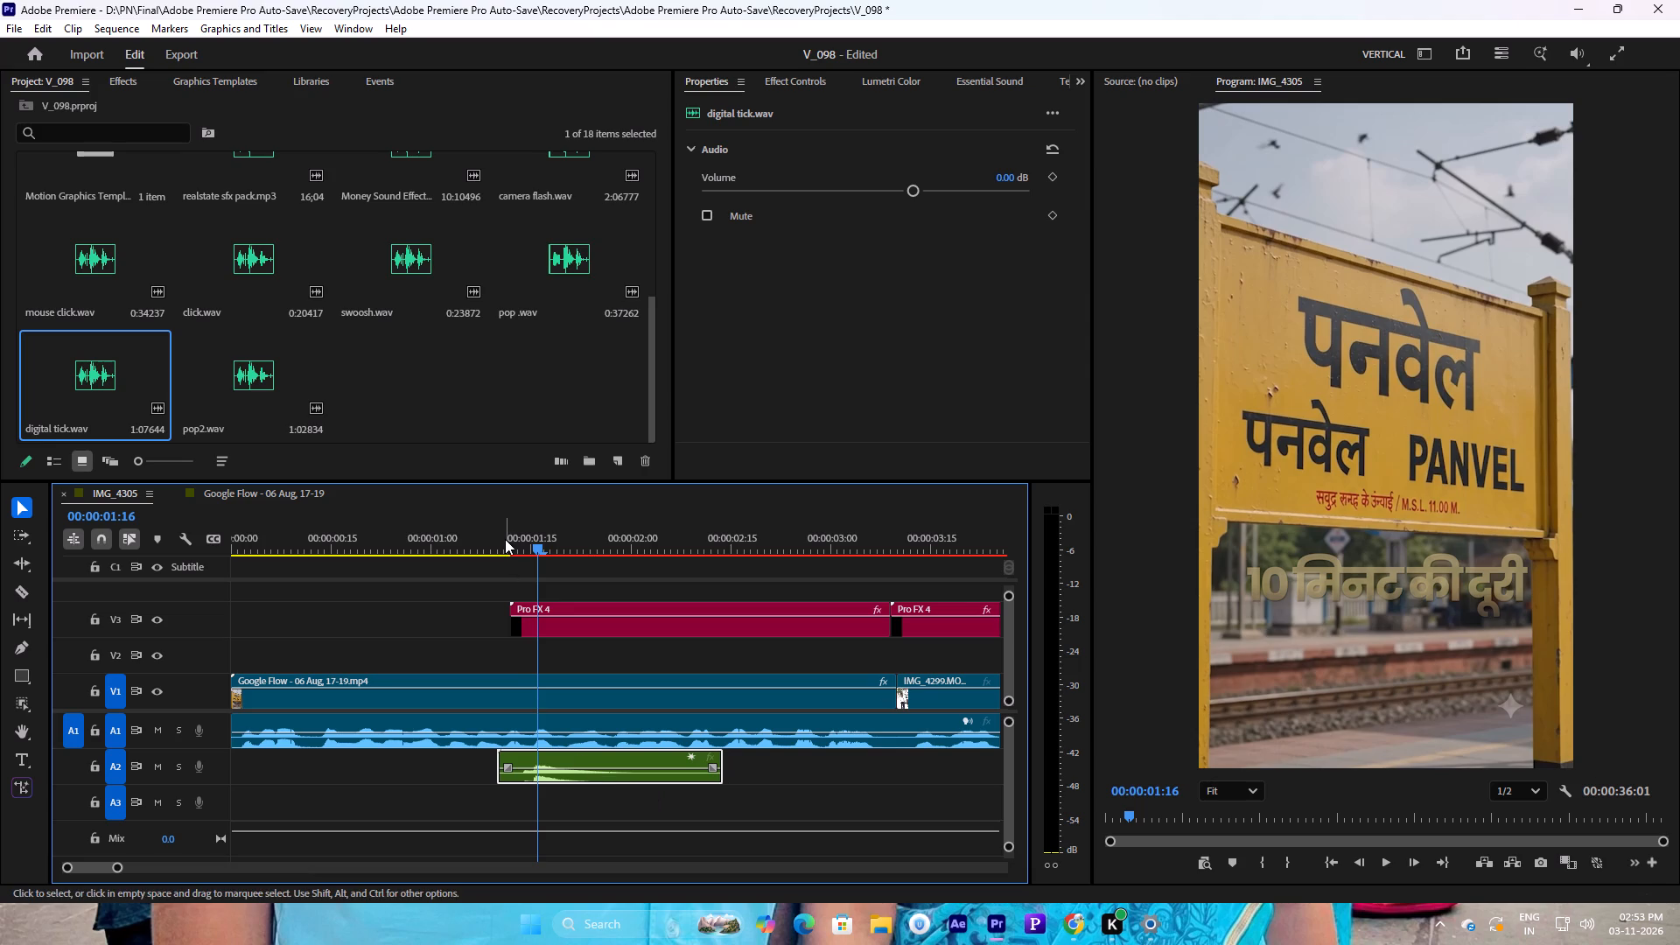
click(505, 539)
key(space)
key(space)
Place mouse click.wav on track A2 where the second caption starts, at about 00:00:03:10, and play it back.
drag(119, 867, 171, 857)
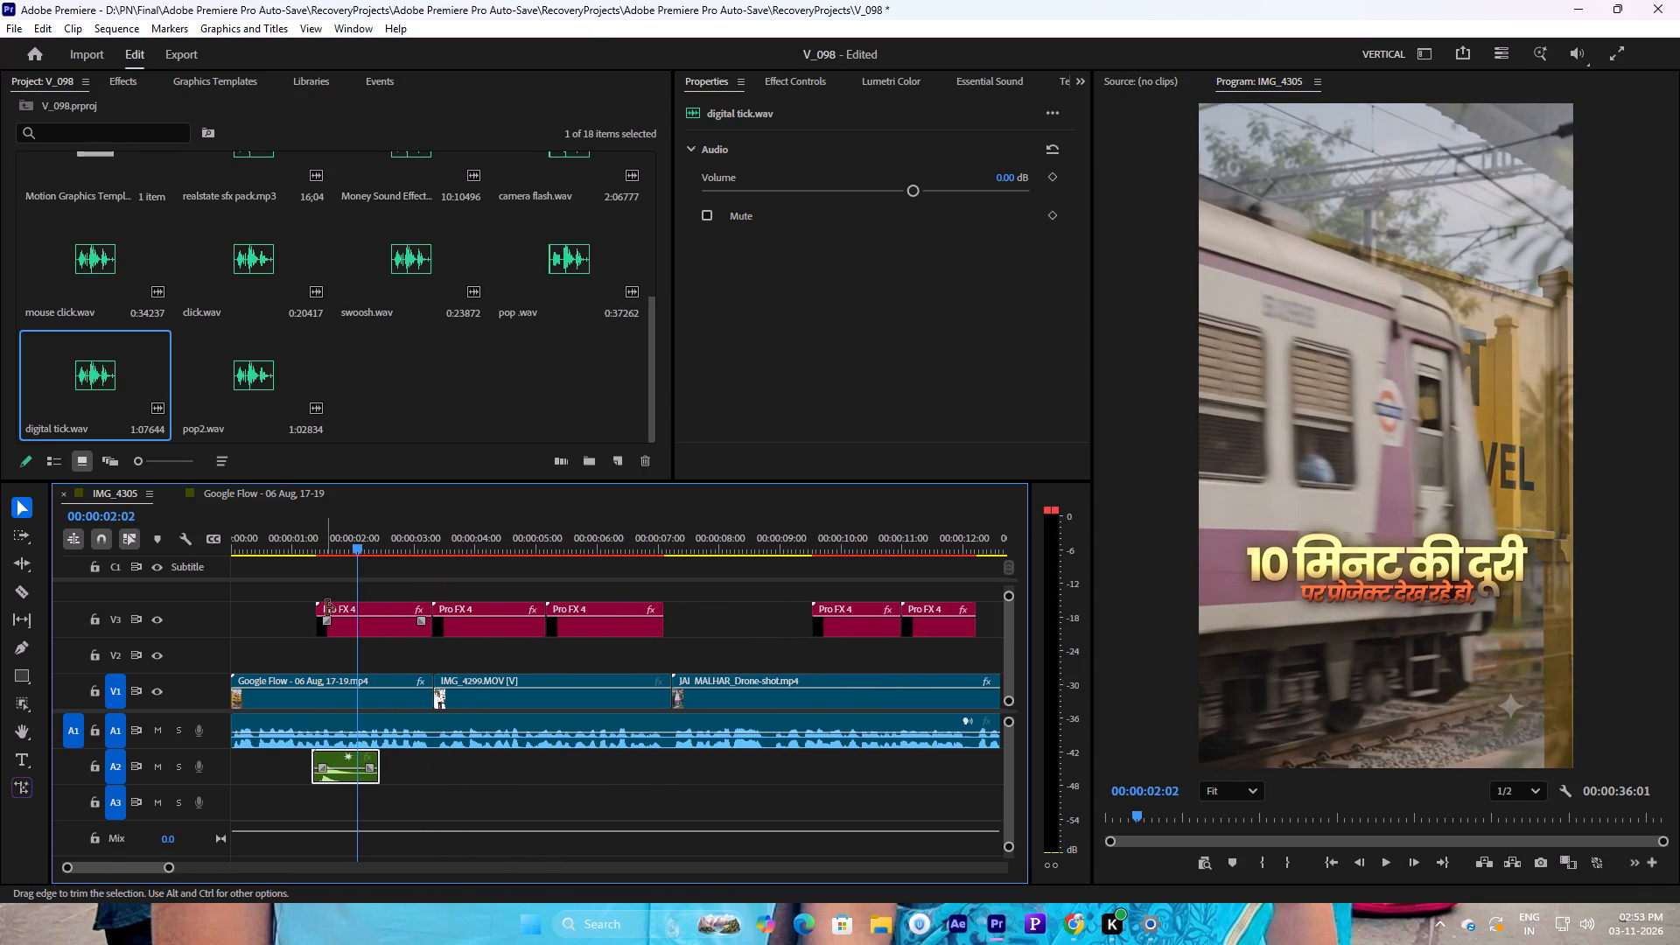
key(space)
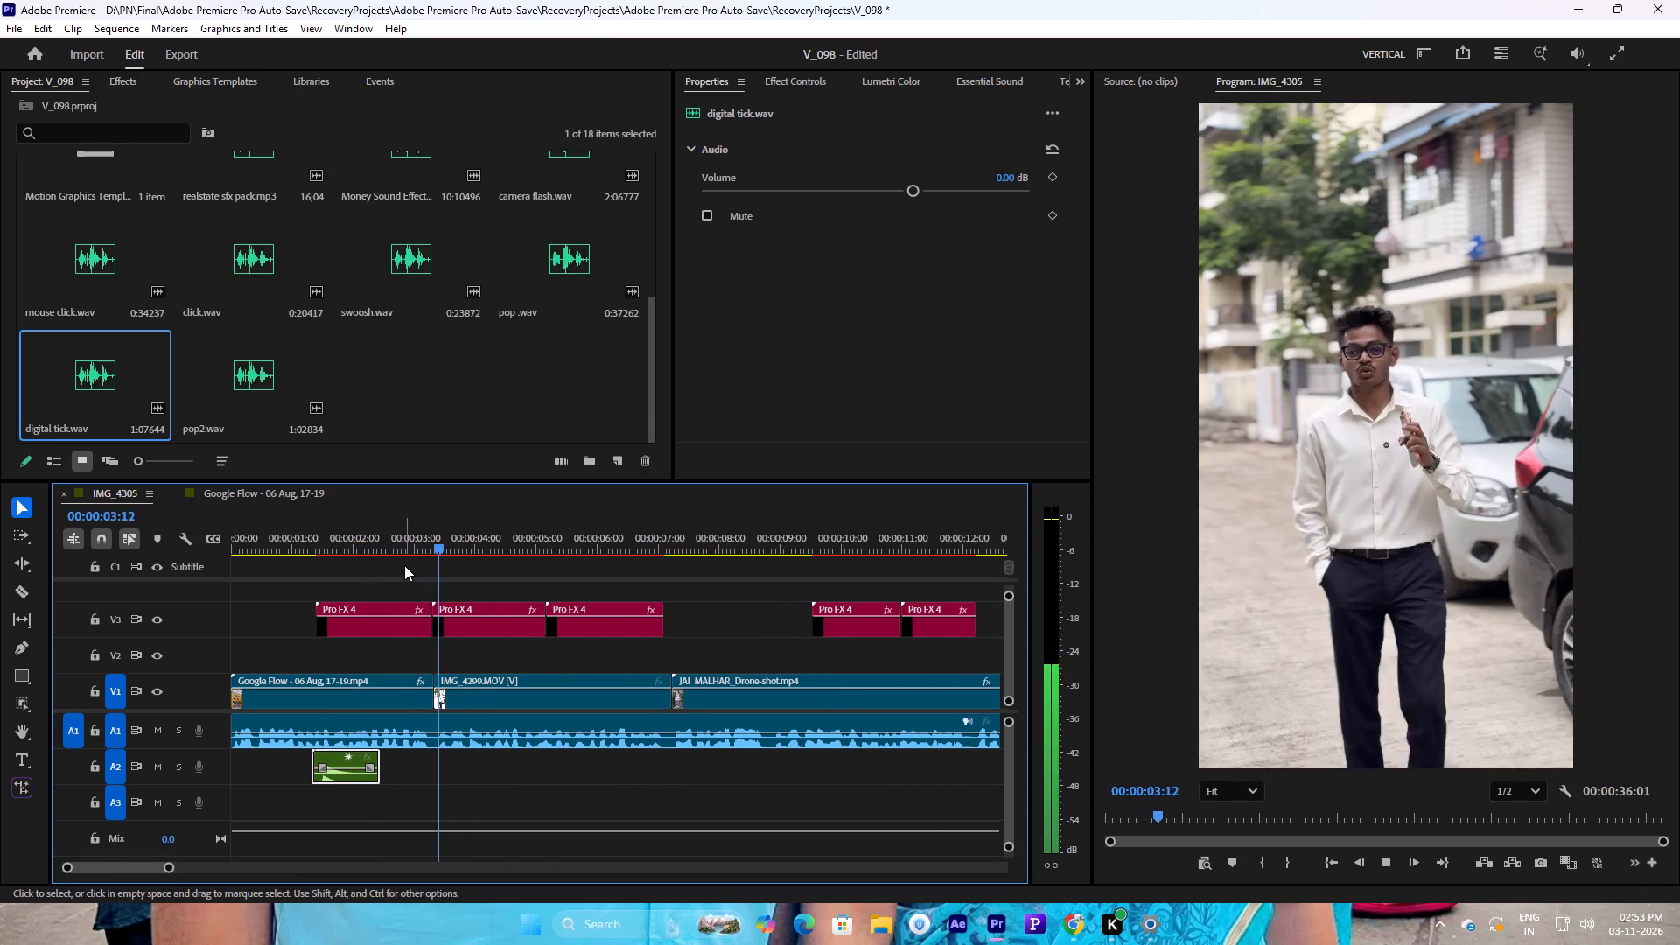
key(space)
drag(452, 546, 434, 548)
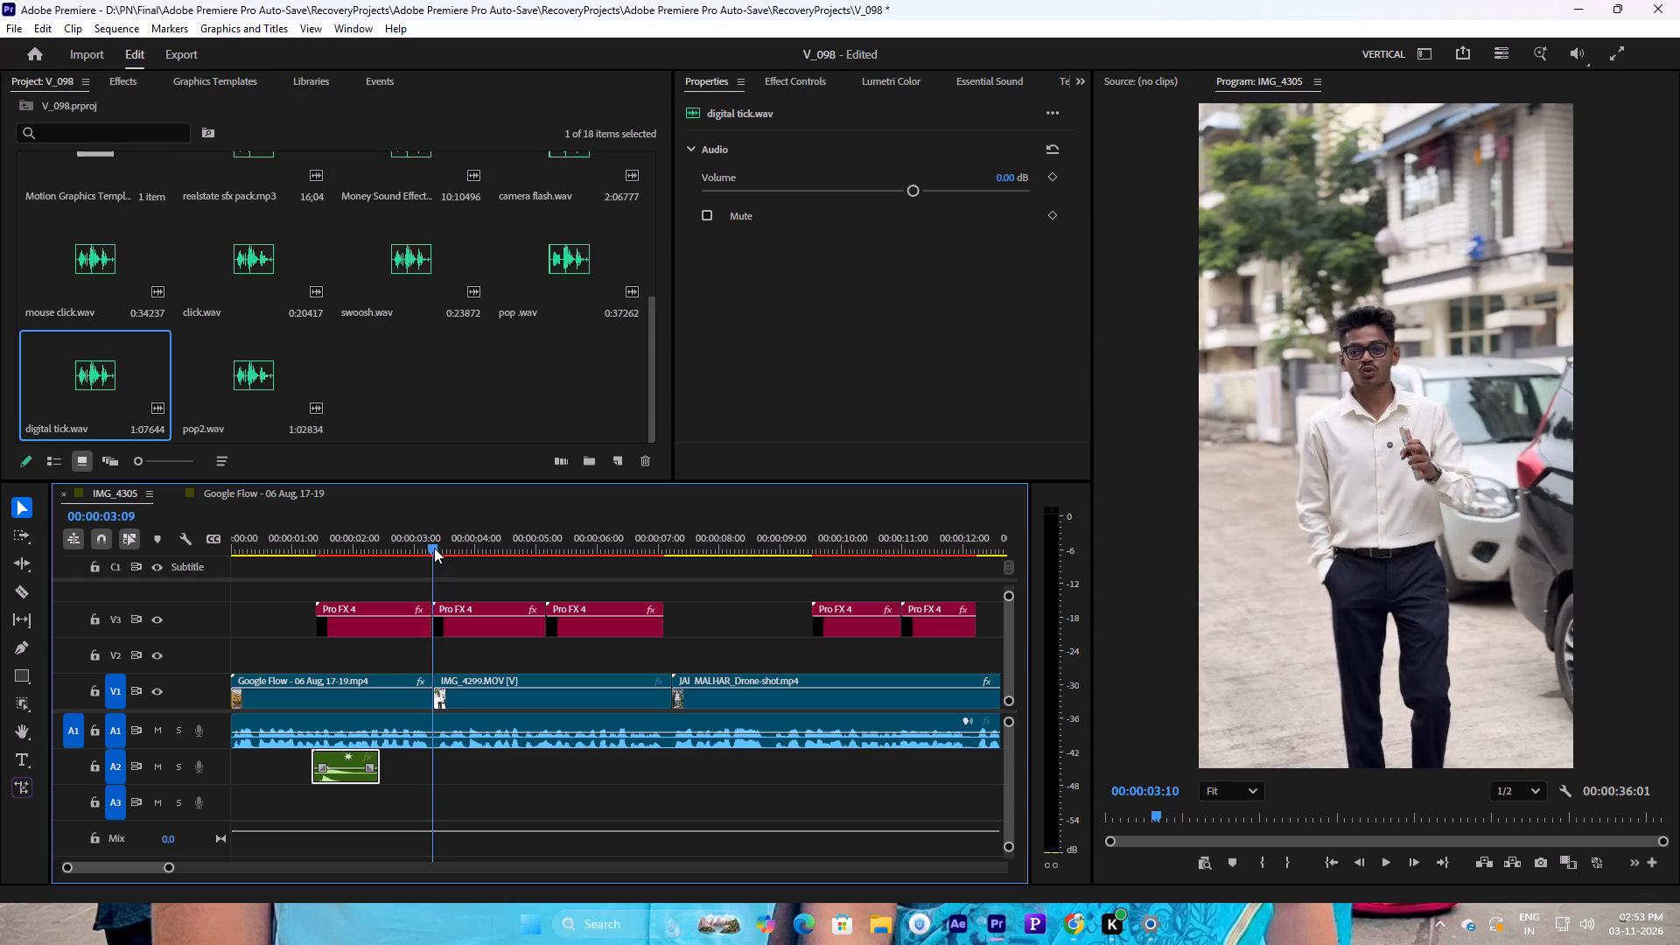
drag(434, 548, 436, 549)
drag(115, 273, 170, 401)
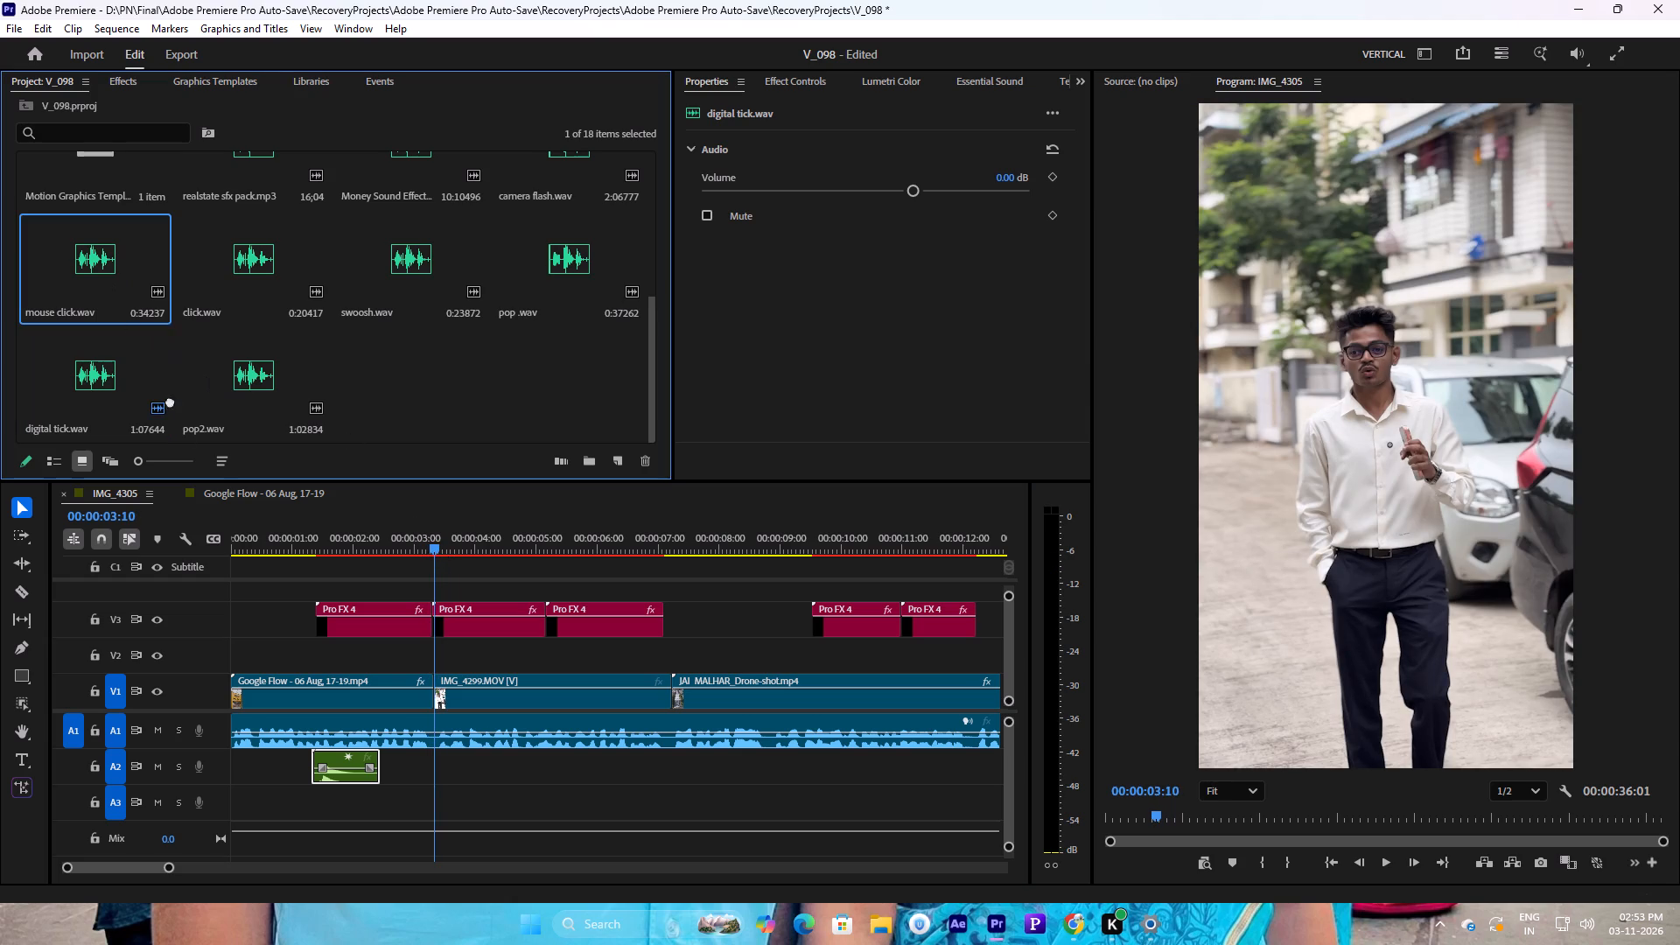
drag(170, 401, 427, 768)
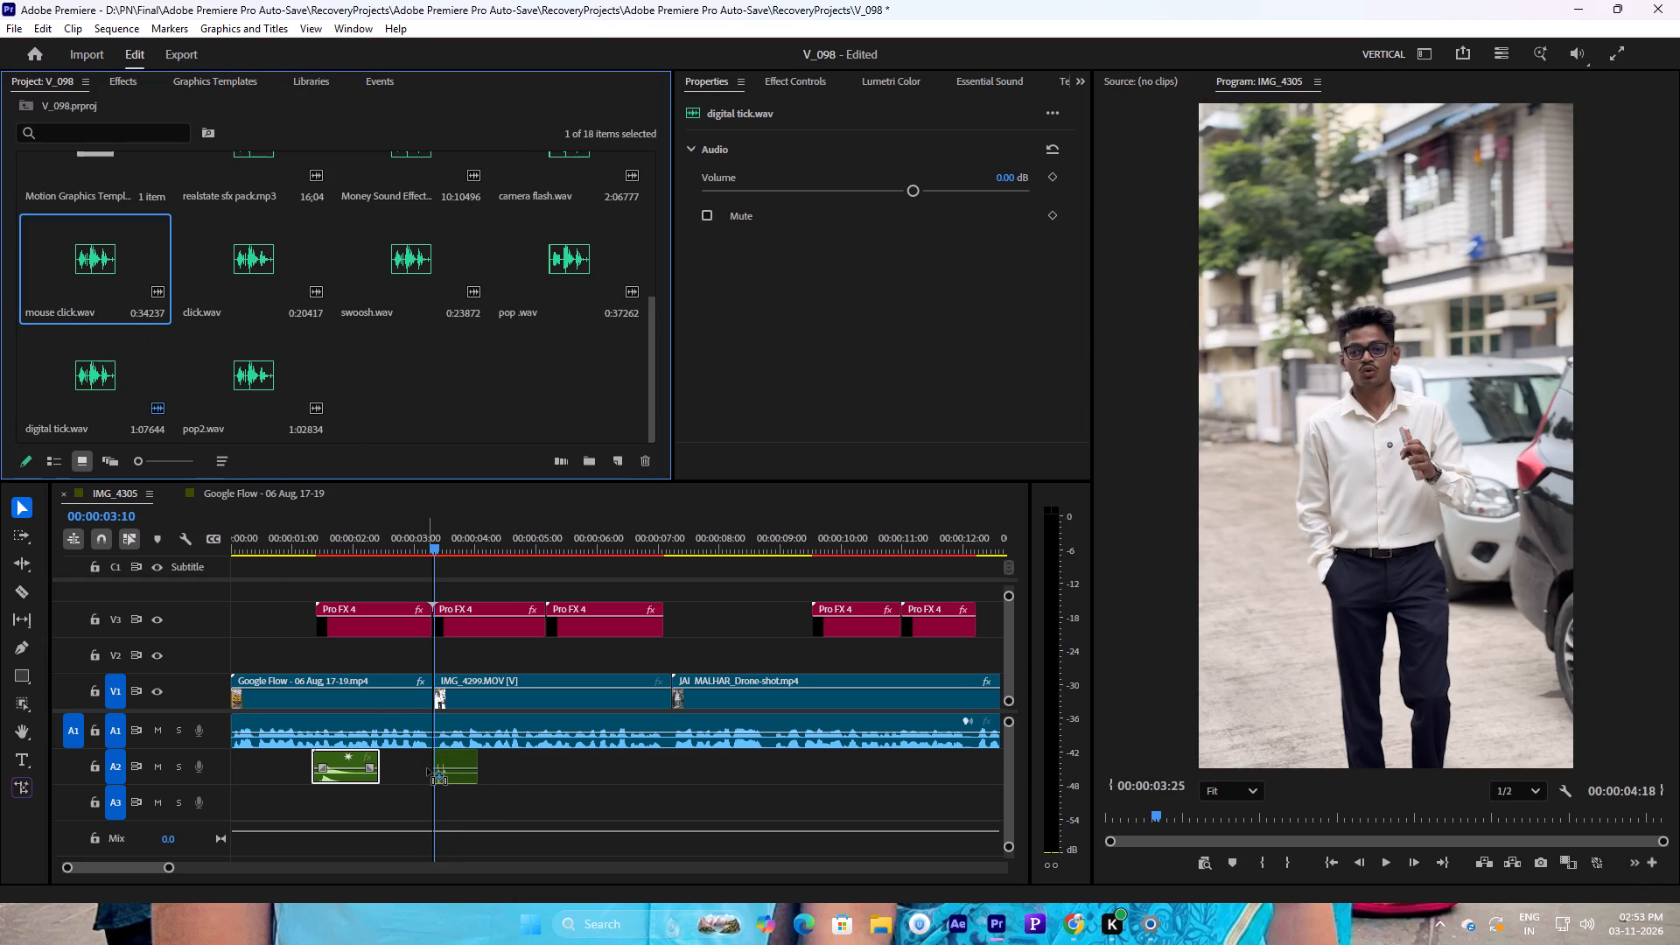
drag(427, 768, 424, 770)
key(space)
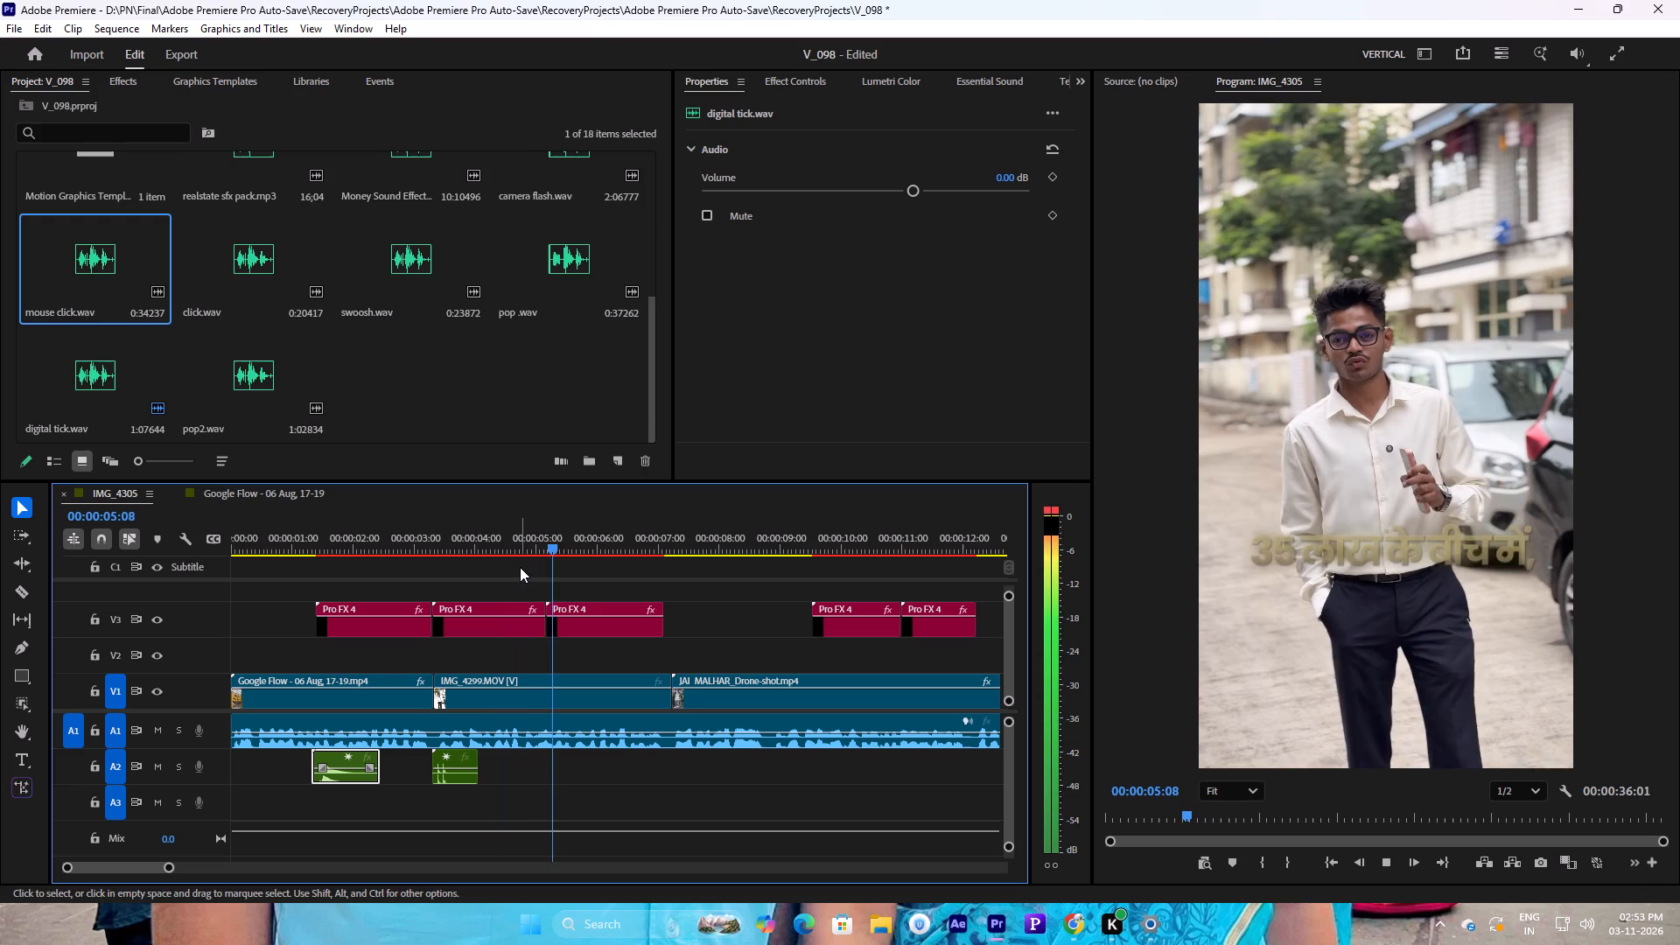
key(space)
Place click.wav on track A2 where the third caption, "35 लाख के बीच में", starts at about 00:00:05:05, and play it back.
drag(573, 545, 540, 546)
key(space)
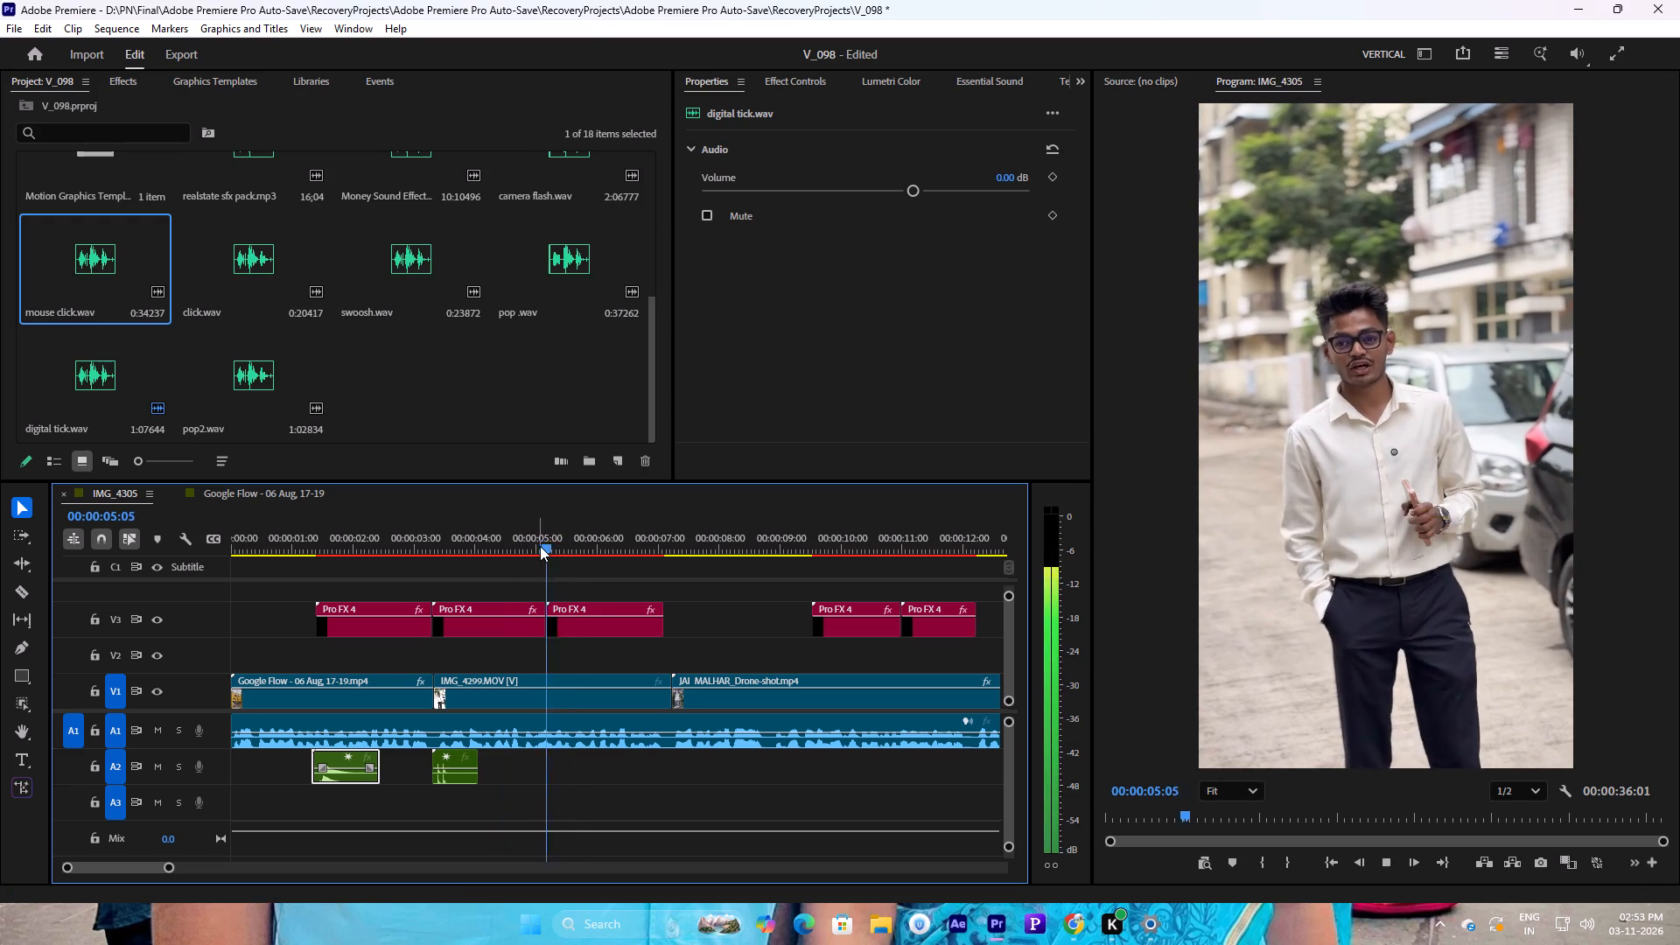
key(space)
drag(556, 545, 548, 547)
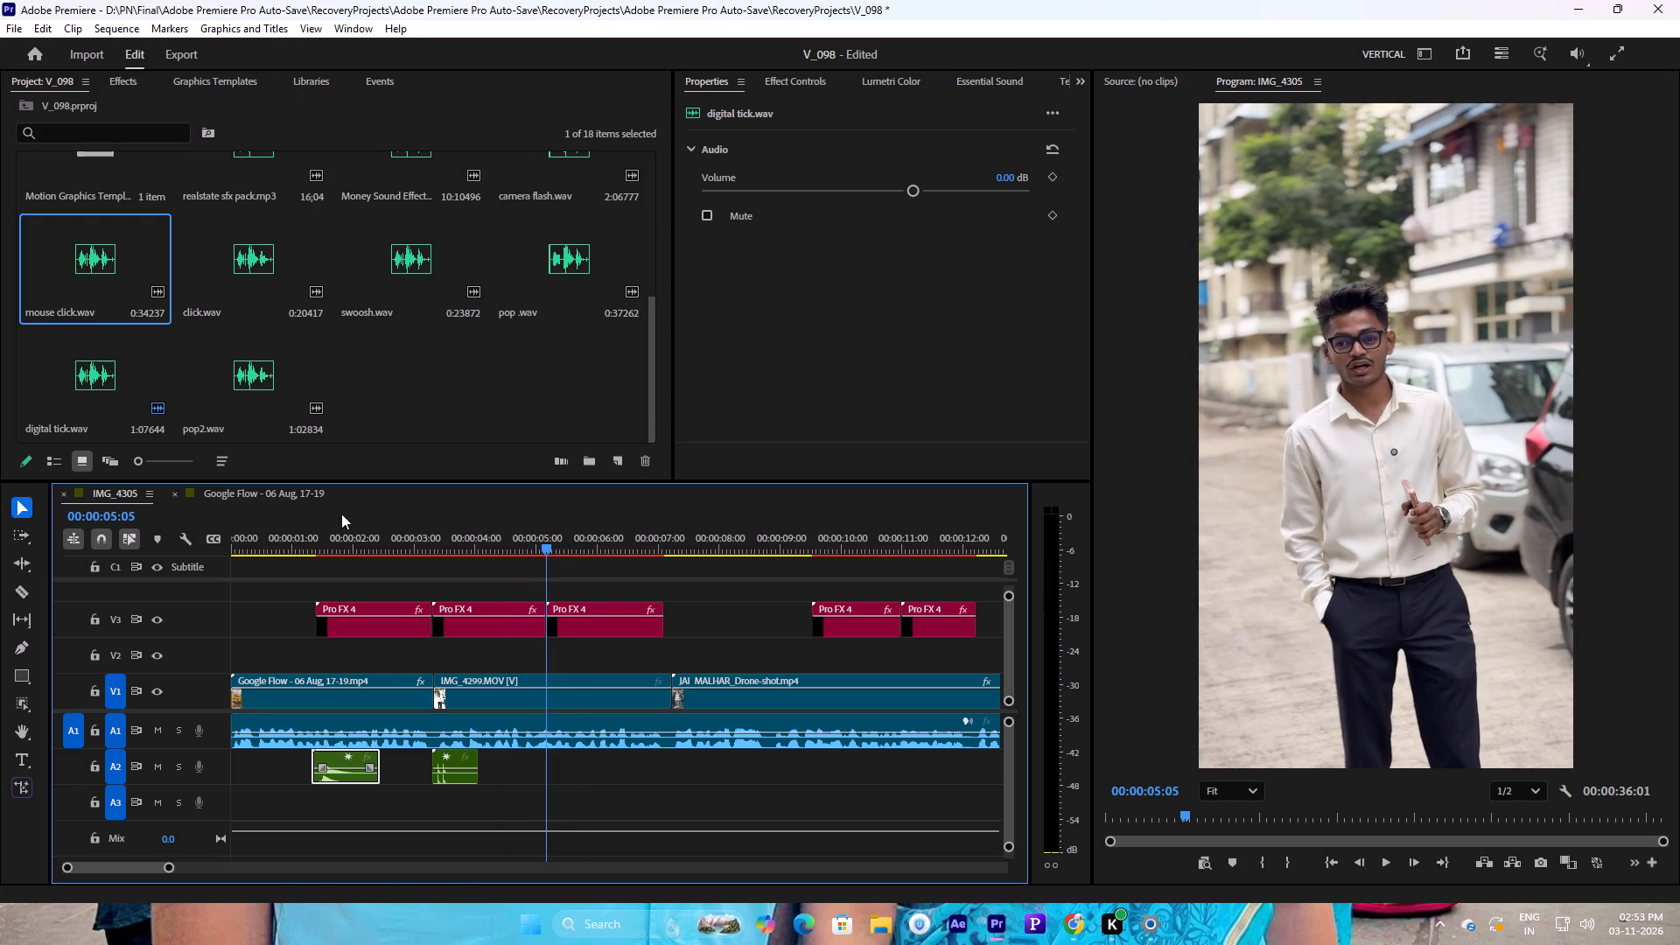
drag(238, 265, 552, 774)
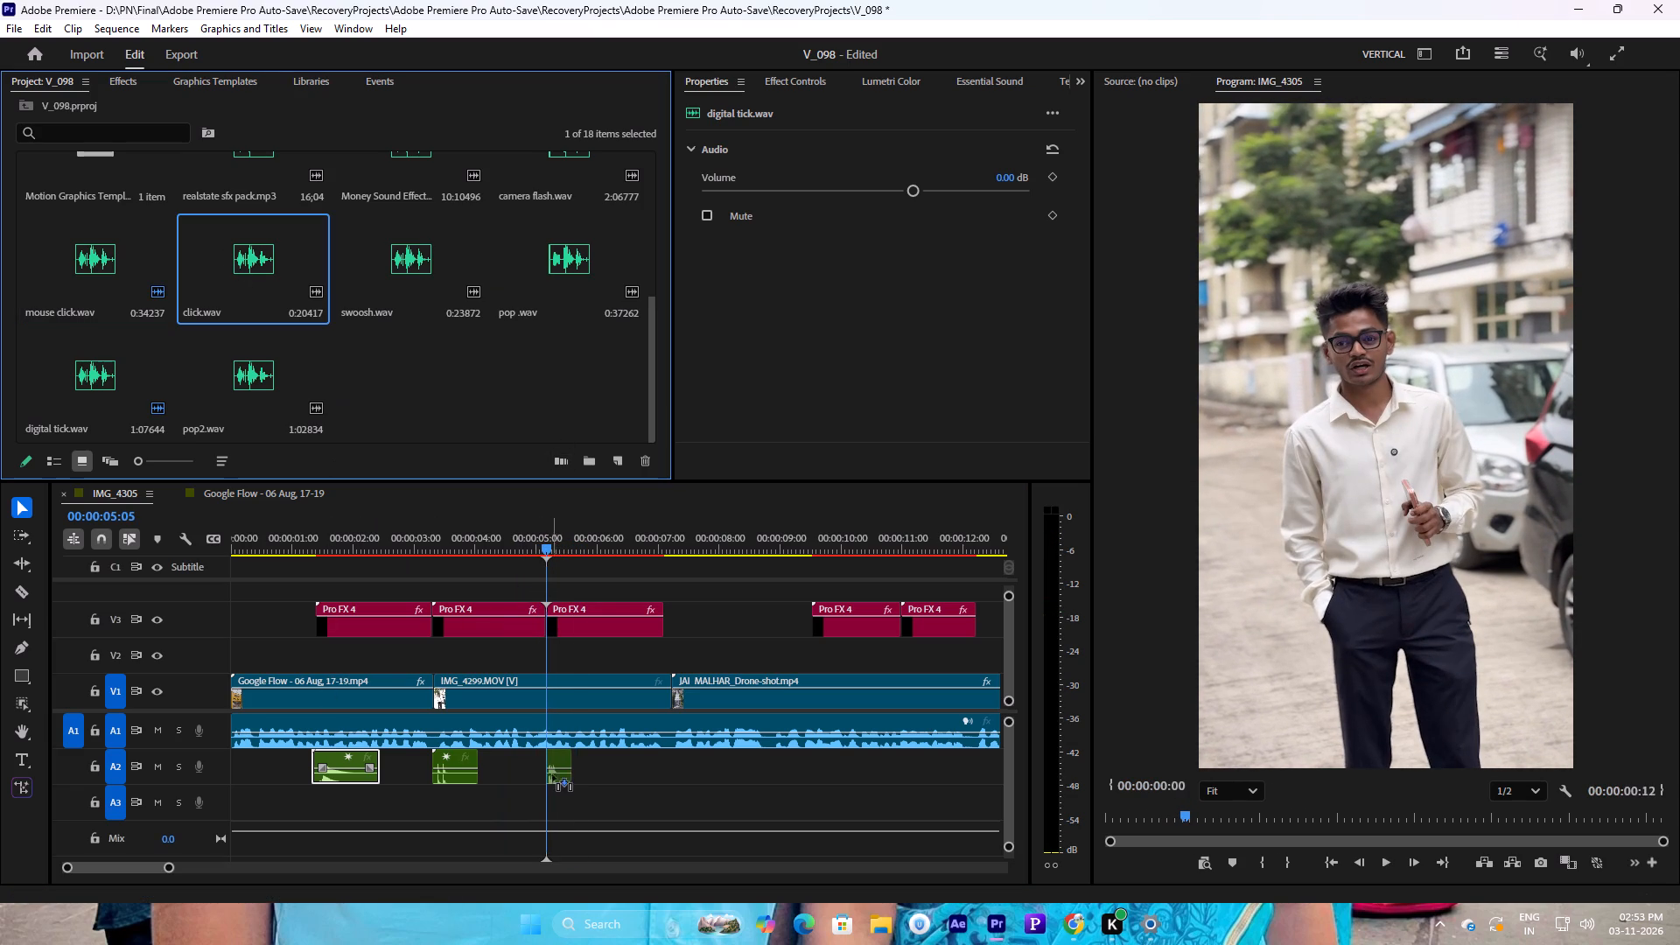
drag(552, 774, 552, 777)
key(space)
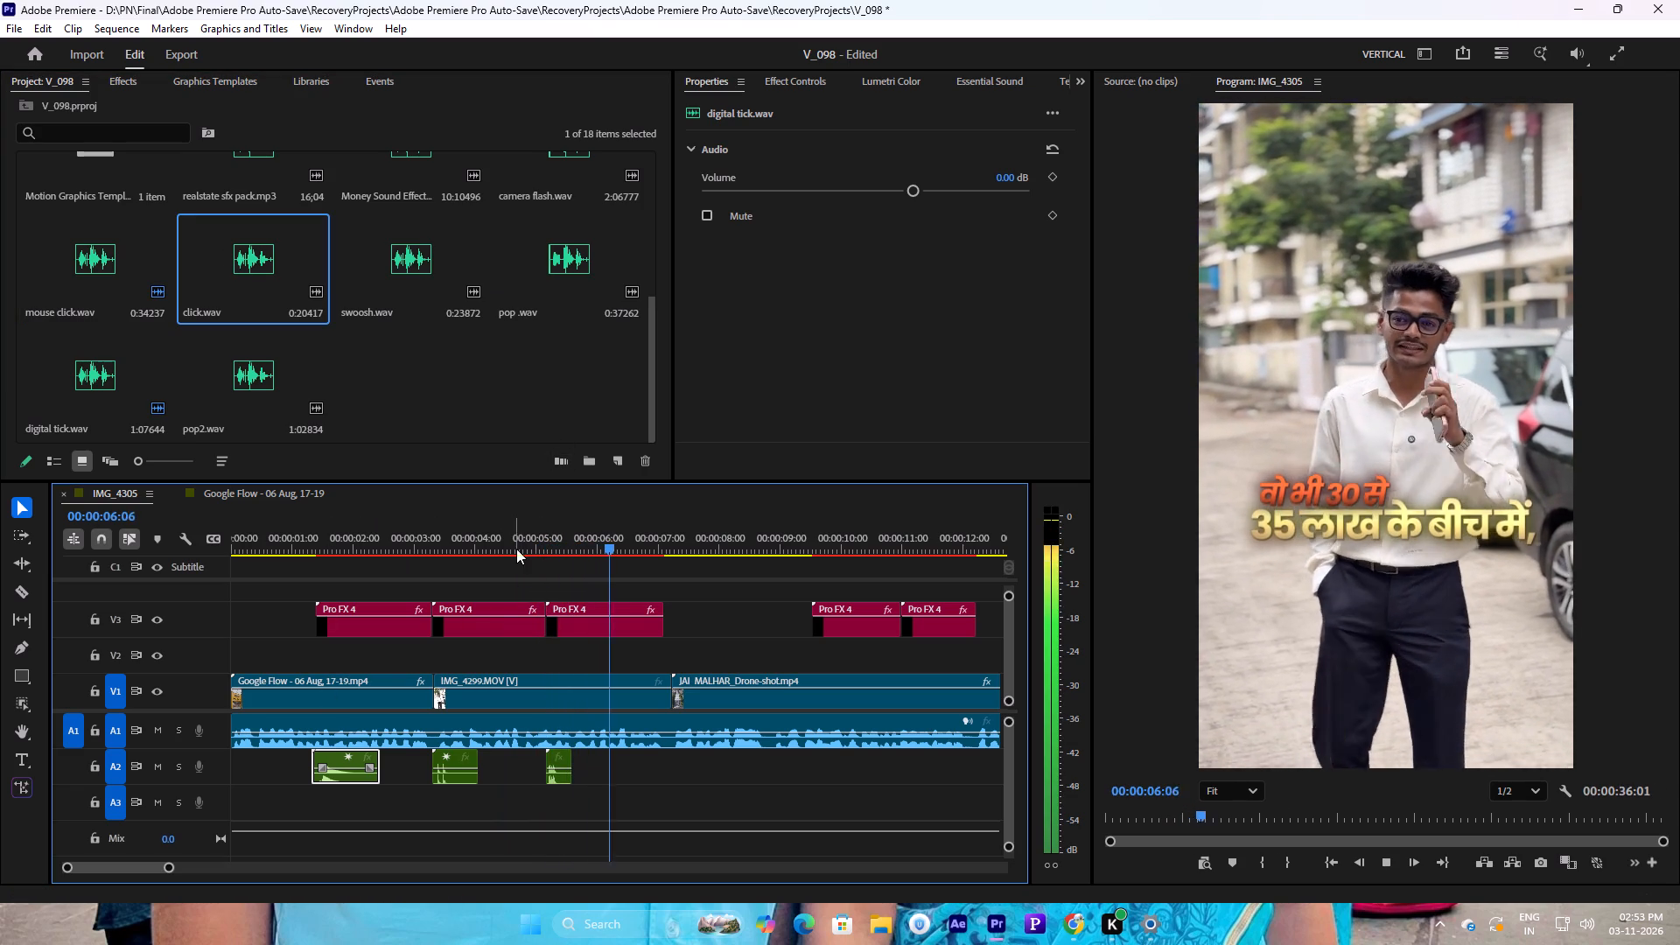
click(514, 531)
key(space)
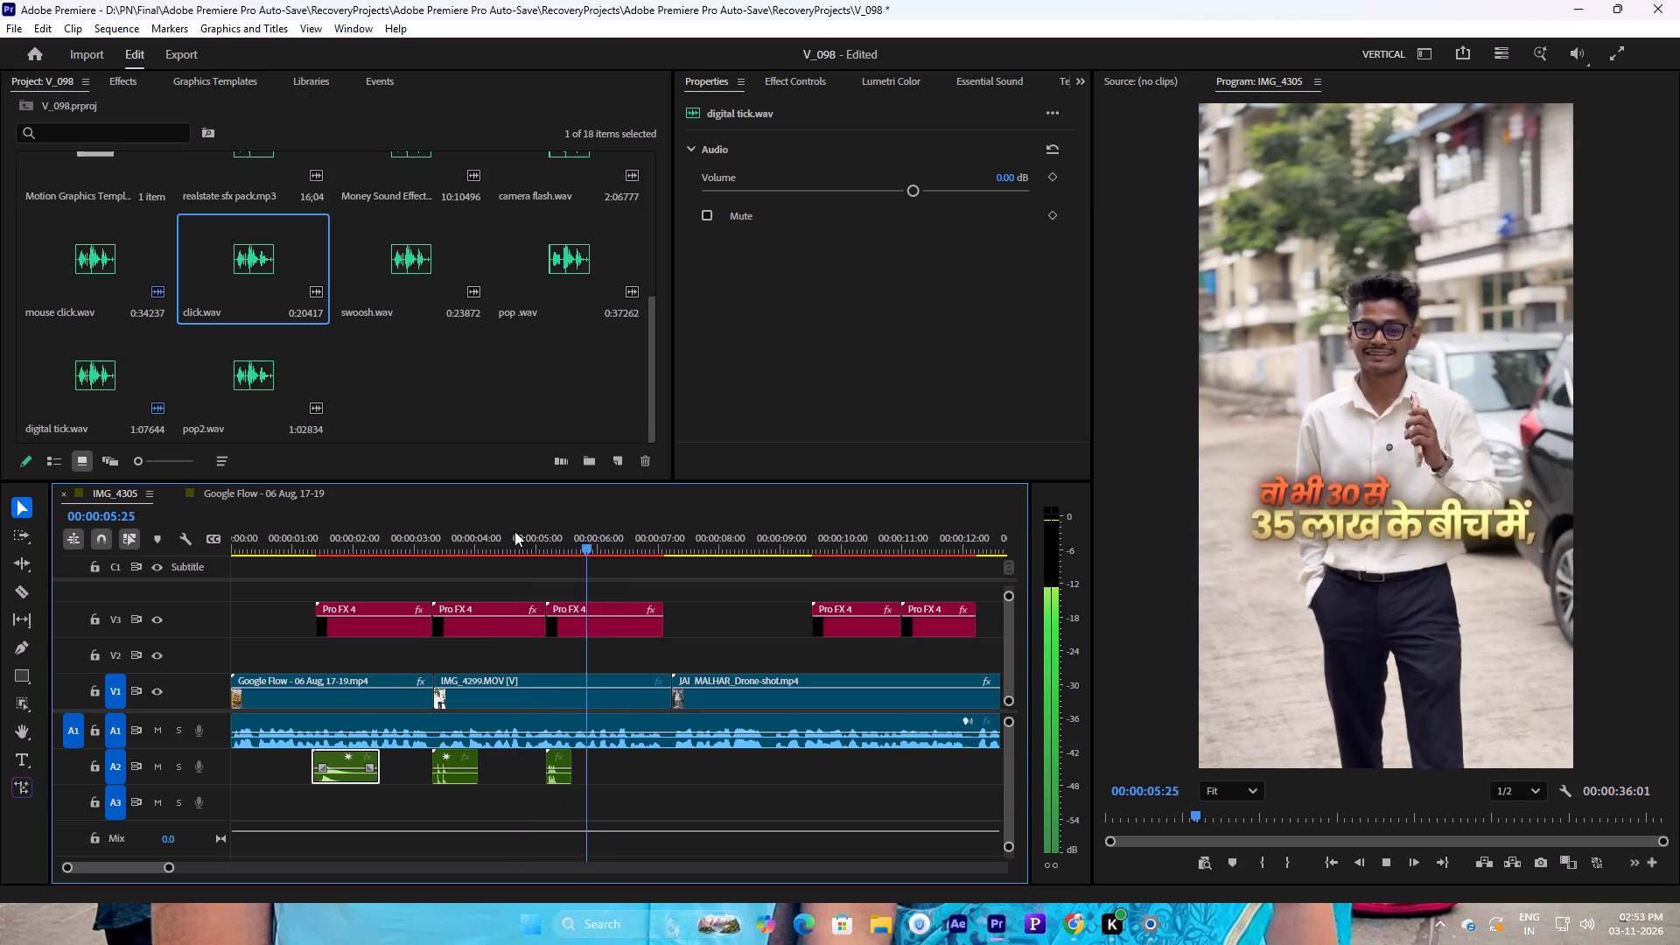
key(space)
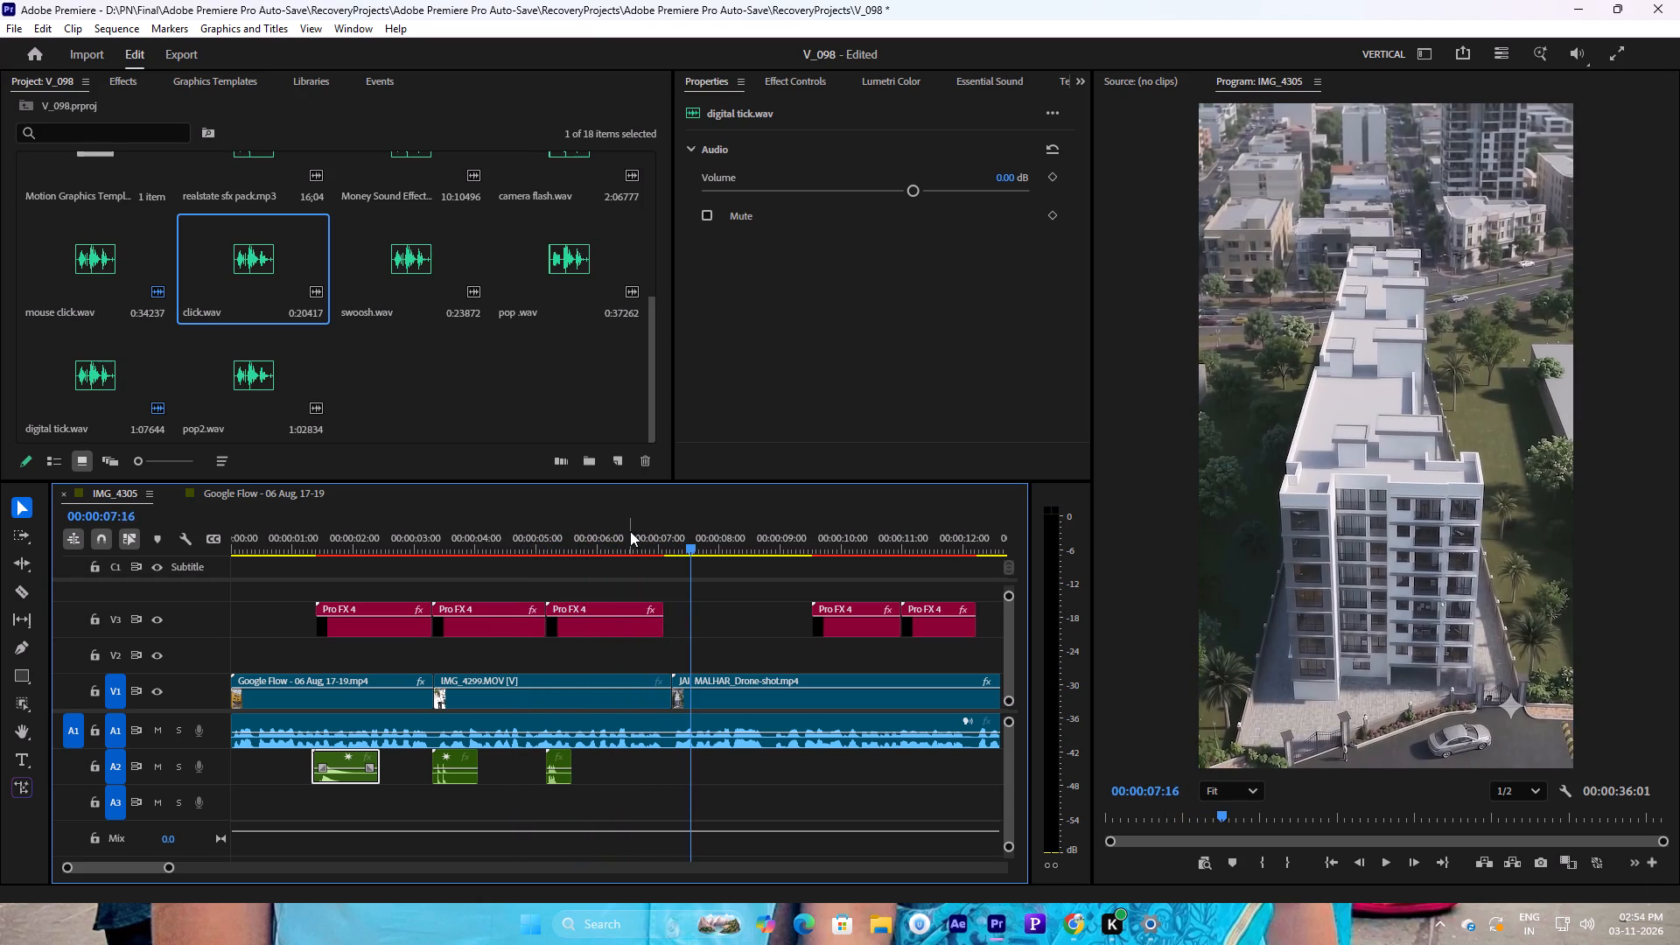
Place digital tick.wav on track A2 from the end of the third caption, just before the JAI_MALHAR drone shot, and play it back.
drag(688, 547, 669, 549)
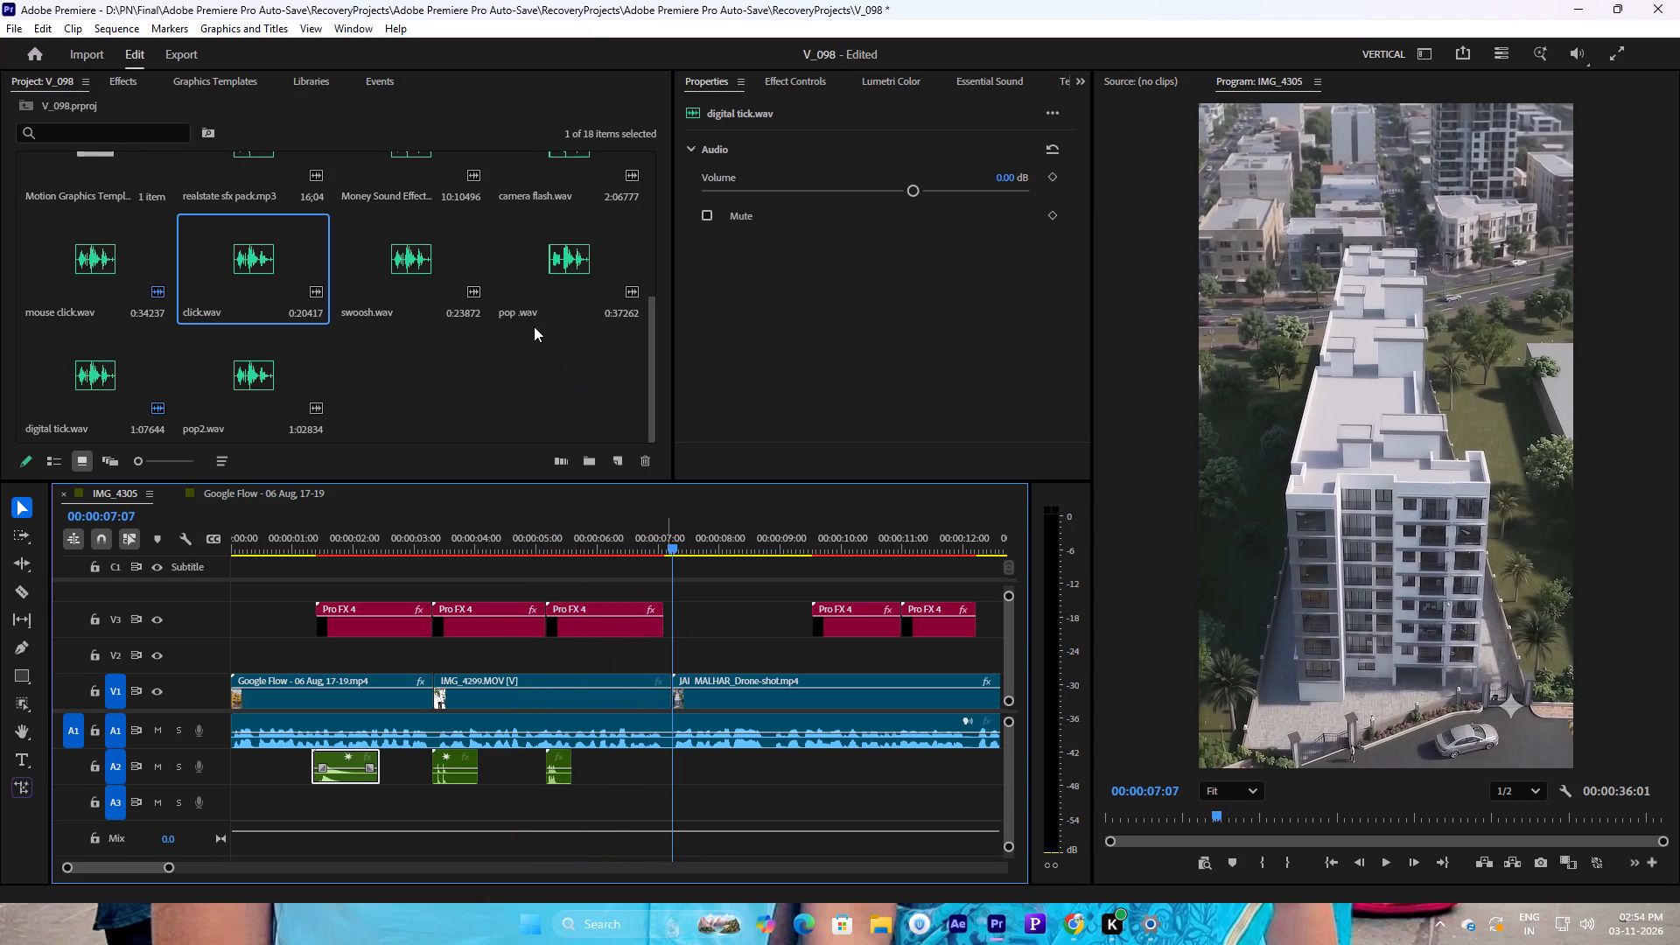
click(537, 287)
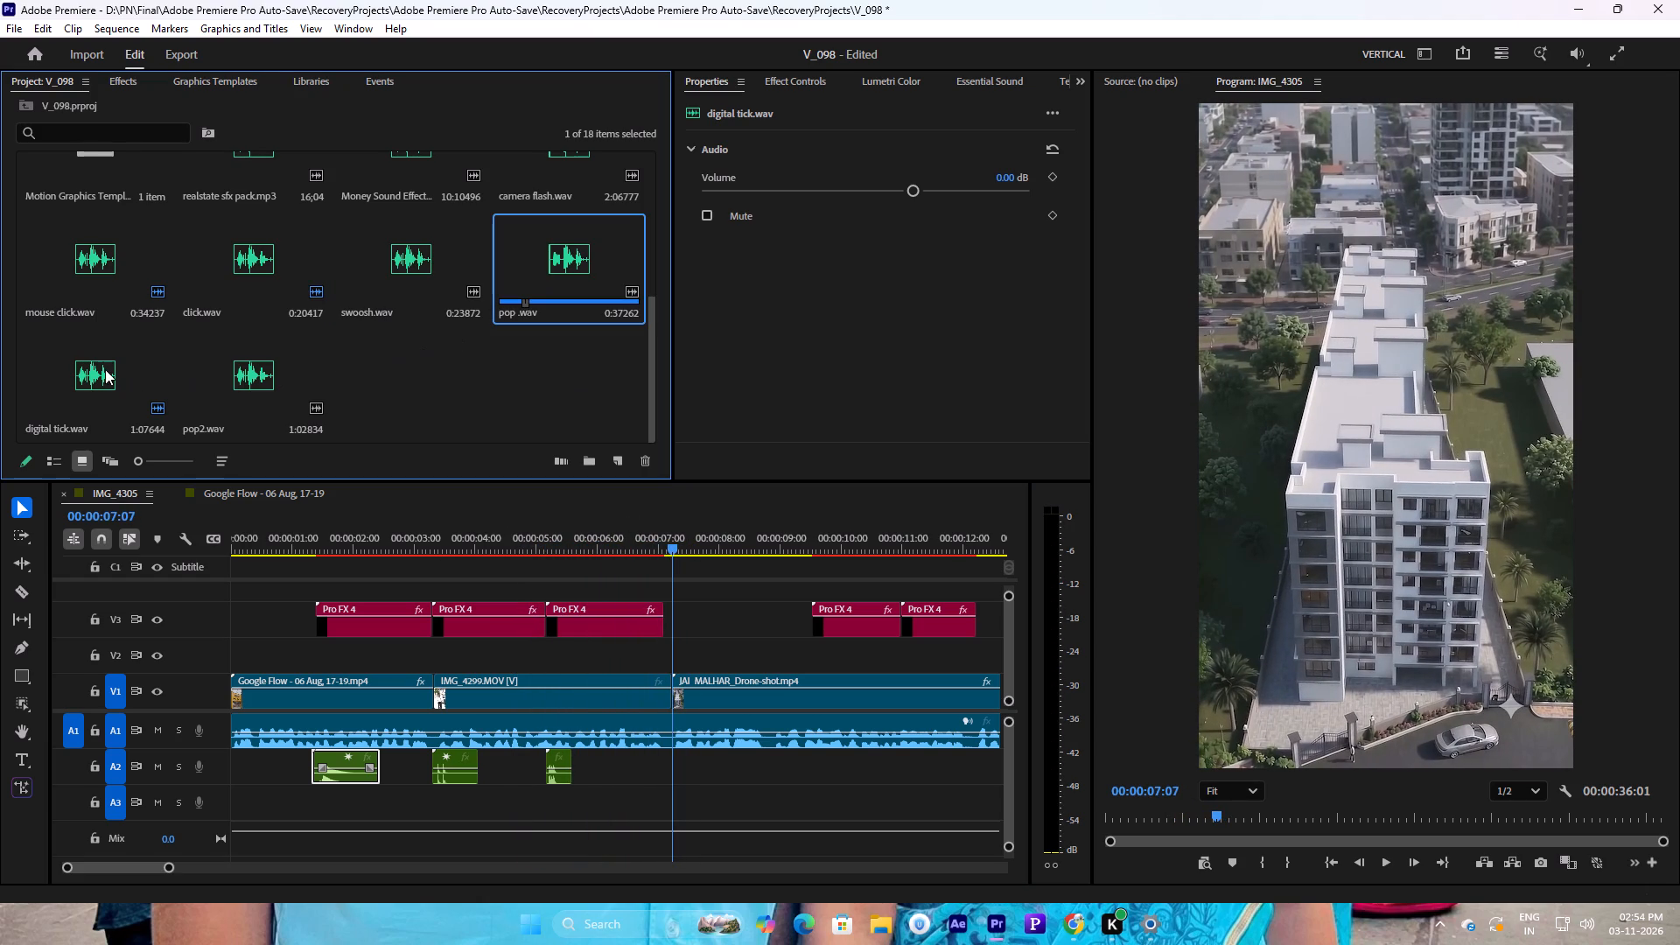
drag(103, 368, 657, 774)
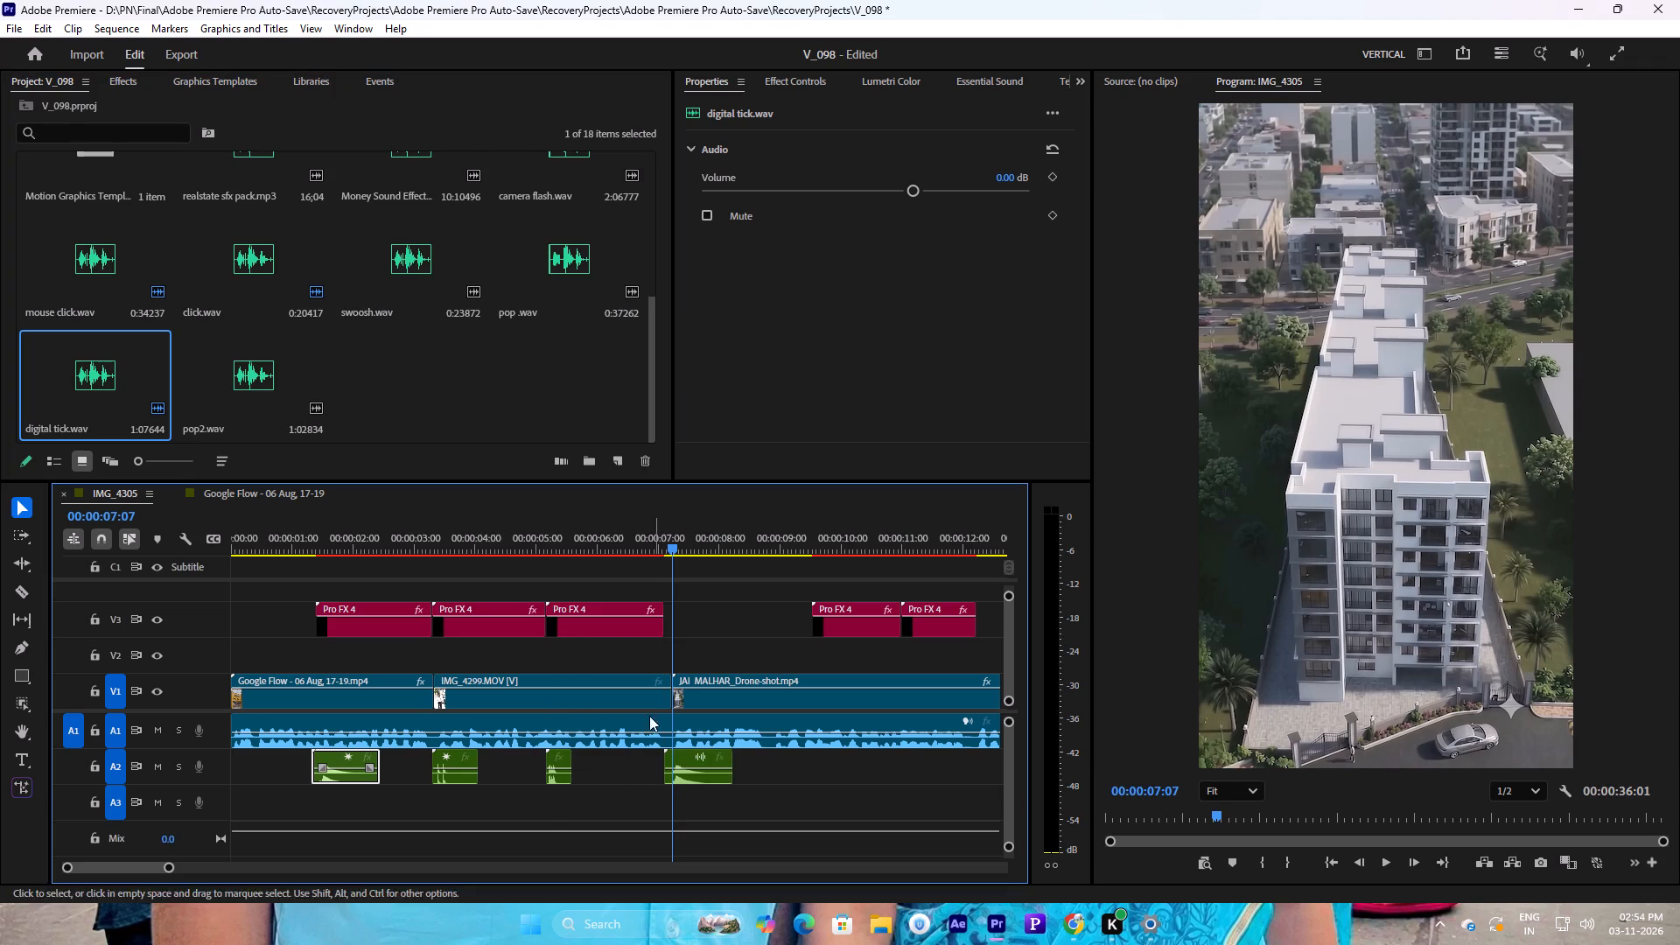
key(space)
key(space)
click(640, 536)
key(space)
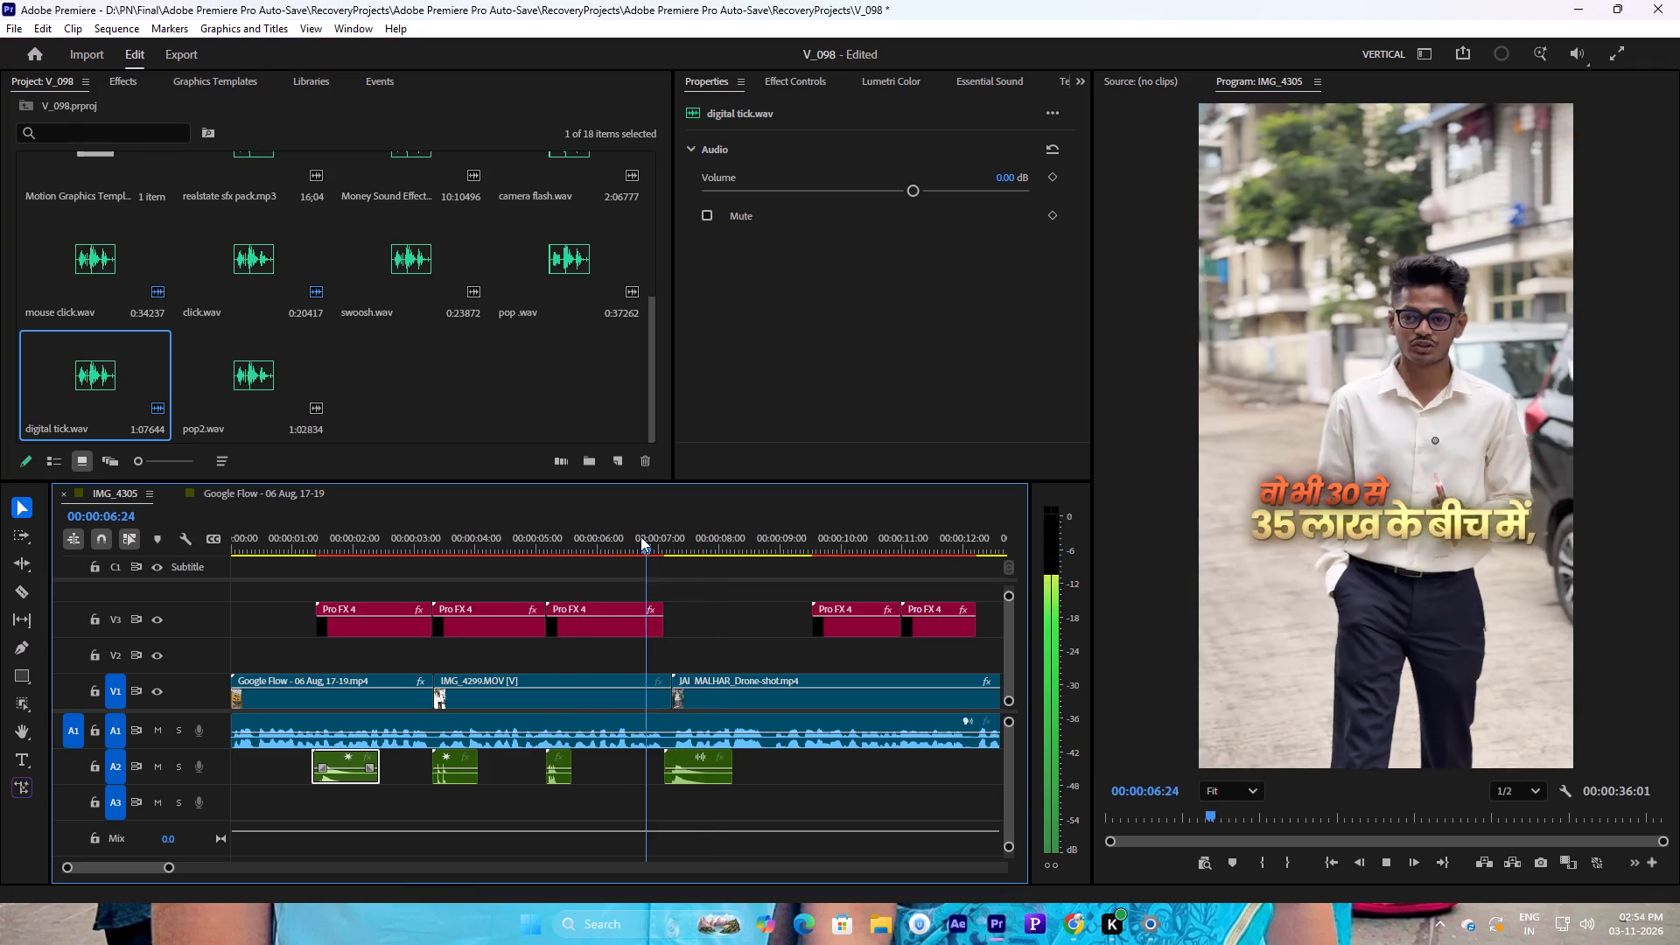
key(space)
drag(647, 538, 671, 542)
drag(689, 754, 678, 757)
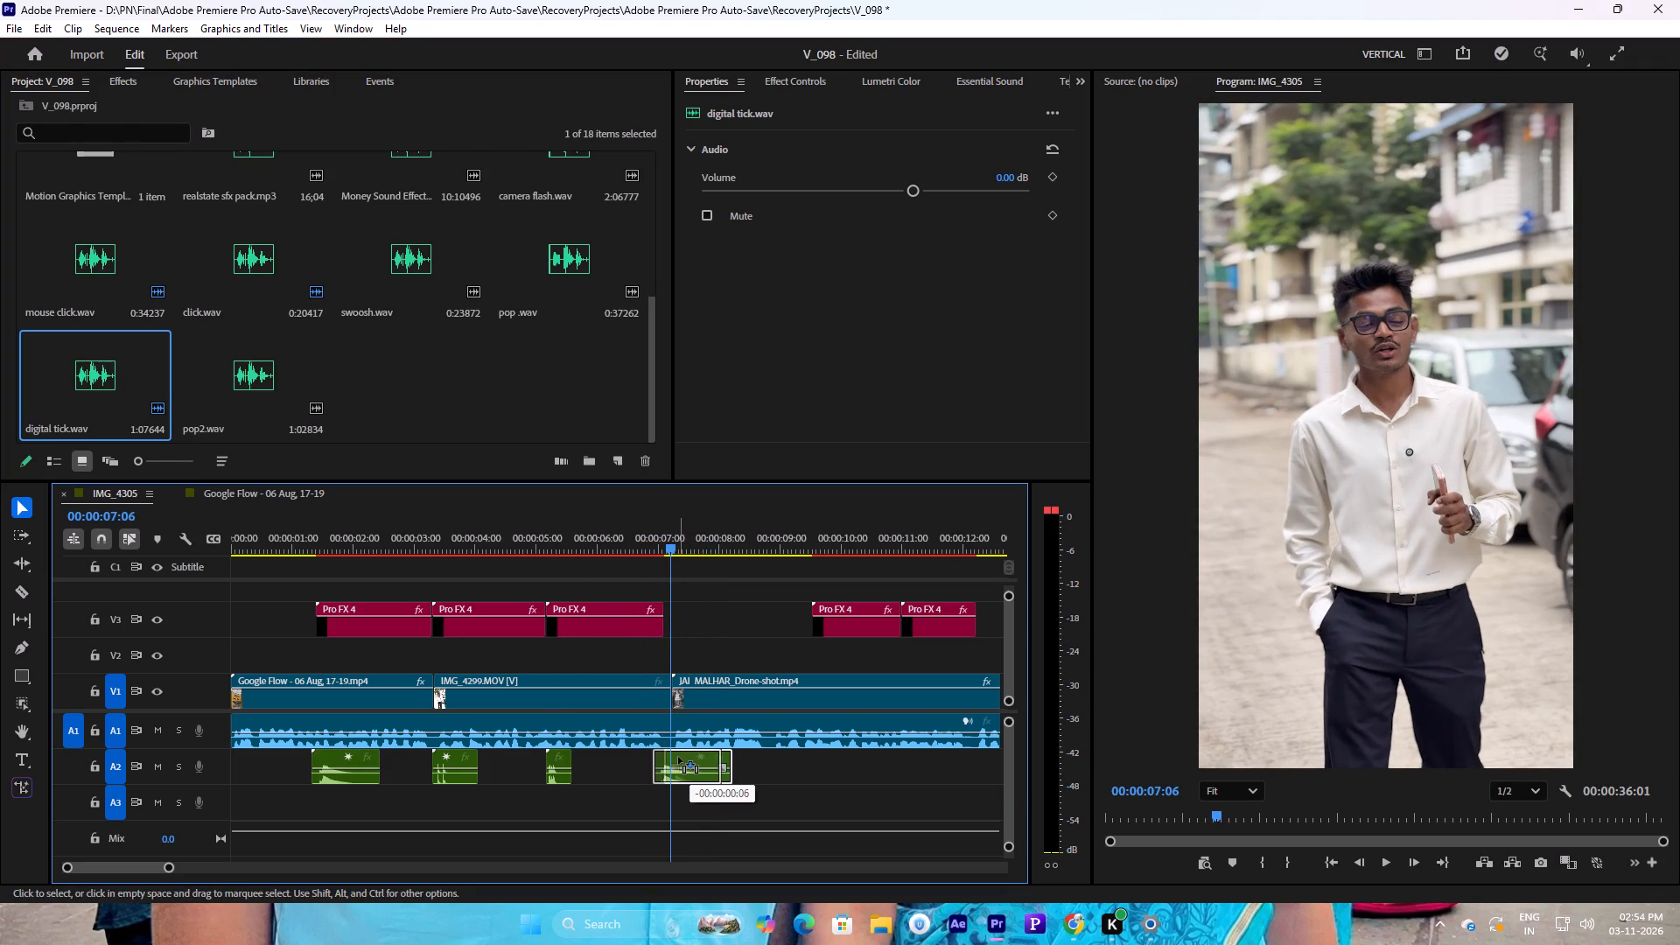
drag(678, 757, 680, 757)
key(space)
click(626, 544)
key(space)
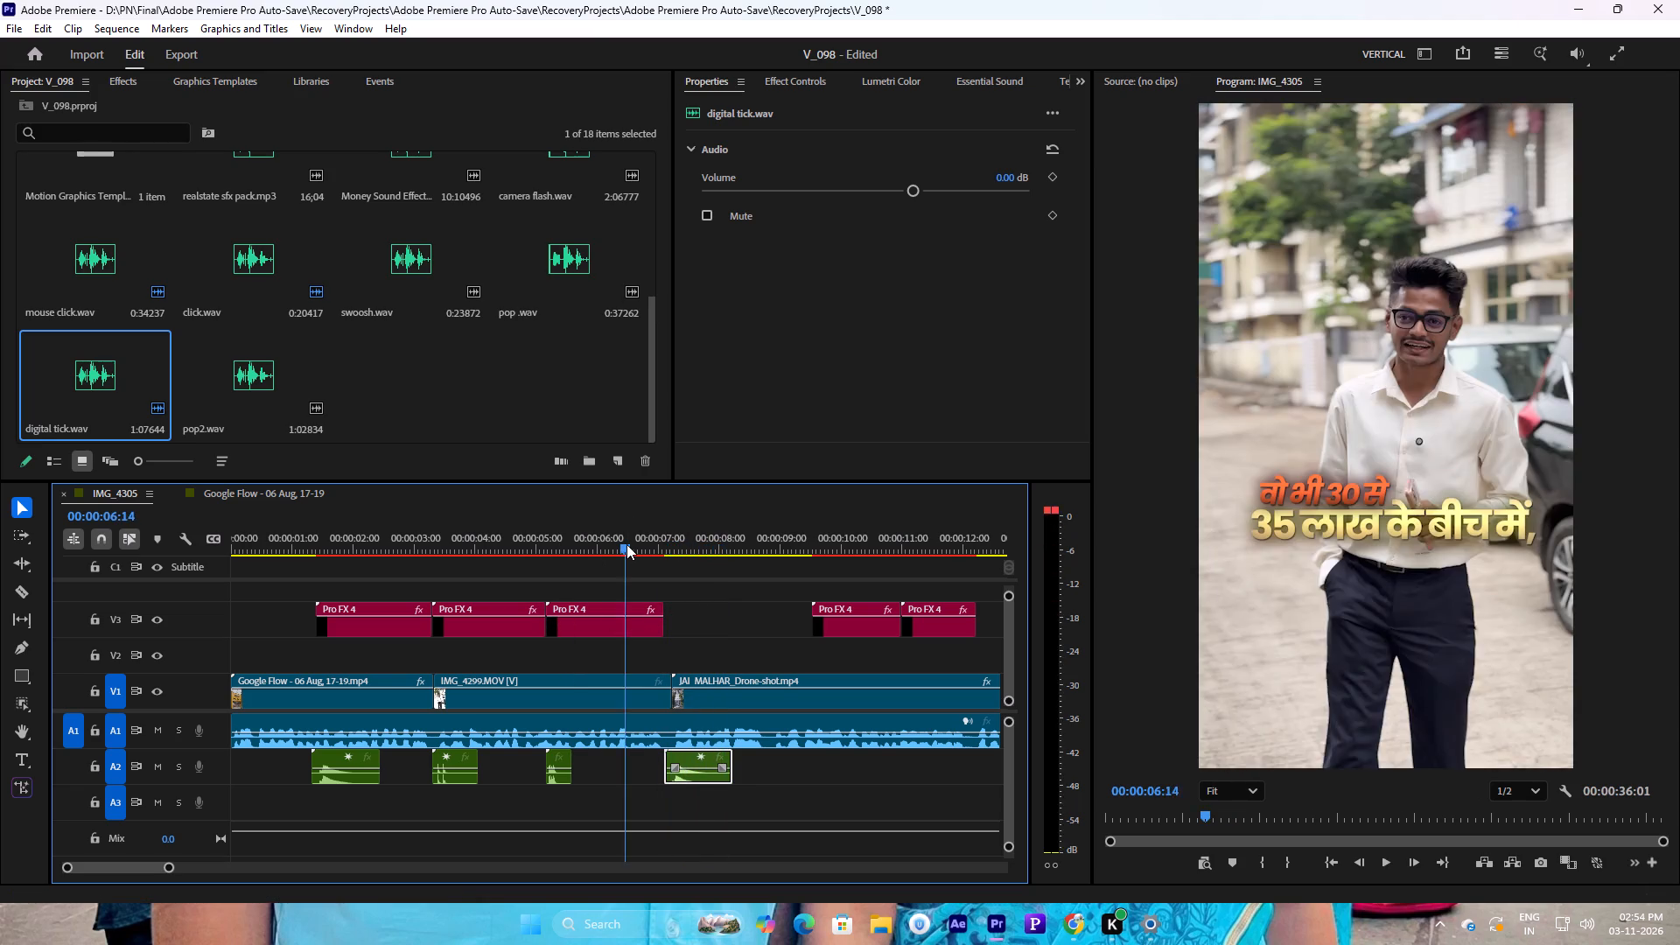
key(space)
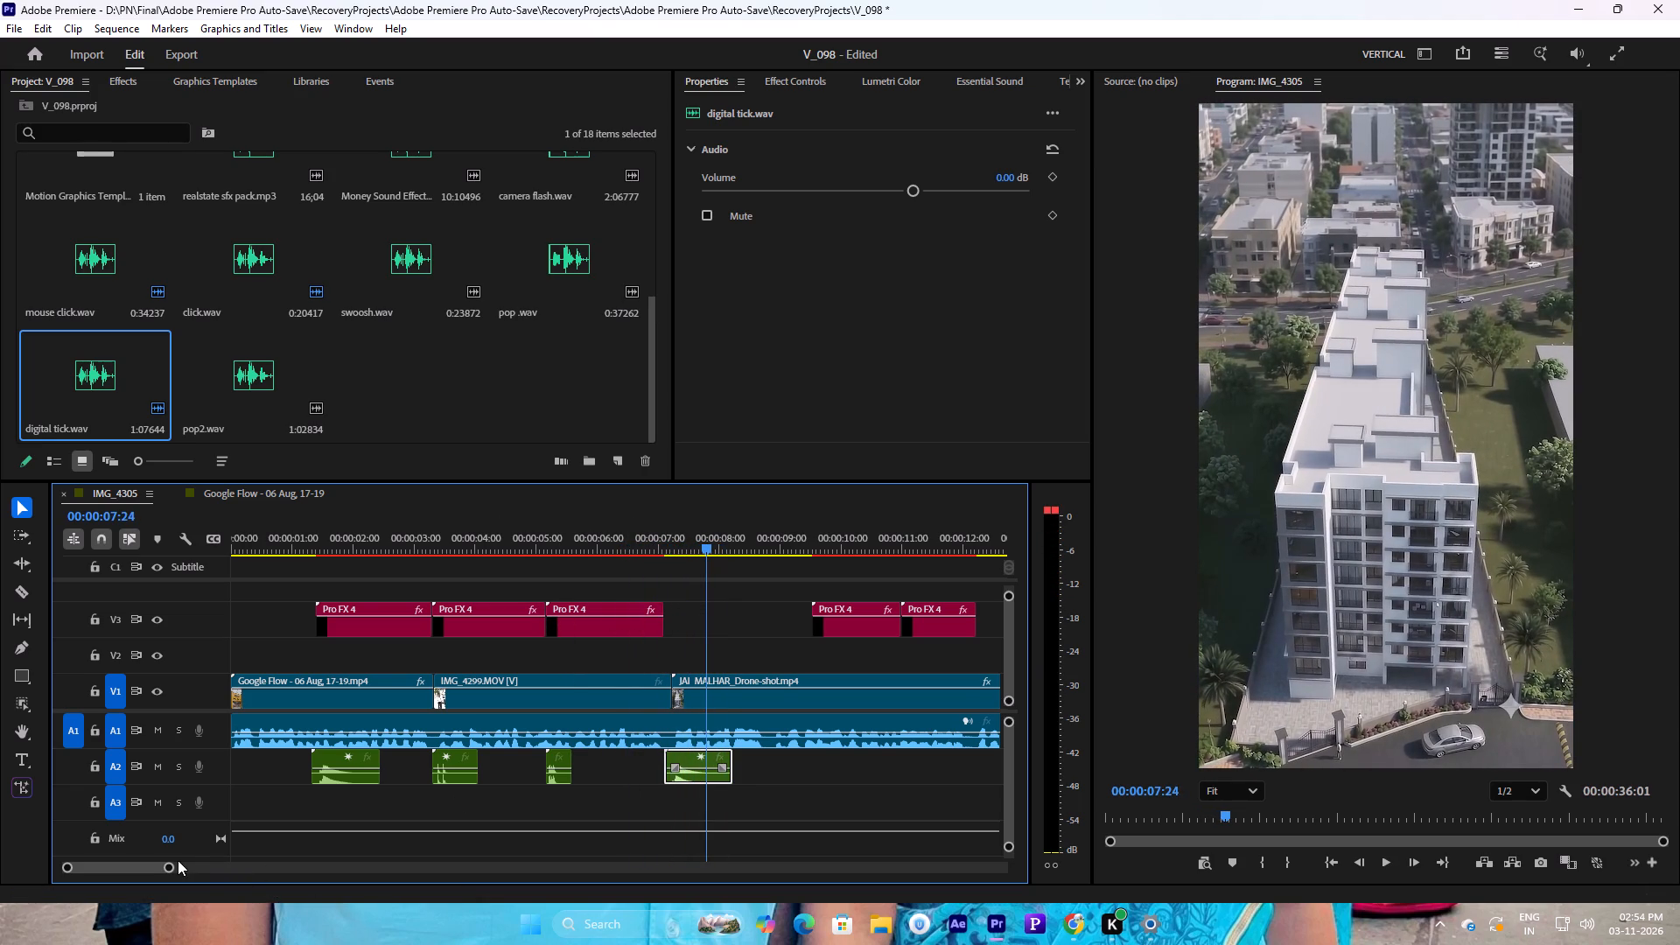
Place mouse click.wav on track A2 where the "उसमें आपको 1 BHK और" caption starts, at 00:00:09:15, and play it back.
drag(173, 867, 208, 861)
key(space)
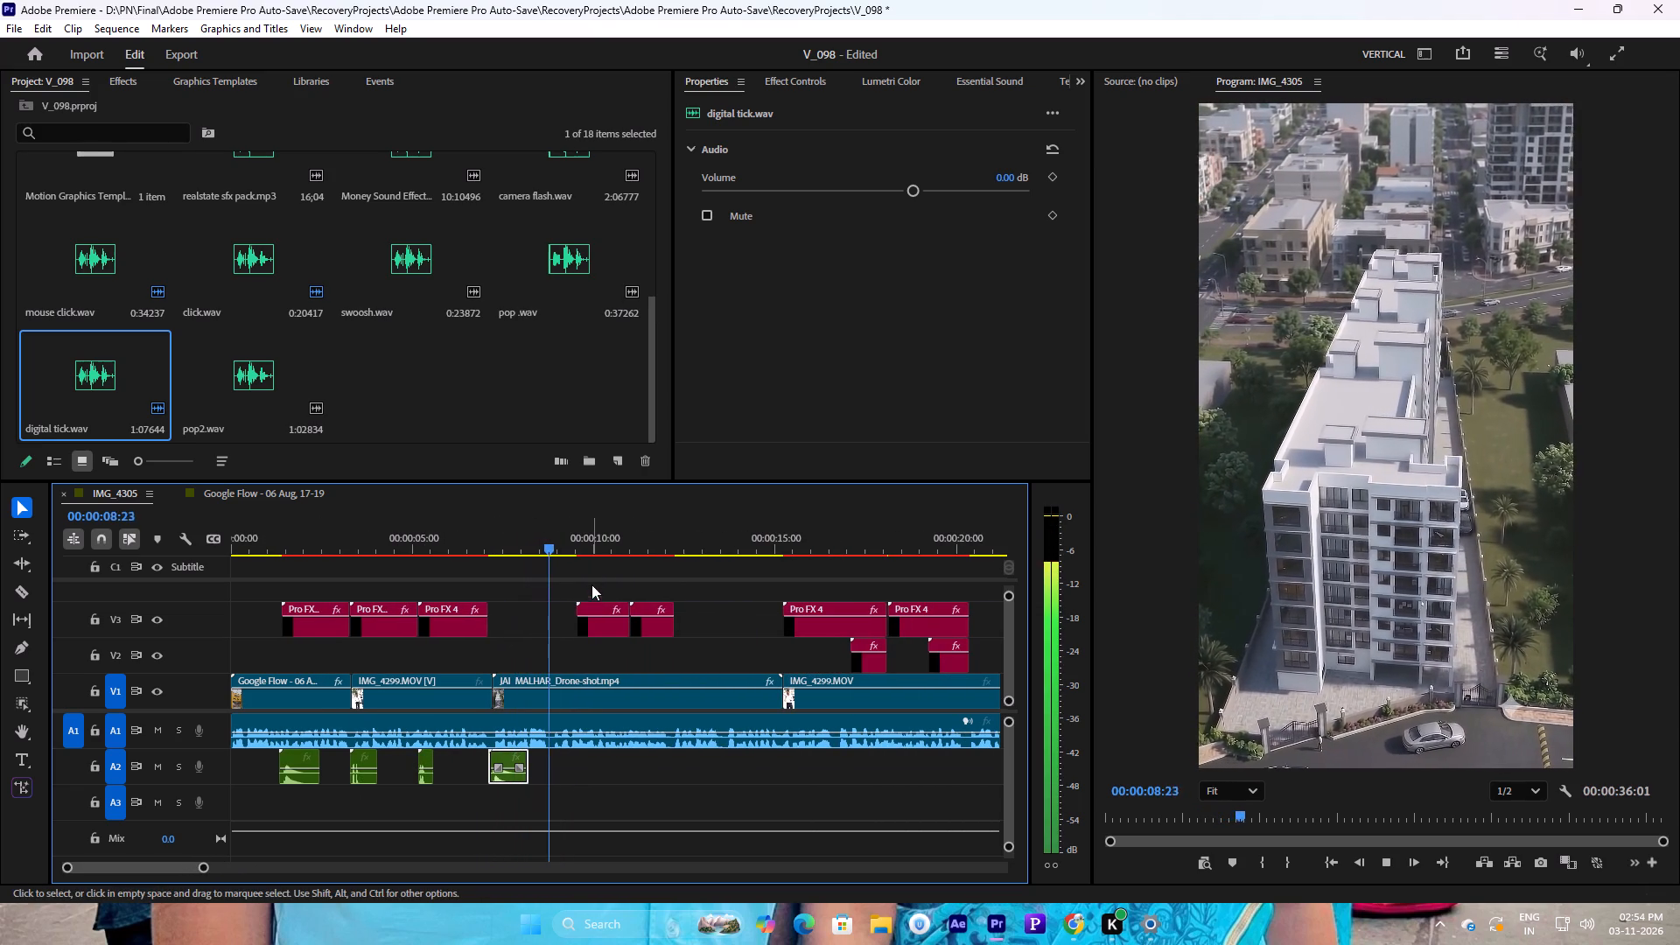
key(space)
drag(590, 549, 580, 549)
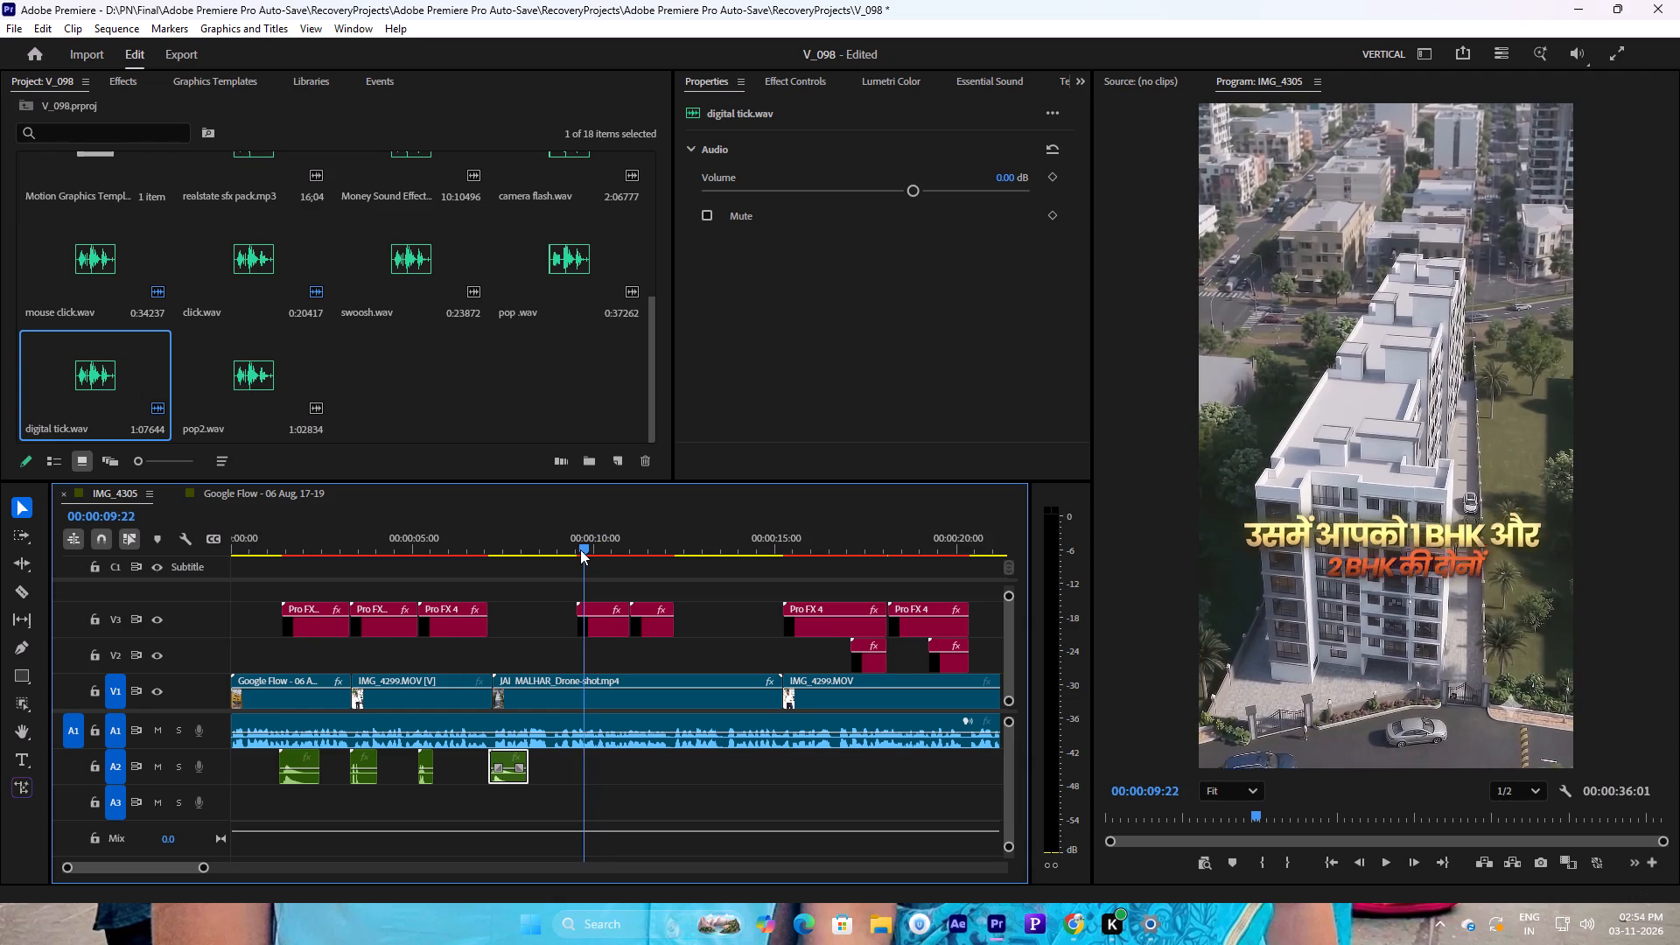
drag(580, 549, 572, 550)
click(360, 780)
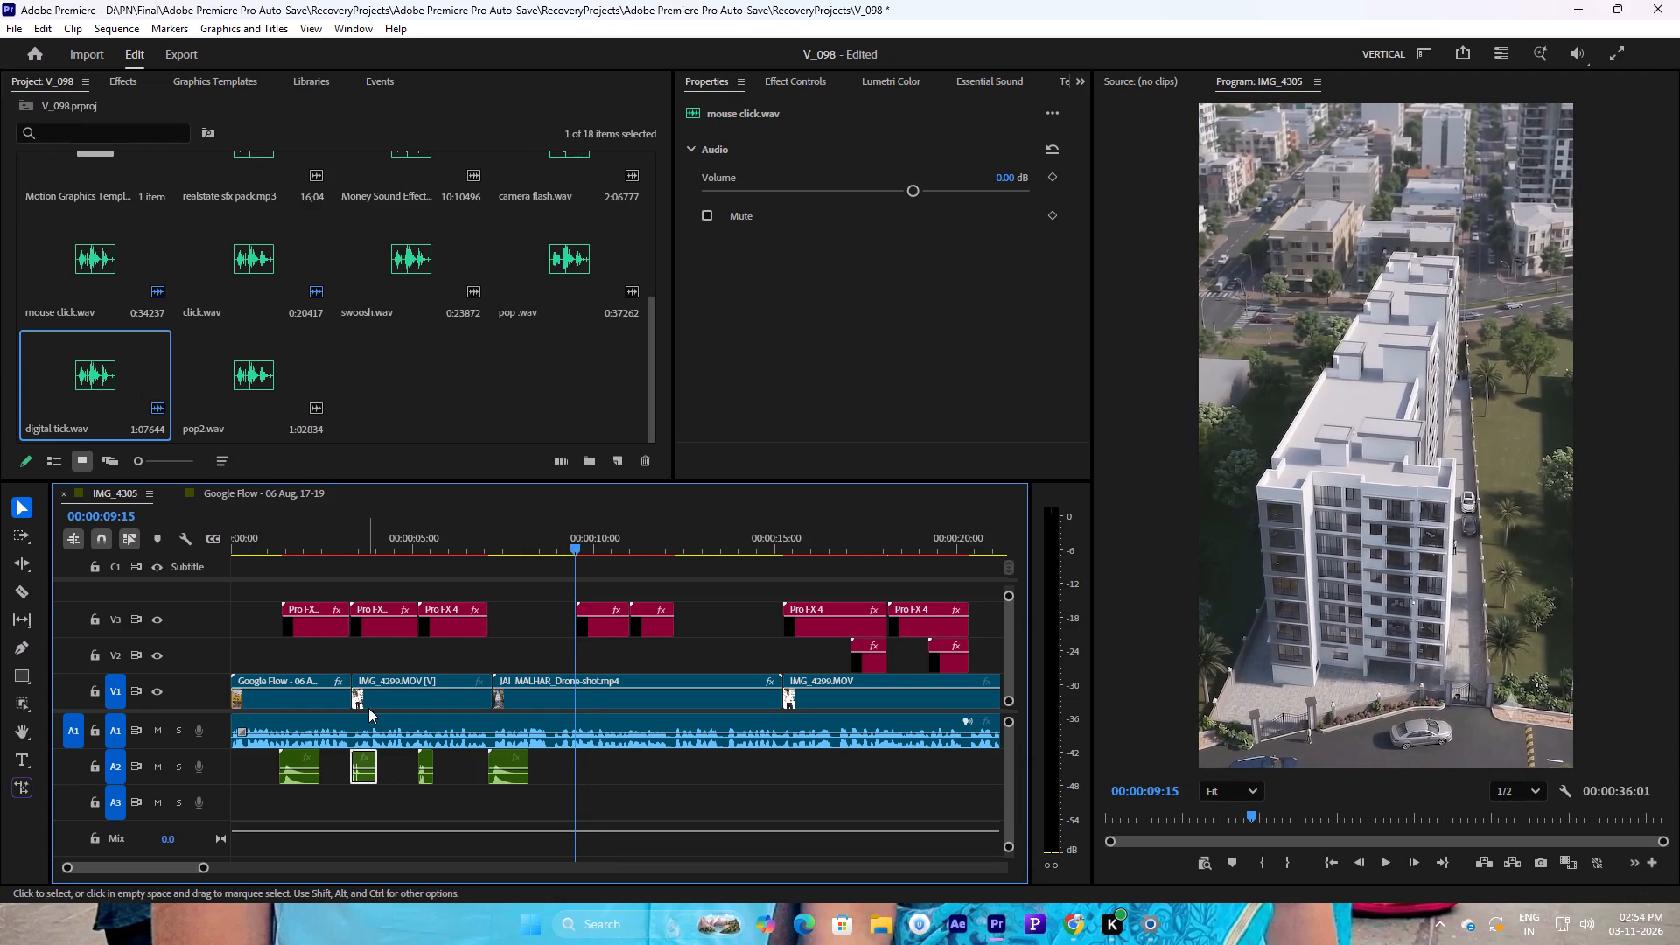
drag(87, 254, 87, 255)
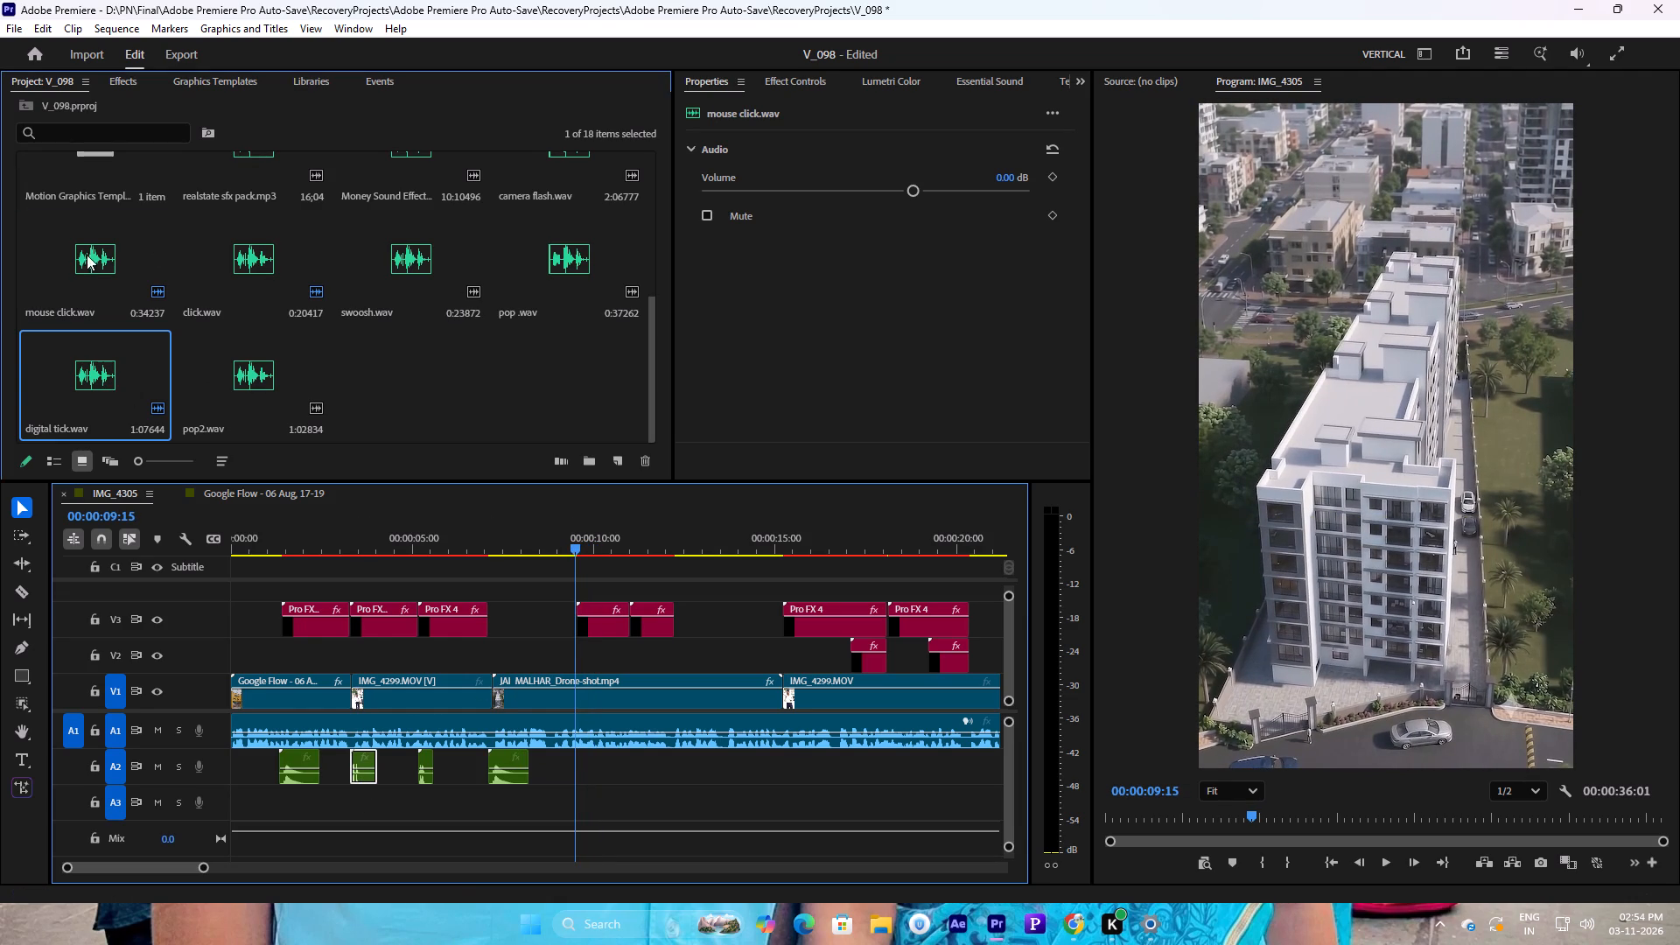
drag(87, 255, 569, 778)
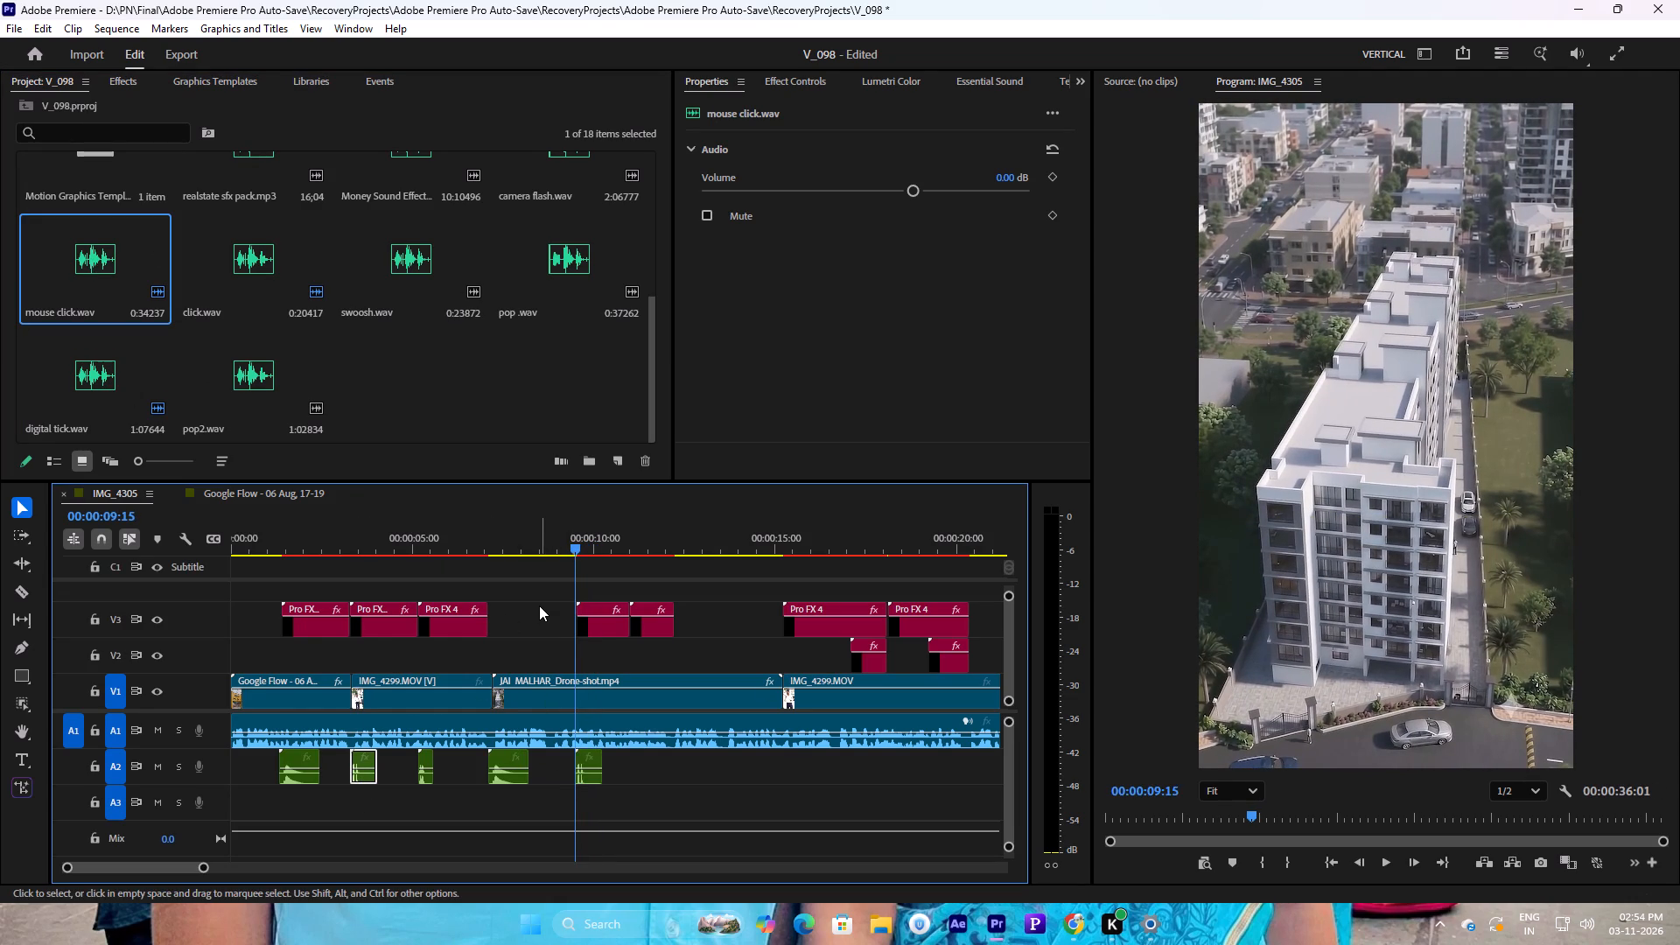
key(space)
key(space)
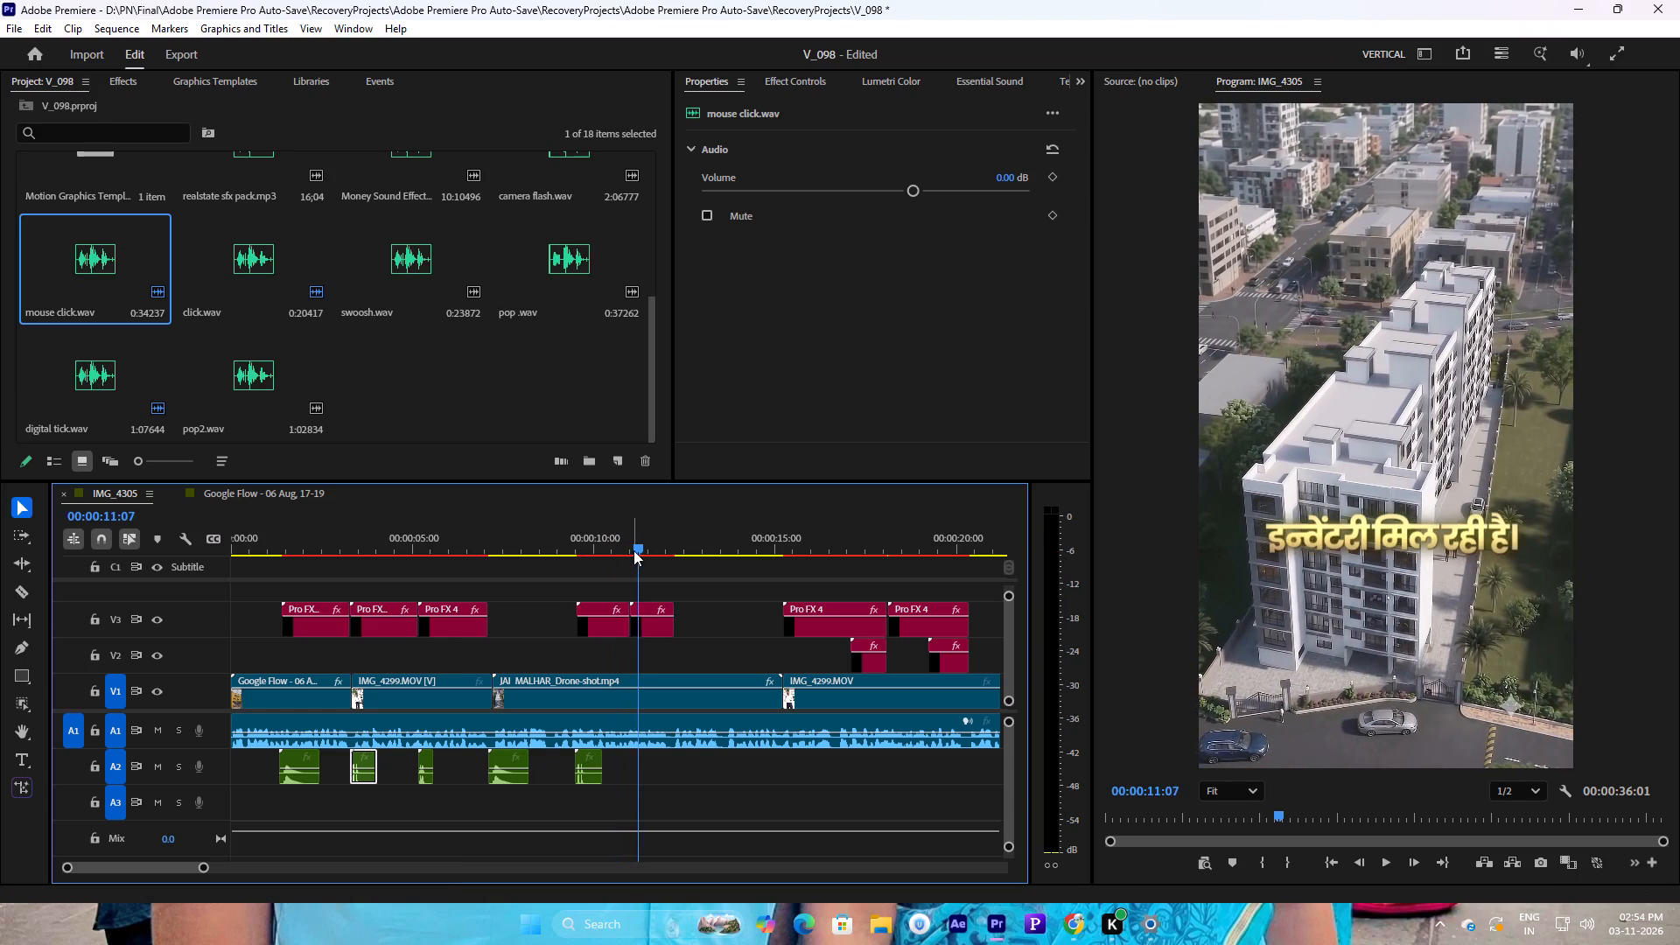
Place mouse click.wav on track A2 at about 00:00:10:29, where the "इन्वेंटरी मिल रही है।" caption starts.
drag(635, 546, 626, 547)
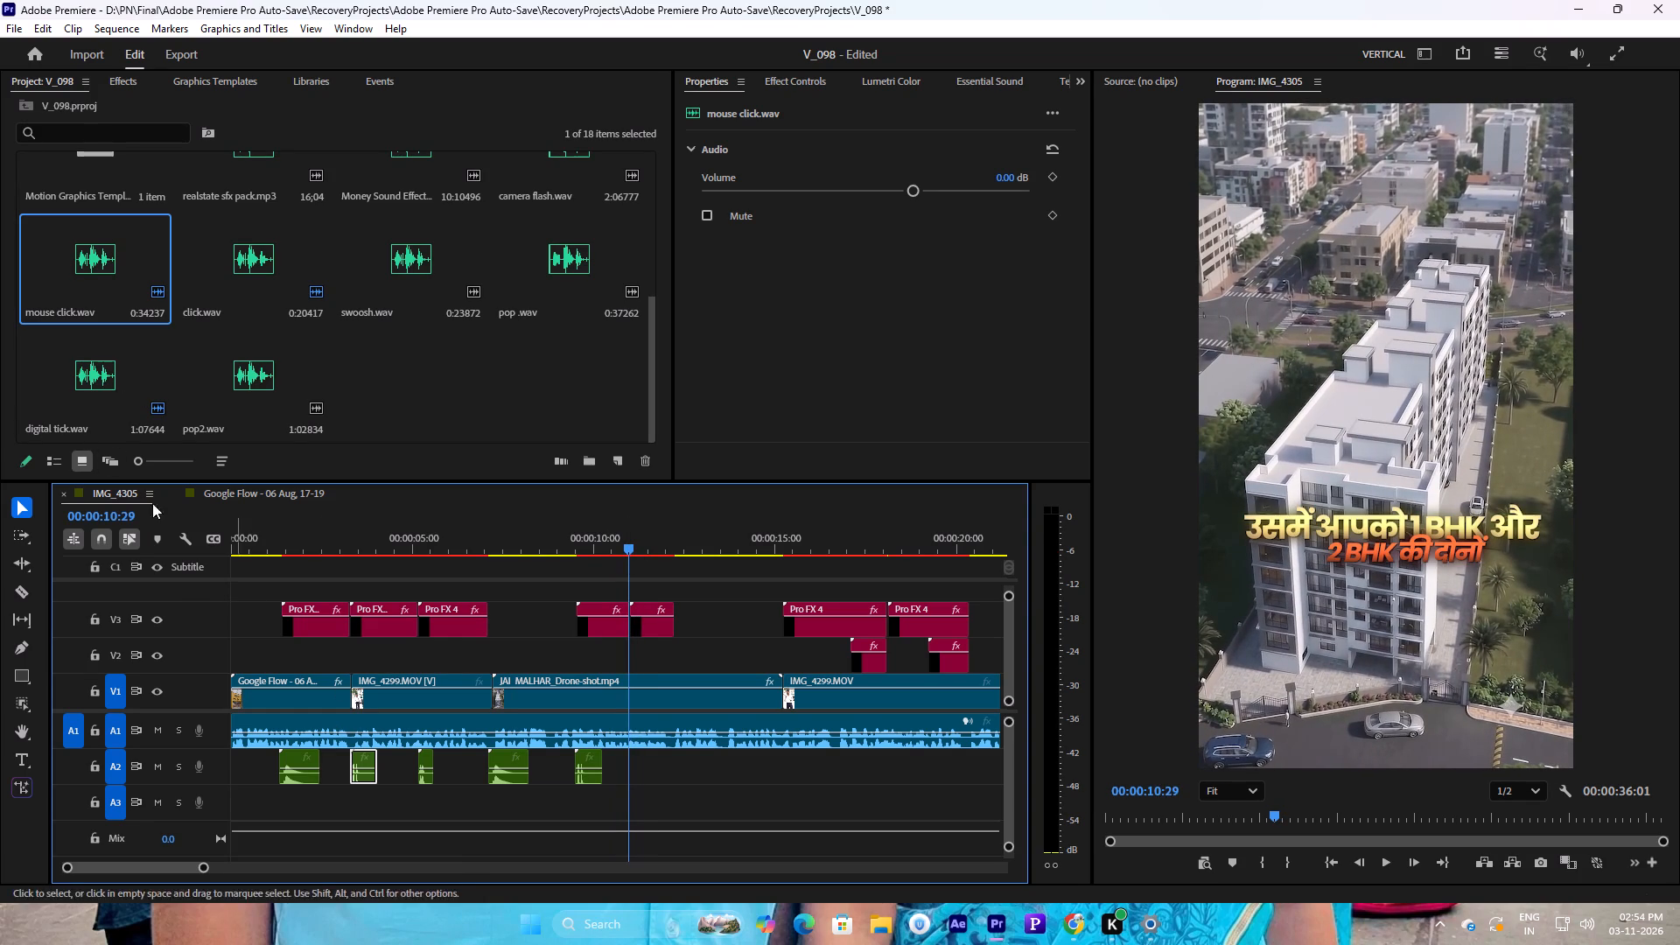
drag(109, 294, 620, 773)
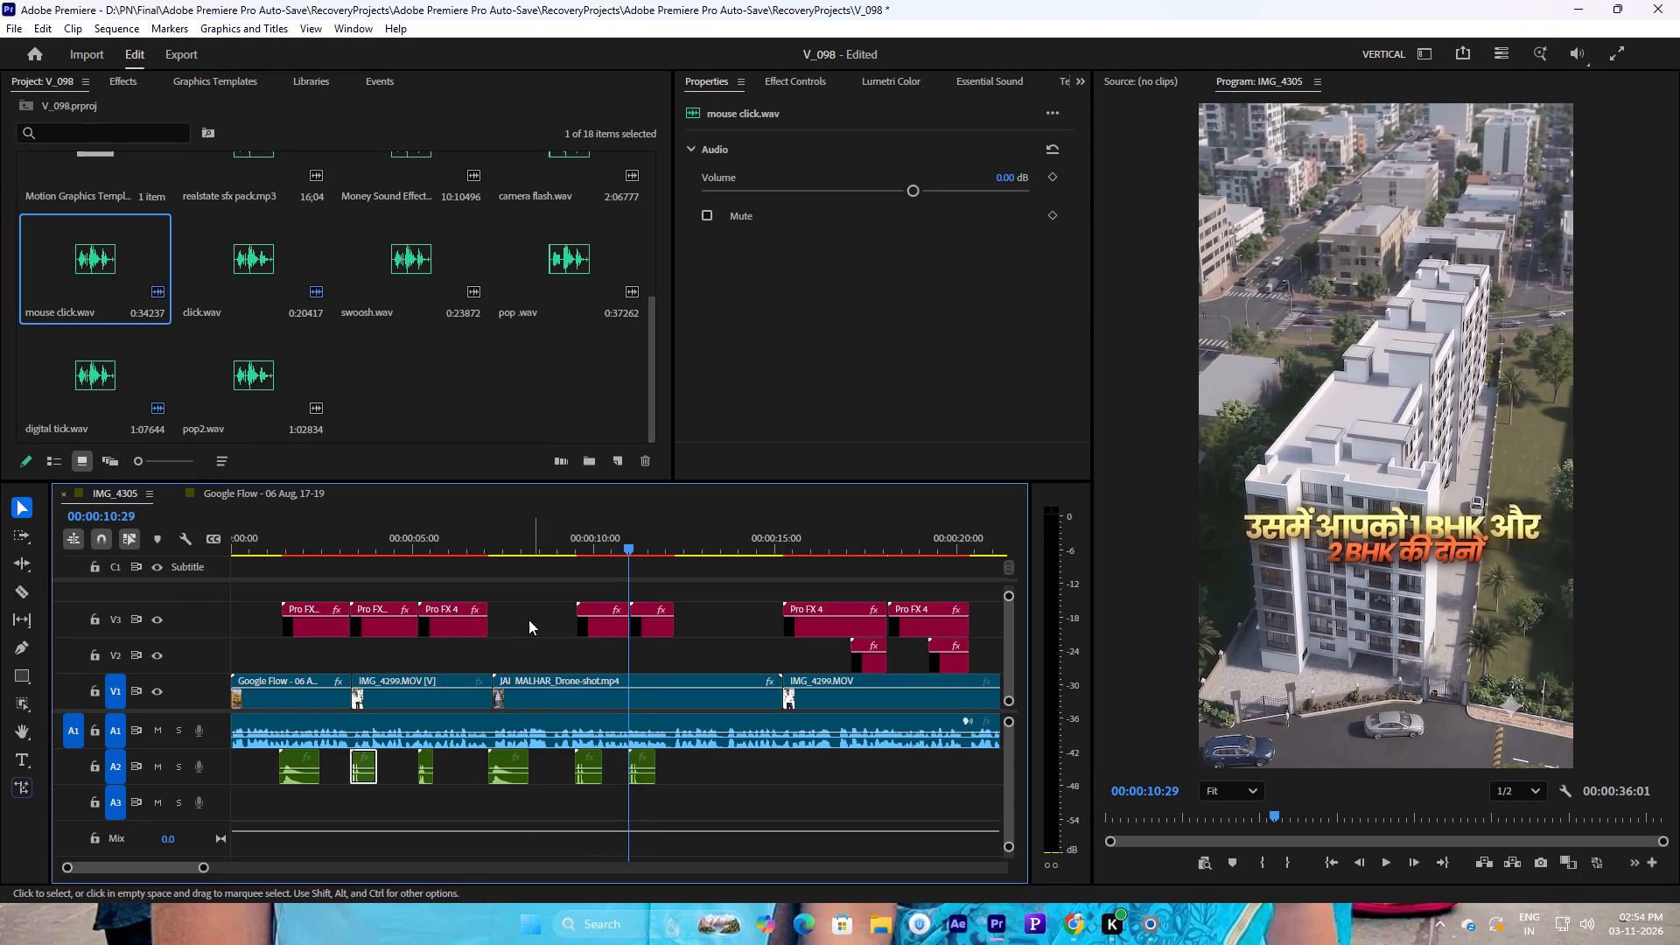
Place click.wav on track A2 at about 00:00:15:07, where the "उसमें 2 BHK देखने जाओ" caption starts, and play it back.
key(space)
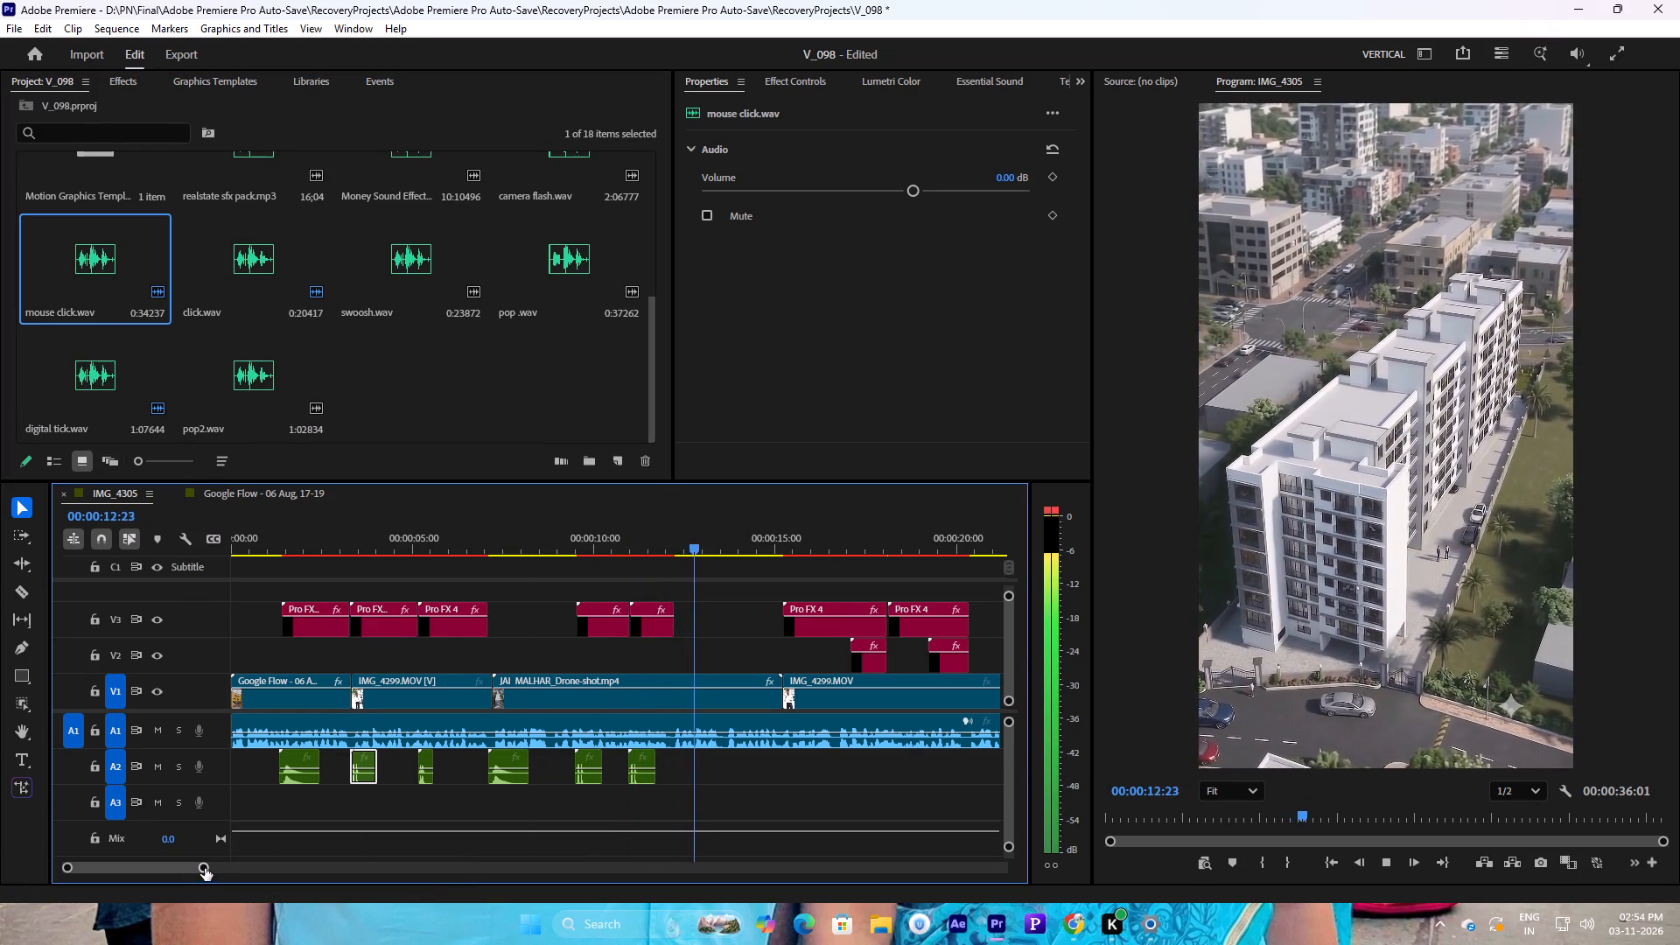
drag(205, 868, 238, 862)
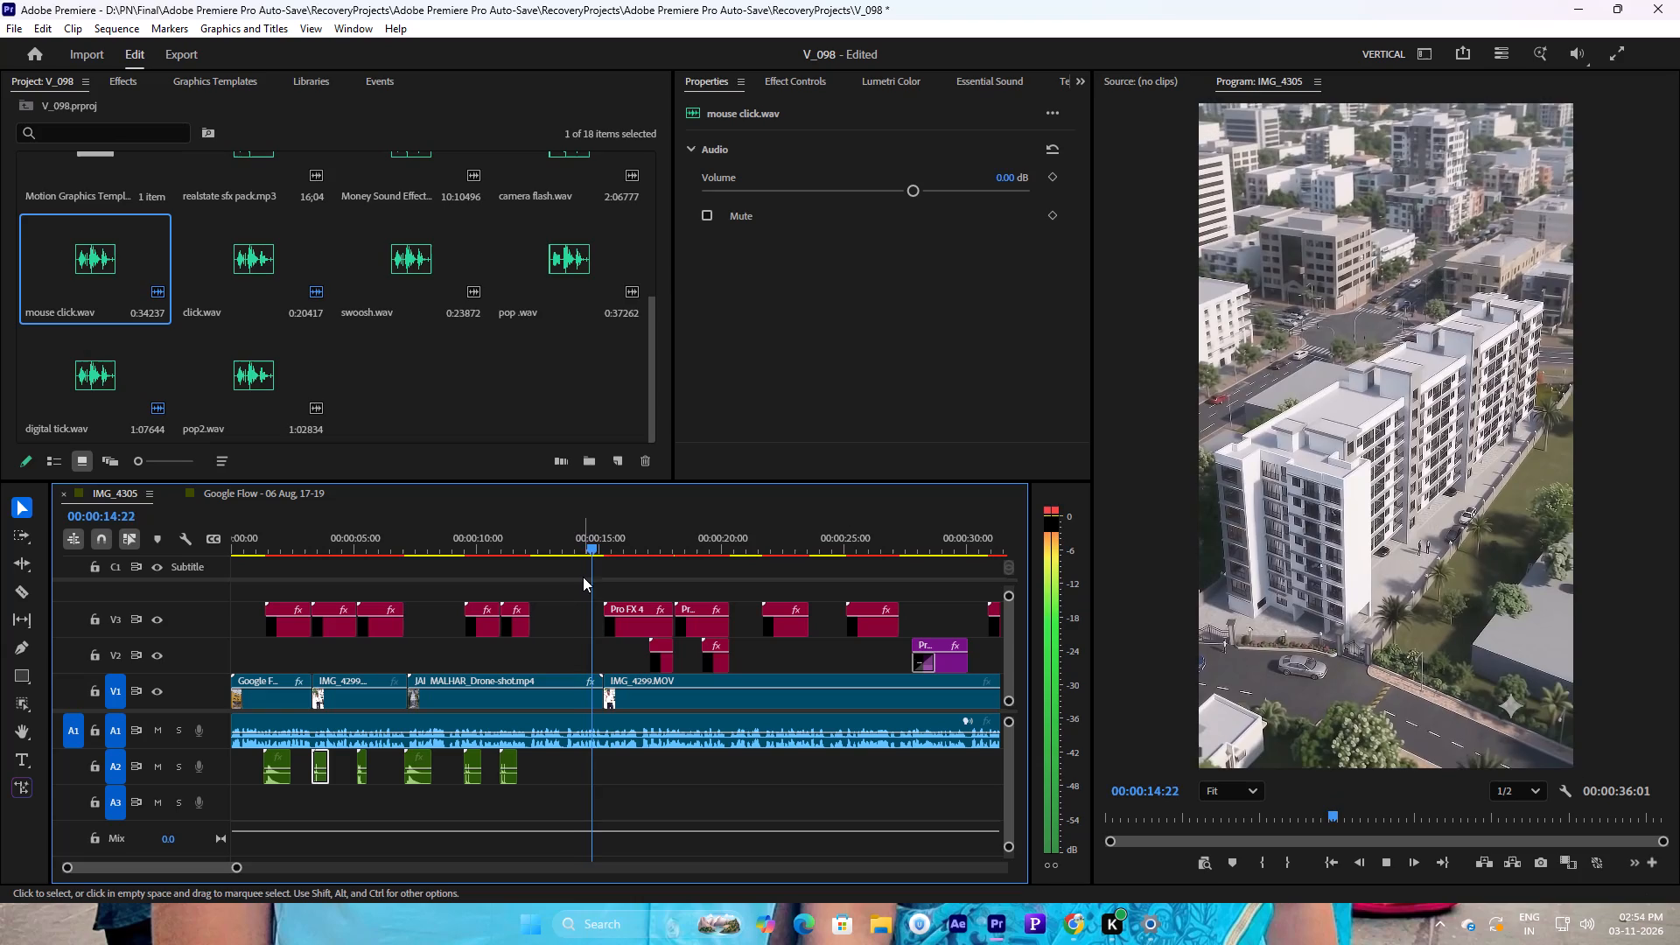
key(space)
drag(620, 539, 608, 542)
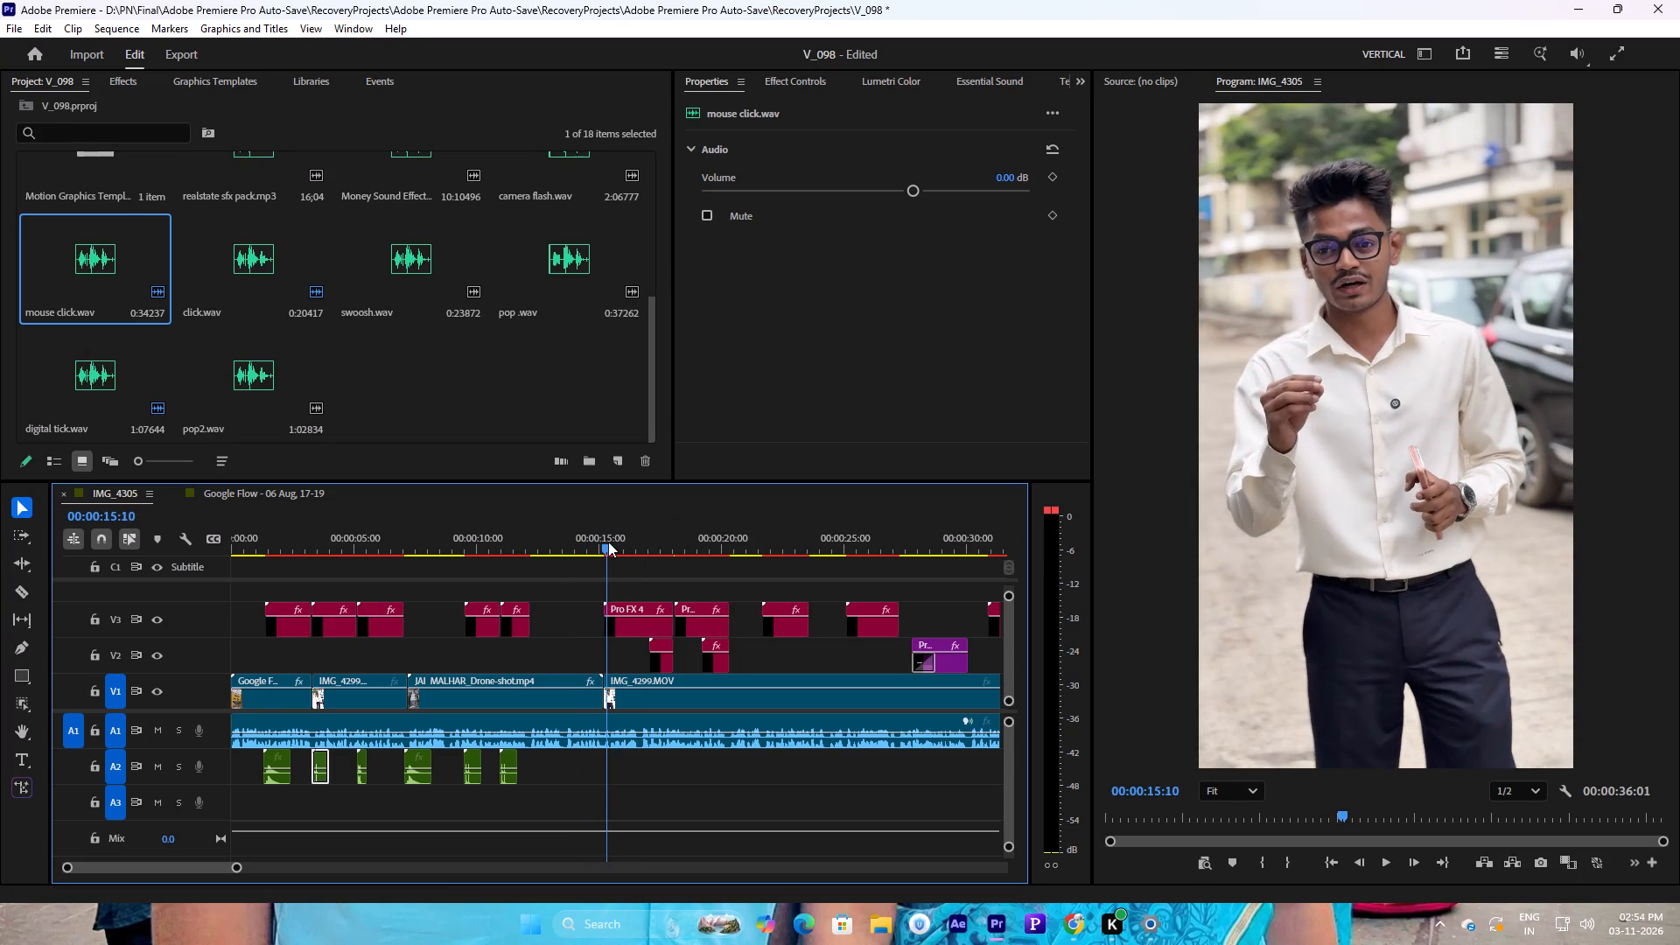
drag(608, 542, 606, 542)
drag(96, 301, 96, 302)
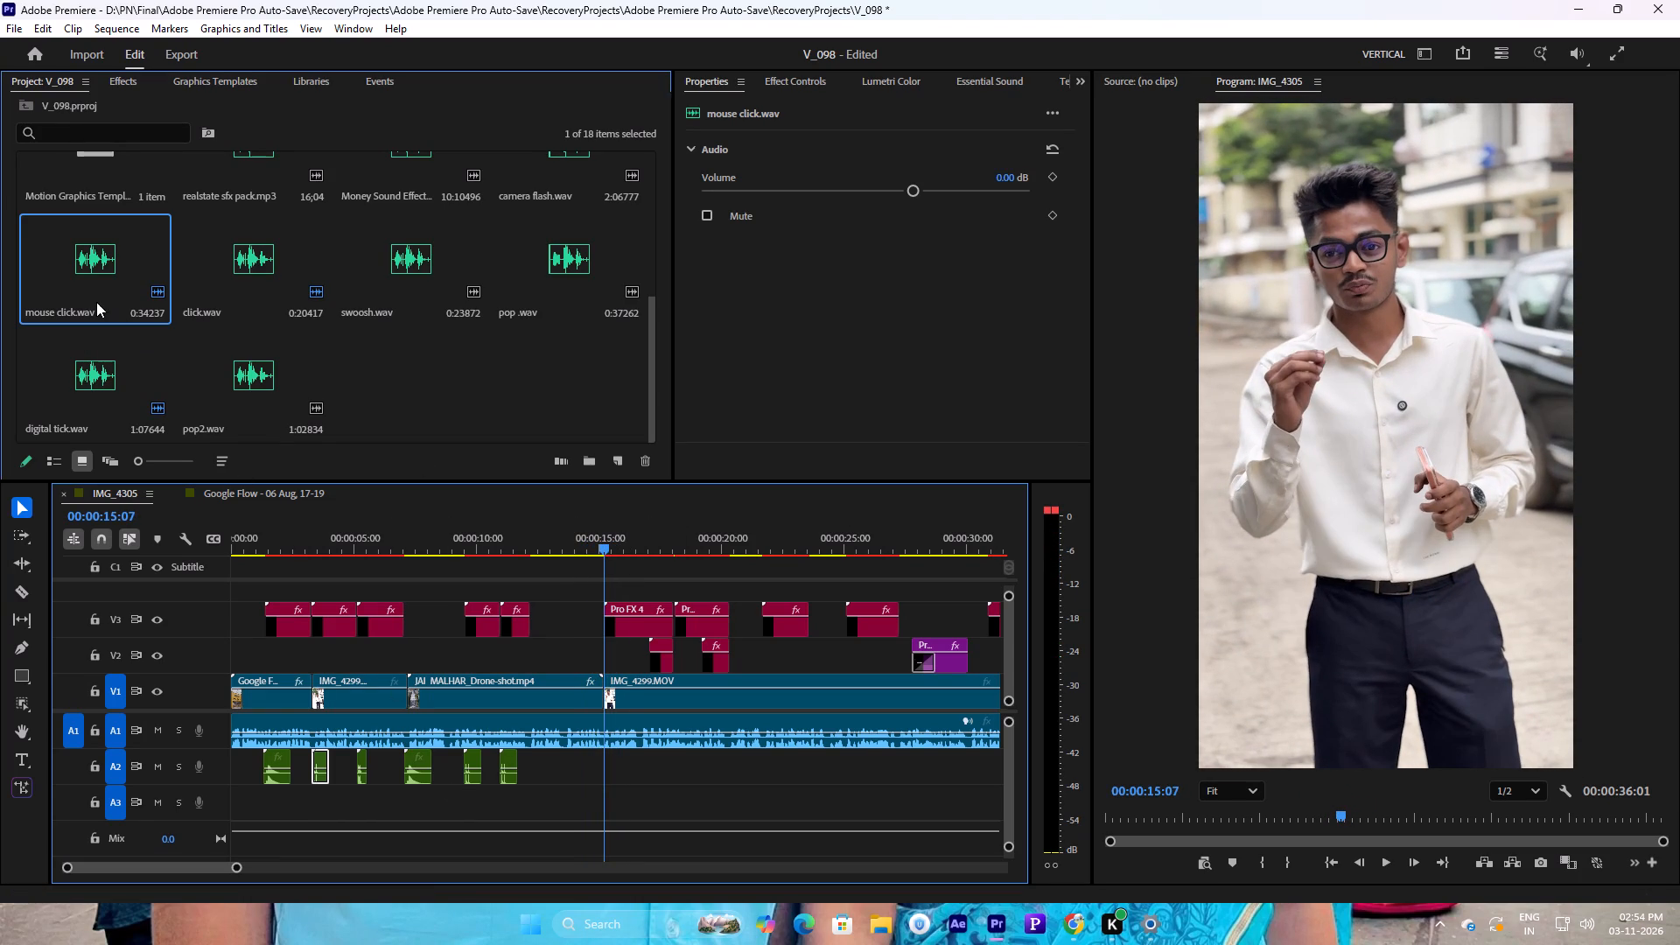
drag(96, 302, 109, 292)
drag(231, 282, 638, 770)
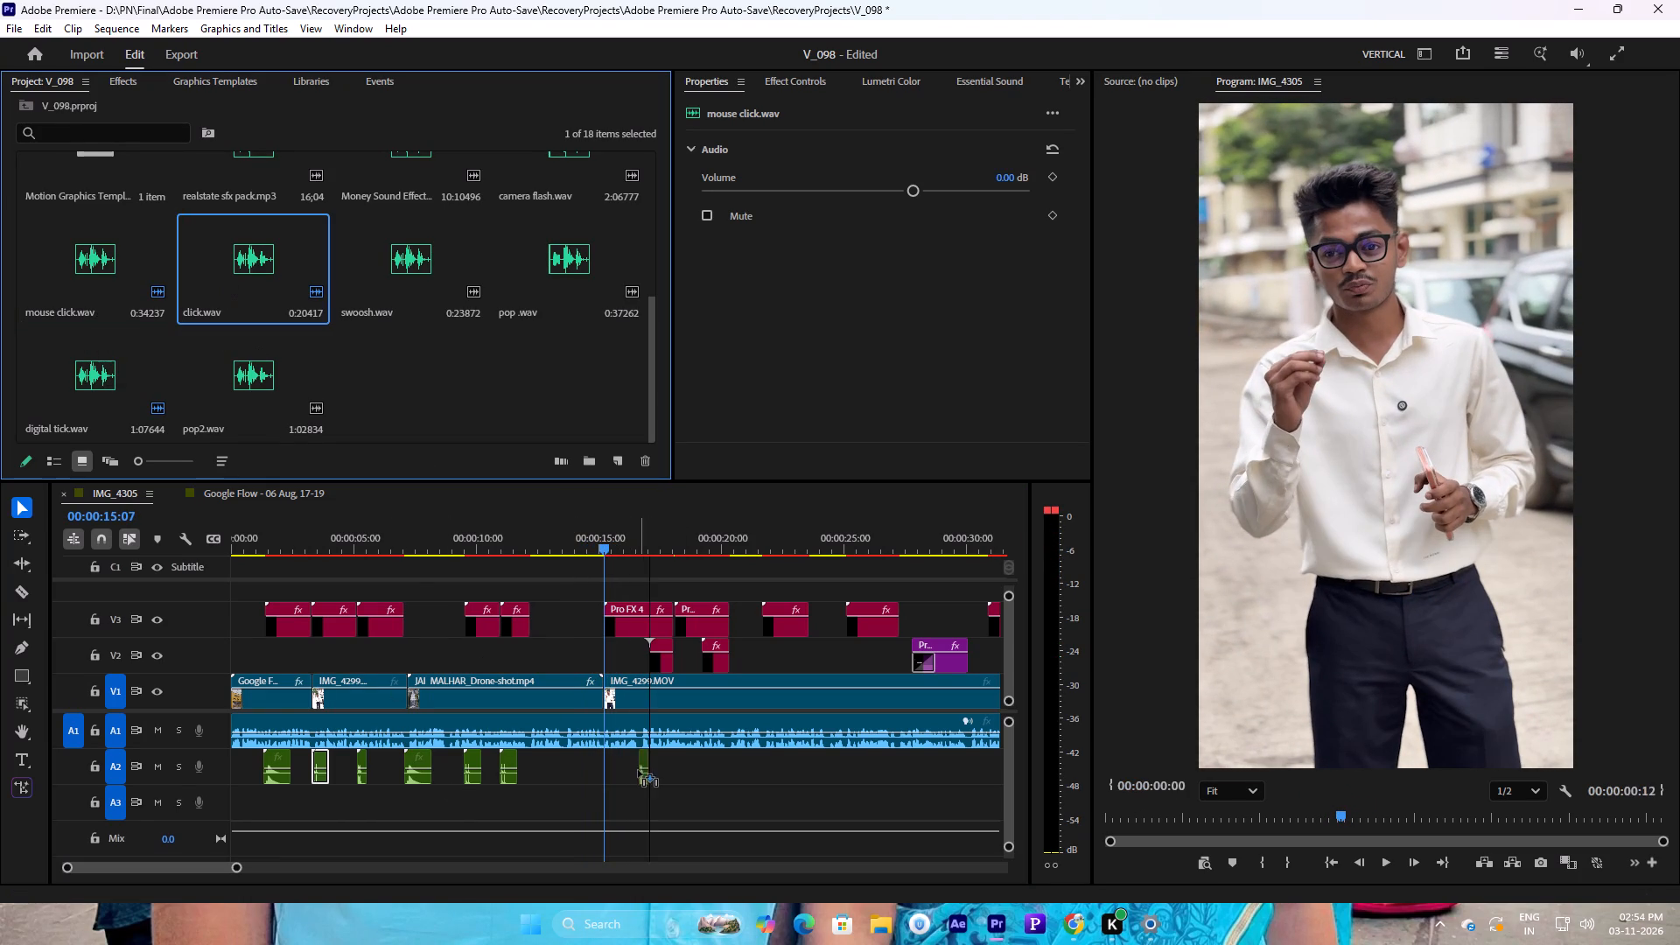
drag(638, 770, 605, 765)
key(space)
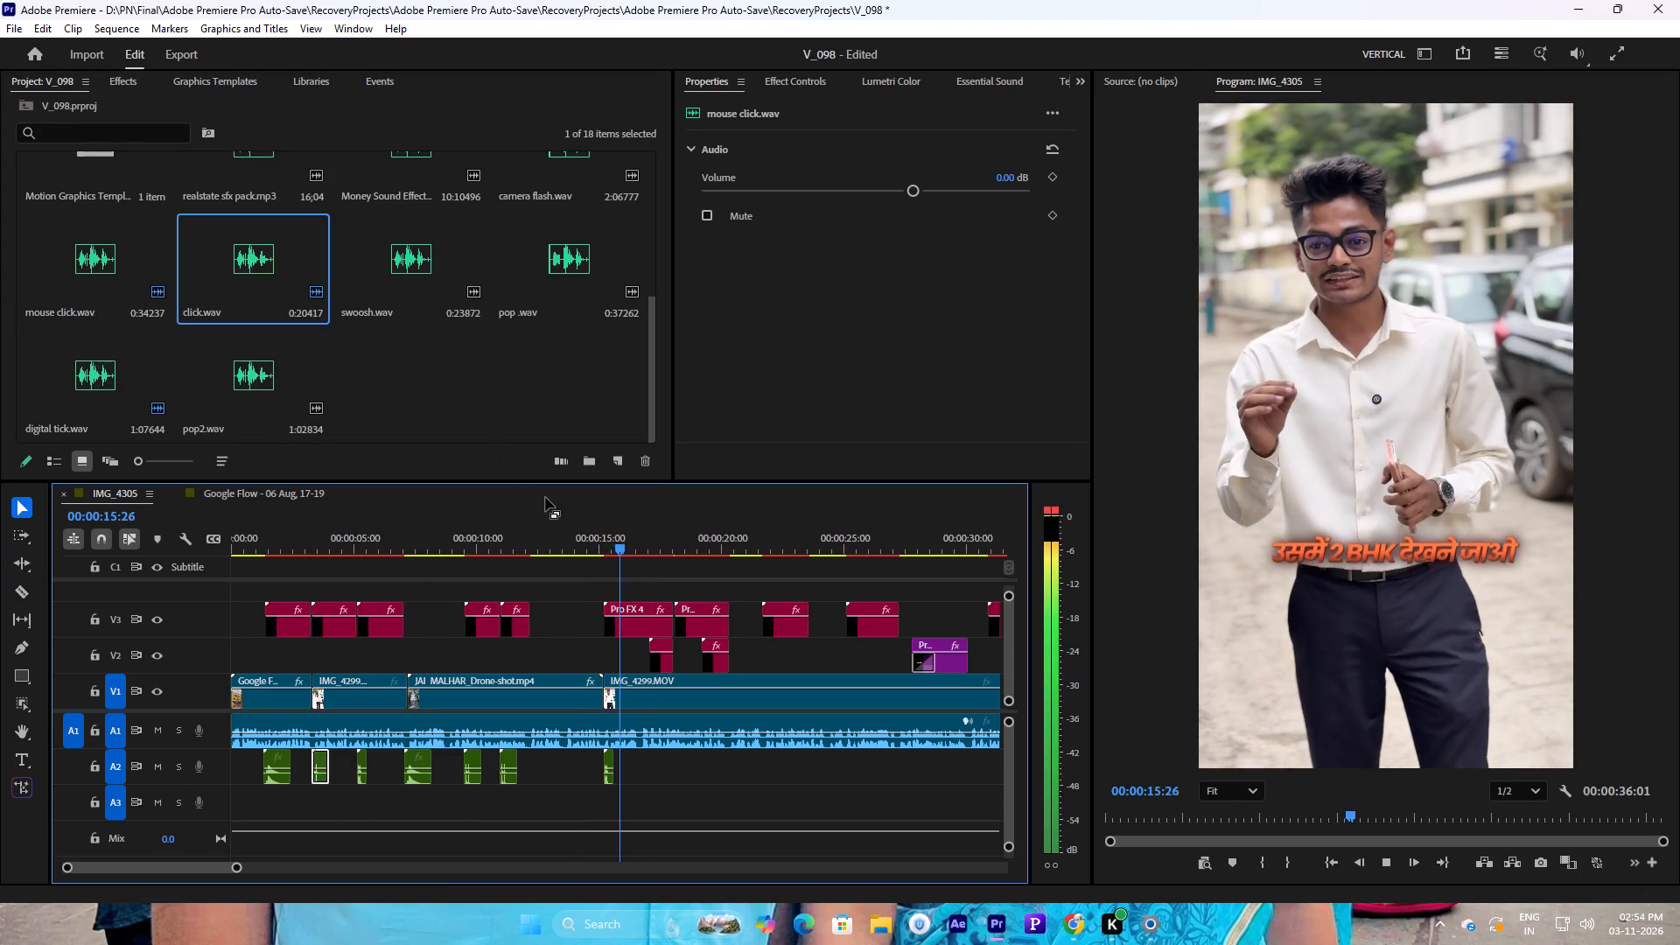
click(589, 543)
key(space)
drag(589, 543, 601, 550)
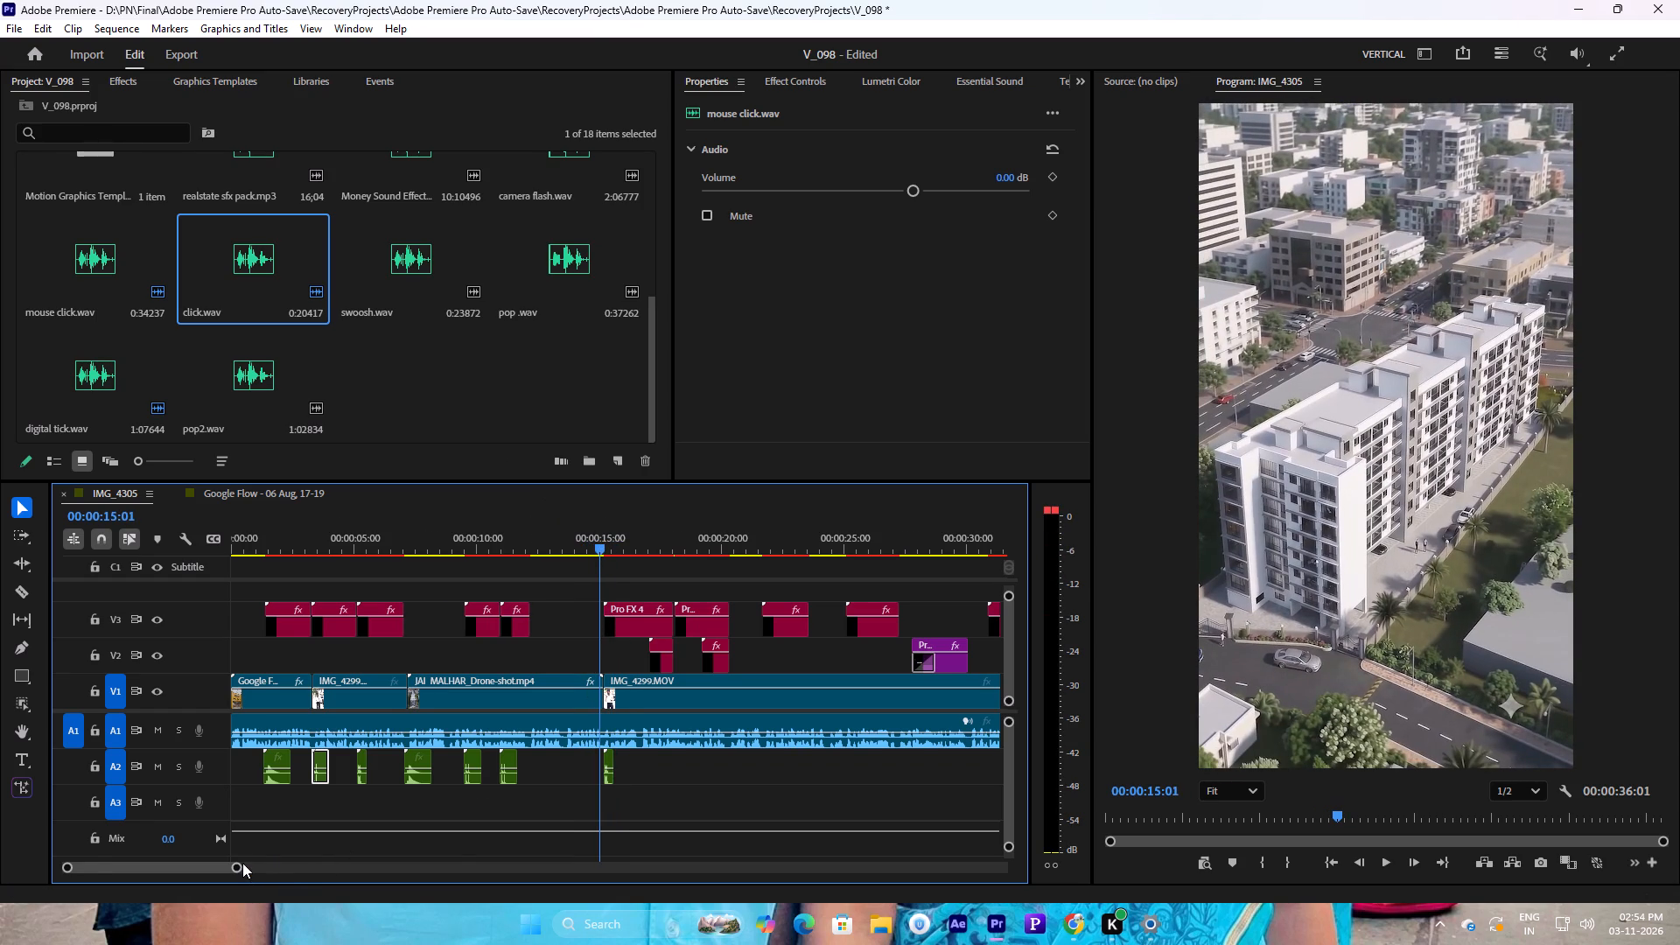
Shift that click.wav slightly earlier to start at 00:00:15:06, at the cut from the drone shot to IMG_4299.MOV, and play it back.
click(242, 863)
drag(244, 863, 182, 873)
drag(234, 864, 143, 874)
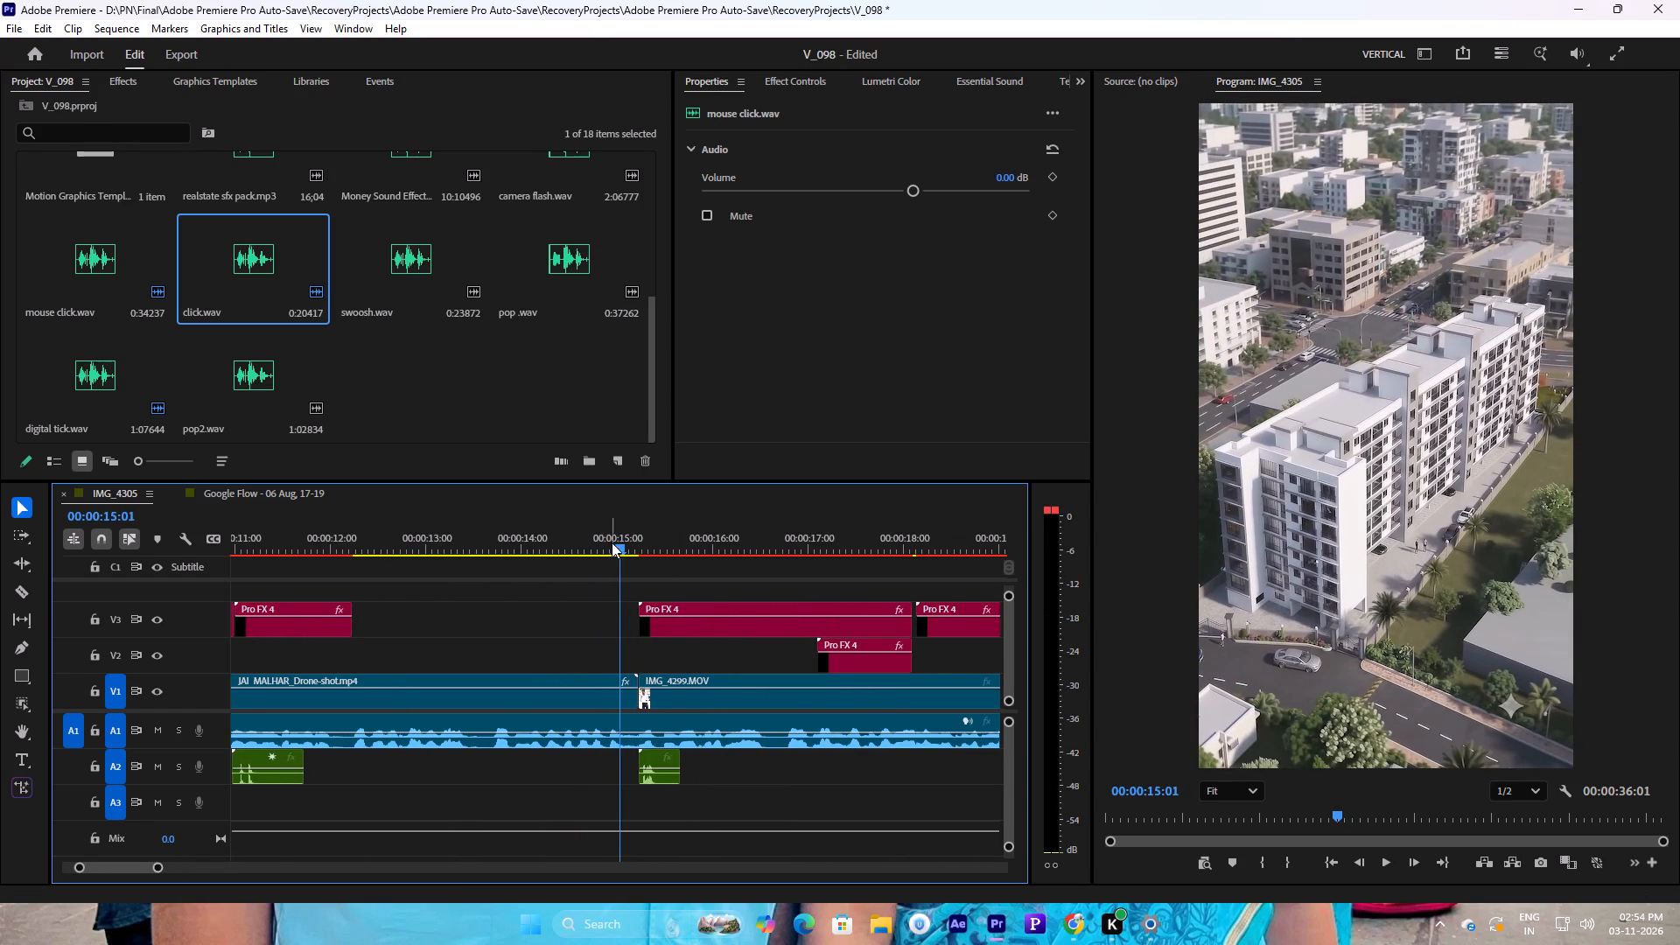
drag(621, 542, 639, 547)
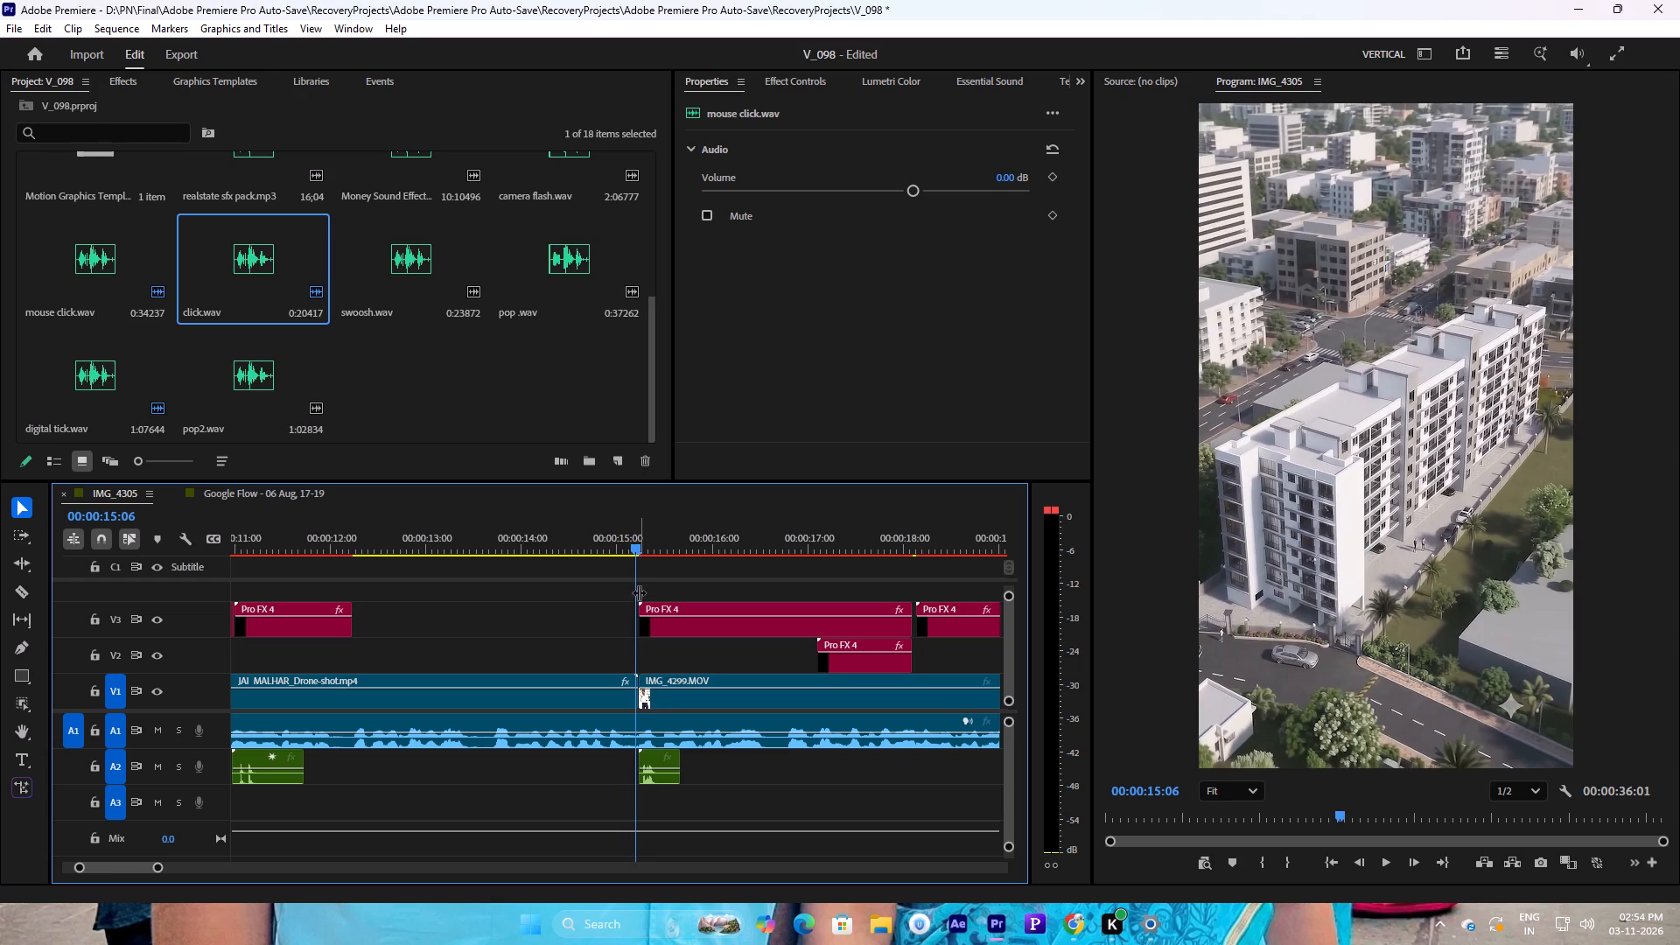
click(659, 757)
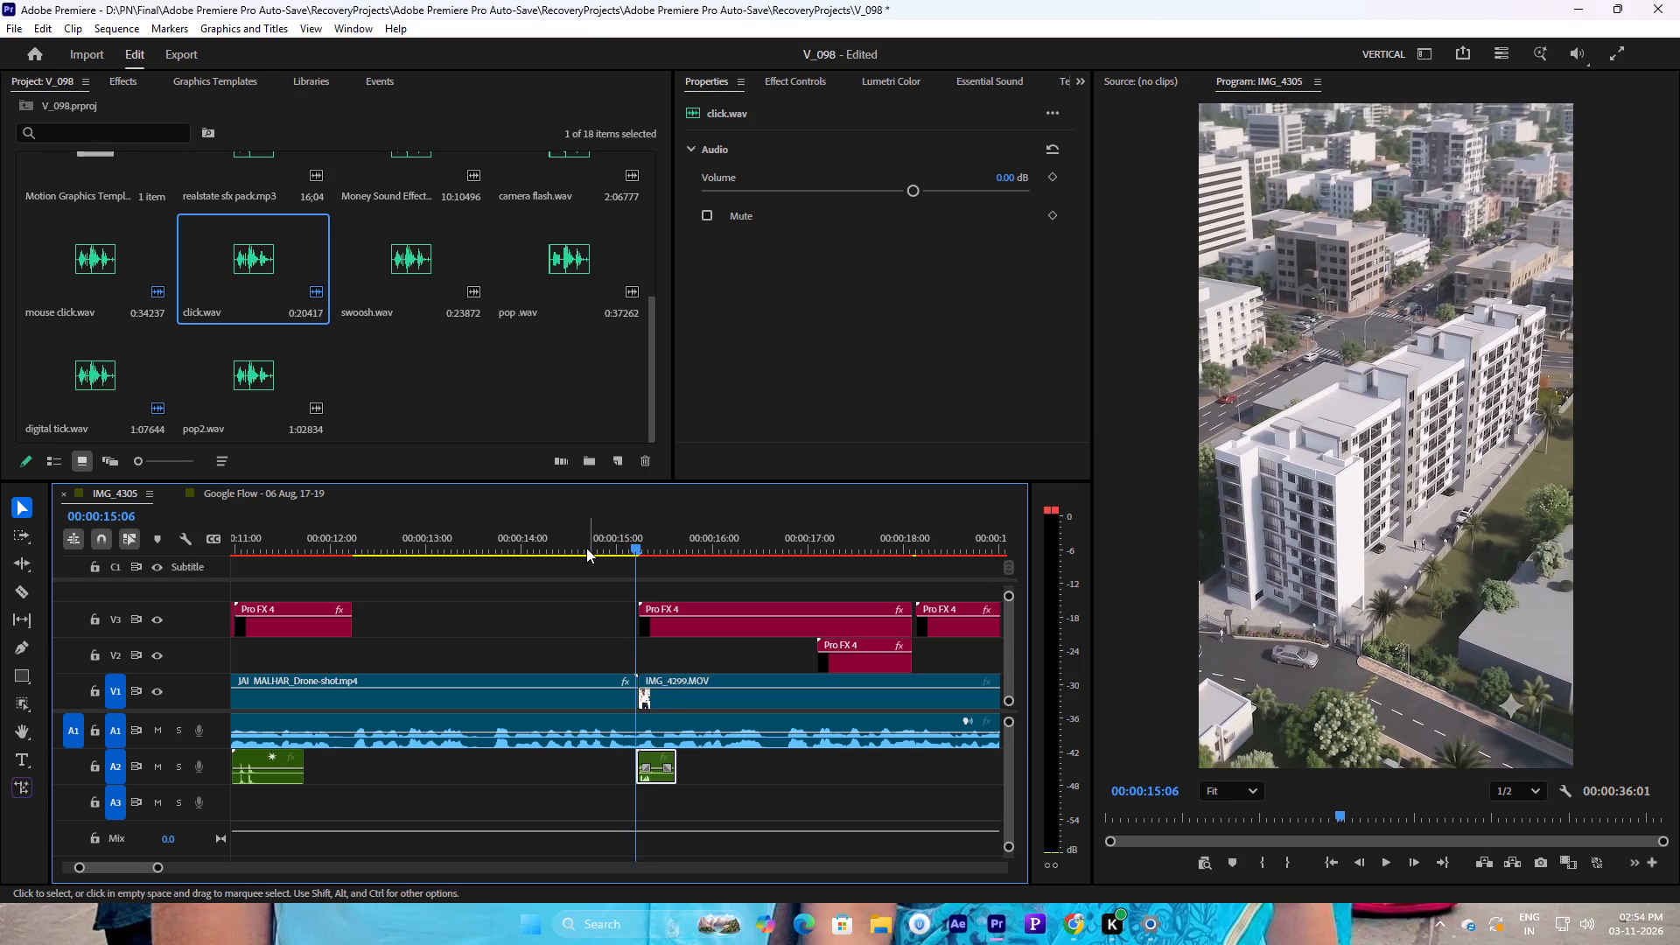
key(space)
key(space)
click(529, 534)
key(space)
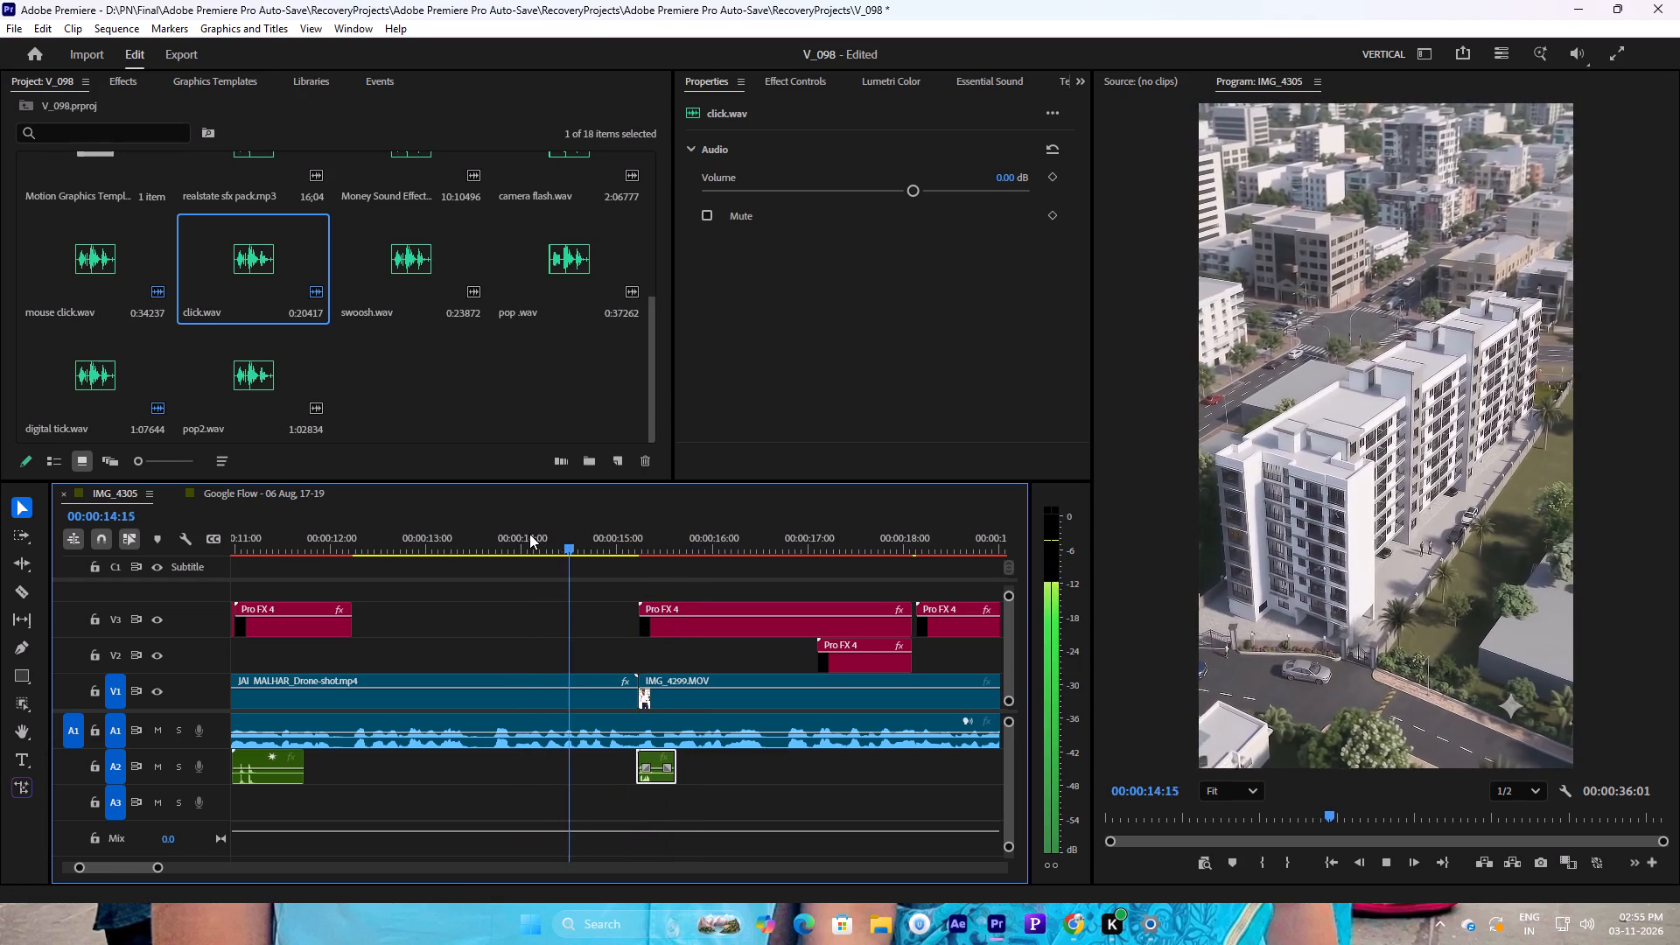
key(space)
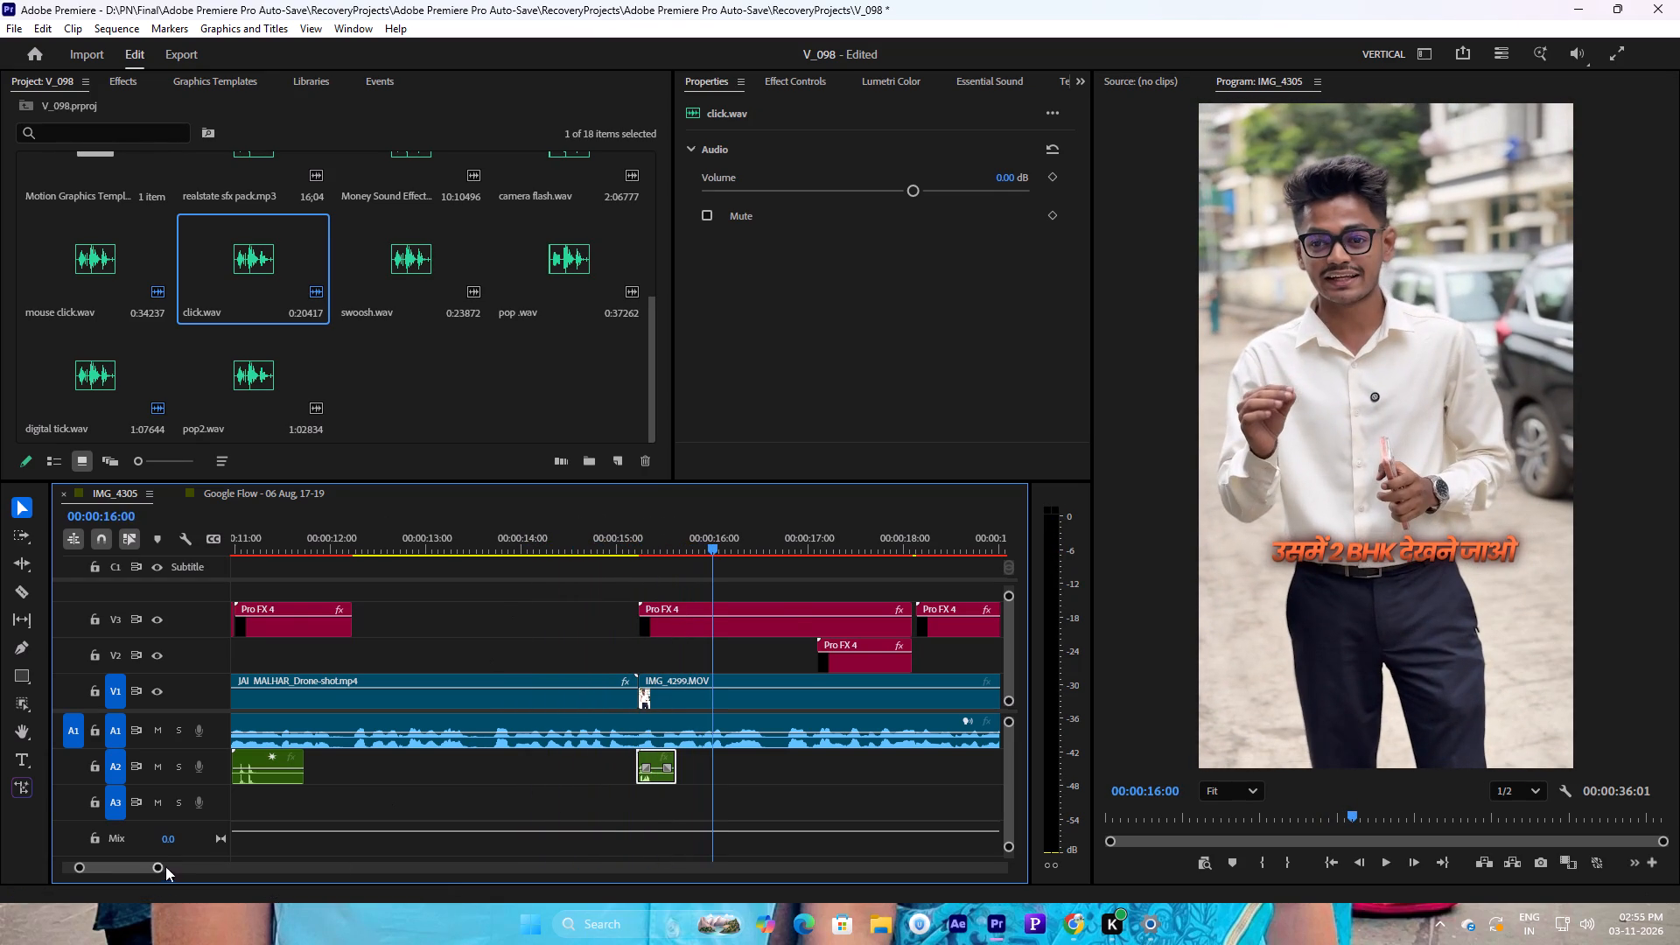
Place Money Sound Effect.mp4 on track A3, starting just before the "तो 40 लाख से चालू है," caption at 00:00:17:03.
drag(160, 864, 178, 864)
key(space)
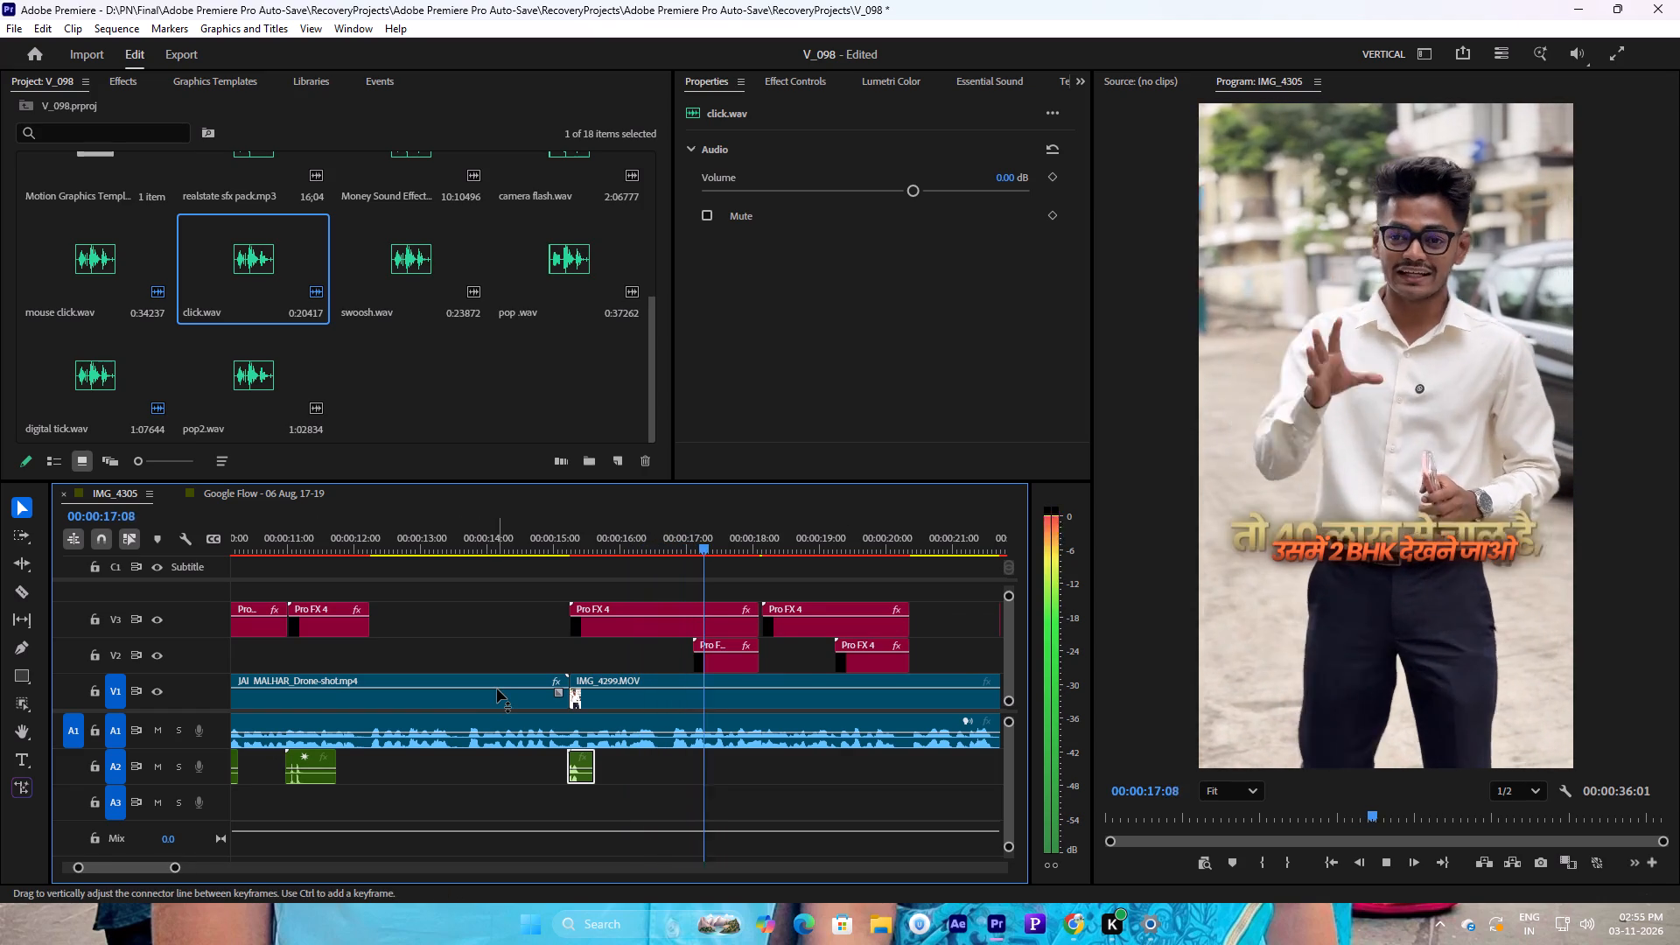
key(space)
drag(724, 549, 704, 549)
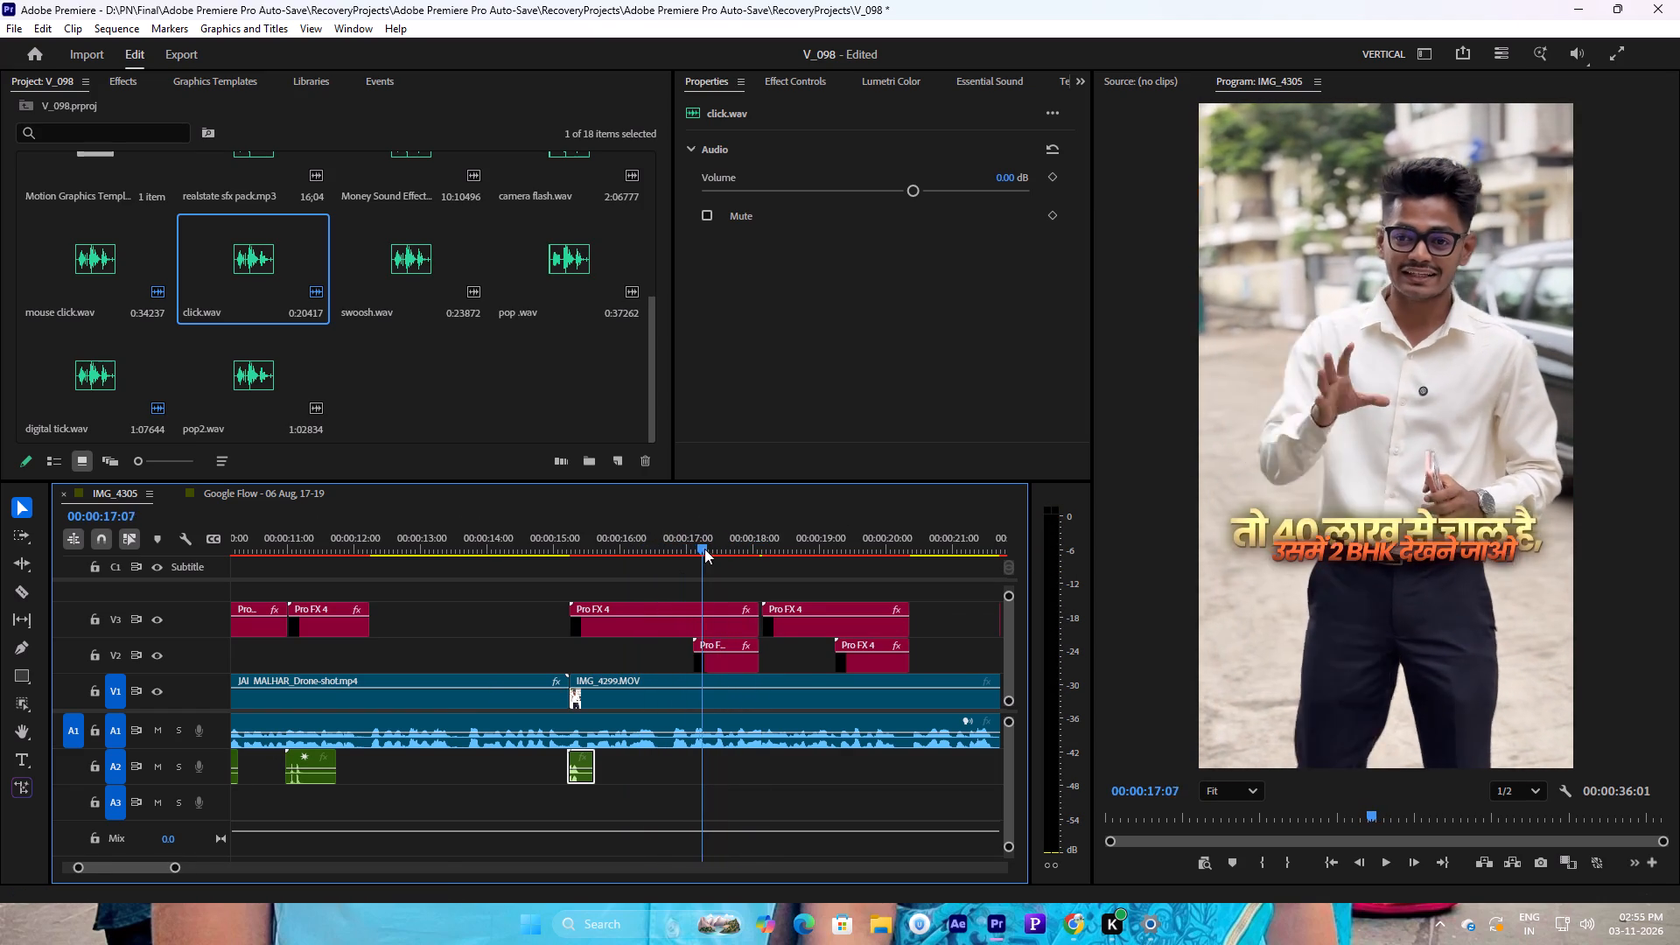
drag(704, 549, 696, 549)
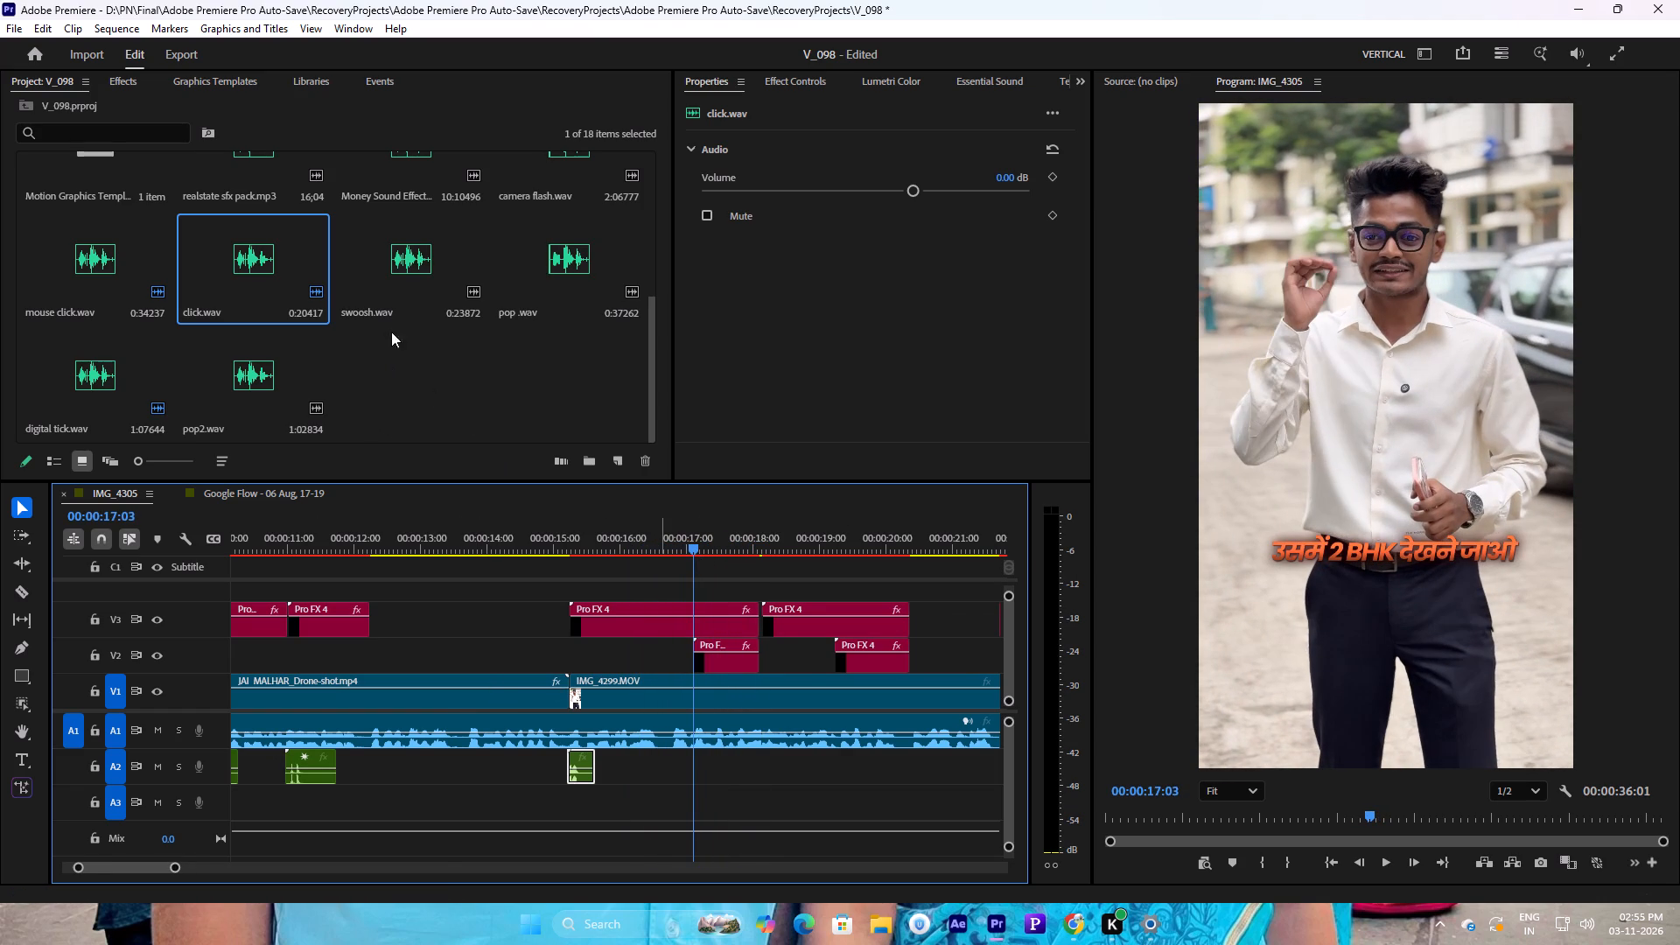
scroll(428, 291, up, 1)
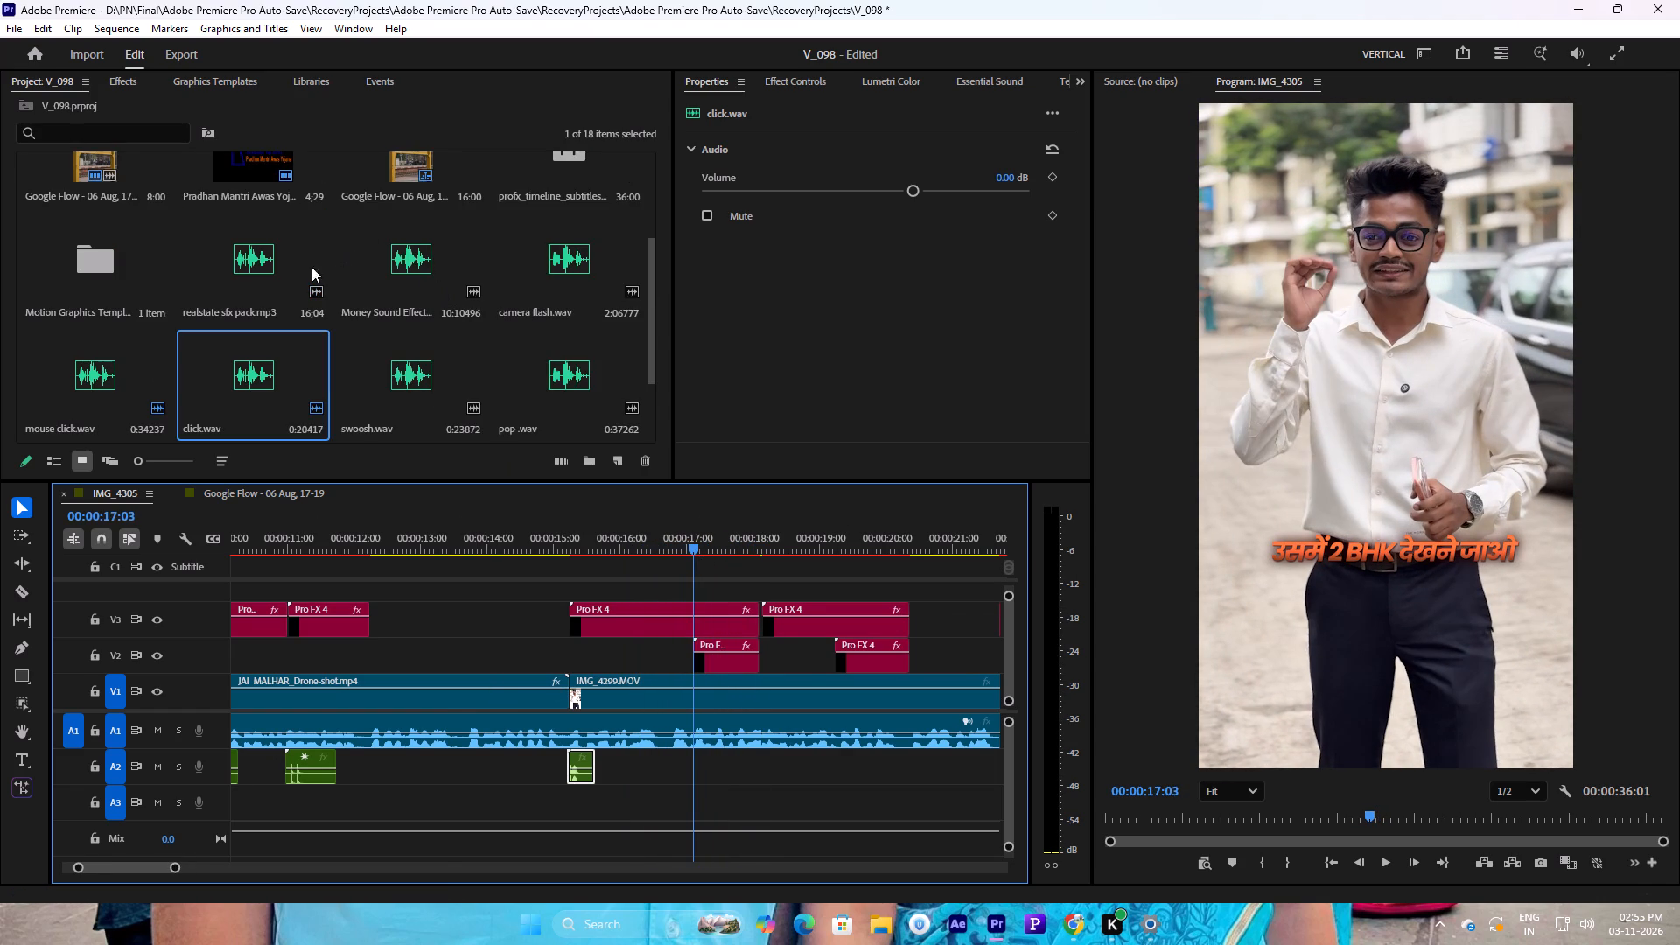
drag(425, 271, 664, 803)
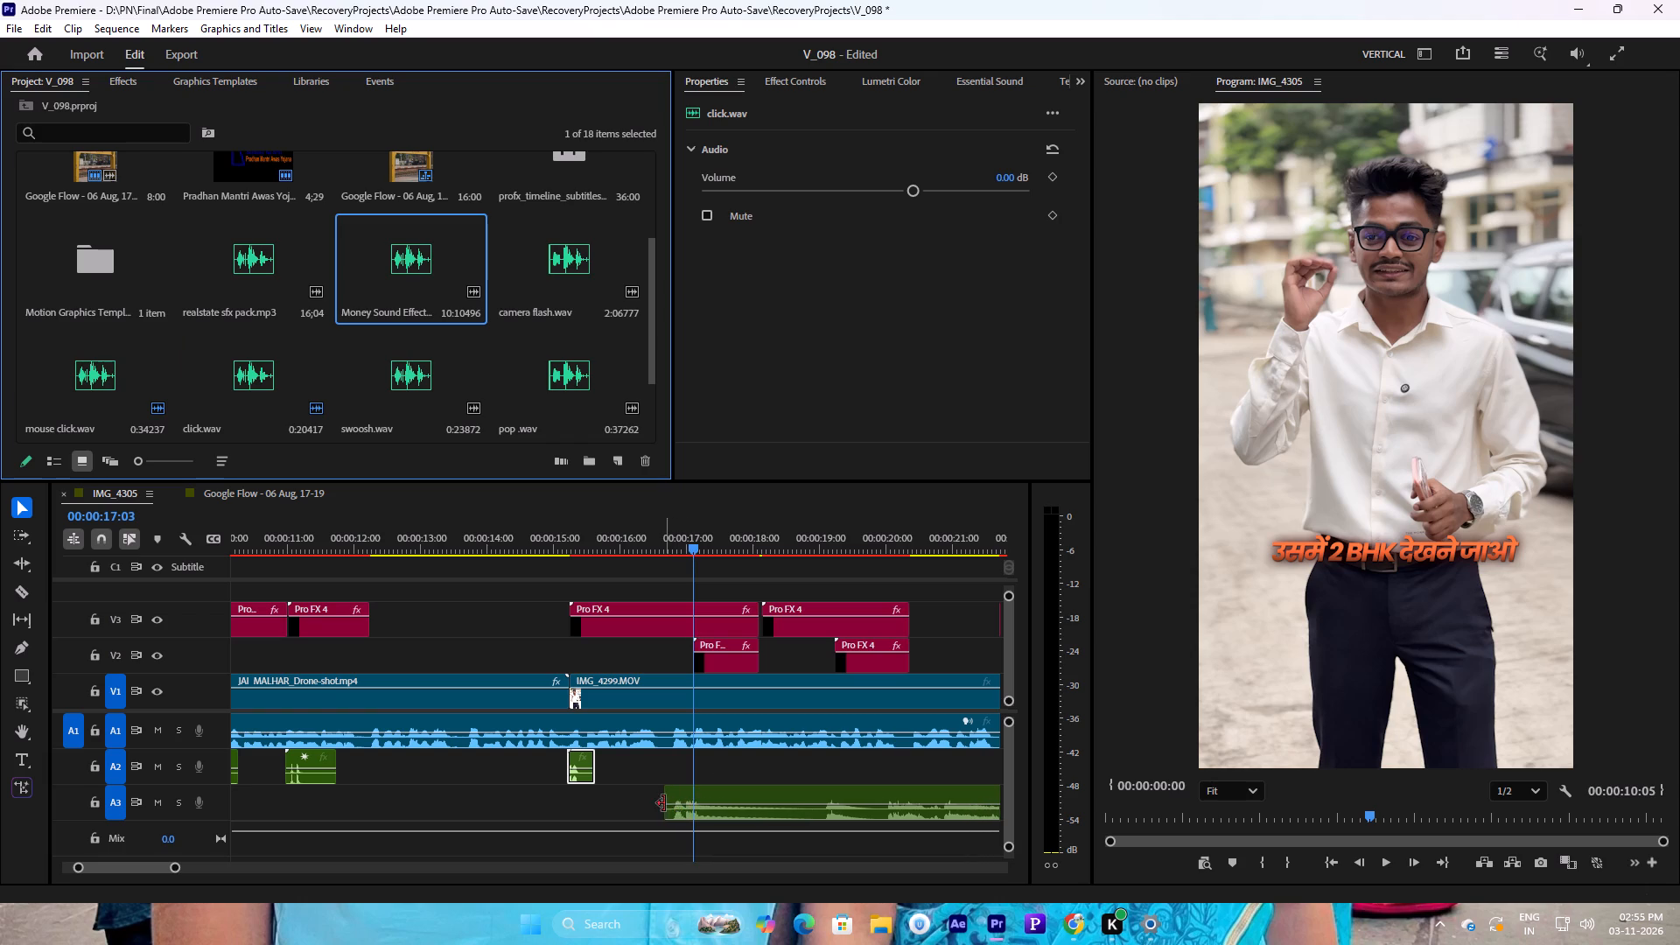
drag(727, 795, 750, 795)
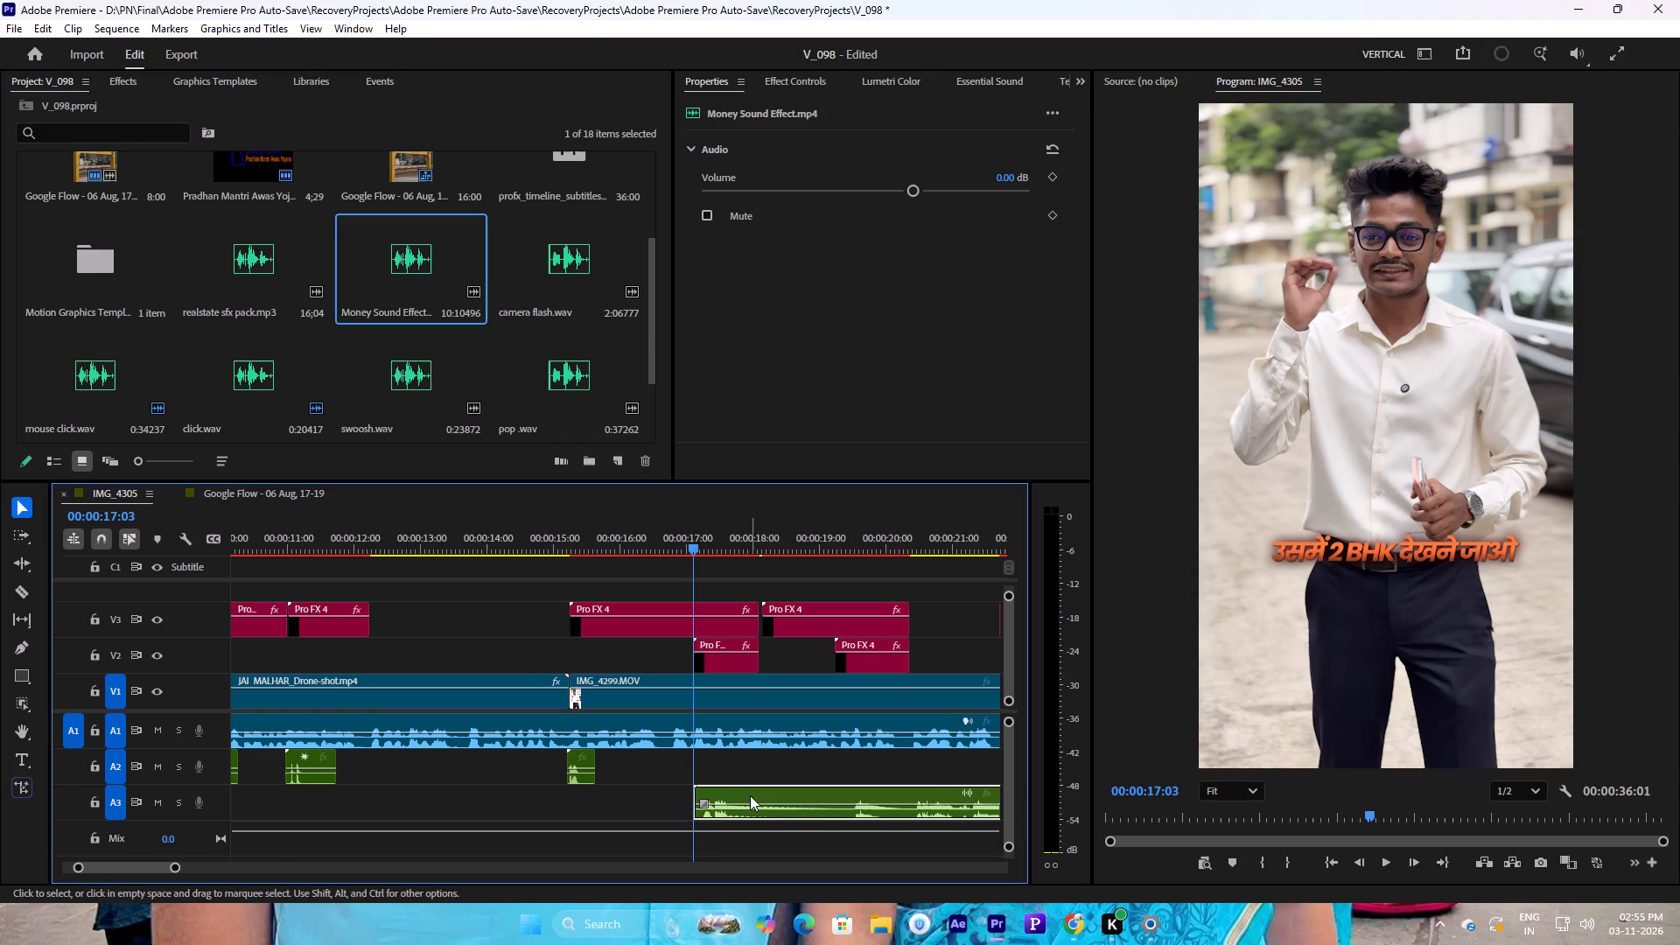
drag(756, 794, 745, 799)
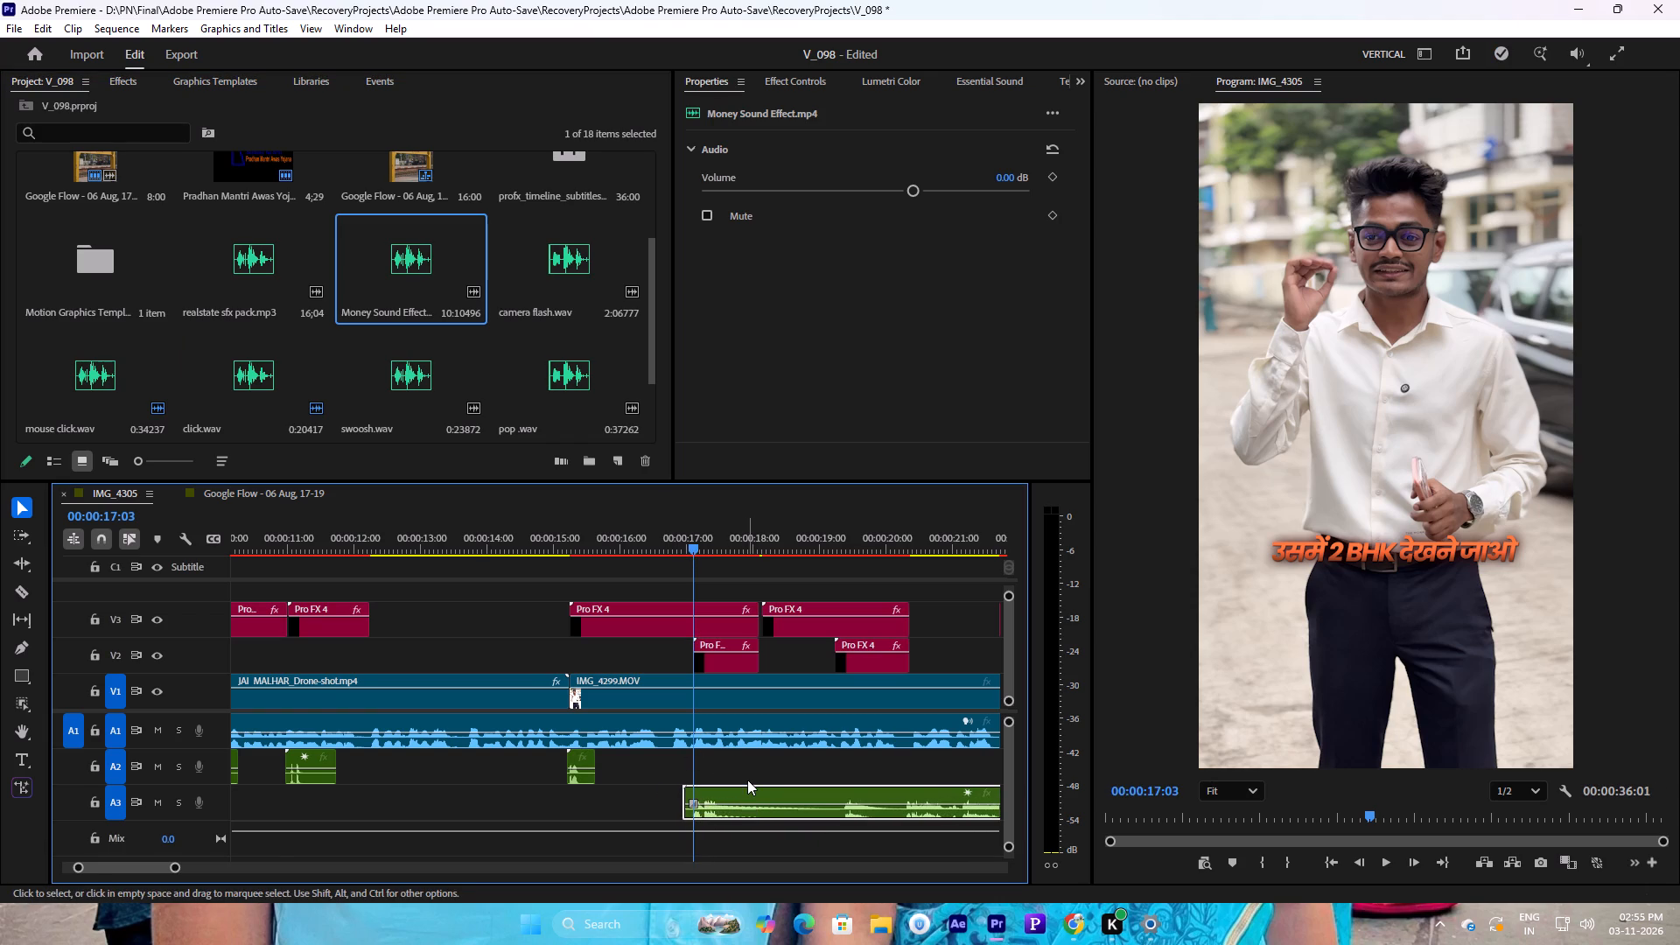
Play back the money sound, split it at 00:00:18:18 and delete the part after the cut.
key(space)
key(space)
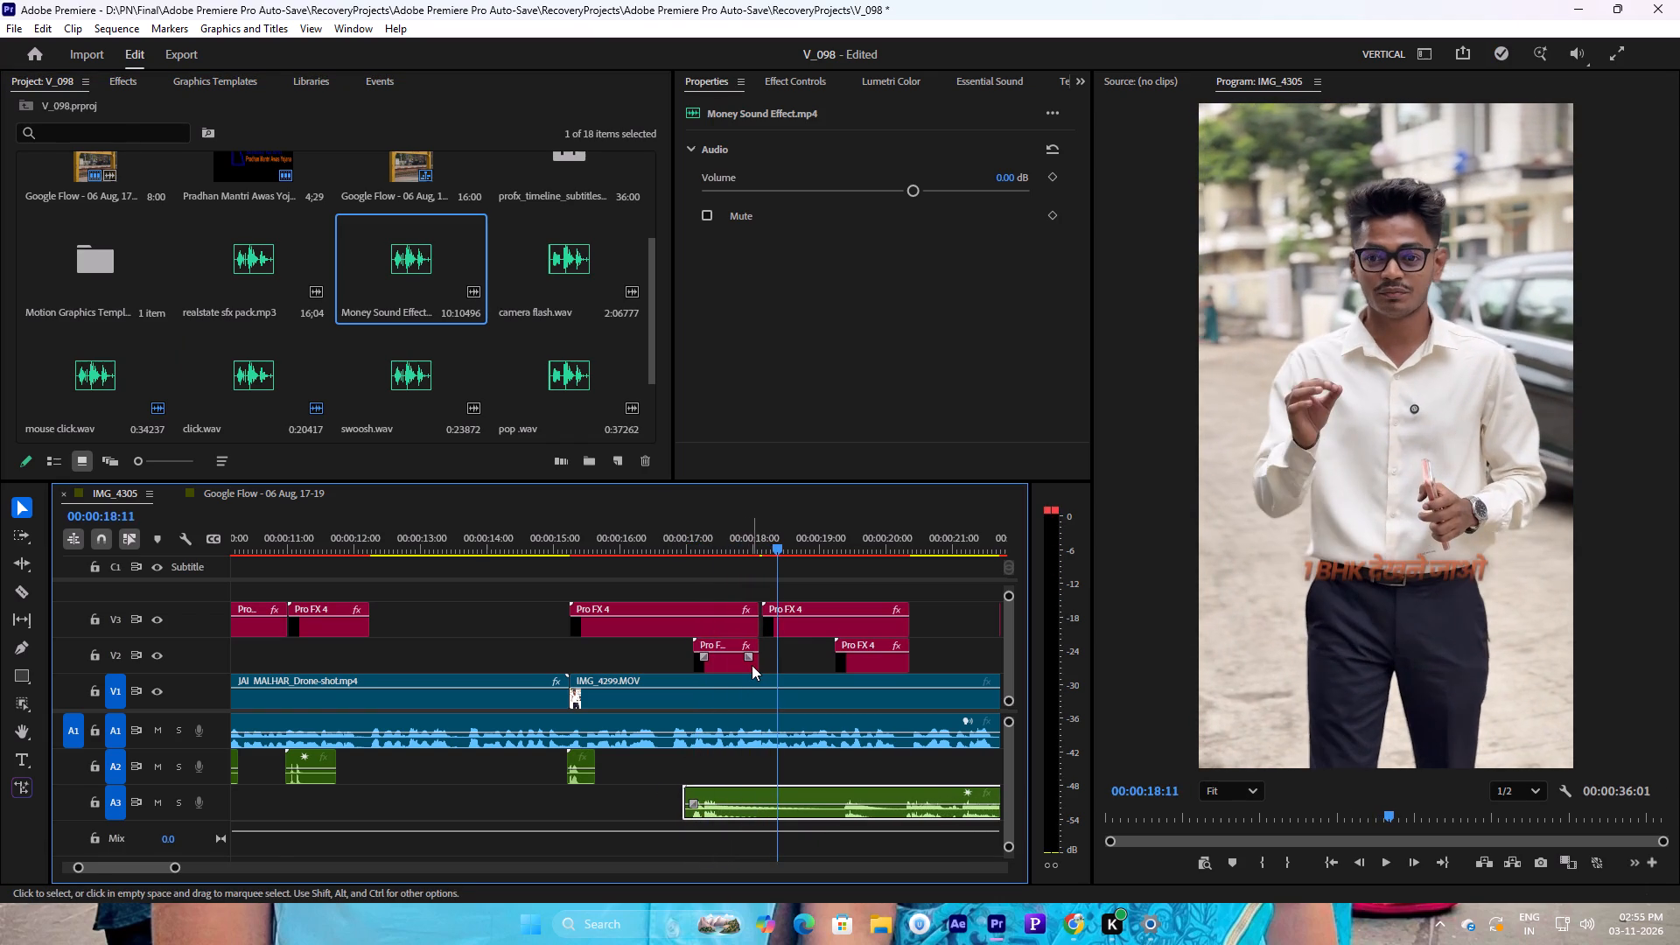
key(space)
key(space)
key(c)
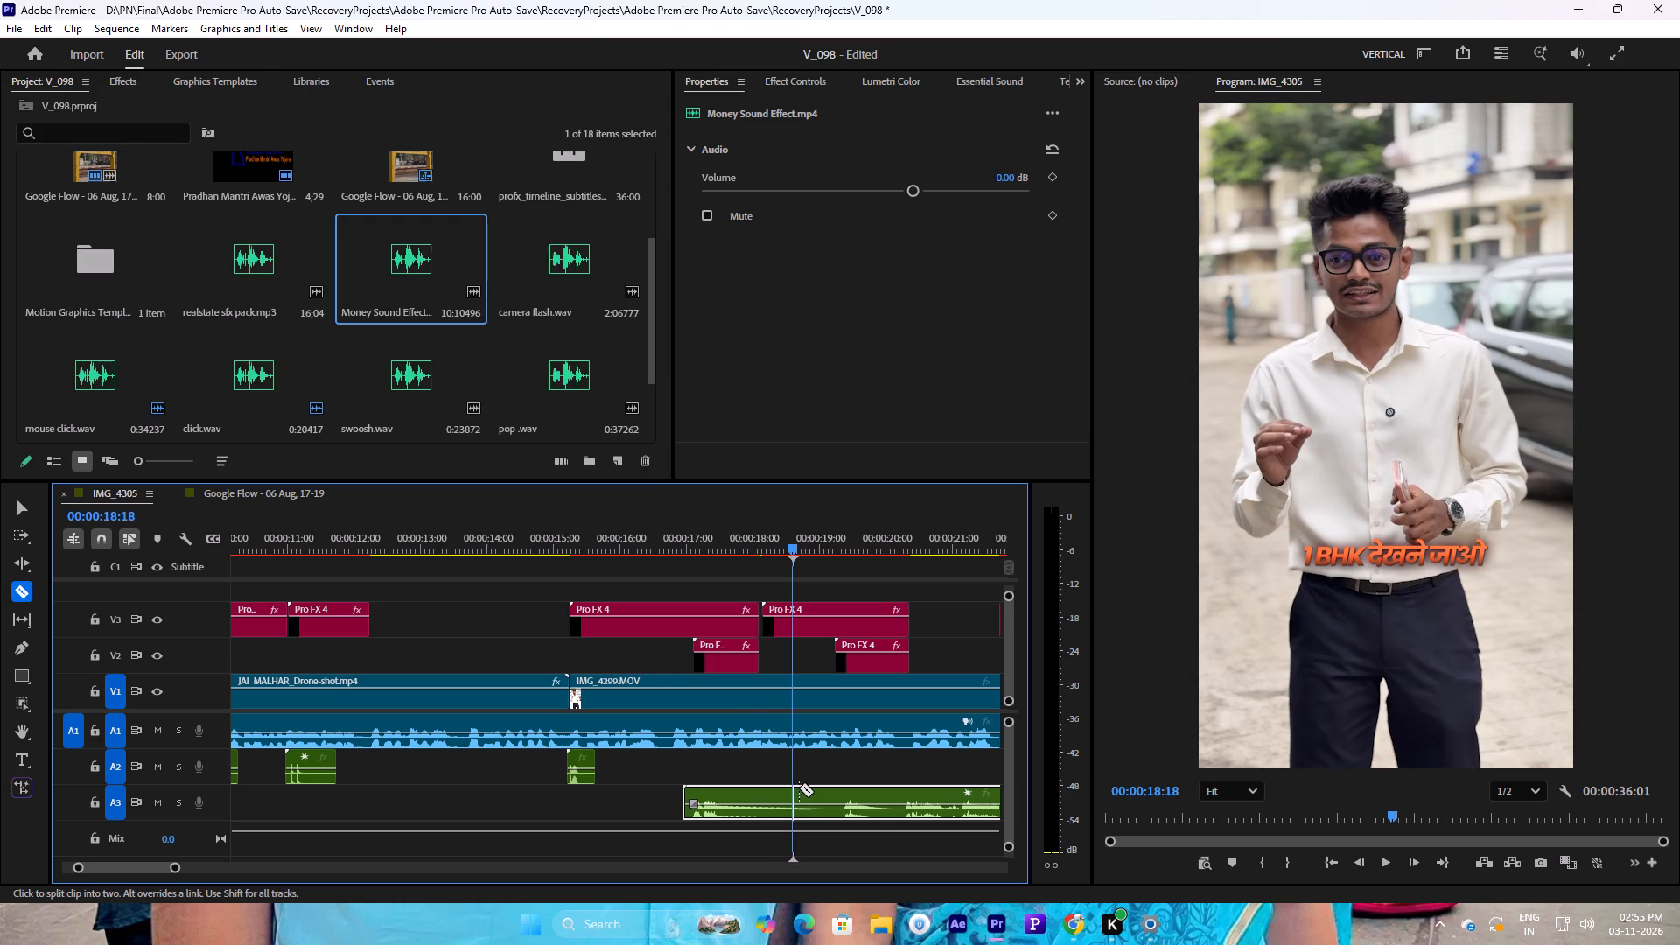
click(796, 787)
key(v)
click(827, 801)
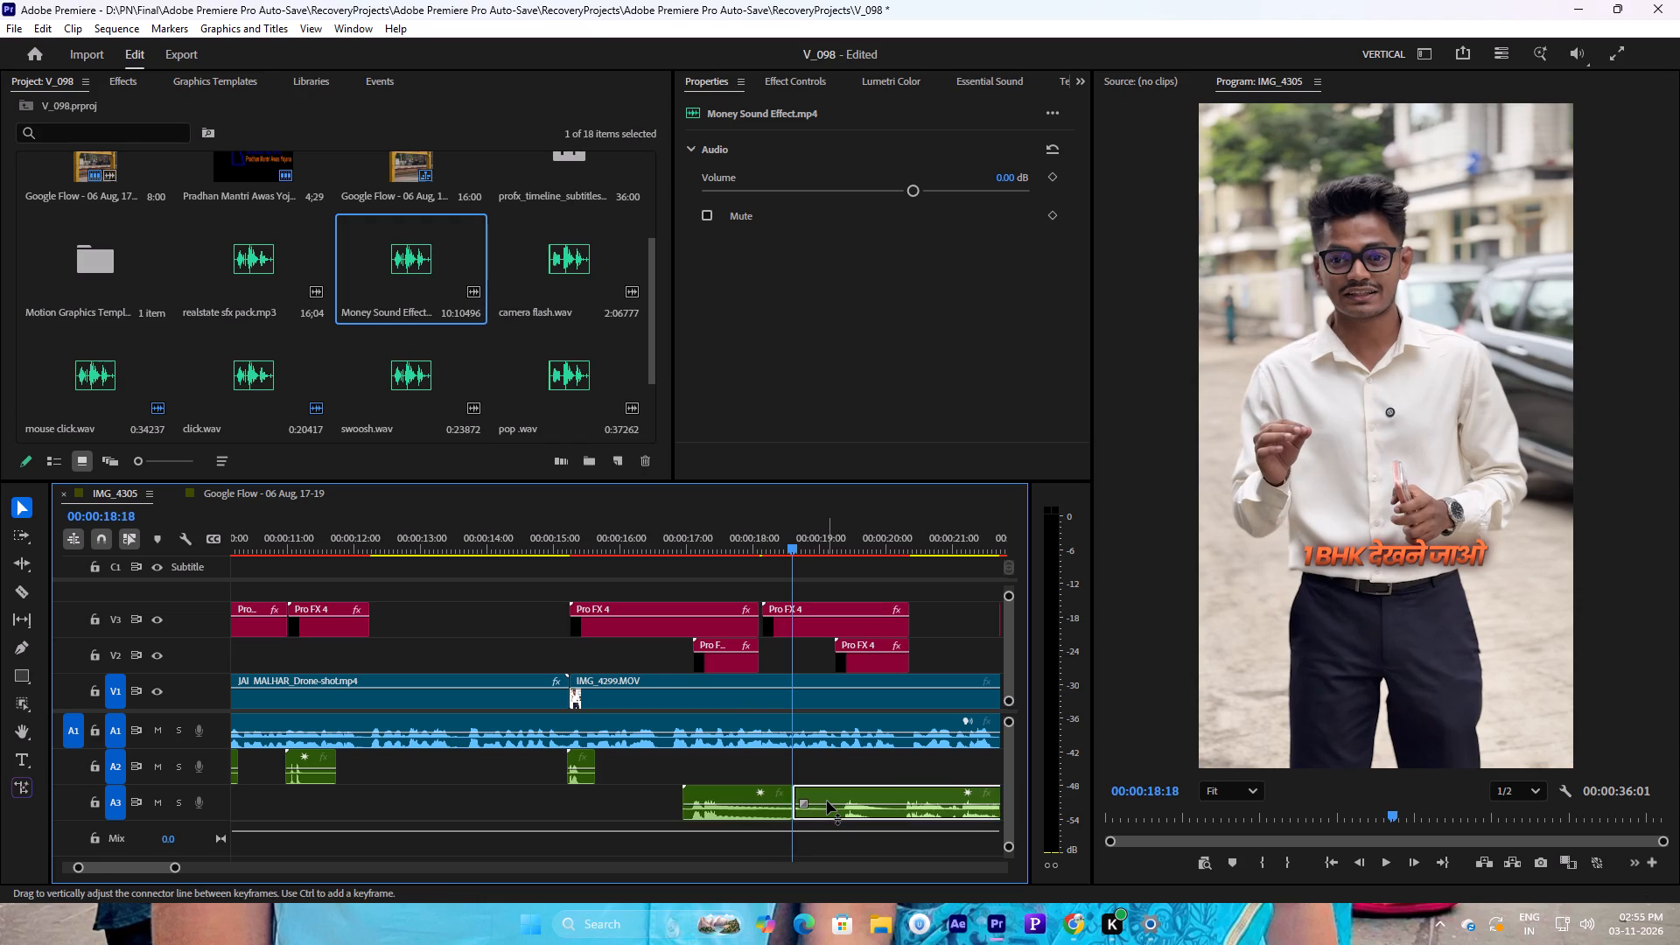
key(Delete)
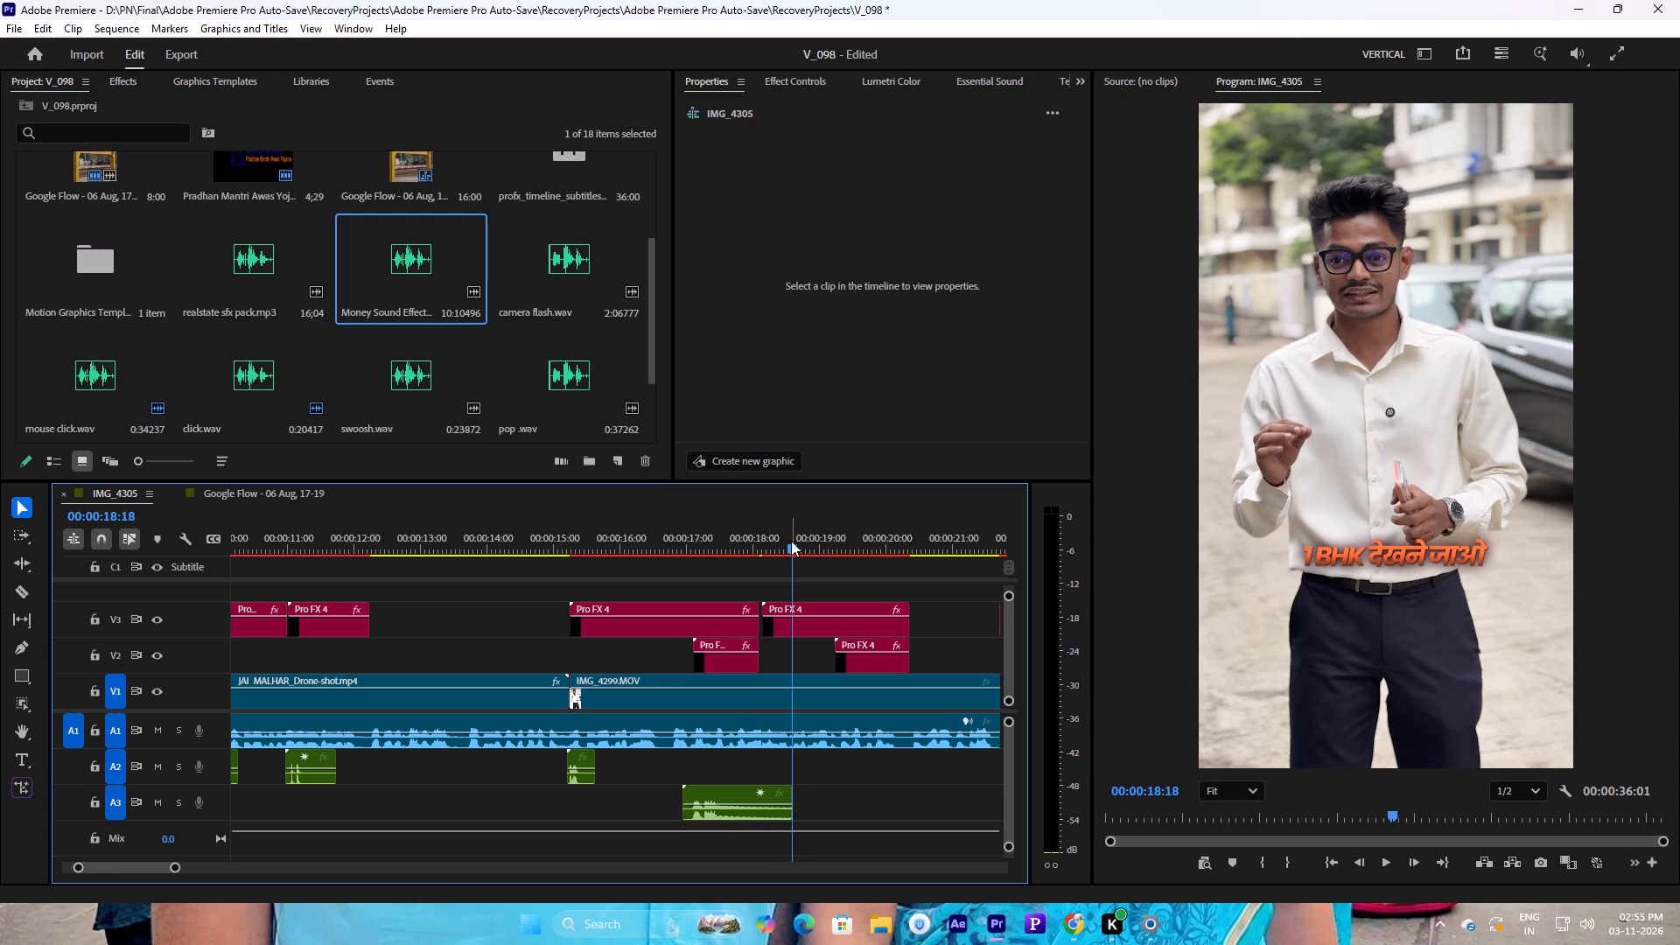
Paste a copy of the trimmed money sound on A3 at 00:00:19:07, where the "तो 30 लाख से चालू है," caption starts, and play it.
drag(791, 542, 839, 548)
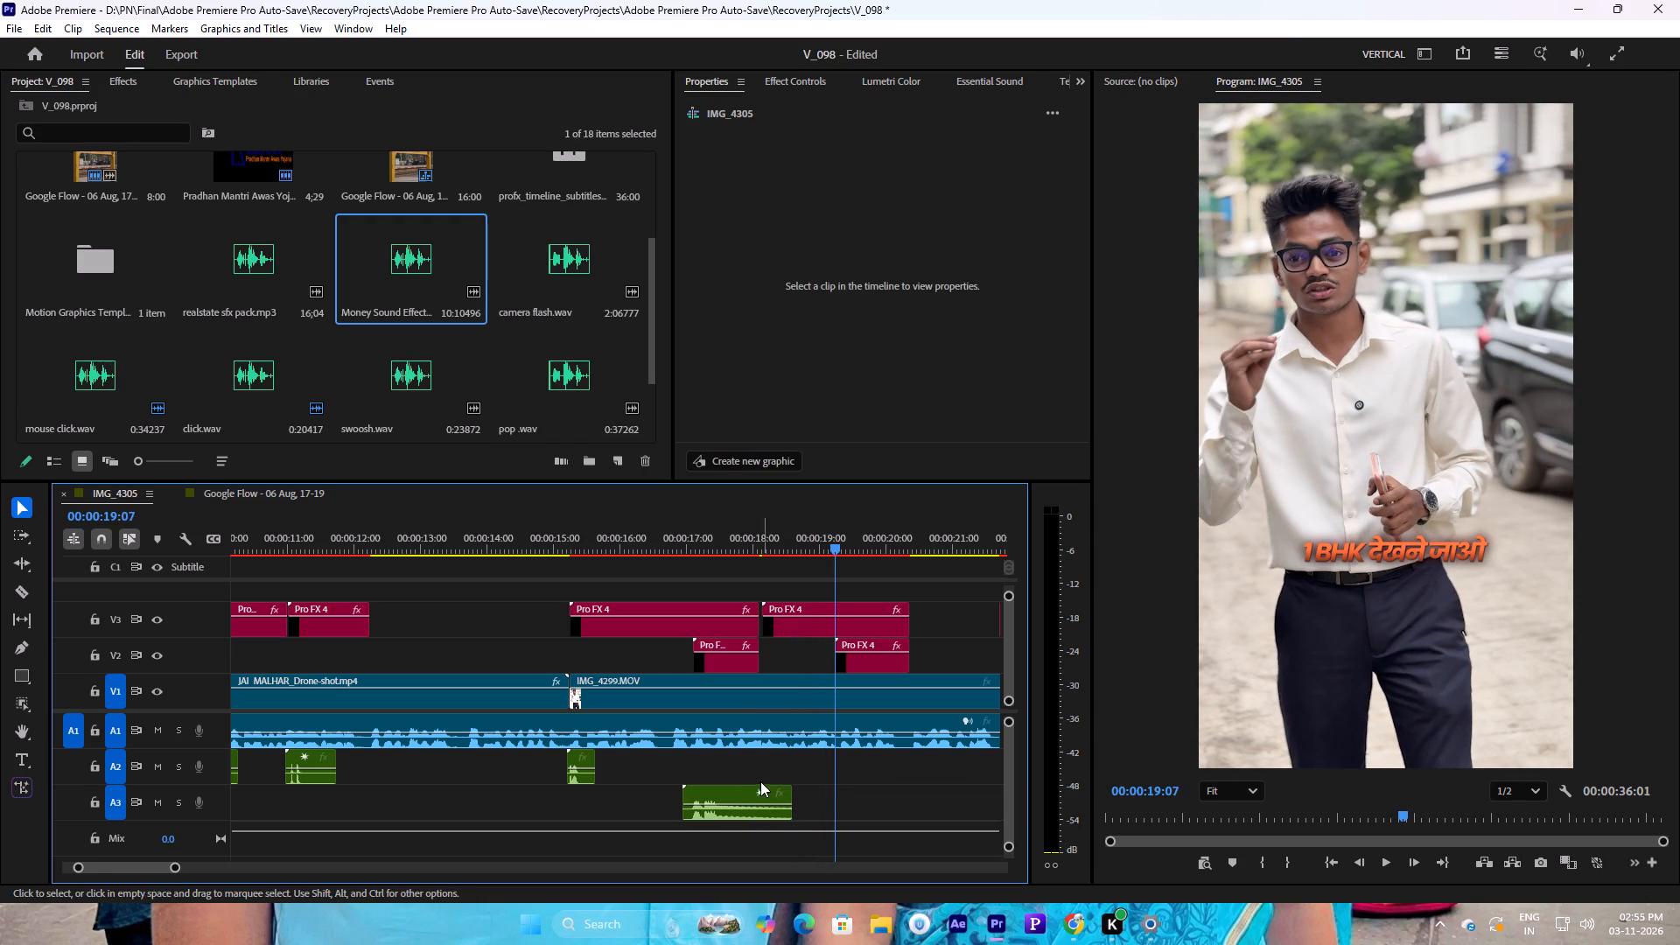
click(743, 787)
key(ctrl+c)
key(ctrl+v)
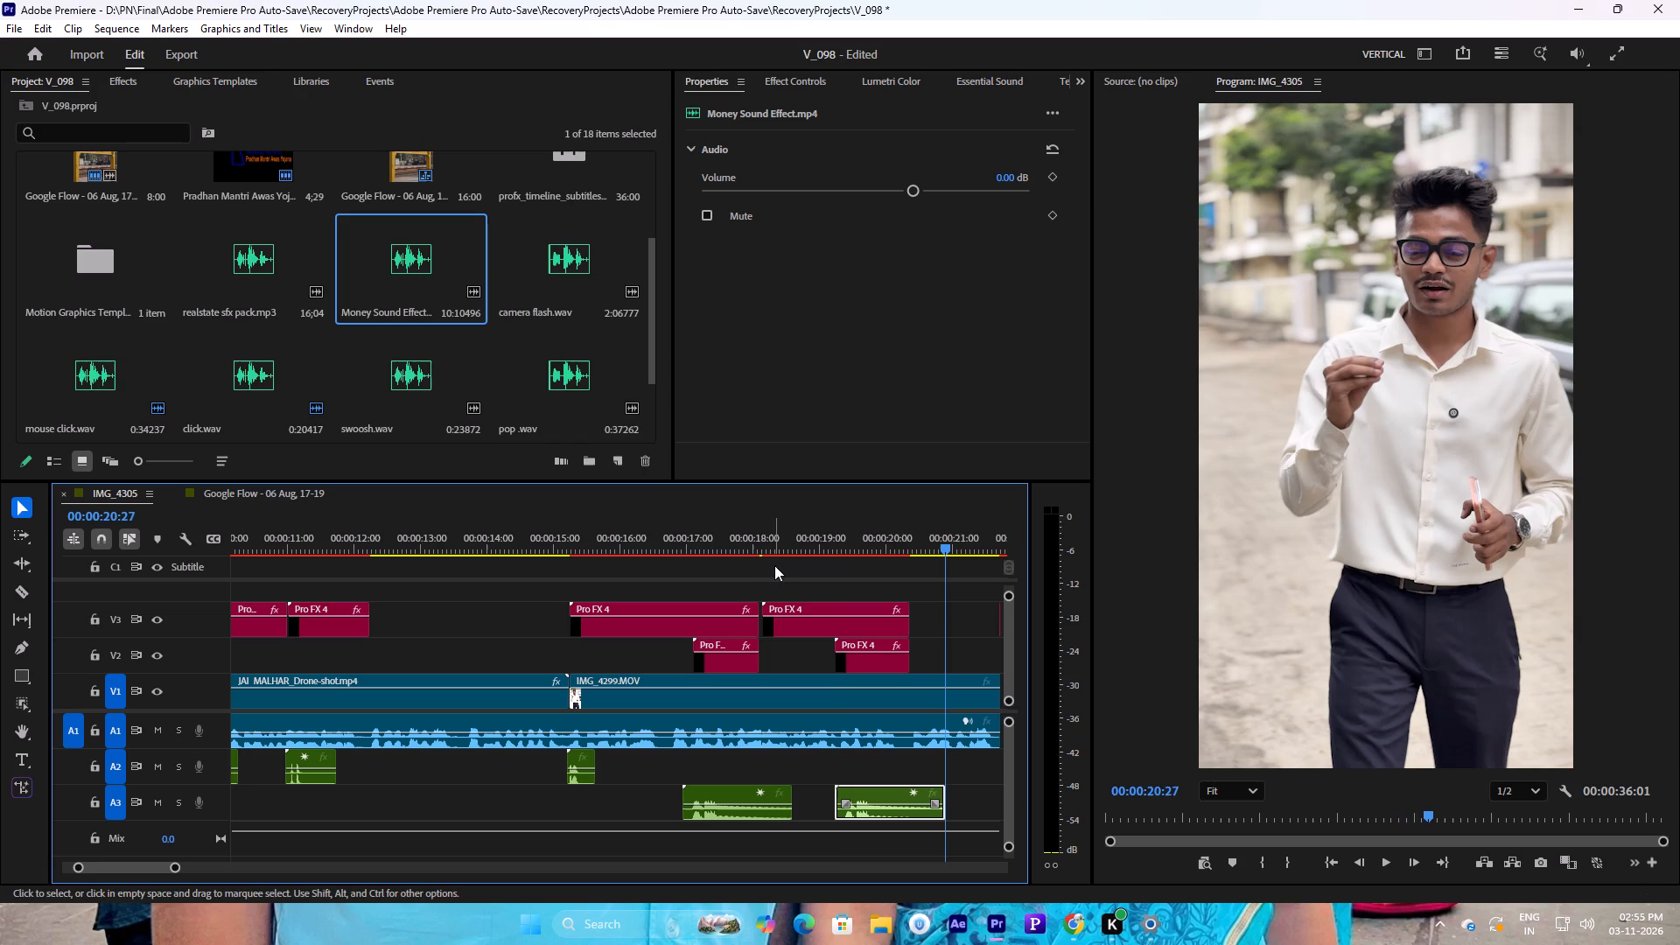
click(820, 542)
key(space)
Paste a copy of click.wav on track A2 at 00:00:18:04, where the "1 BHK देखने जाओ" caption starts, and play it back.
drag(831, 534, 787, 542)
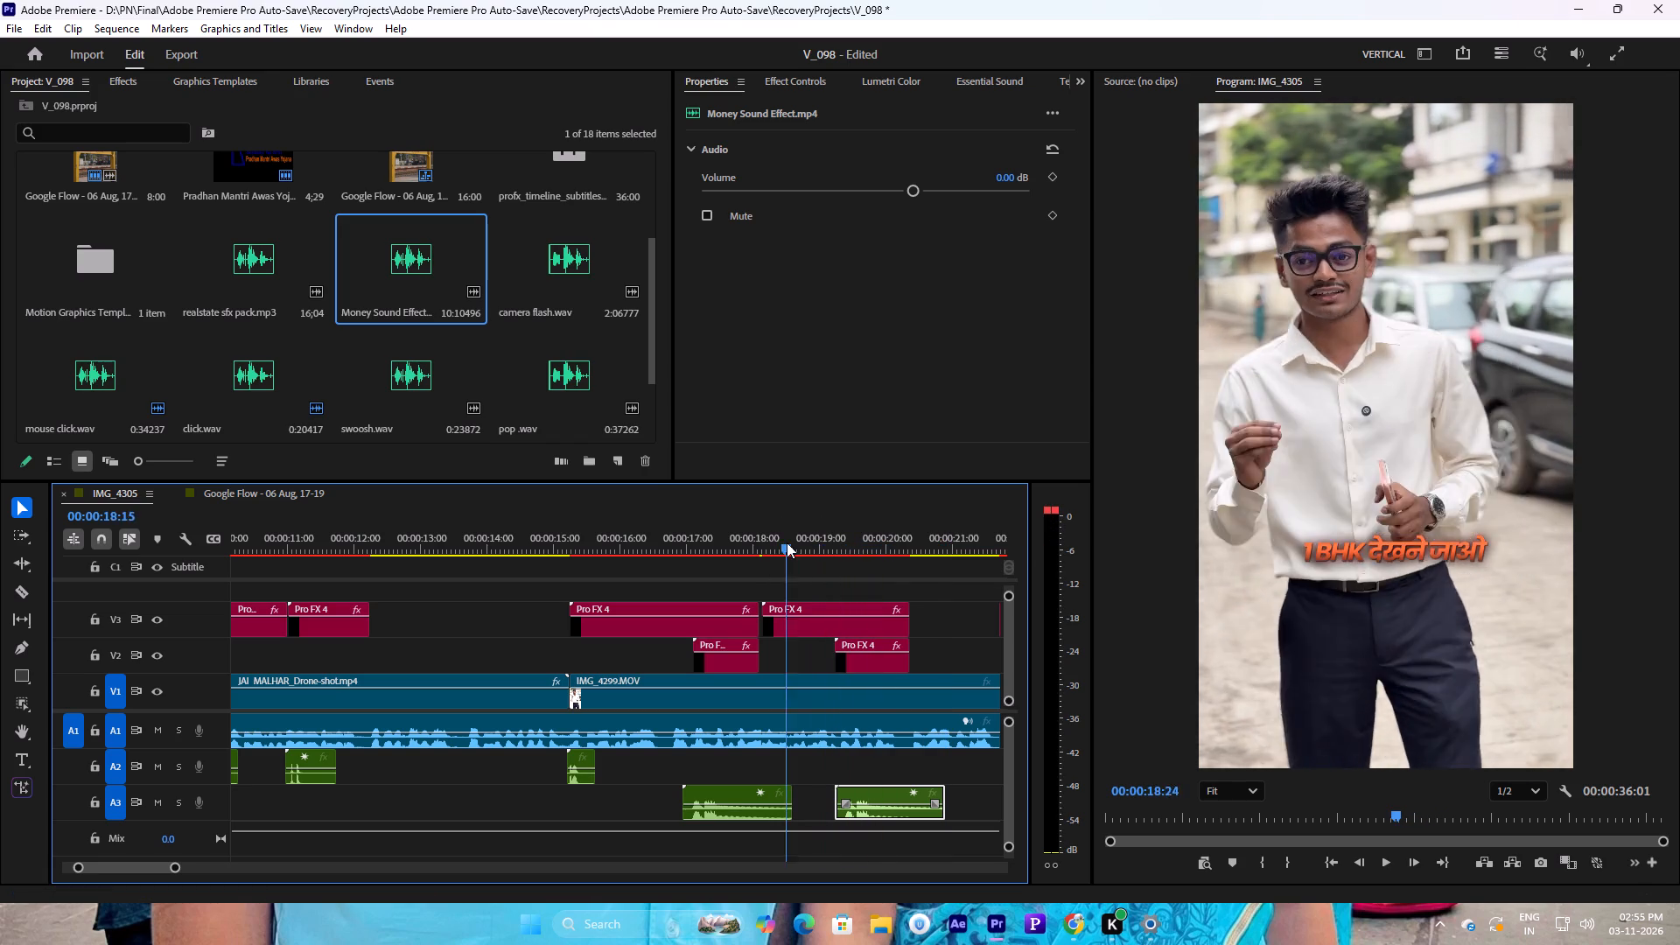
drag(787, 542, 763, 547)
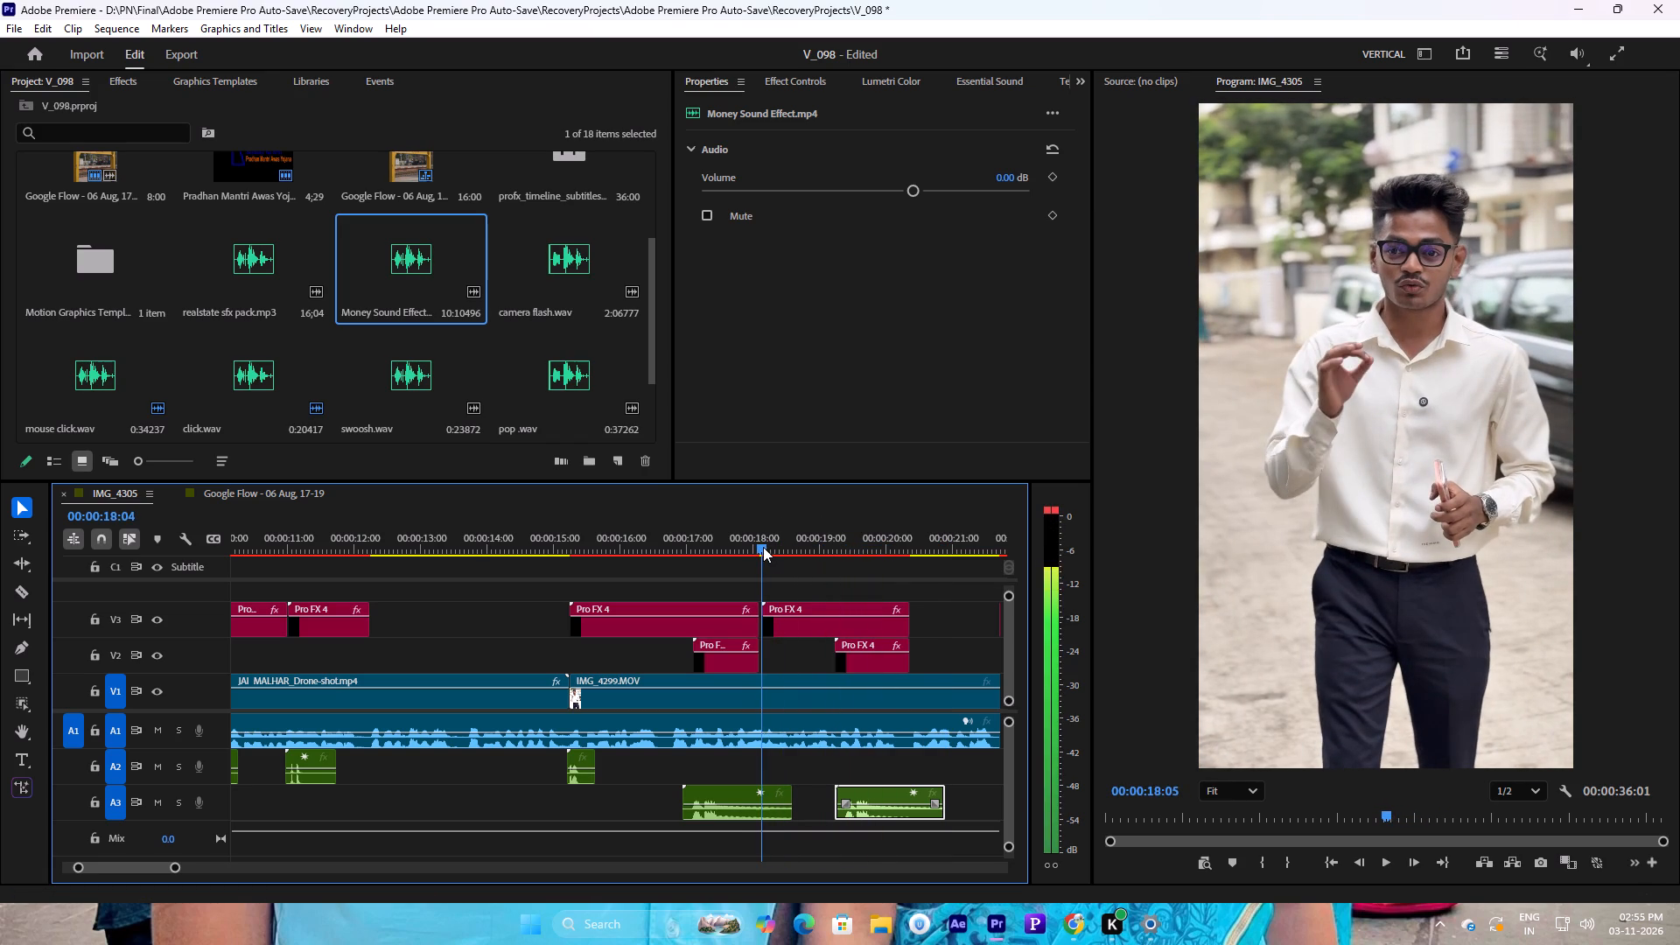
drag(763, 547, 762, 547)
click(590, 778)
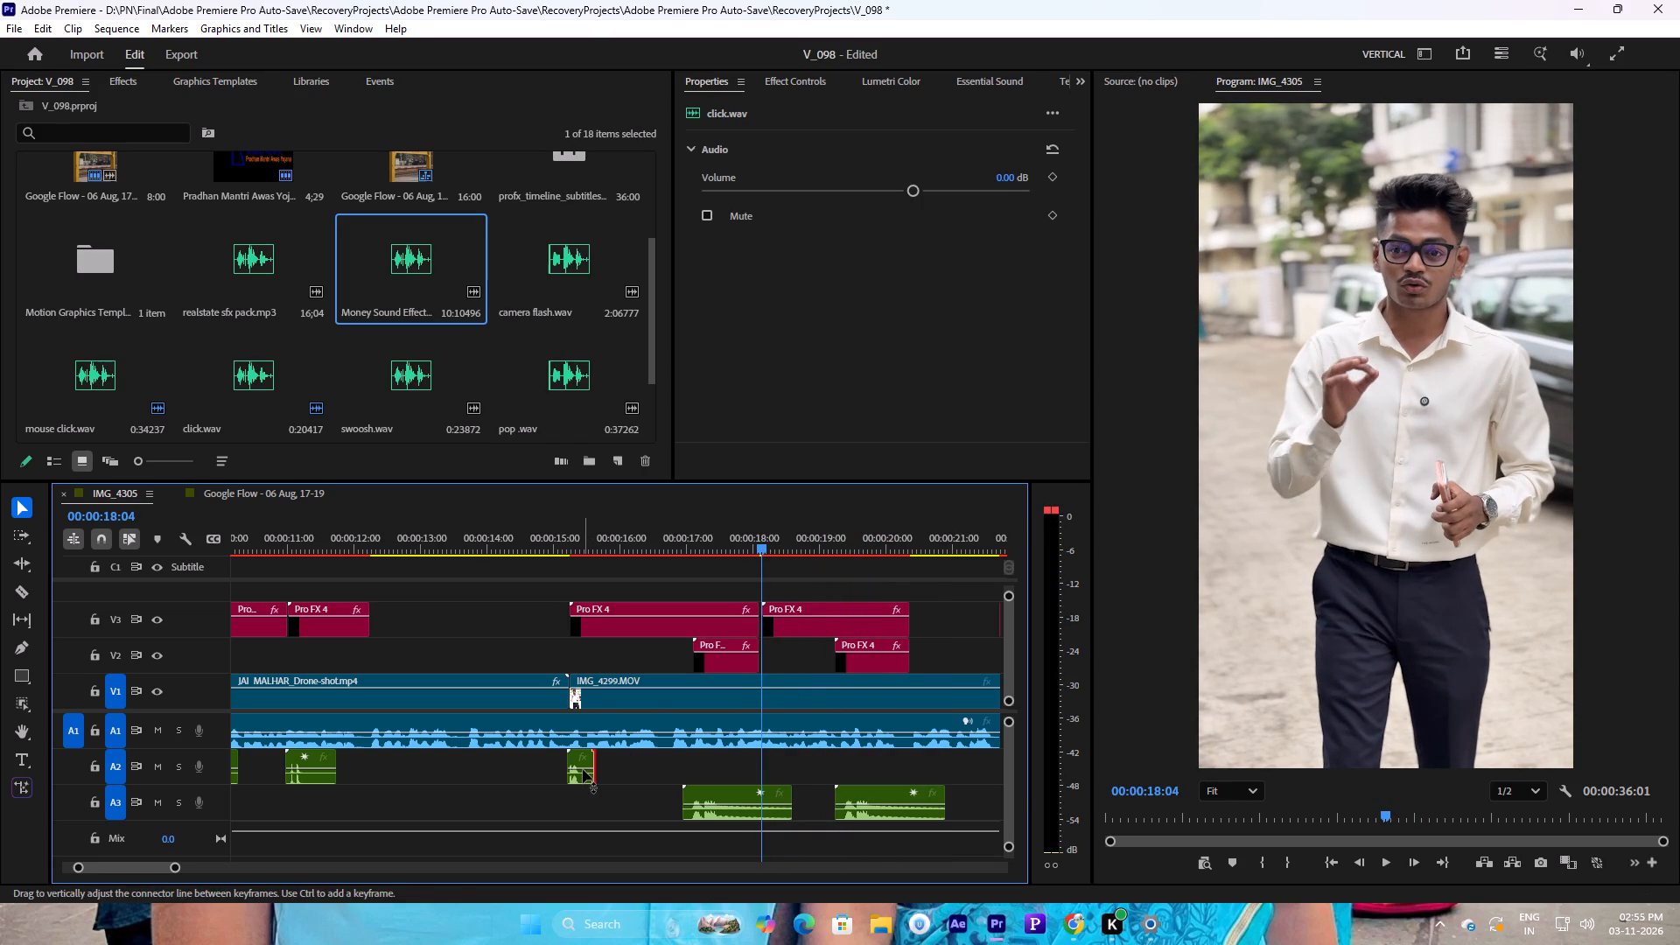
click(583, 769)
key(ctrl+c)
key(ctrl+v)
click(745, 535)
key(space)
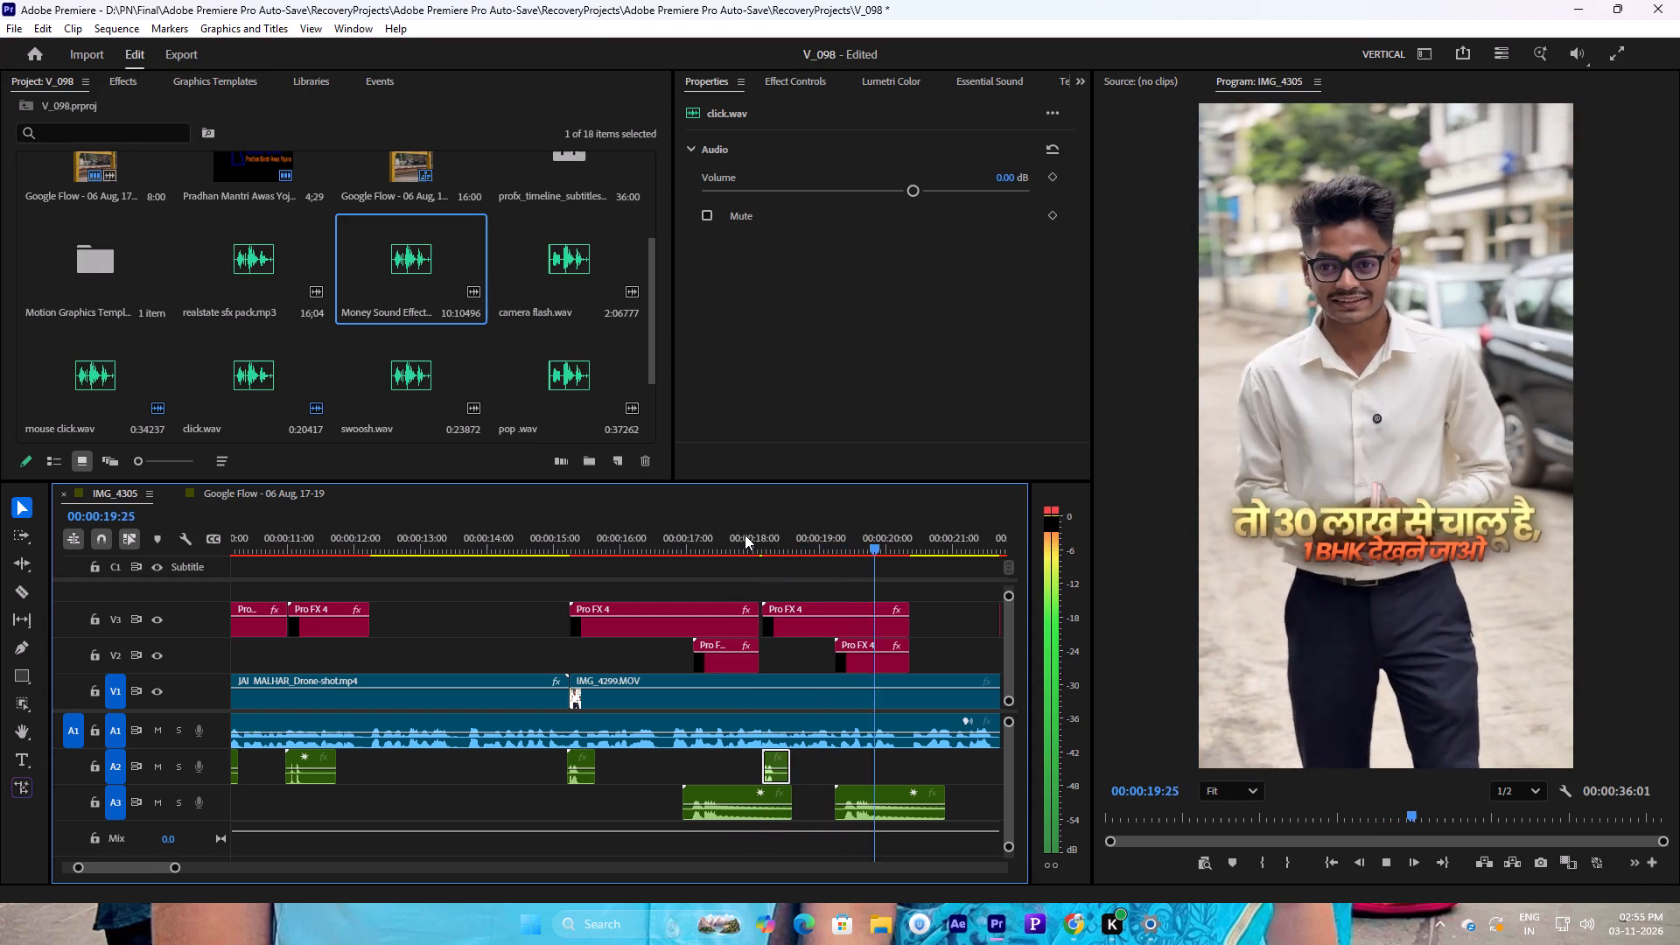
Place digital tick.wav on track A2 at 00:00:21:22, where the next V3 caption starts, and play it back.
drag(175, 868, 240, 855)
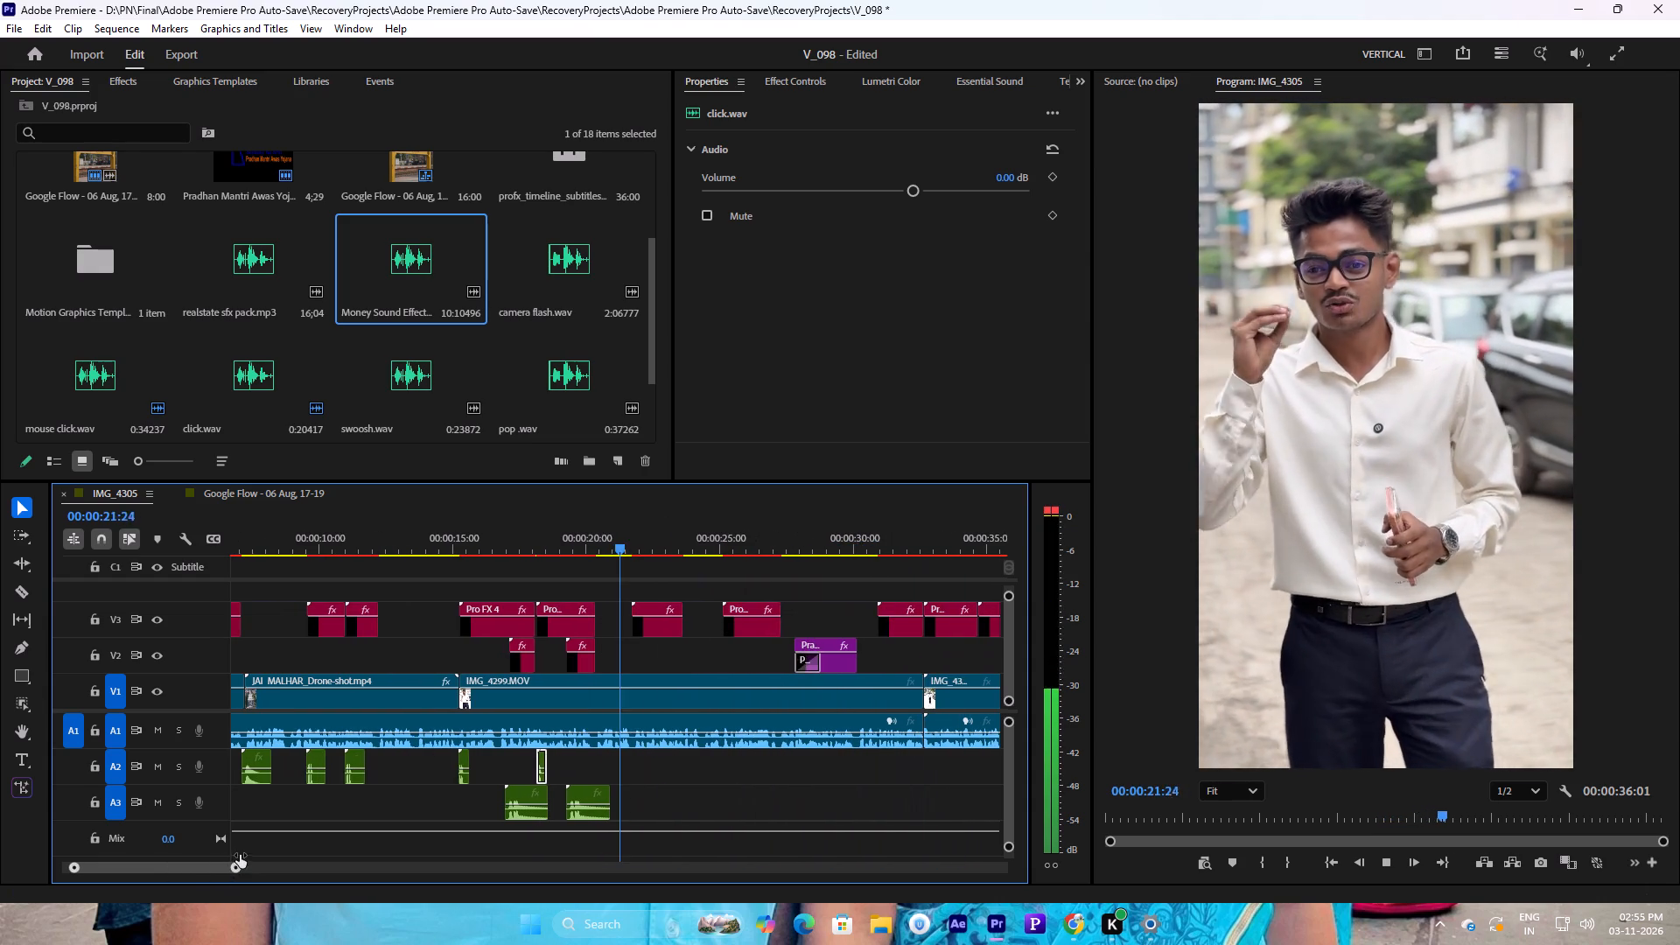
drag(240, 855, 241, 854)
key(space)
click(640, 545)
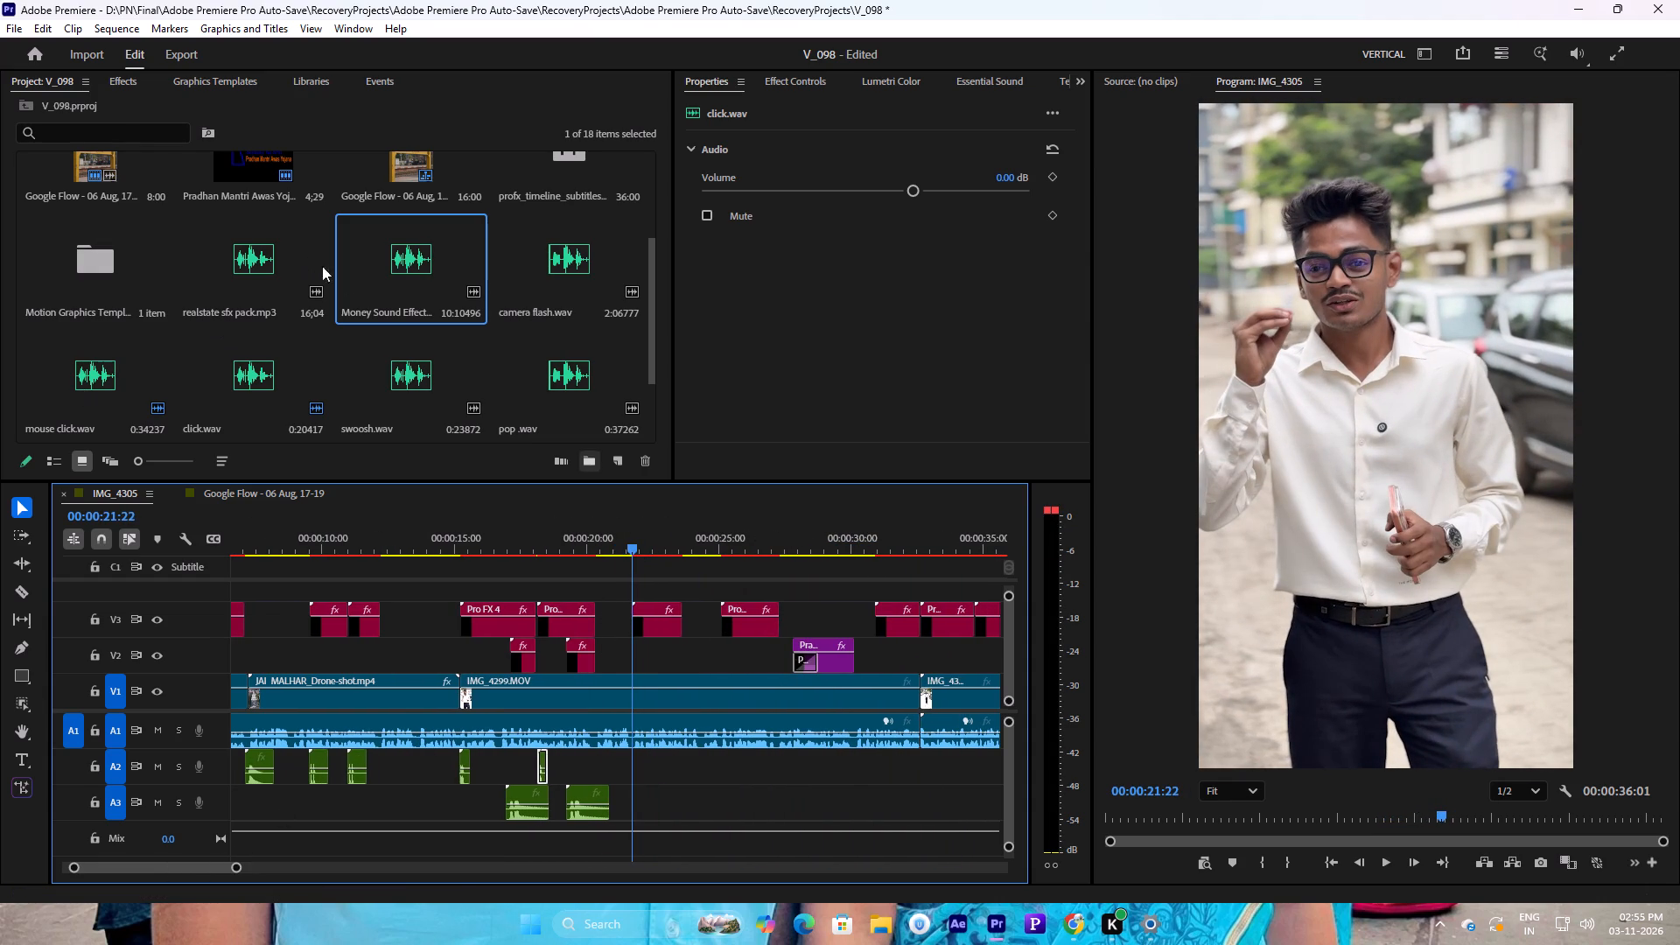
scroll(322, 426, down, 1)
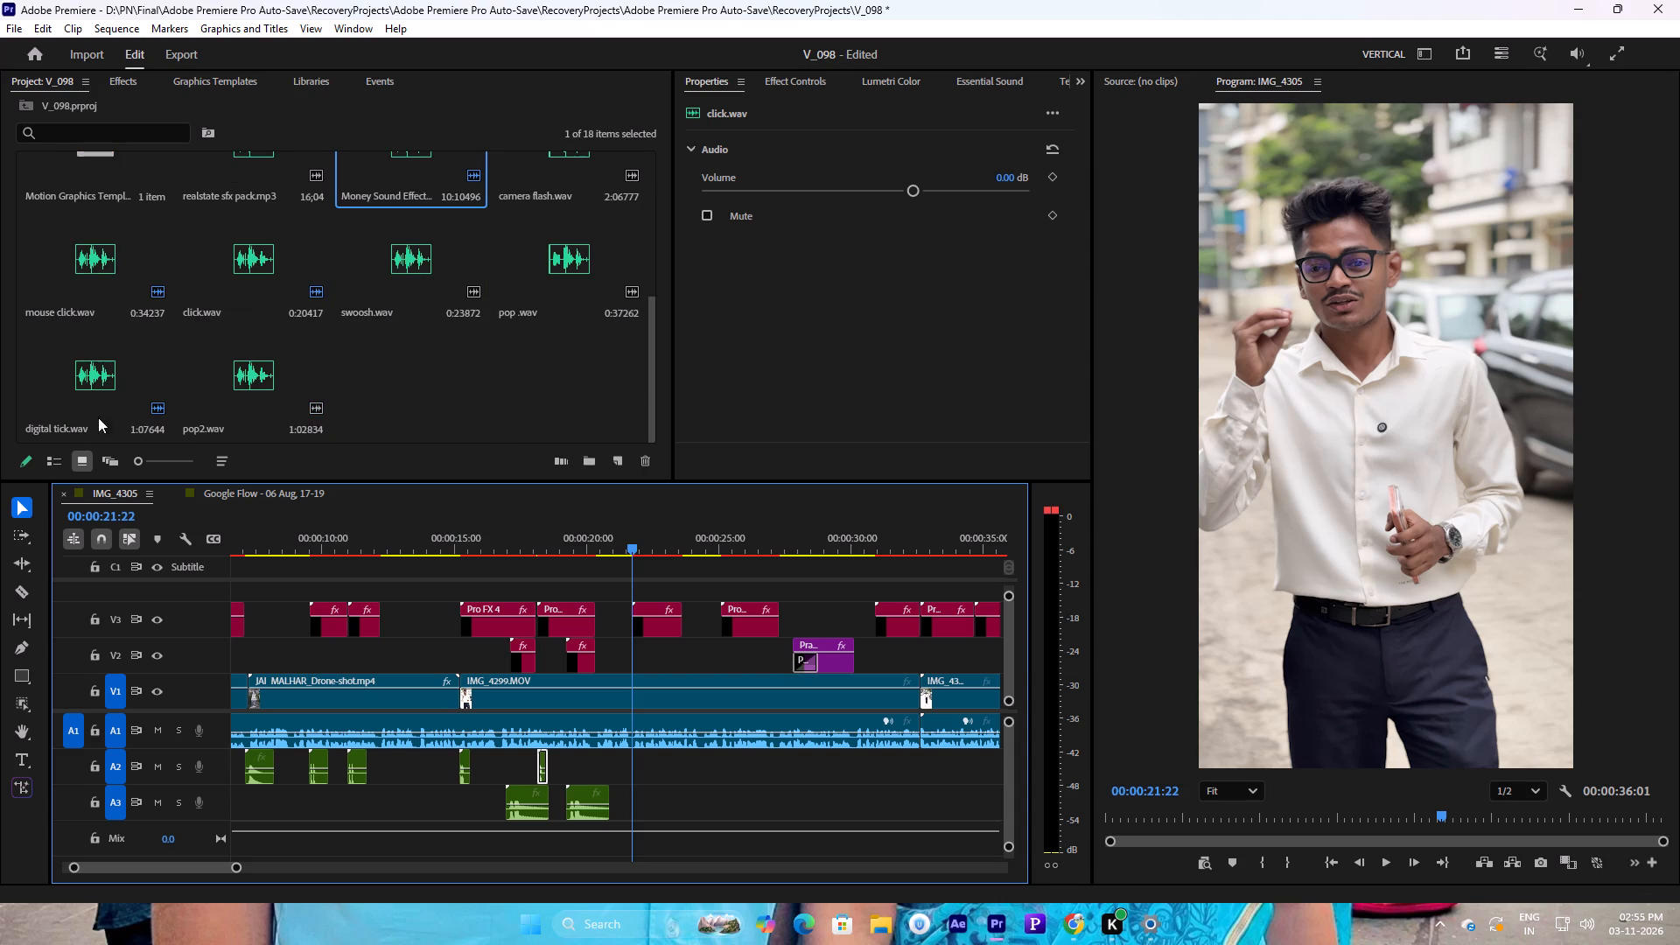
drag(73, 374, 631, 769)
key(space)
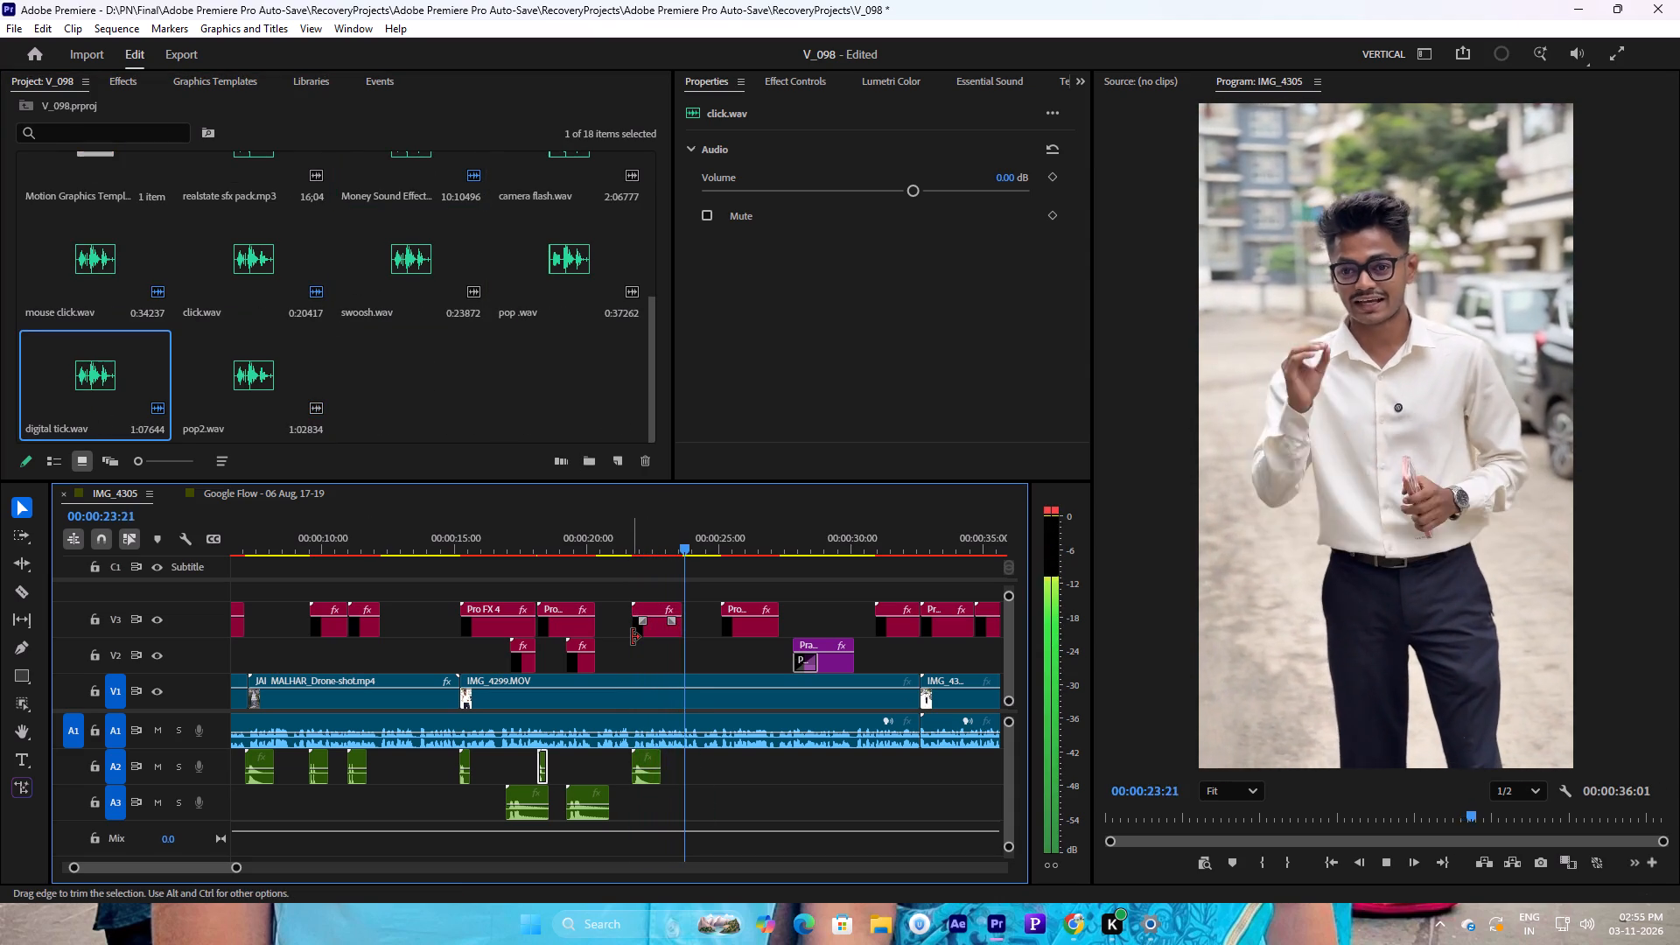
key(space)
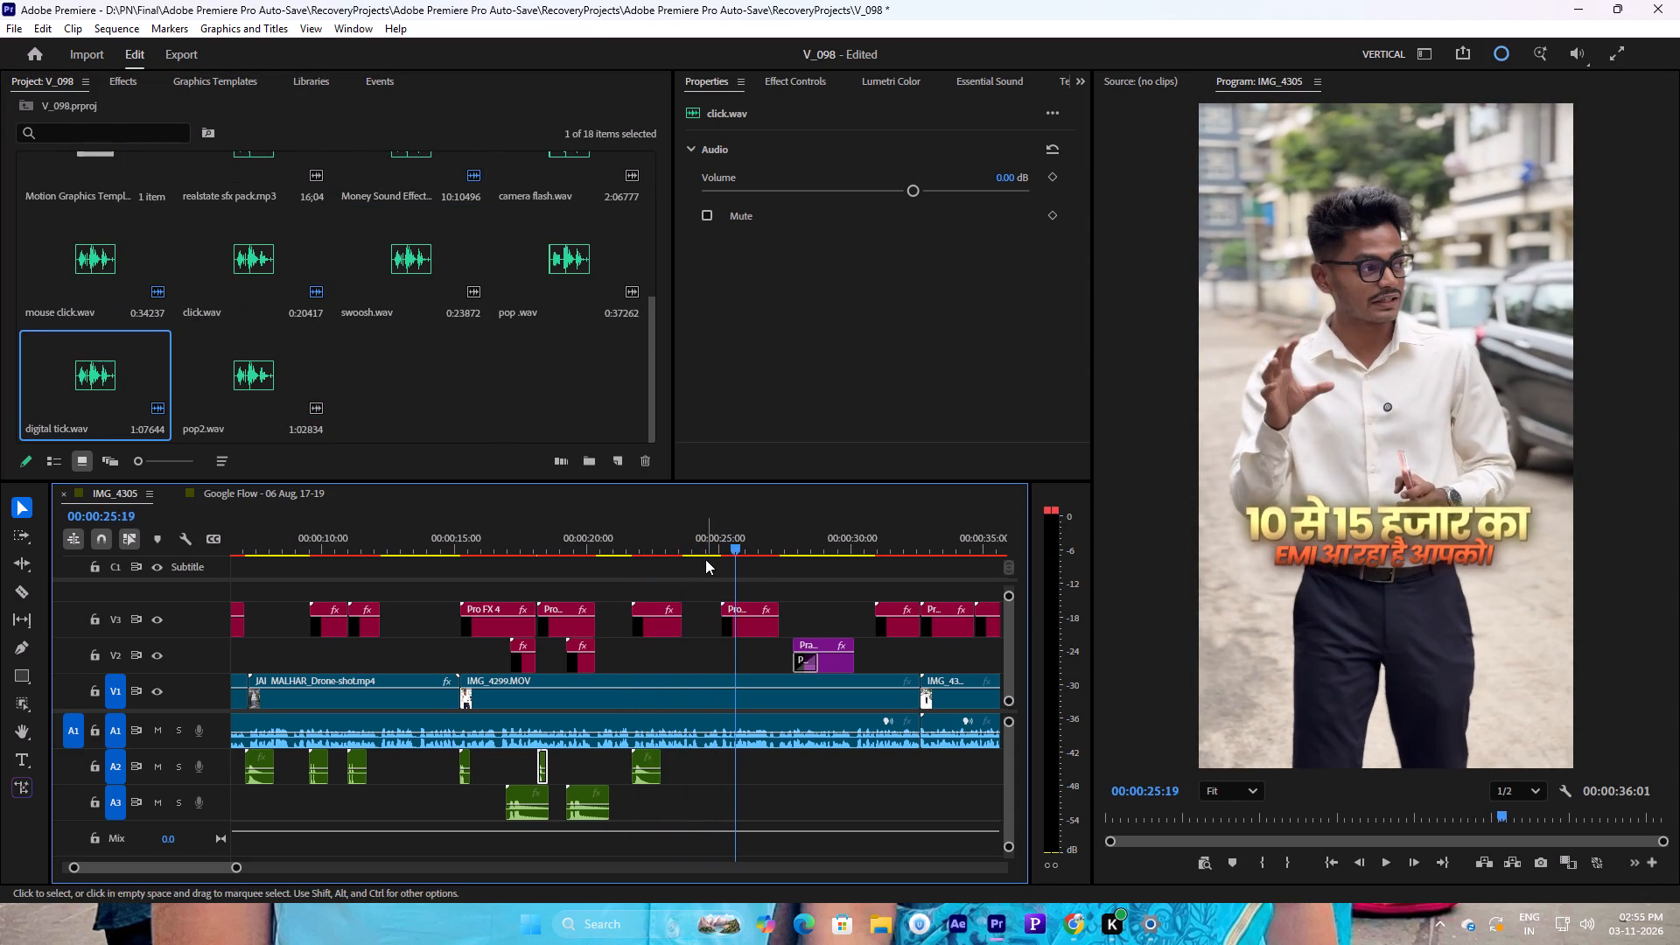
Place click.wav on track A2 at 00:00:25:03, where the "10 से 15 हजार का" caption starts, and play it back.
drag(736, 535, 721, 539)
key(space)
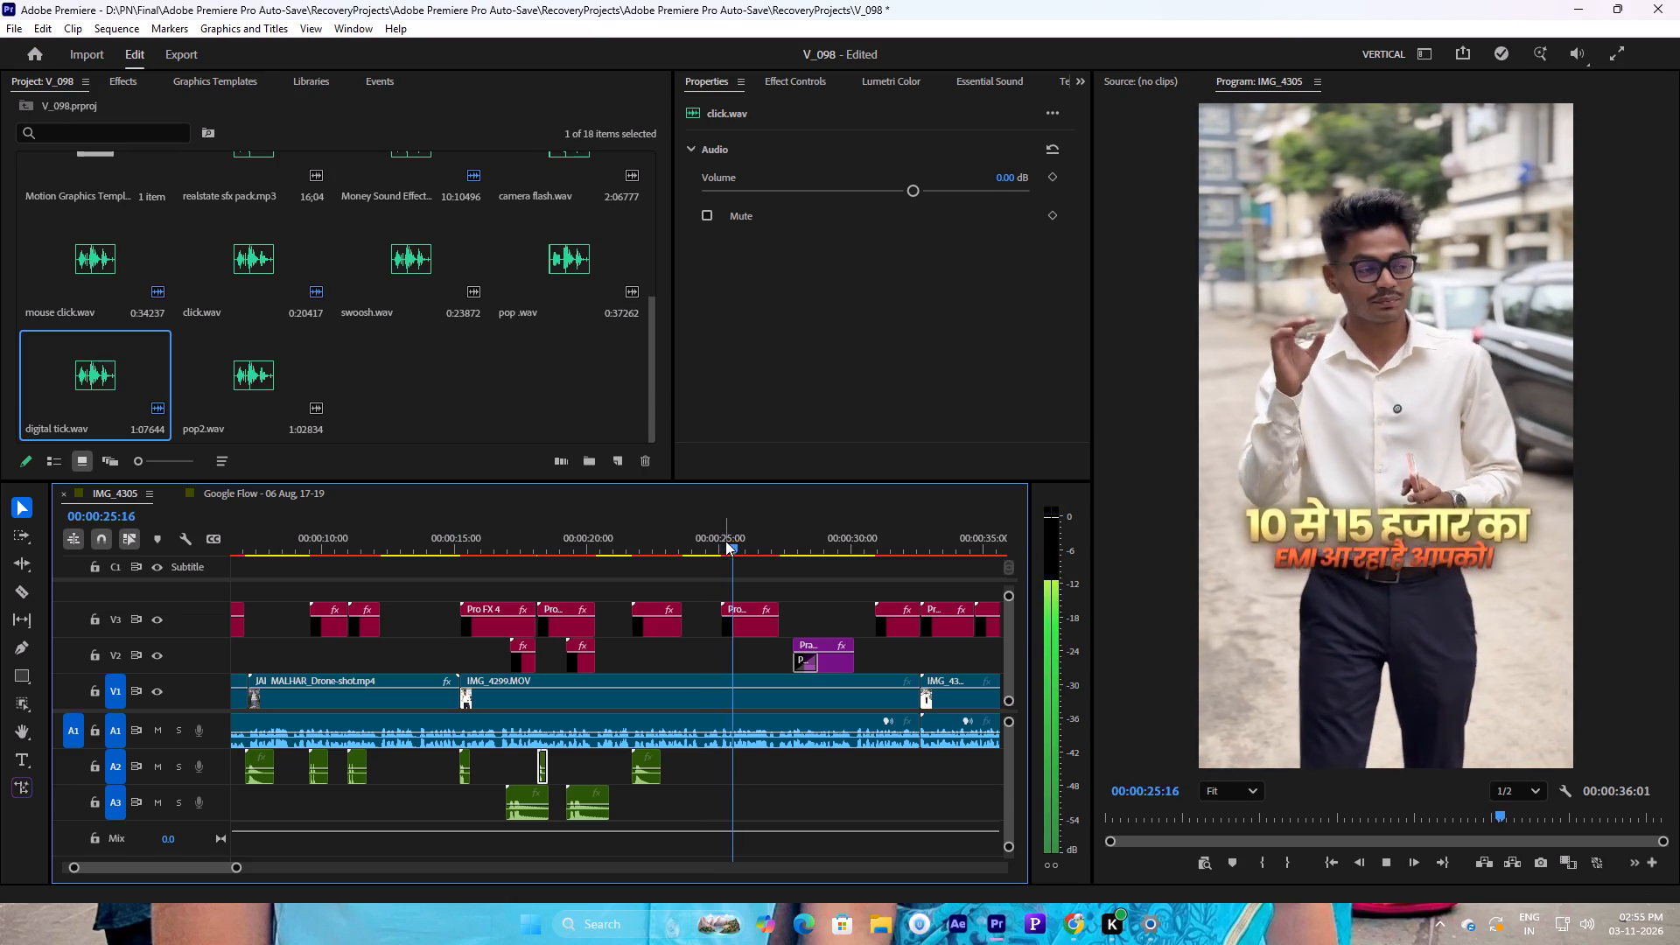
click(725, 541)
drag(235, 270, 527, 594)
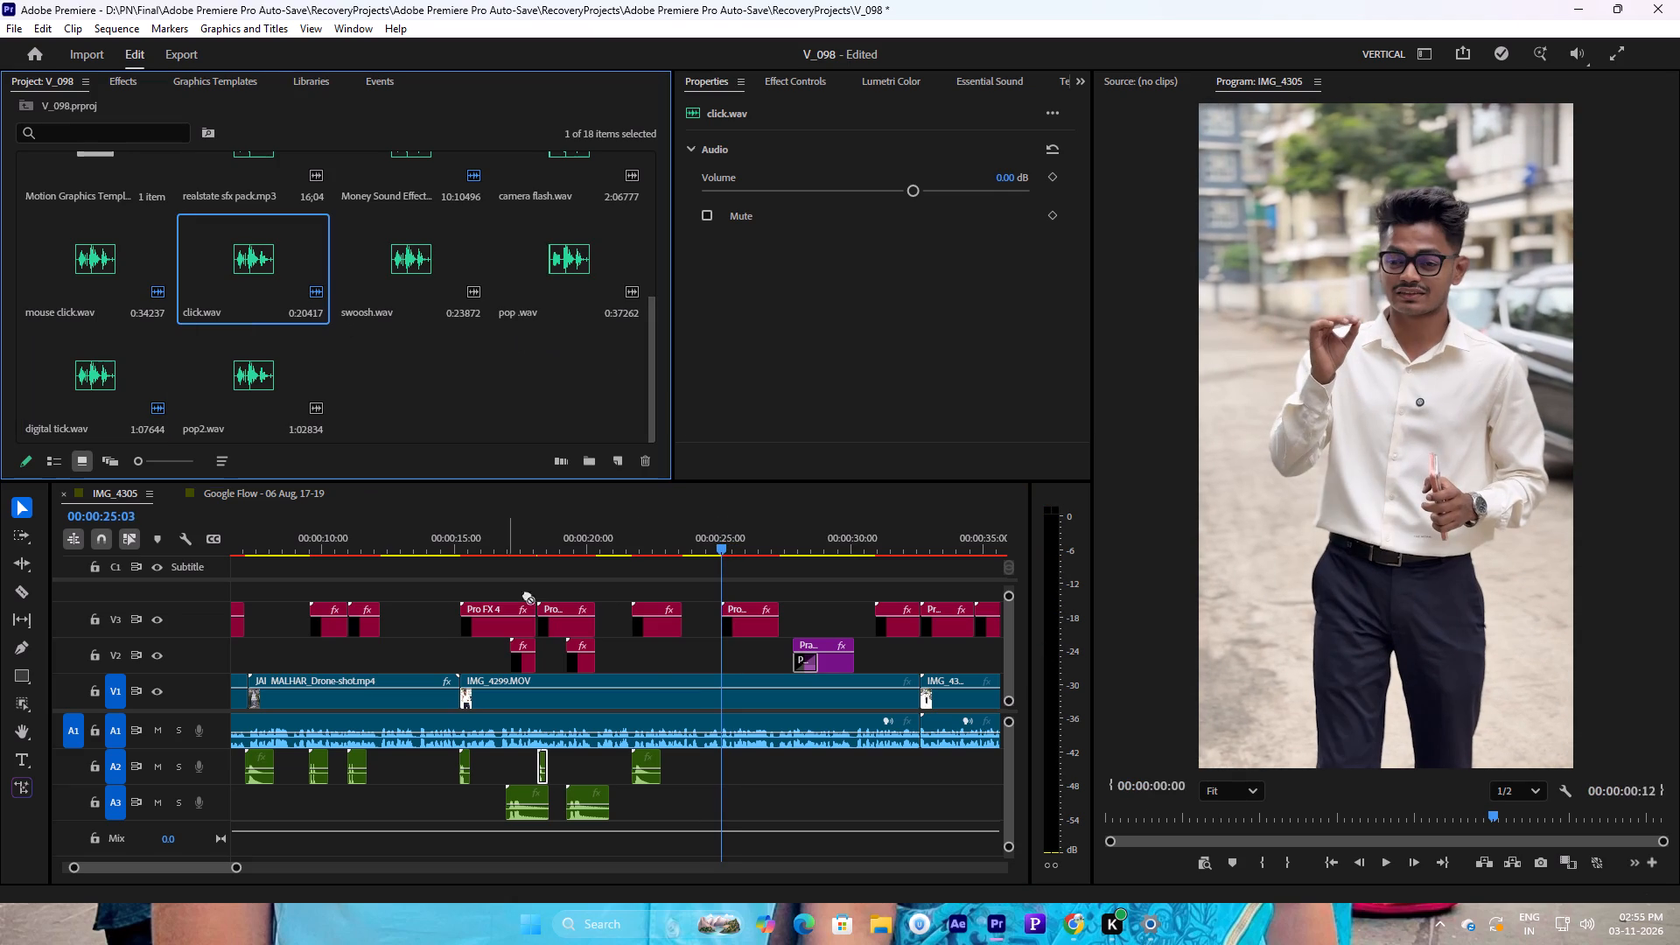
drag(527, 594, 724, 756)
key(space)
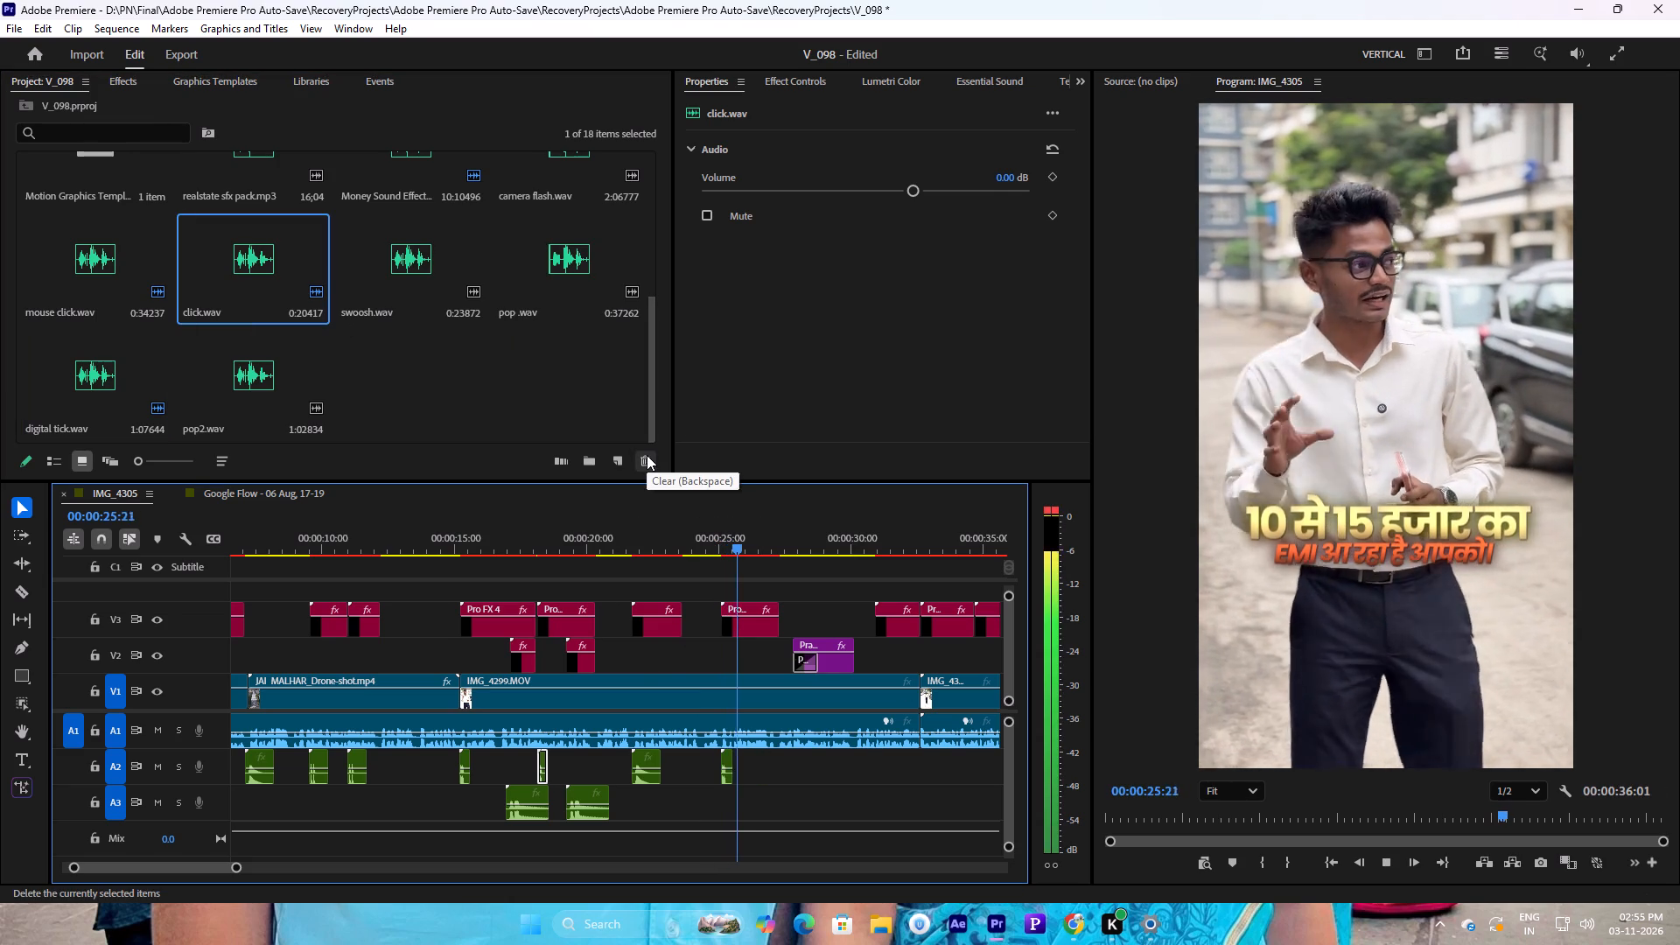
key(space)
key(space)
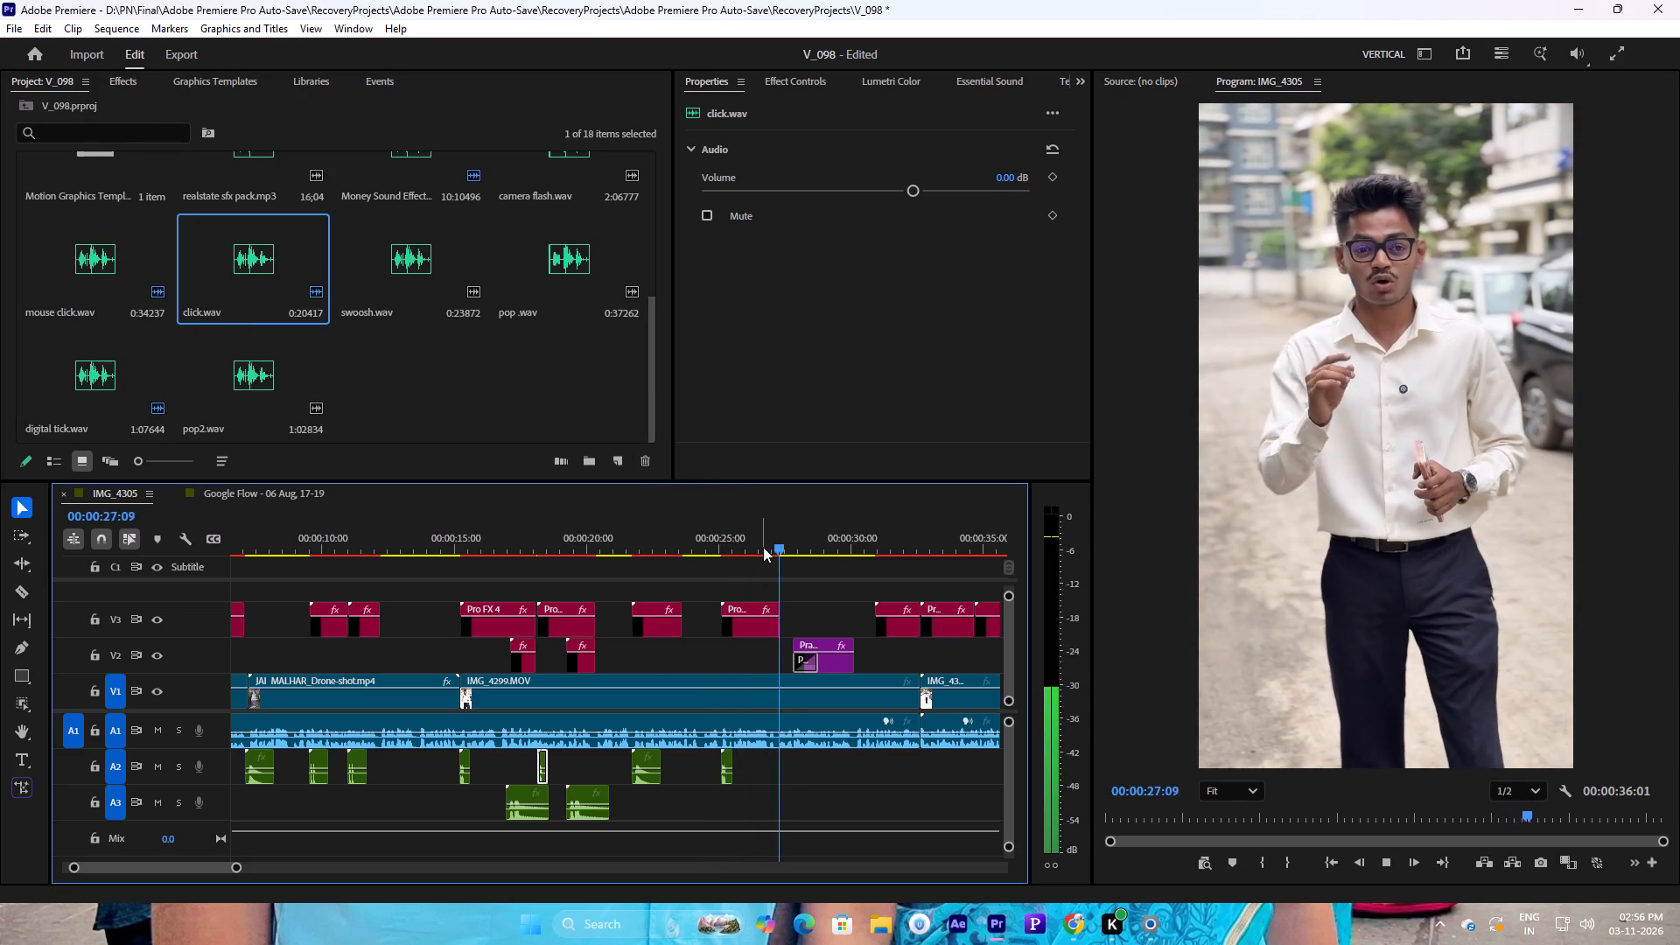
Place pop .wav on A2 from about 00:00:27:16 so its peak meets the start of the Pradhan Mantri Awas Yojana logo, and play it.
key(space)
drag(801, 546, 790, 548)
drag(552, 276, 794, 782)
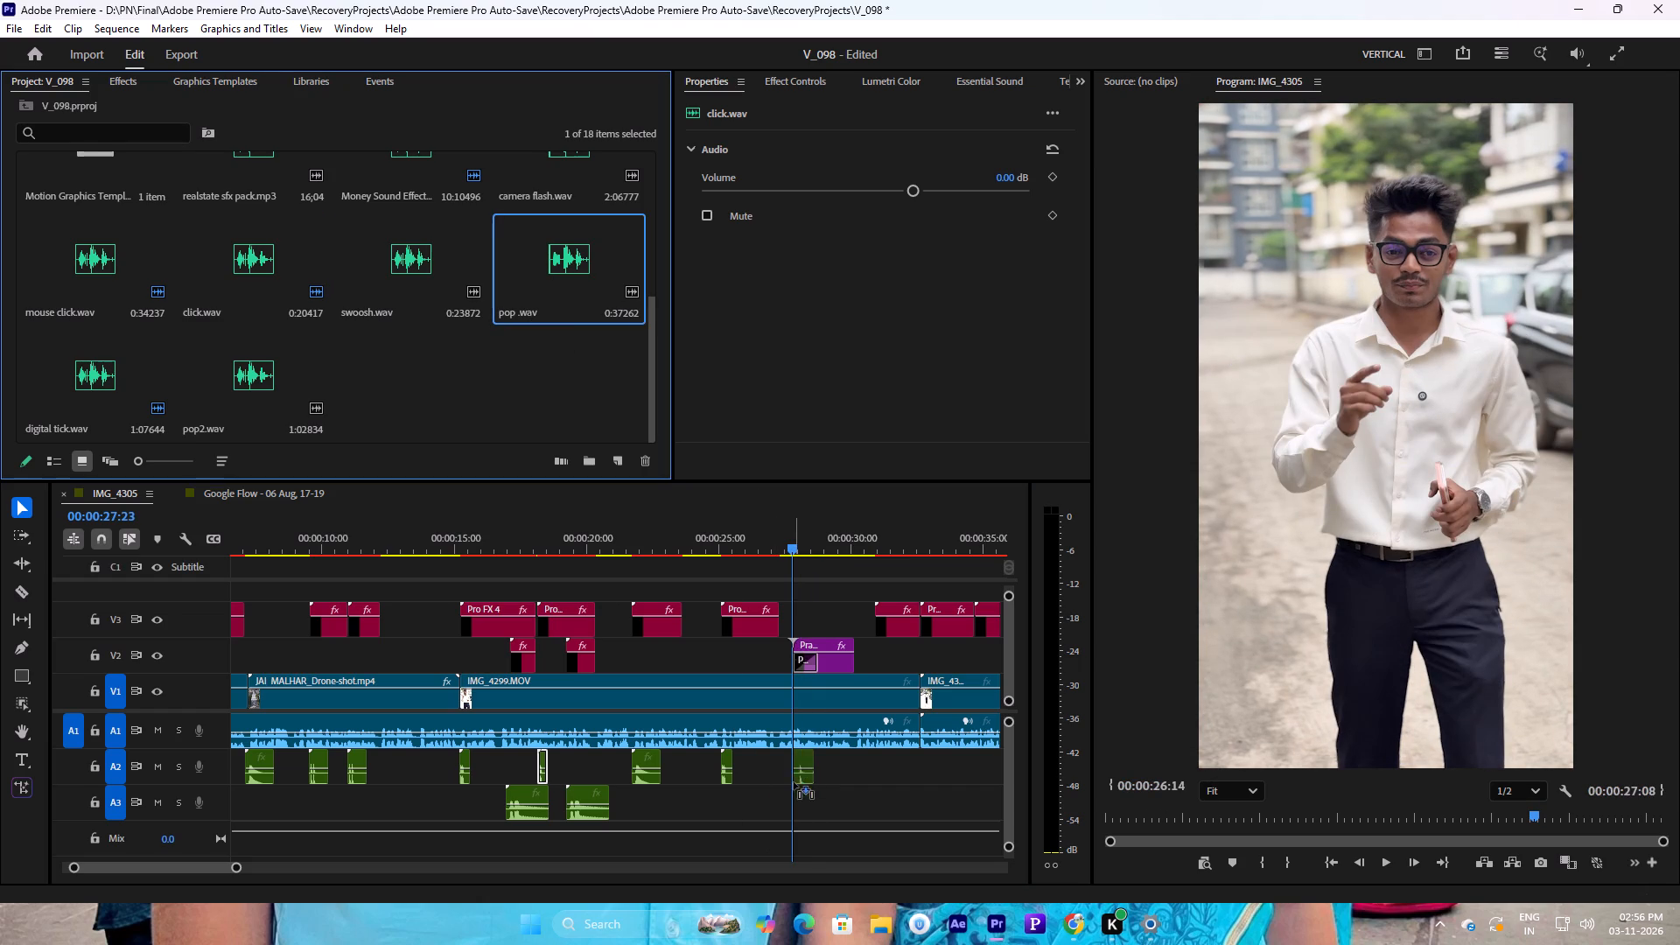
drag(794, 782, 784, 774)
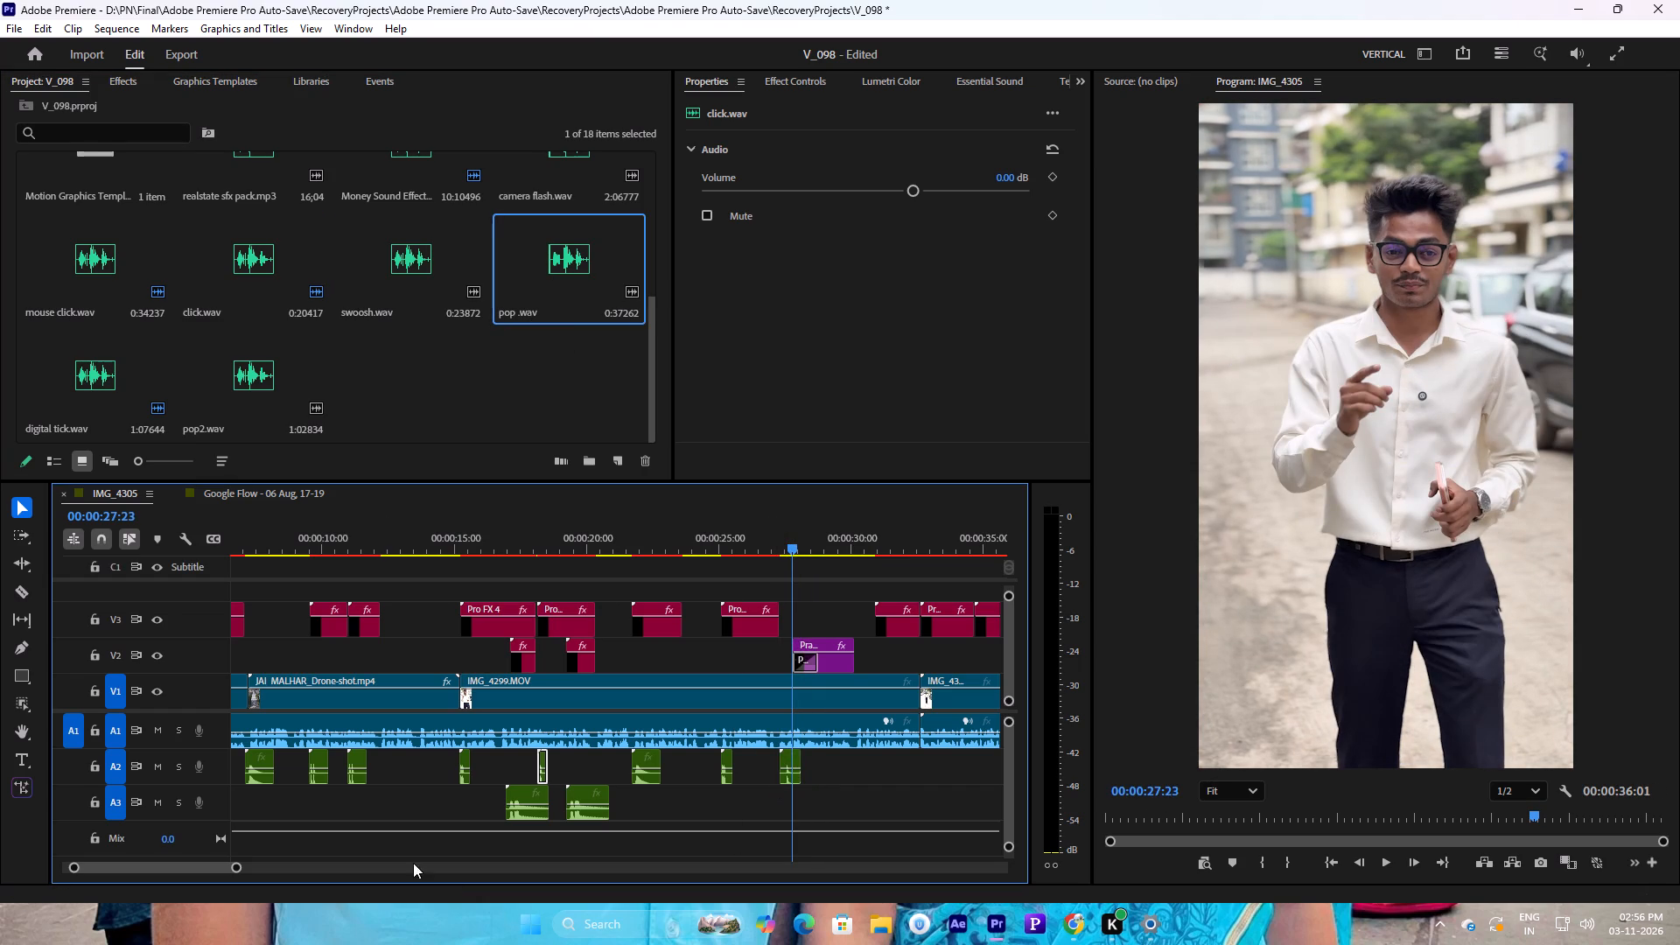
drag(237, 869, 155, 878)
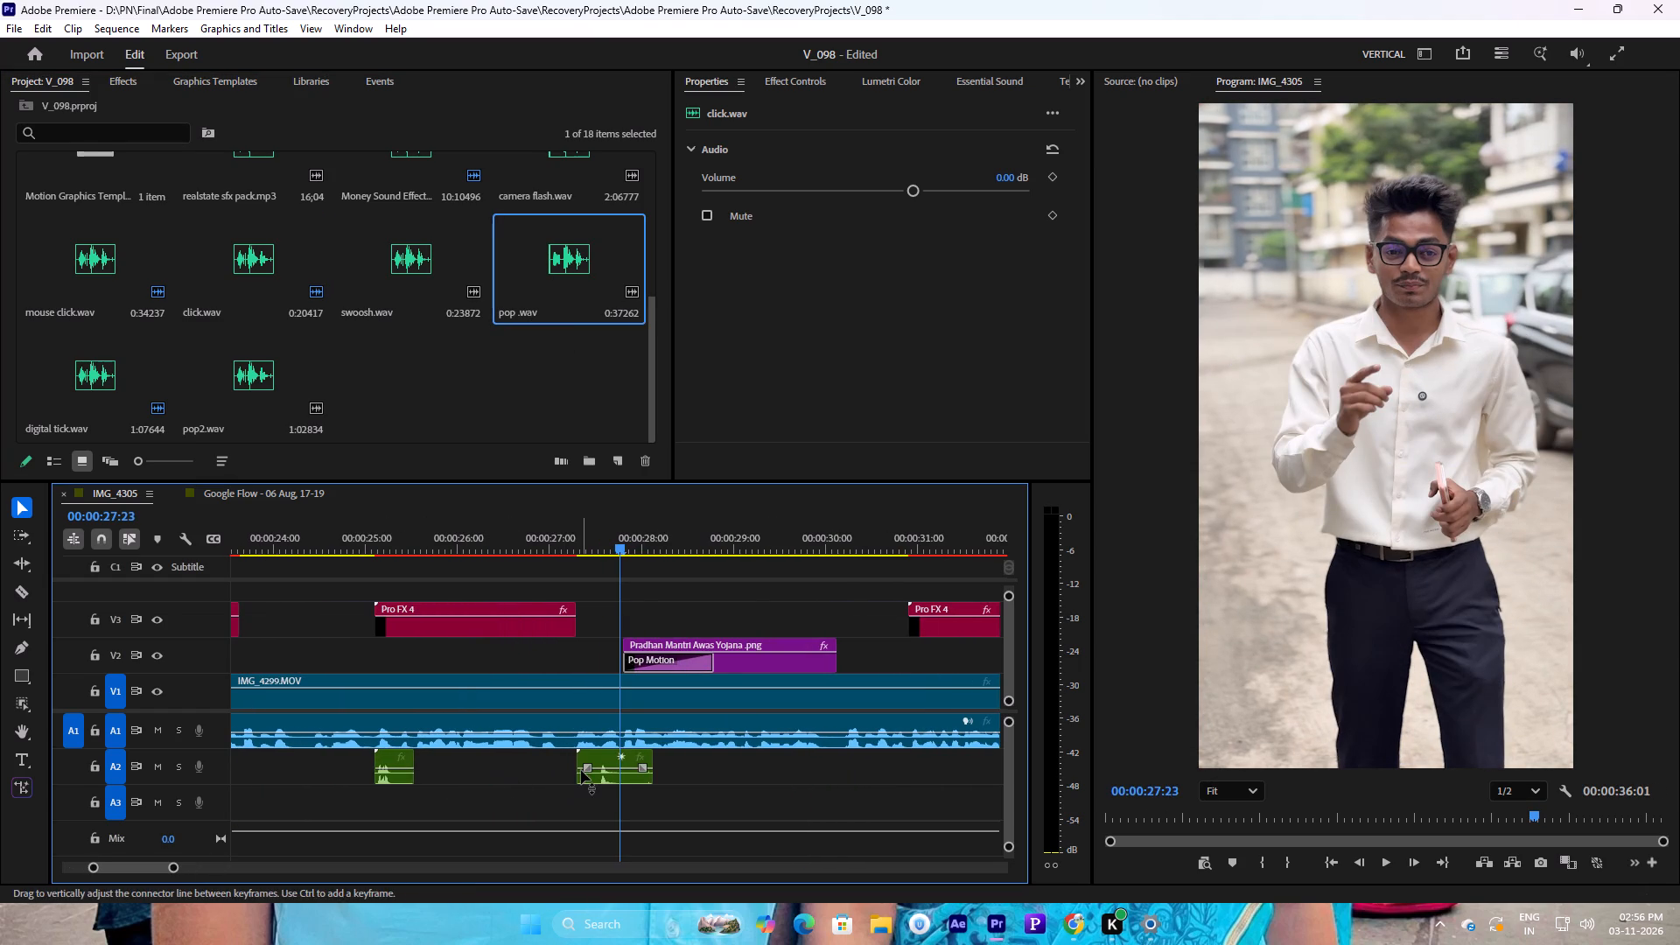
drag(594, 753, 605, 754)
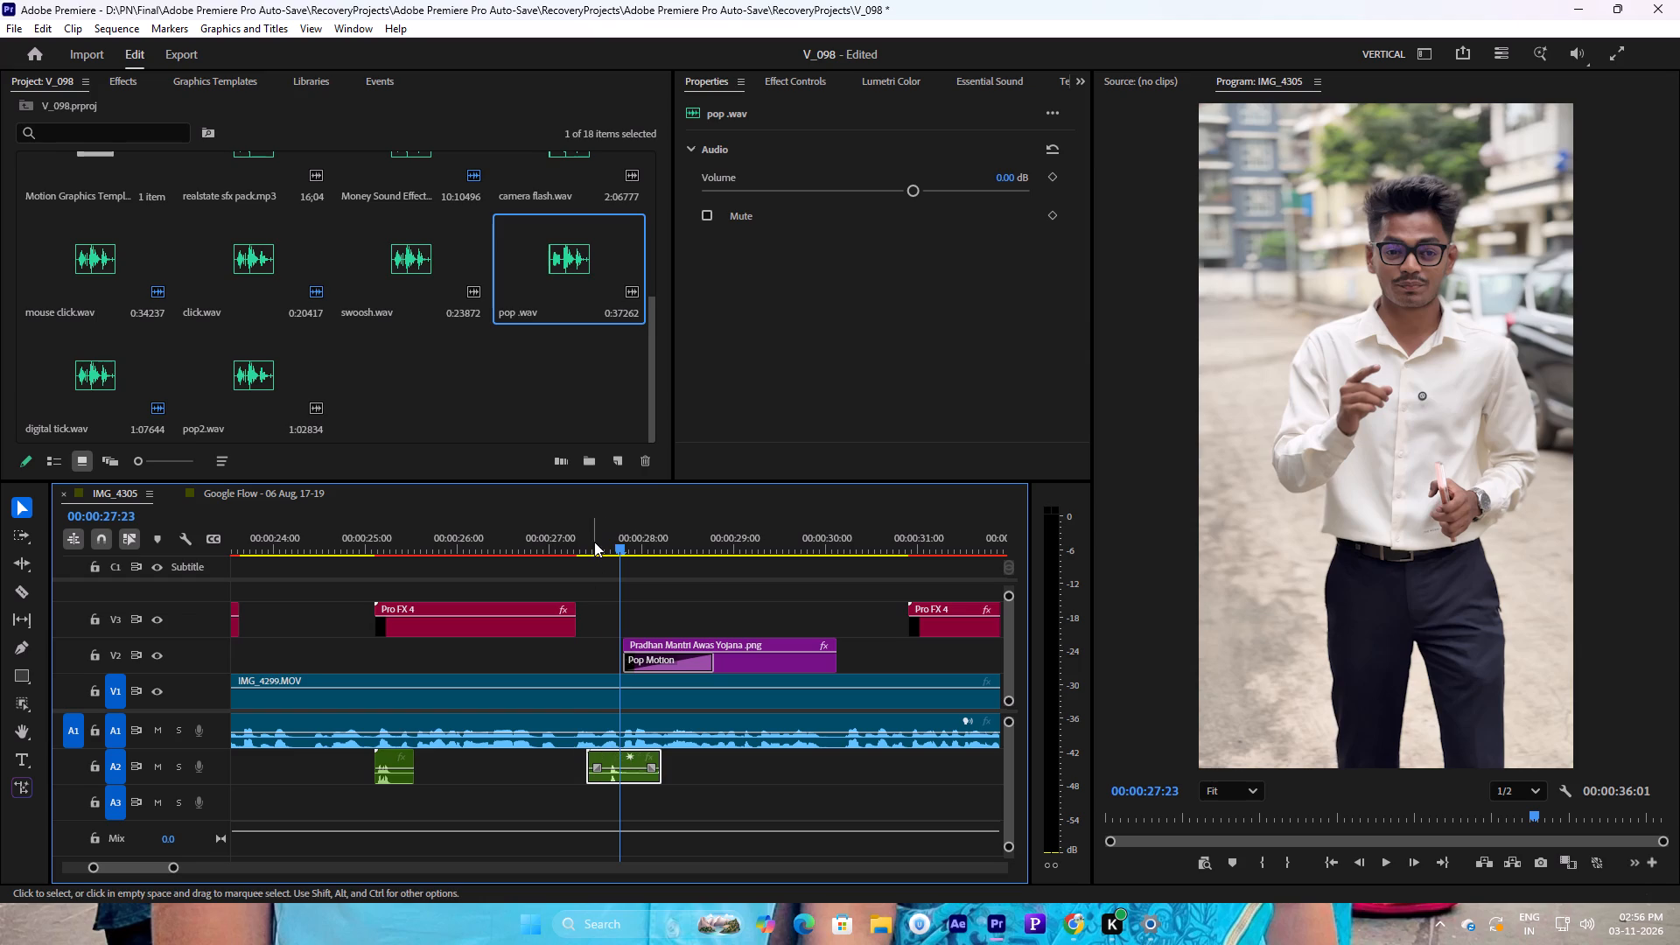
drag(607, 753, 620, 755)
key(space)
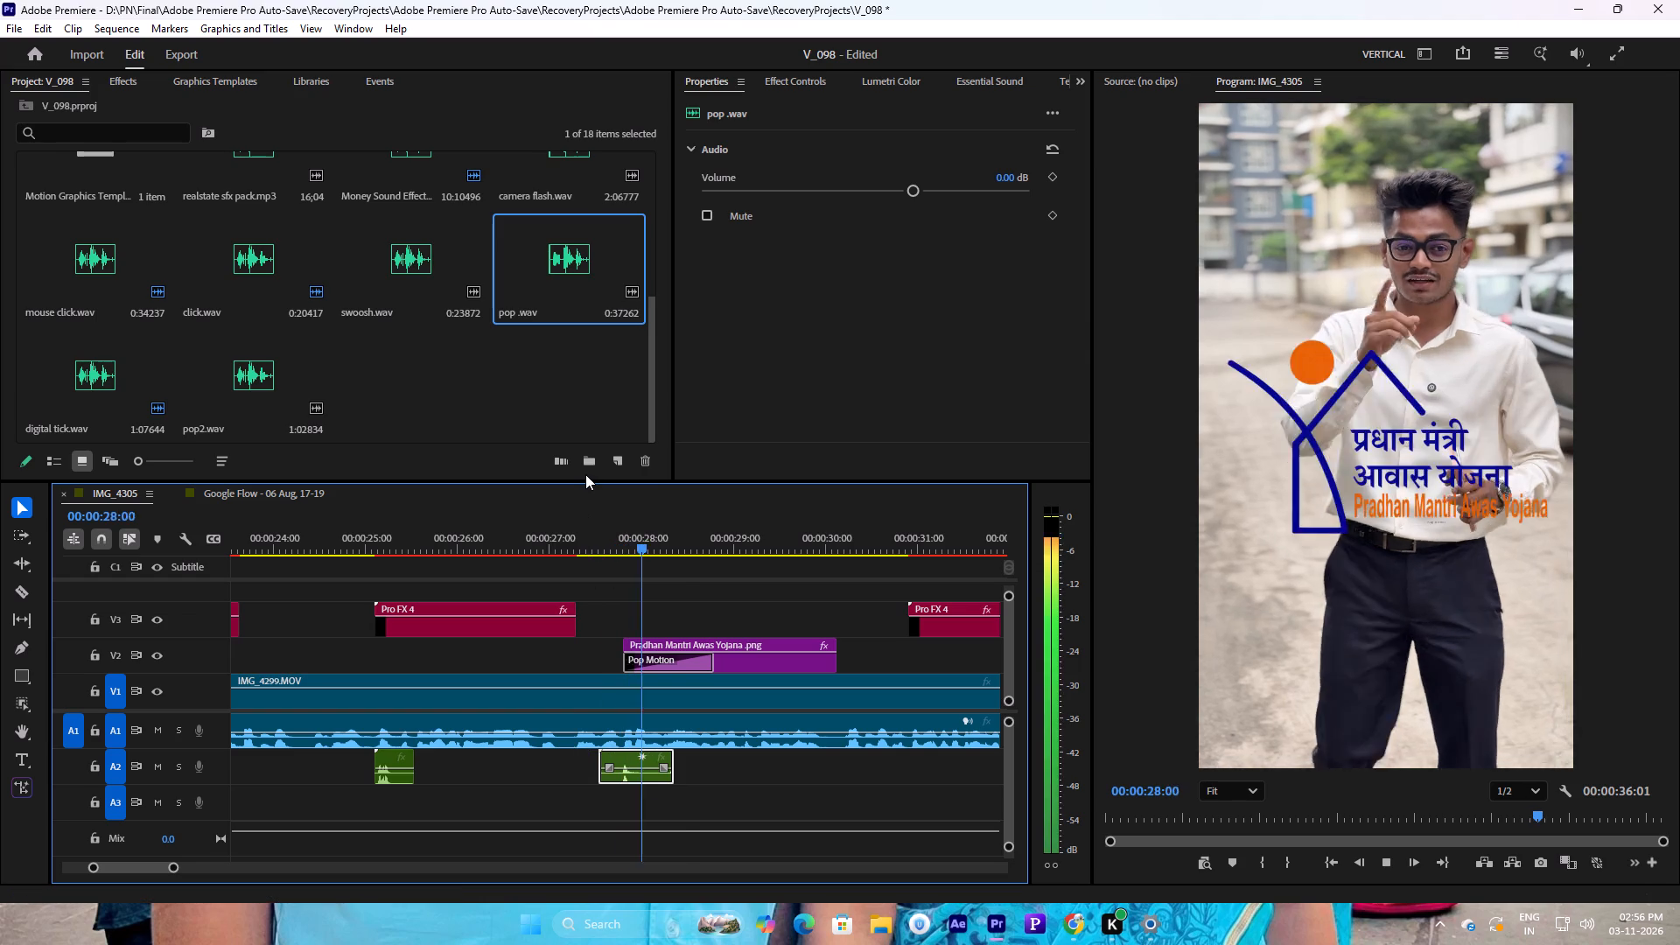
key(space)
click(595, 543)
key(space)
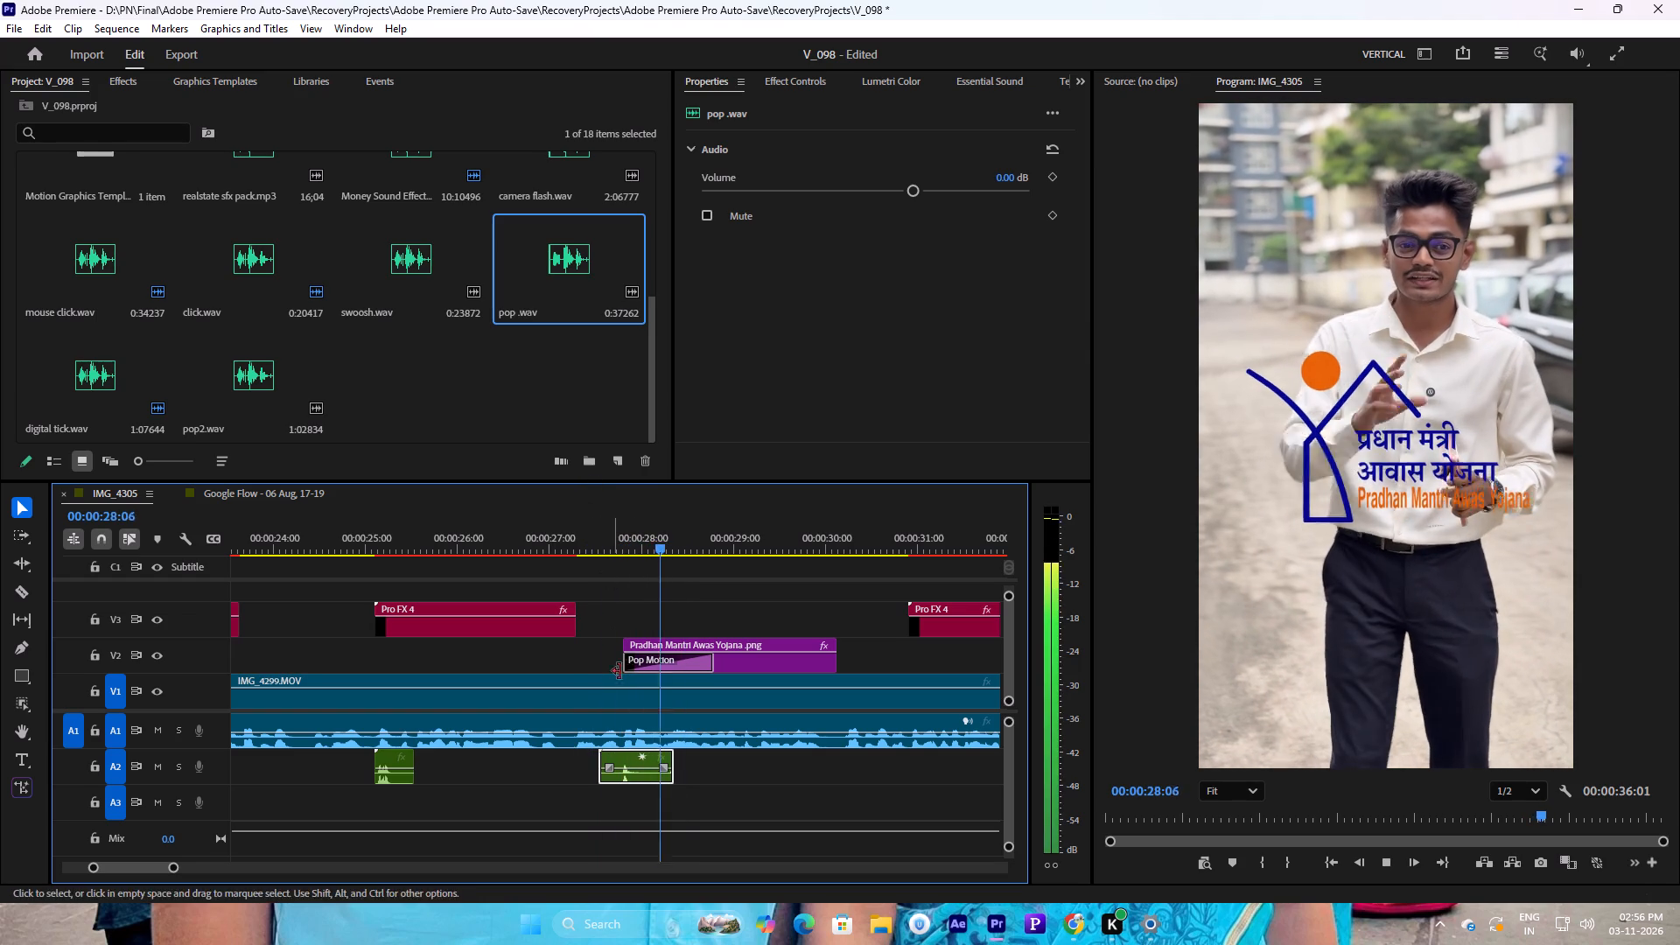
key(space)
Raise the volume of the pop .wav clip under the logo to 15 dB and play it back.
click(643, 767)
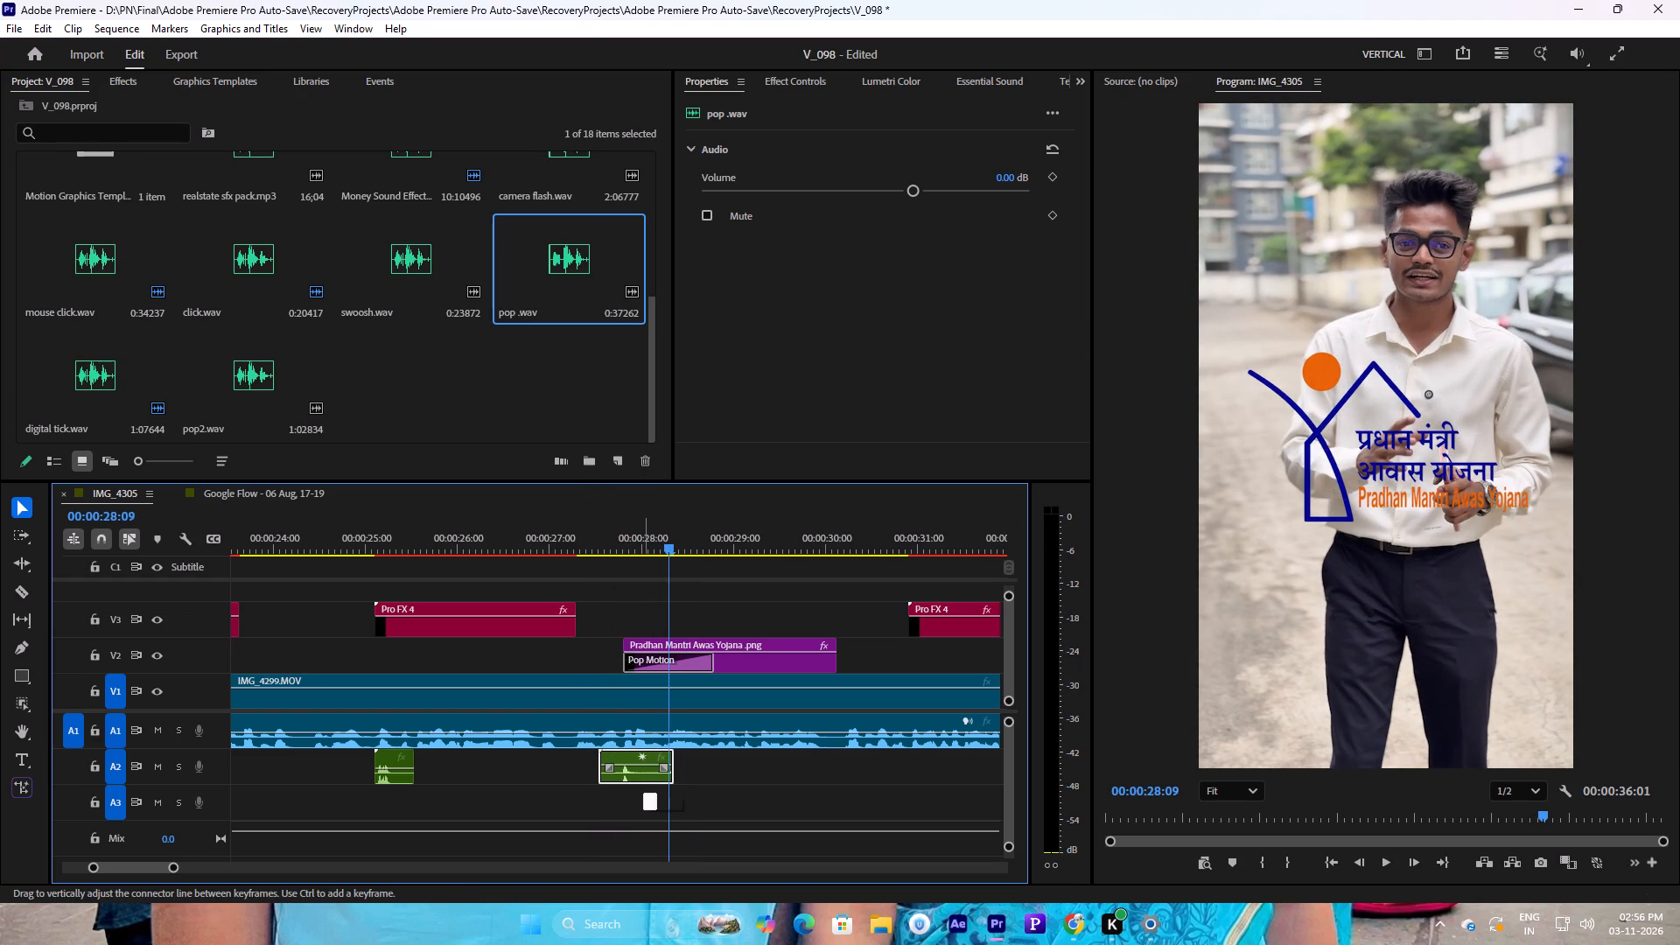
click(569, 542)
key(space)
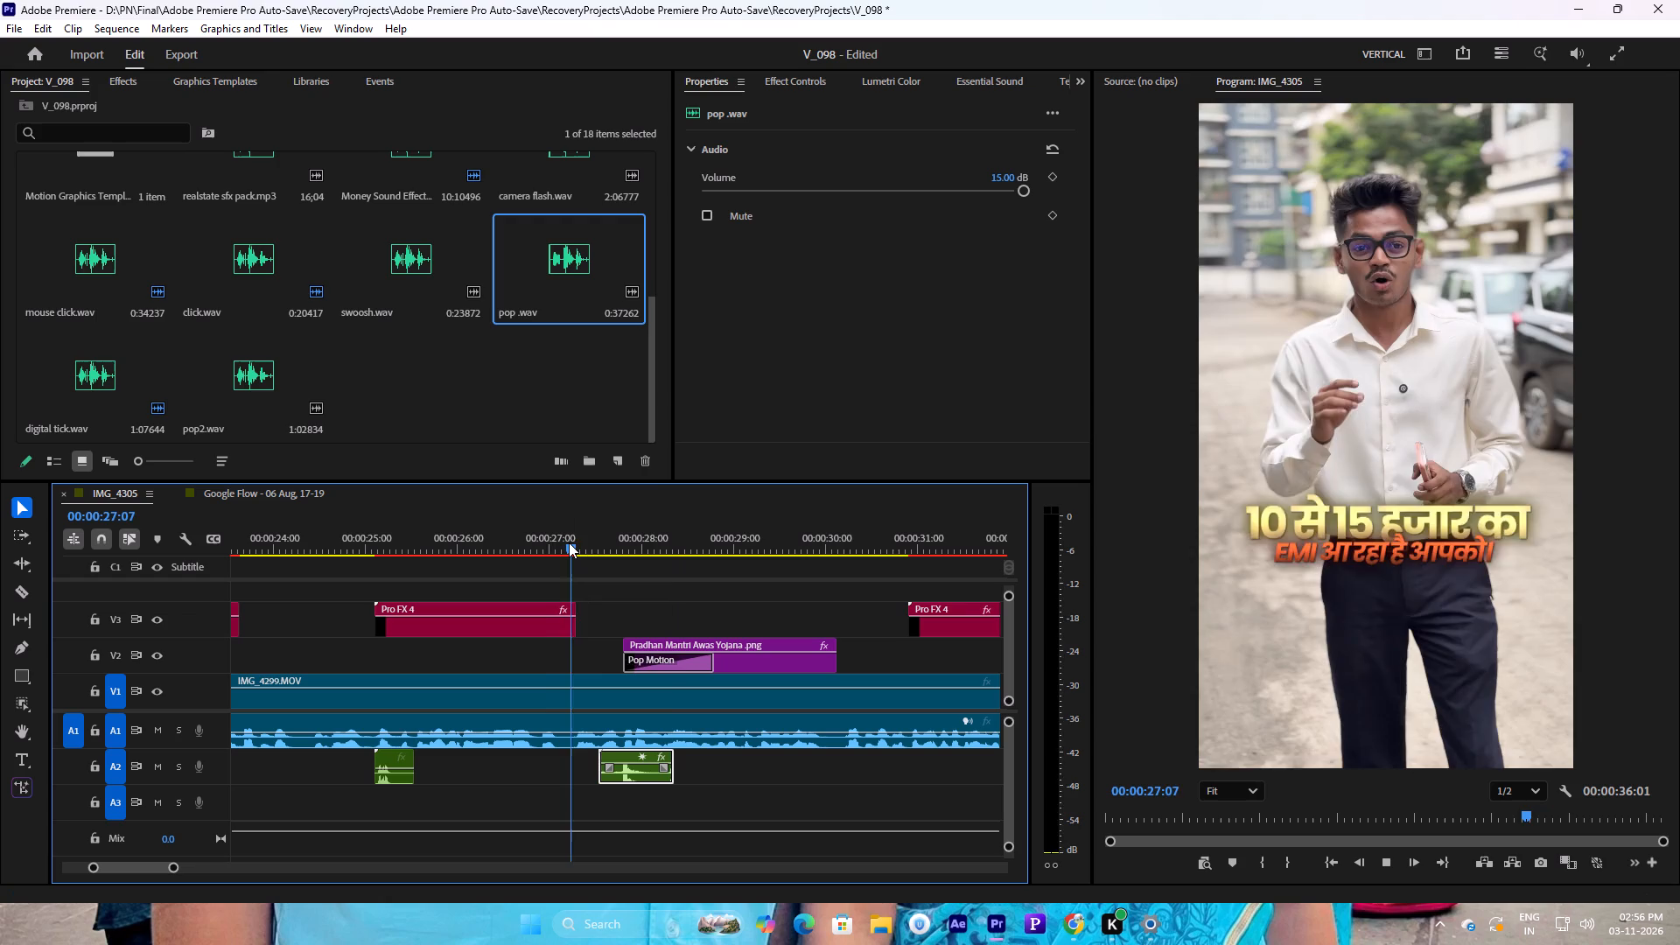
key(space)
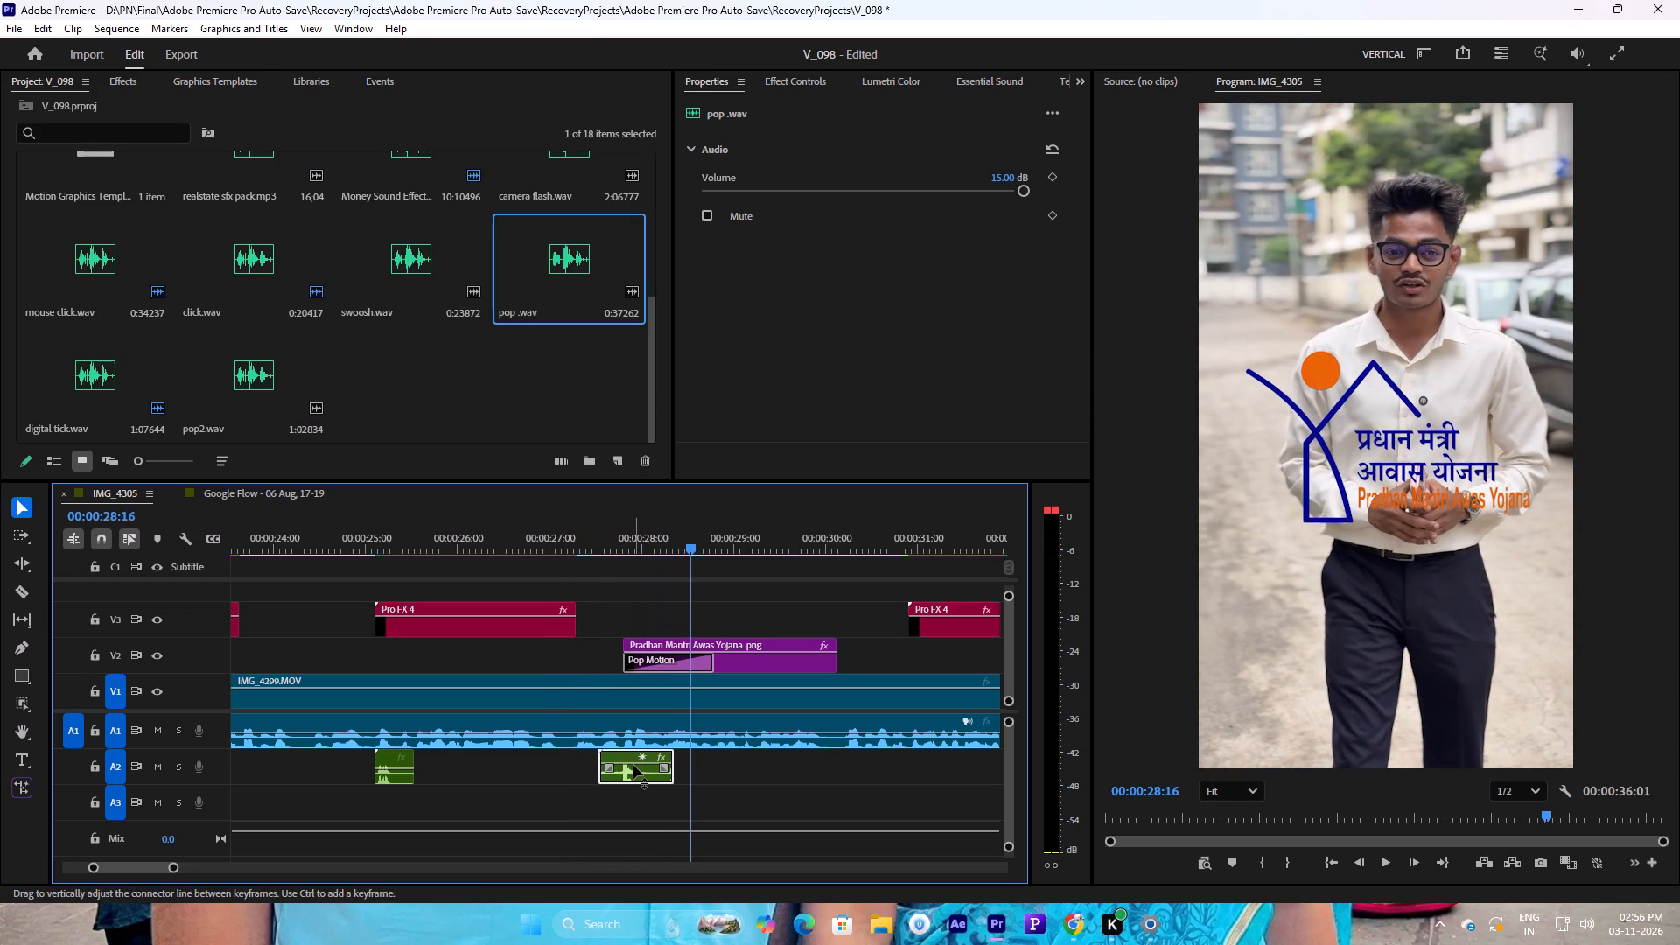
click(634, 764)
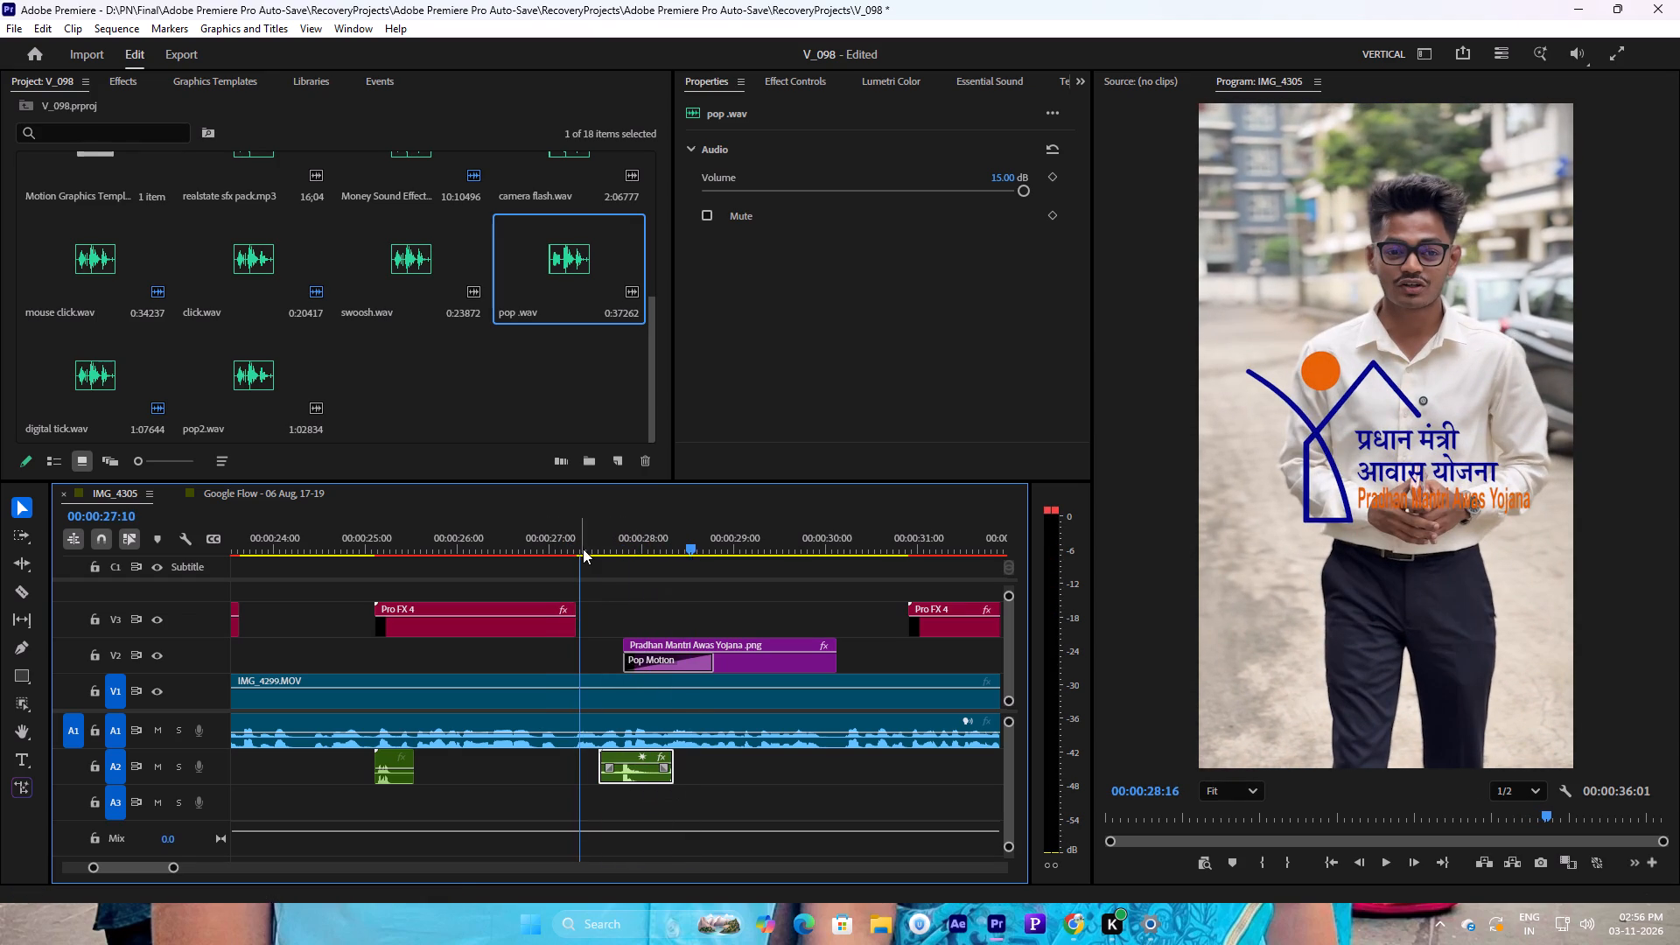
click(583, 549)
key(space)
key(space)
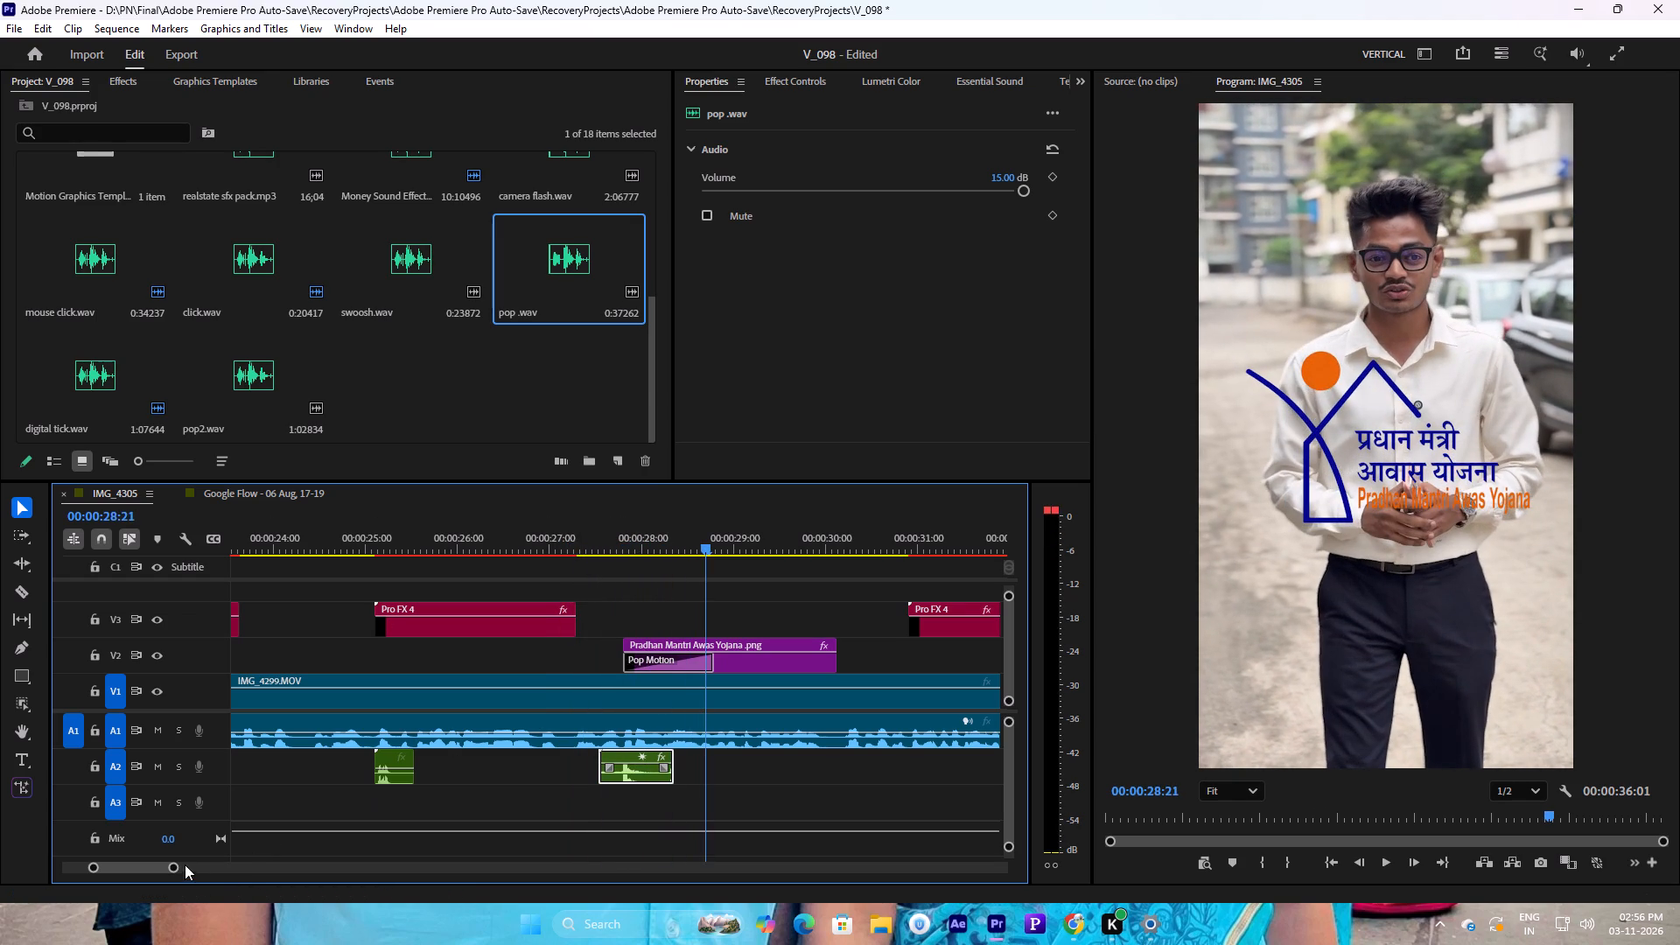
Place swoosh.wav on track A2 at 00:00:30:27, where the "घर के साथ रेंट भी" caption starts, and play it back.
drag(173, 867, 220, 860)
key(space)
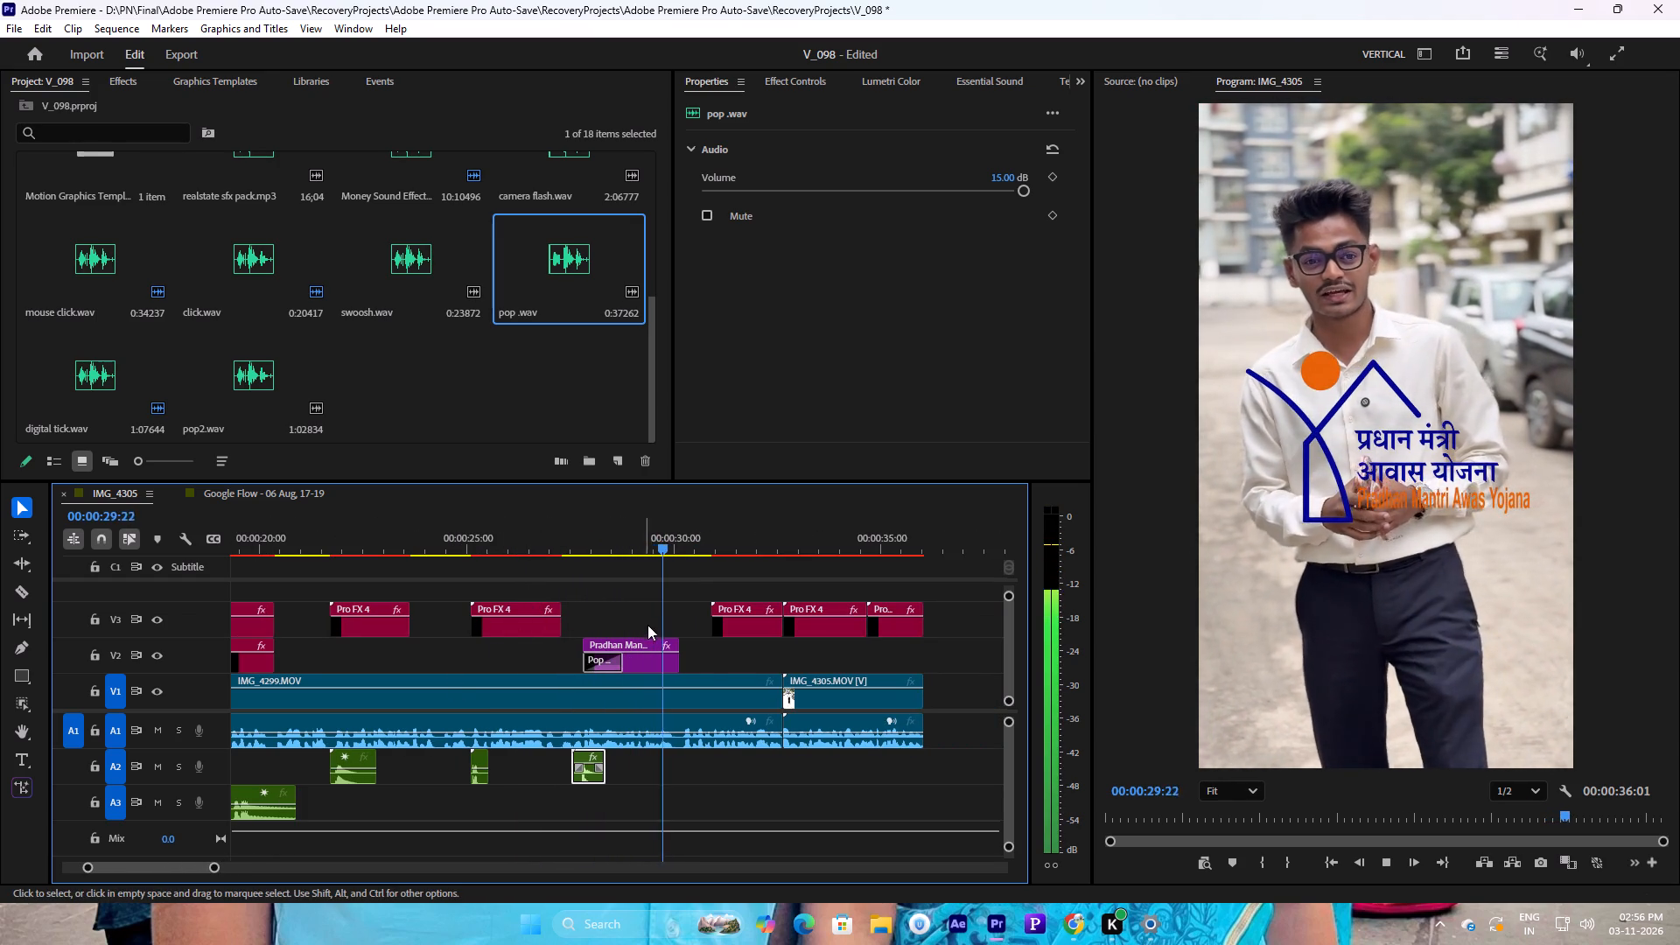
key(space)
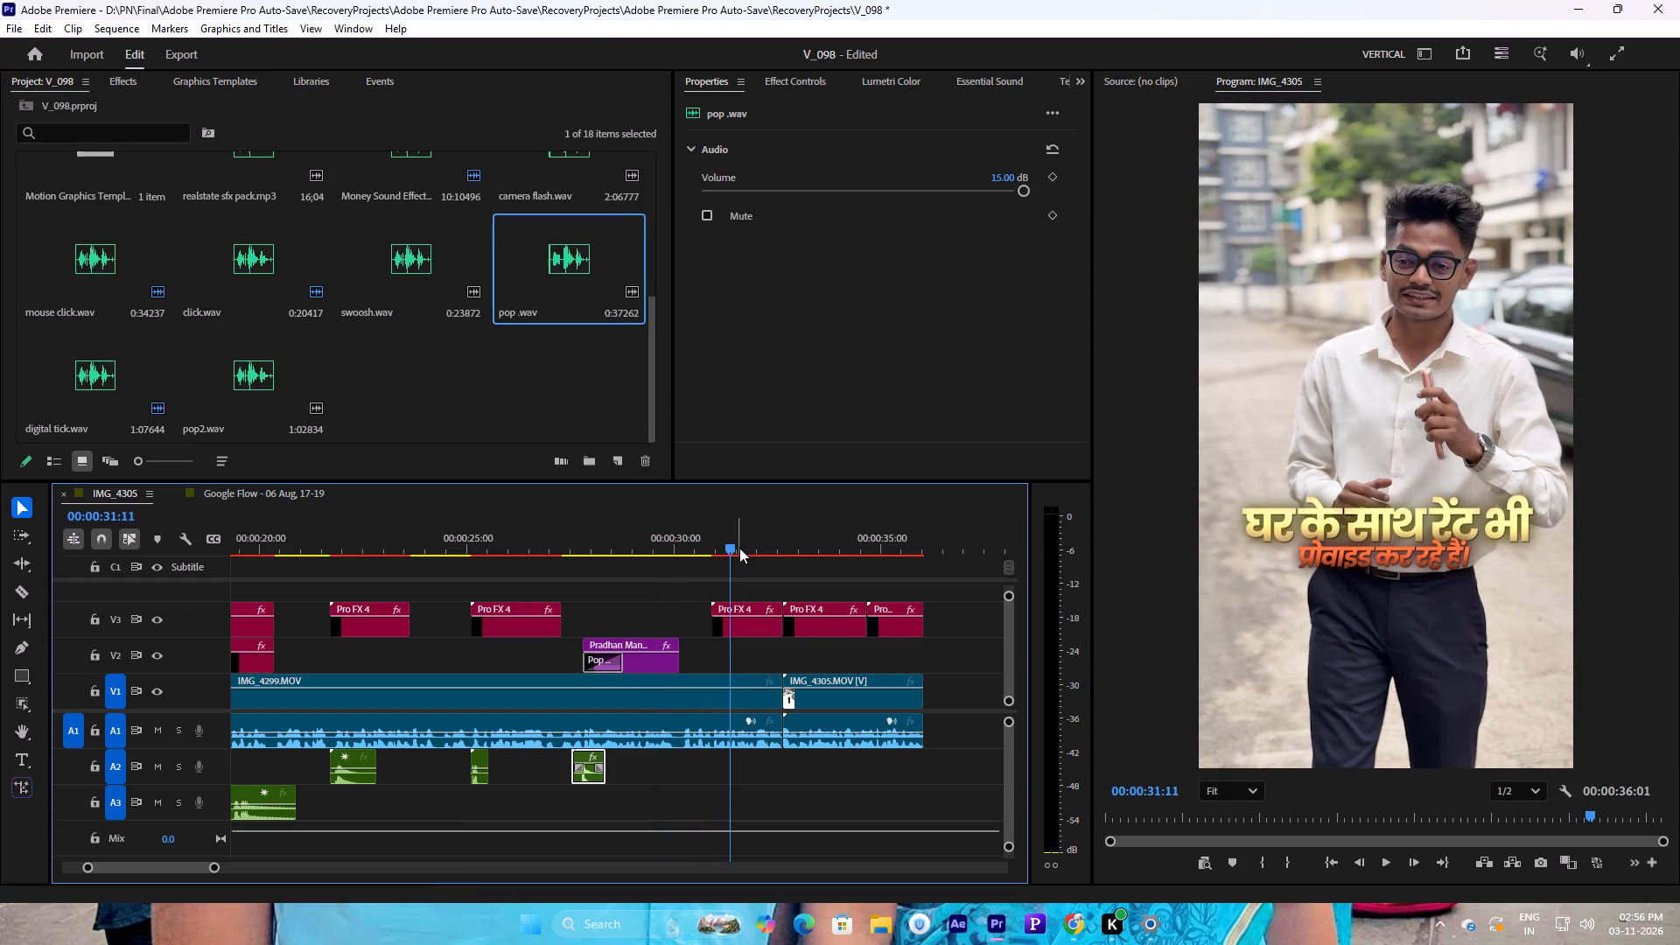
drag(736, 542, 712, 549)
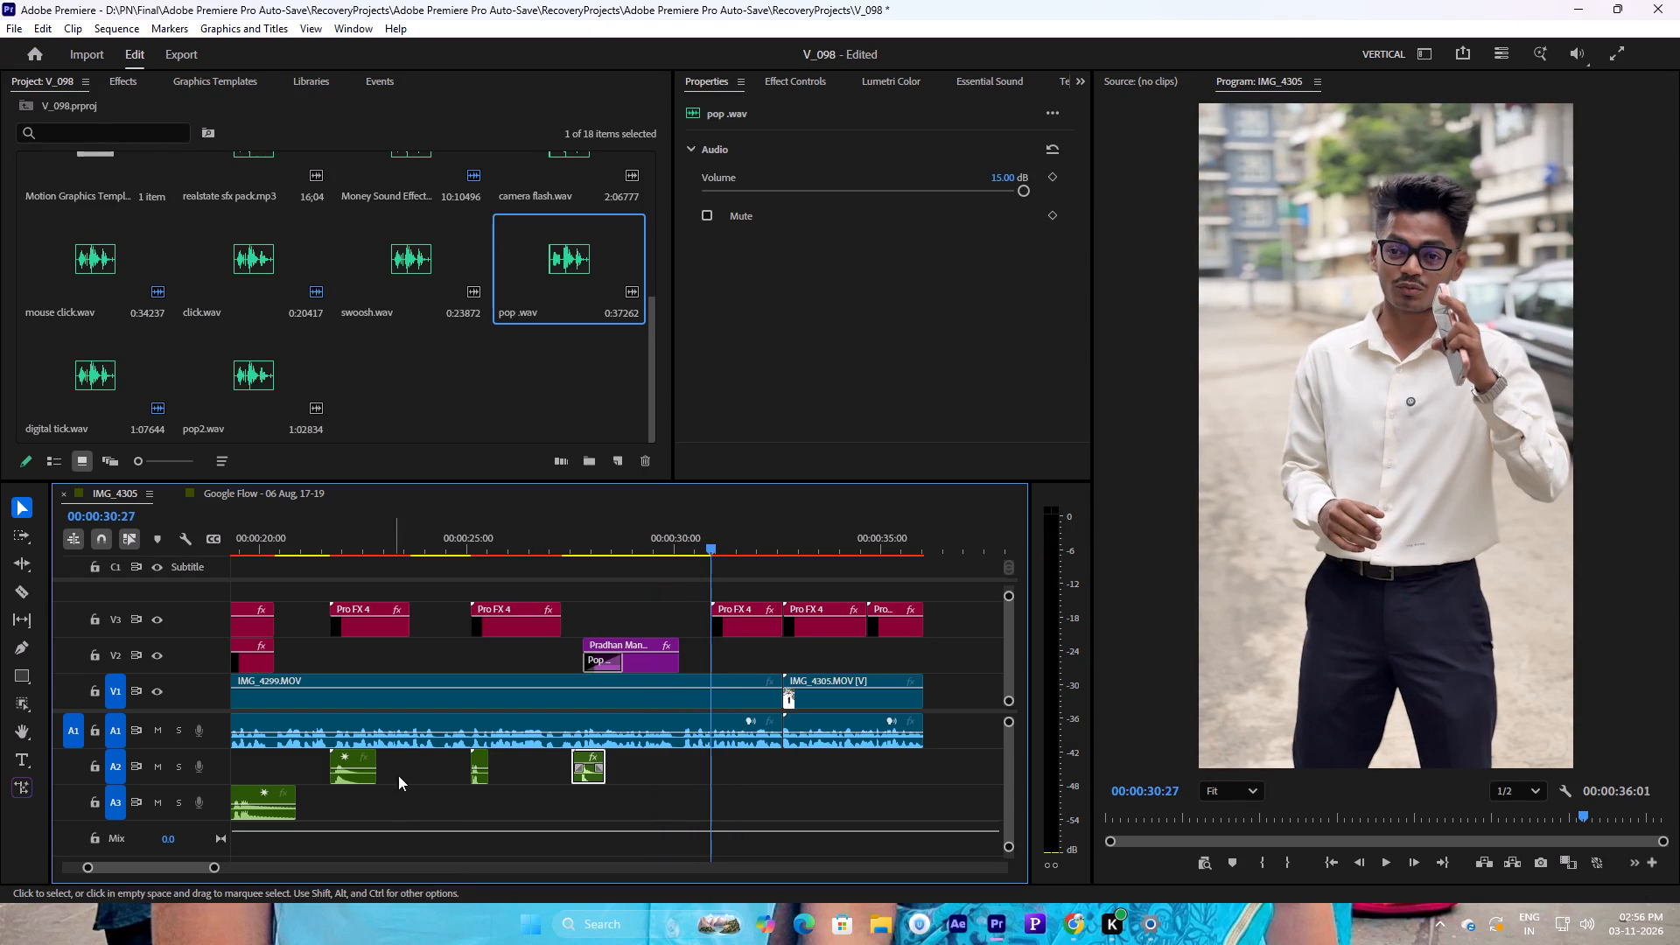
drag(380, 286, 714, 760)
key(space)
click(690, 526)
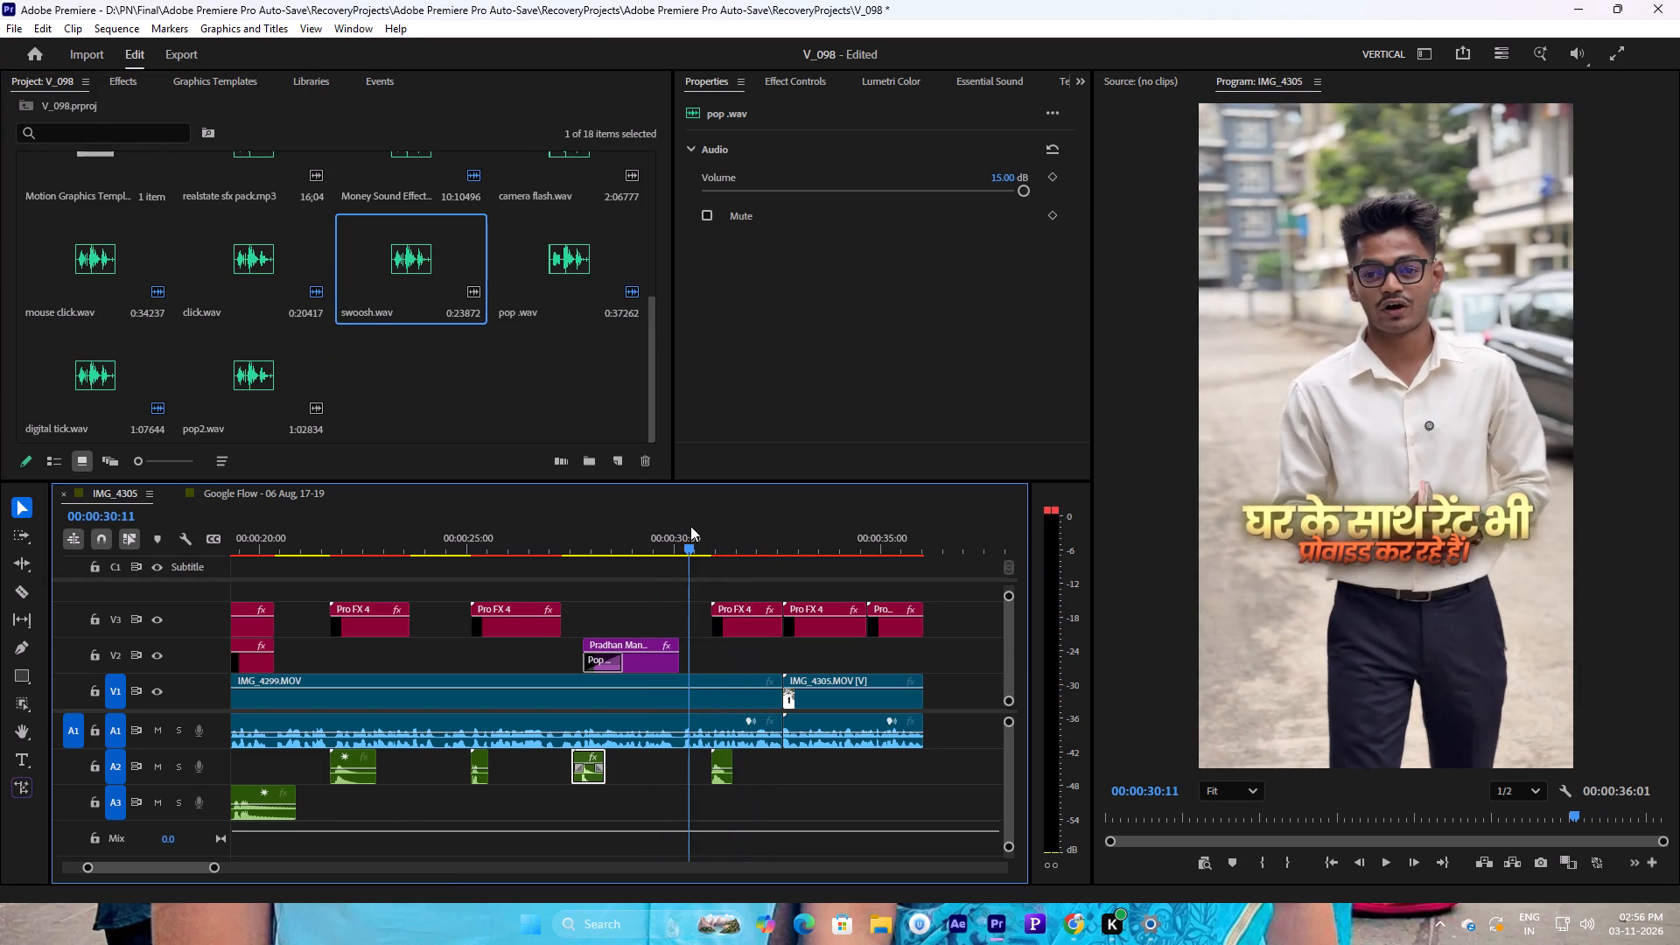
key(space)
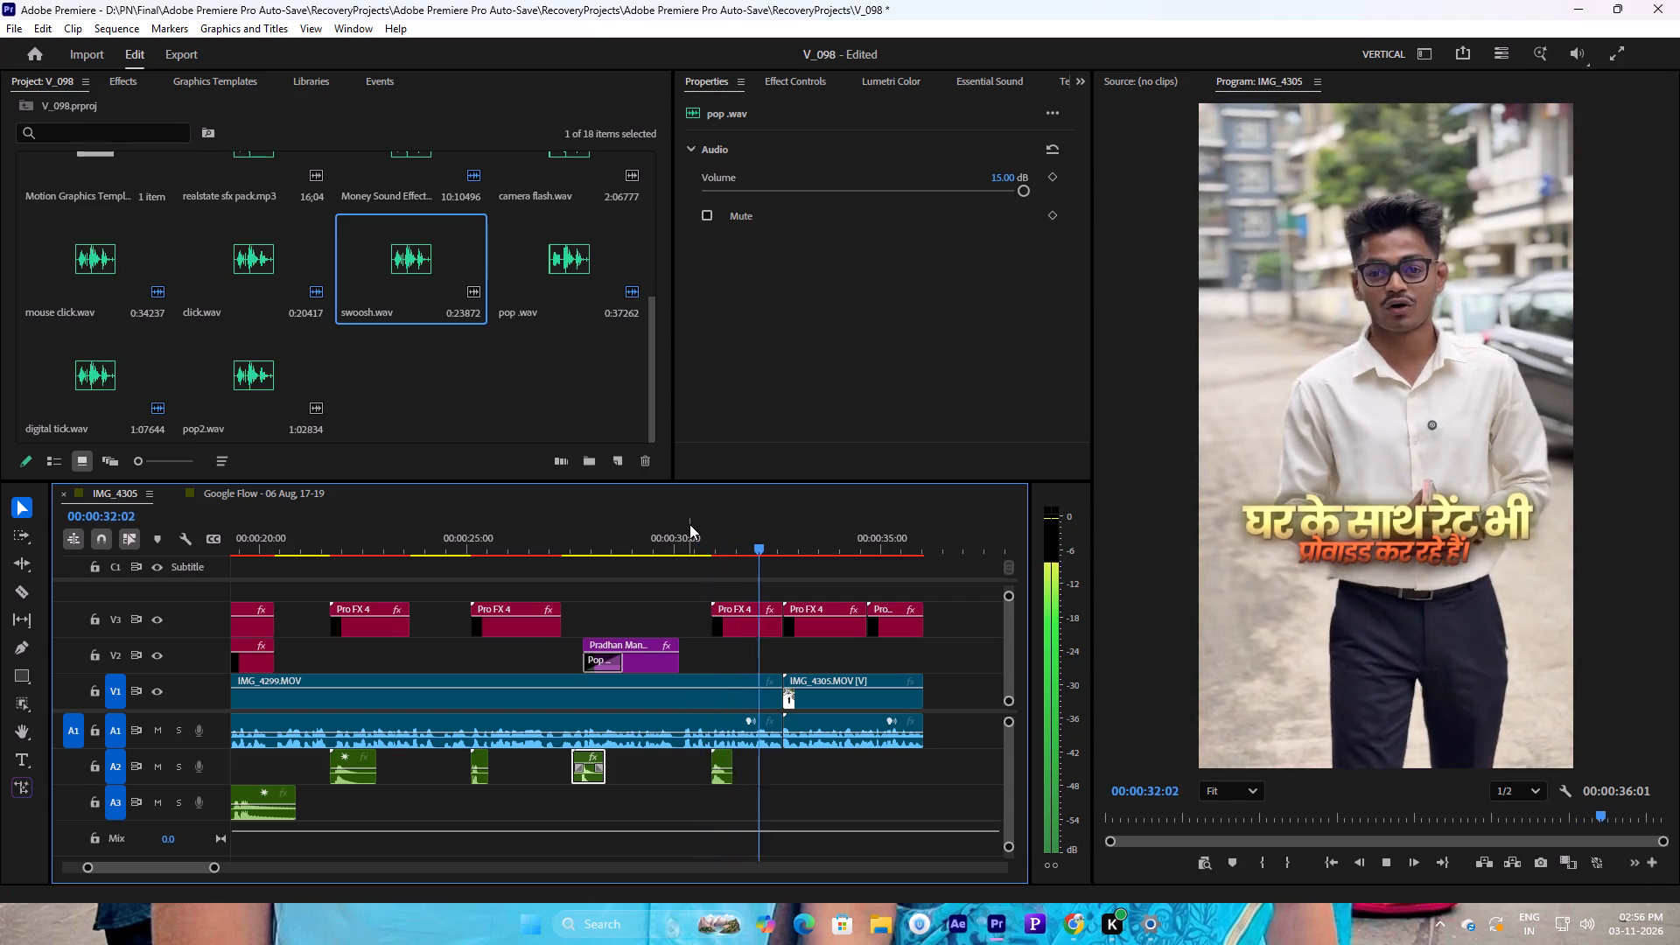
key(space)
Place camera flash.wav on track A2 slightly before the cut to IMG_4305.MOV at 00:00:32:19, and play across the cut.
drag(794, 547, 786, 546)
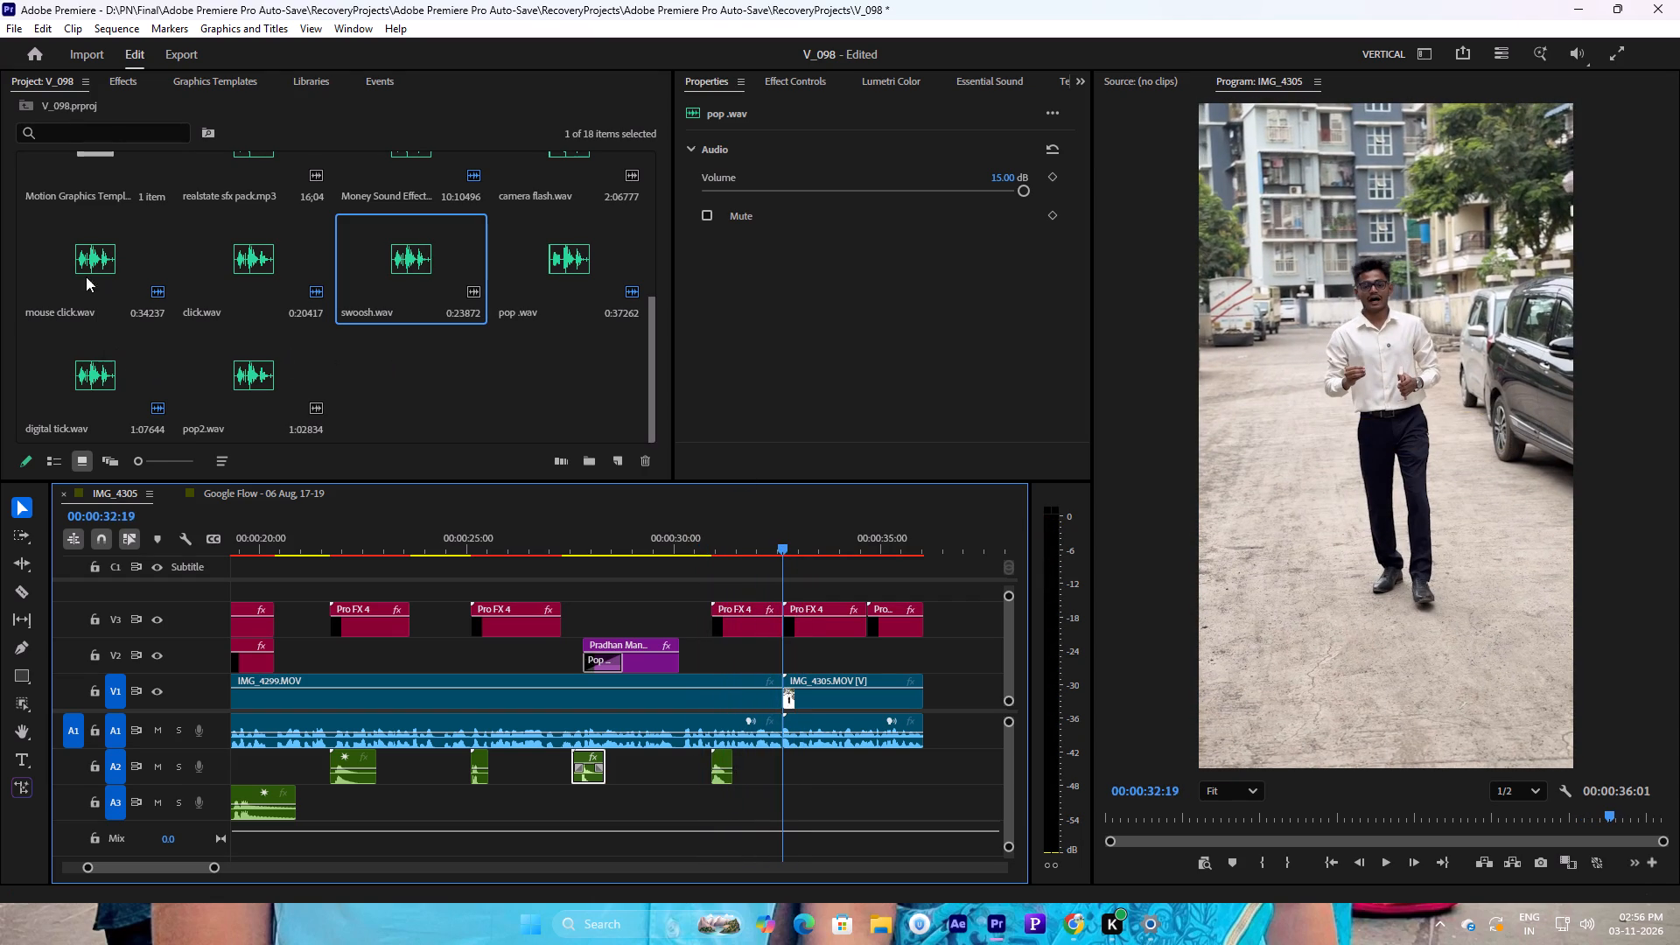
drag(596, 164, 773, 756)
scroll(799, 780, up, 1)
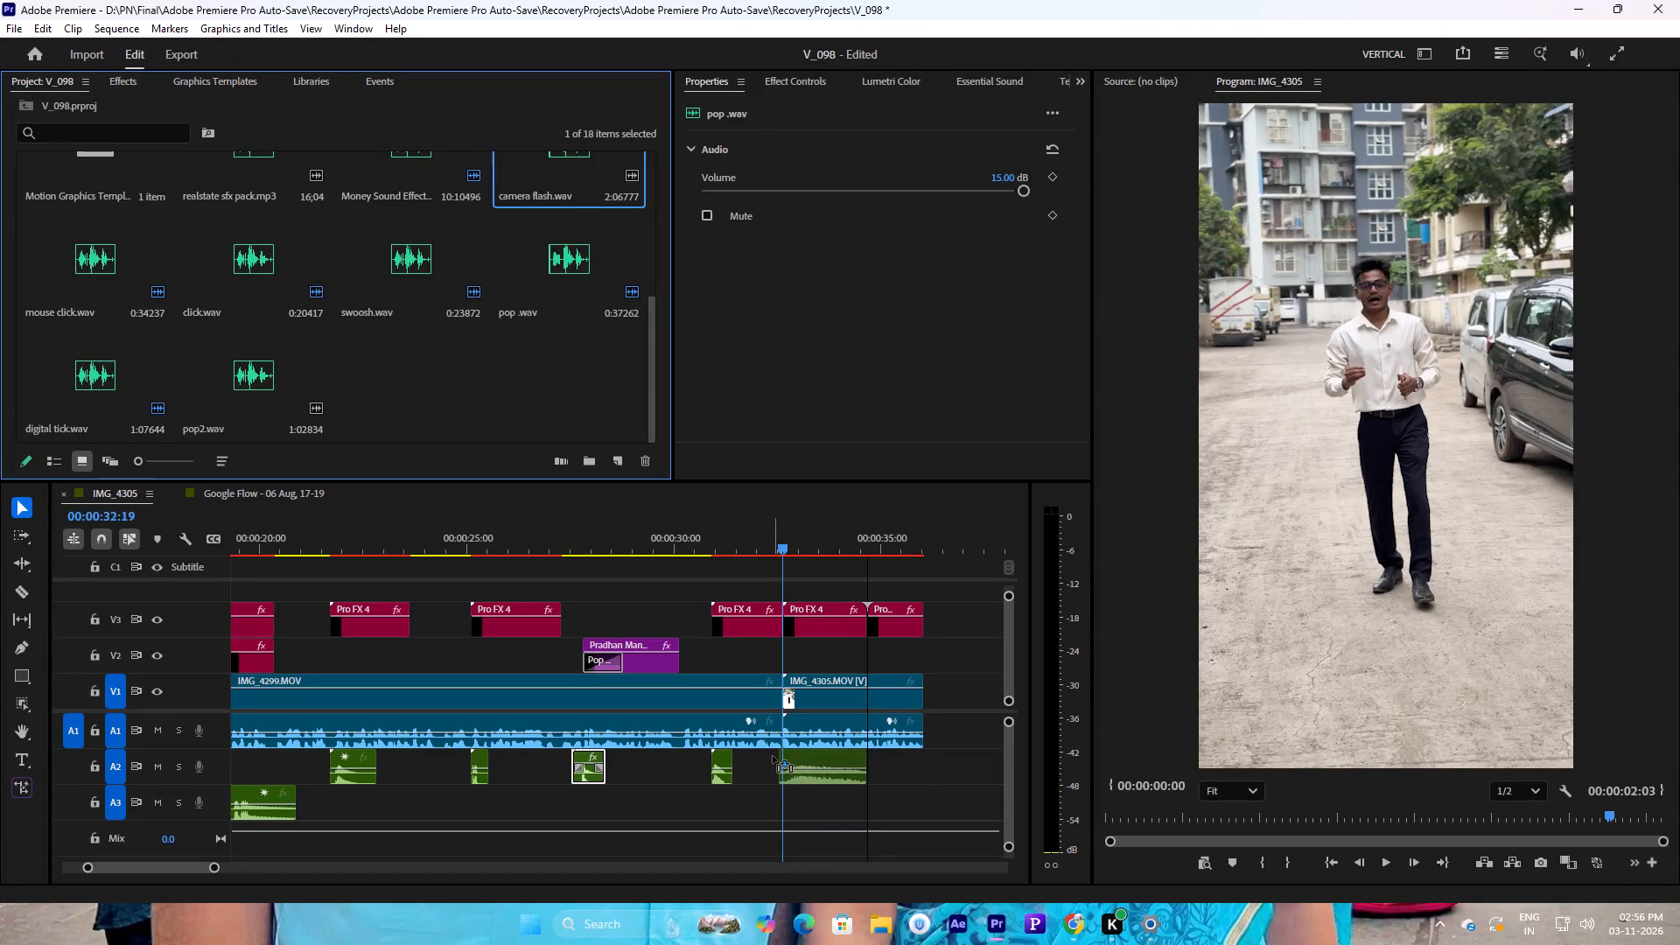
drag(773, 756, 766, 757)
key(space)
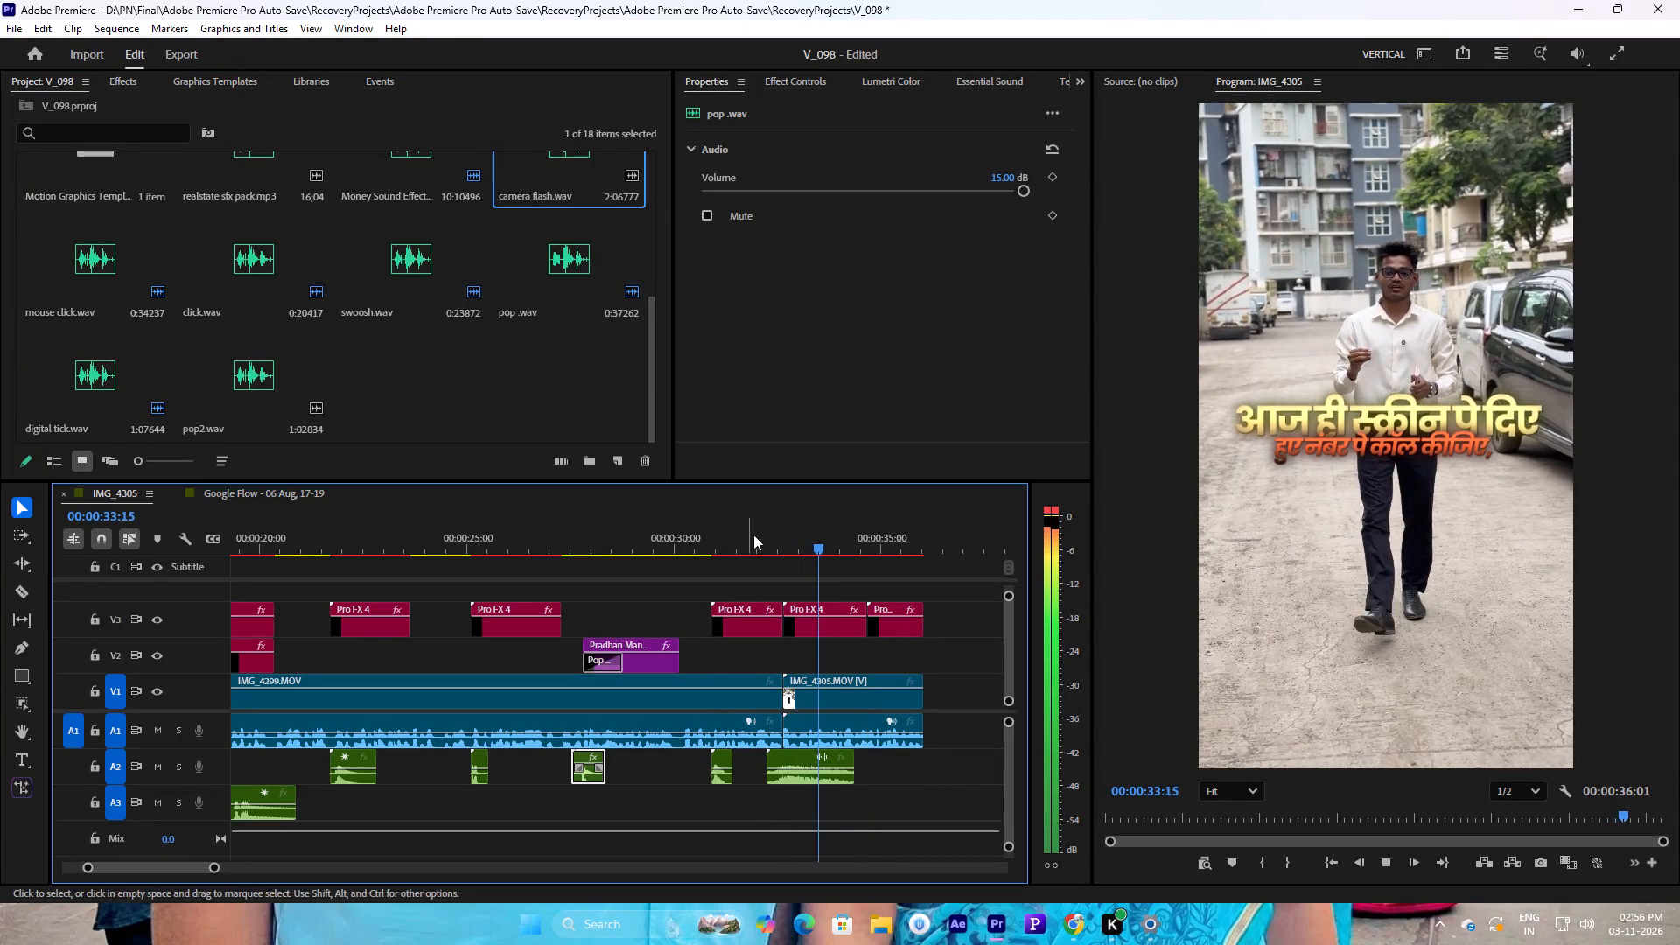
click(753, 525)
key(space)
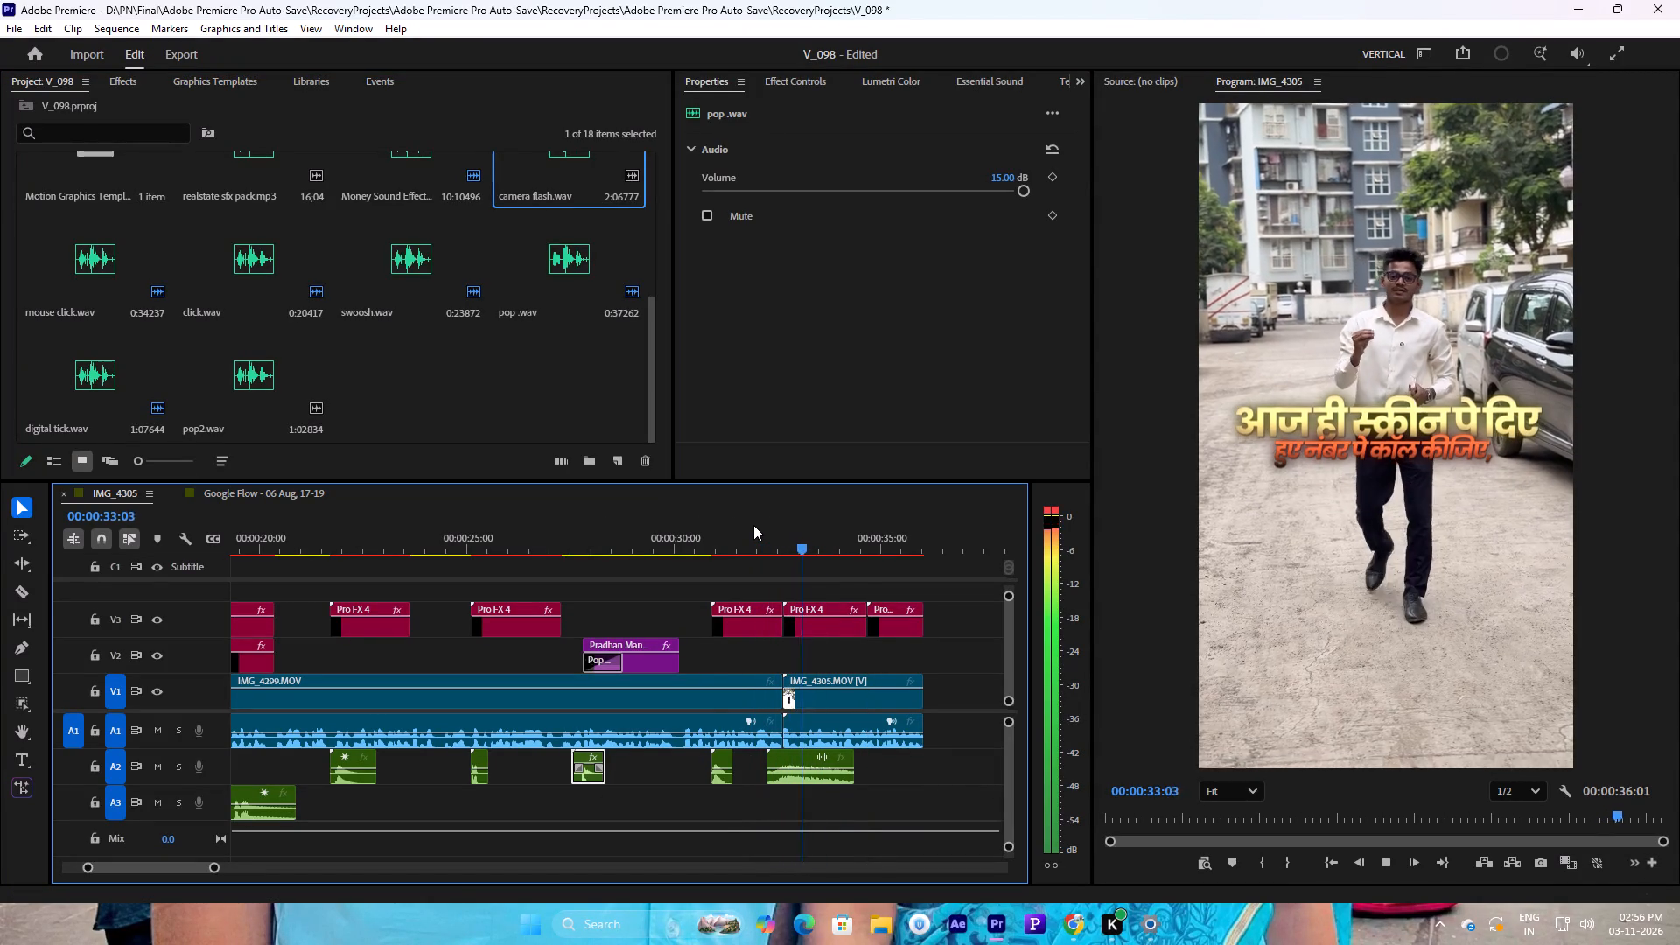
key(space)
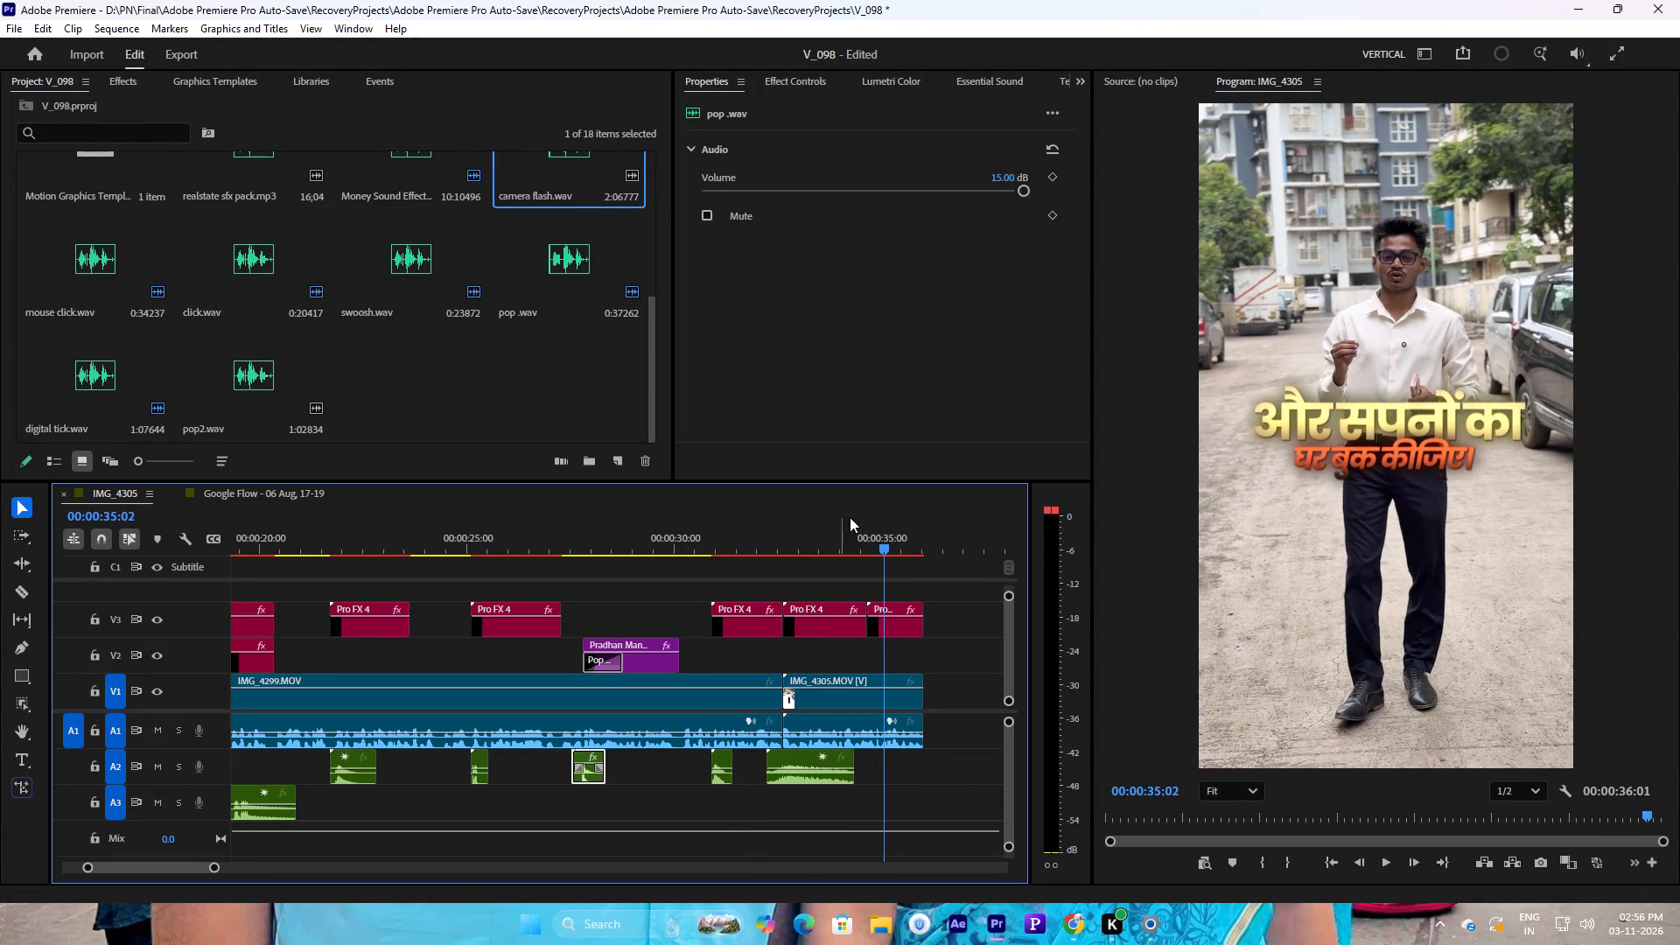
Place digital tick.wav on A2 from about 00:00:34:15 so its peak meets the start of the "और सपनों का" caption, and play it.
drag(888, 545, 871, 549)
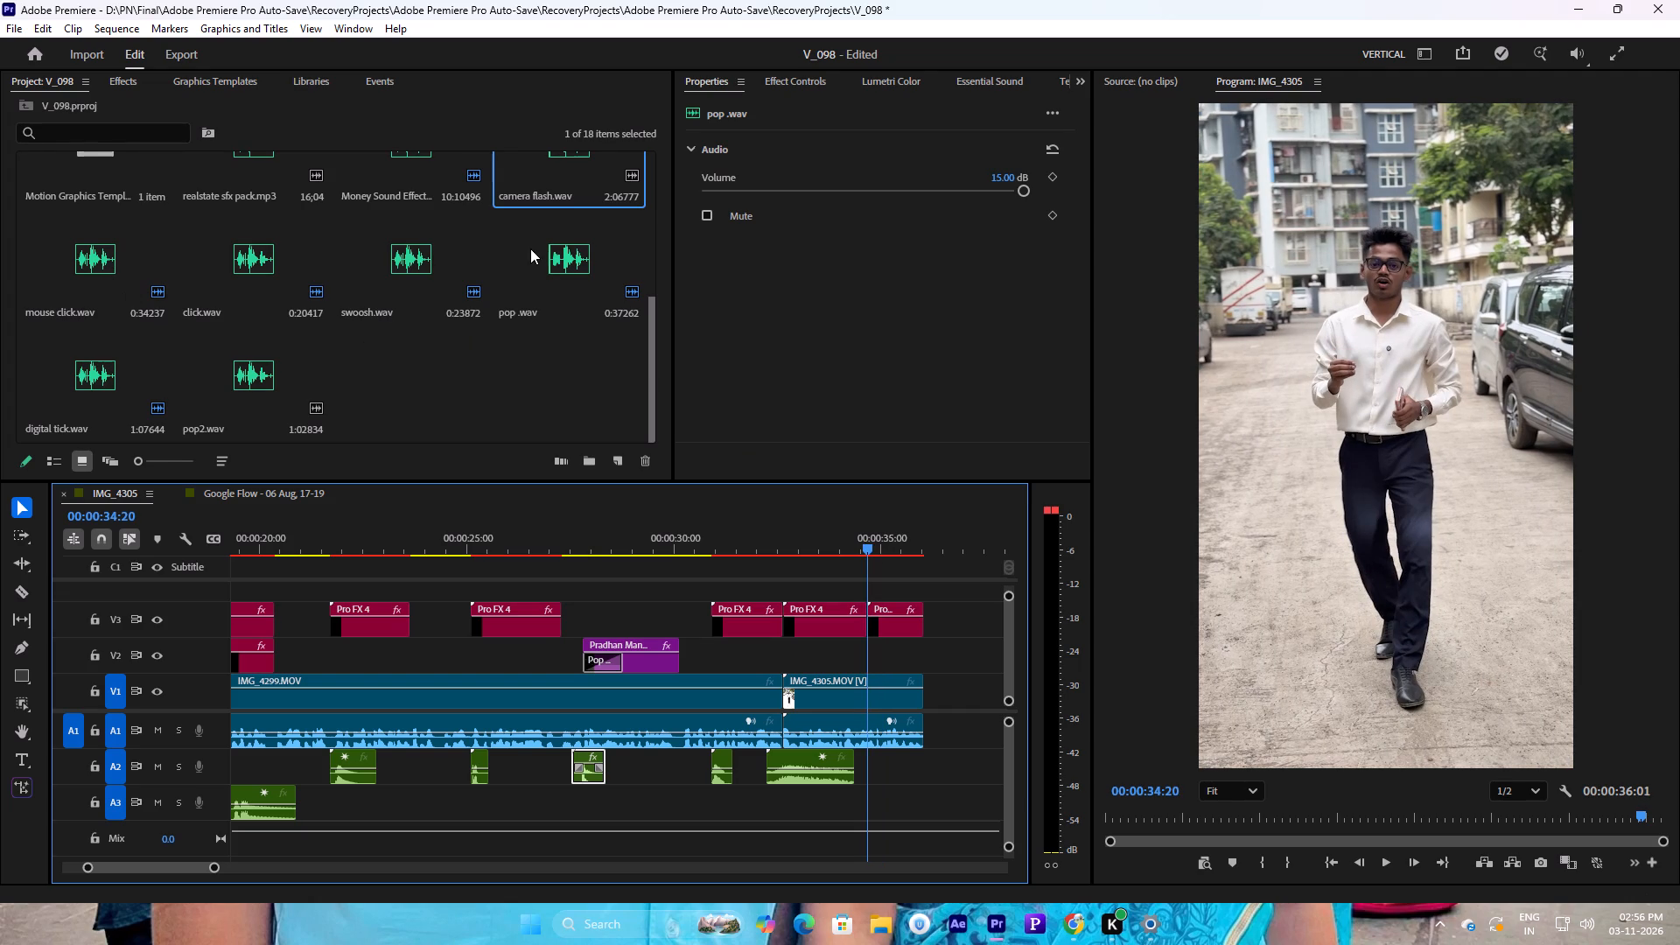
drag(81, 382, 868, 754)
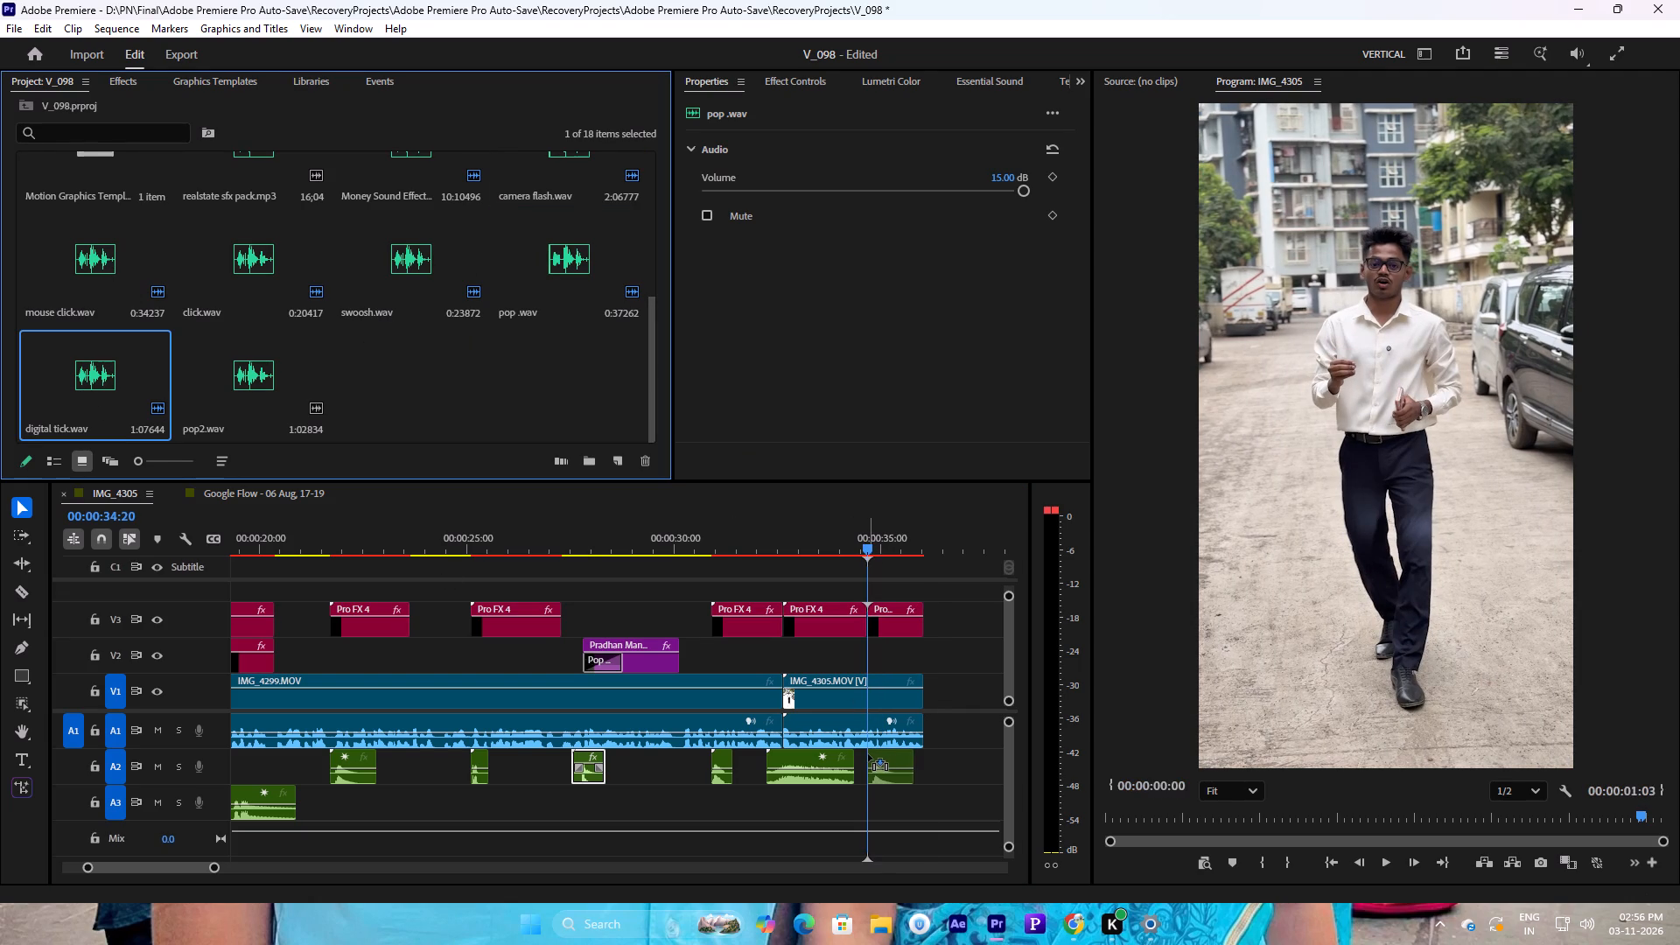
drag(868, 754, 862, 754)
click(892, 777)
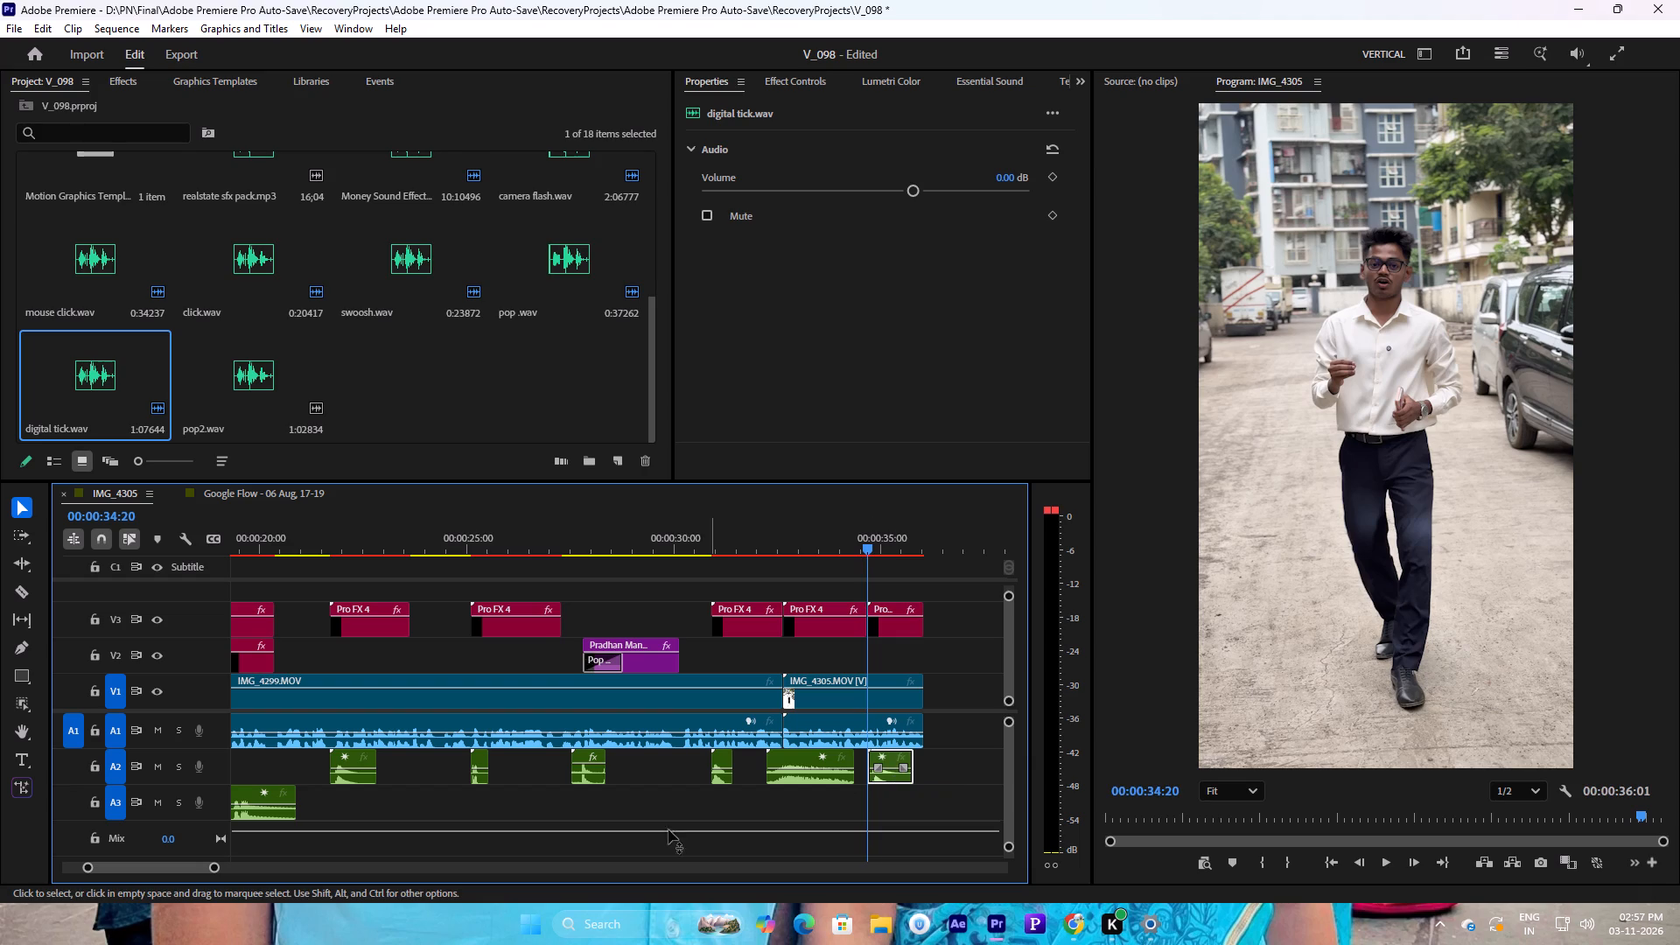
drag(216, 867, 205, 873)
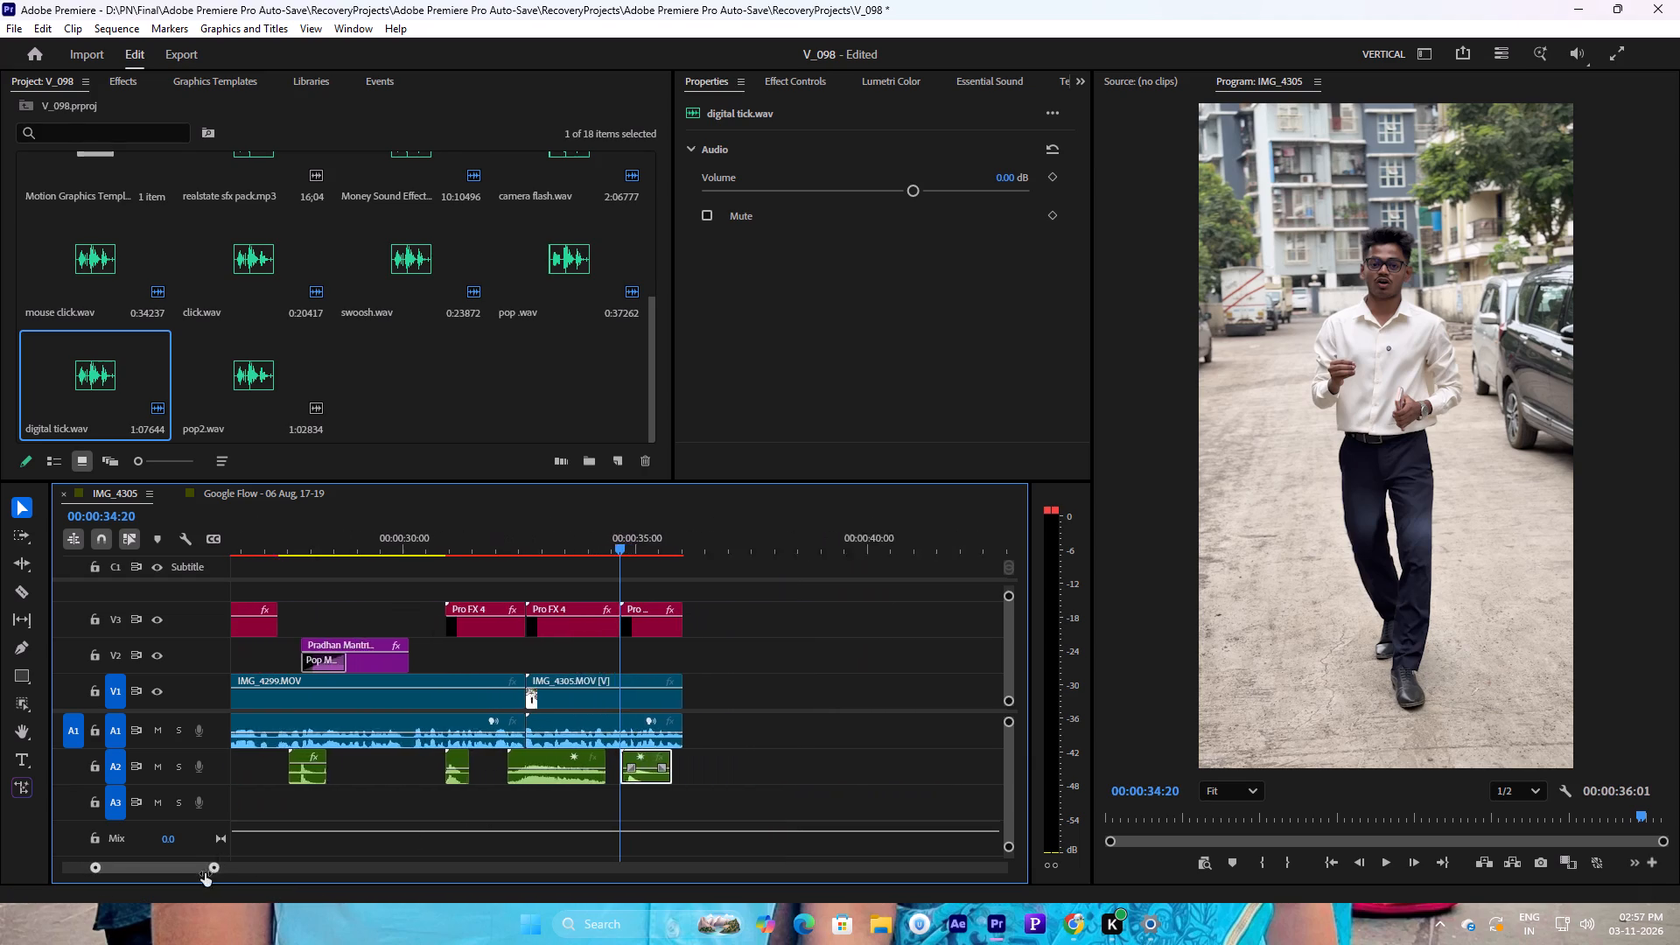
drag(205, 873, 138, 878)
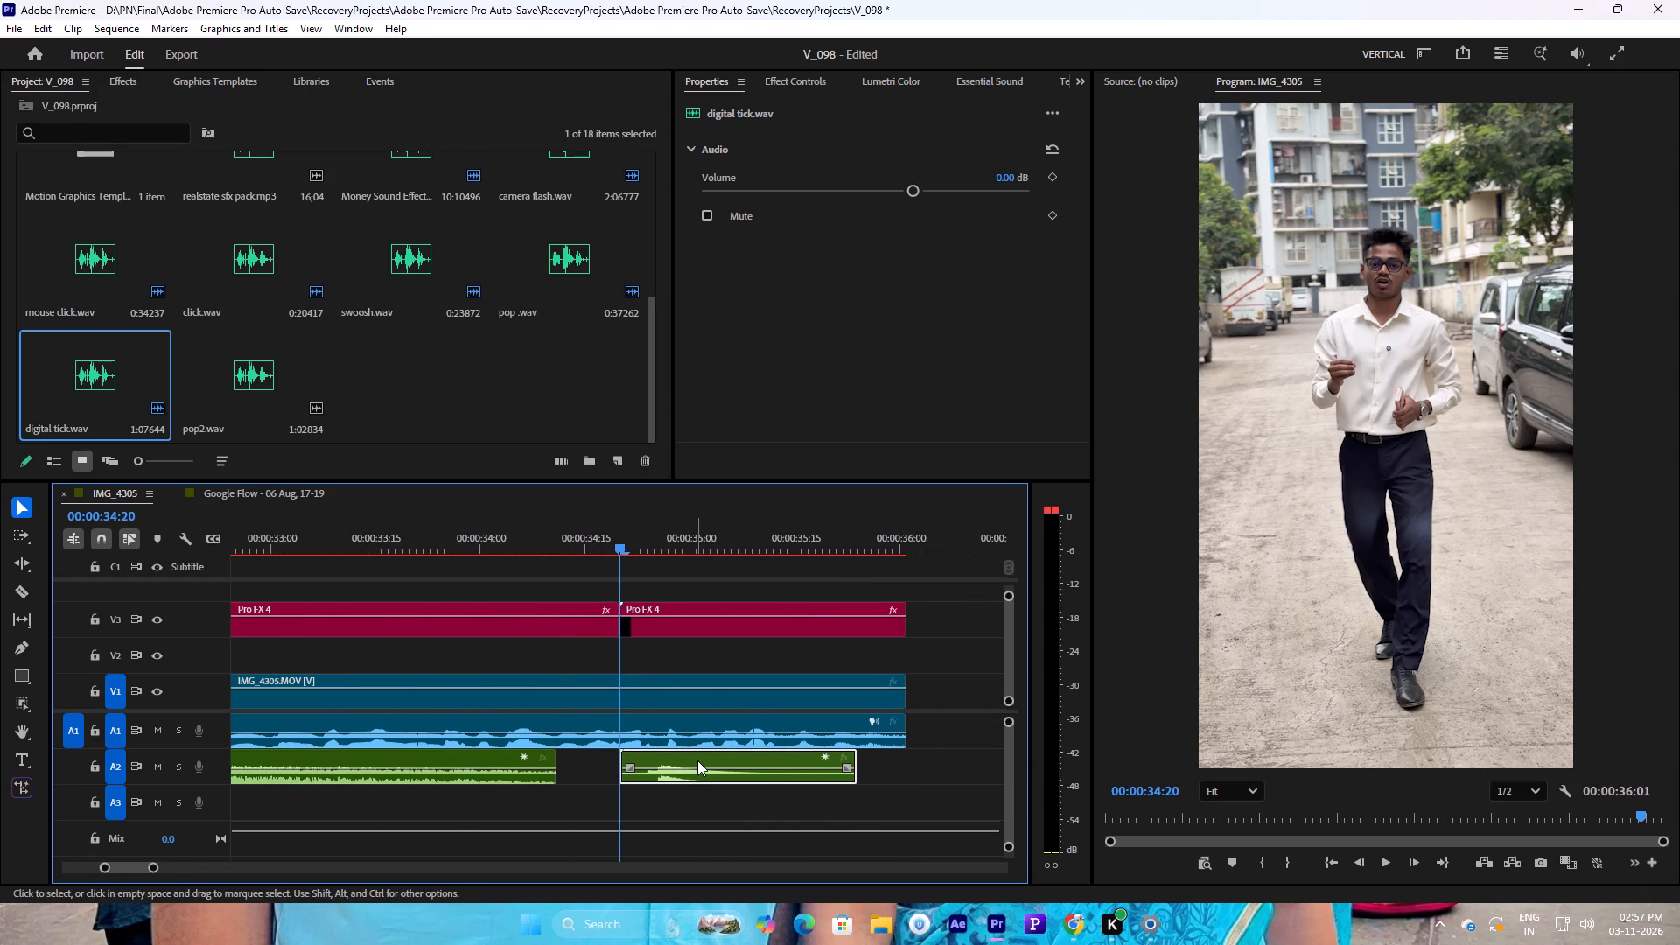
drag(698, 760, 663, 766)
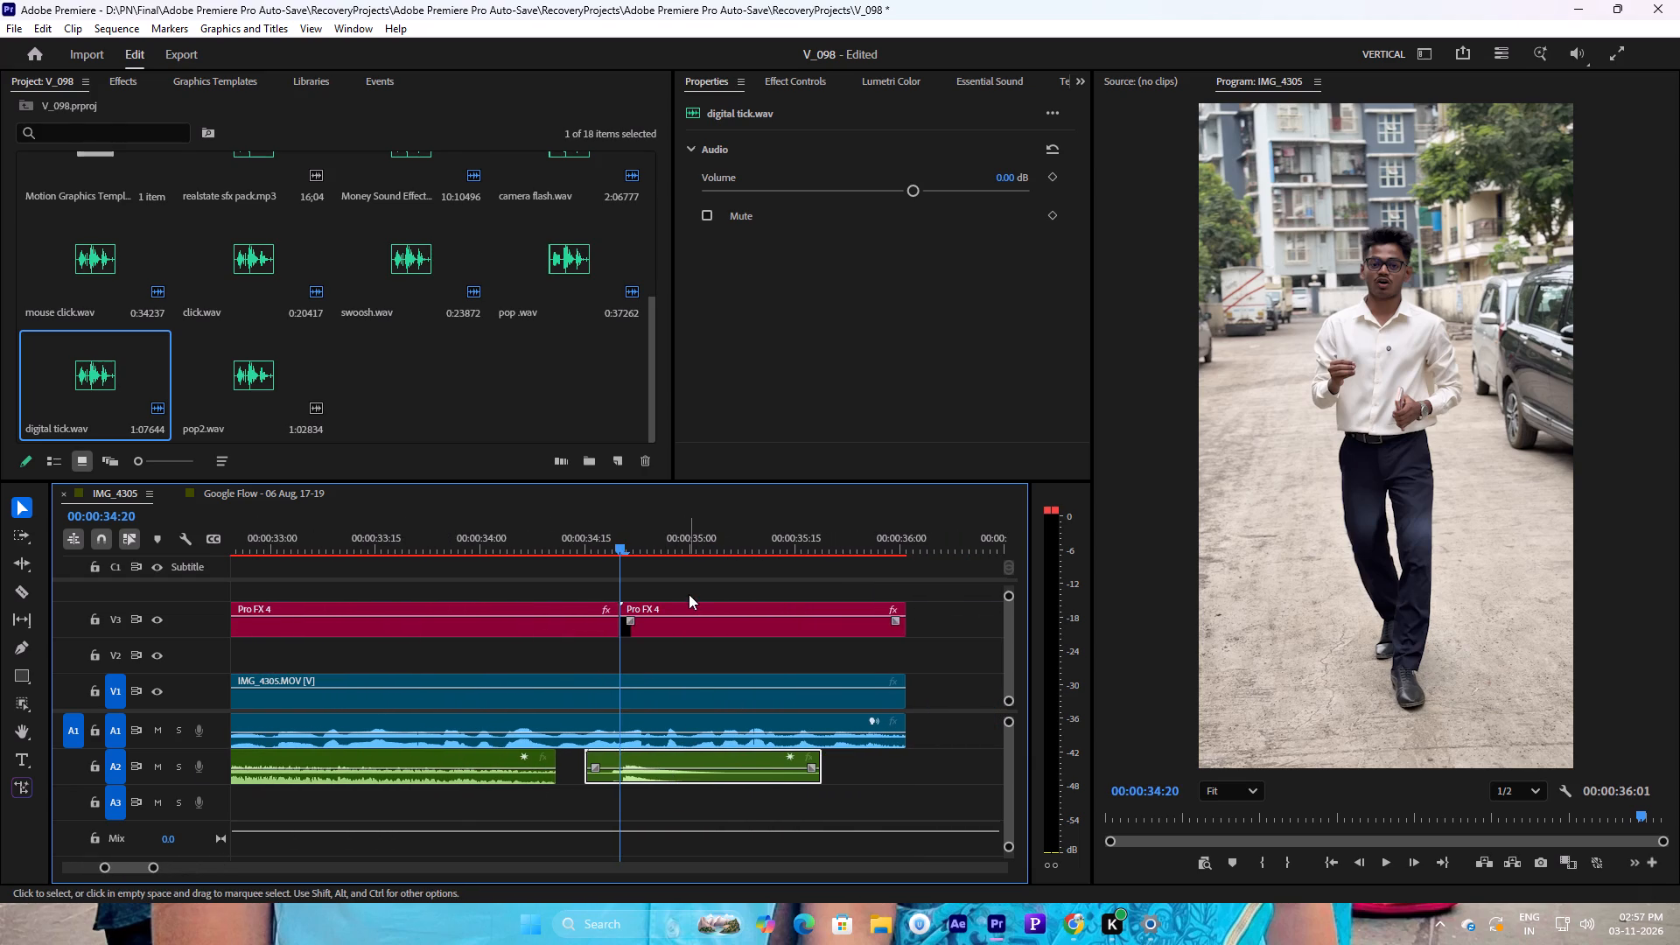
key(space)
key(space)
click(493, 531)
key(space)
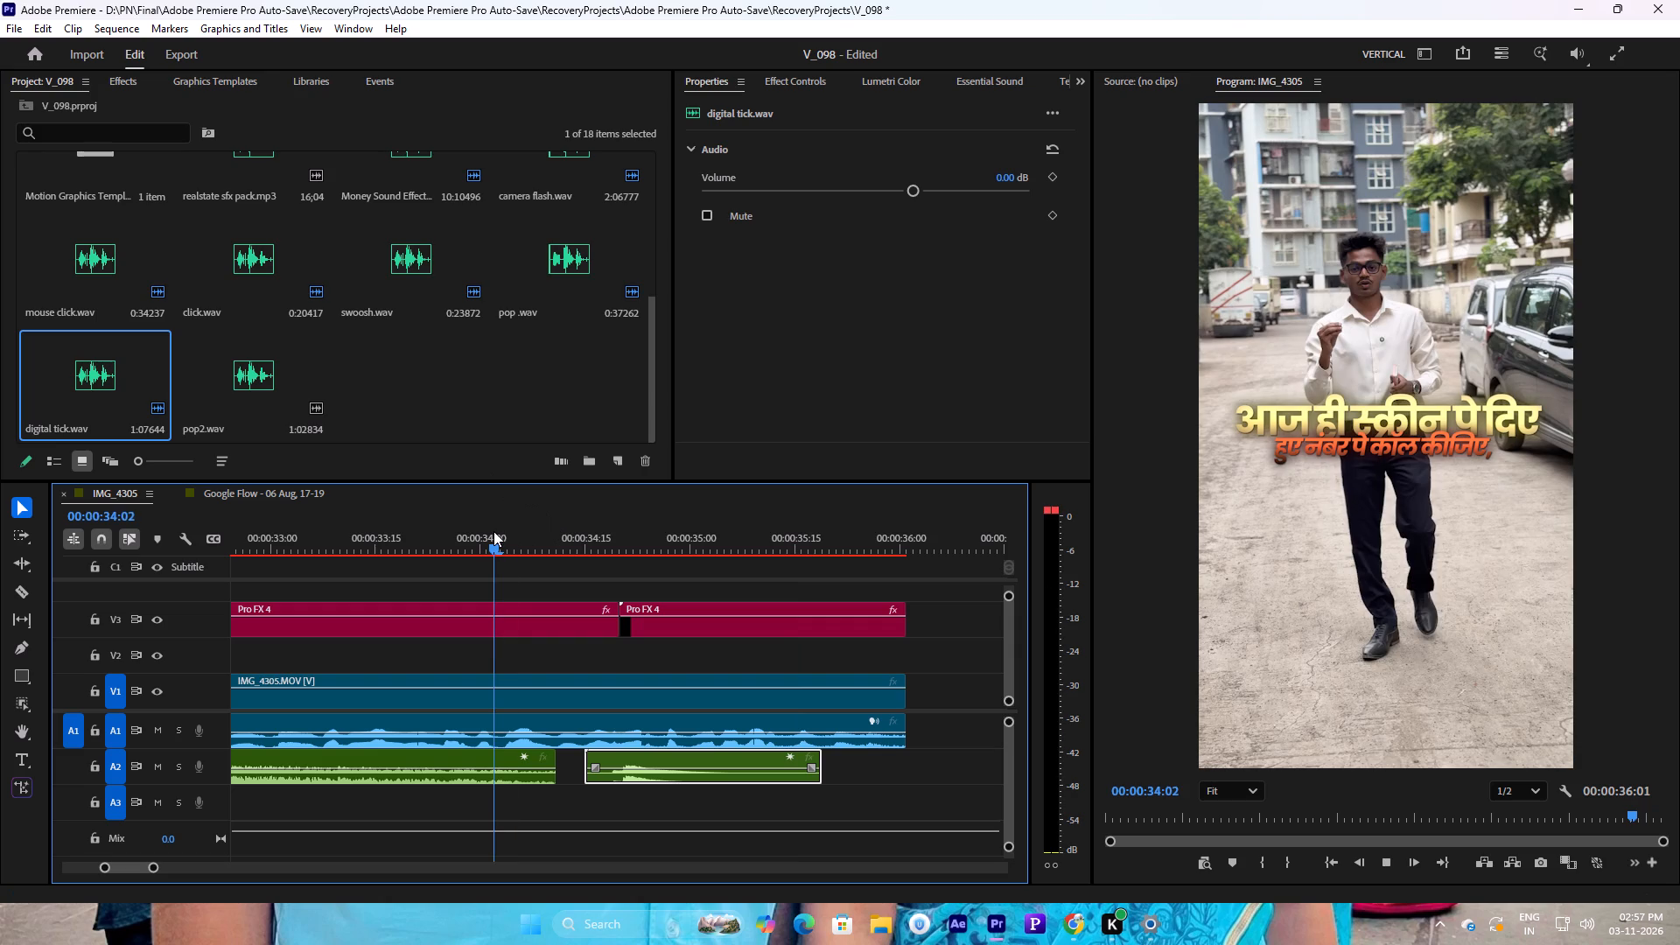
key(space)
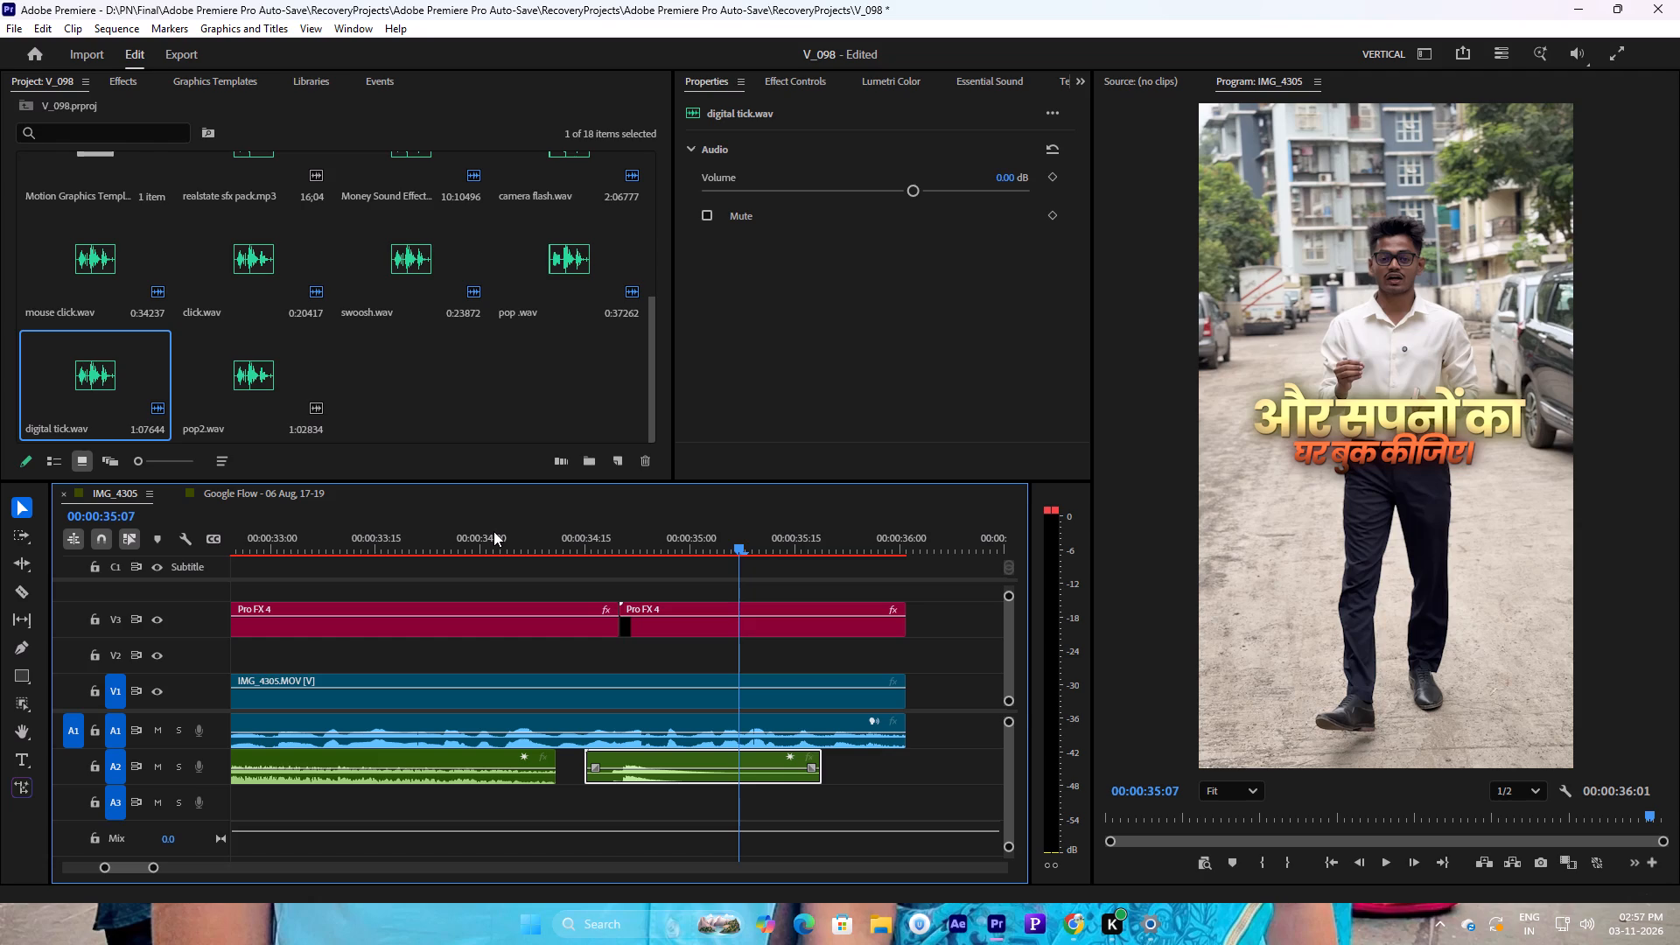
key(space)
key(space)
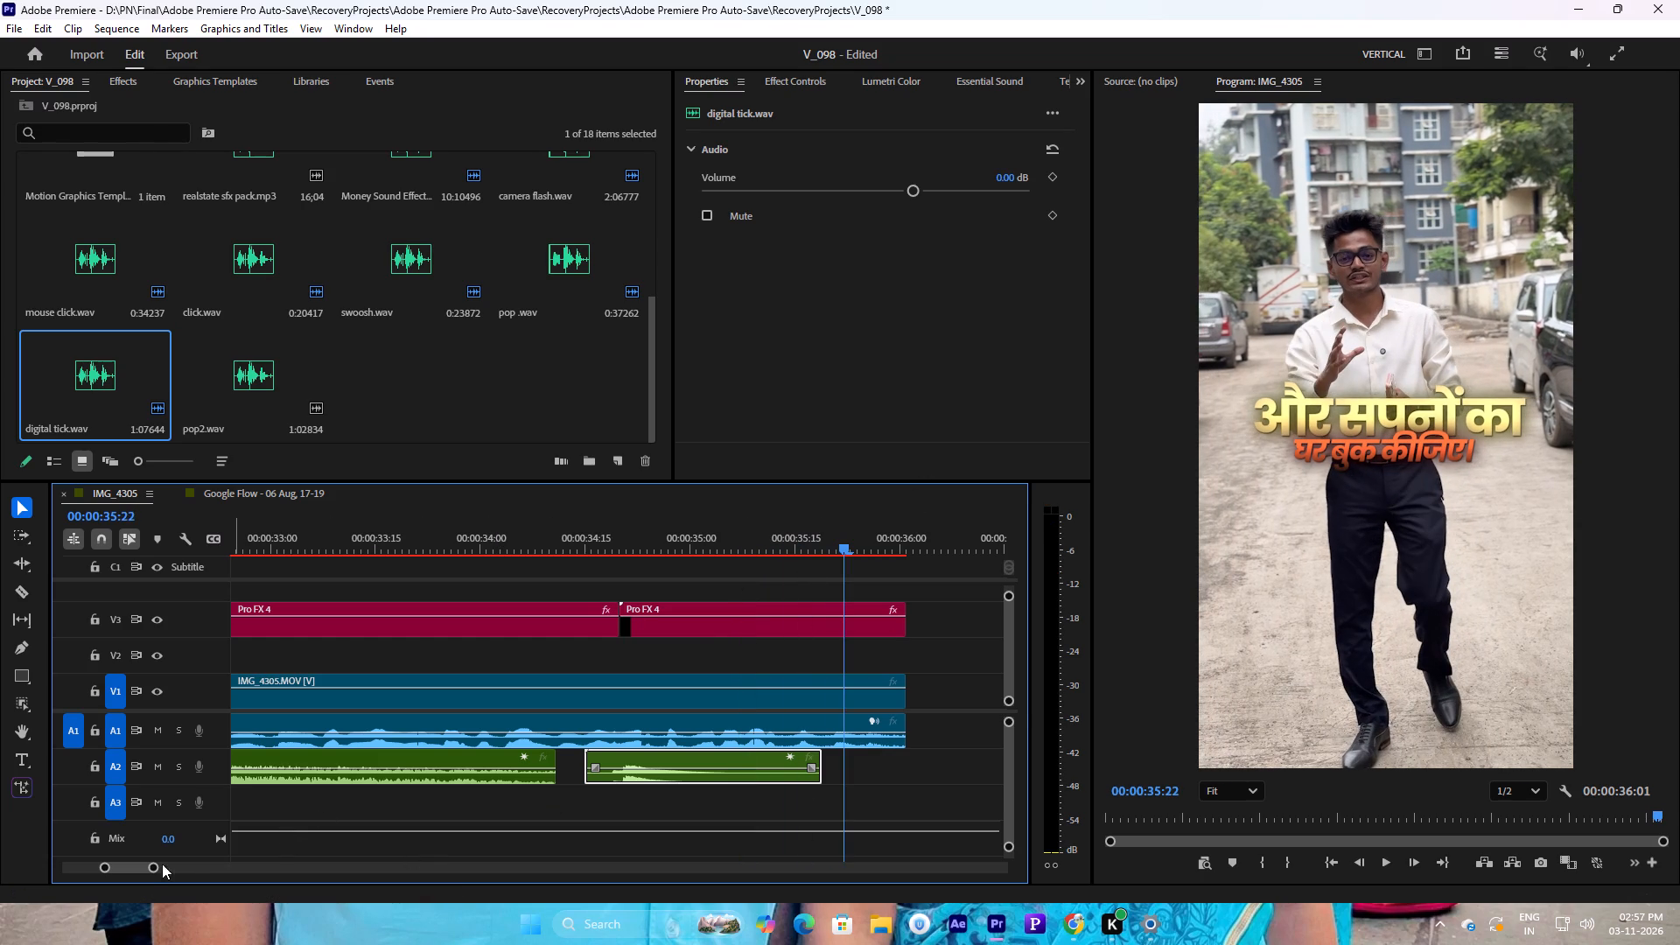
drag(155, 867, 227, 846)
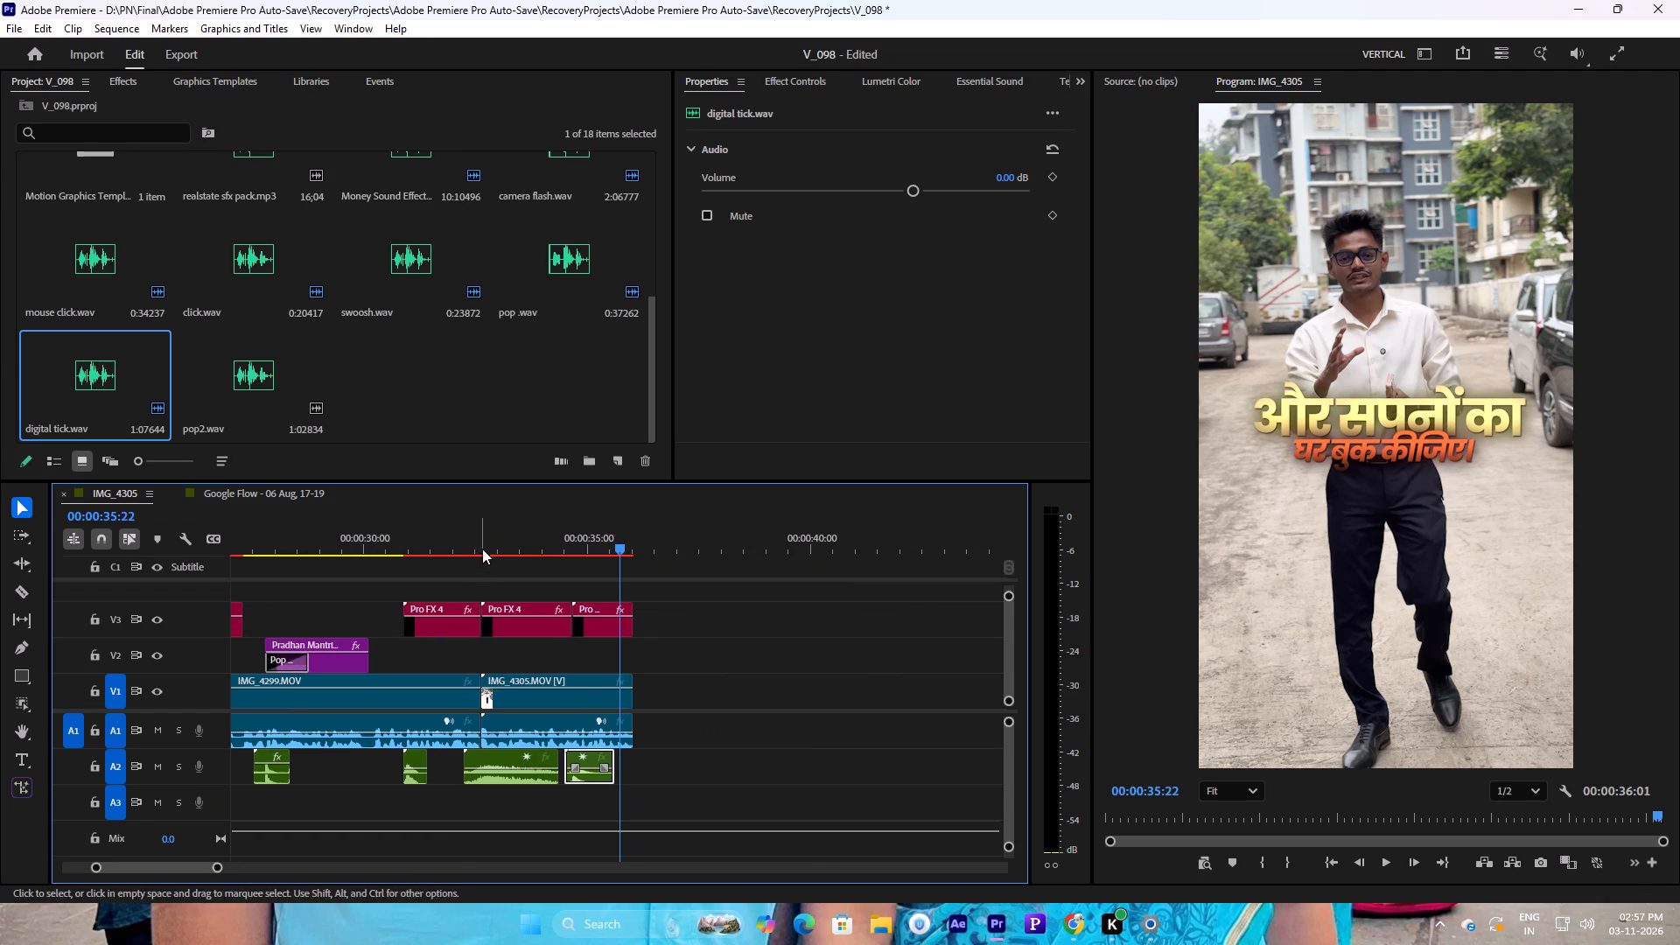
Play the sequence briefly from the start to check the sound effects, and save the project.
drag(481, 544, 77, 615)
key(space)
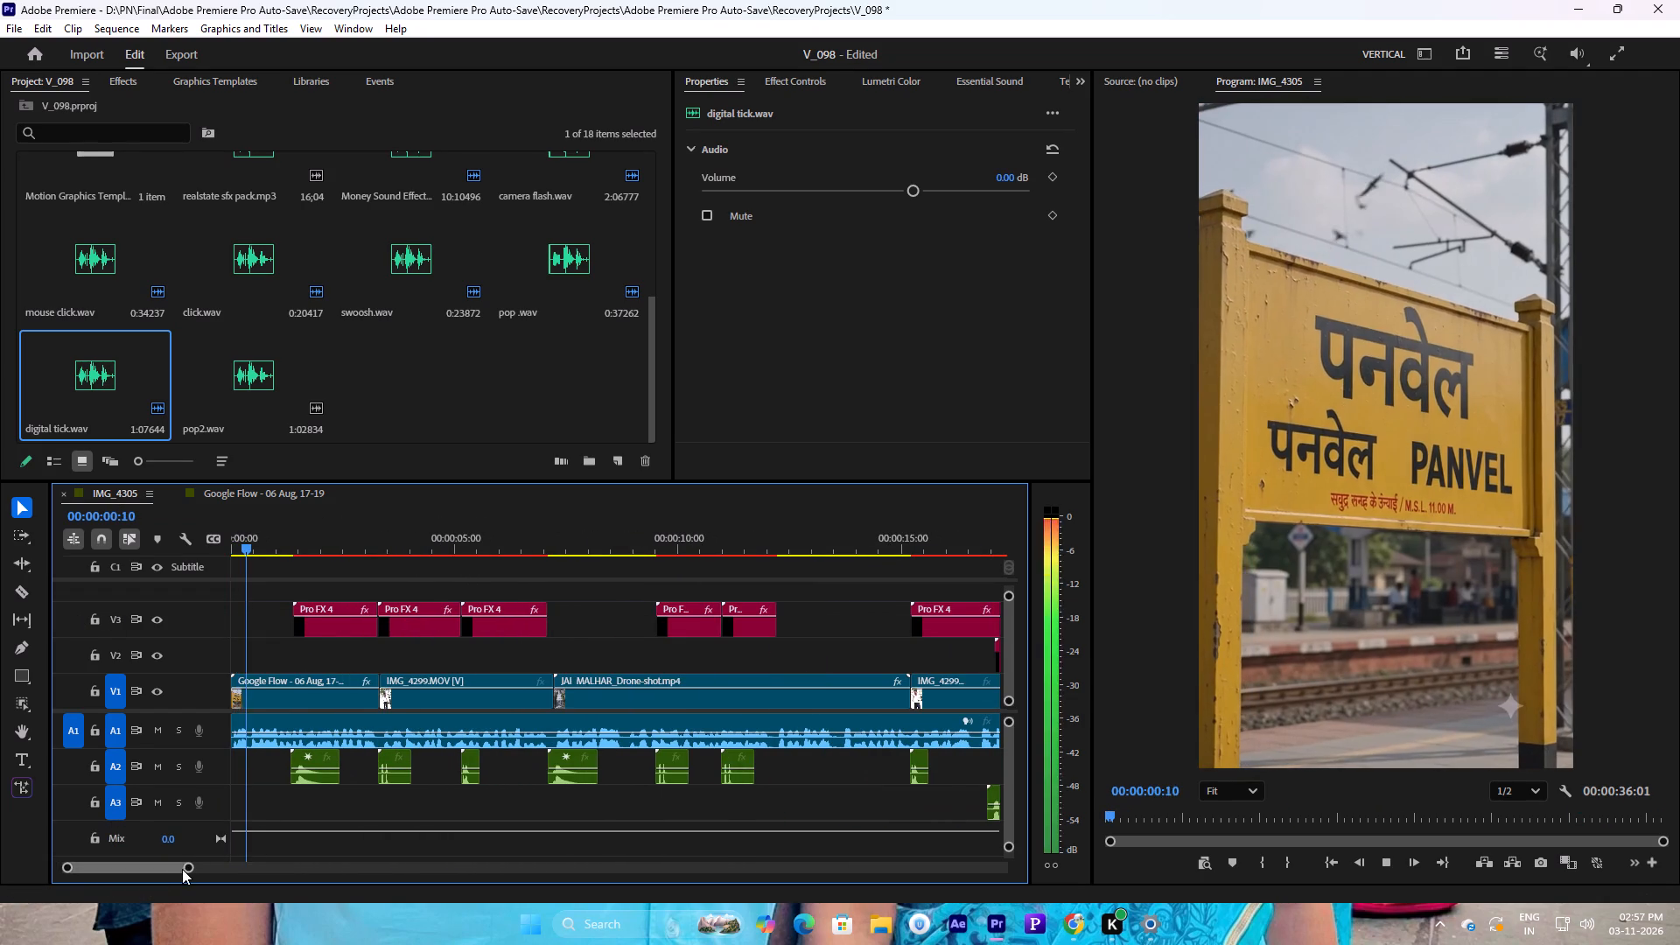
key(space)
drag(186, 869, 251, 853)
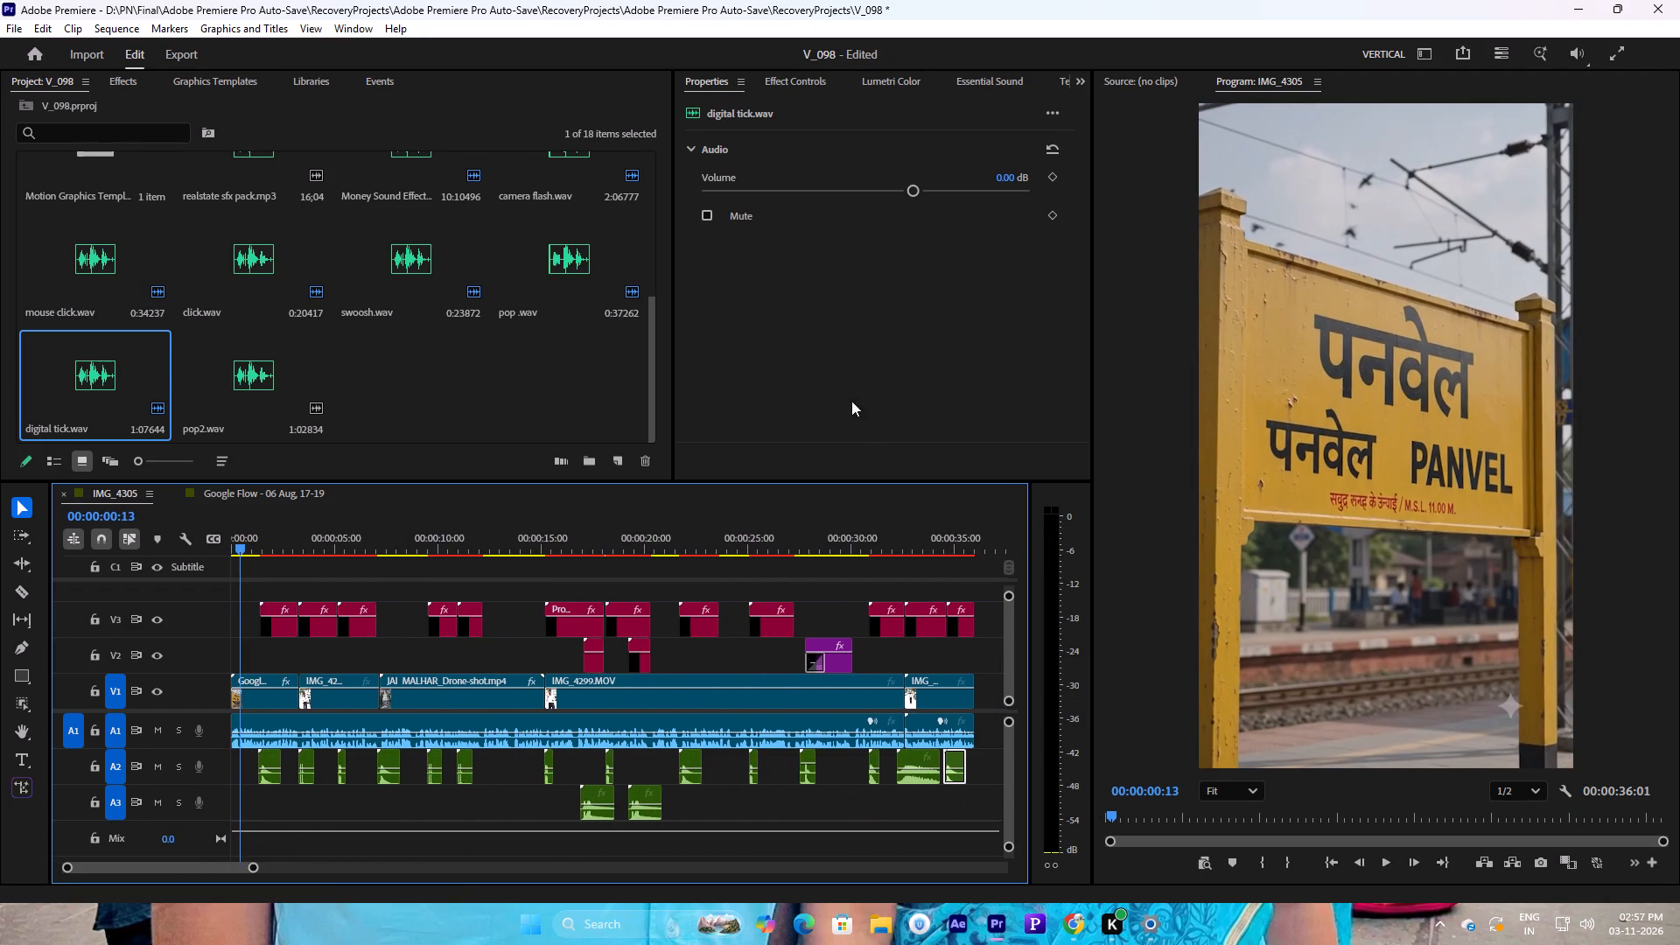
key(space)
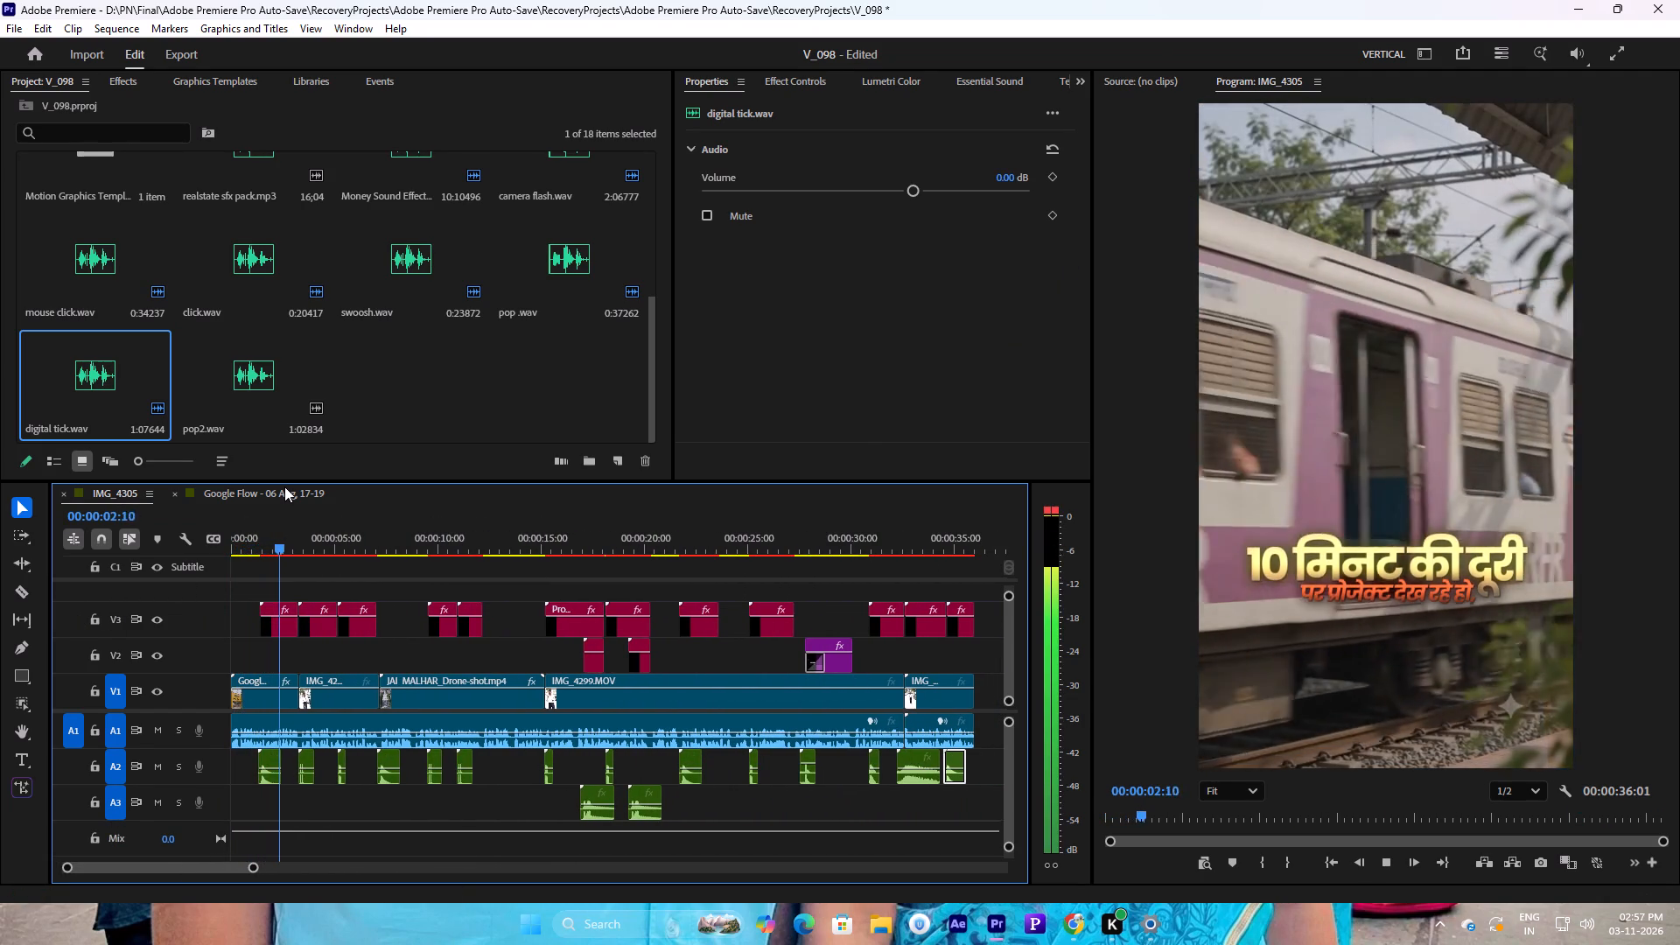
key(ctrl+s)
Return the playhead to 00:00:00:00 and import the contact banner image new.png from the Imgaes folder.
drag(262, 550, 197, 555)
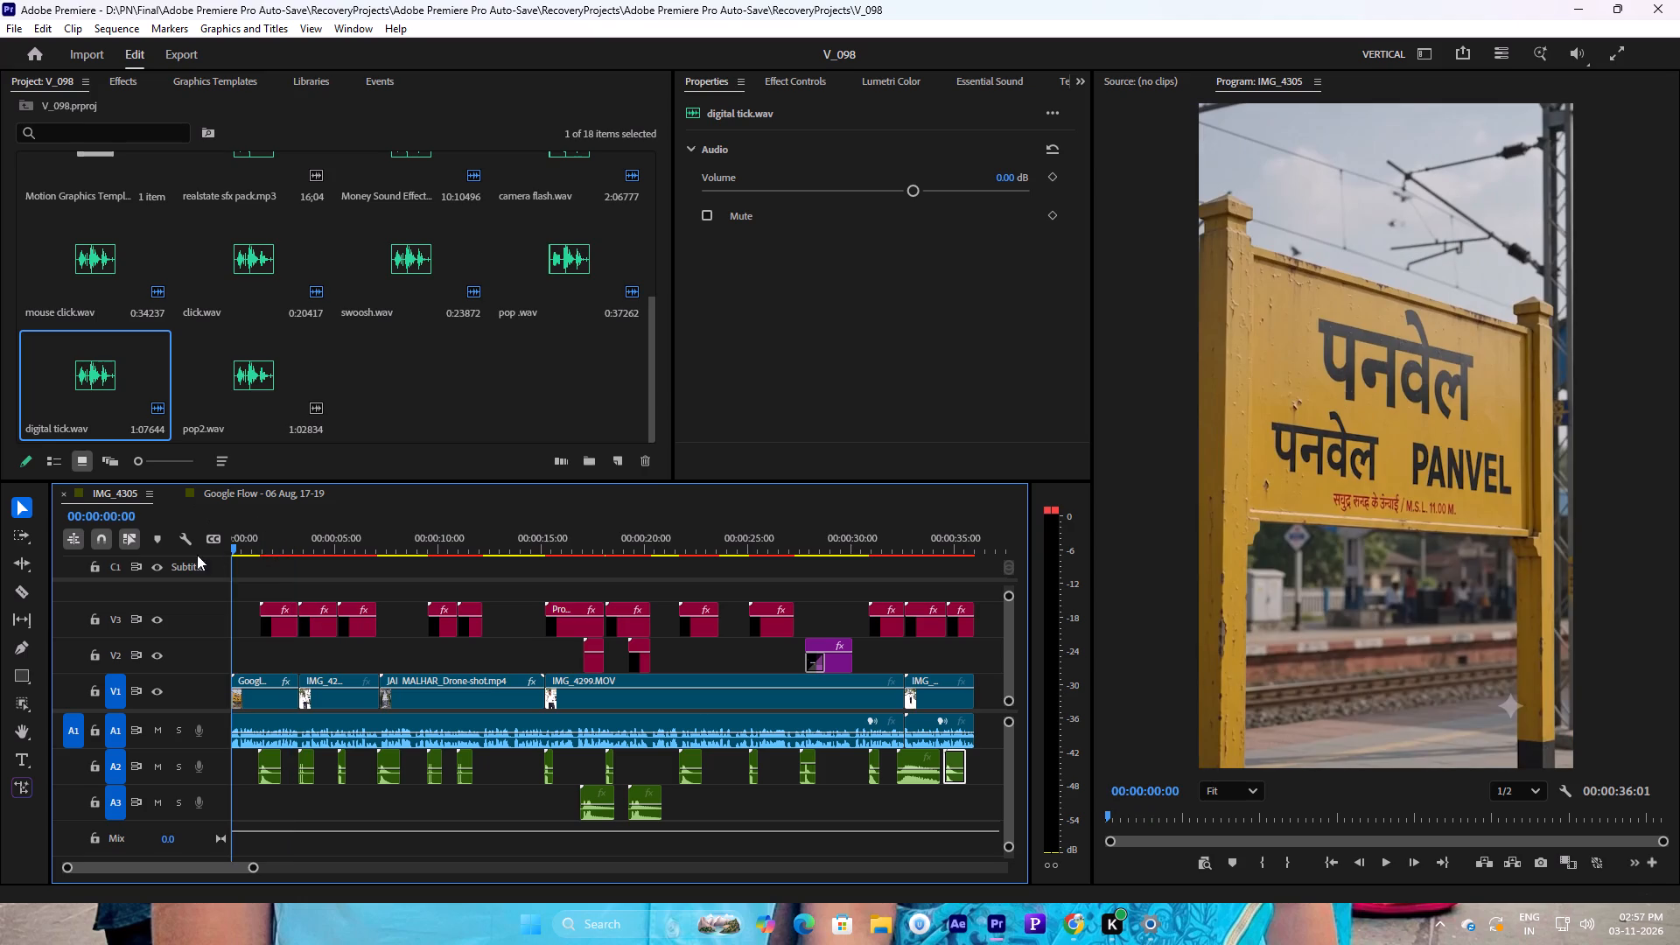
drag(197, 555, 197, 556)
ctrl+scroll(381, 651, up, 2)
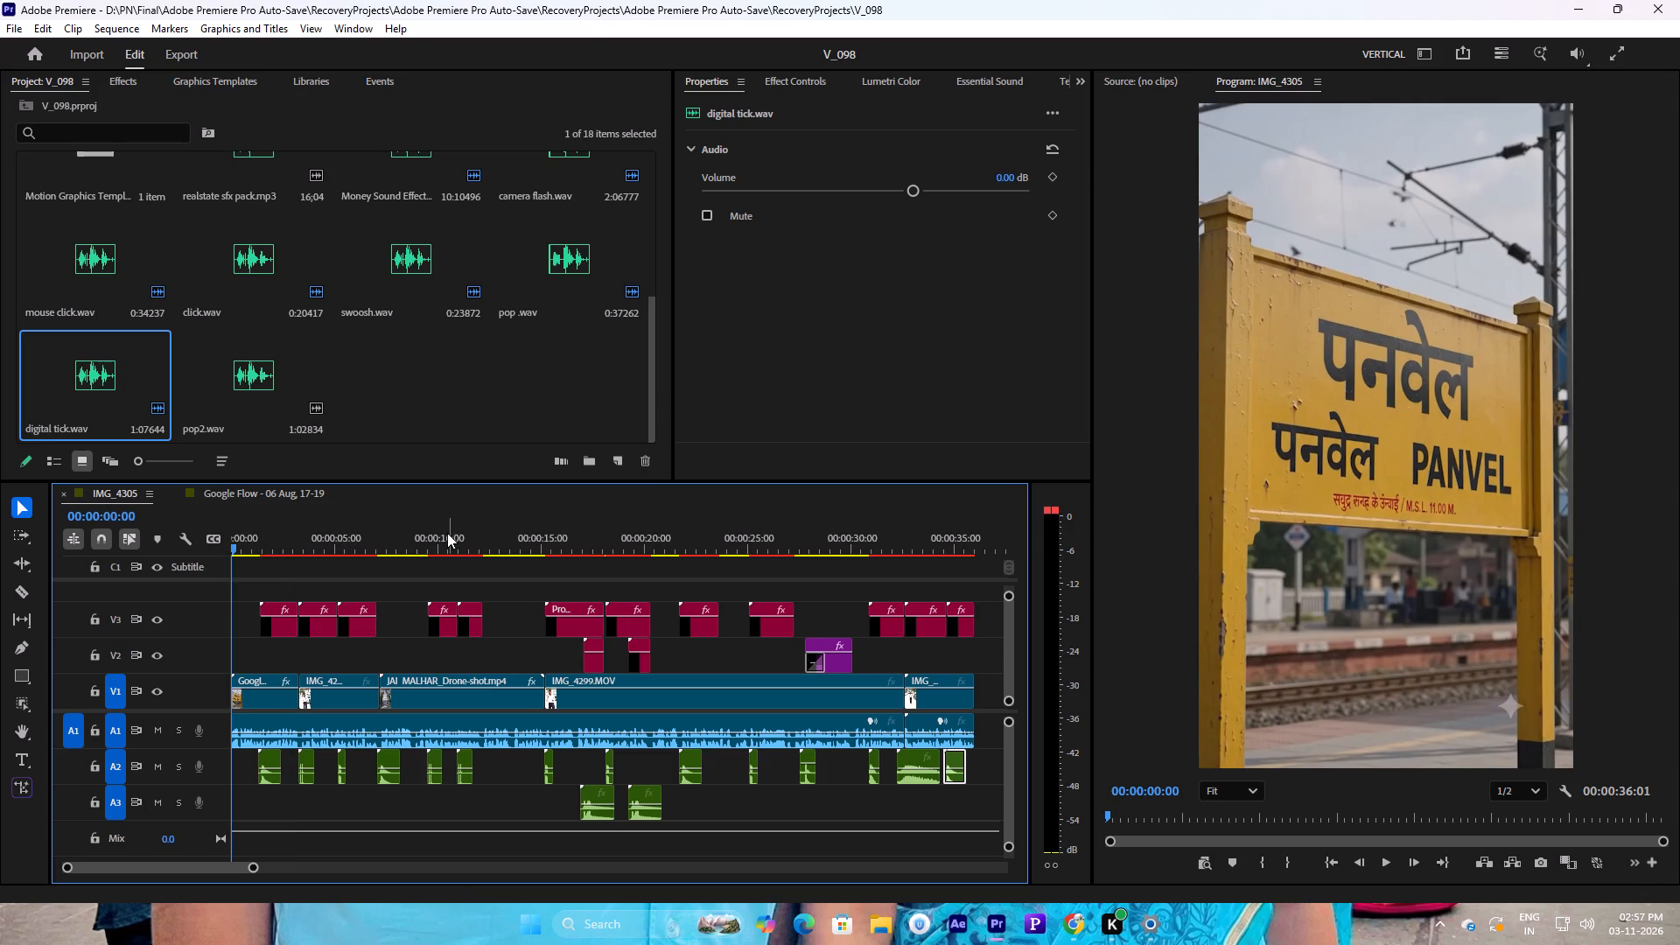
click(428, 387)
double_click(428, 387)
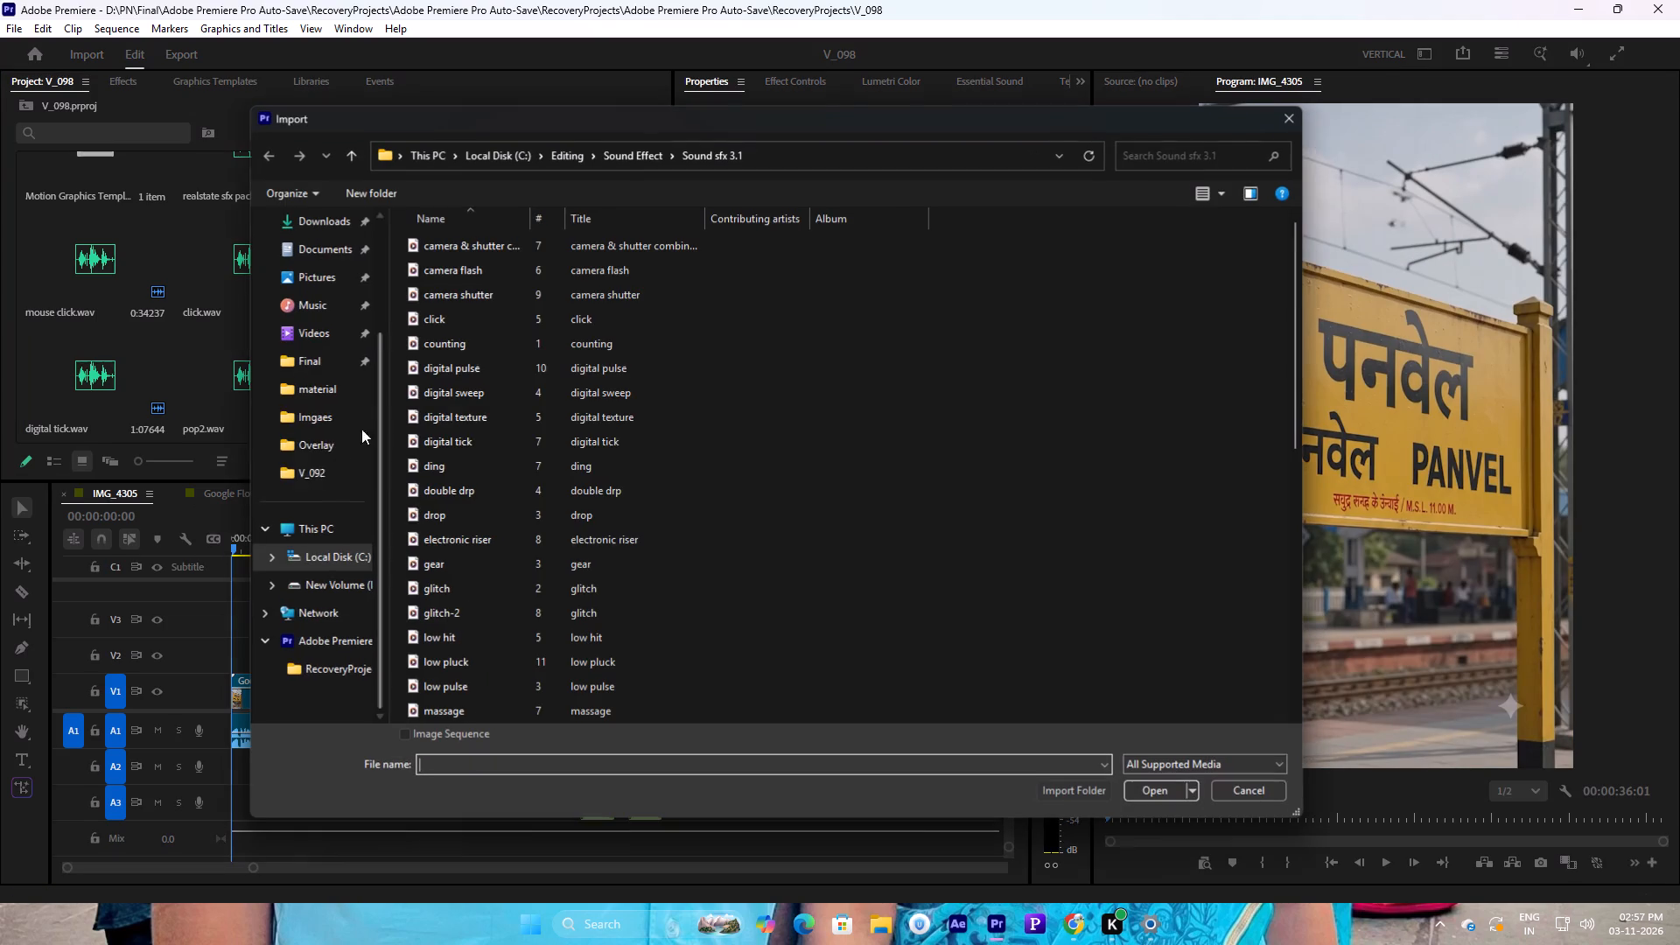
click(306, 427)
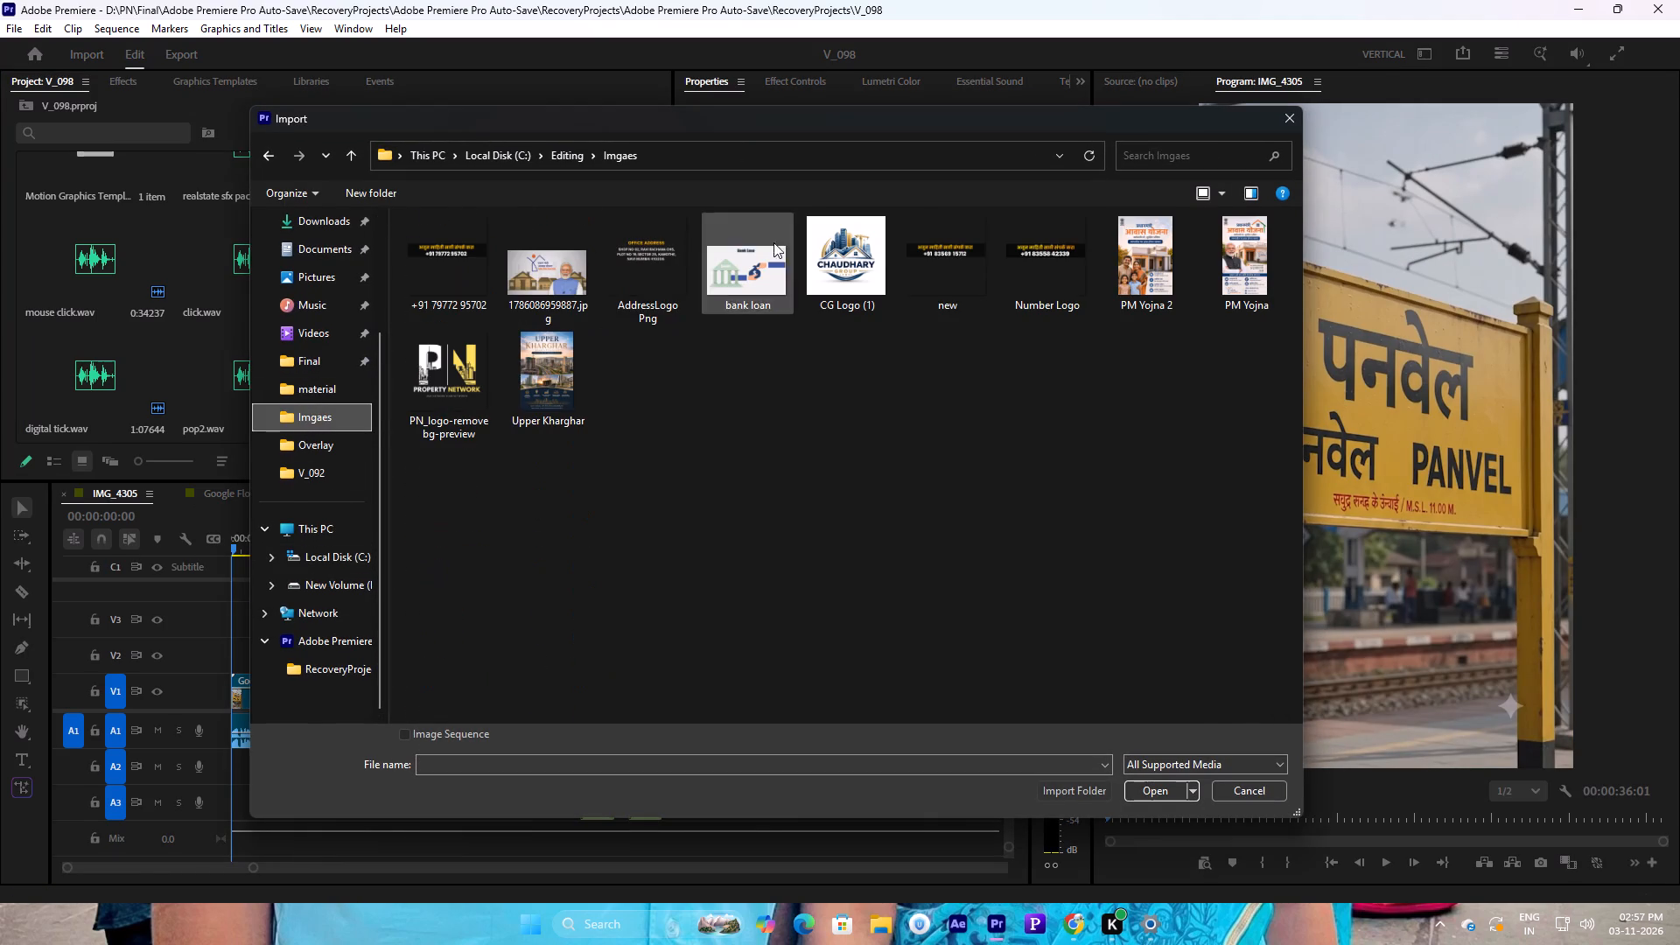
click(906, 253)
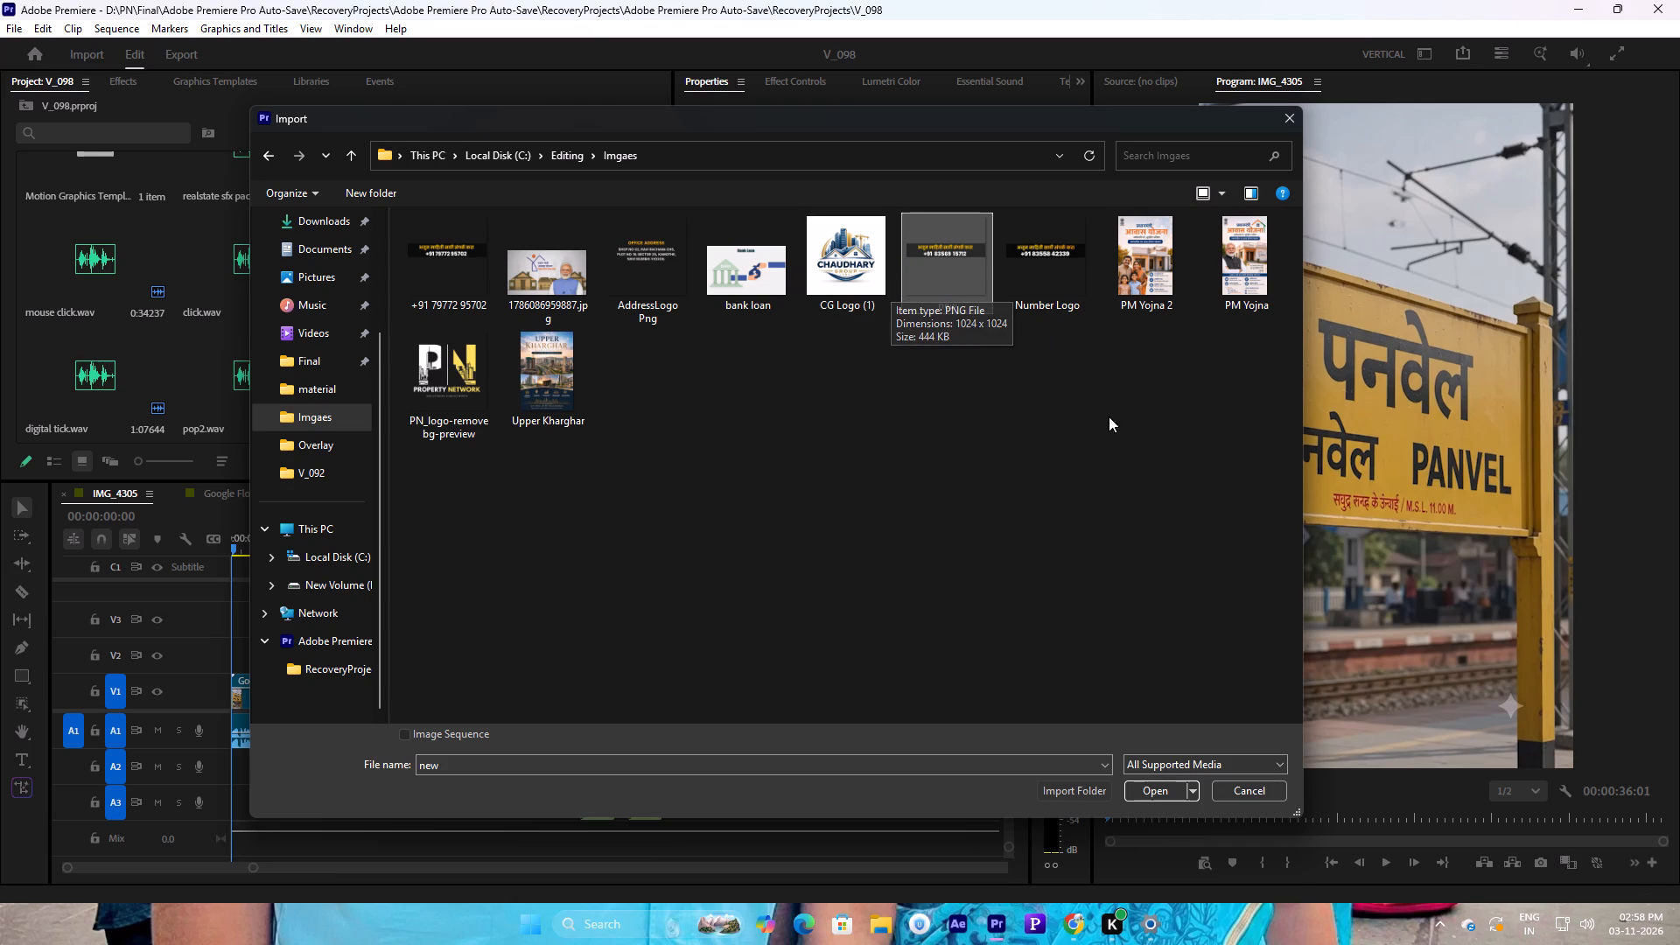
click(1154, 794)
Place new.png on a new track V4 from the sequence start and extend it to the end of the video.
drag(418, 381, 323, 561)
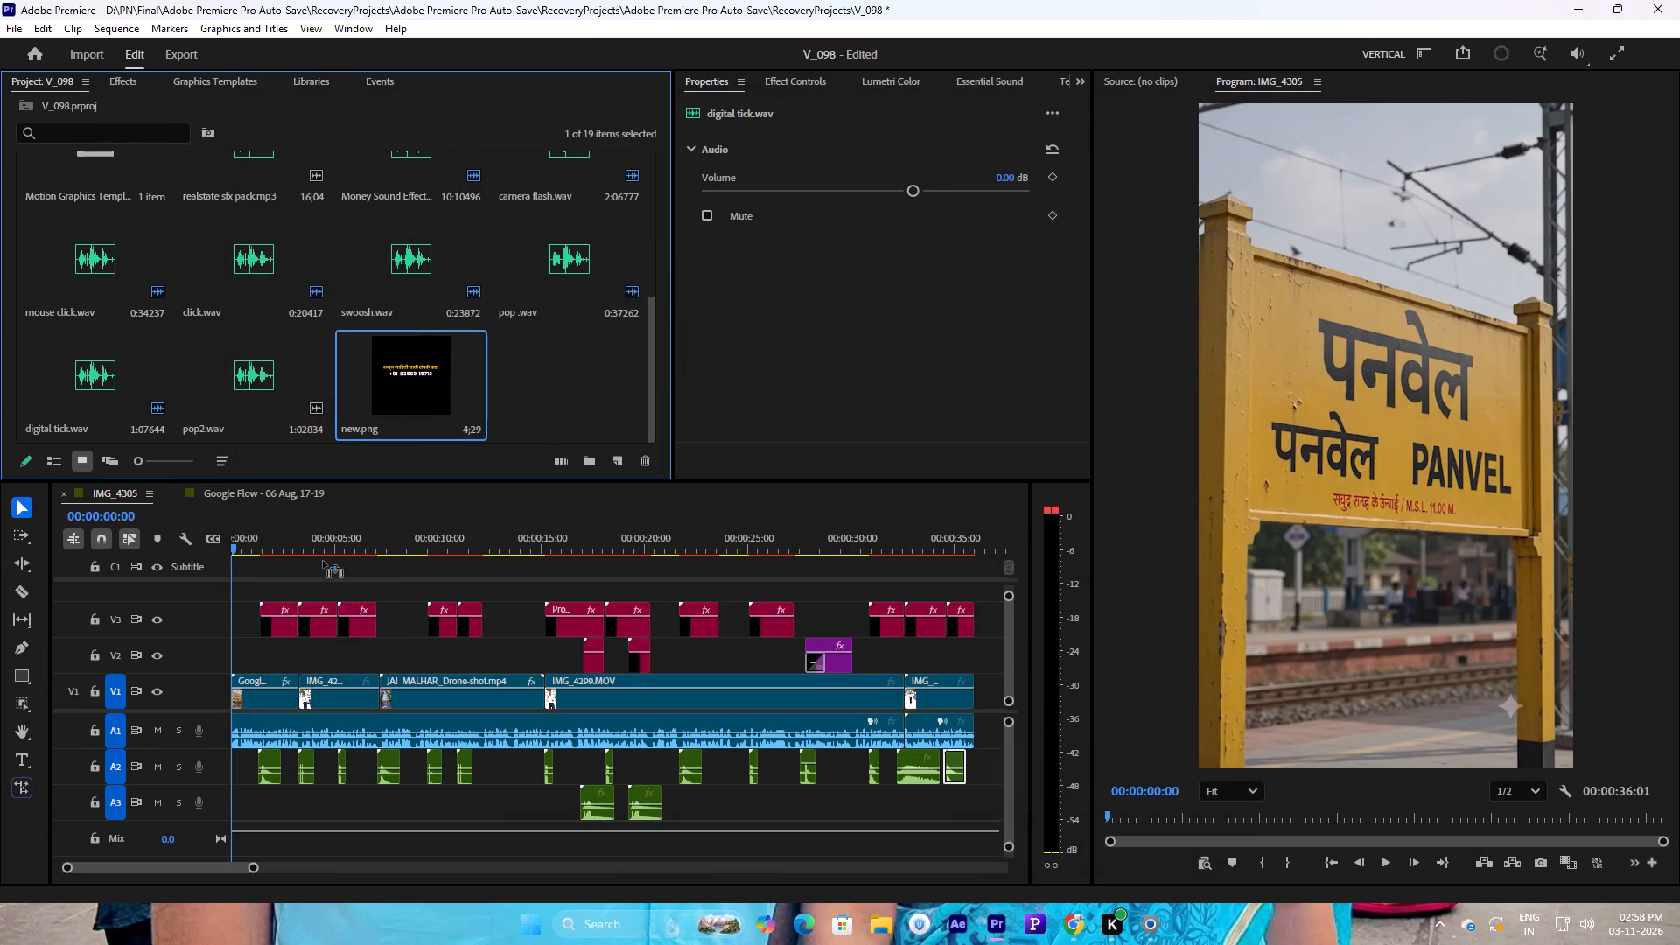
drag(323, 561, 221, 593)
ctrl+scroll(277, 613, up, 3)
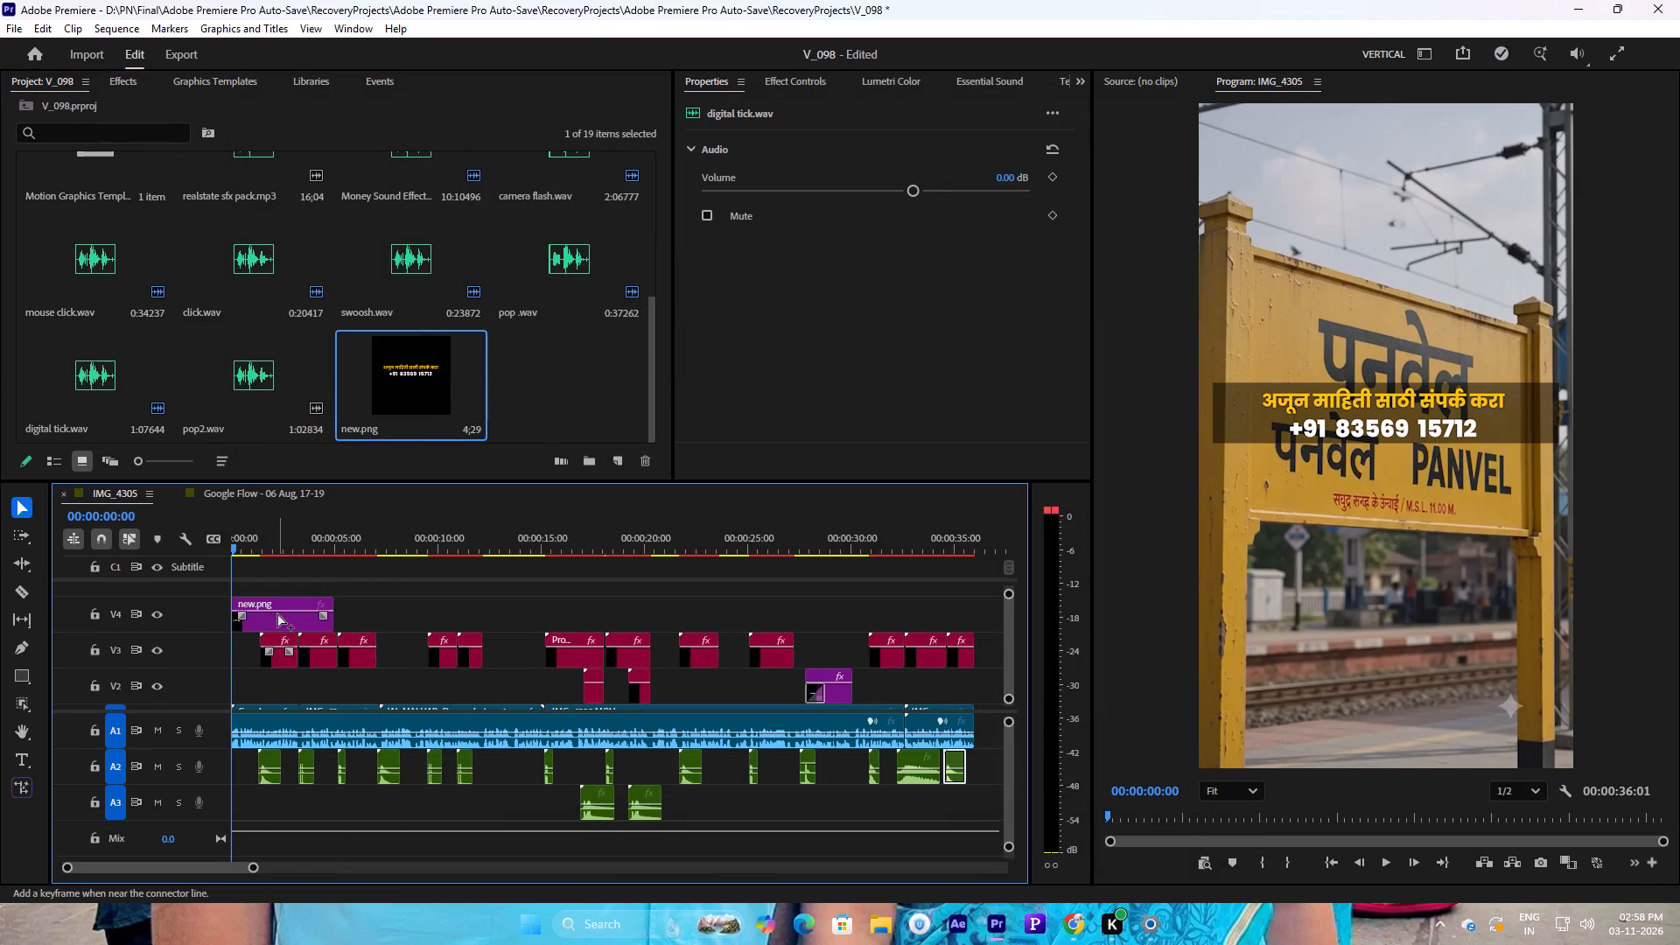
ctrl+scroll(277, 613, up, 2)
click(306, 615)
click(308, 628)
drag(337, 616, 535, 652)
Set the new.png banner's vertical position to 650 and its scale to 109%, and play the sequence from the start.
click(493, 549)
key(space)
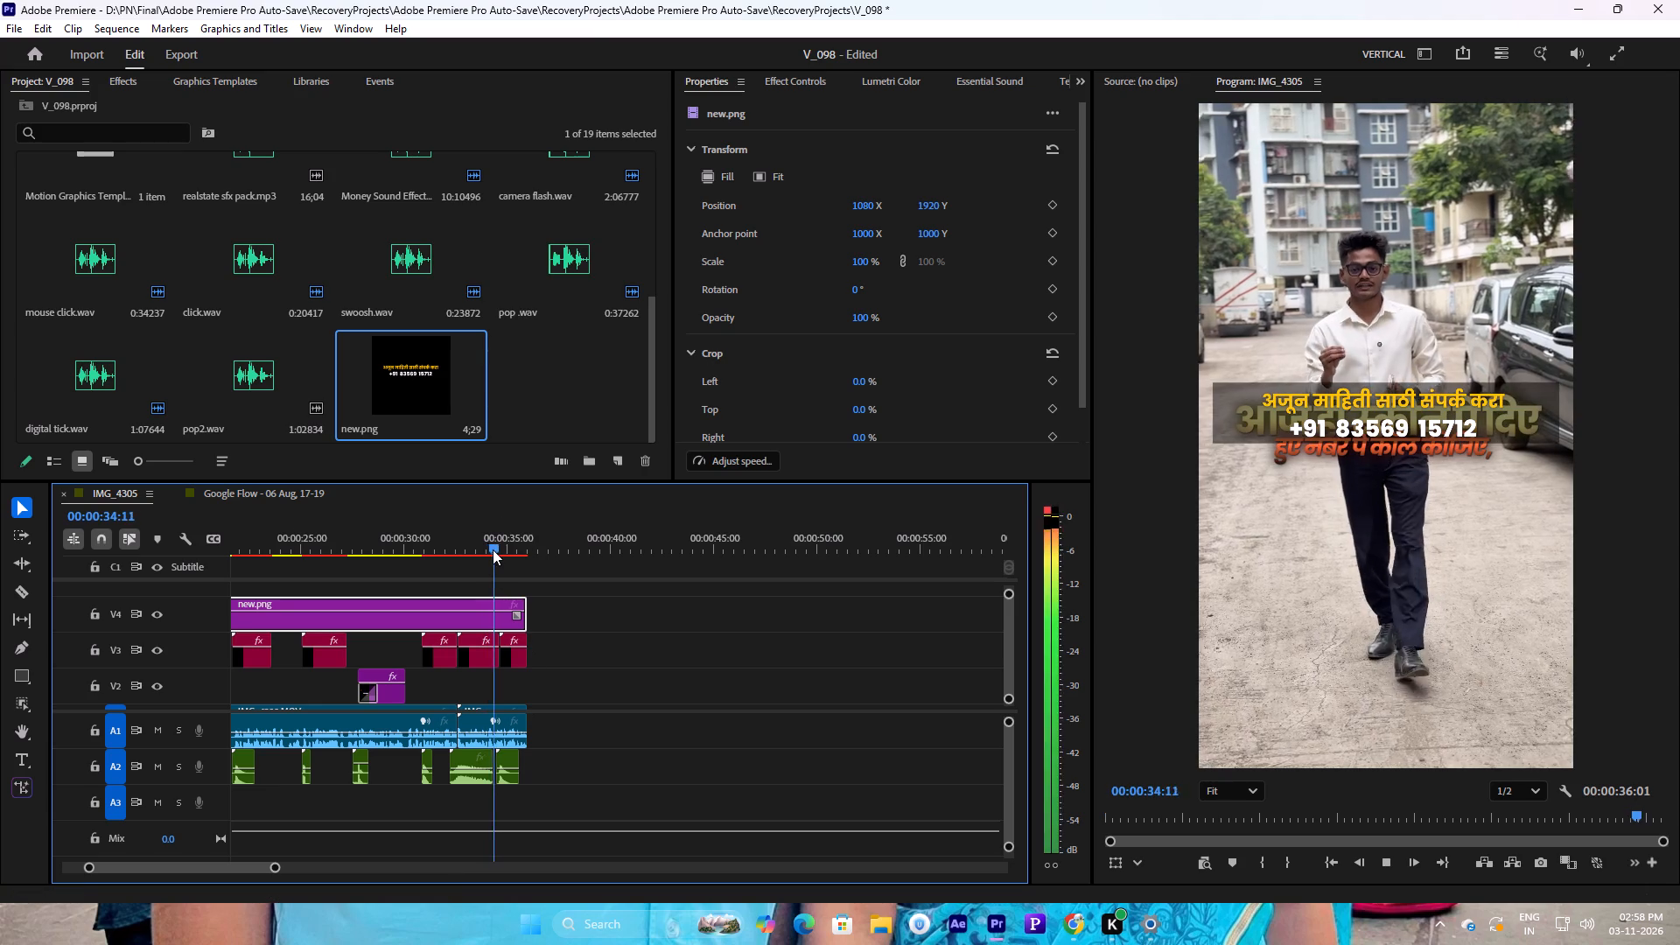
key(space)
click(933, 201)
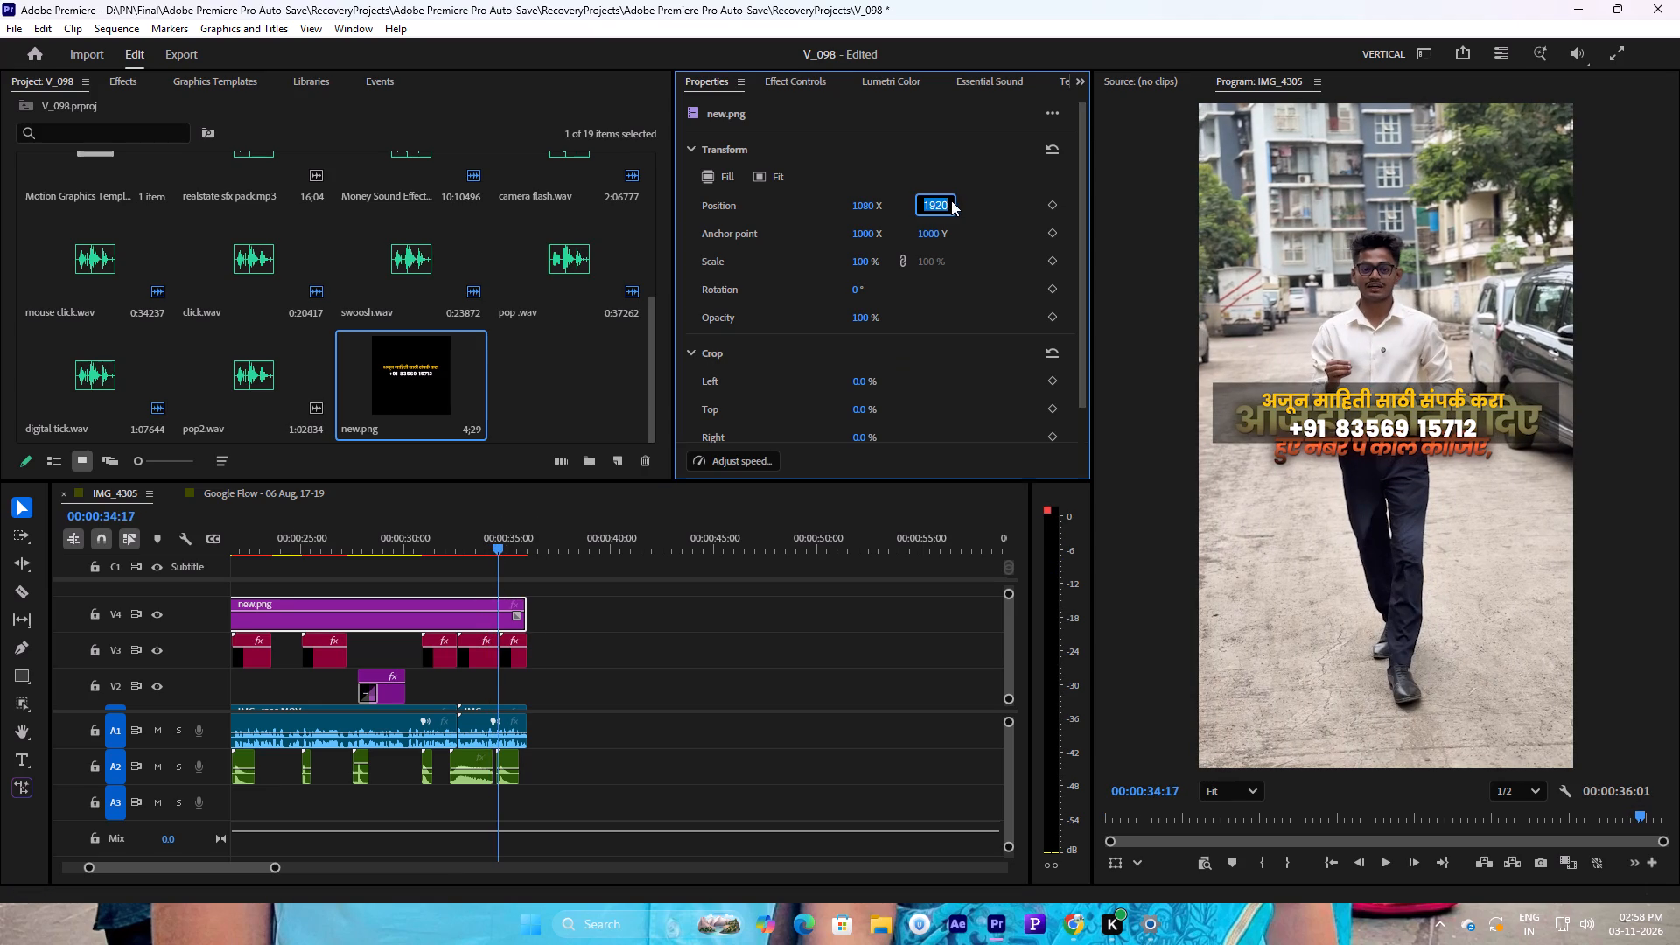
key(6)
key(5)
key(0)
key(Return)
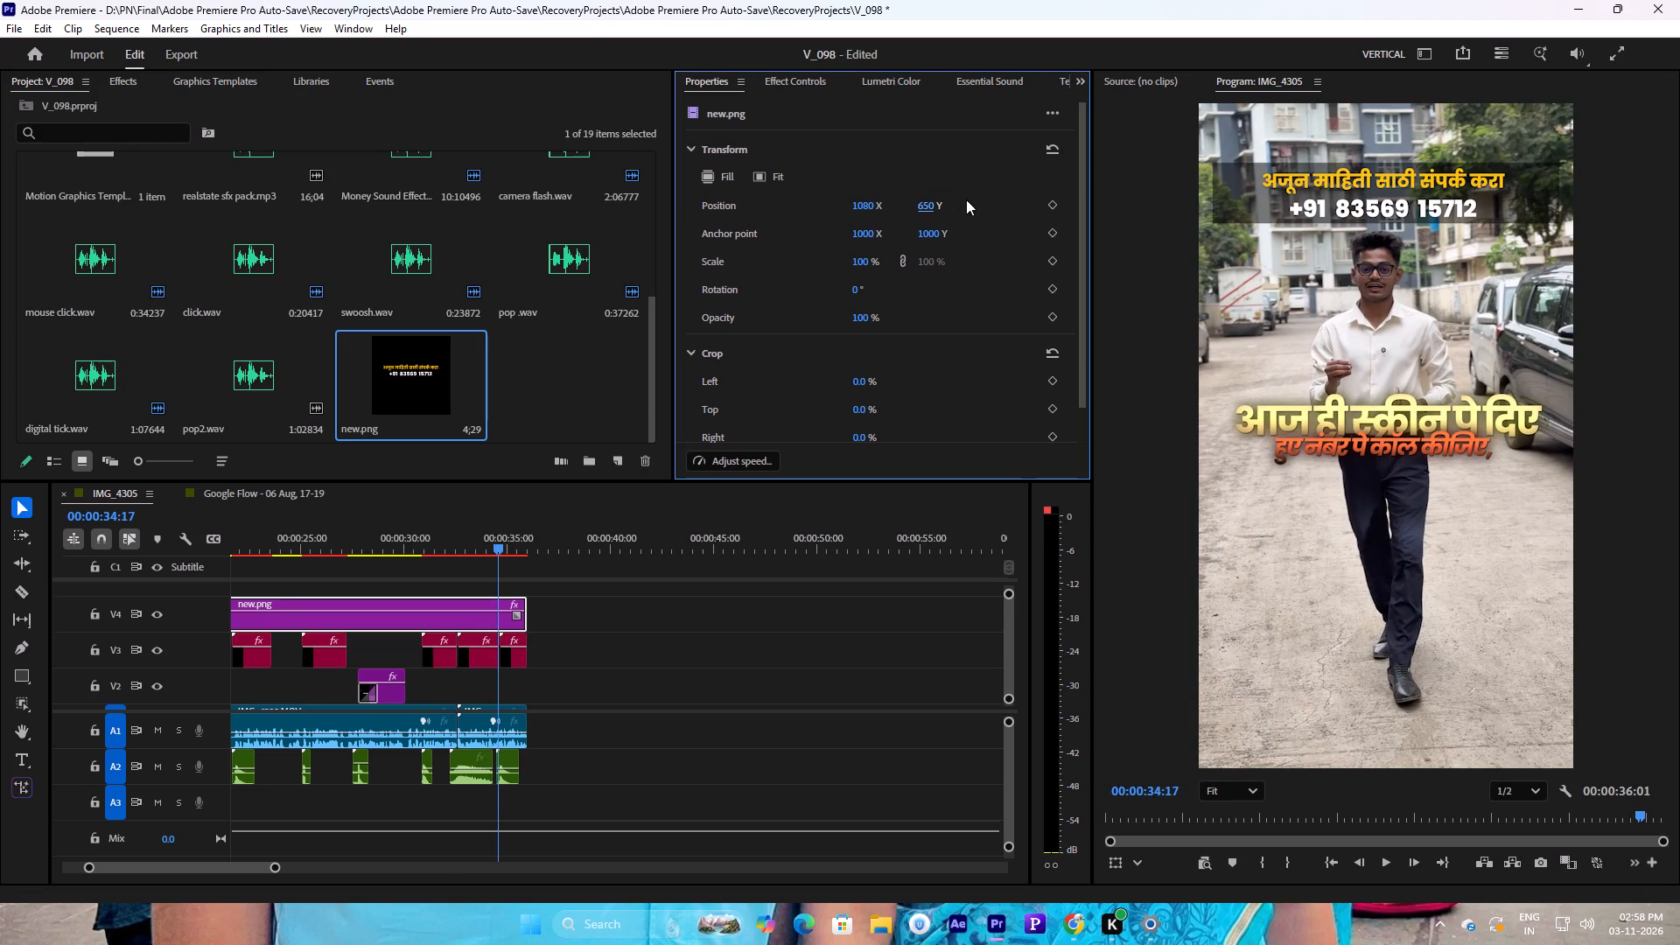
drag(862, 262, 868, 262)
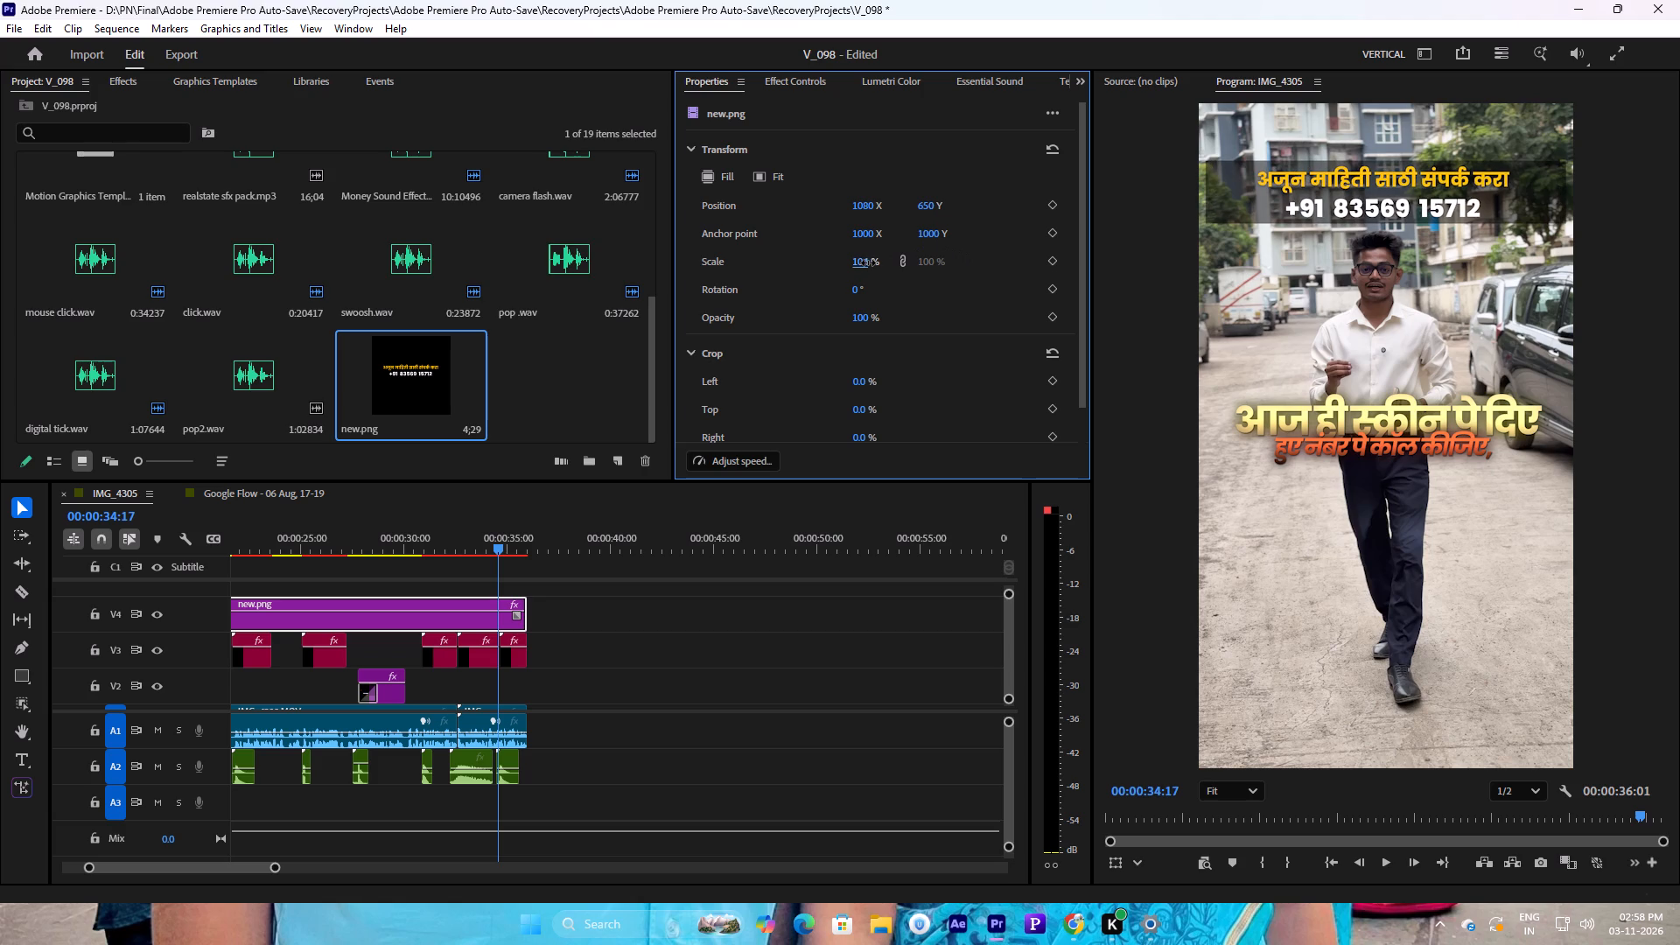
drag(868, 262, 872, 262)
drag(472, 537, 215, 590)
key(space)
key(space)
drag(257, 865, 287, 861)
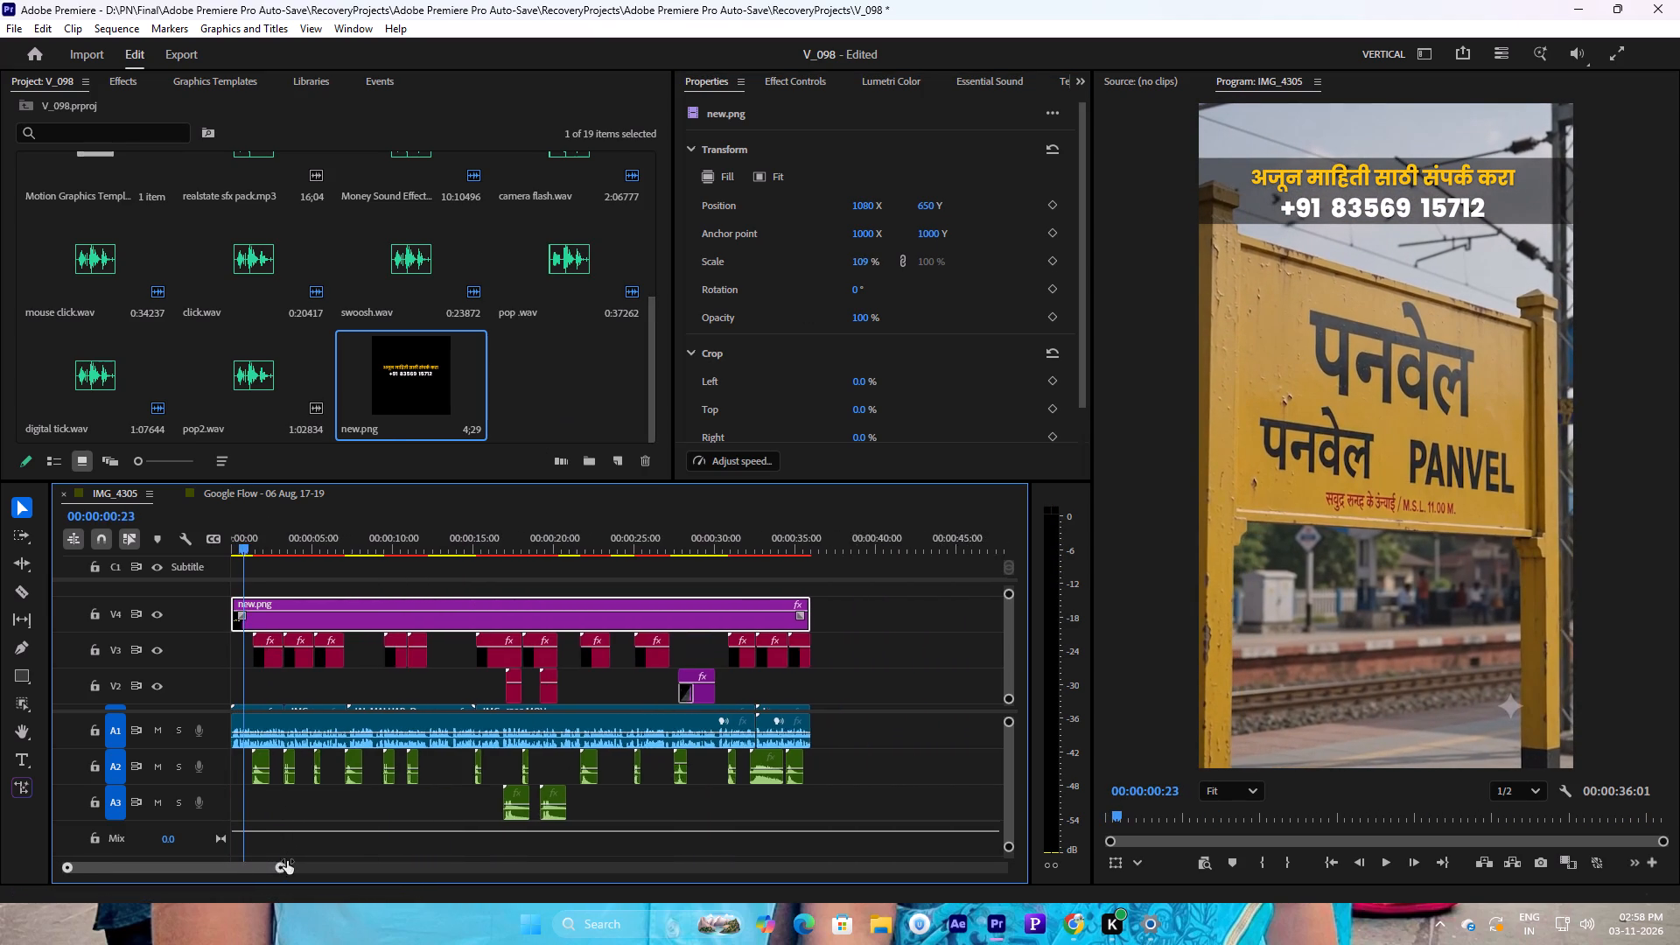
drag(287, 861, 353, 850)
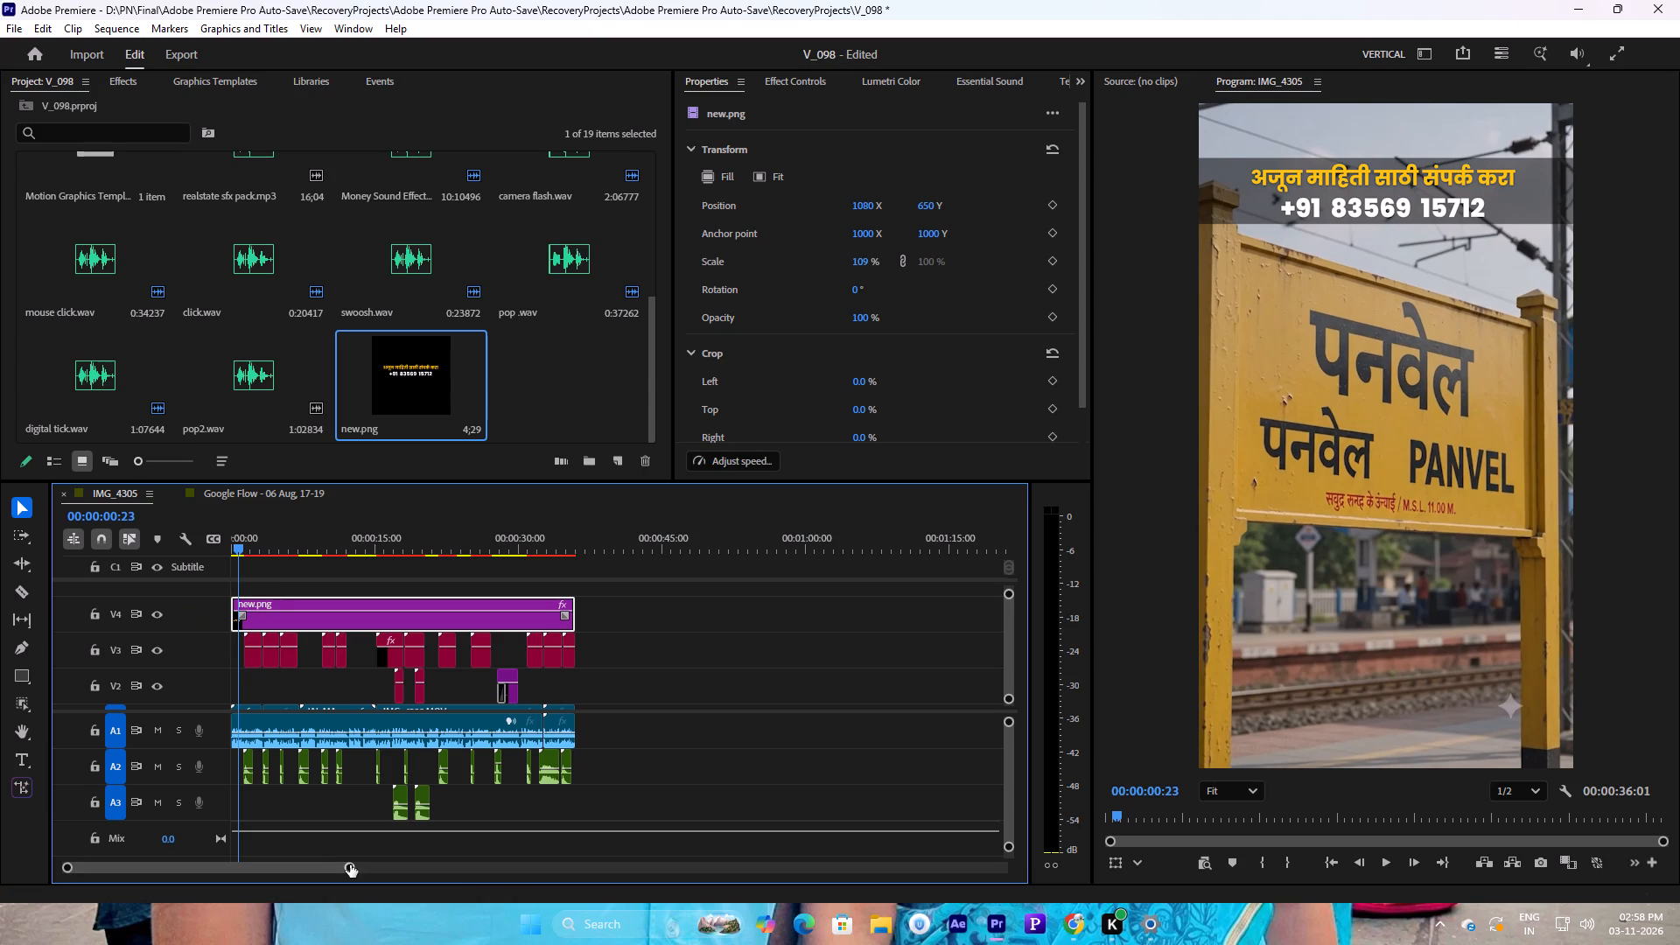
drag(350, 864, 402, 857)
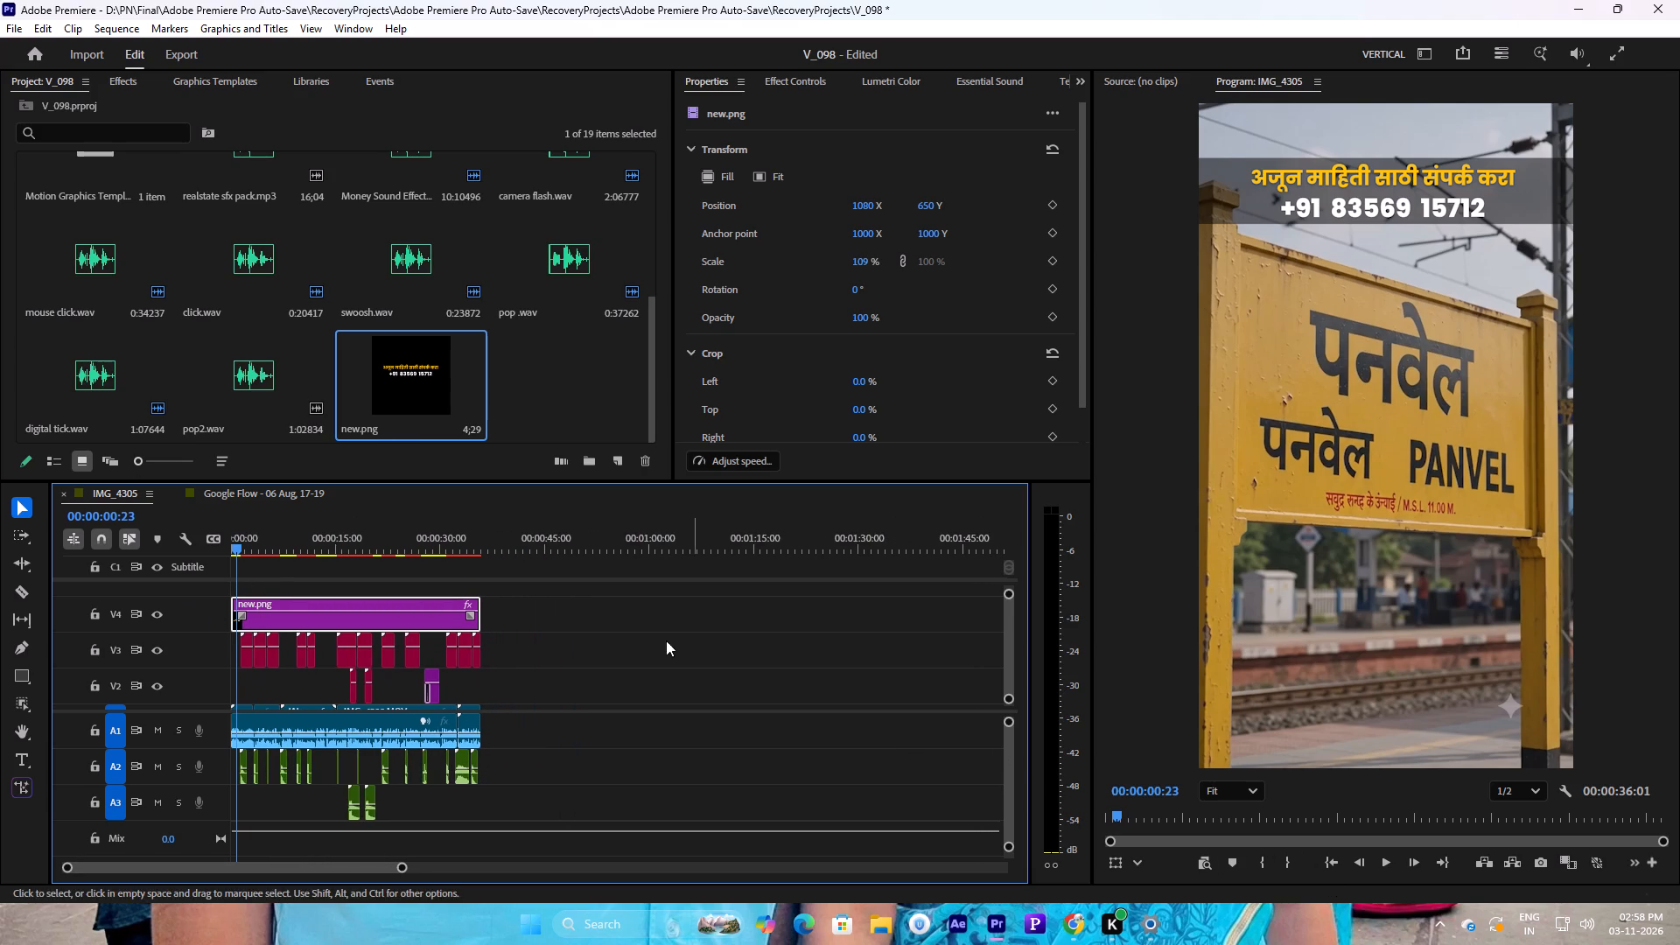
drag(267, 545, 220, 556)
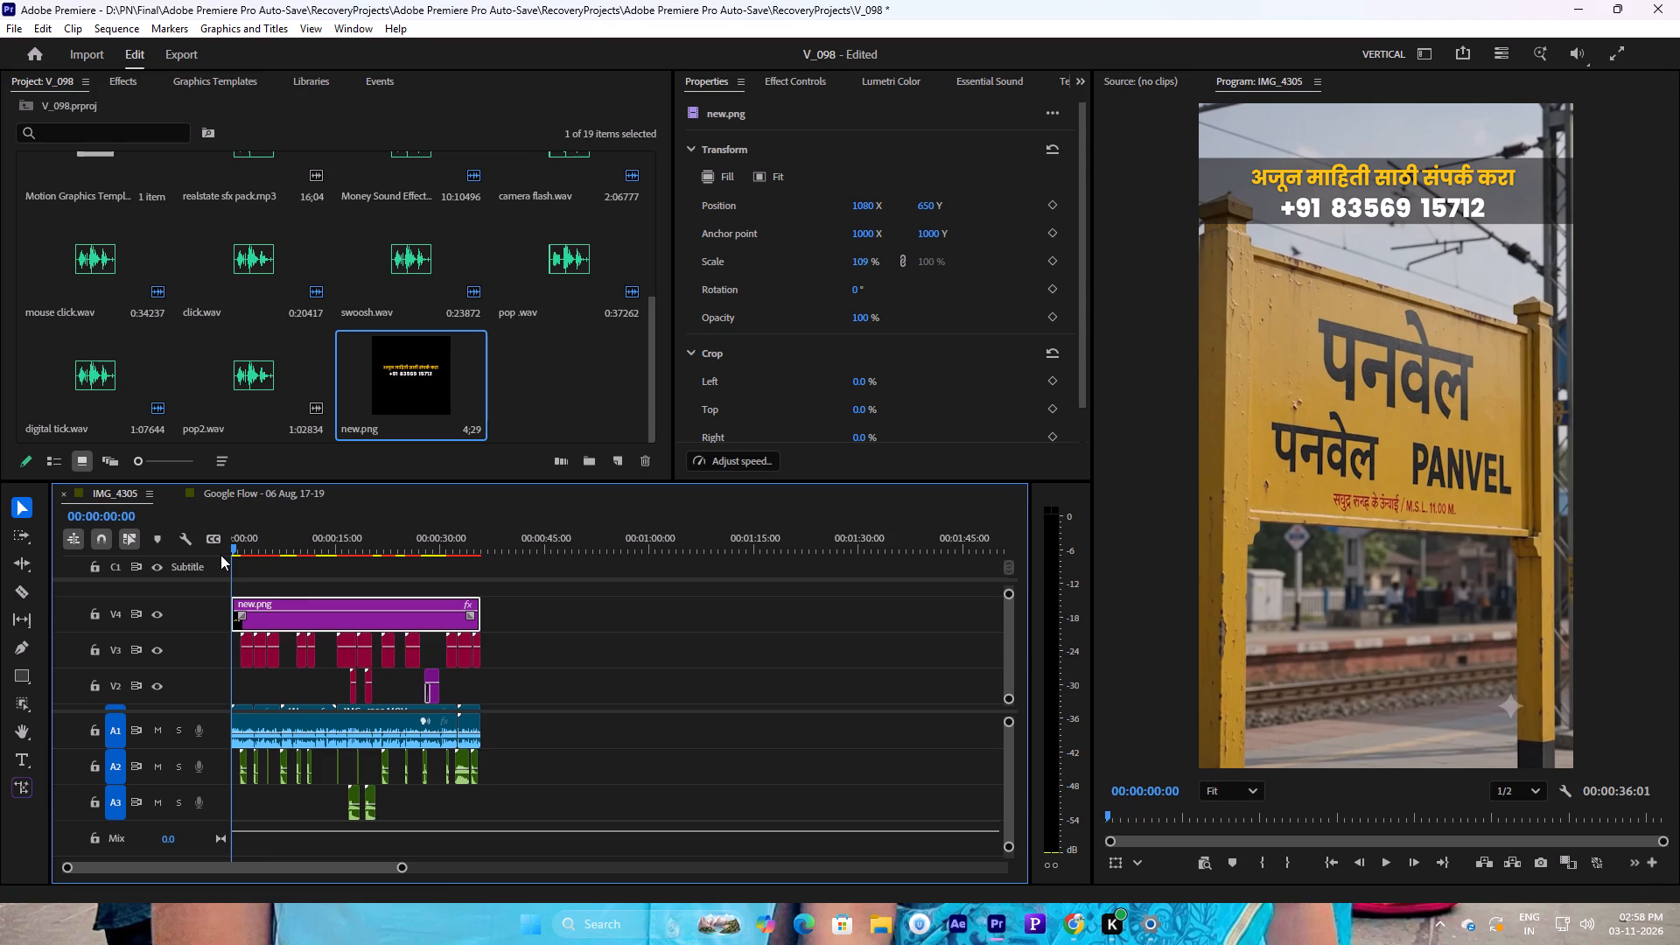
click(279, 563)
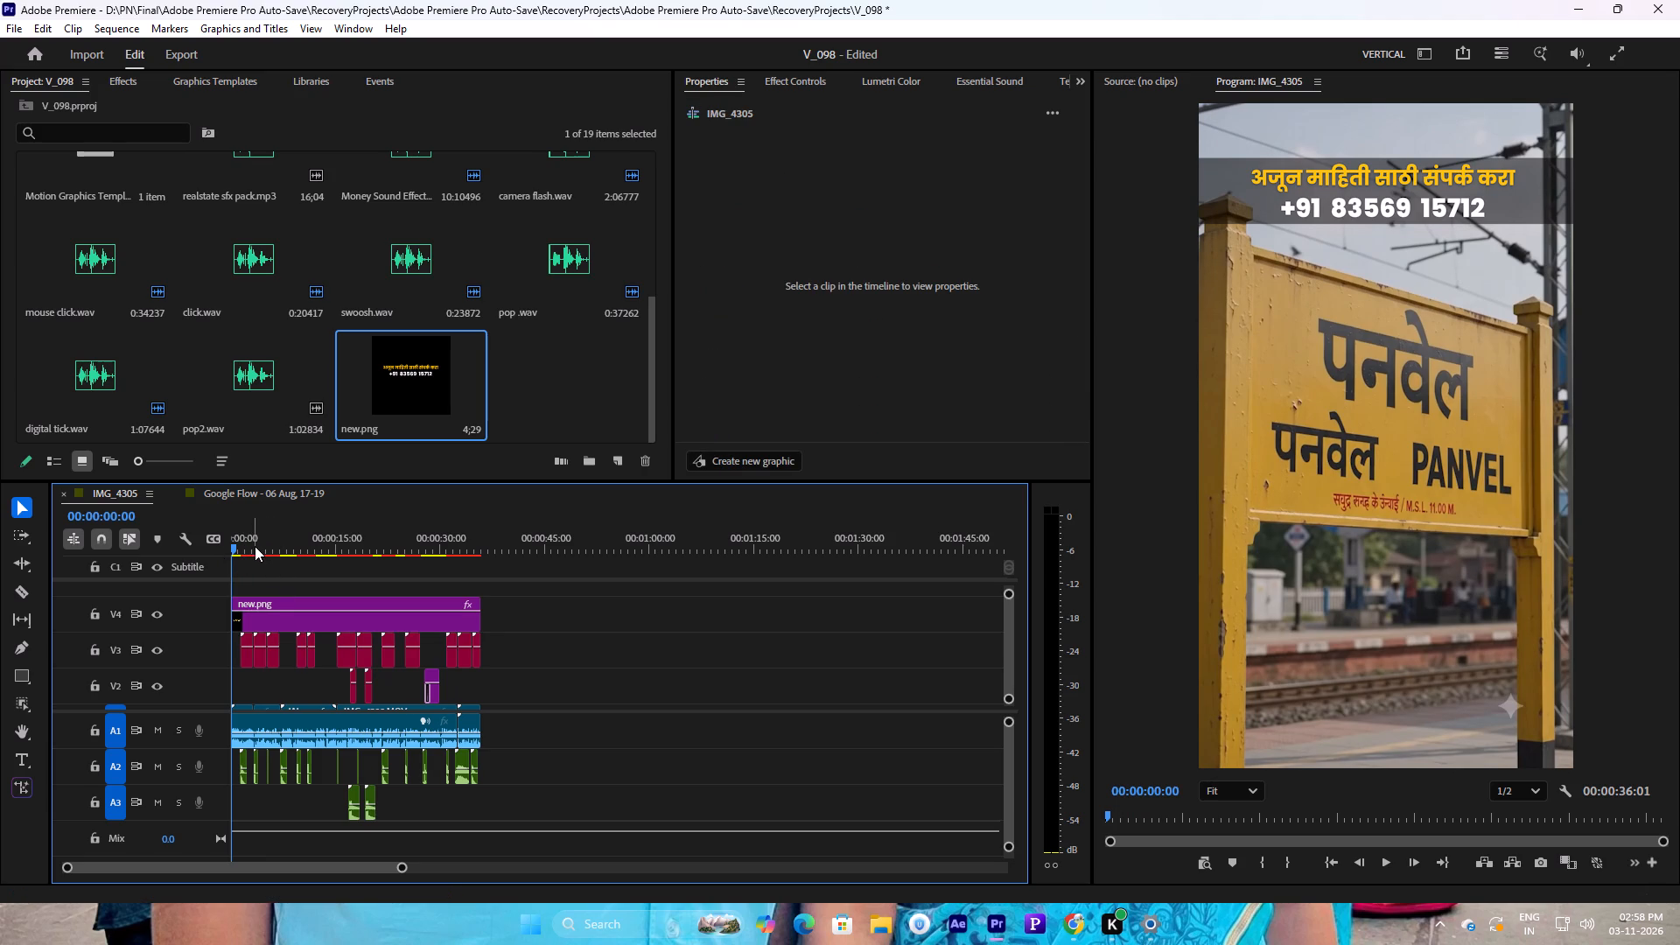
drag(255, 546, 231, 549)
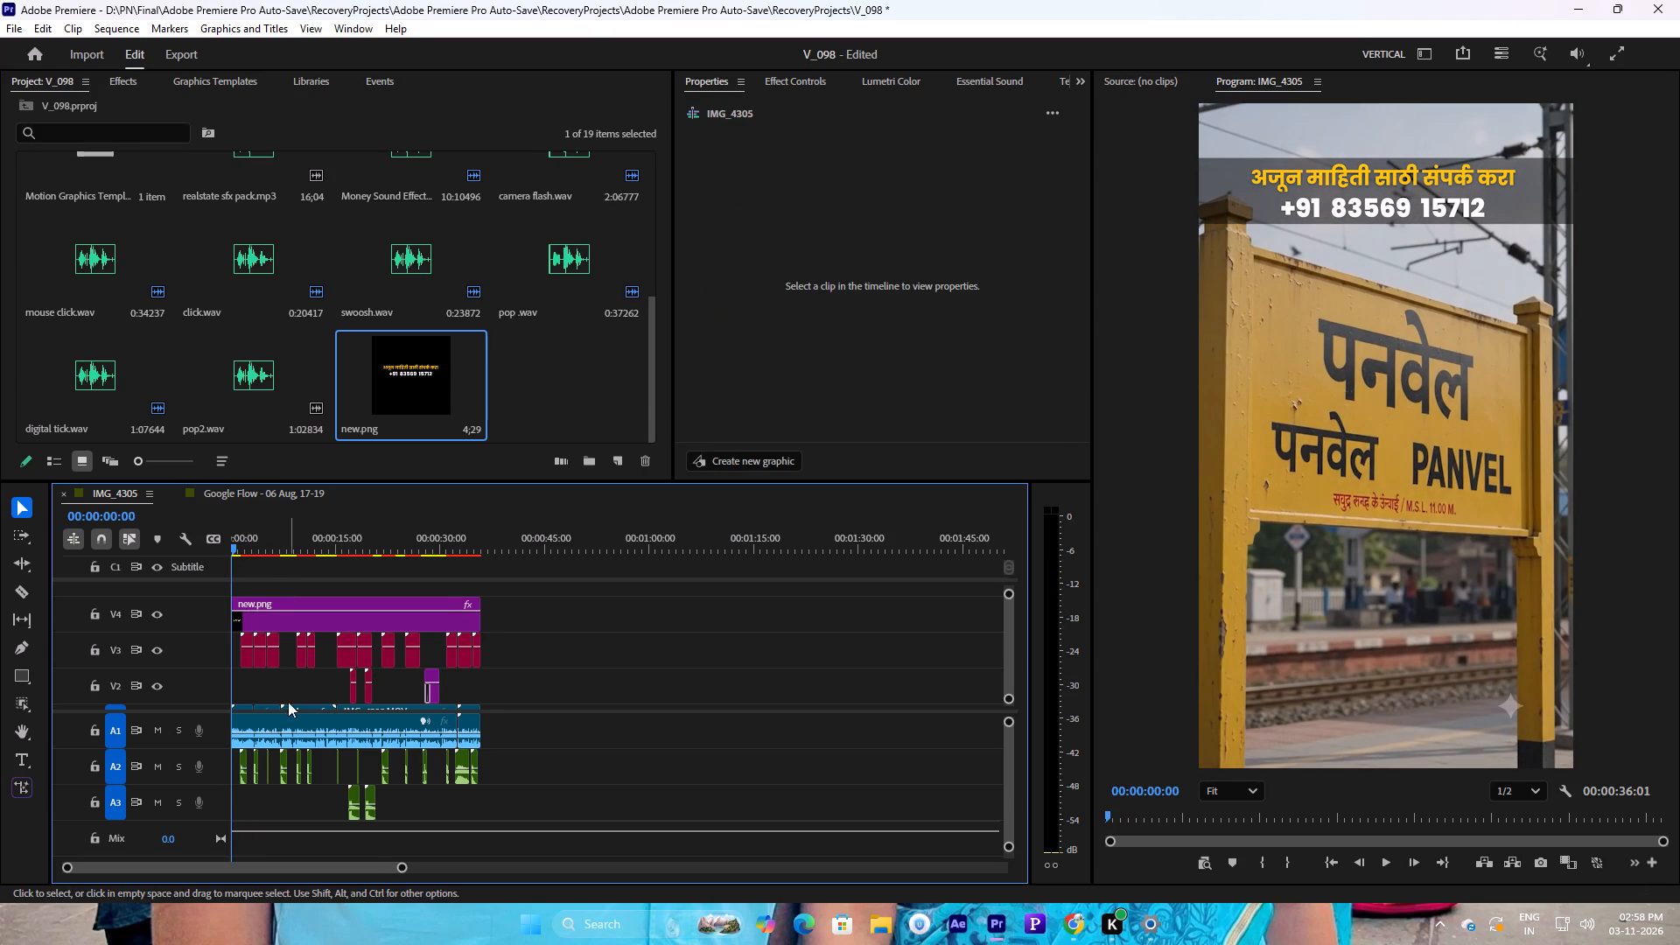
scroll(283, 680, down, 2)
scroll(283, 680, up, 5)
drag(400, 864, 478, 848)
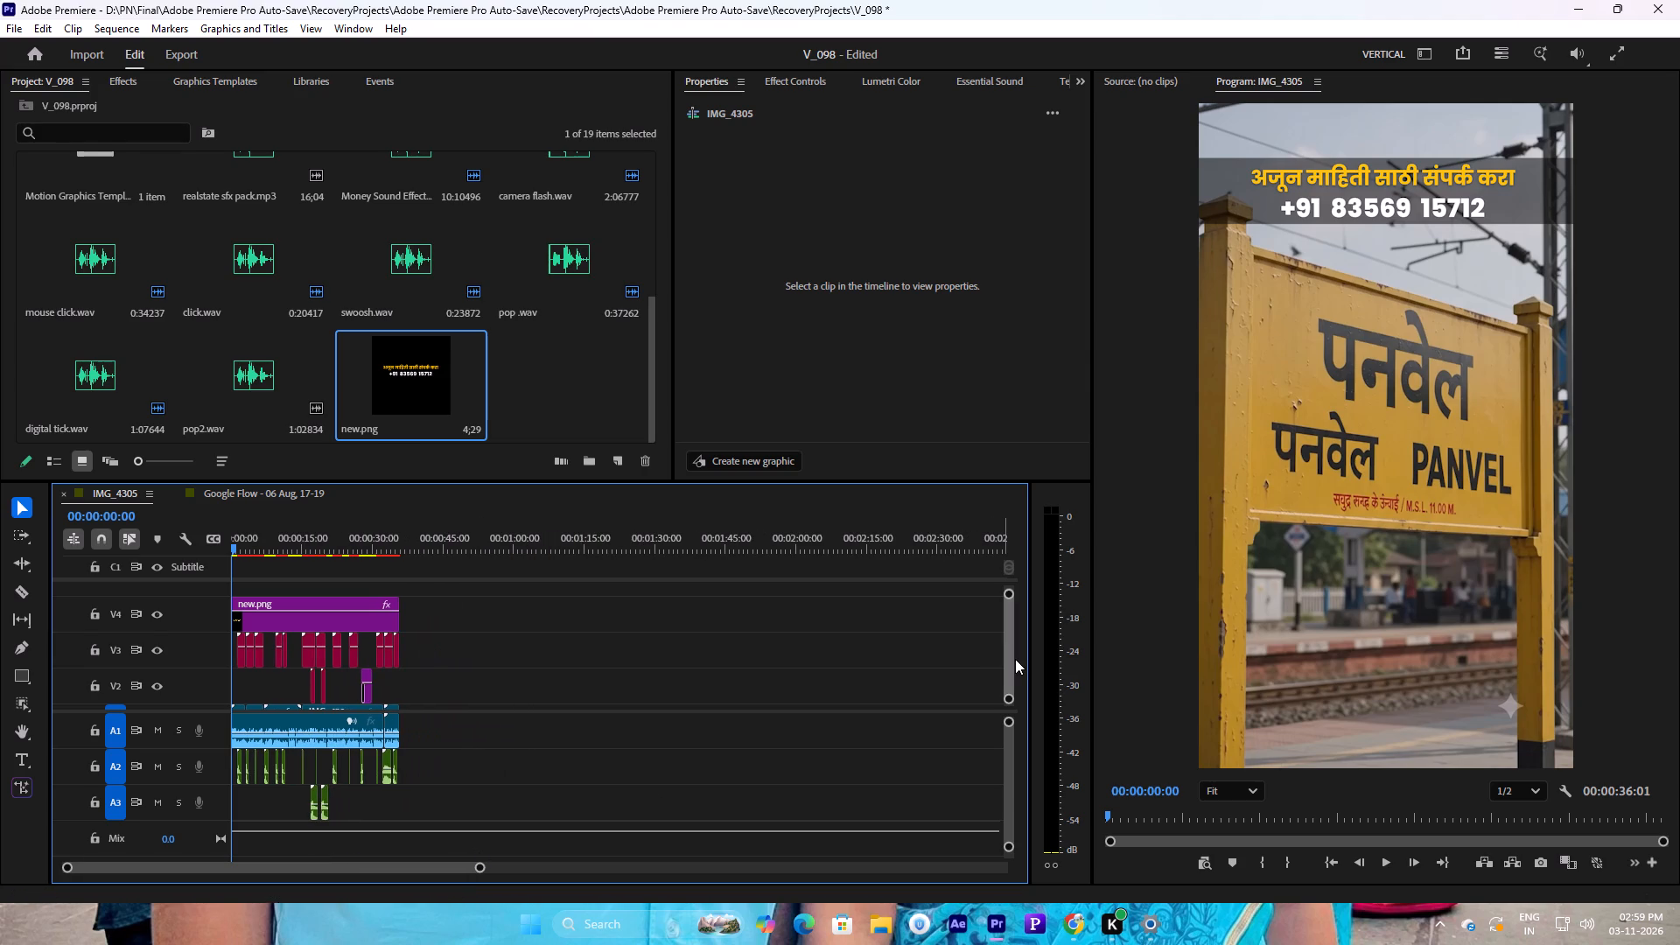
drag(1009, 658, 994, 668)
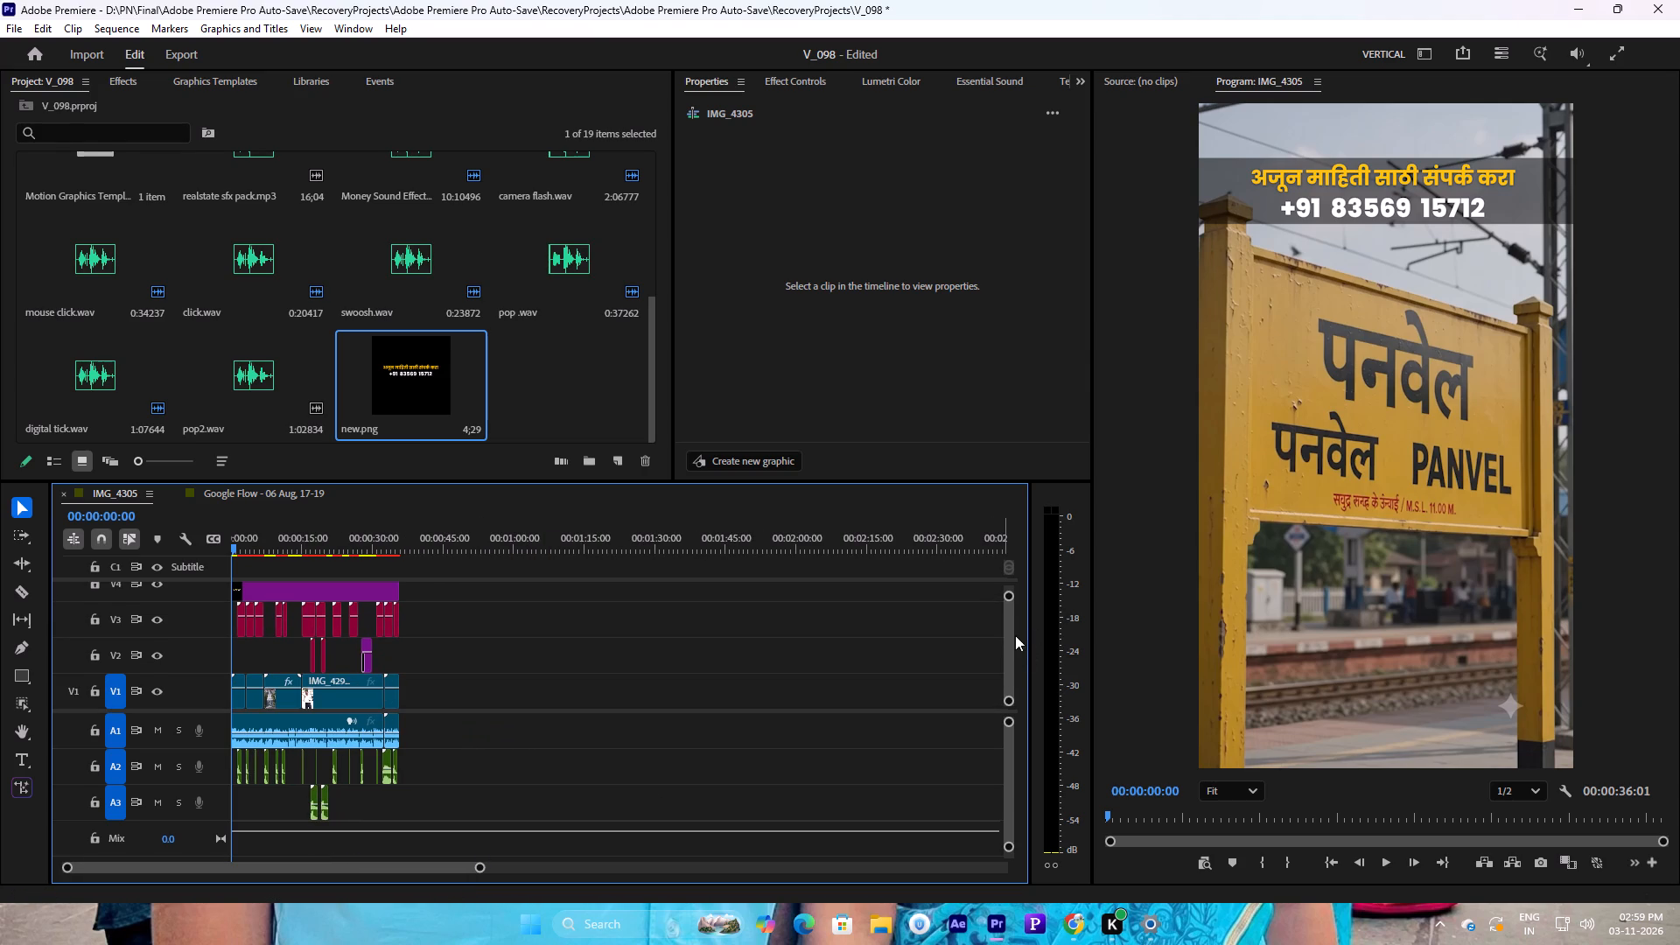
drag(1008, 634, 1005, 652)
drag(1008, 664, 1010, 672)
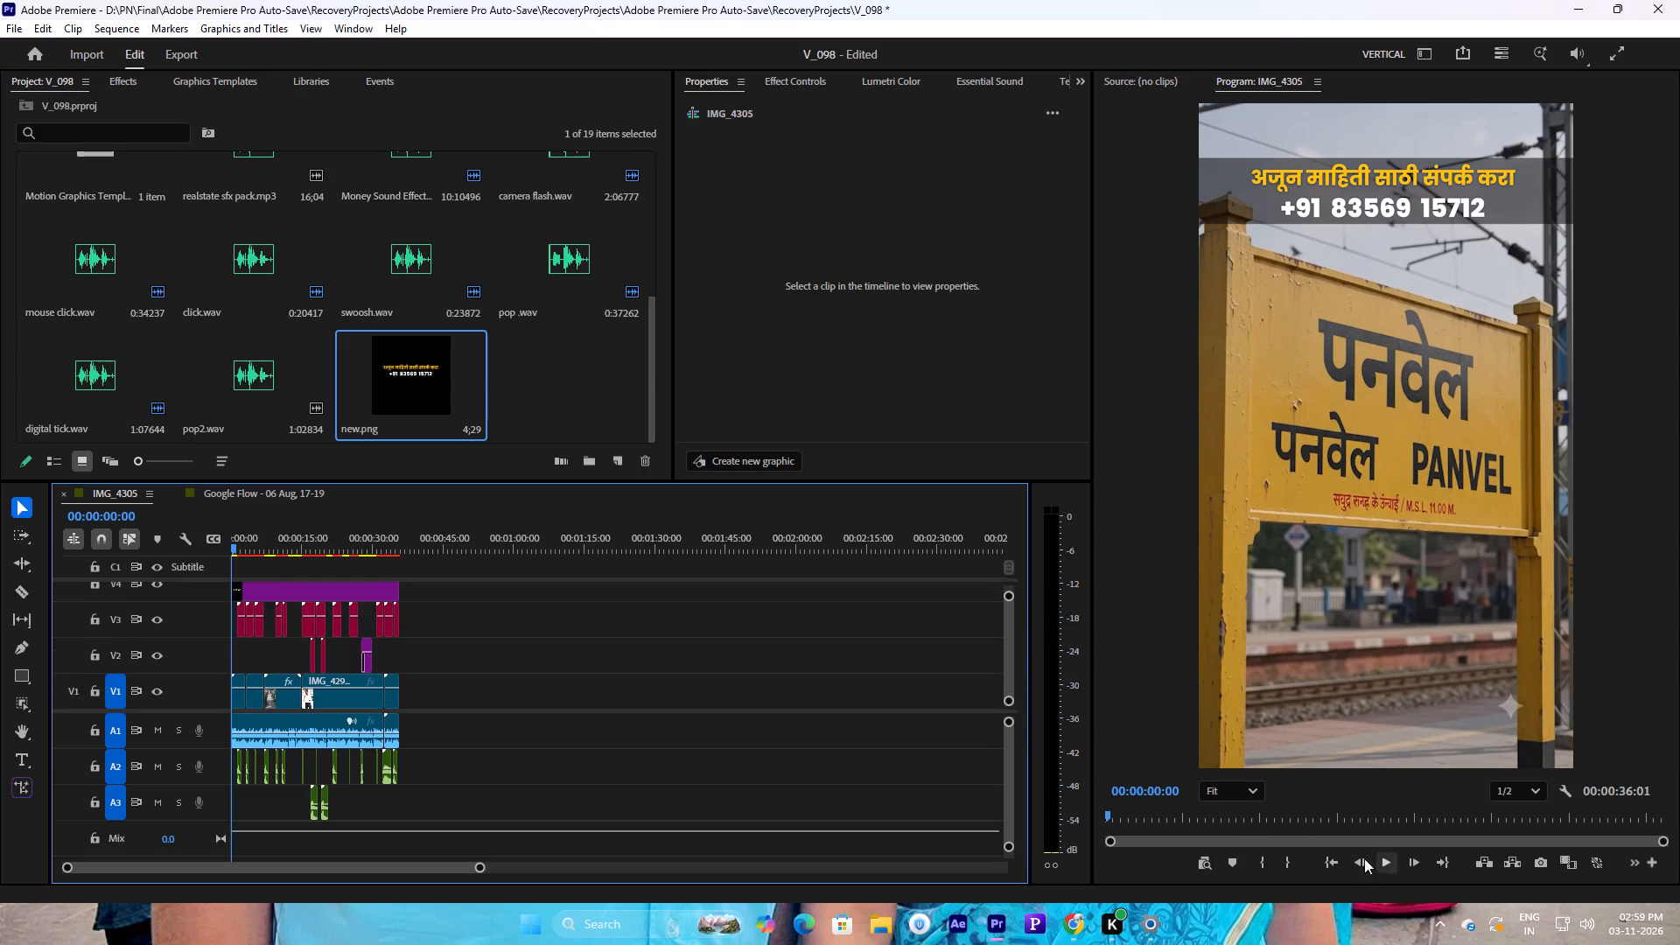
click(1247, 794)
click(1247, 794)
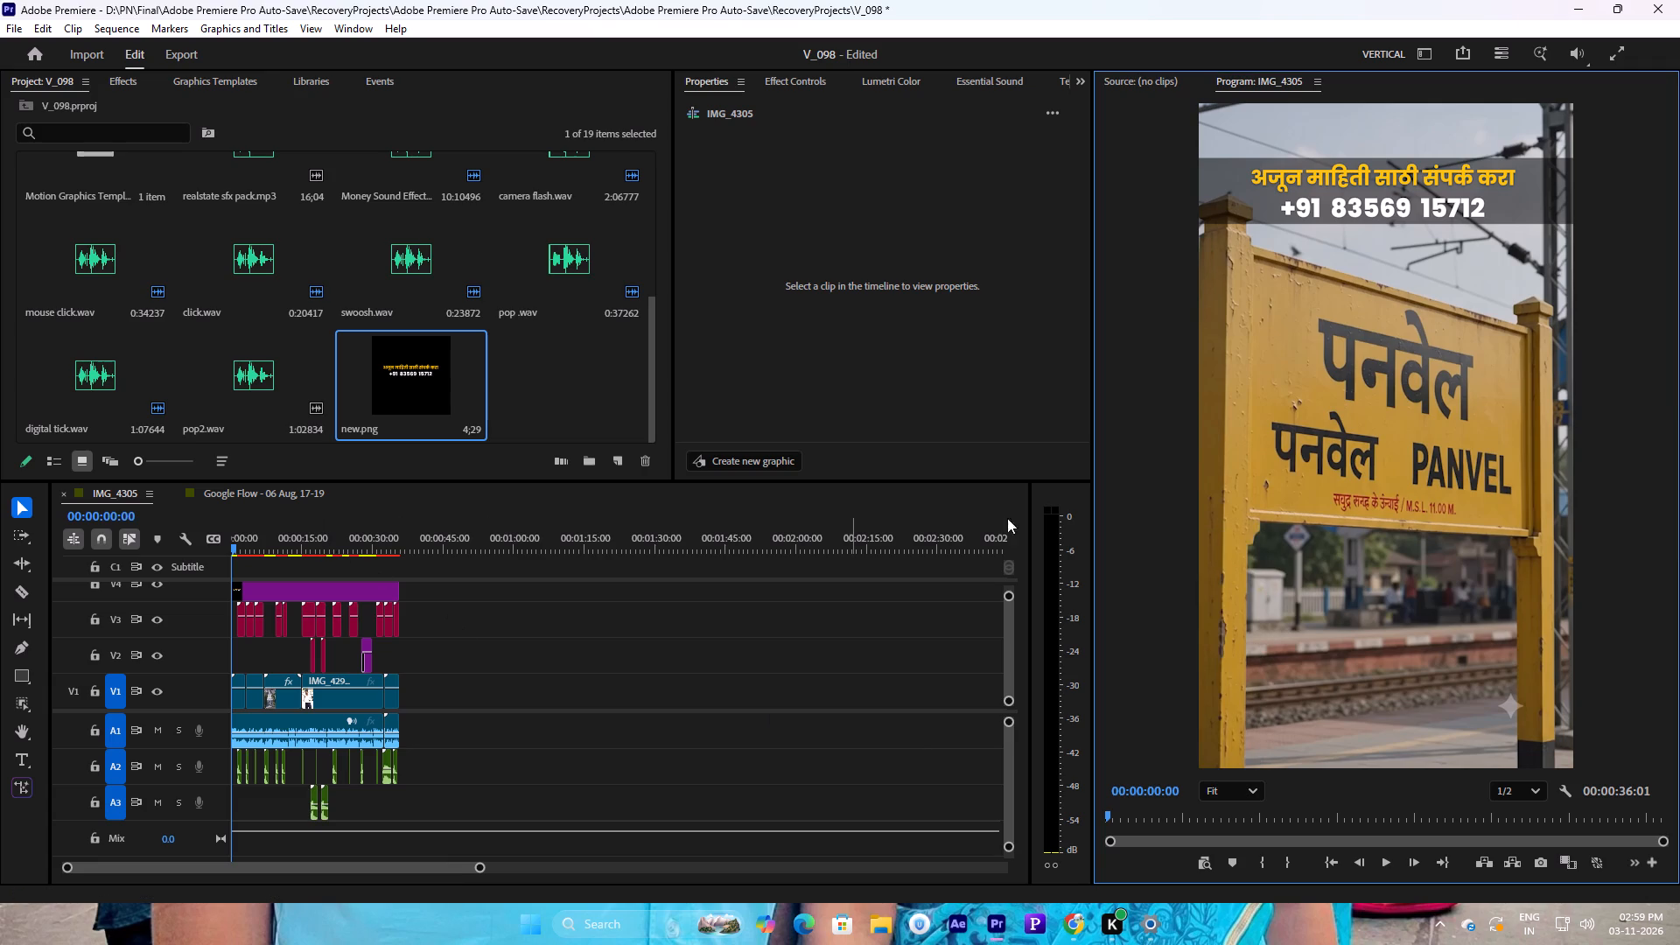